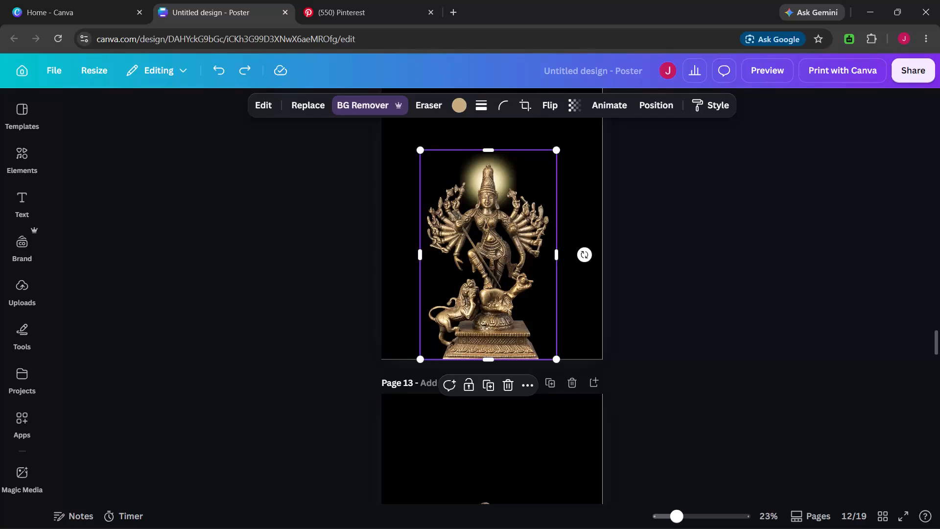
Reposition the multi-armed goddess statue on page 12 and enlarge it to about 35.5 × 54.6, centred against the page's bottom edge.
click(497, 289)
drag(497, 289, 481, 264)
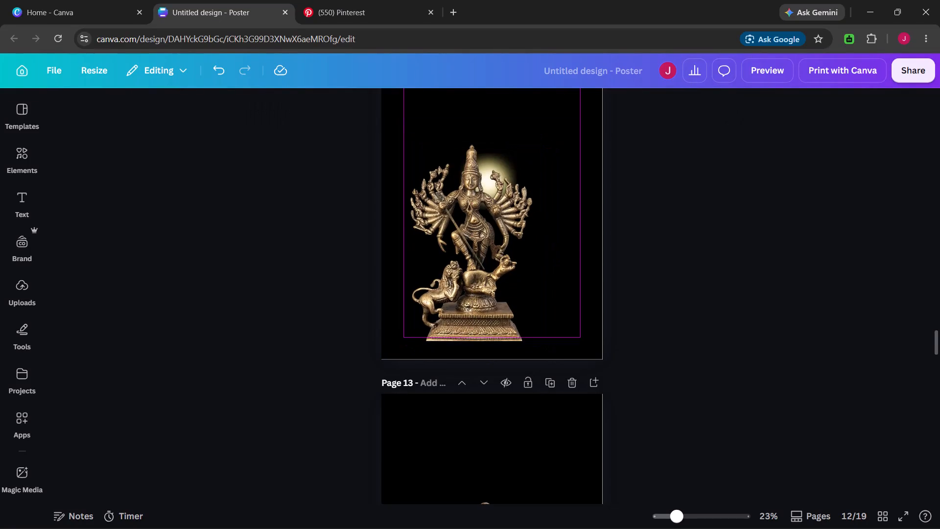
drag(481, 264, 481, 263)
scroll(481, 263, up, 1)
drag(471, 328, 481, 287)
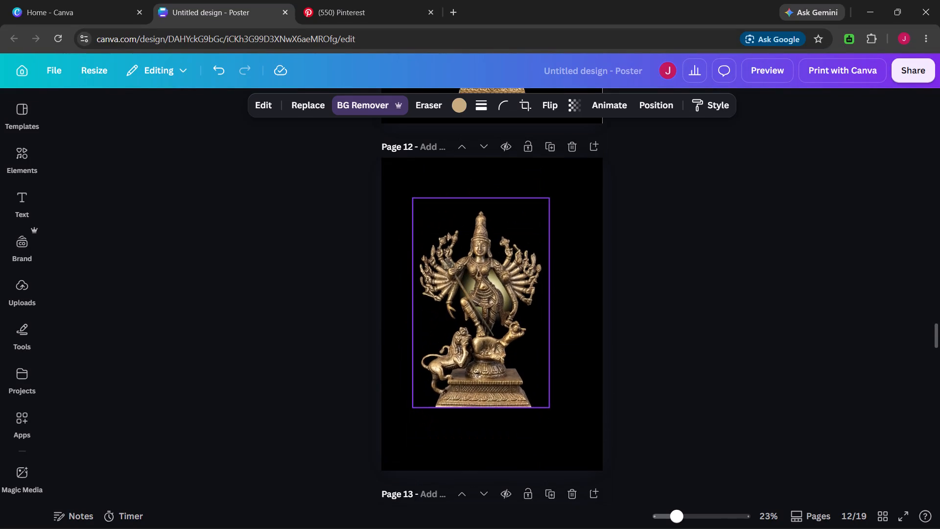
drag(481, 287, 482, 272)
drag(549, 391, 574, 433)
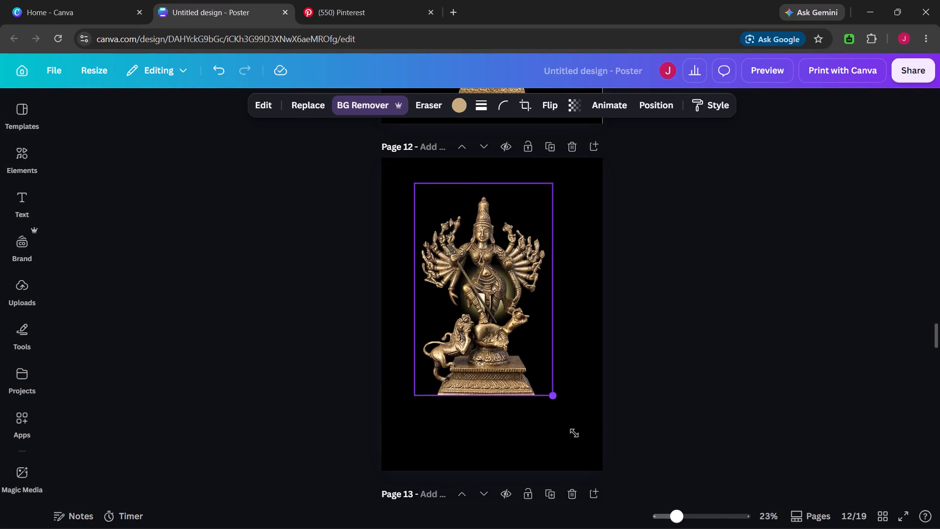
drag(574, 433, 605, 471)
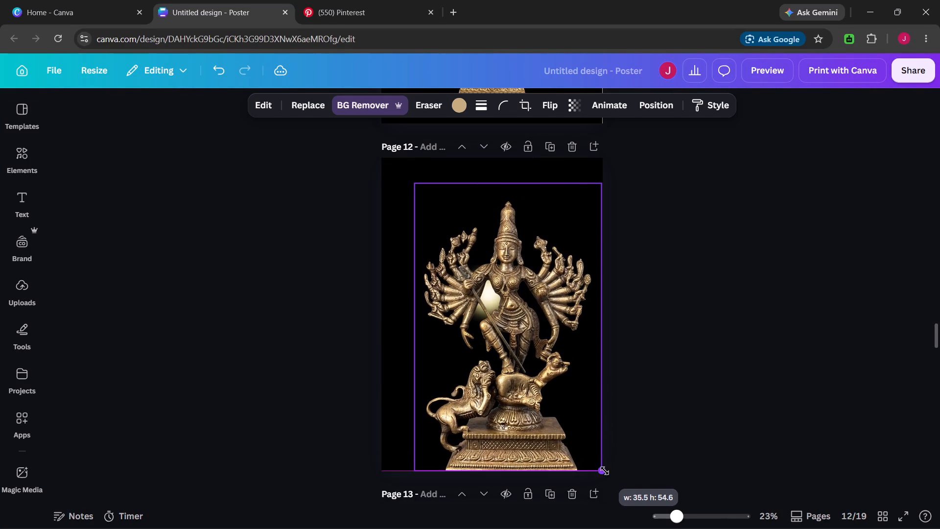
drag(605, 471, 600, 466)
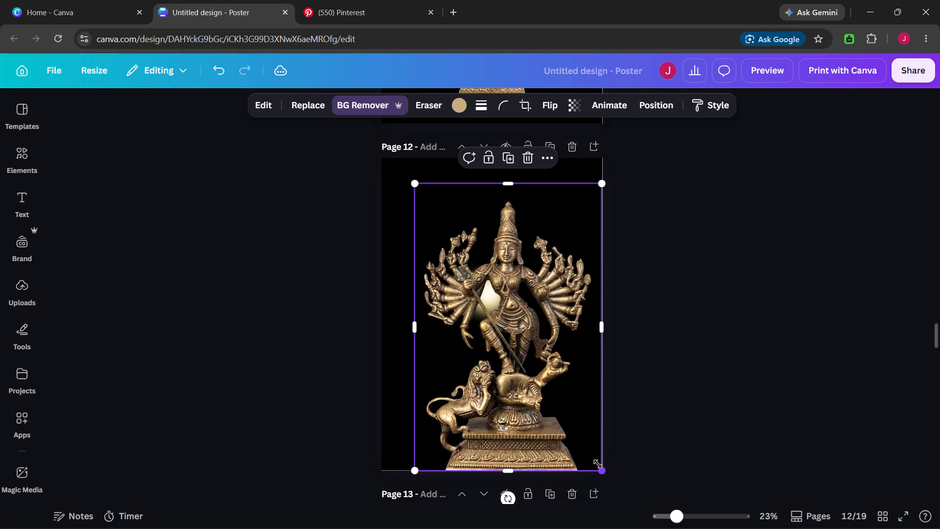
drag(550, 429, 528, 430)
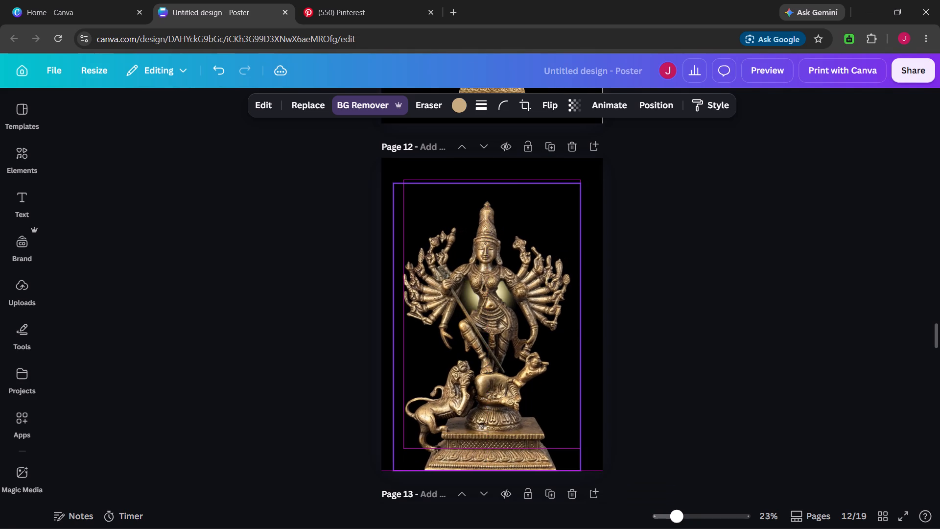
drag(528, 430, 531, 431)
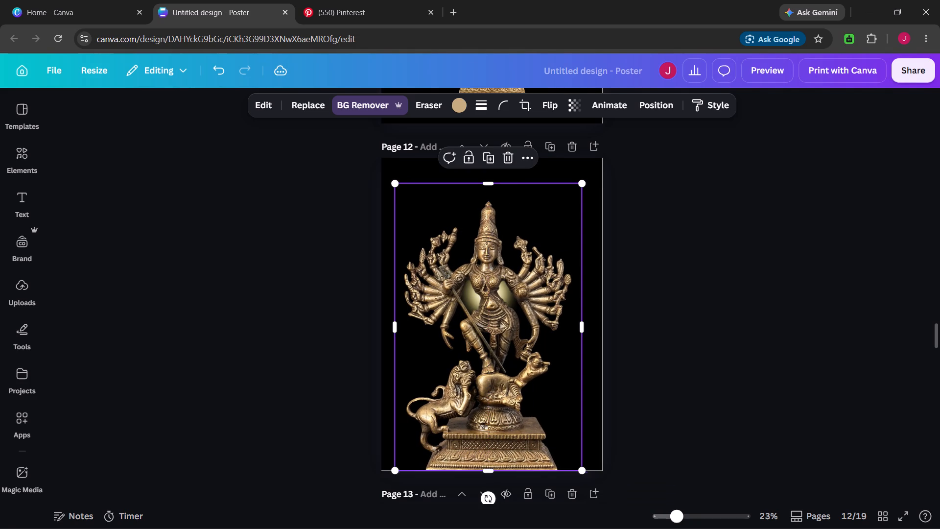
click(635, 413)
Using the layer list, select page 12's glow, move it behind the goddess's head and enlarge it slightly.
right_click(494, 328)
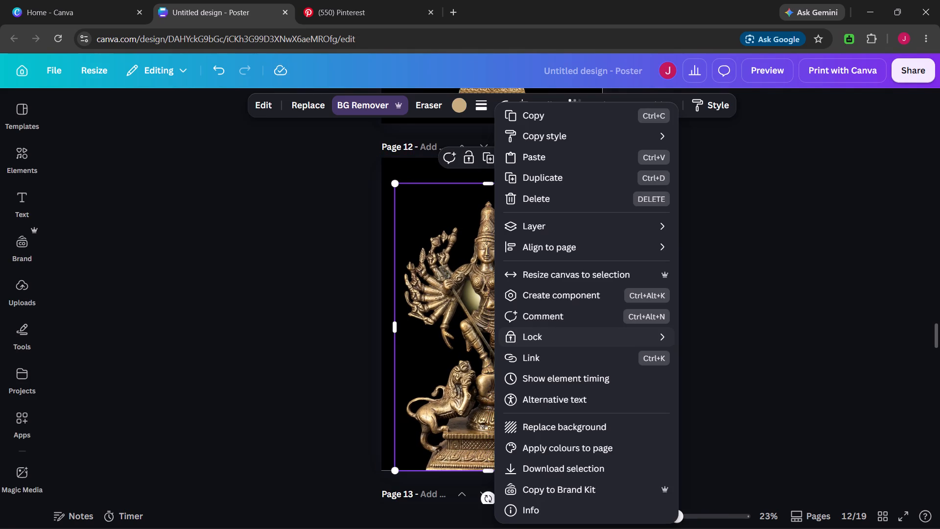
click(576, 245)
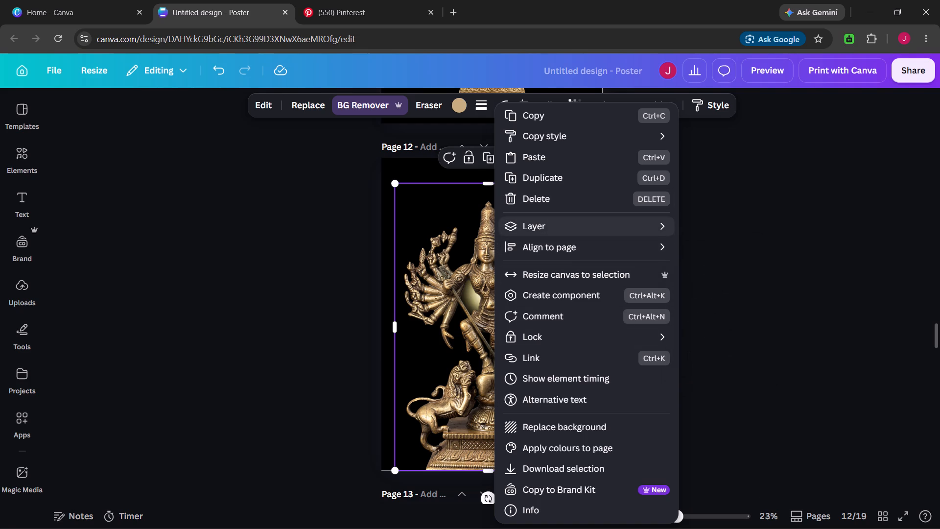
click(615, 227)
click(745, 319)
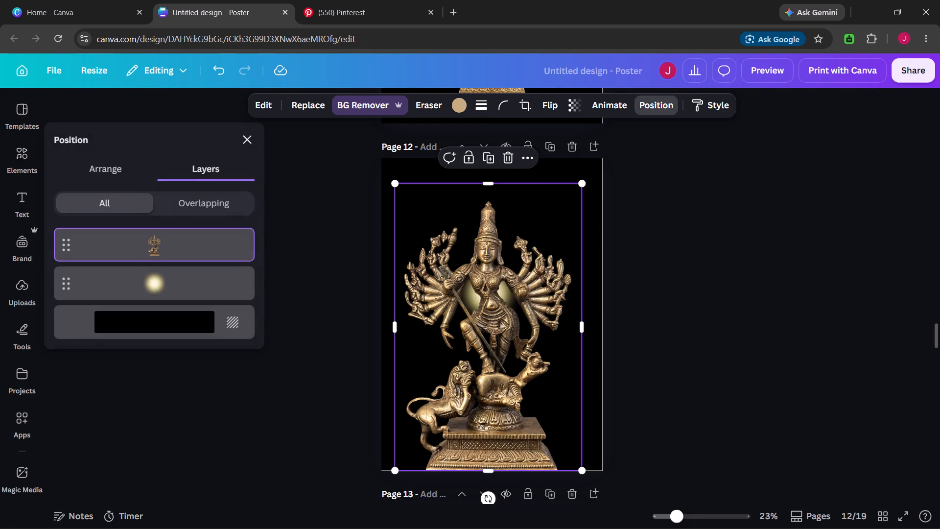
click(205, 289)
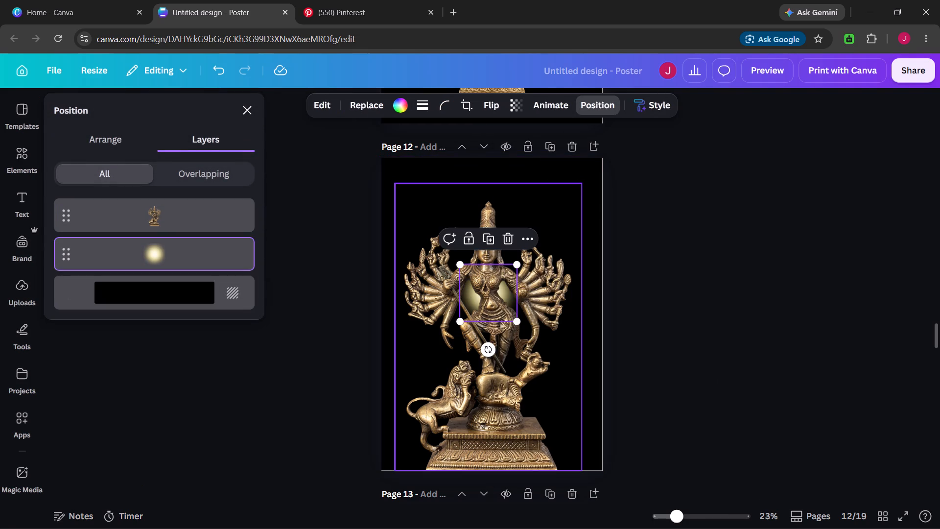
drag(491, 290, 491, 240)
drag(462, 212, 455, 207)
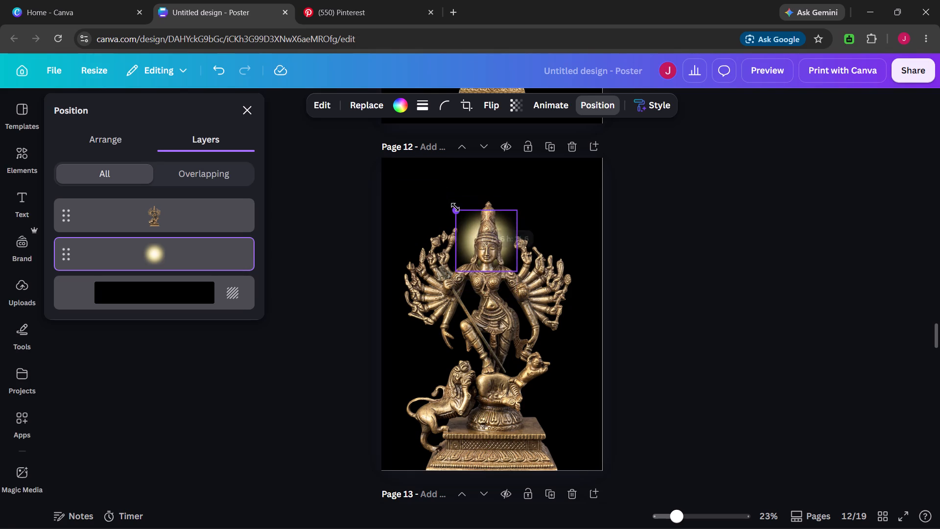
drag(455, 207, 450, 203)
drag(467, 242, 473, 242)
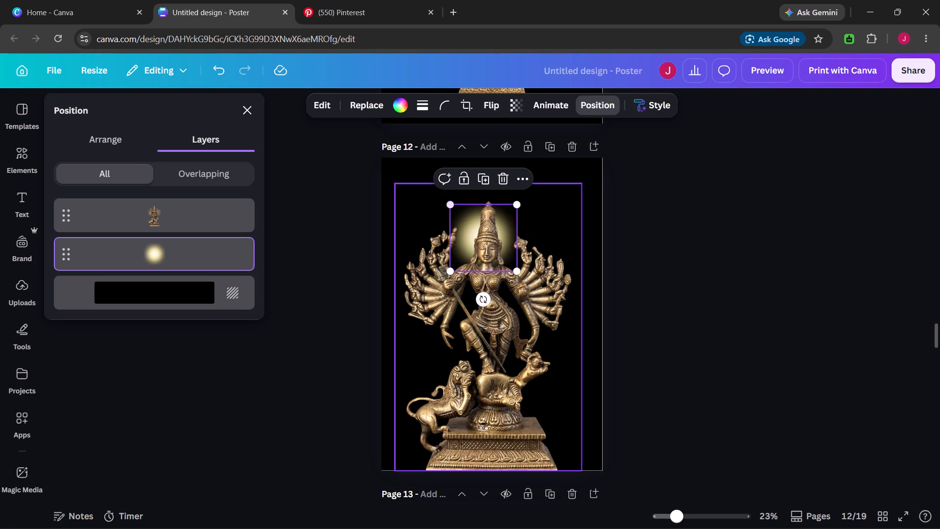
drag(473, 242, 473, 247)
click(730, 359)
click(730, 359)
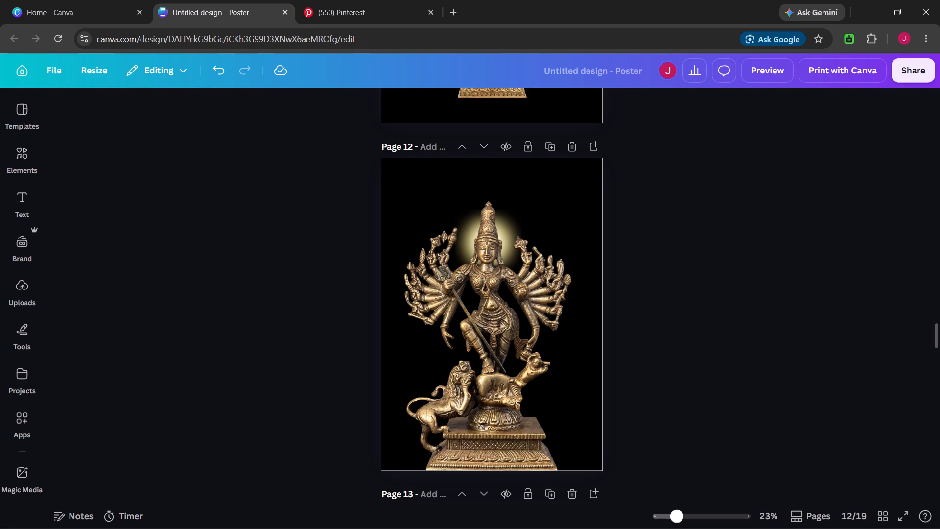
Nudge the black cover strip on page 14 slightly inward over the page's right edge.
scroll(730, 359, down, 2)
scroll(730, 359, up, 1)
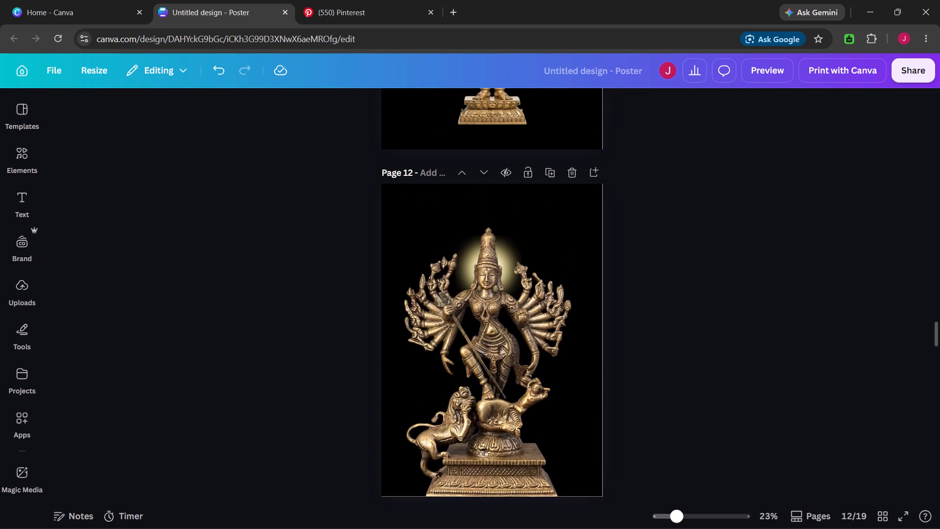
scroll(730, 359, up, 1)
scroll(730, 359, down, 7)
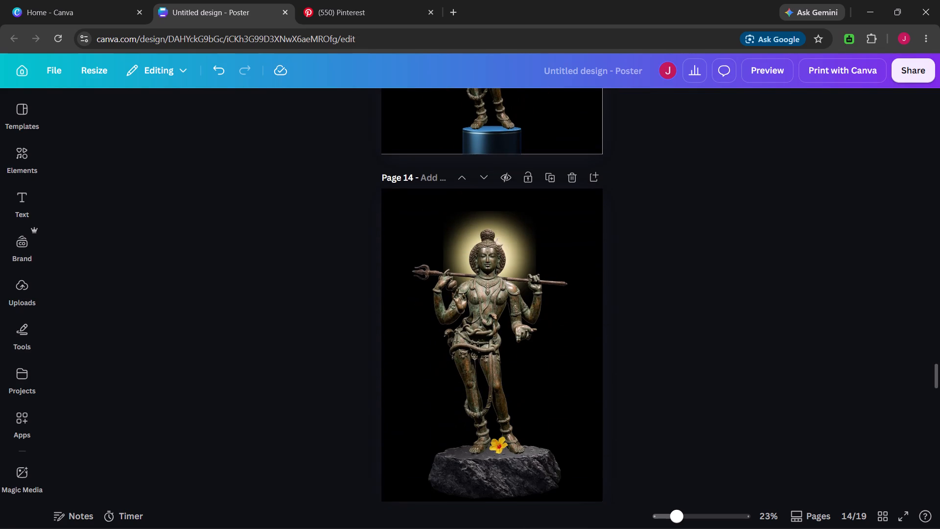
scroll(730, 359, down, 1)
click(588, 343)
drag(588, 343, 577, 342)
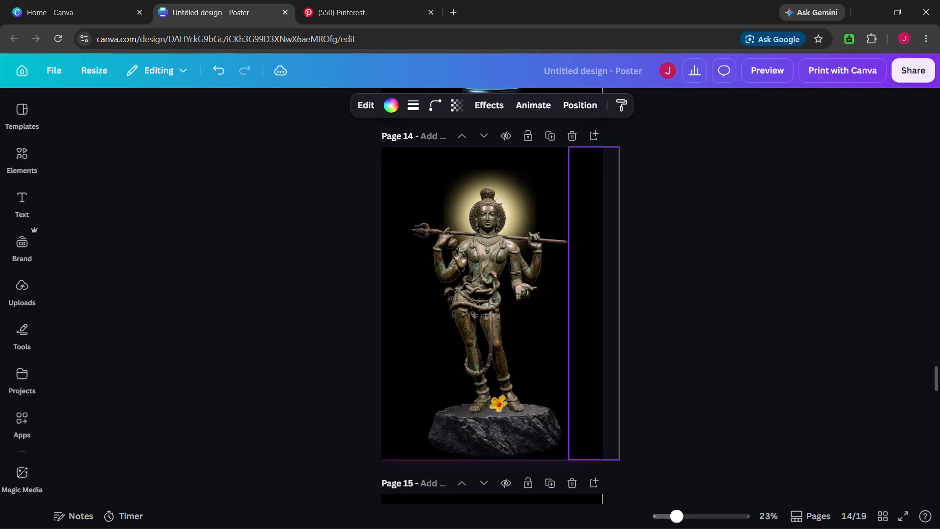
drag(577, 342, 583, 342)
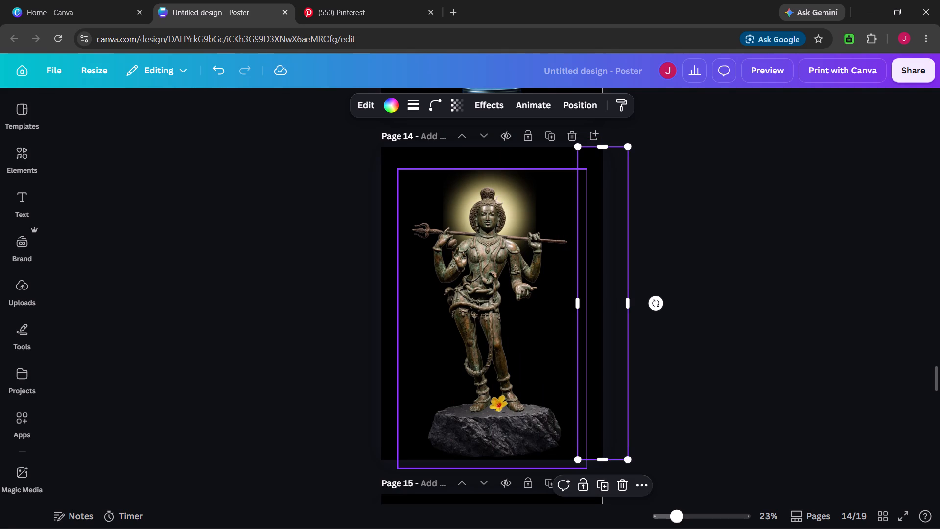
Resize the black cover strip along page 14's bottom edge to about 41.8 wide and 7.7 high.
click(383, 456)
drag(383, 456, 385, 439)
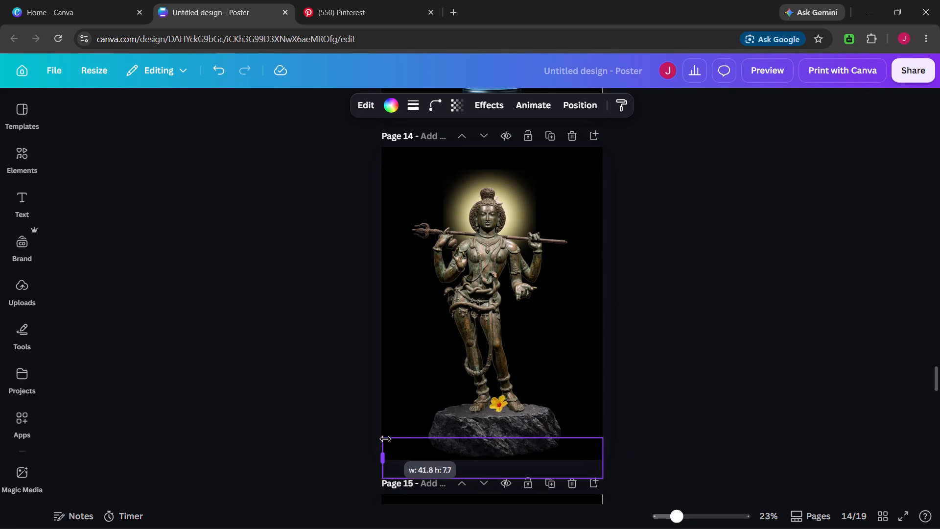
drag(385, 439, 385, 441)
click(679, 422)
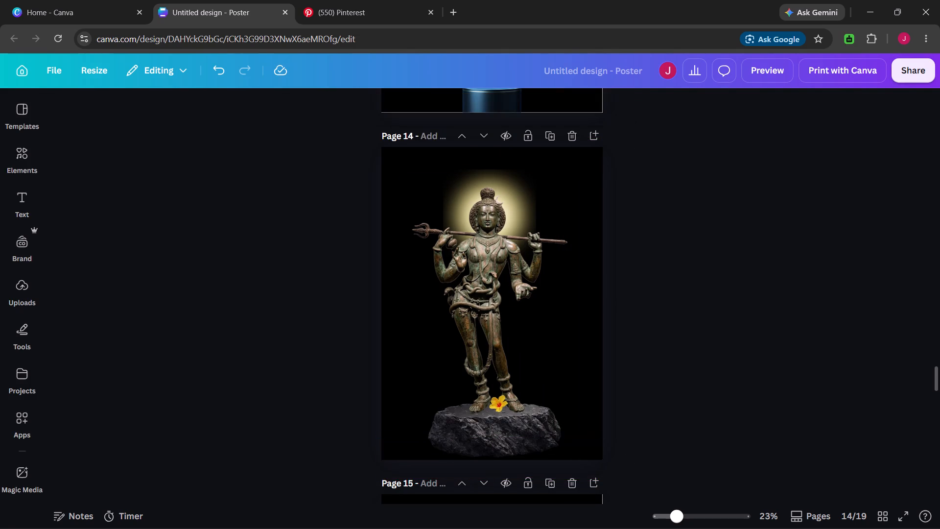
Nudge the middle segment of the flower garland on the right side of page 15 slightly upward.
scroll(679, 422, down, 1)
scroll(679, 422, up, 1)
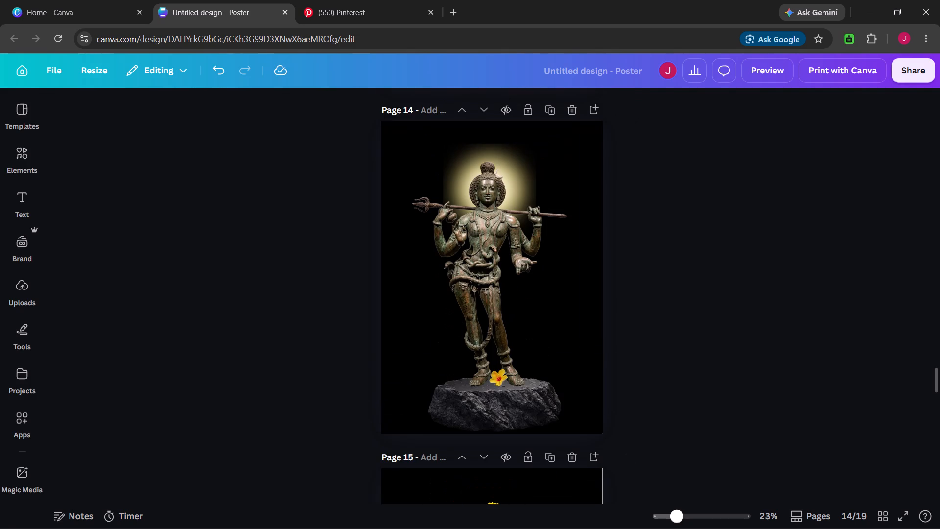
scroll(679, 422, down, 4)
drag(554, 275, 555, 276)
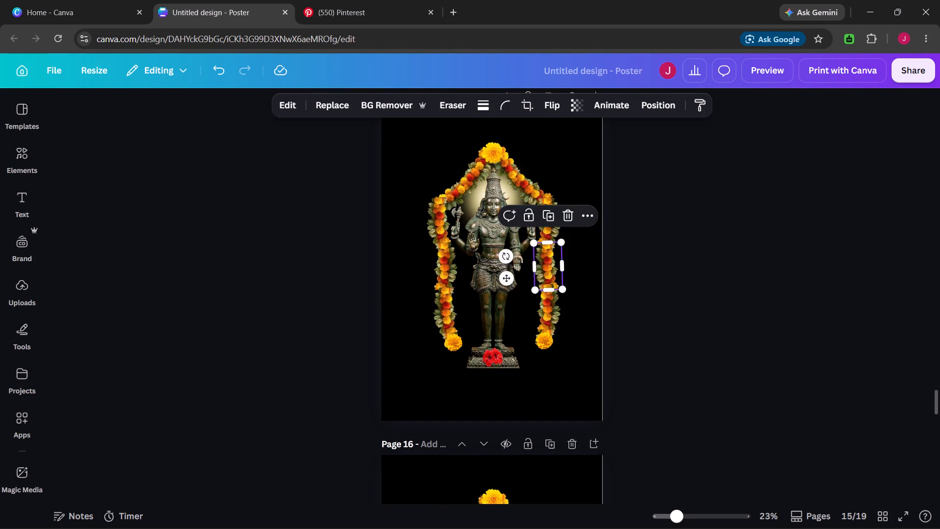
drag(555, 276, 554, 271)
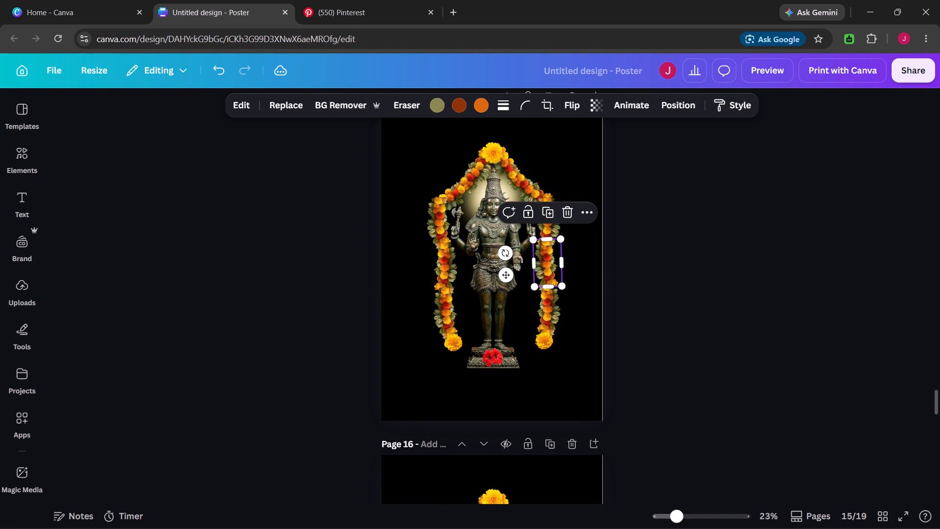
click(653, 358)
Add a new page at the end of the poster design, after page 19.
scroll(653, 358, down, 6)
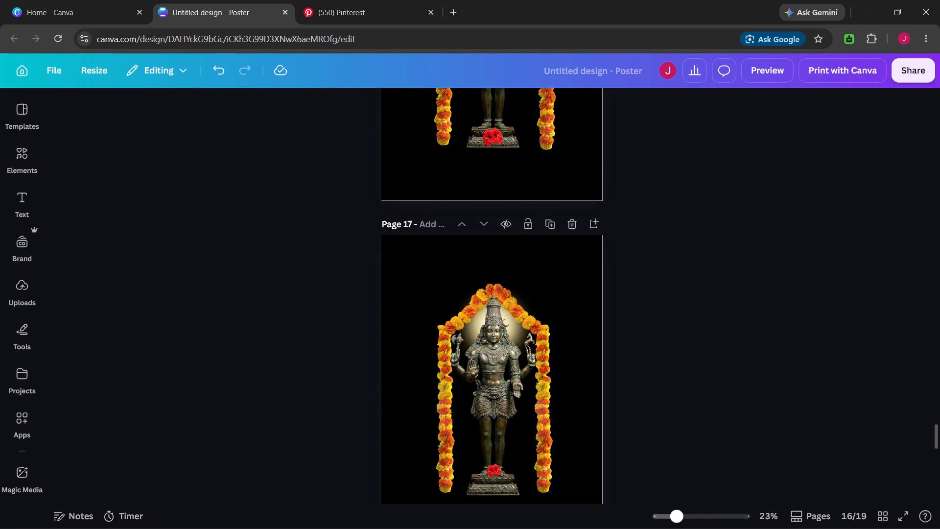
scroll(653, 358, down, 8)
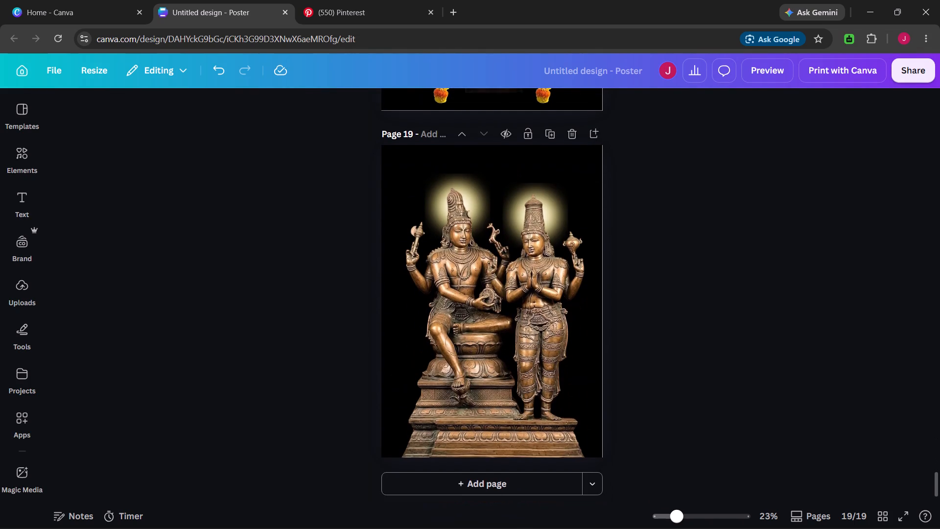
scroll(653, 358, down, 2)
click(477, 491)
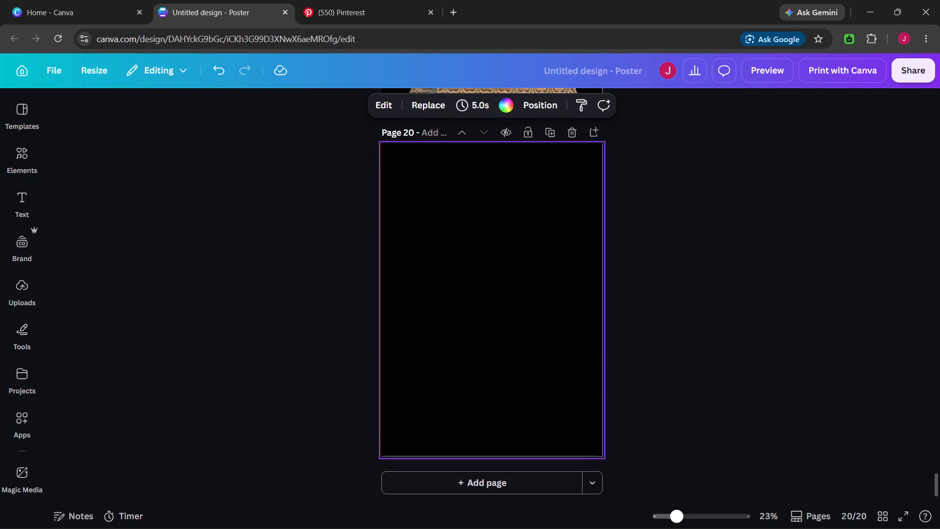
Switch to Pinterest and look through the home feed for Hindu deity artwork.
click(344, 19)
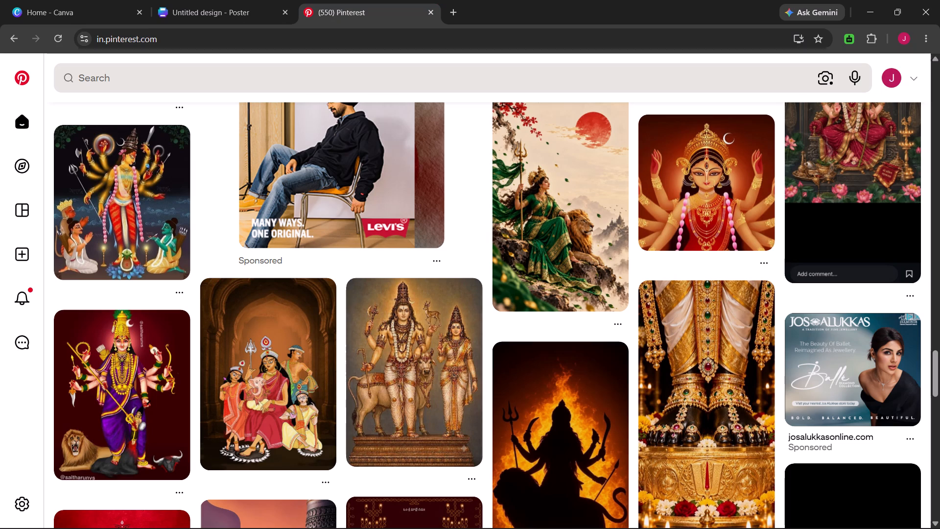
scroll(281, 308, down, 5)
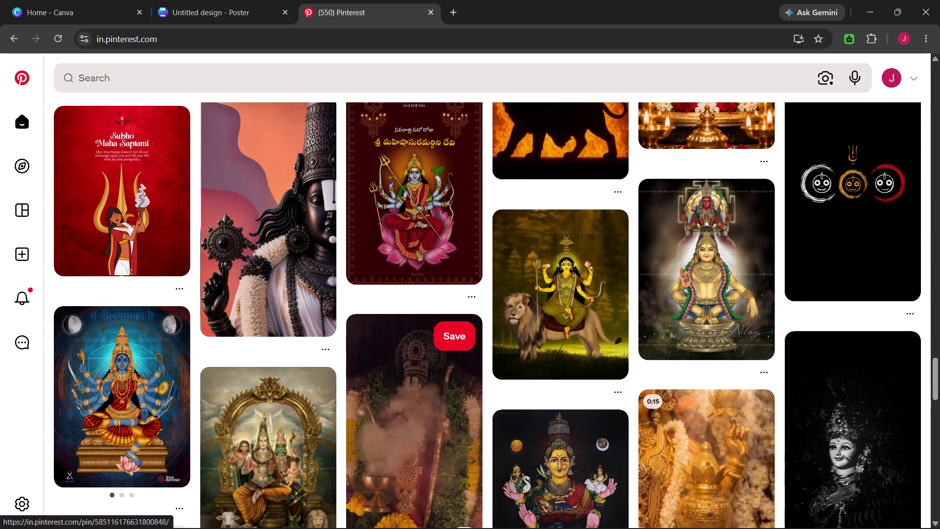
scroll(431, 405, down, 3)
scroll(431, 405, up, 3)
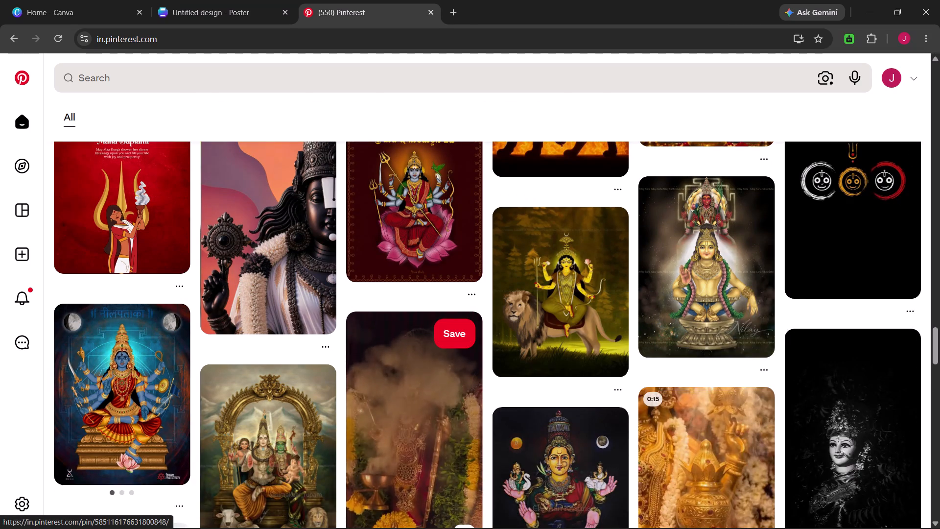
scroll(431, 405, up, 1)
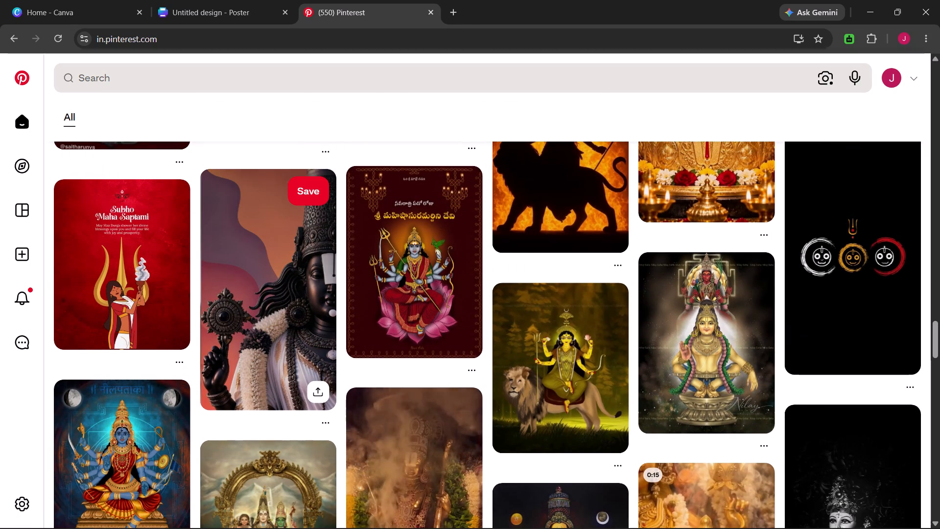
scroll(280, 305, down, 3)
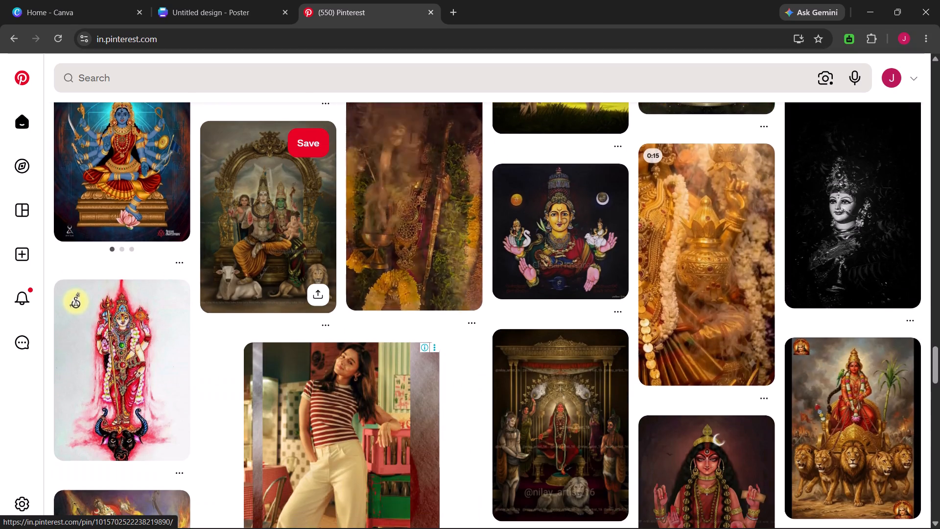
scroll(280, 305, down, 8)
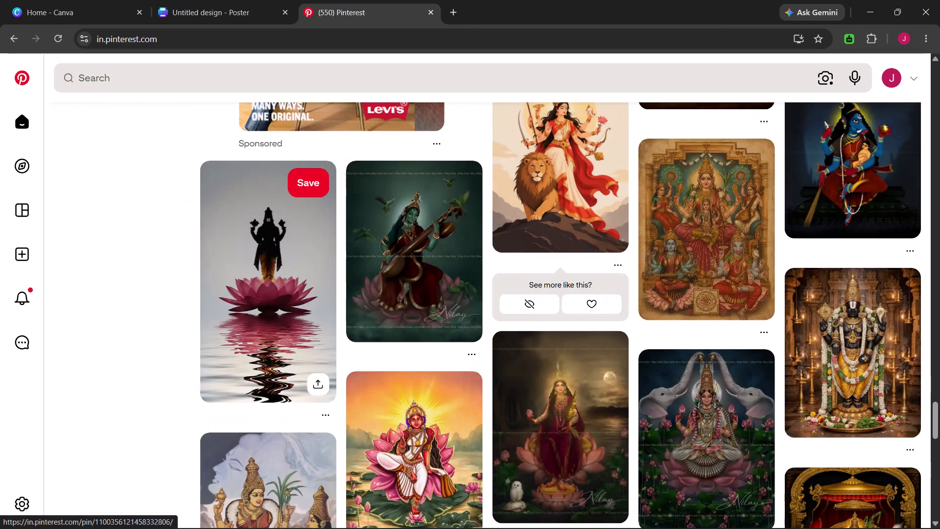
Open the Matangi pin of the green goddess playing a veena and look through its related deity artwork.
click(459, 267)
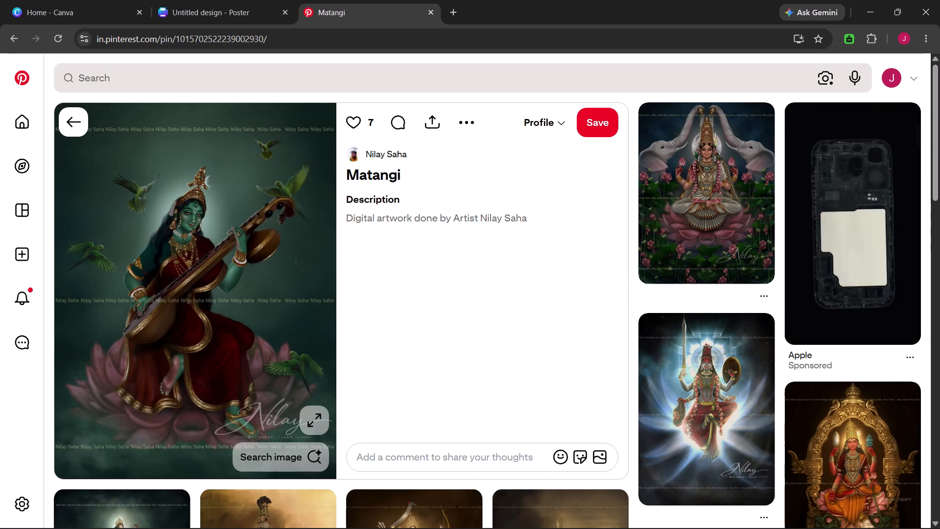
scroll(566, 316, down, 3)
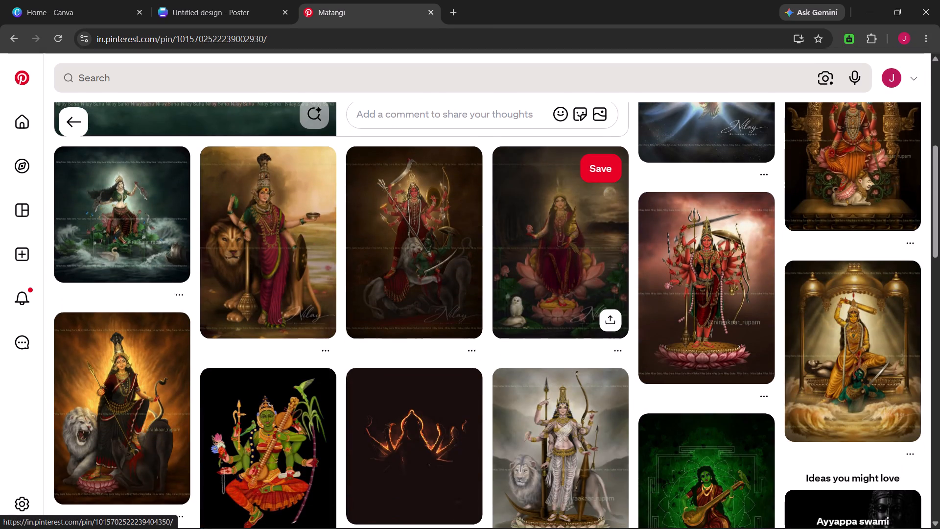
scroll(566, 316, down, 4)
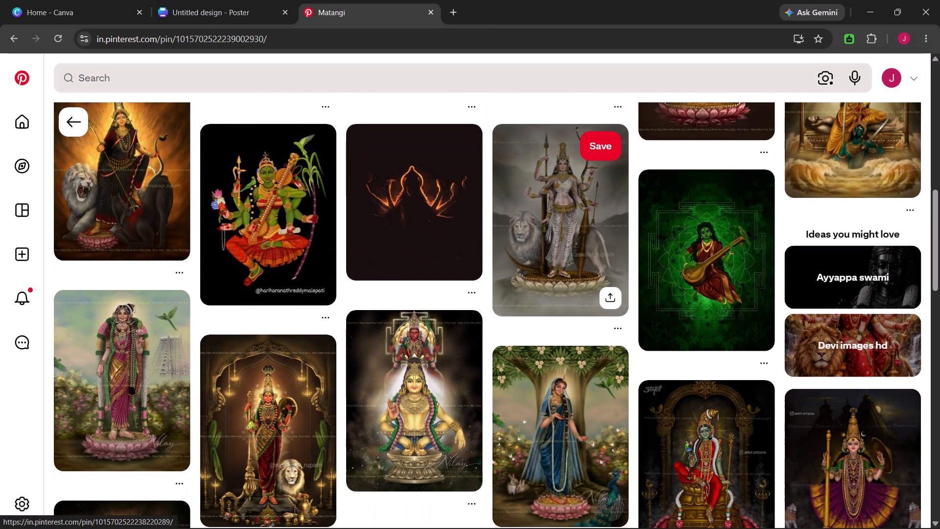
scroll(566, 316, down, 2)
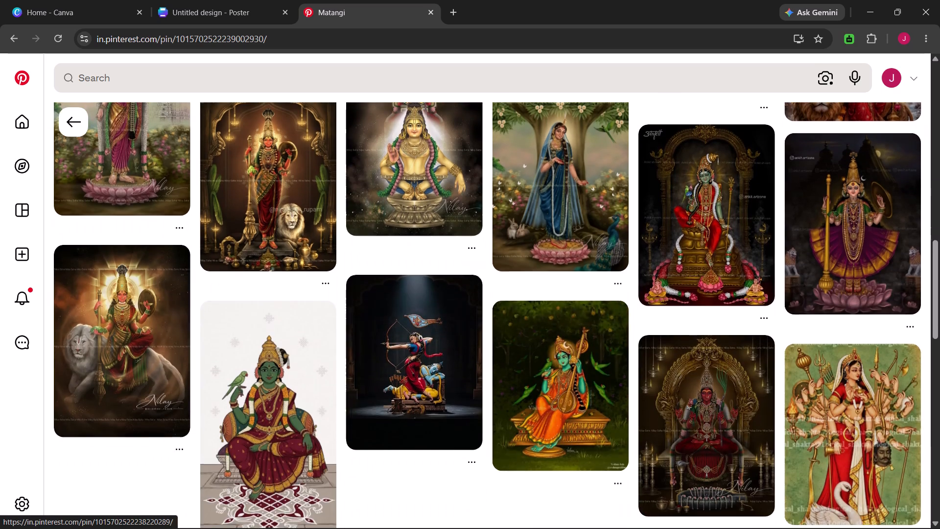
scroll(566, 316, down, 7)
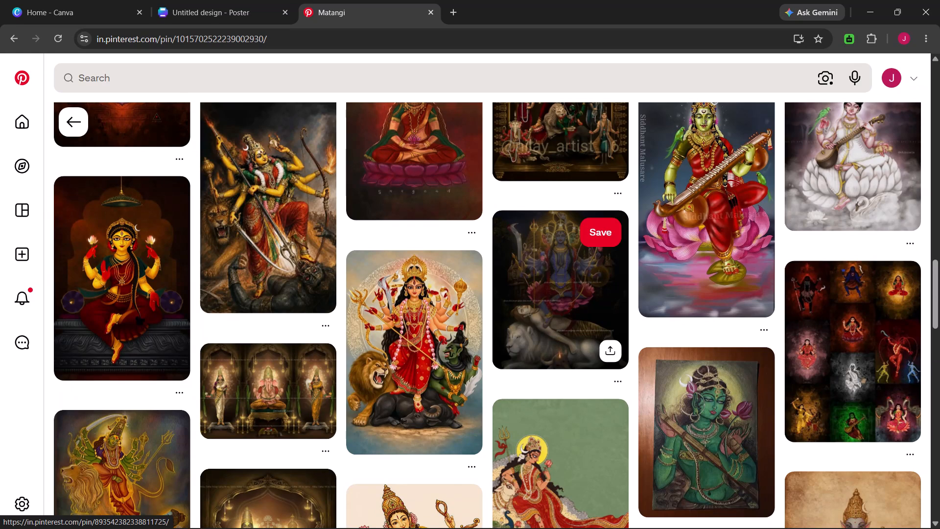
scroll(566, 316, down, 5)
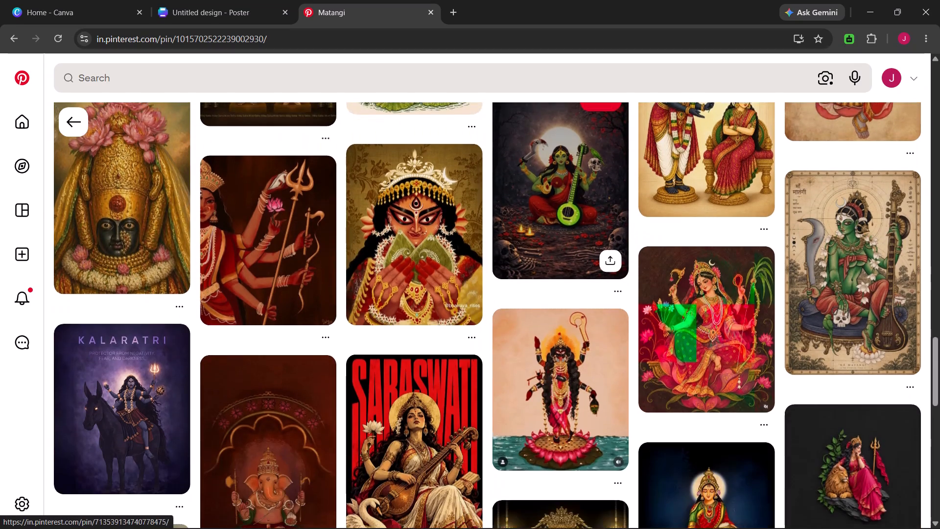
scroll(566, 316, down, 6)
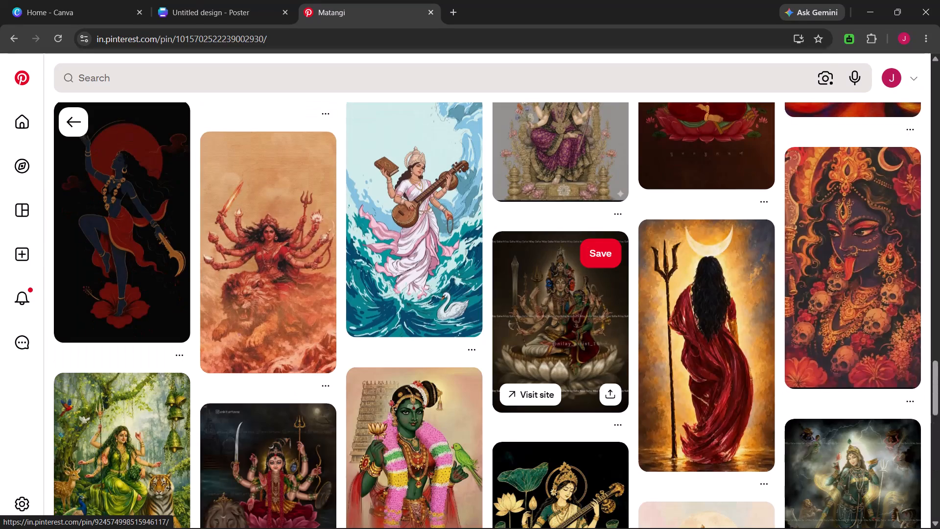
scroll(566, 316, down, 5)
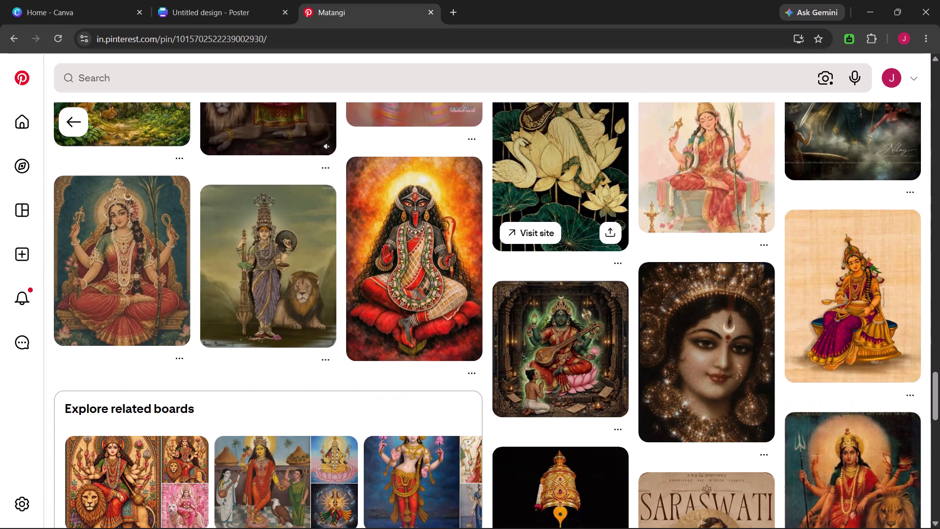
scroll(566, 316, down, 1)
Search Pinterest for "kali" and look through the resulting Kali artwork.
click(280, 86)
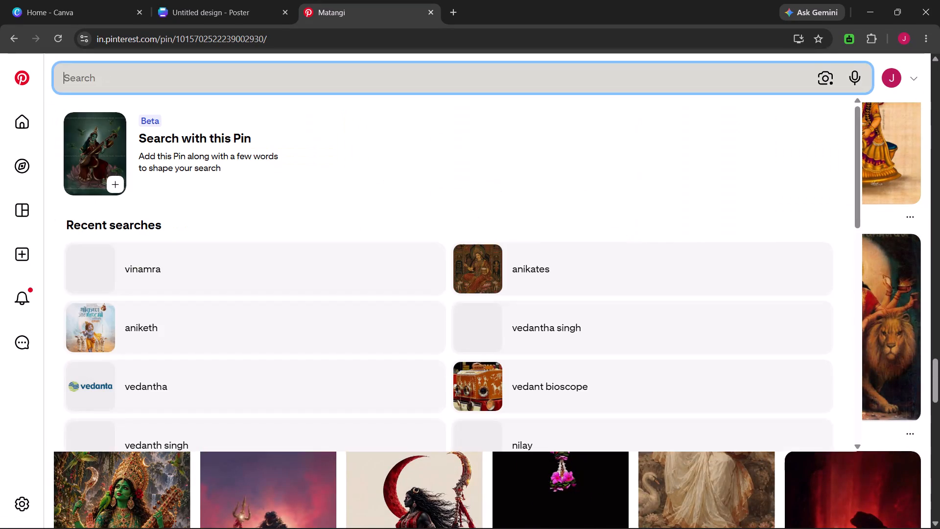
text(kali)
key(Return)
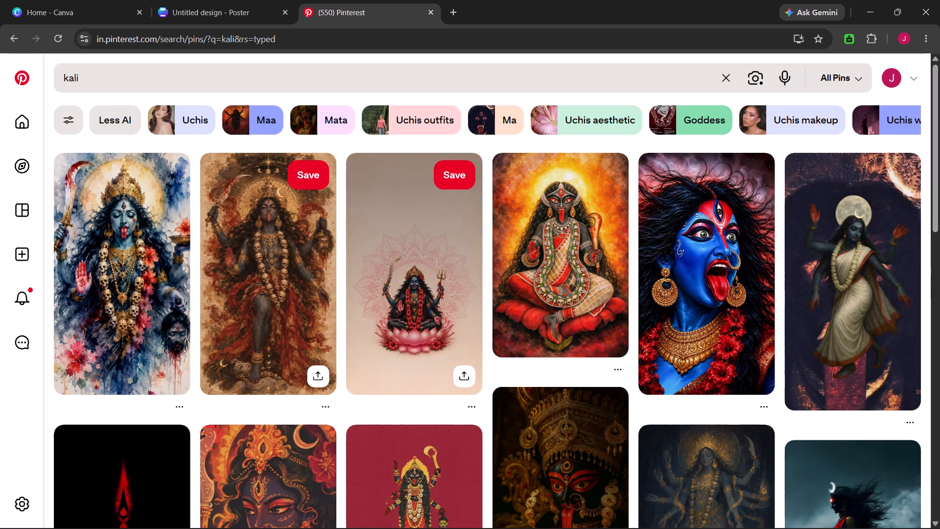
scroll(416, 360, down, 3)
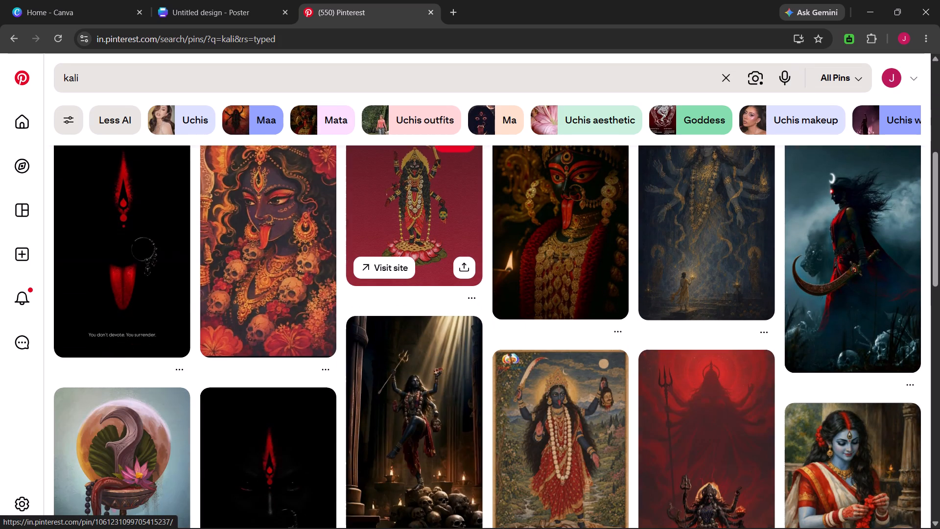
scroll(416, 360, down, 4)
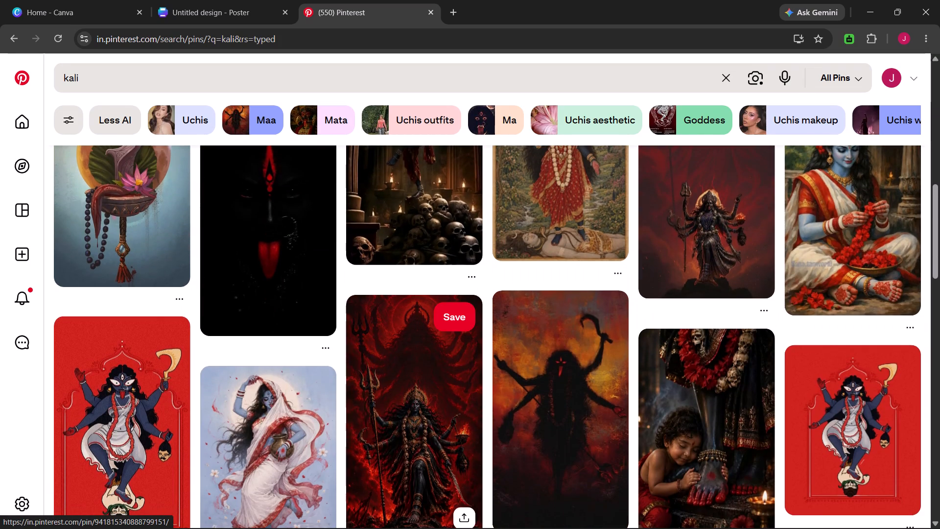
scroll(416, 360, up, 3)
scroll(416, 360, down, 3)
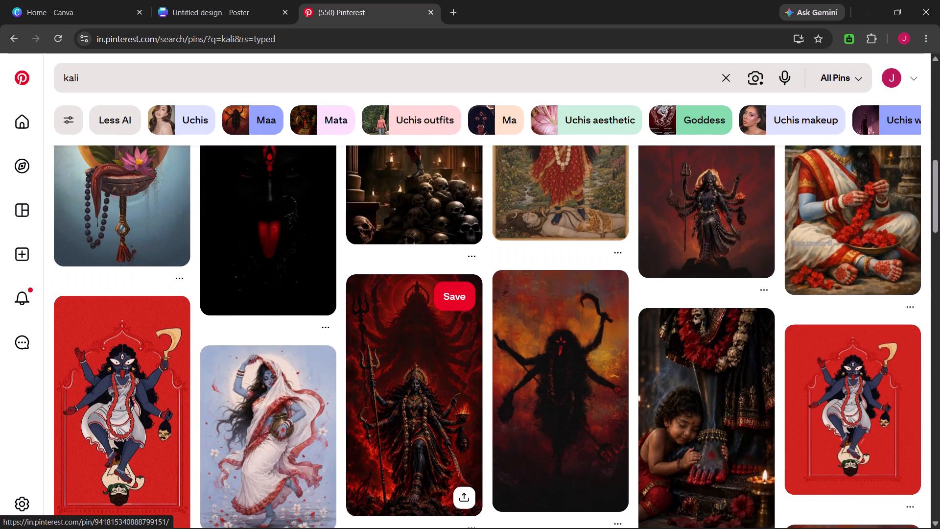
scroll(416, 360, down, 1)
scroll(416, 360, up, 1)
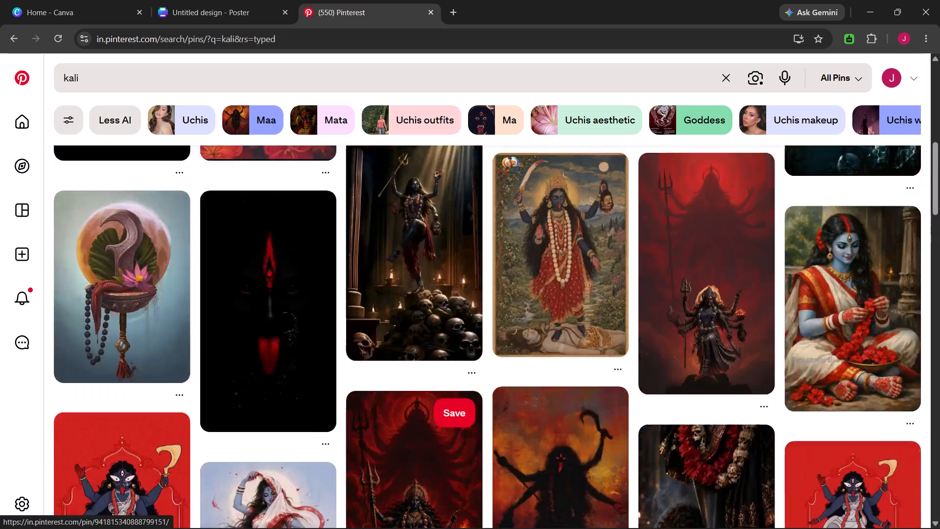
scroll(416, 360, up, 3)
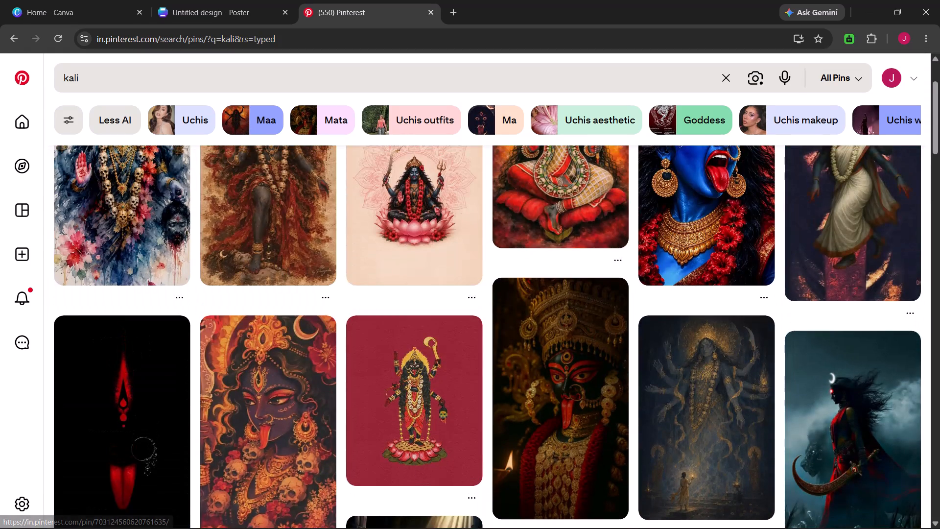
Open the black Kaali collage with the red tongue and third eye and look through its related pins.
click(107, 403)
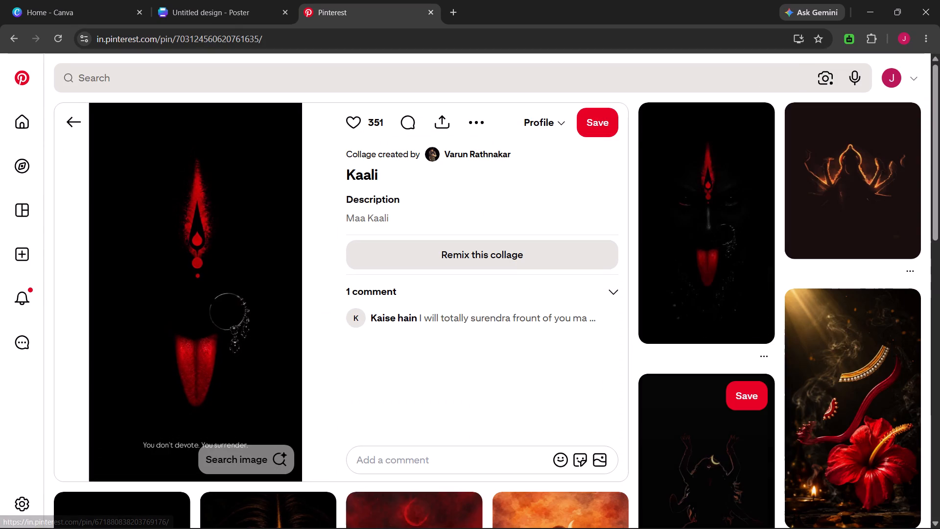
scroll(707, 416, down, 3)
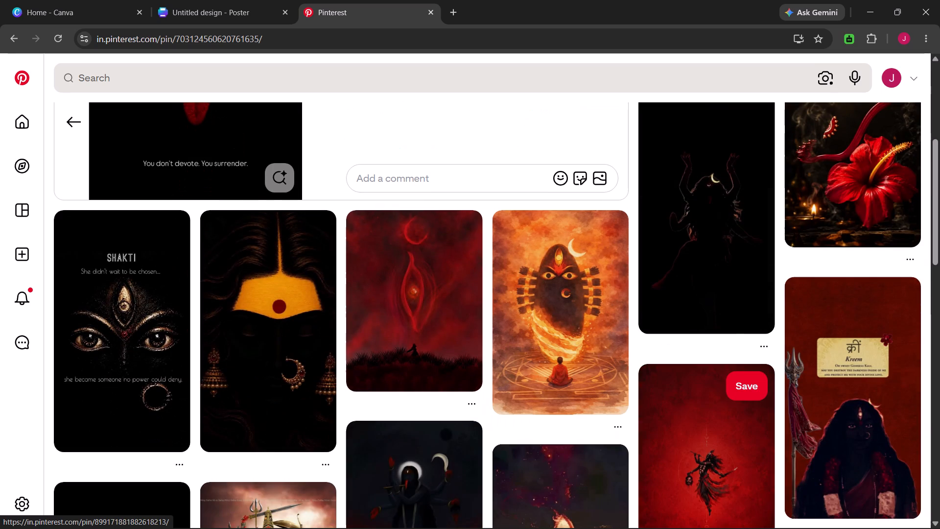
scroll(707, 416, down, 3)
scroll(707, 416, up, 1)
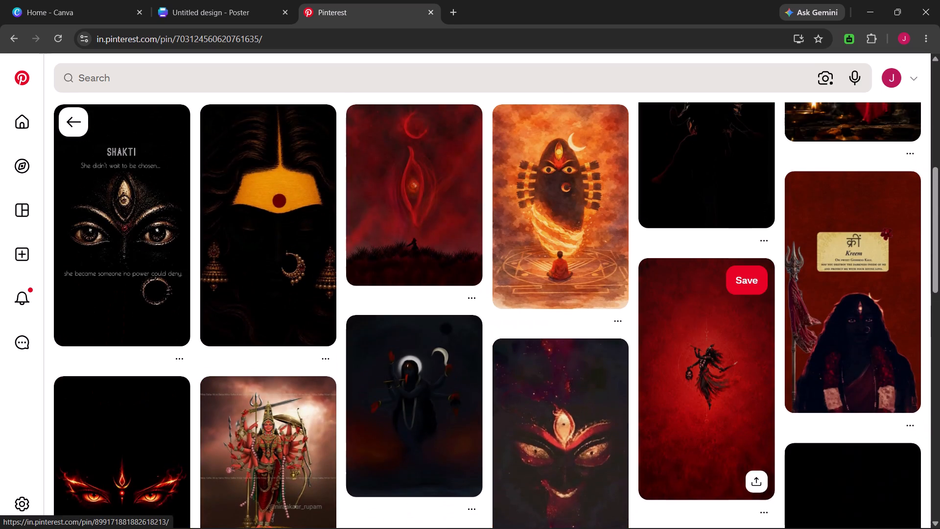
scroll(707, 416, up, 1)
scroll(707, 416, down, 1)
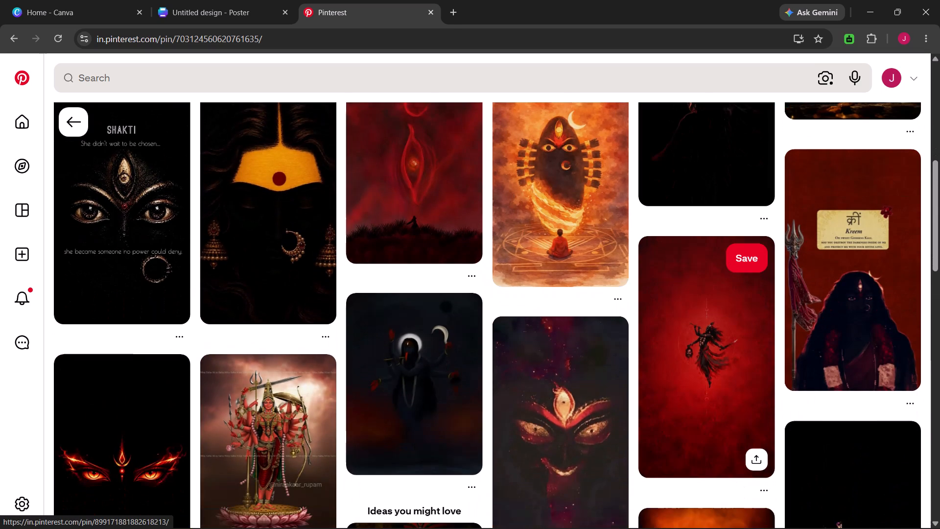
scroll(707, 416, down, 1)
Open the orange Linga Bhairavi watercolour pin and examine it along with its related artwork.
click(599, 256)
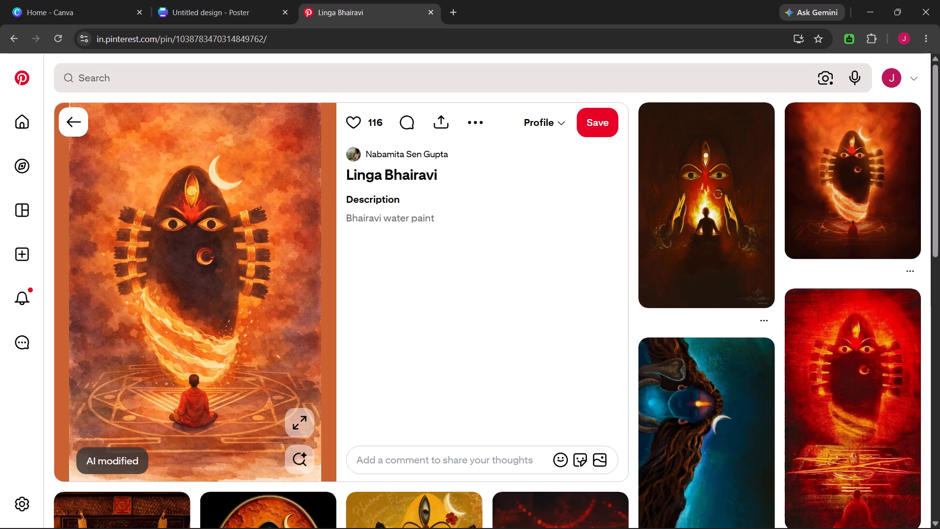
scroll(750, 337, down, 5)
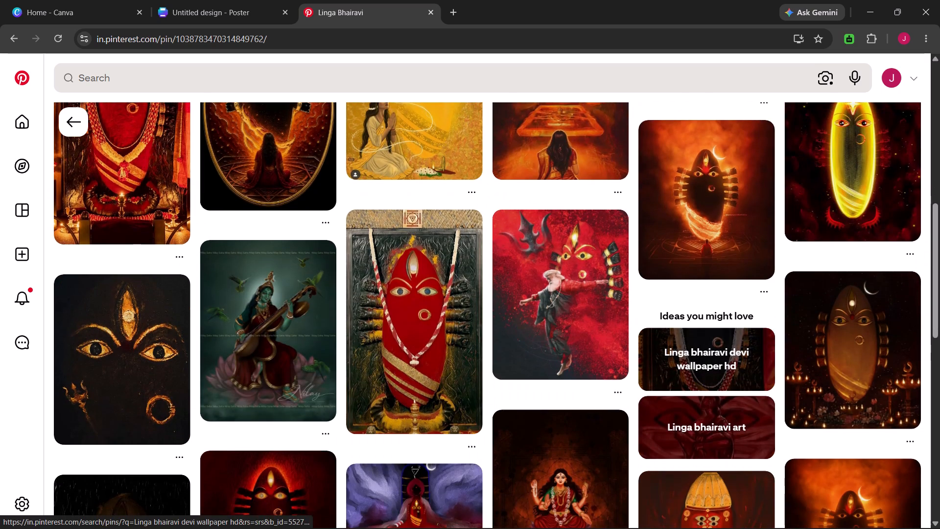
scroll(750, 337, down, 3)
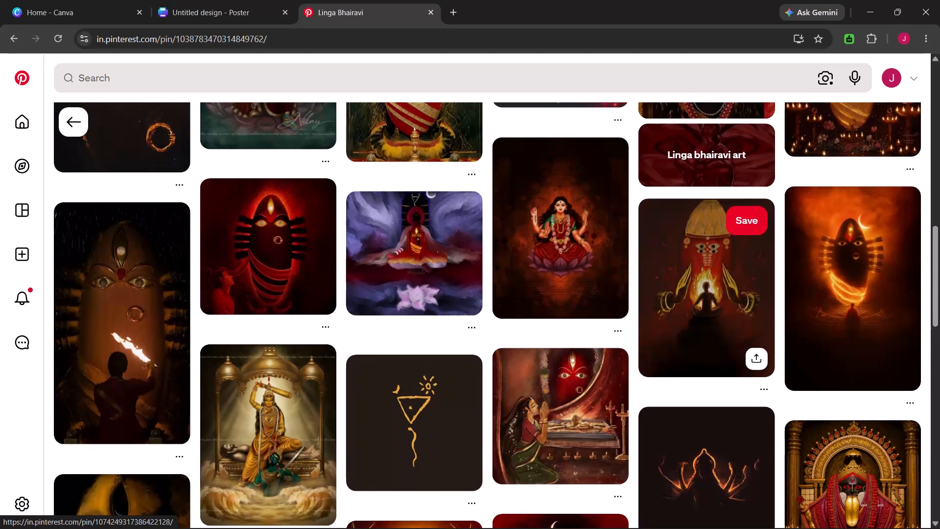
scroll(750, 337, down, 8)
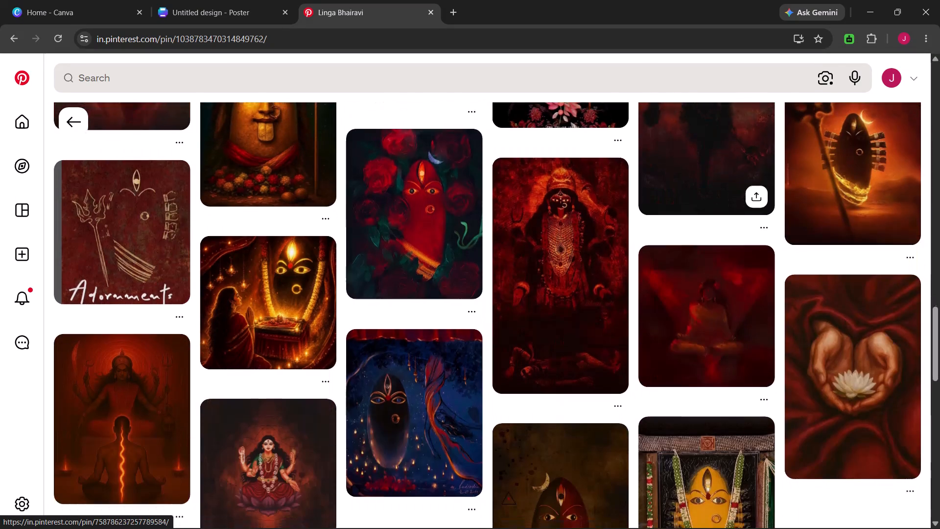
scroll(750, 337, down, 3)
scroll(602, 336, down, 3)
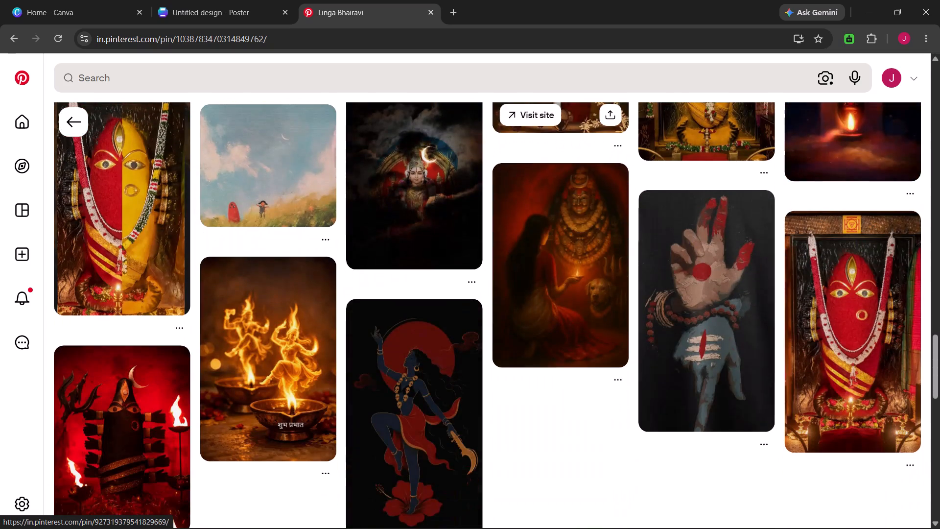
scroll(602, 336, down, 2)
scroll(363, 221, down, 2)
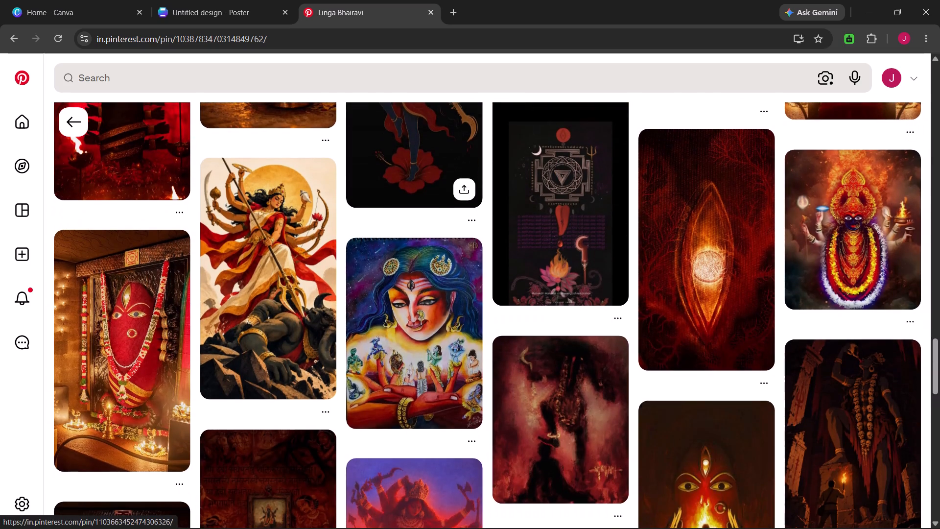
scroll(363, 221, down, 3)
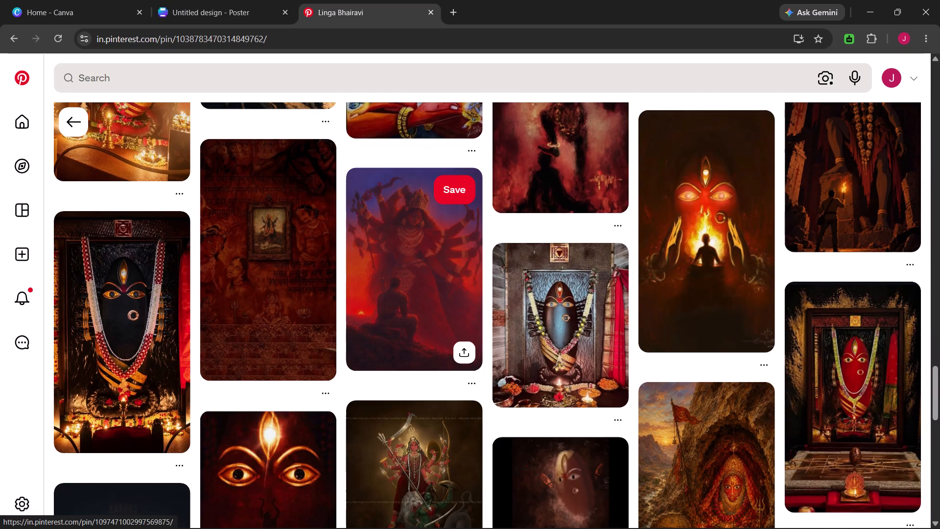
scroll(363, 221, down, 3)
scroll(363, 221, up, 2)
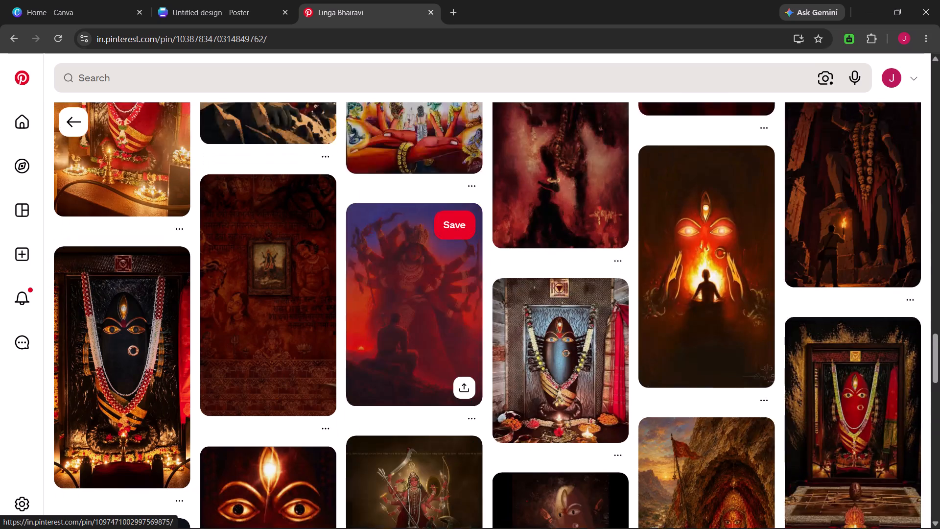
scroll(363, 221, up, 6)
scroll(363, 221, down, 1)
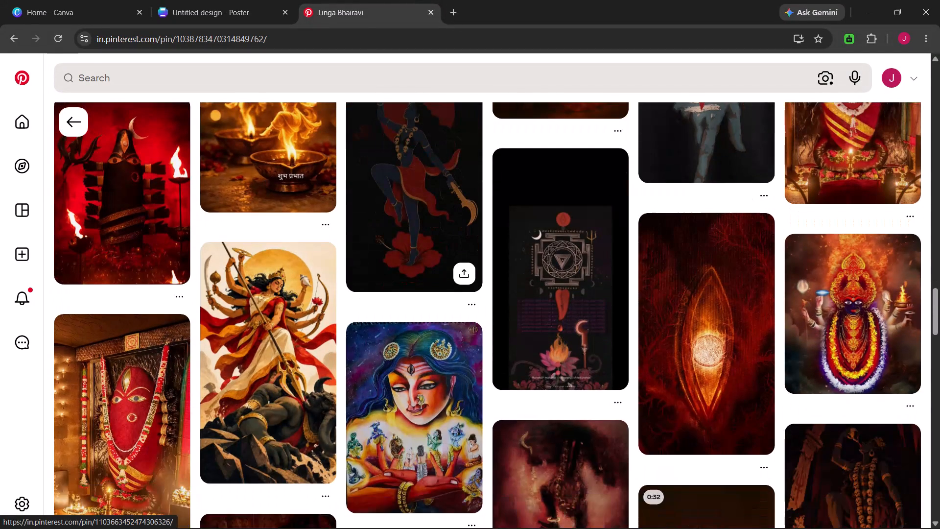
scroll(363, 221, up, 16)
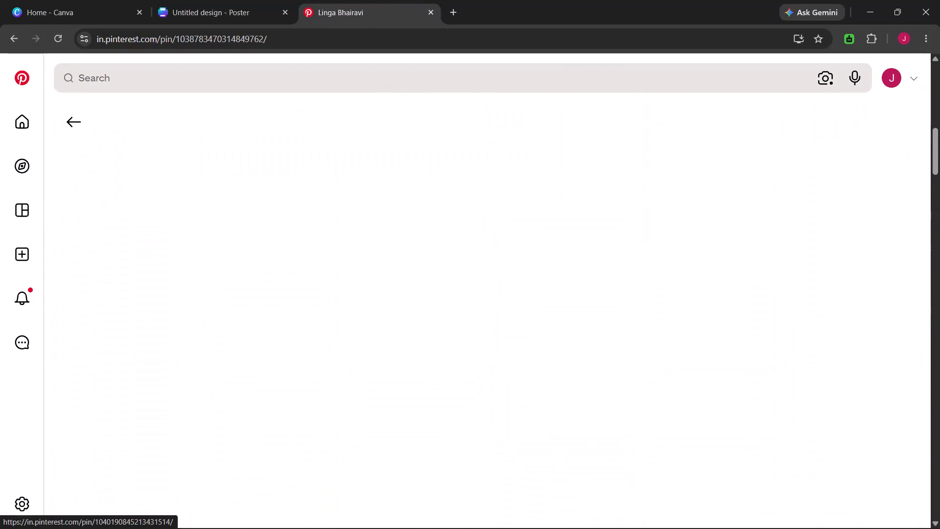
scroll(363, 221, up, 10)
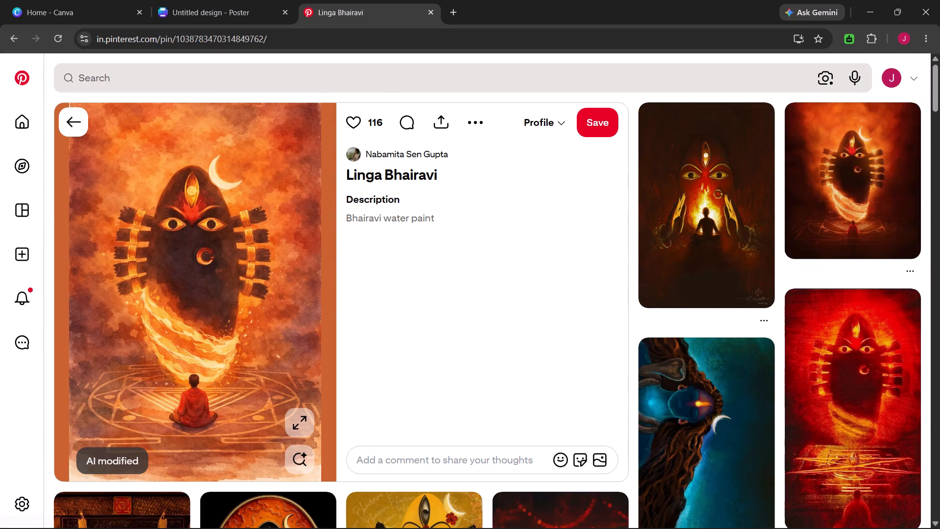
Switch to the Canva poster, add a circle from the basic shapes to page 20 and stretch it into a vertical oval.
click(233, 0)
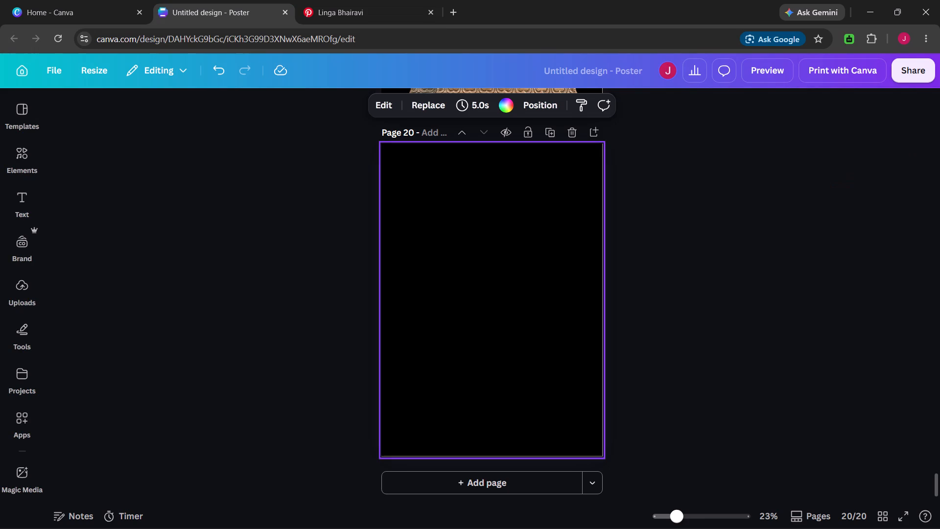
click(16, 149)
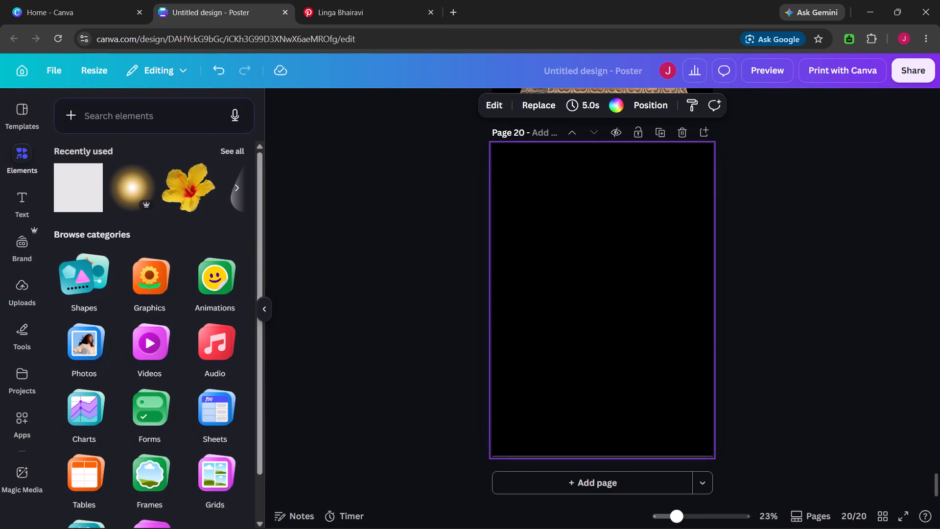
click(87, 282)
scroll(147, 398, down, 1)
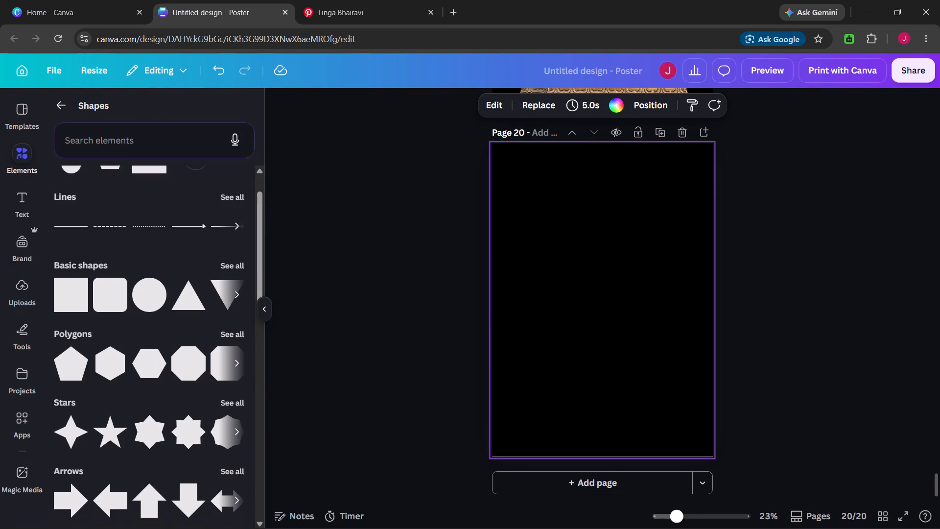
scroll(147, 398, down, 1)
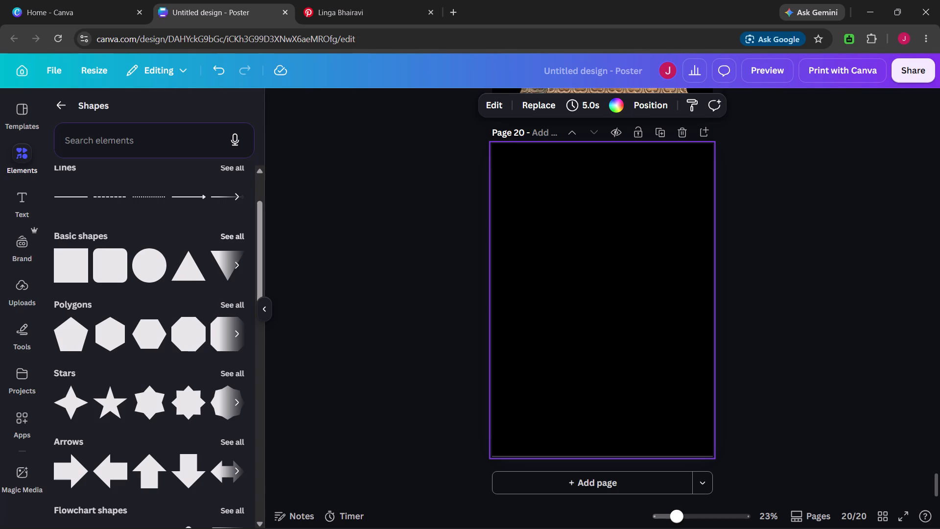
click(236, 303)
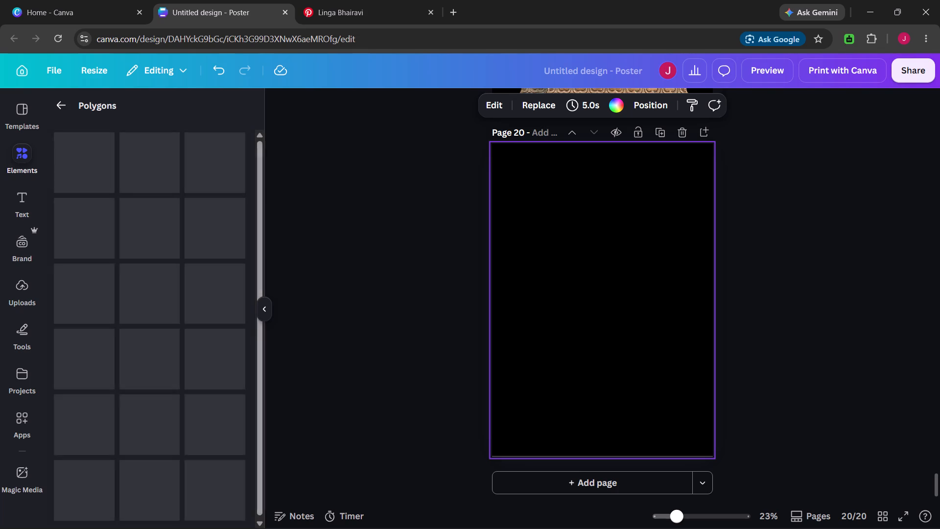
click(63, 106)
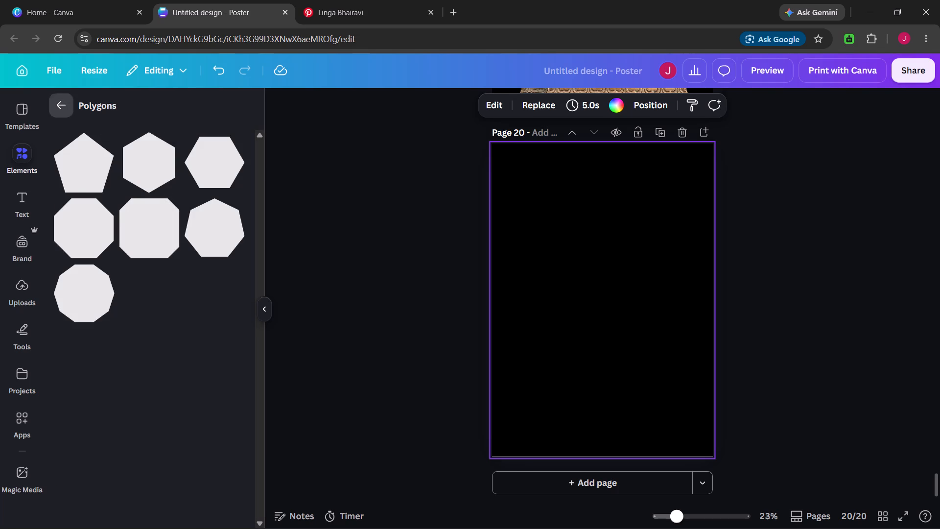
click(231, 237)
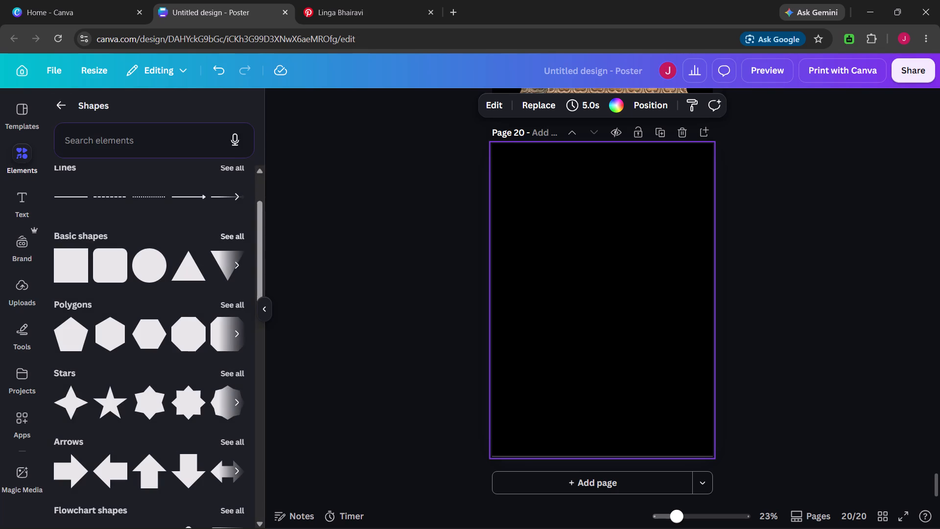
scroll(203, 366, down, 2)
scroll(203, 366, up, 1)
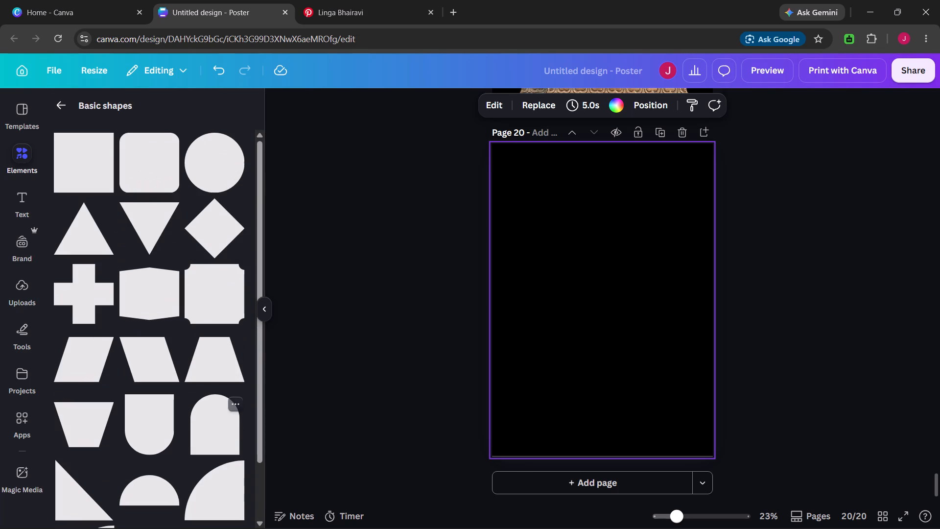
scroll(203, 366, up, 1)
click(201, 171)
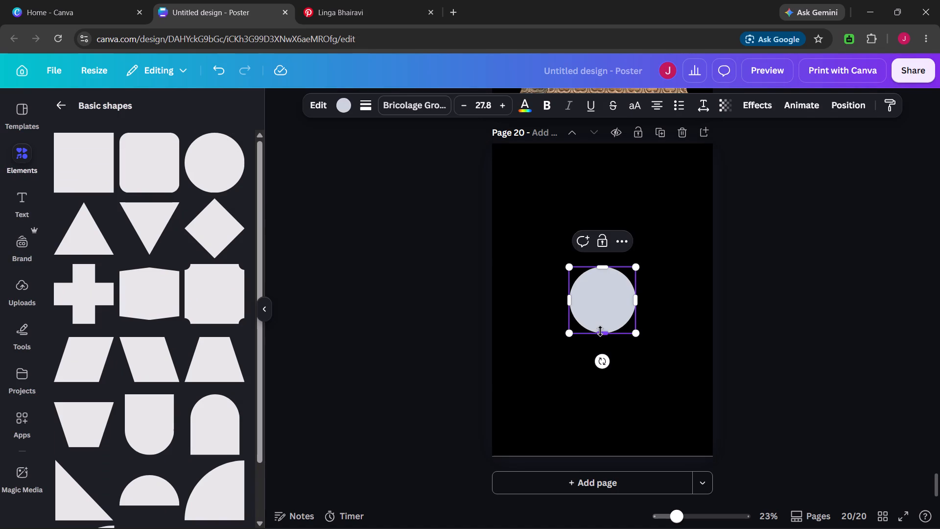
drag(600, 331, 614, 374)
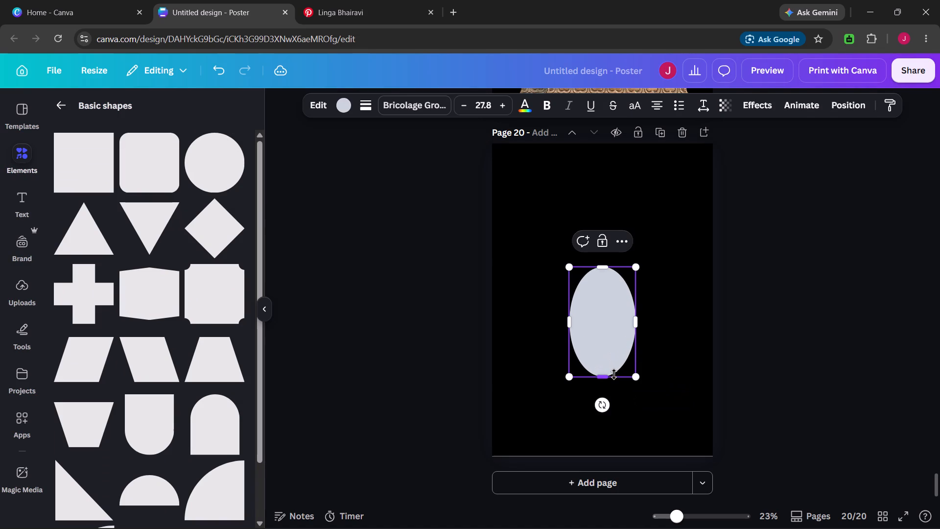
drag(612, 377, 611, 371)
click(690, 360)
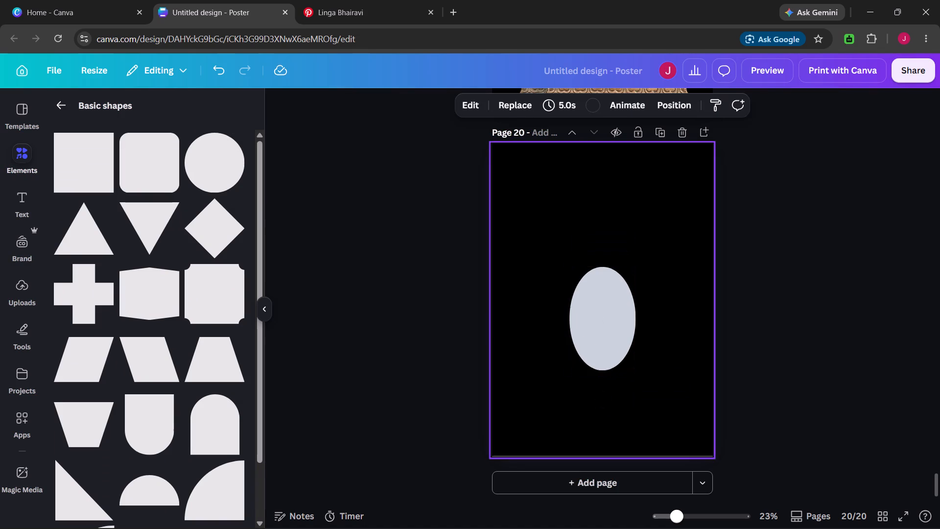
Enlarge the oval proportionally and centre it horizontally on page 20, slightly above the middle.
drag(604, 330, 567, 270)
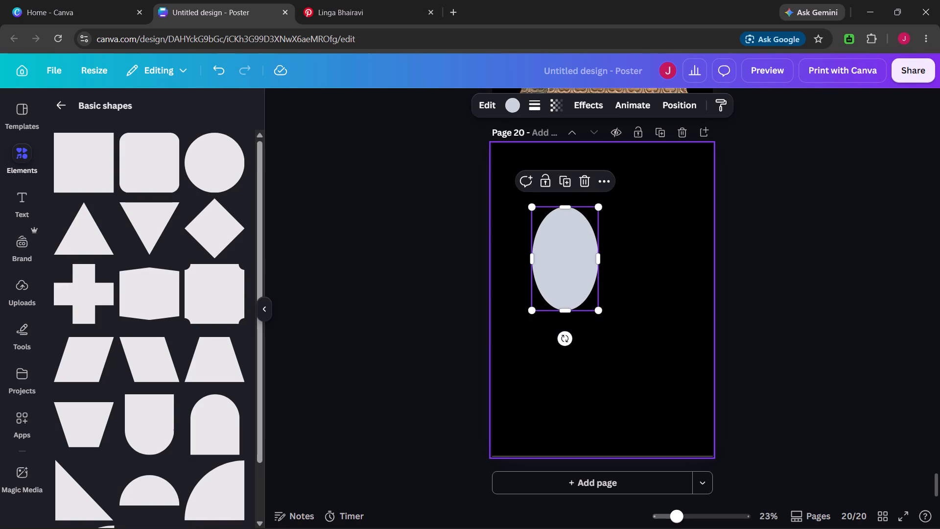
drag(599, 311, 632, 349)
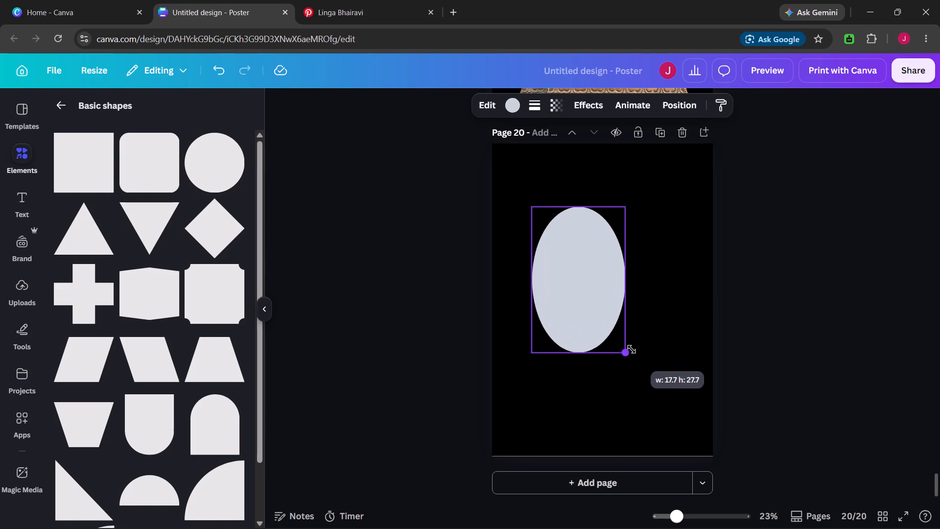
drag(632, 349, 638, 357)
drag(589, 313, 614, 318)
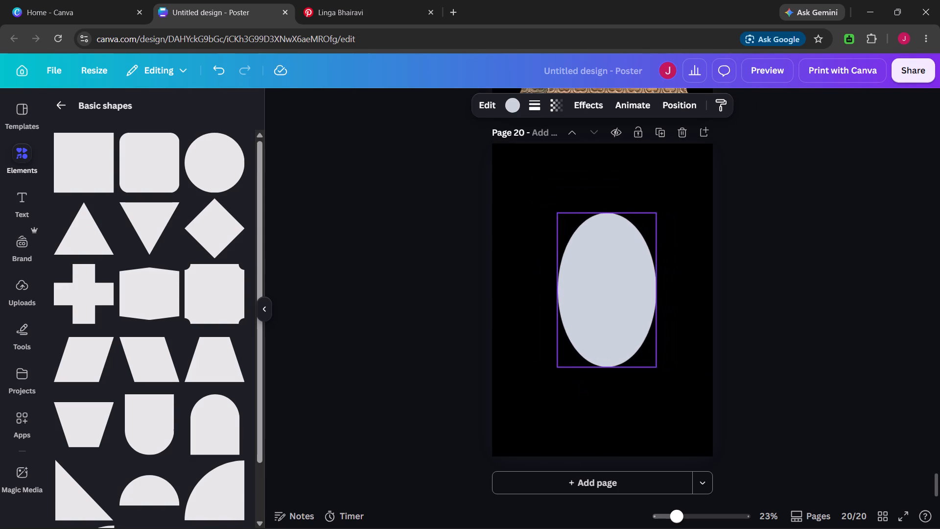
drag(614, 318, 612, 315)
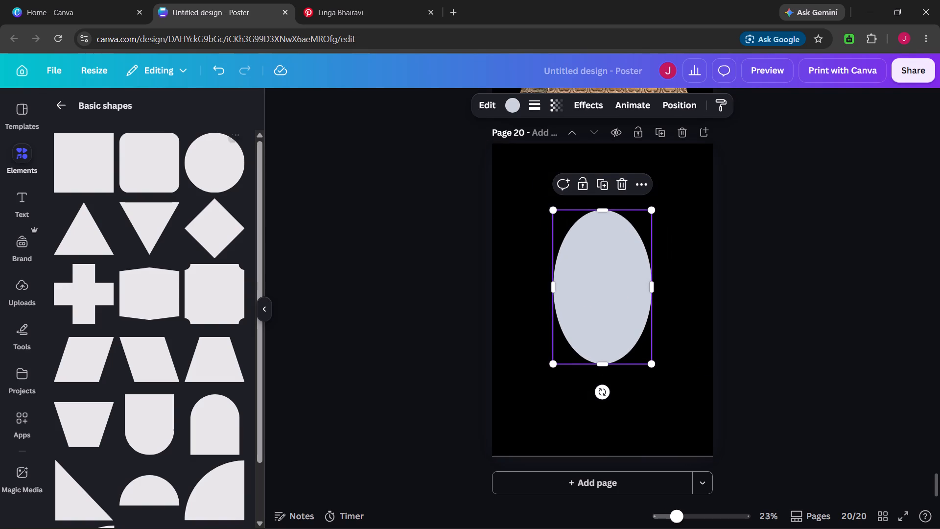
Search the elements for "ellipsoid" and add the glossy teal 3D ellipsoid graphic to page 20.
click(68, 107)
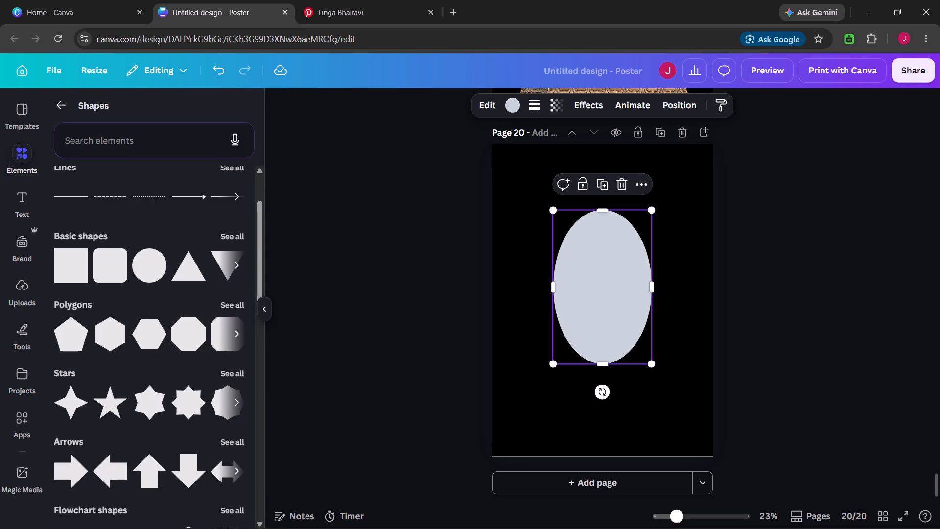
drag(119, 141, 53, 95)
click(53, 95)
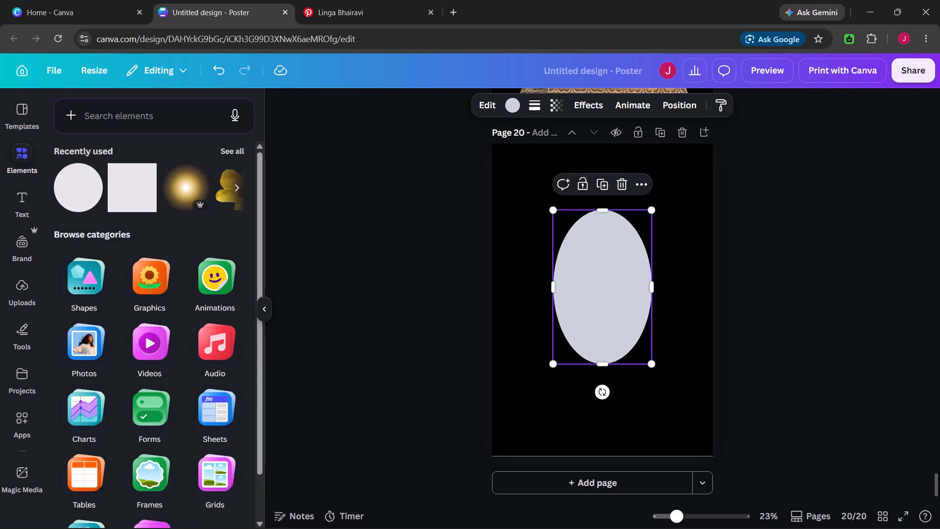
click(86, 108)
text(ell)
text(ips)
text(oid)
key(Return)
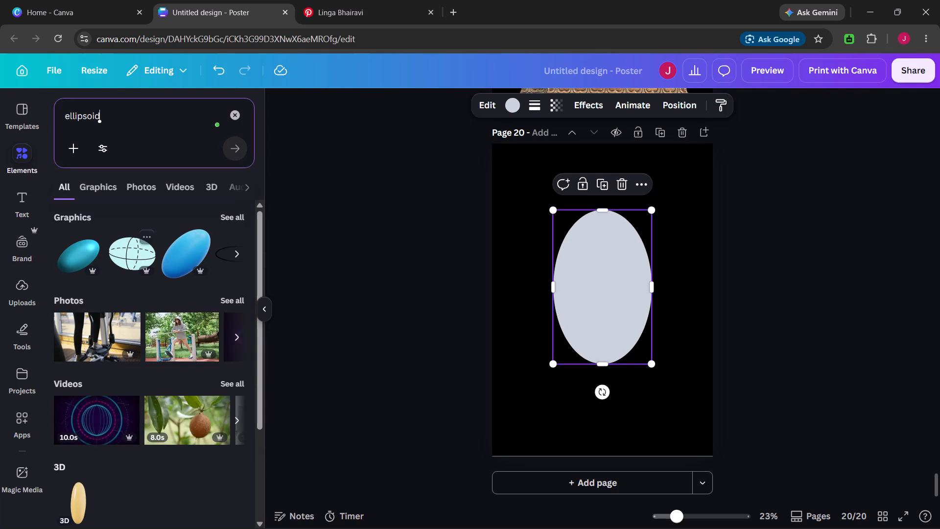
click(75, 257)
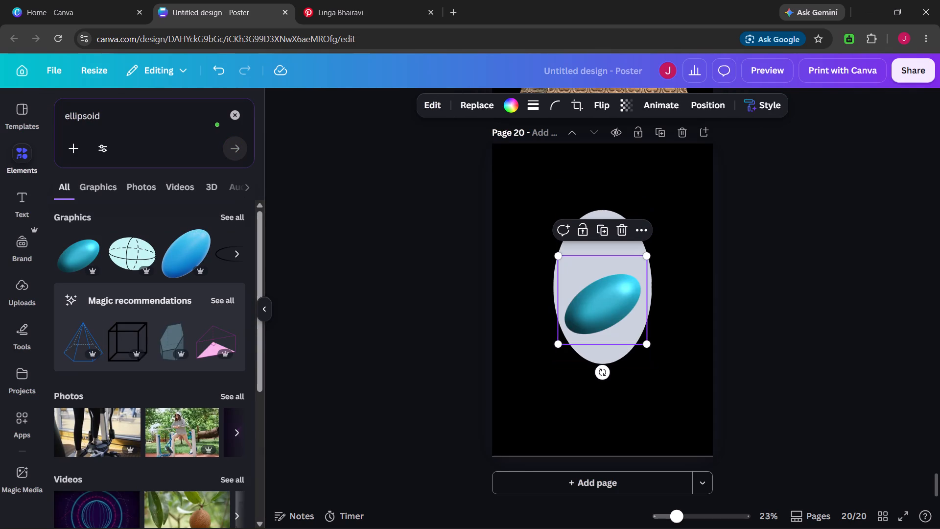
Move the teal ellipsoid toward the oval's upper left and rotate it until it stands upright.
click(596, 300)
double_click(596, 300)
drag(596, 300, 604, 313)
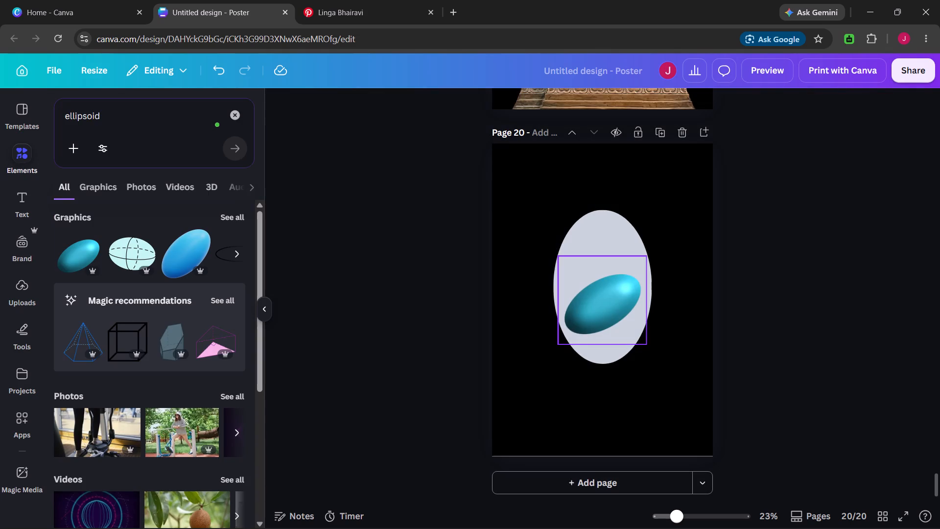
drag(604, 313, 604, 313)
click(604, 313)
drag(604, 313, 577, 288)
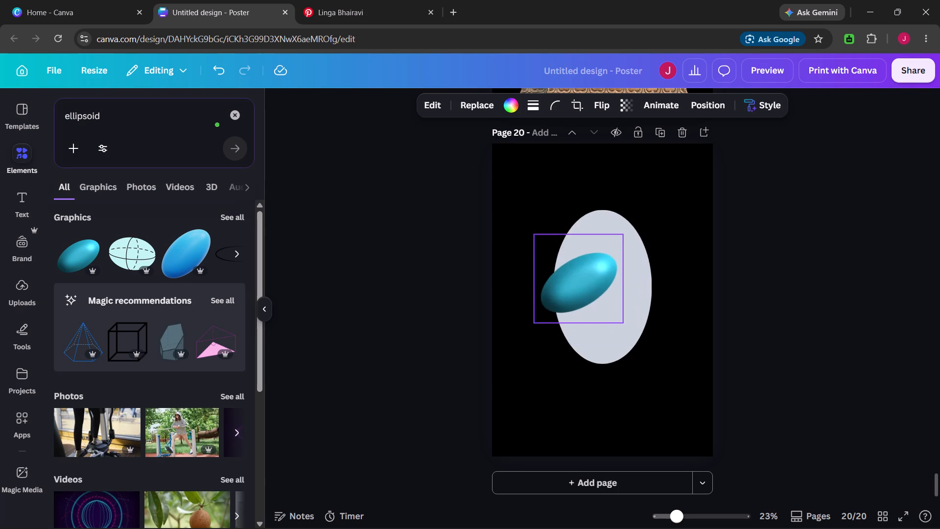
drag(577, 288, 567, 275)
drag(562, 335, 654, 327)
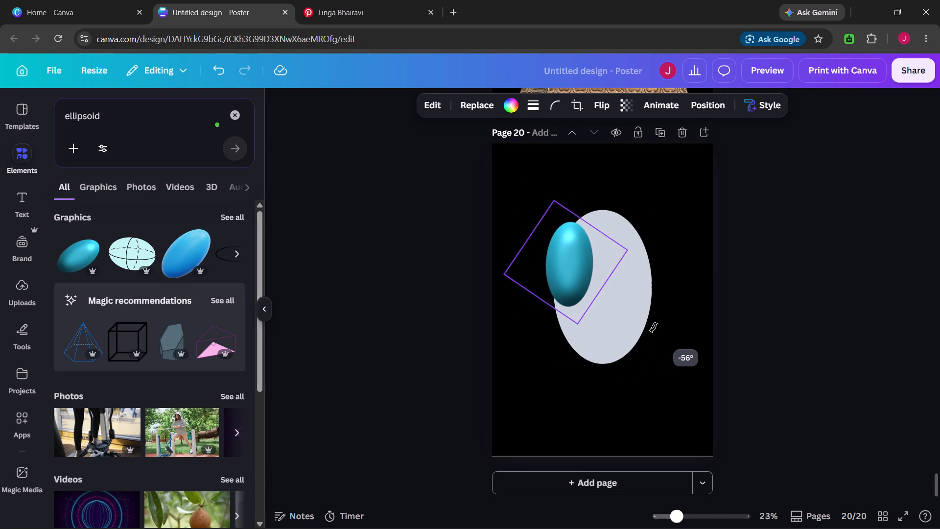
drag(654, 327, 657, 325)
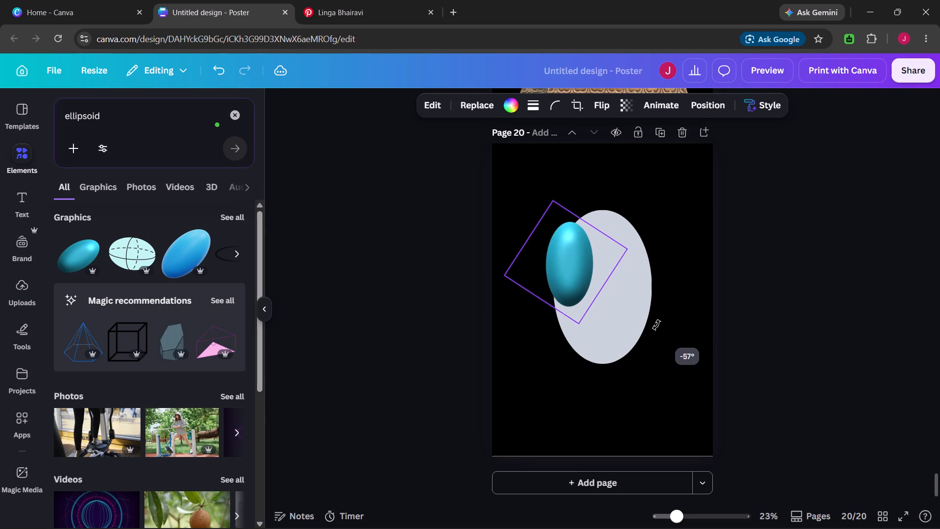
drag(657, 325, 661, 321)
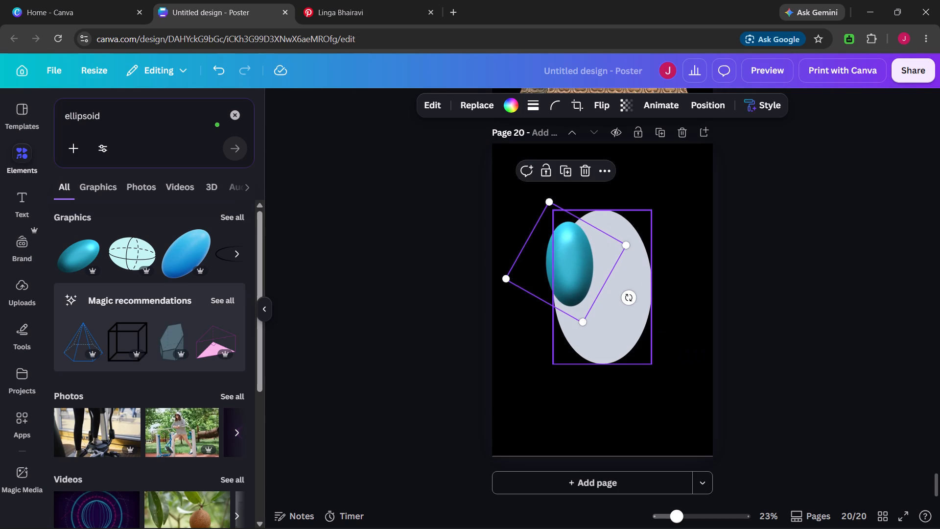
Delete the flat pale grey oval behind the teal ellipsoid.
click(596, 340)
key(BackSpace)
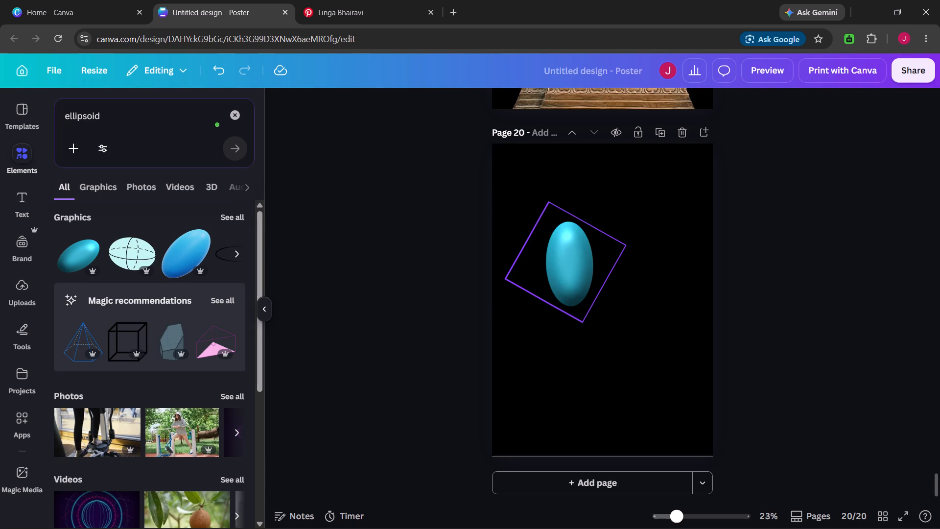
Enlarge the teal ellipsoid, move it near the centre of page 20 and fine-tune its rotation to about -59°.
click(582, 278)
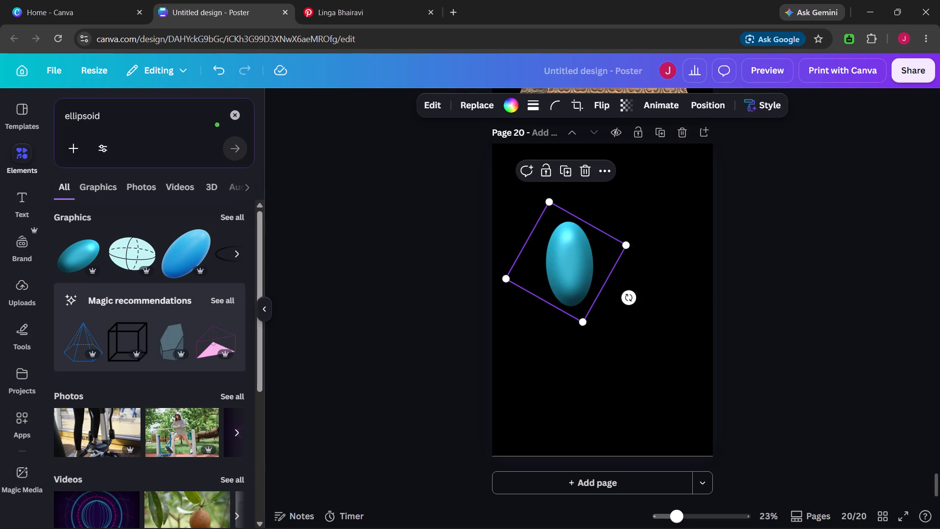
drag(553, 281, 585, 303)
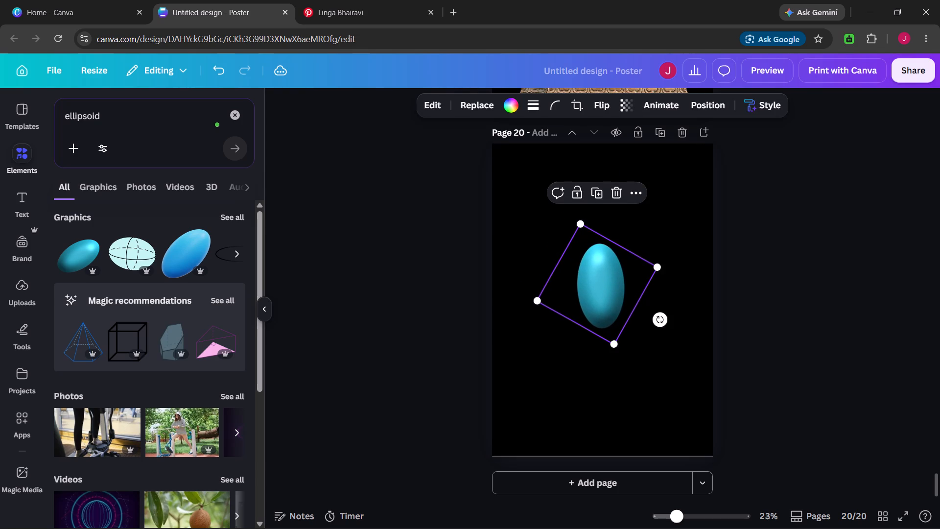
drag(535, 300, 465, 302)
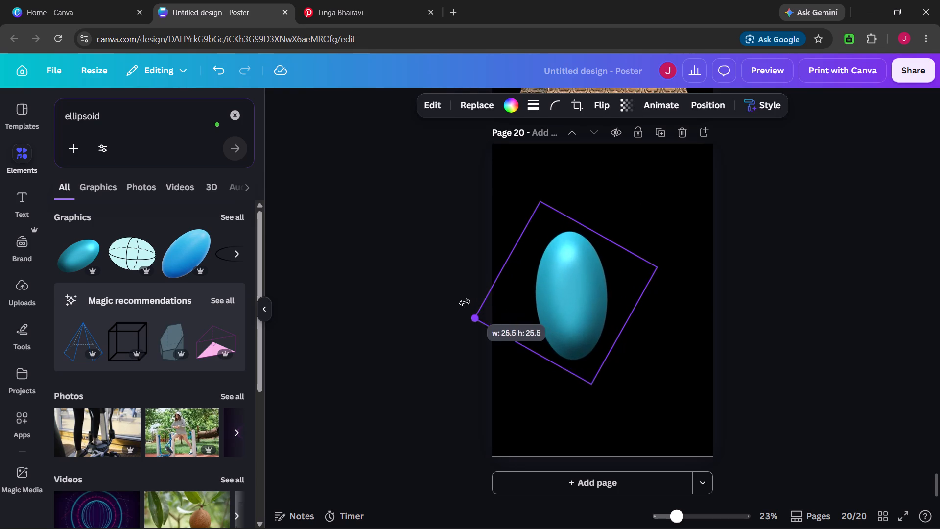
drag(465, 302, 427, 301)
drag(550, 308, 588, 302)
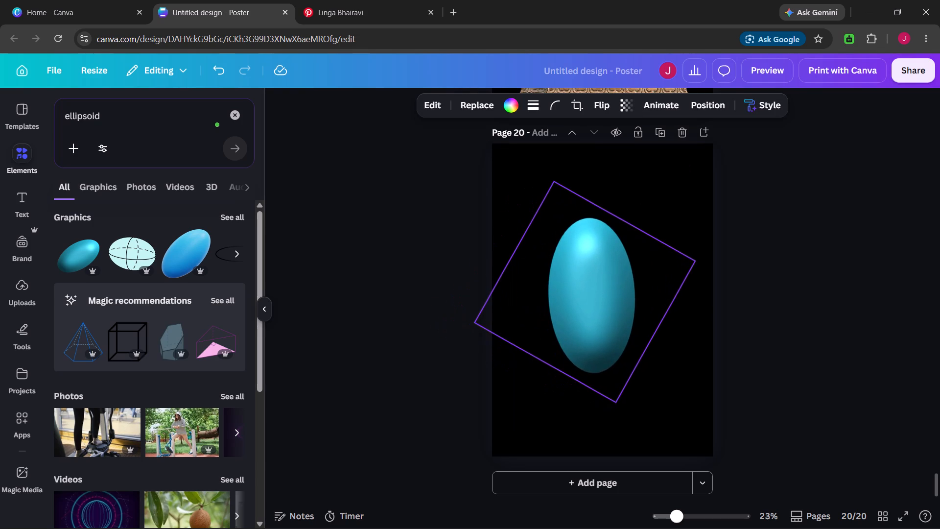
drag(588, 302, 589, 301)
drag(681, 348, 682, 358)
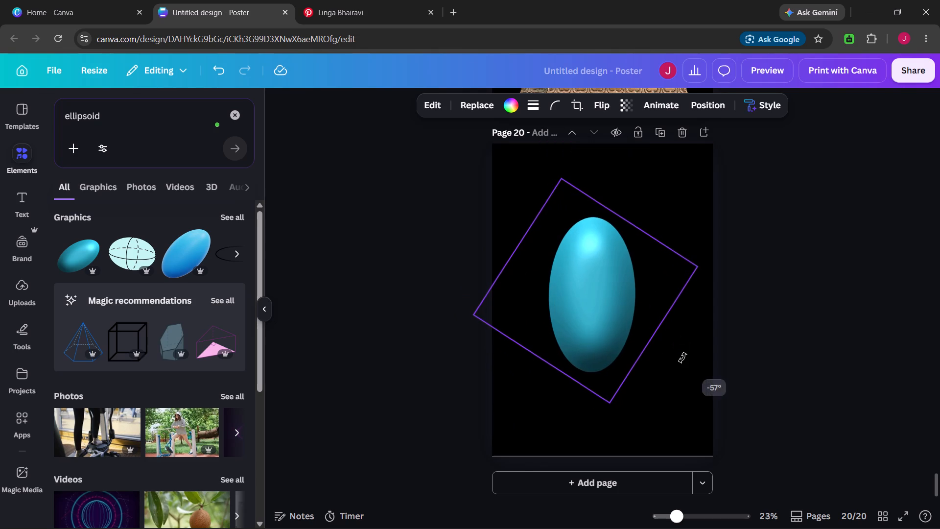
drag(682, 358, 685, 353)
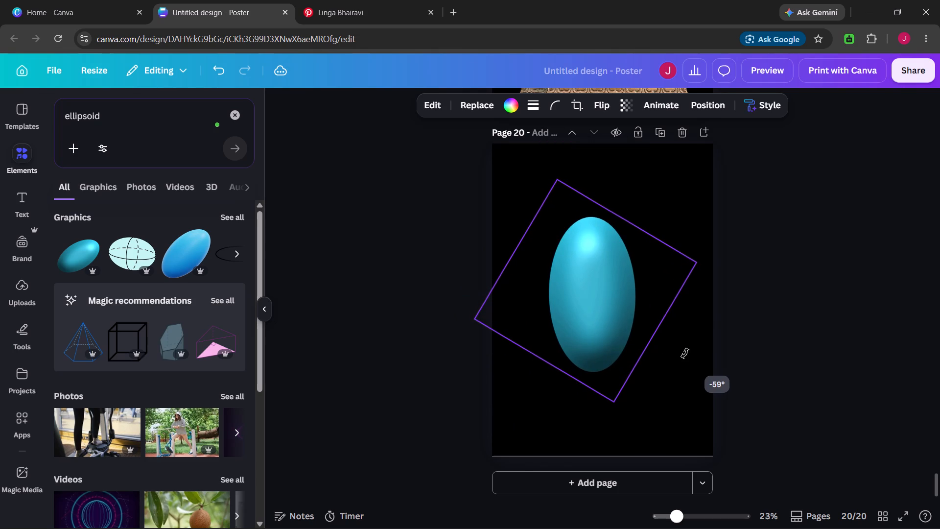
drag(685, 353, 684, 354)
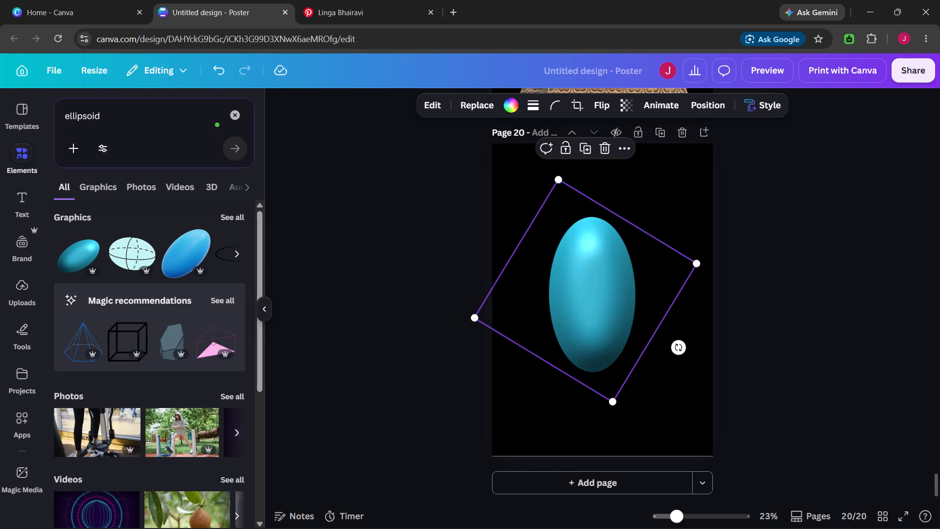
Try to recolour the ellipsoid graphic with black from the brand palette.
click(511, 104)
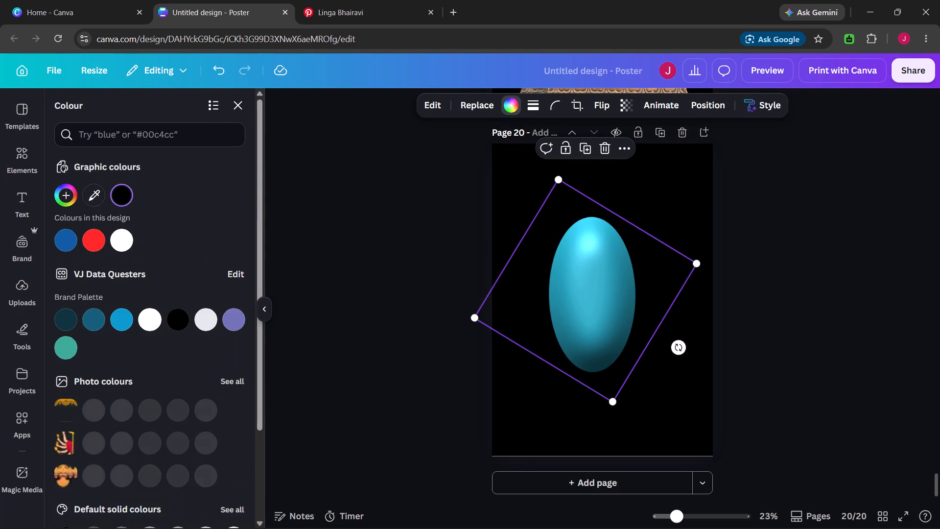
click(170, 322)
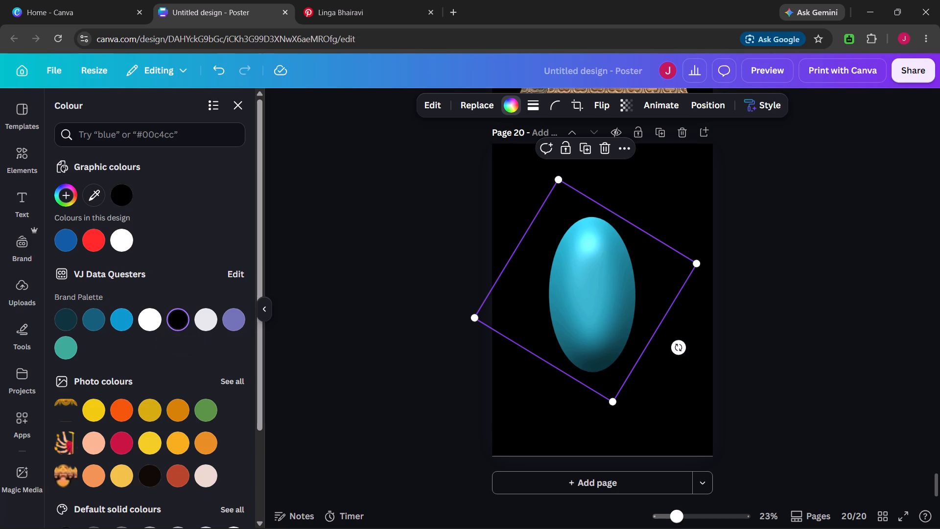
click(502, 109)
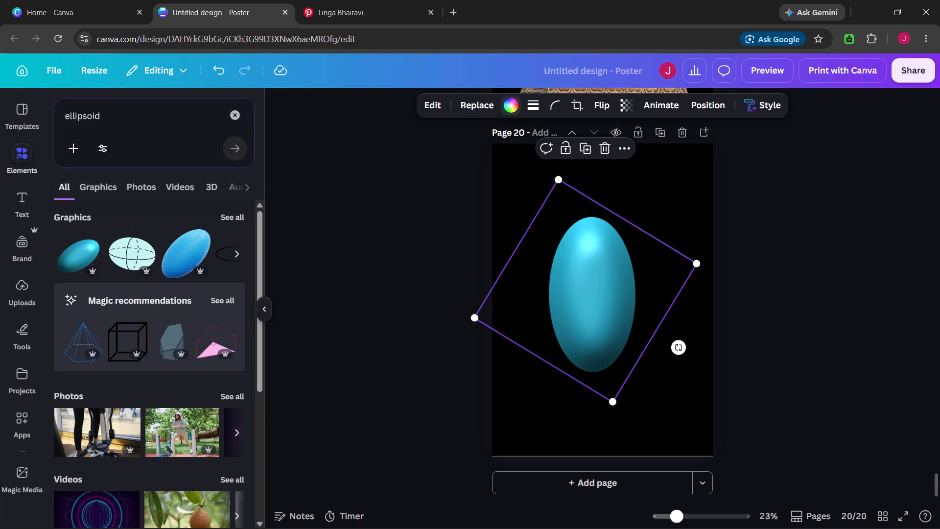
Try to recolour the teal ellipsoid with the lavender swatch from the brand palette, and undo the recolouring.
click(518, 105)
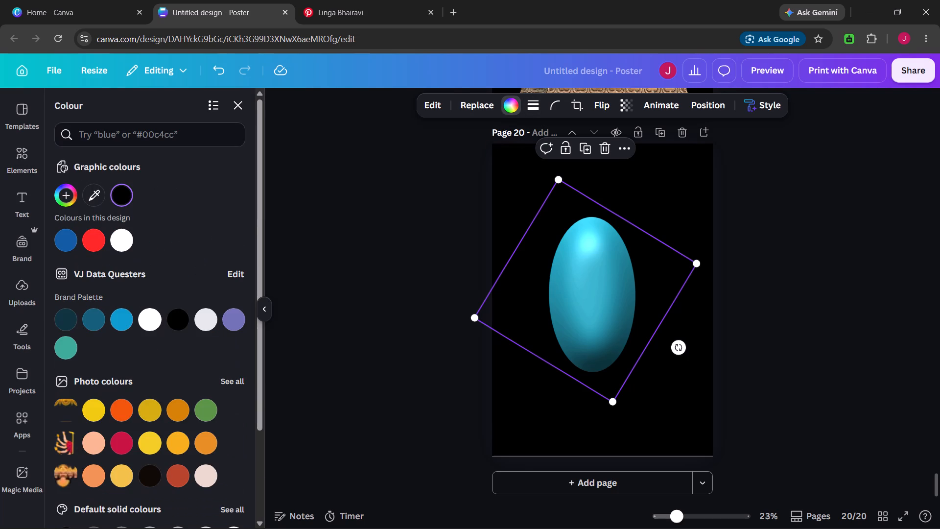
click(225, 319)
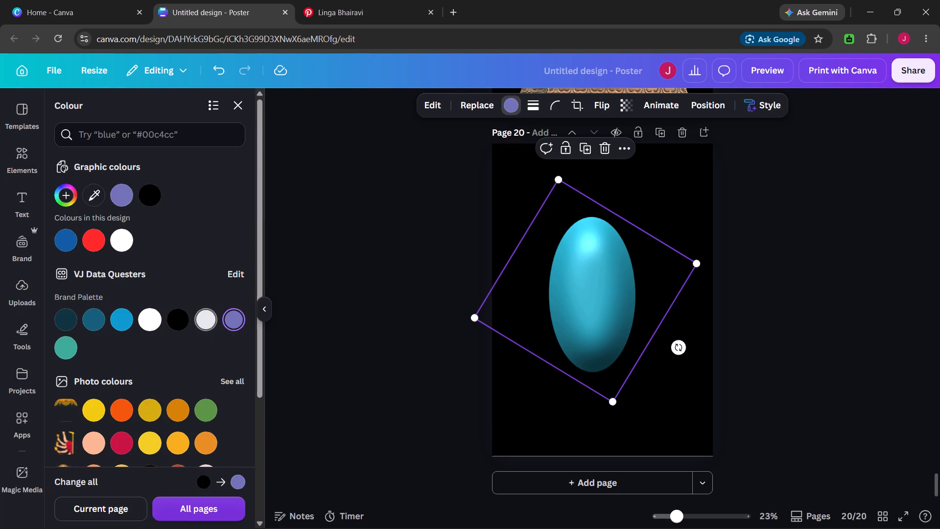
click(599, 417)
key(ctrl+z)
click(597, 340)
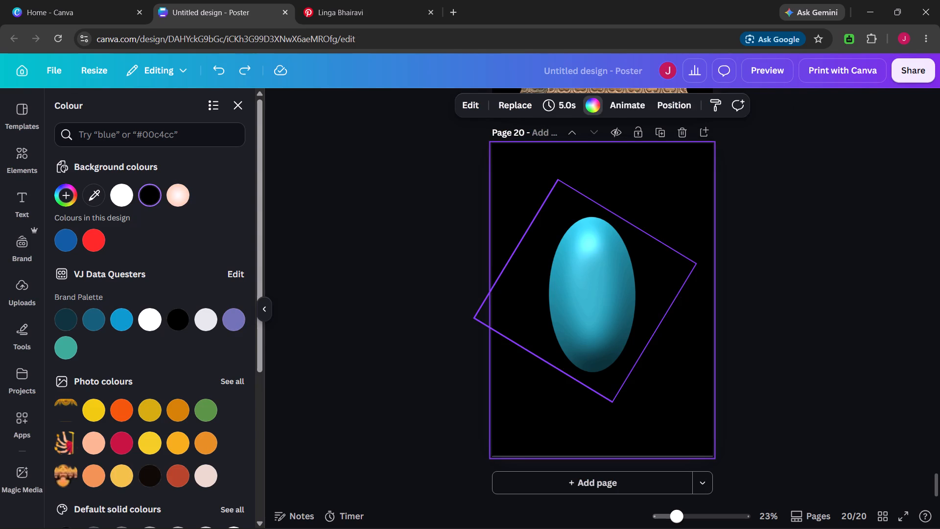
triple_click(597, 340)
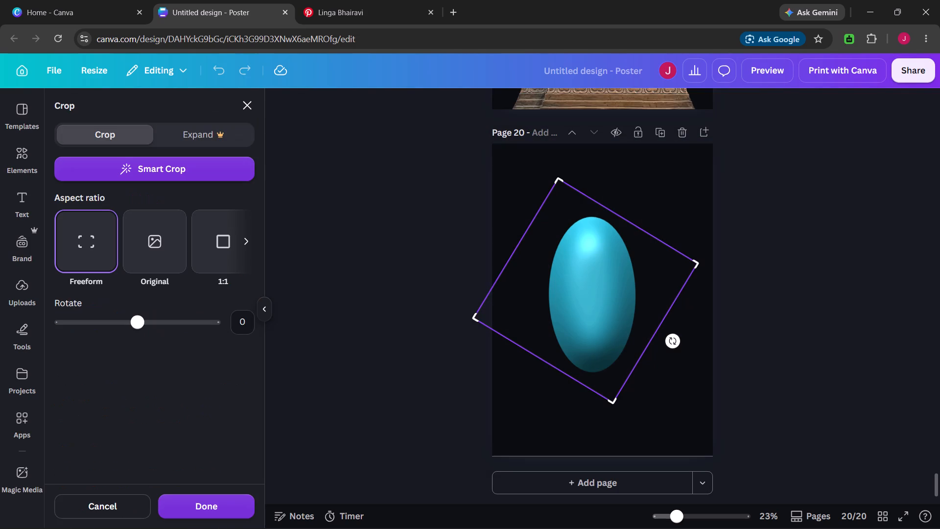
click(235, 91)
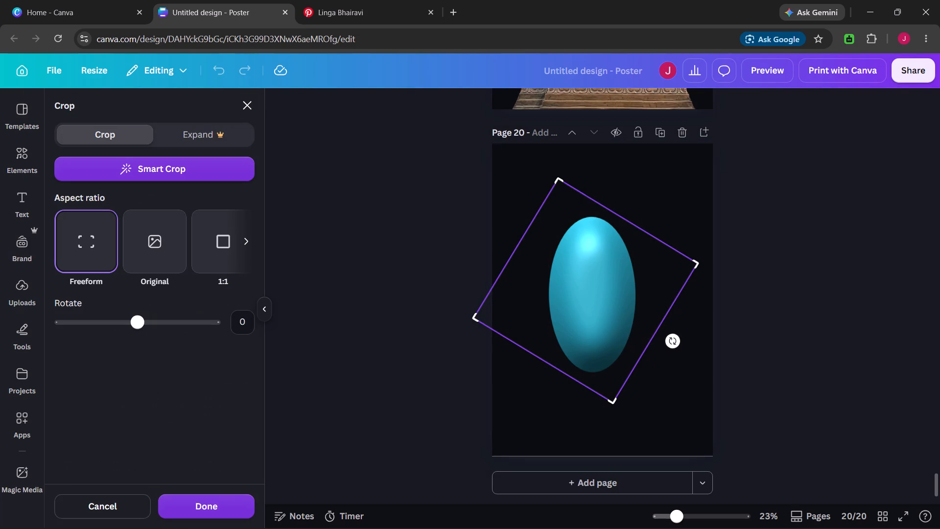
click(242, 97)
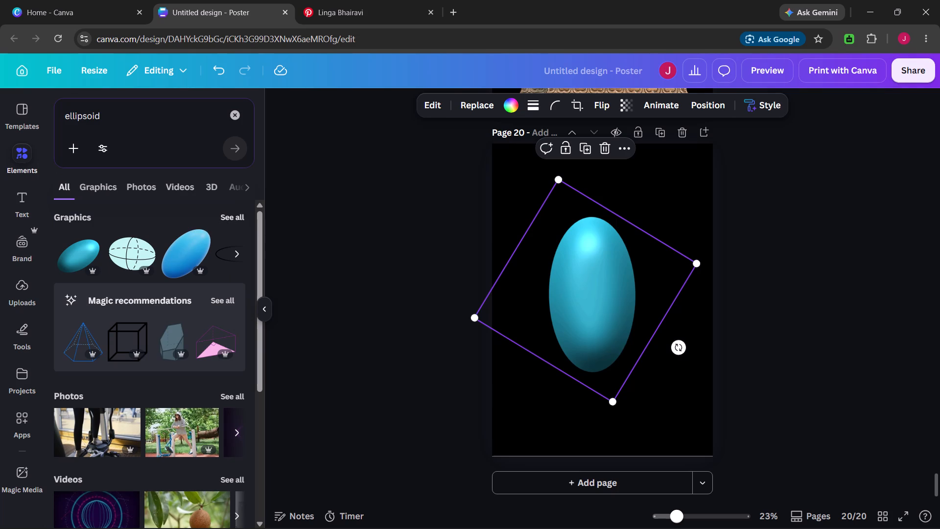
Add the glossy blue ellipsoid from the ellipsoid graphics results to page 20 and move it over the teal one.
click(224, 215)
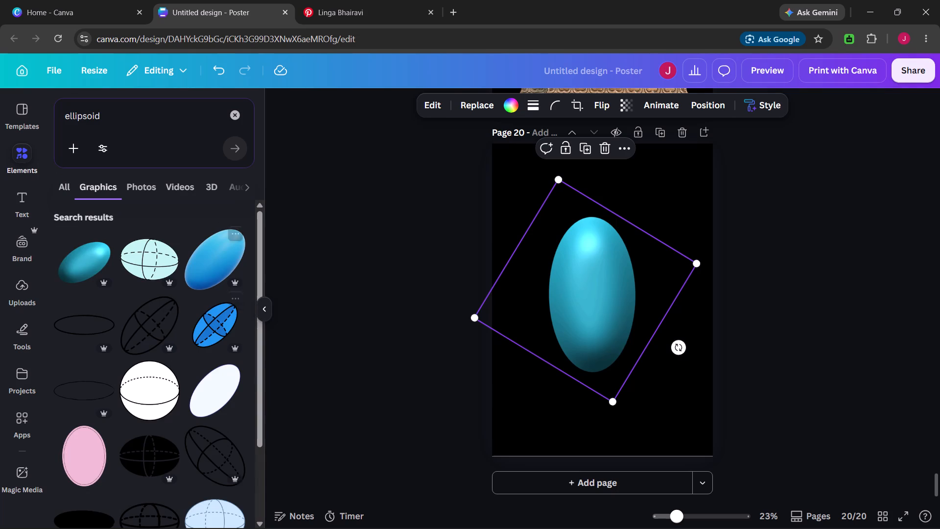
click(206, 260)
drag(577, 310, 606, 338)
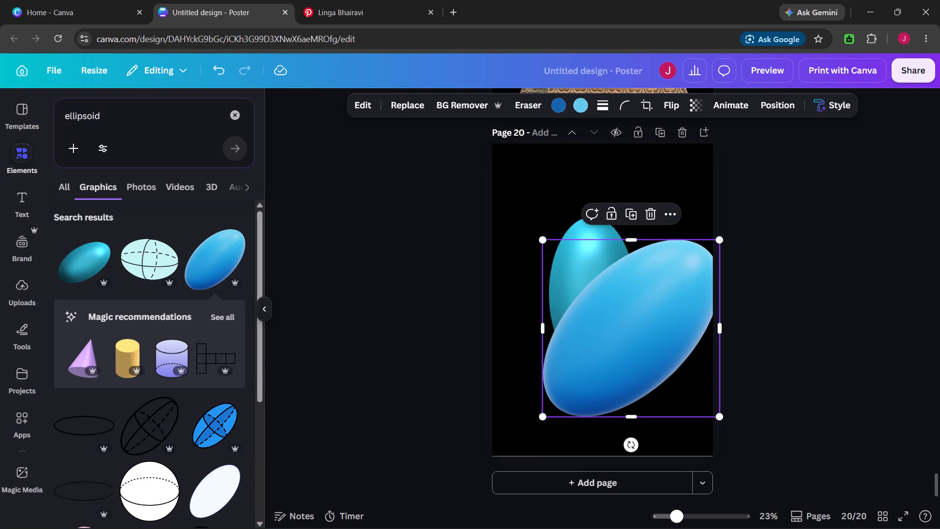
drag(613, 341, 559, 306)
click(559, 306)
drag(559, 306, 584, 311)
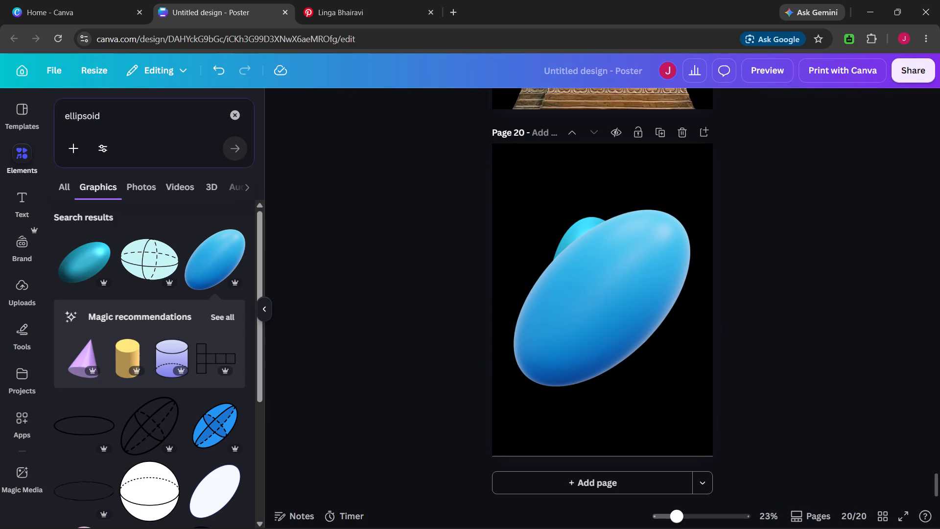
Browse the graphics recommended for the blue ellipsoid for a more suitable 3D shape, and return to the ellipsoid results.
click(215, 321)
scroll(170, 410, down, 9)
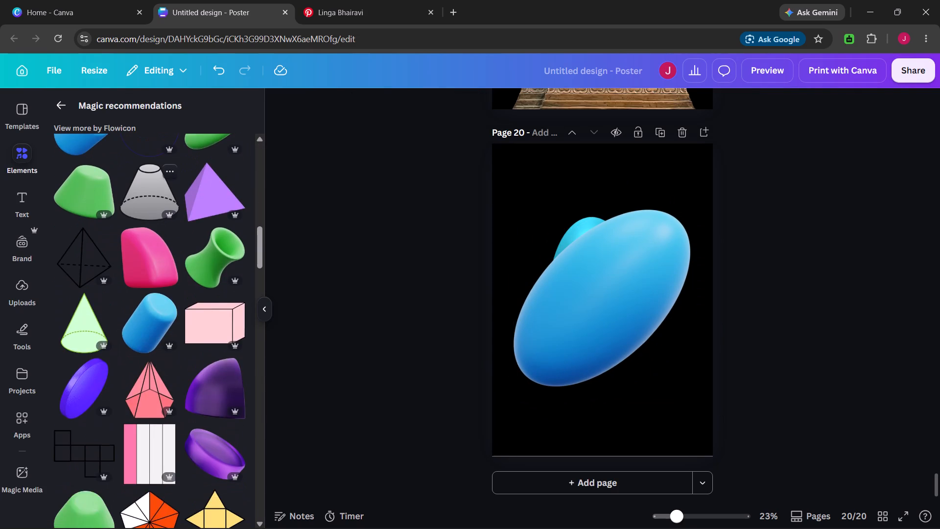
scroll(170, 410, down, 8)
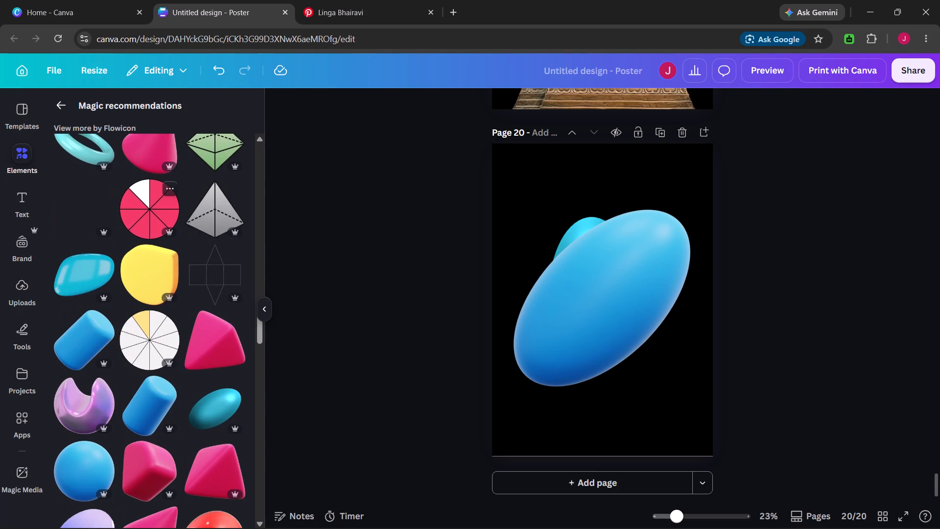
scroll(170, 410, down, 6)
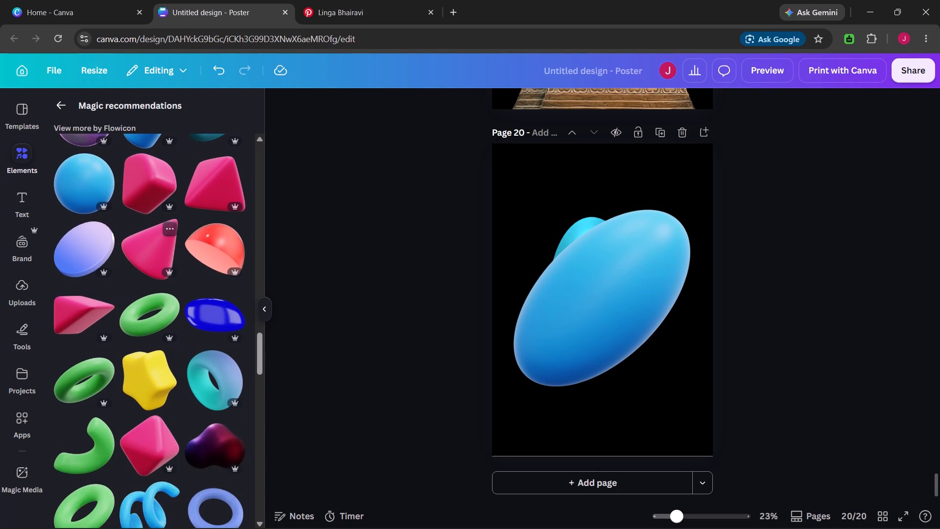
scroll(170, 410, down, 5)
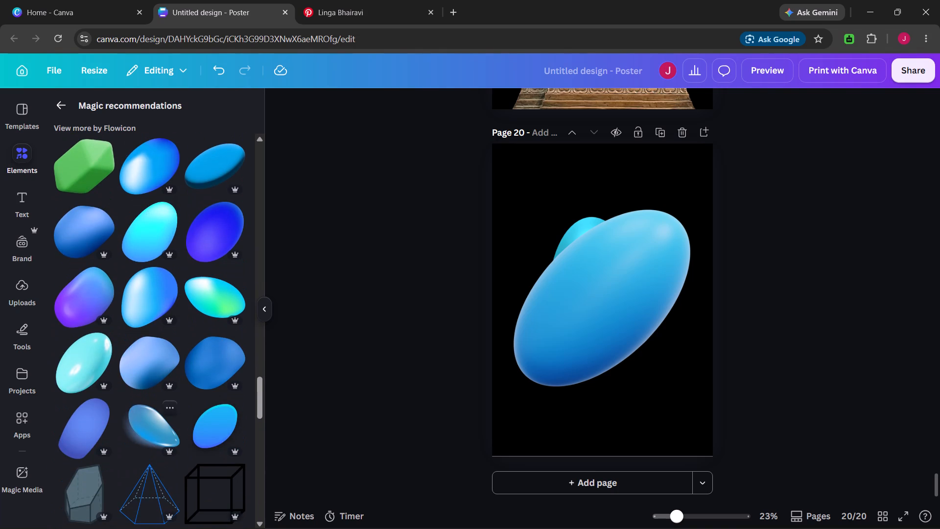
scroll(170, 410, down, 5)
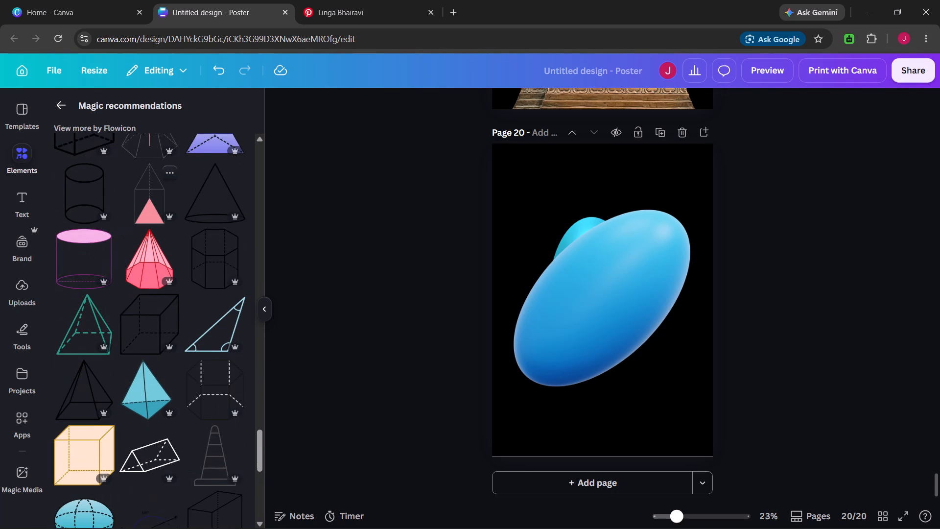
scroll(170, 410, down, 1)
click(63, 104)
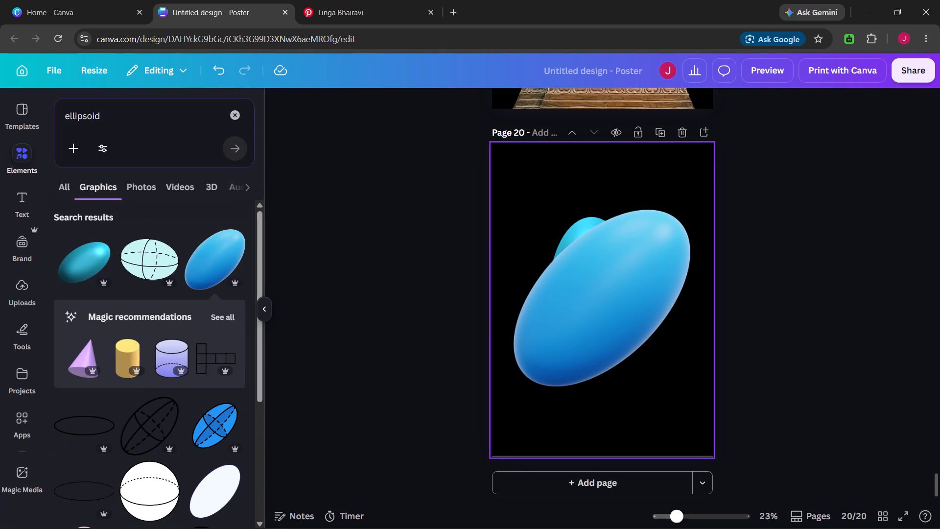
Move the blue ellipsoid aside past the page's right edge and delete the teal ellipsoid.
click(628, 309)
drag(628, 309, 784, 315)
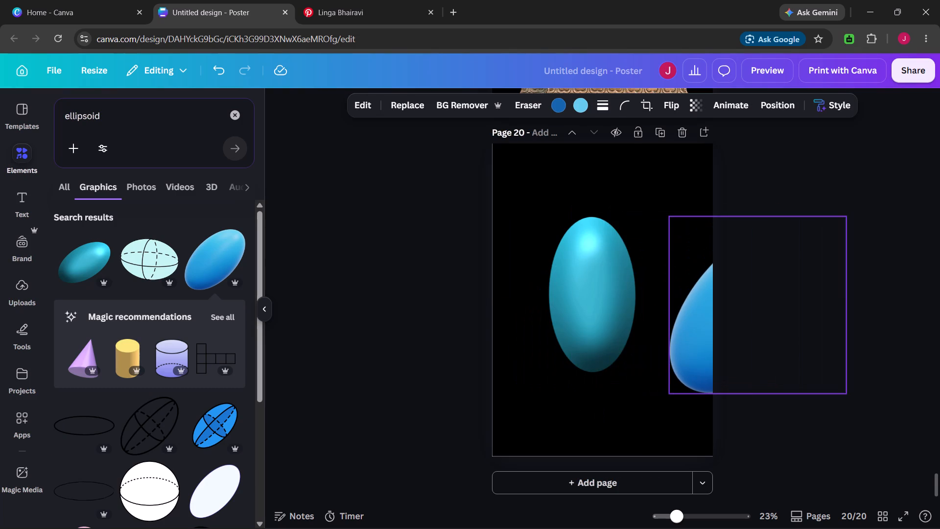
click(633, 305)
key(BackSpace)
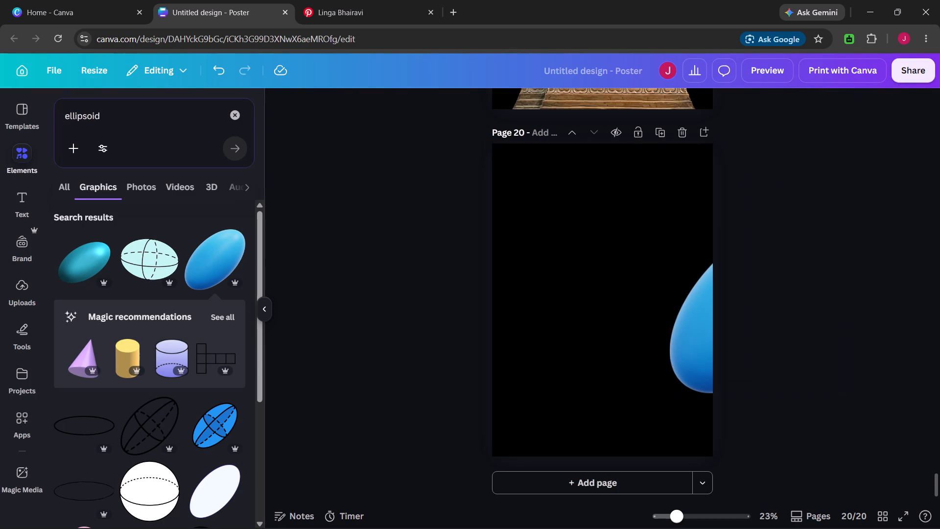
Bring the blue ellipsoid back onto the page, rotate it upright to about -45° and place it near the page centre.
drag(710, 352, 529, 290)
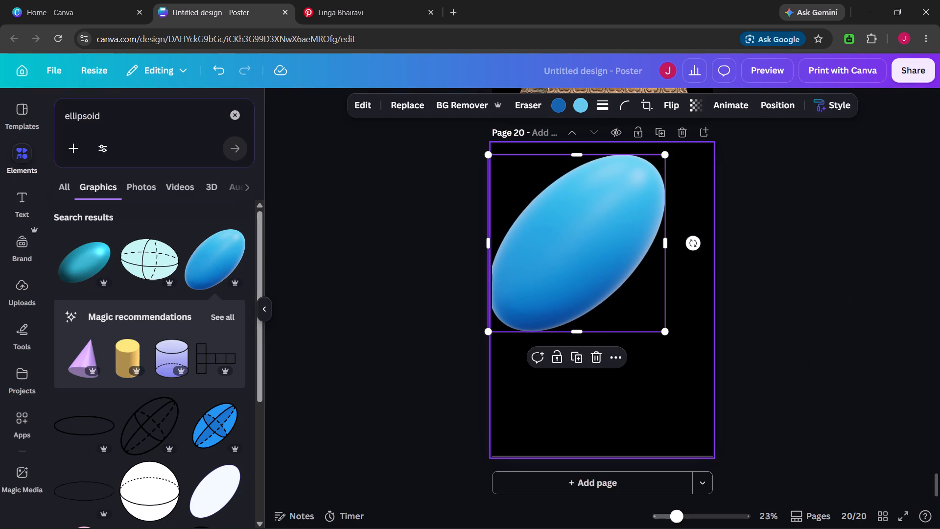
drag(693, 241, 654, 165)
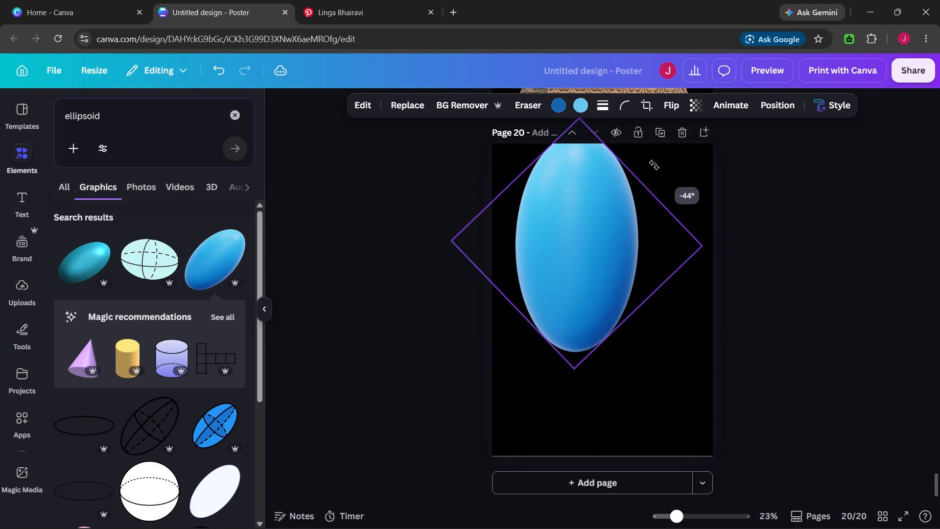
drag(654, 165, 652, 167)
drag(591, 239, 618, 291)
click(751, 365)
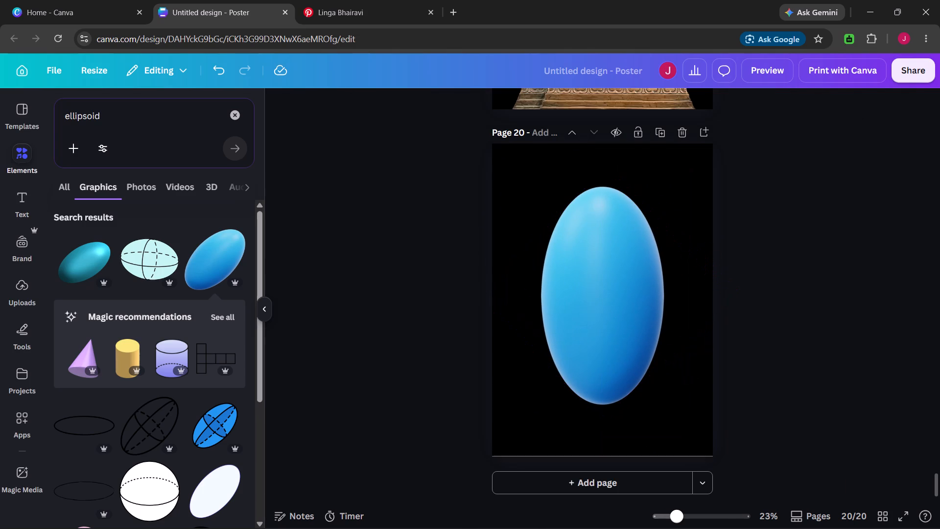
Shrink the blue ellipsoid to just under 28 × 28 and centre it horizontally and vertically on page 20.
click(657, 344)
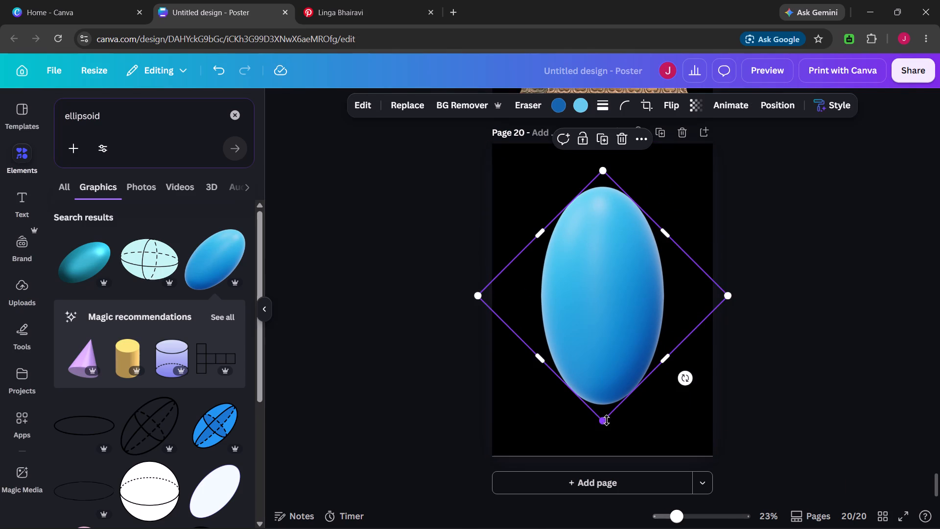
drag(606, 420, 606, 379)
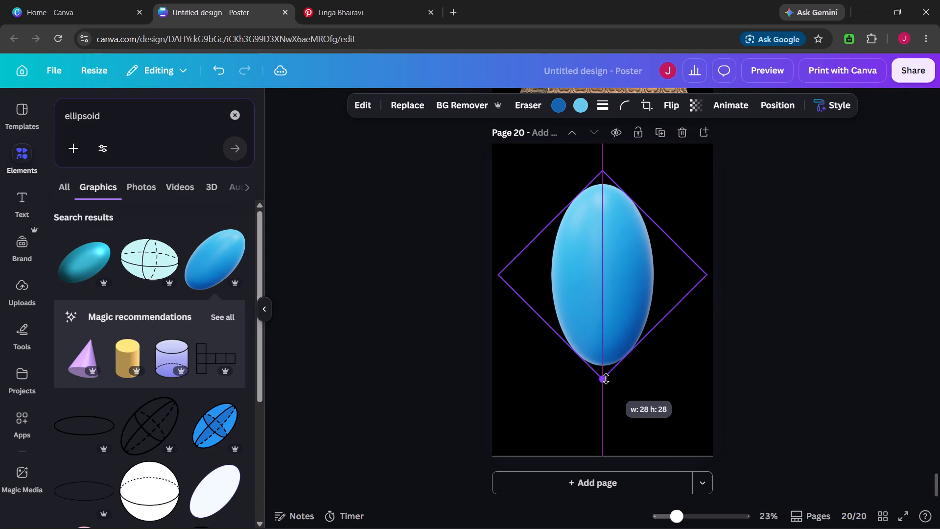
drag(606, 379, 608, 371)
drag(608, 251, 609, 277)
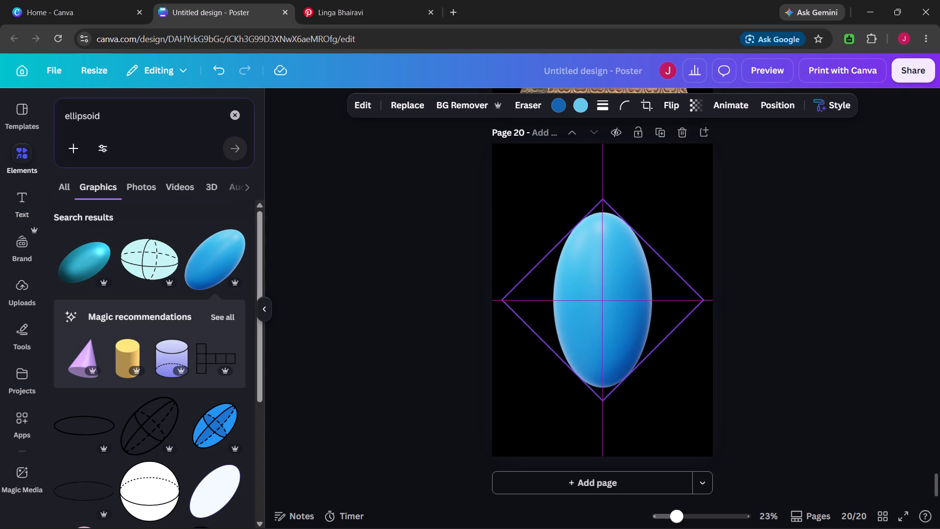
drag(609, 277, 609, 280)
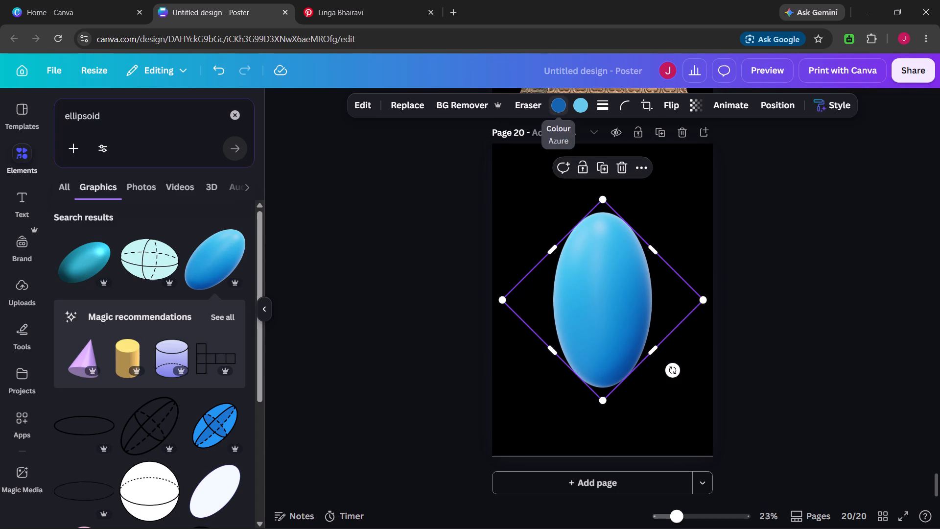
Change the ellipsoid's dark azure colour to black (#000000).
click(561, 112)
click(205, 191)
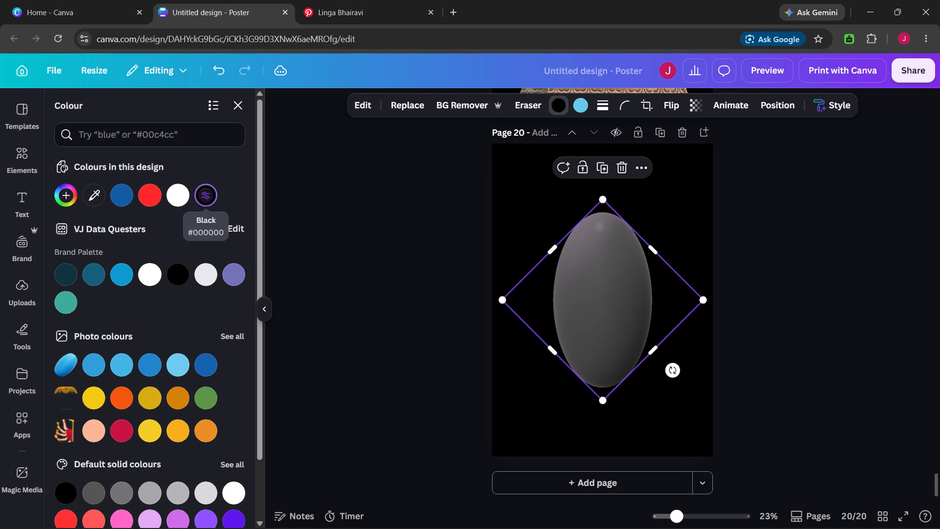
Open the ellipsoid's second, light blue colour for changing.
click(576, 106)
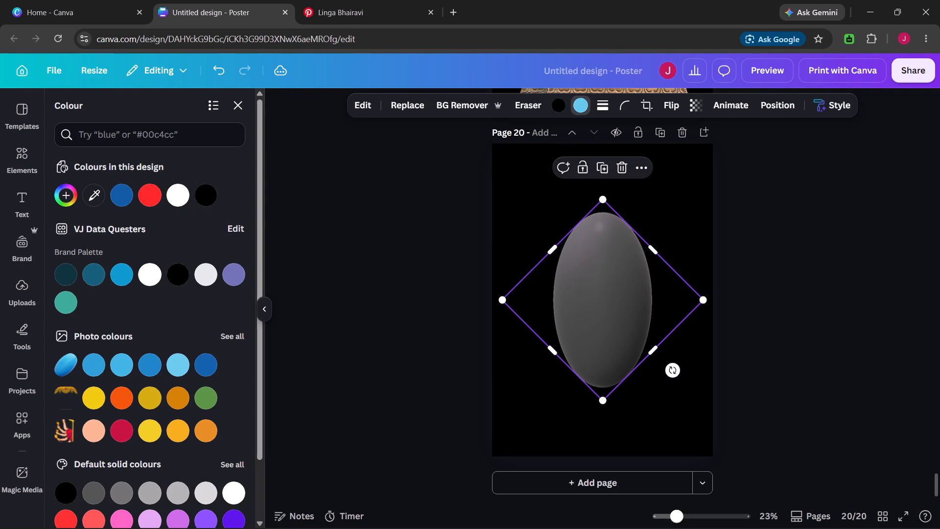
click(576, 106)
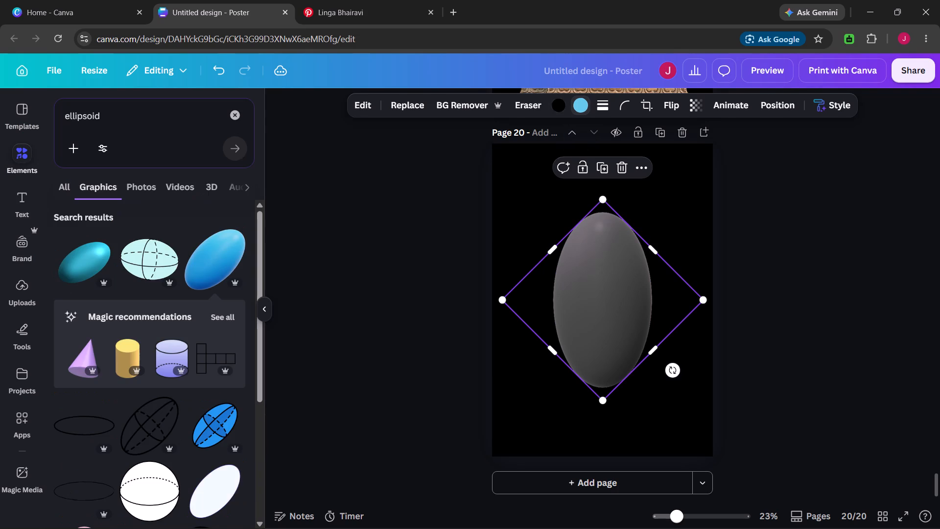
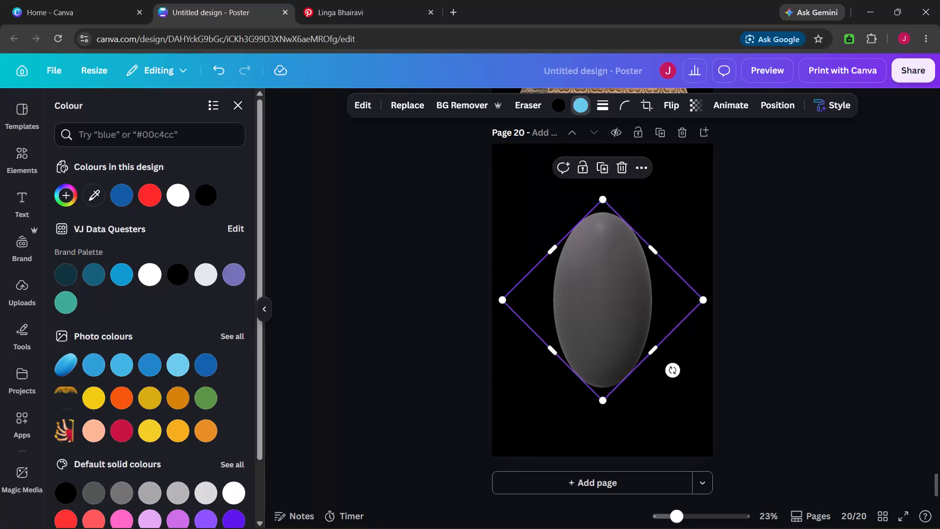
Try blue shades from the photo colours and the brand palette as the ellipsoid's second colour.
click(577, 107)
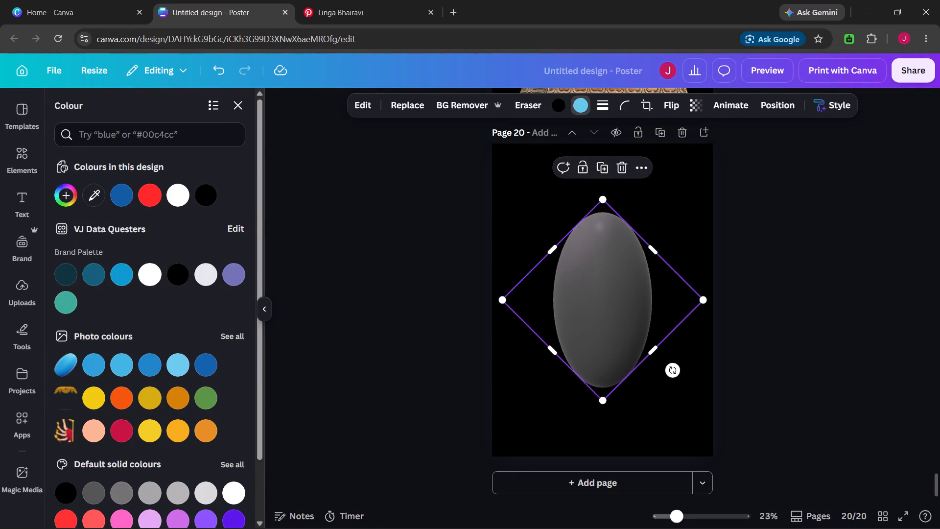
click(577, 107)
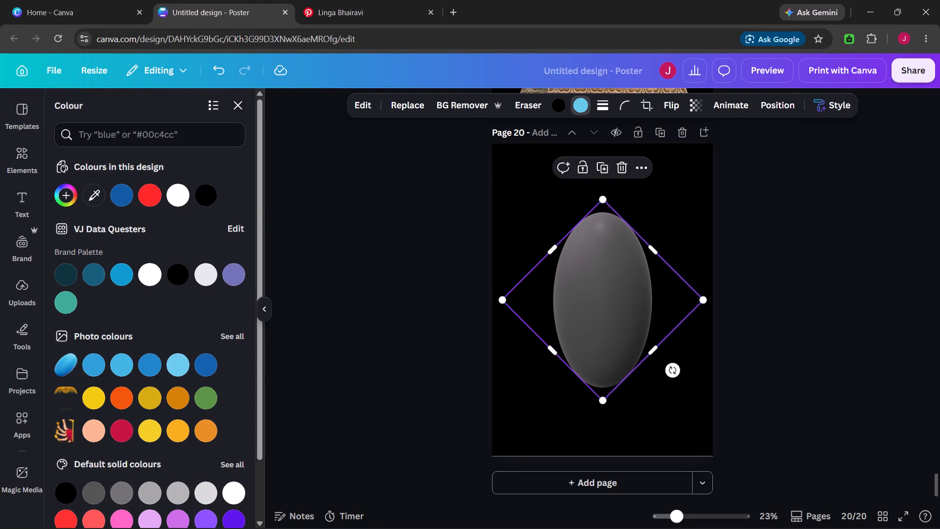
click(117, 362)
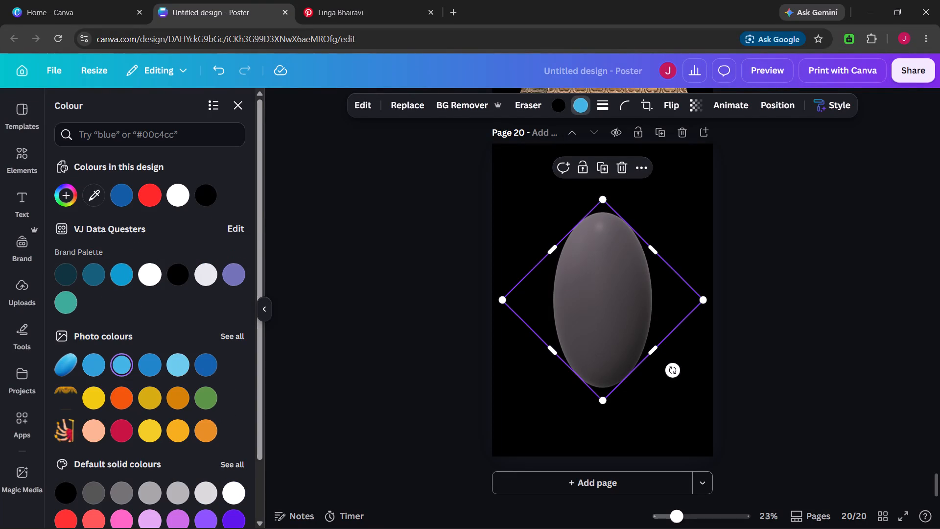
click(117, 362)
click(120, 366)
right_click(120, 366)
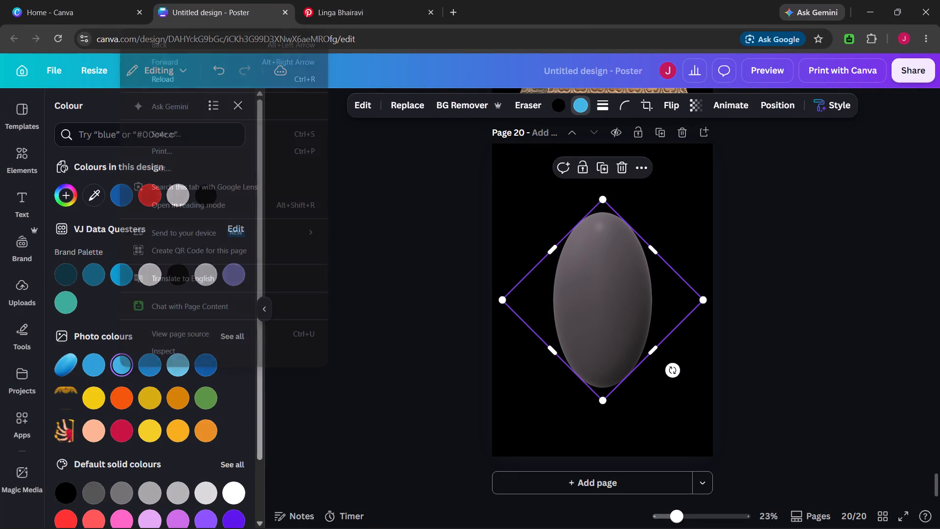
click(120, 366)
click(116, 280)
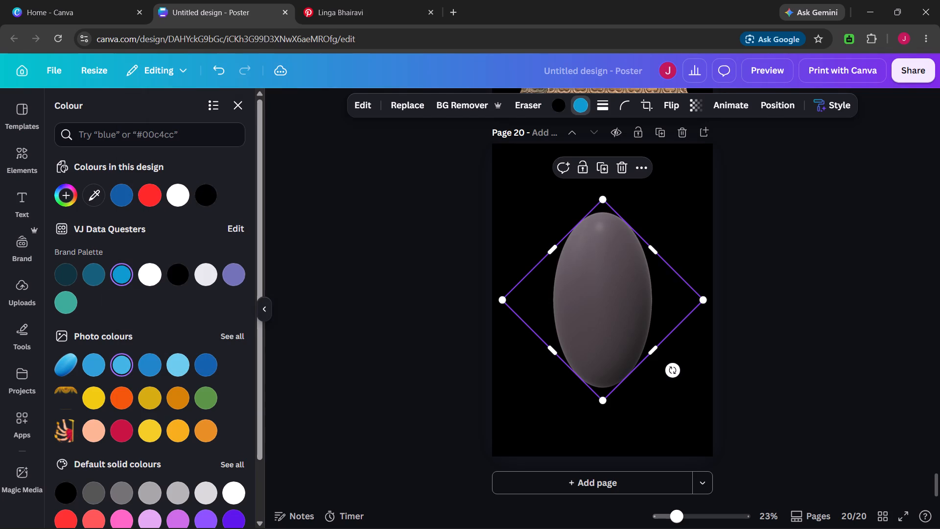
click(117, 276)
Deselect the ellipsoid and clear the "ellipsoid" search from the elements library.
click(734, 371)
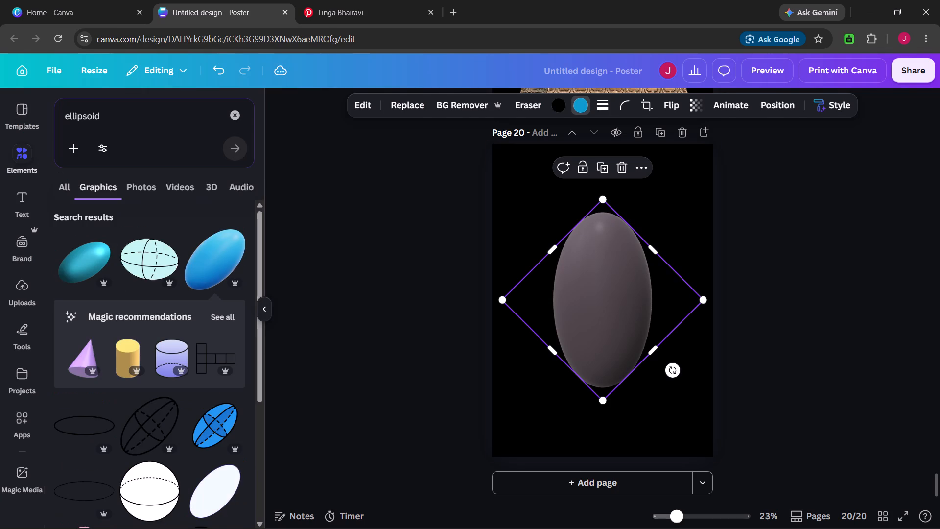
click(231, 116)
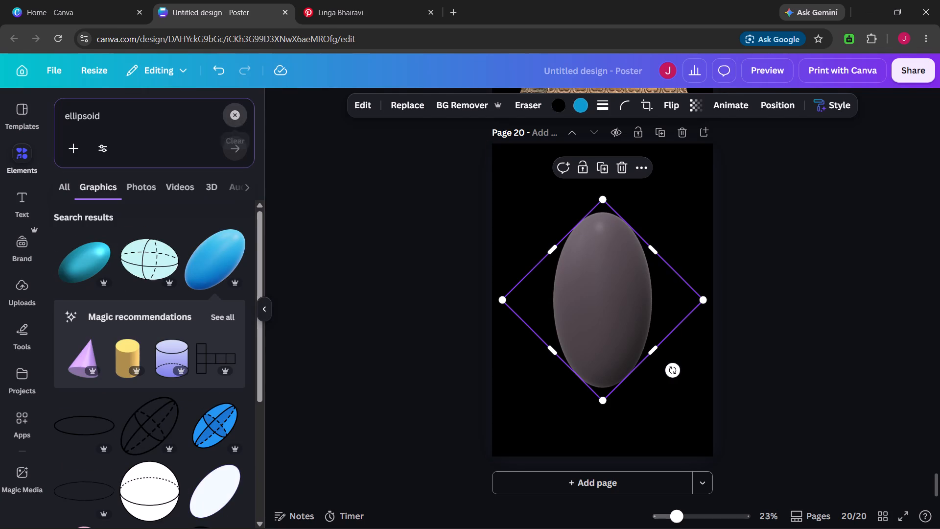
click(342, 243)
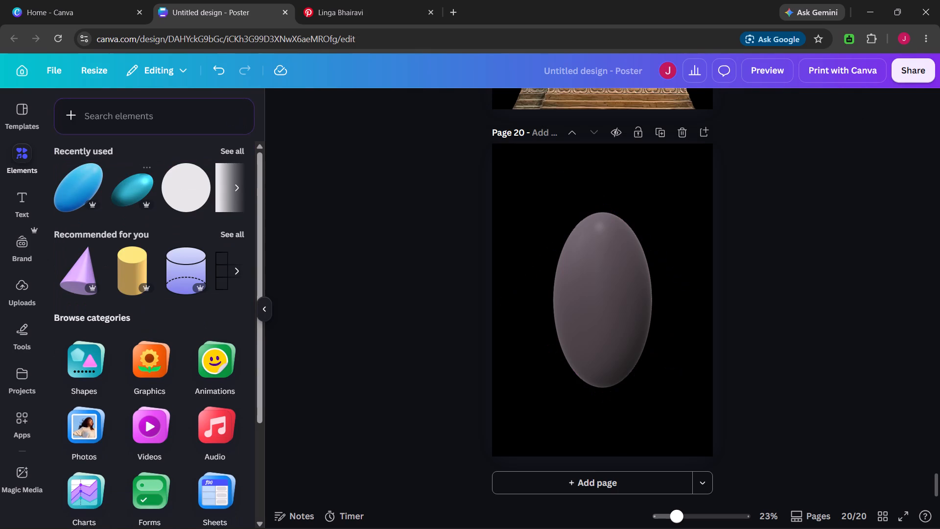
Change the ellipsoid's second colour to grey (#ACACAC), starting from black sampled off the page background.
click(623, 319)
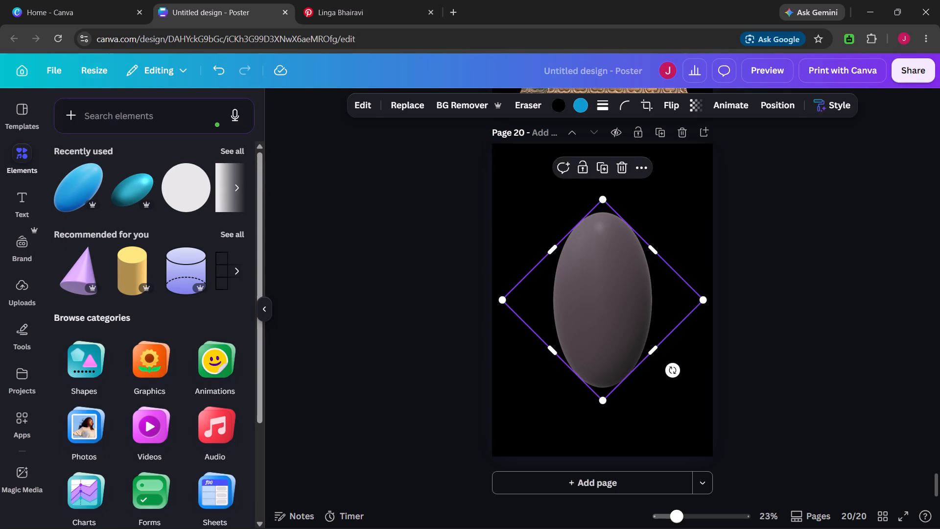
click(583, 113)
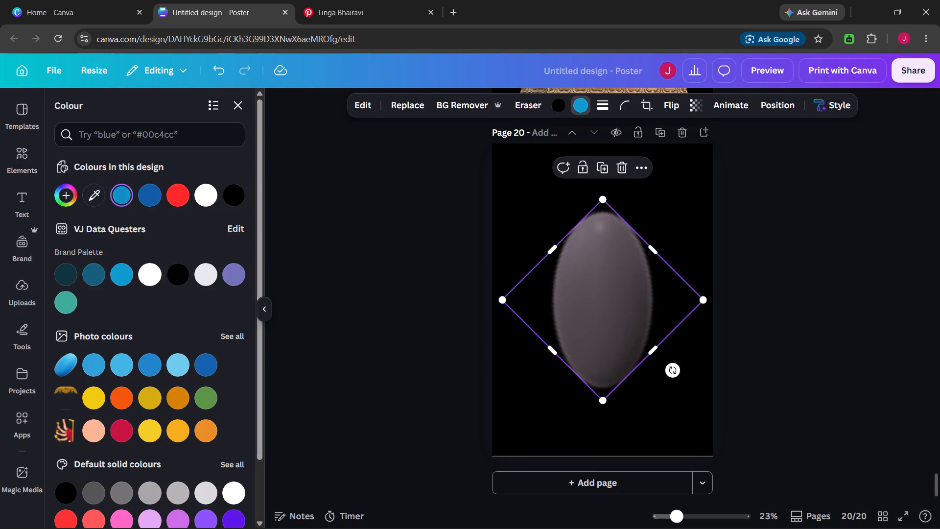
click(89, 191)
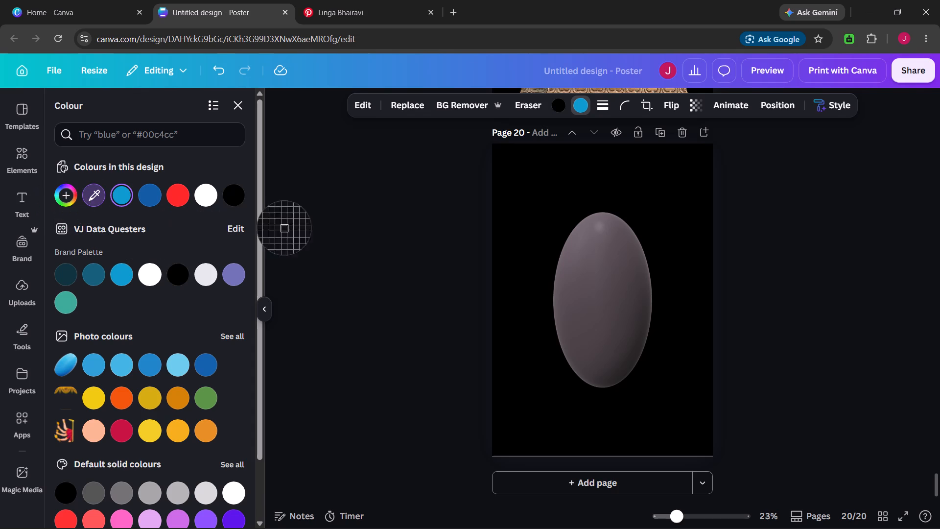
click(516, 215)
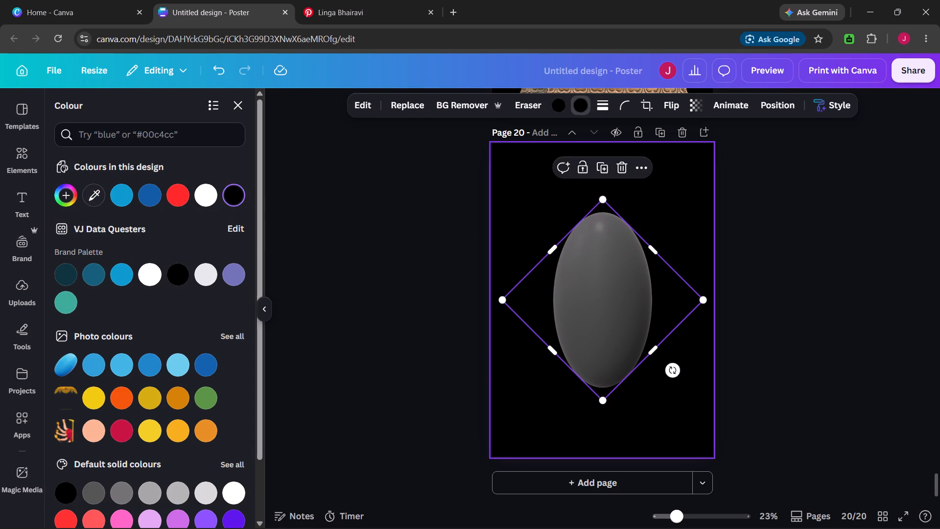
click(231, 194)
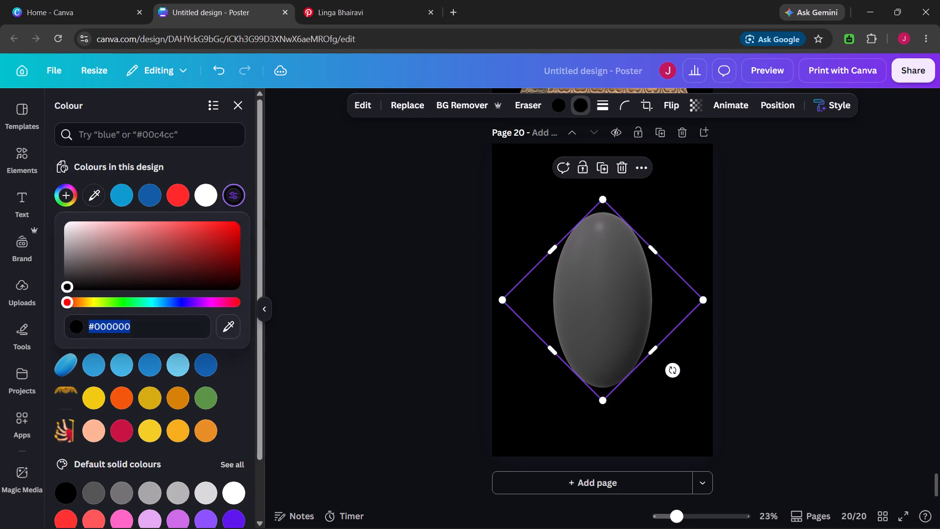
drag(65, 284, 63, 267)
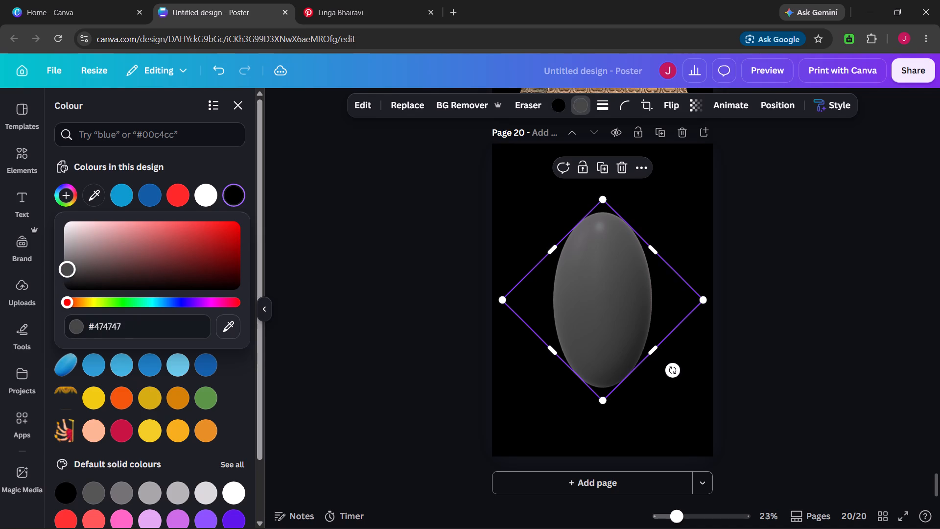
drag(63, 267, 62, 241)
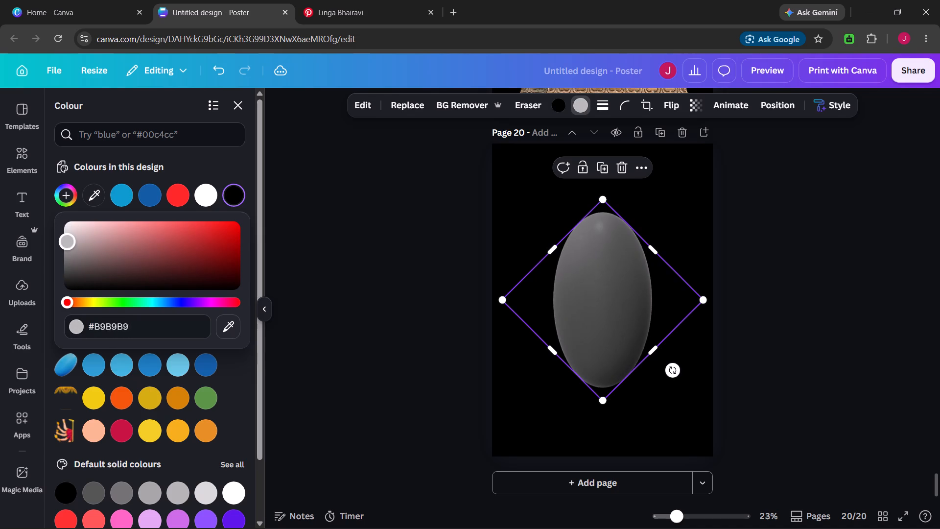
drag(62, 241, 63, 244)
click(524, 391)
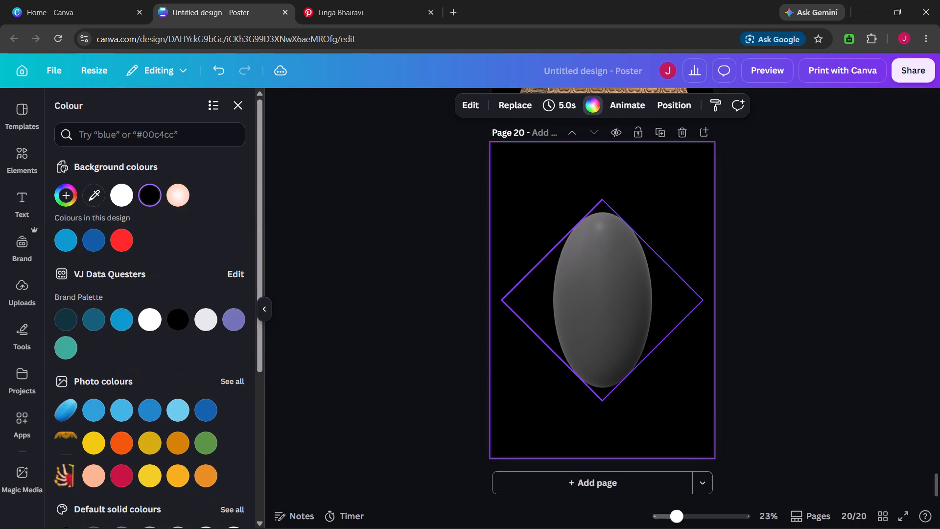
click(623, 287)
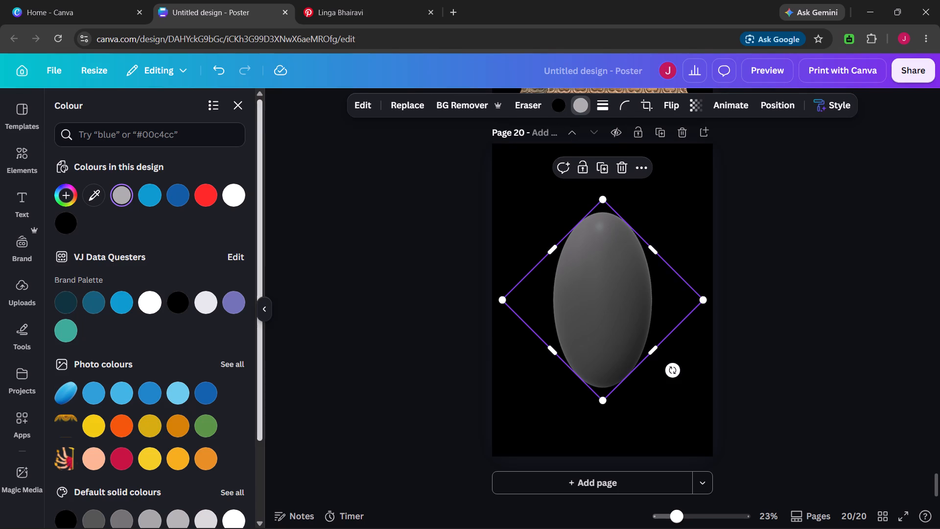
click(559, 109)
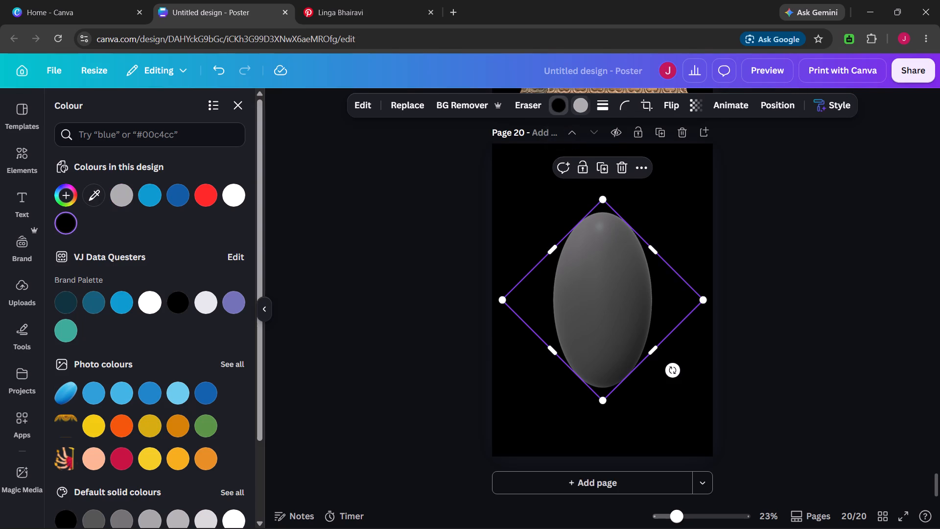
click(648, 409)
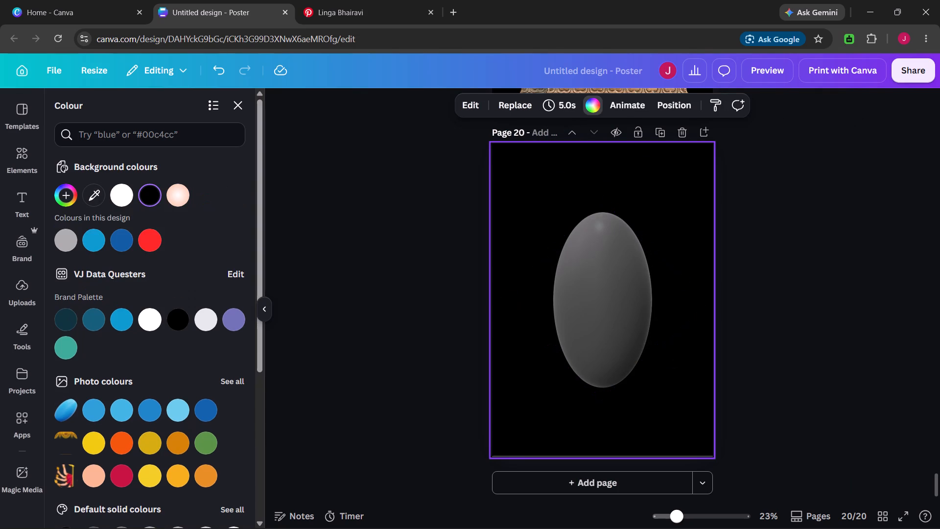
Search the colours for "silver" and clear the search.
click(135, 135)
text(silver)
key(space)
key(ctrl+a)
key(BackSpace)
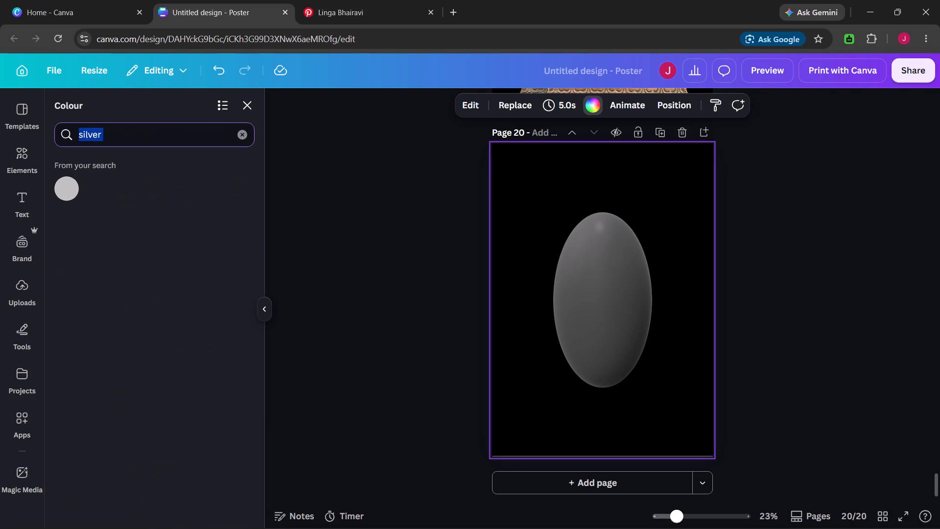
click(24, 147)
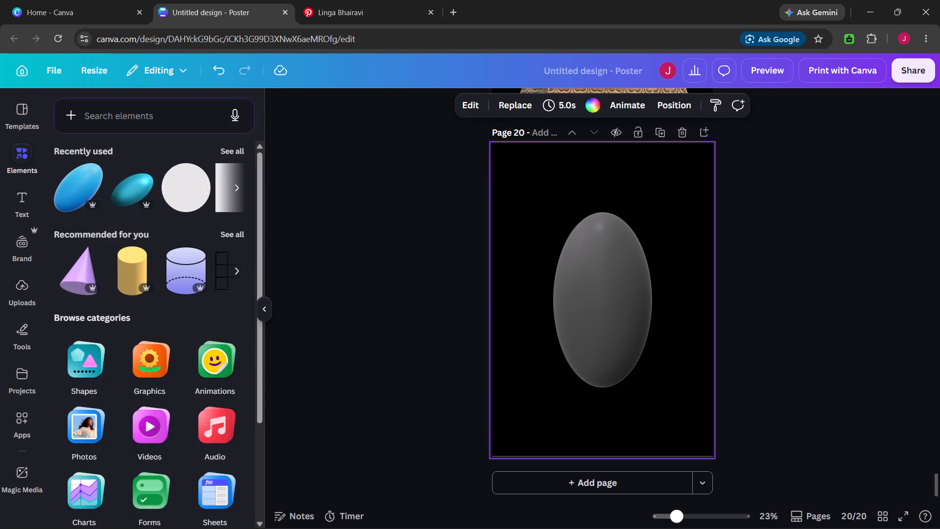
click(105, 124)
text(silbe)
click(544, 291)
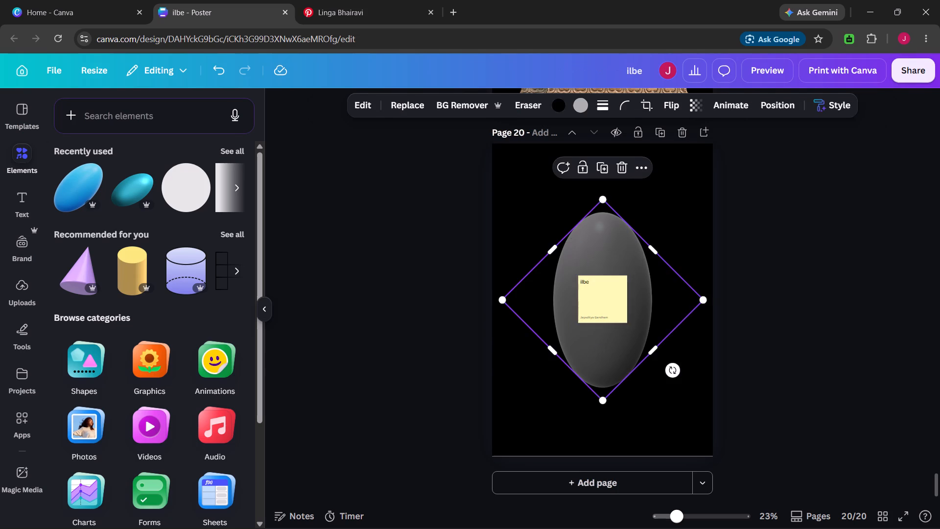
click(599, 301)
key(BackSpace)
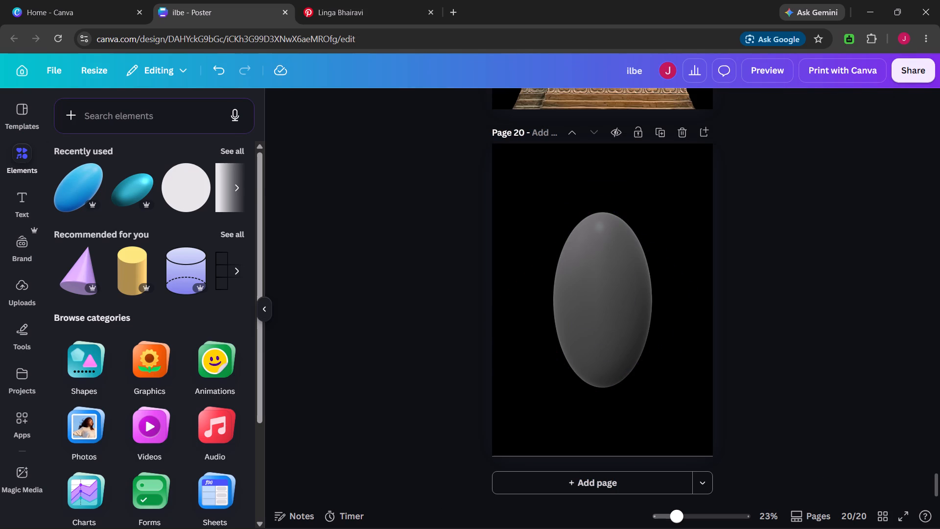
Search the elements library for "silver eyes" and show all matching graphics.
click(148, 117)
text(silver)
key(space)
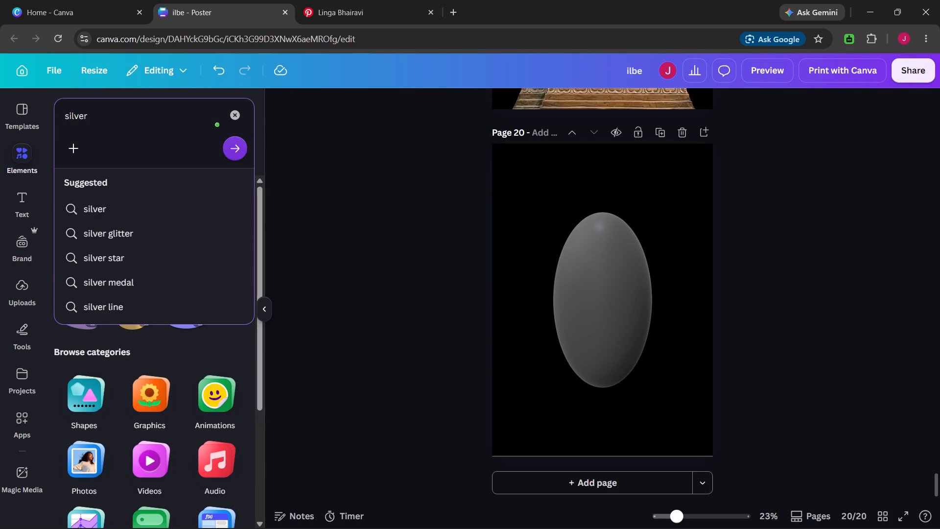
text(eyes)
key(Return)
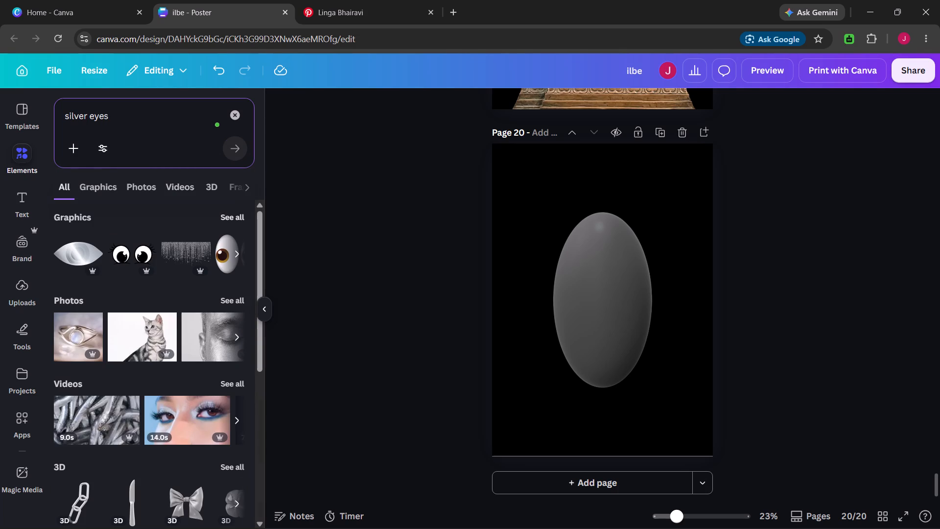
click(240, 216)
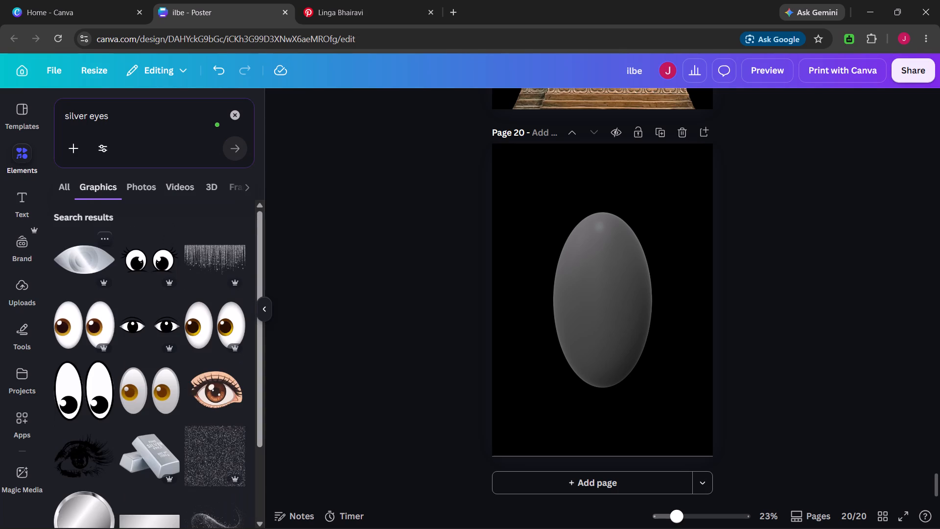
Add the metallic silver eye graphic to page 20, shrink it and place it on the ellipsoid's upper left as an eye.
click(87, 254)
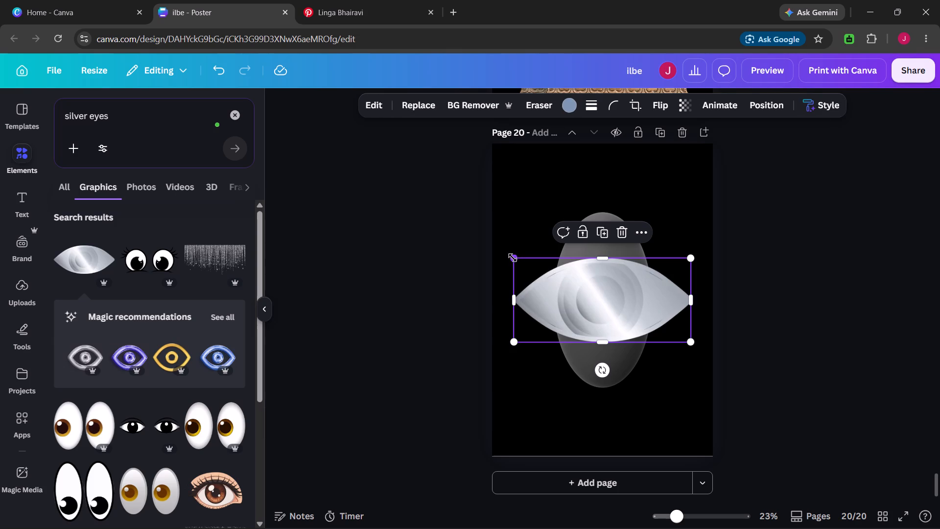
drag(513, 258, 648, 321)
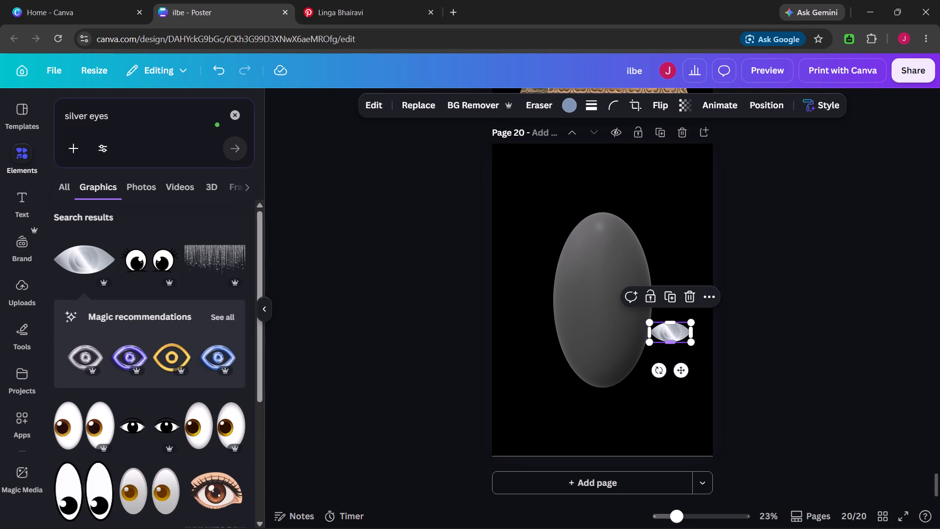
drag(680, 368, 589, 308)
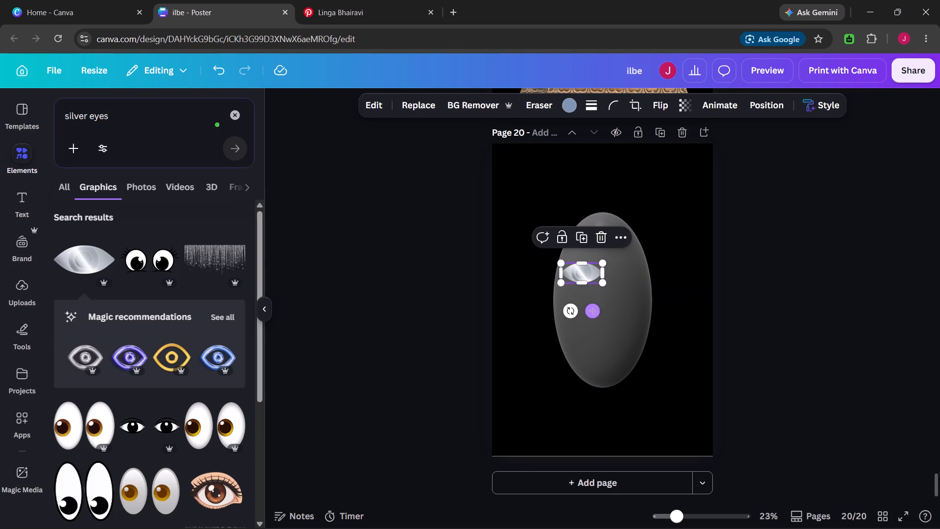
drag(561, 262, 579, 273)
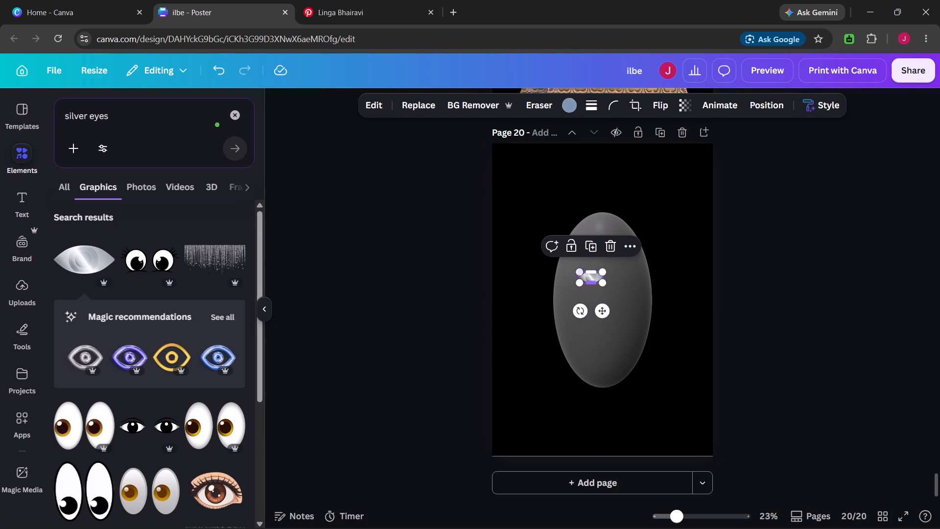
drag(600, 310, 587, 305)
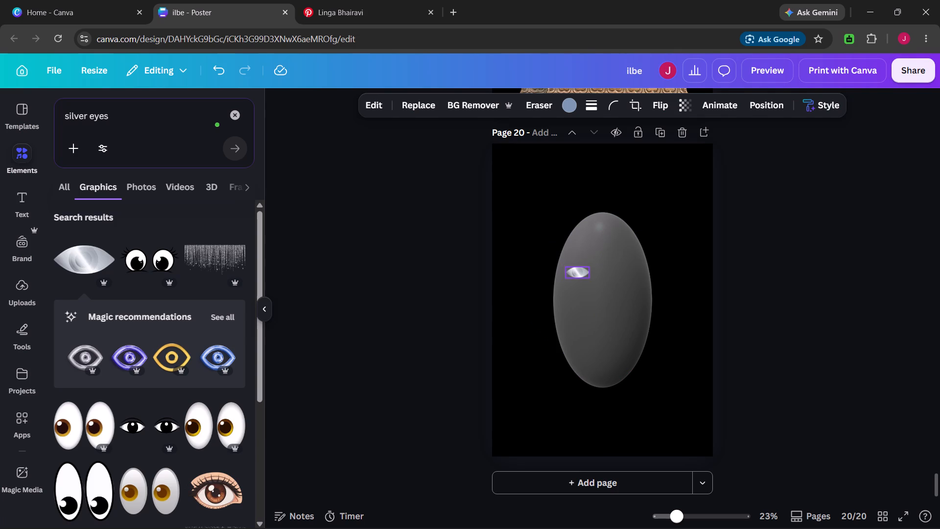
drag(587, 305, 585, 304)
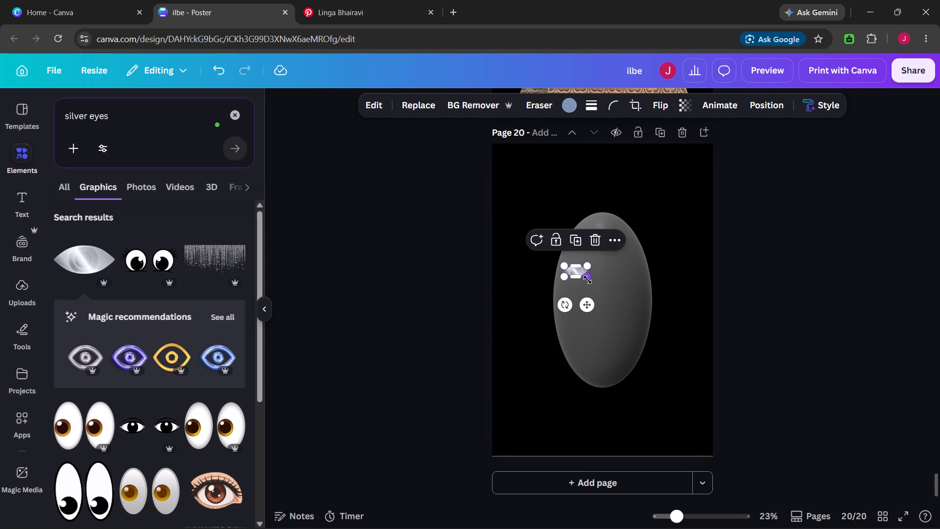
drag(587, 280, 594, 283)
drag(587, 305, 587, 305)
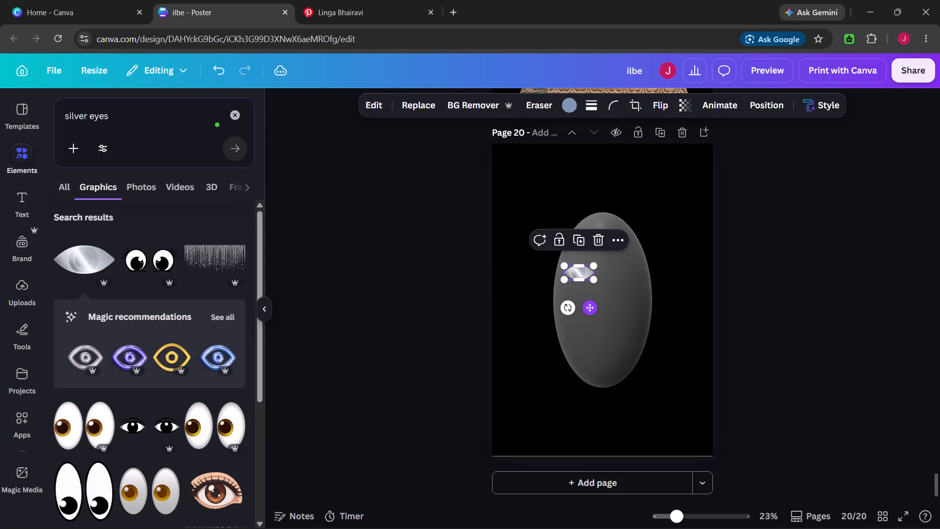
Move the silver eye slightly higher on the ellipsoid.
drag(587, 305, 587, 295)
click(664, 329)
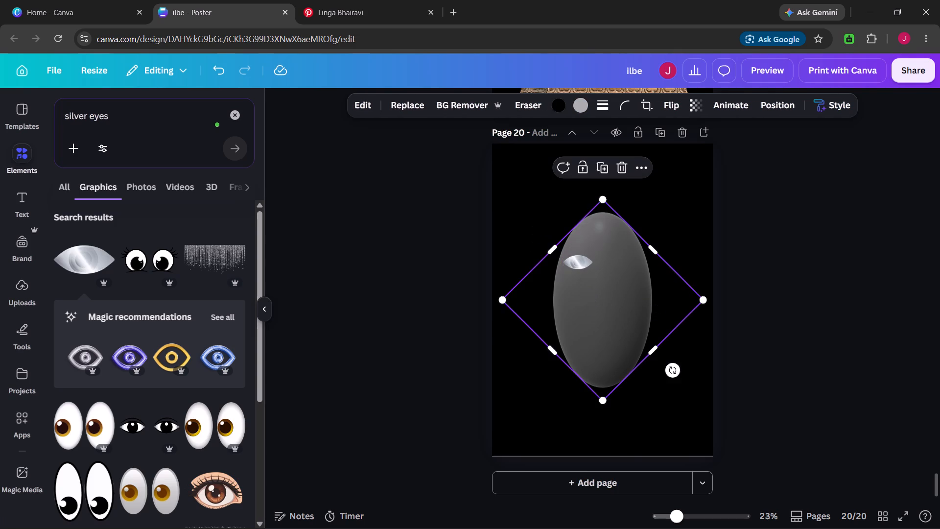
click(681, 401)
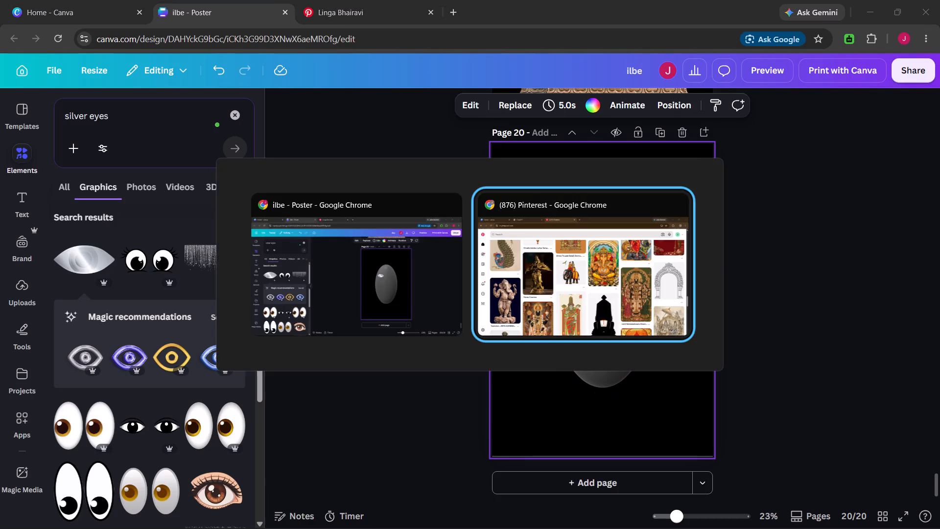
Copy the Linga Bhairavi painting from its Pinterest page and paste it onto page 20 of the Canva poster.
scroll(449, 266, up, 19)
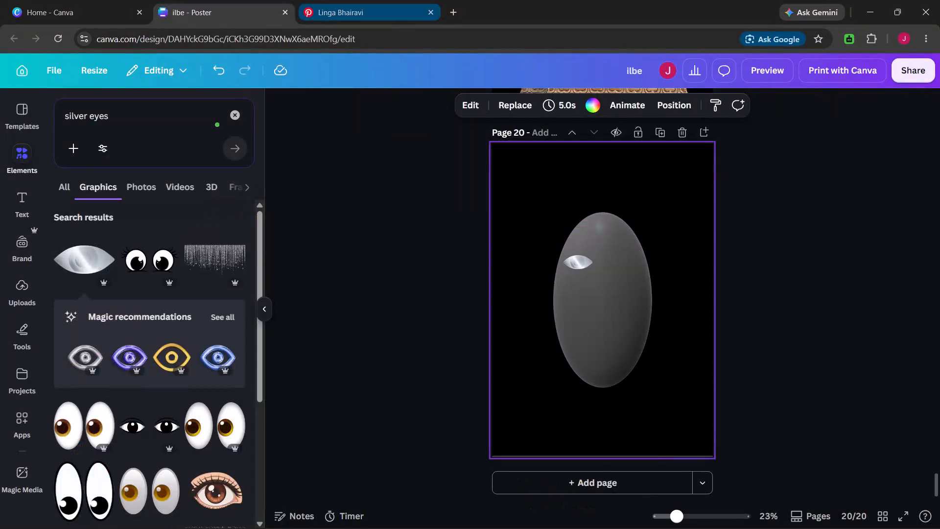
click(327, 0)
right_click(209, 229)
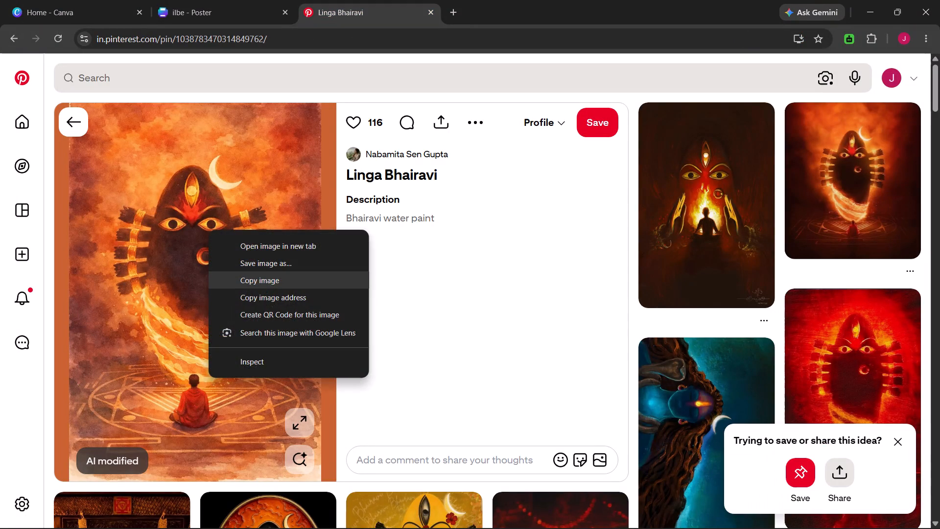
click(244, 273)
click(213, 0)
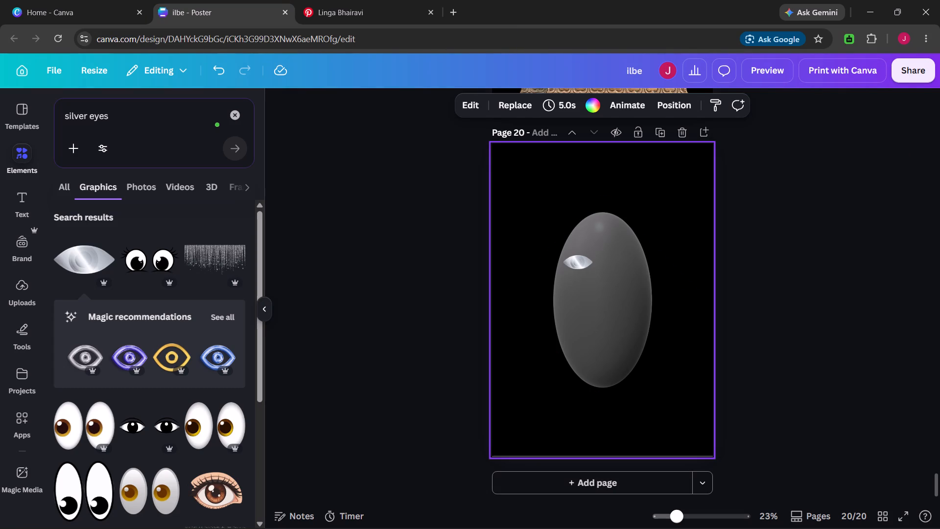
key(ctrl+v)
Move the ellipsoid to the left half of page 20 and the pasted painting to the page's upper-right corner as a reference.
drag(615, 337, 733, 338)
drag(630, 309, 603, 307)
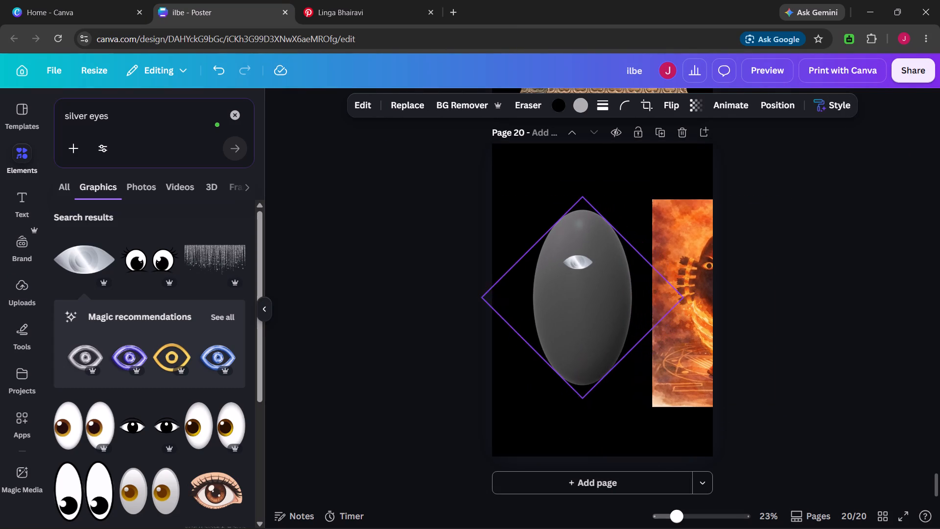
drag(603, 307, 577, 307)
drag(680, 340, 634, 252)
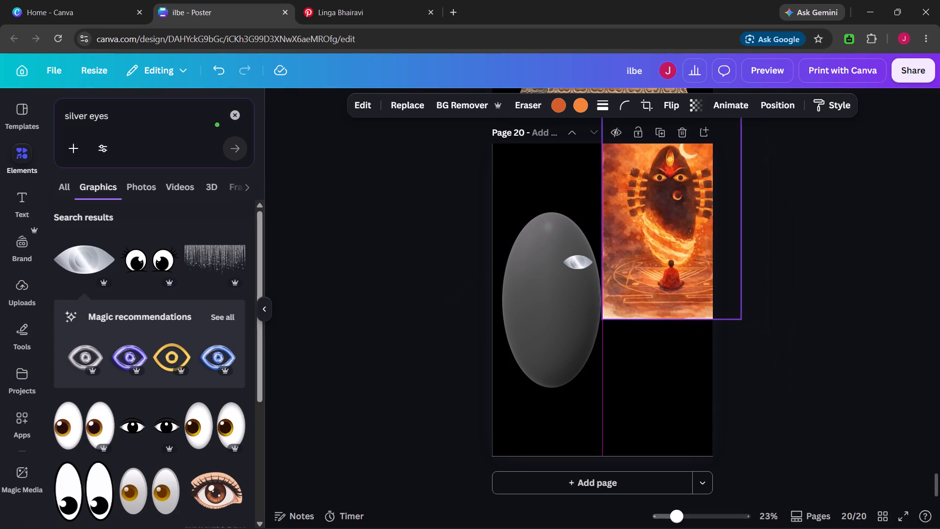
drag(634, 252, 637, 253)
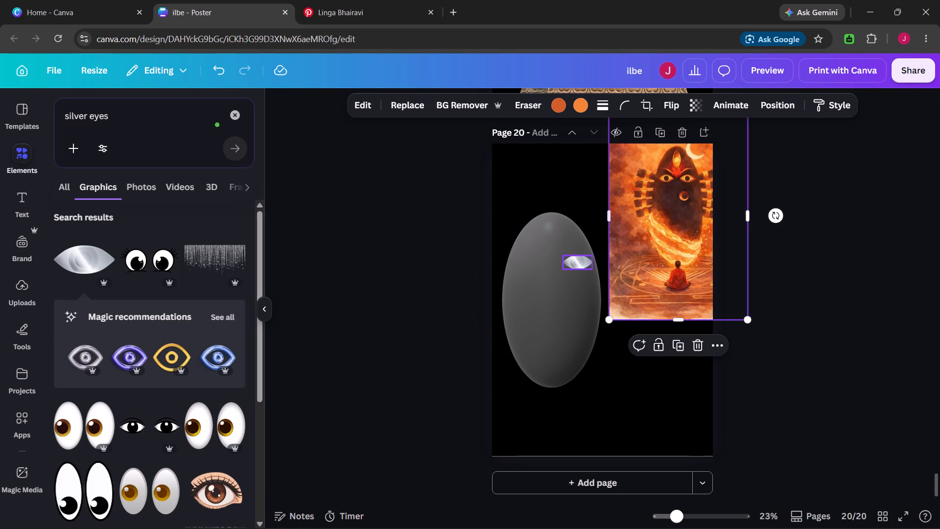
Move the silver eye to the ellipsoid's upper left and place a duplicate level with it on the ellipsoid's right side.
drag(585, 261, 536, 260)
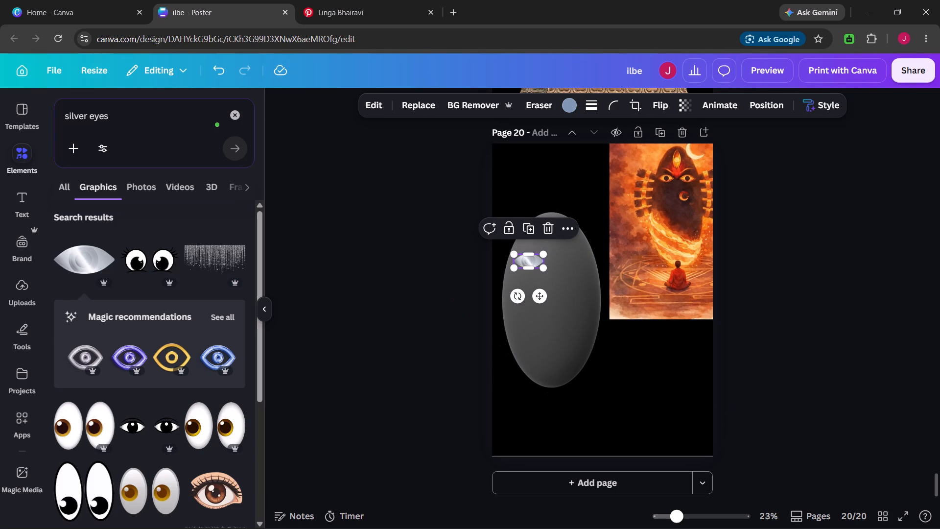
click(529, 231)
drag(541, 298, 547, 299)
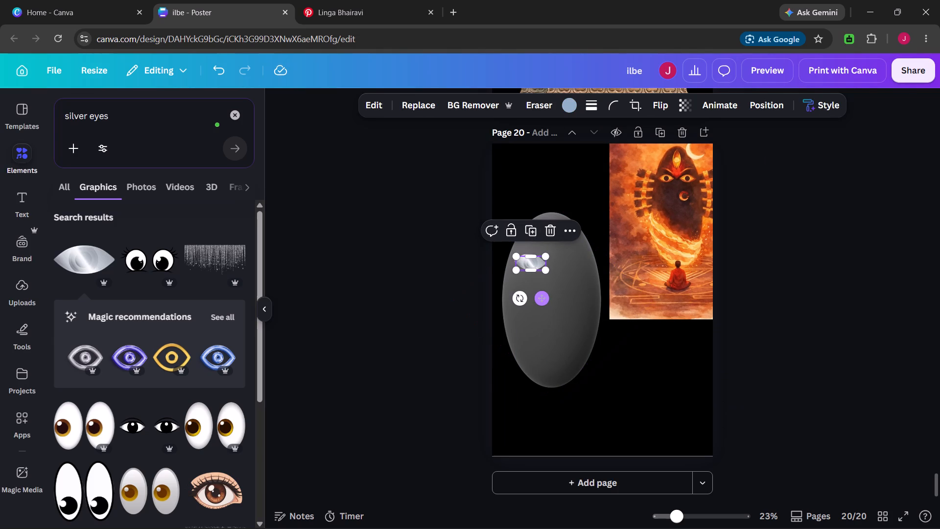
drag(547, 299, 583, 297)
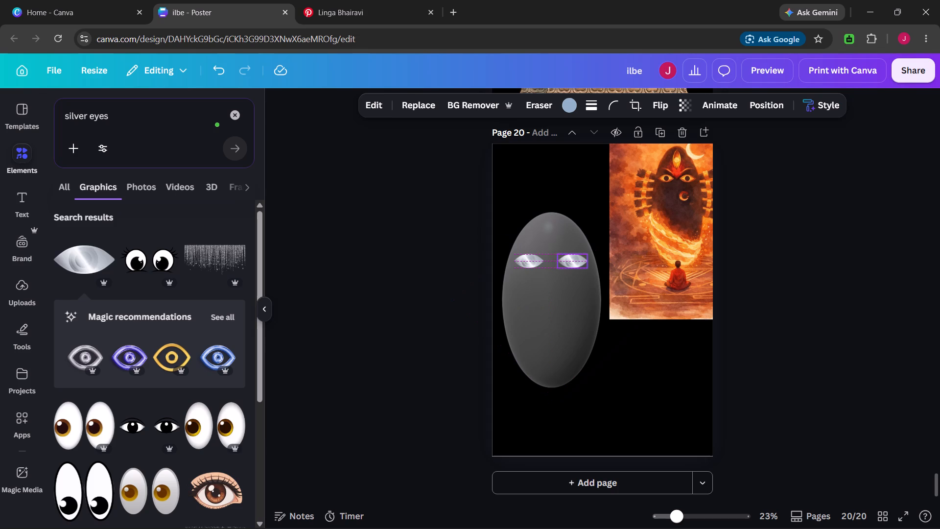
drag(583, 297, 584, 298)
double_click(584, 298)
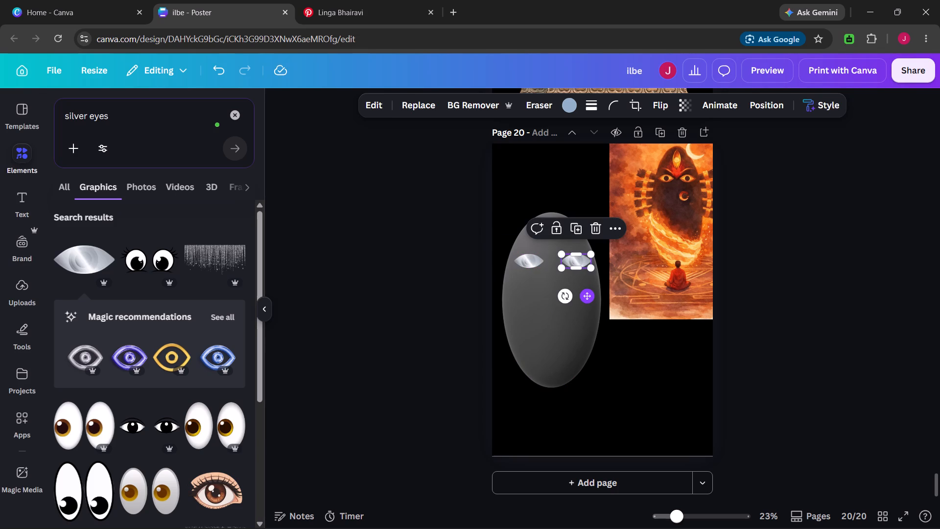
click(608, 373)
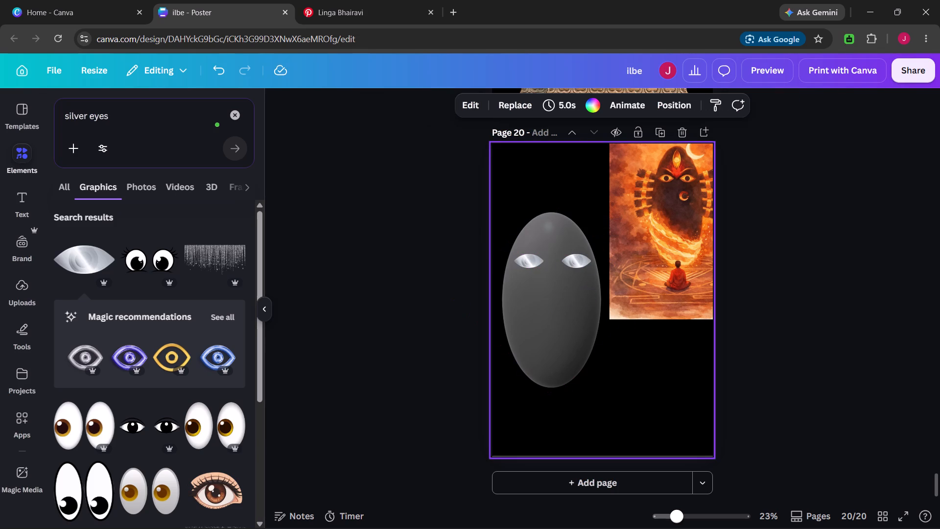
Fine-tune the eye spacing by nudging the right eye four steps left and the left eye two steps left.
click(574, 267)
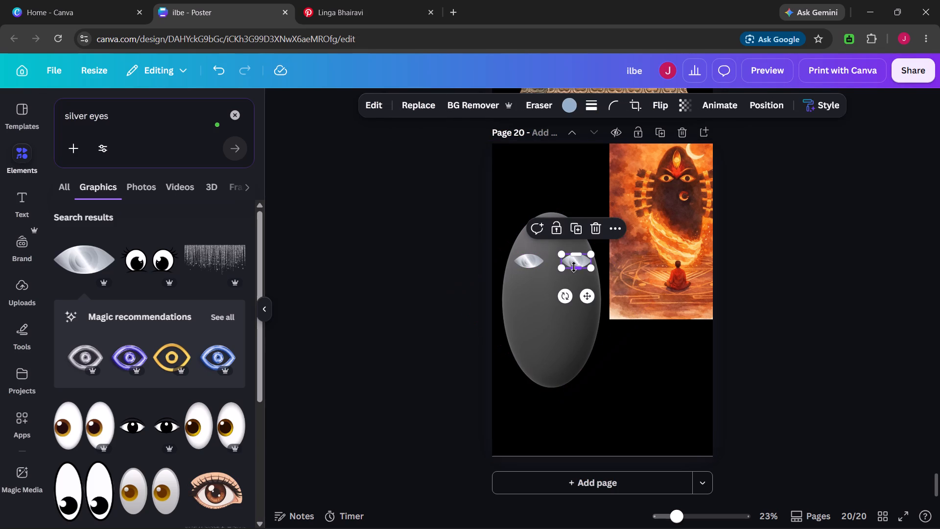
key(Left)
key(Left)
key(Left)
key(Left)
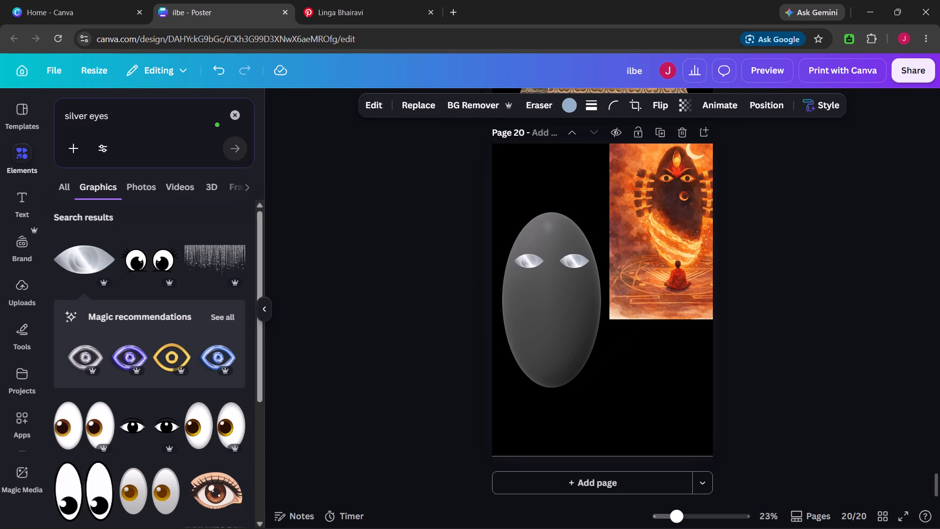
click(634, 374)
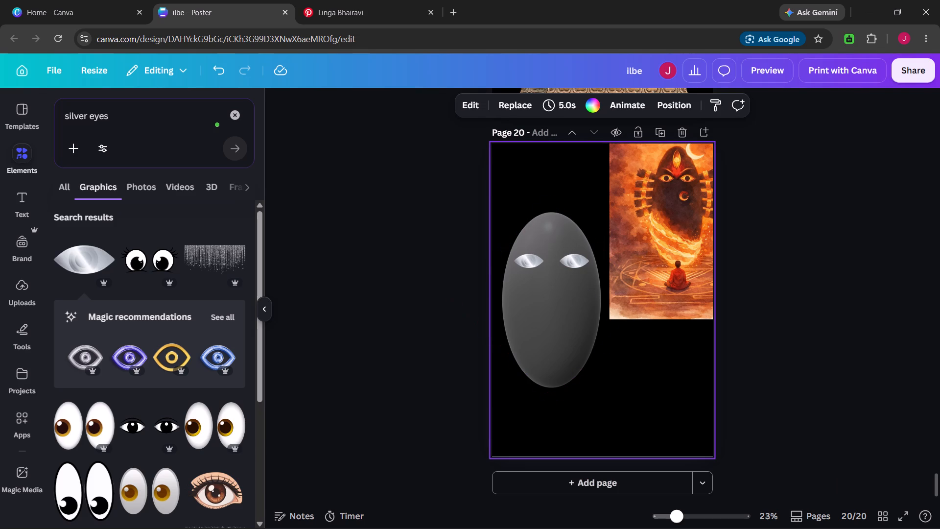
click(530, 267)
key(Left)
key(Left)
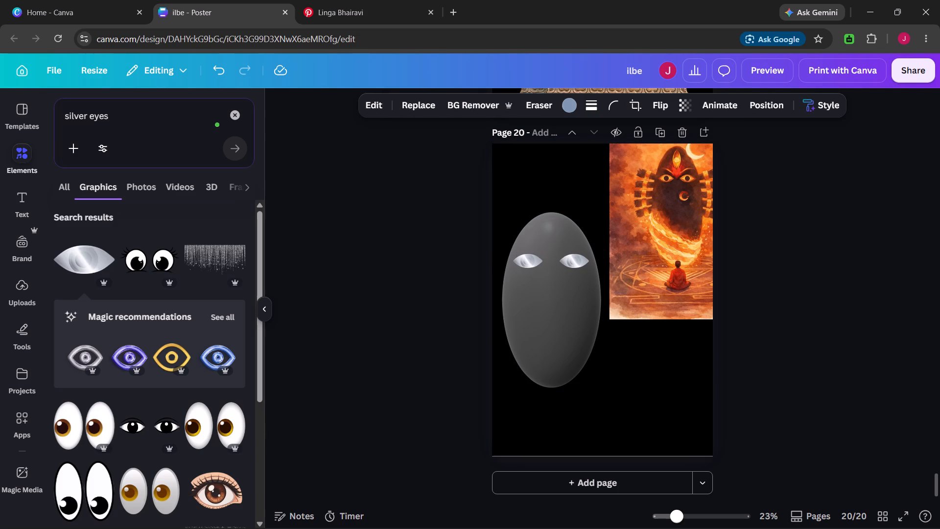
click(657, 360)
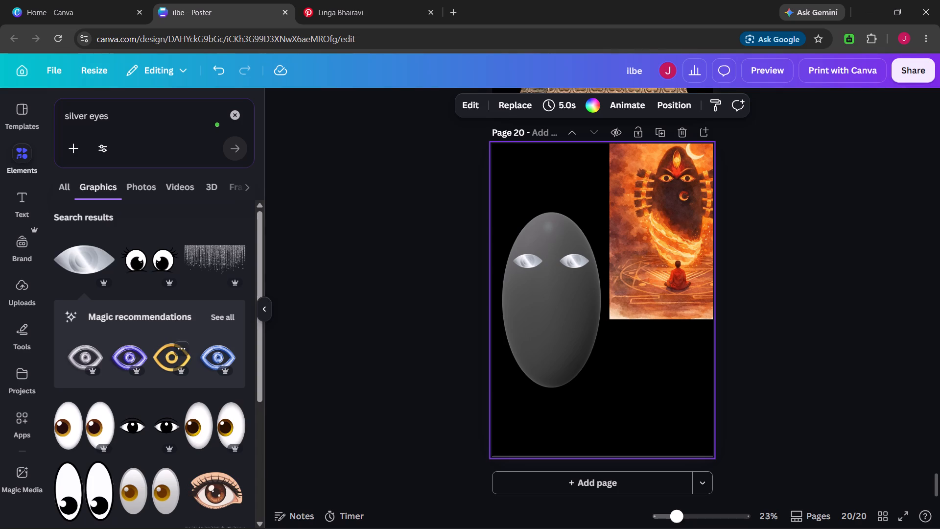
Look through more "silver eyes" graphics for other eye designs.
scroll(188, 373, down, 6)
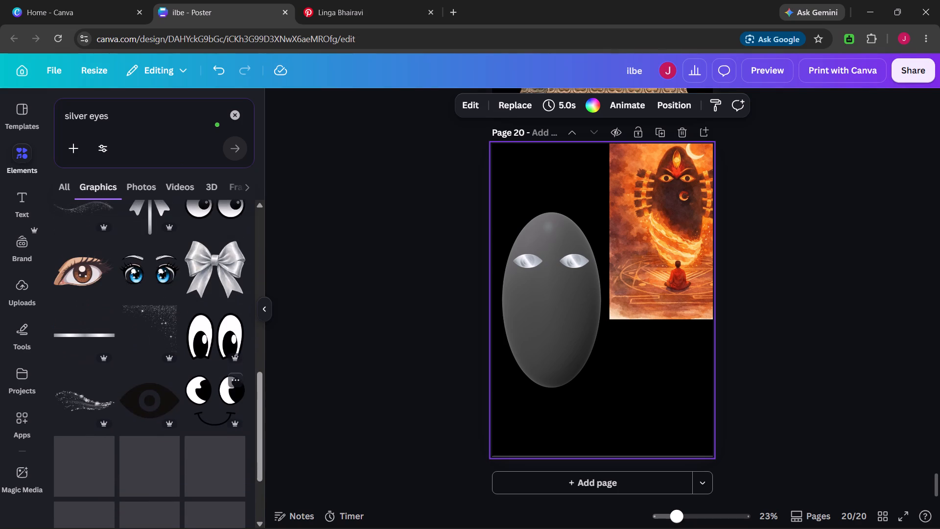
scroll(188, 373, down, 6)
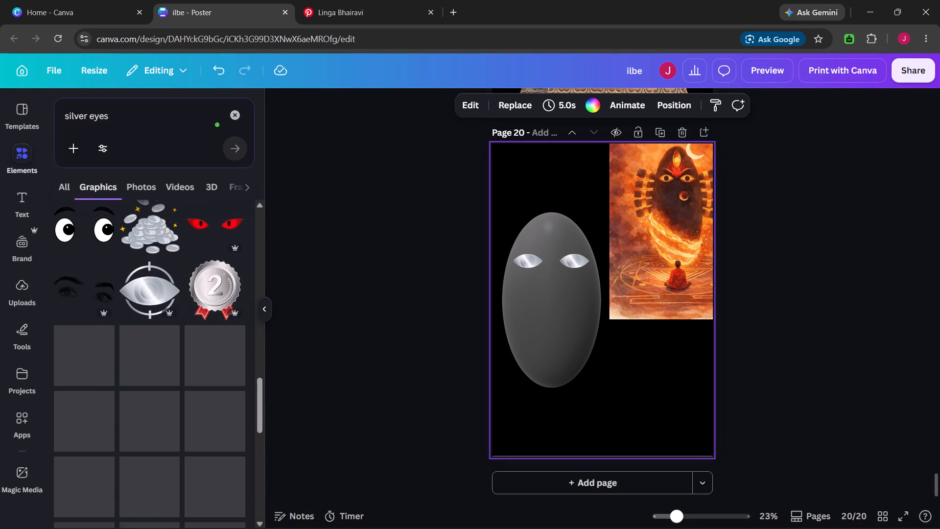
scroll(188, 373, down, 3)
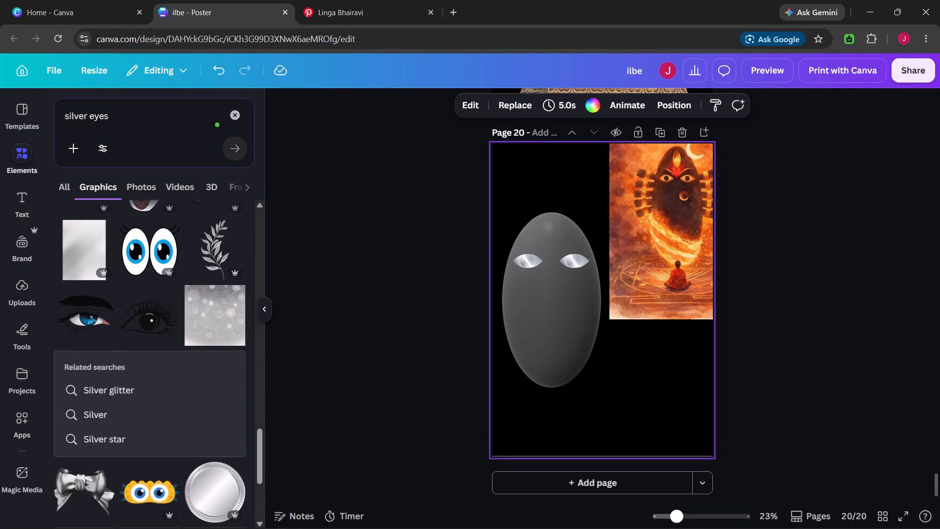
scroll(188, 373, down, 2)
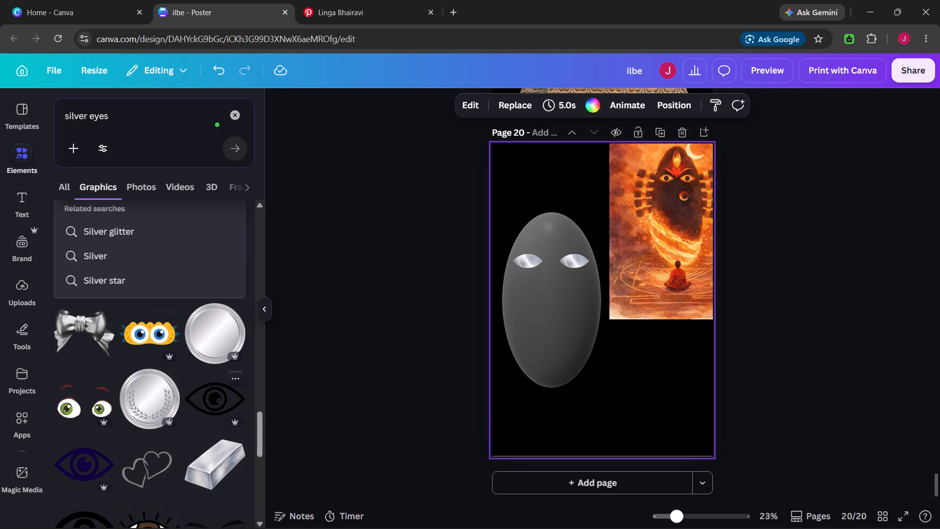
scroll(188, 373, down, 3)
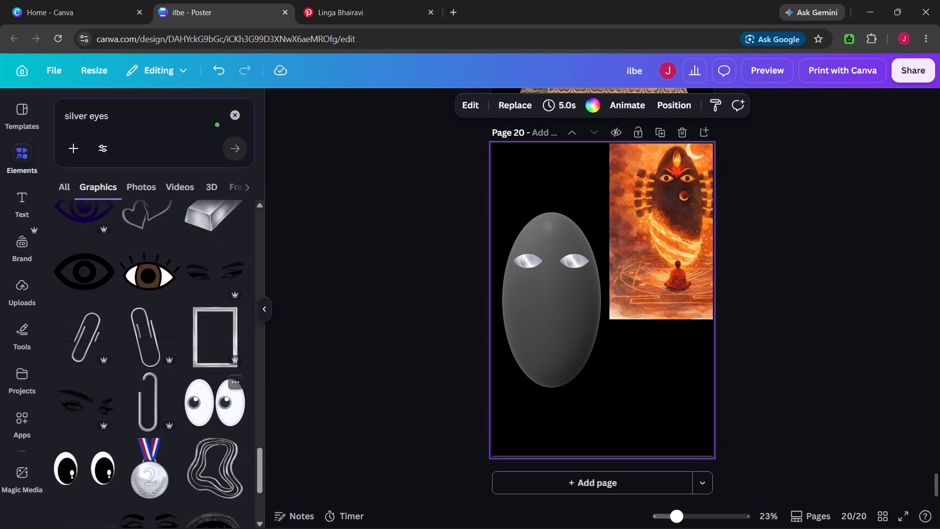
click(518, 264)
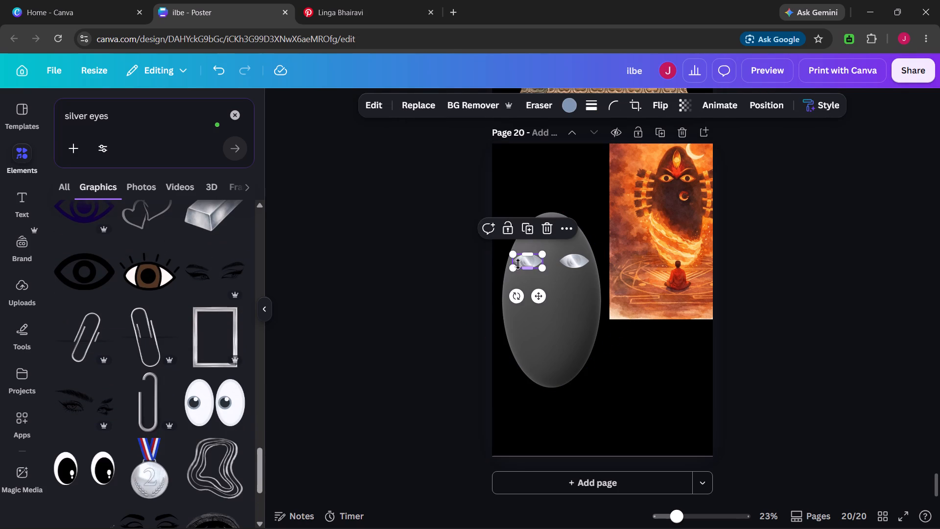
click(529, 228)
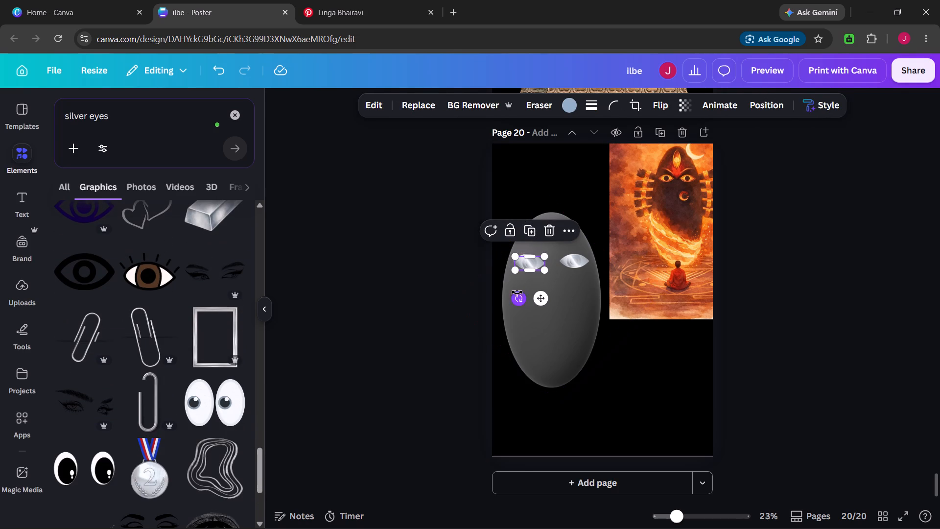
drag(519, 298, 591, 286)
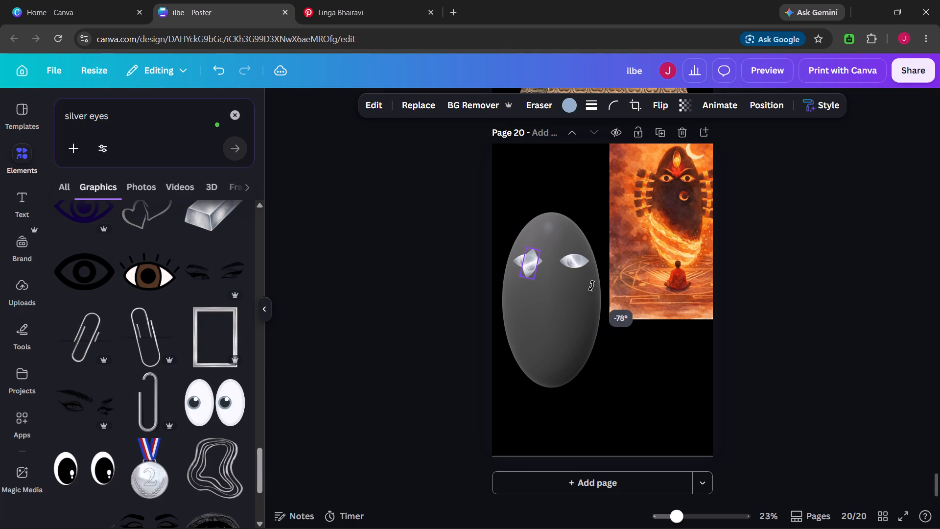
drag(591, 286, 613, 271)
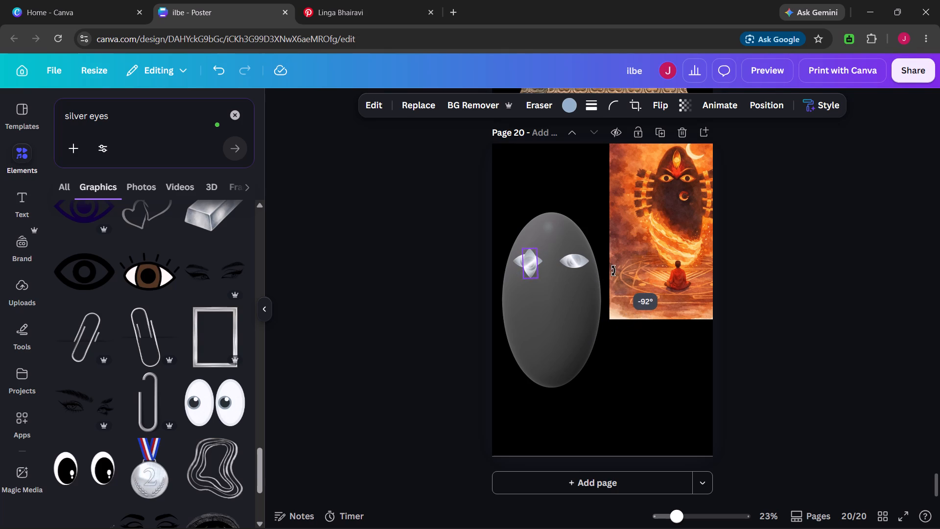
drag(613, 271, 611, 275)
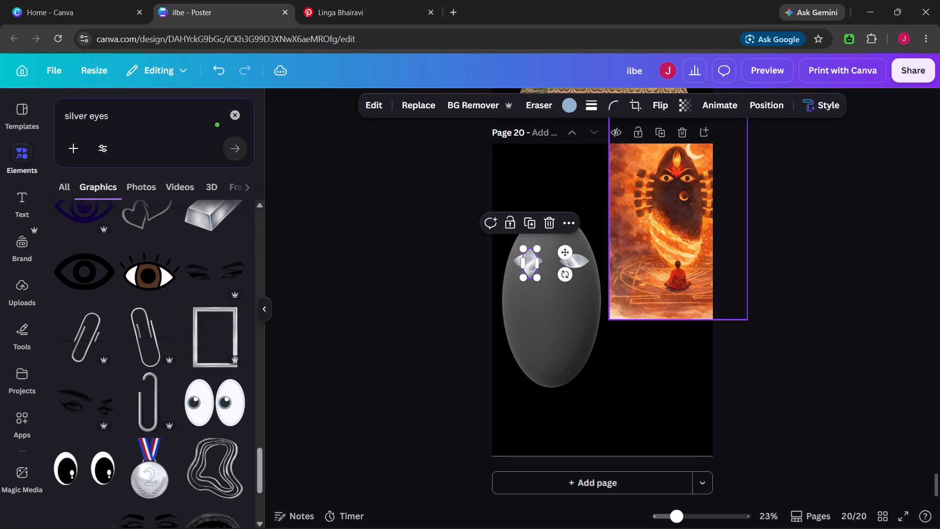
drag(566, 251, 578, 239)
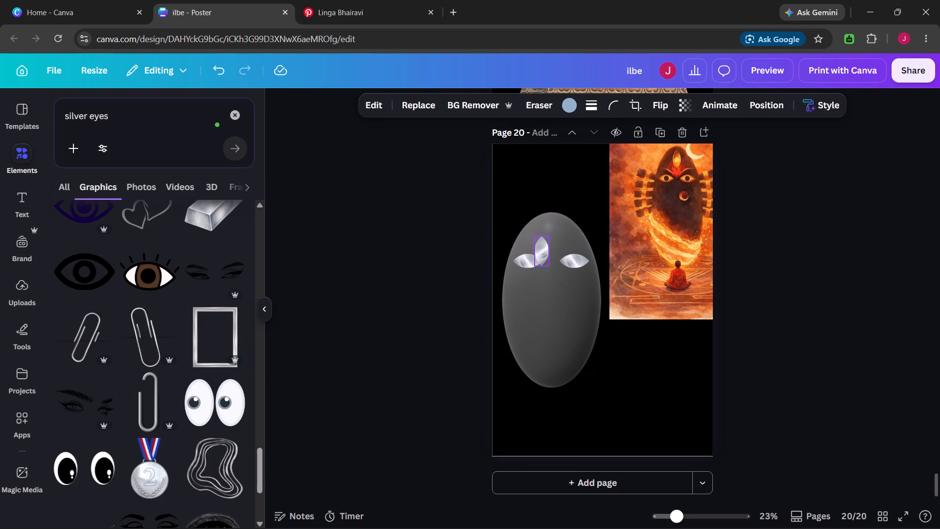
drag(578, 239, 588, 227)
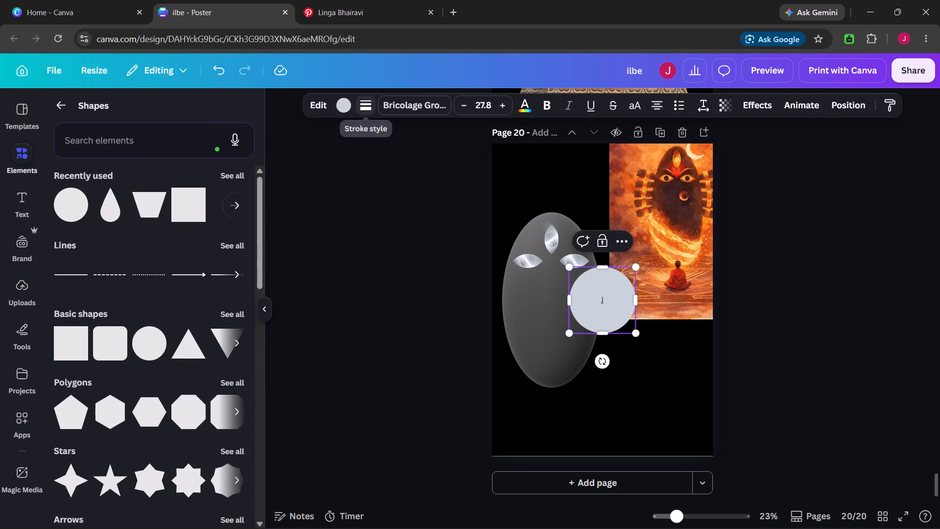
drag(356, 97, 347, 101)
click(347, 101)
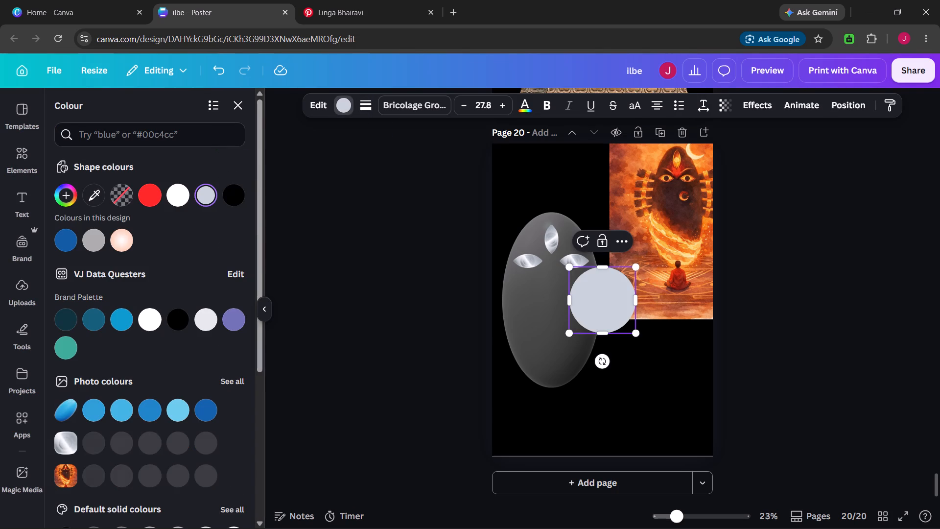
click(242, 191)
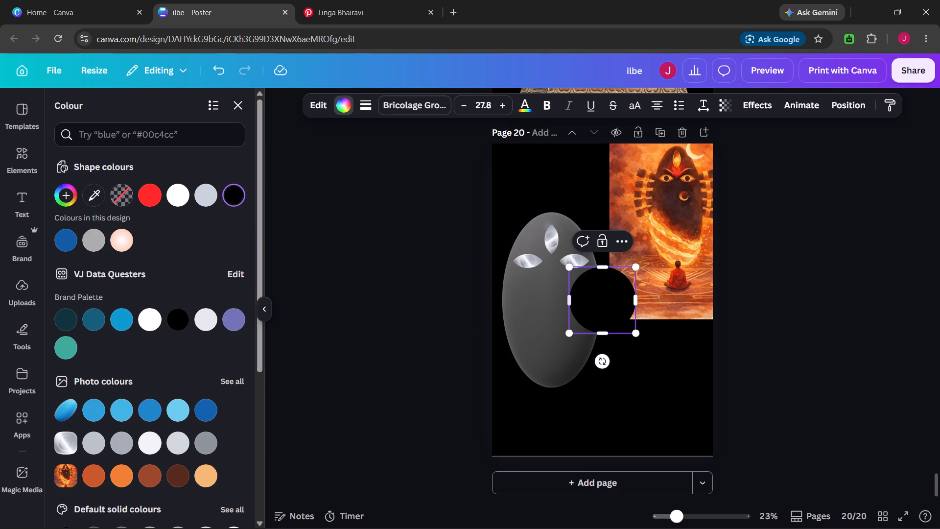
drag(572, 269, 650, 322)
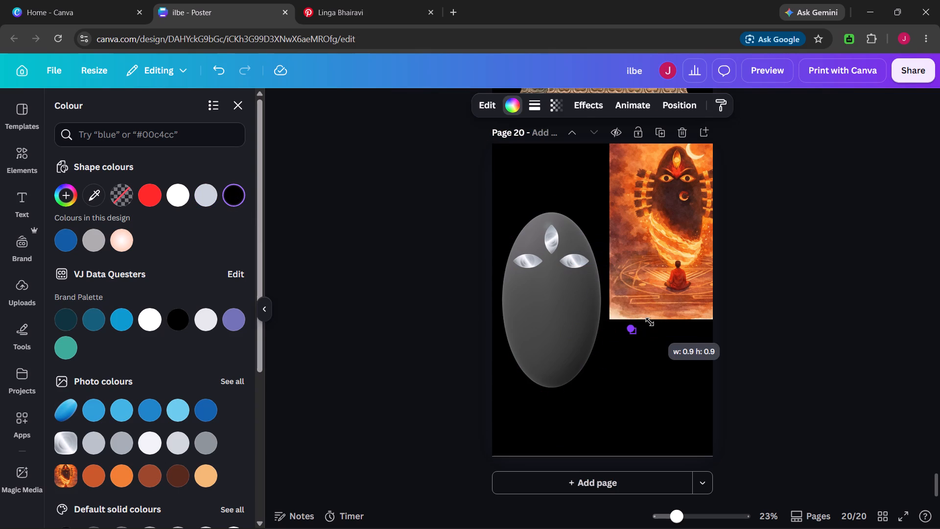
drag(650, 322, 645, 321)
Change the grey #ACACAC colour of the ellipsoid to black.
click(559, 310)
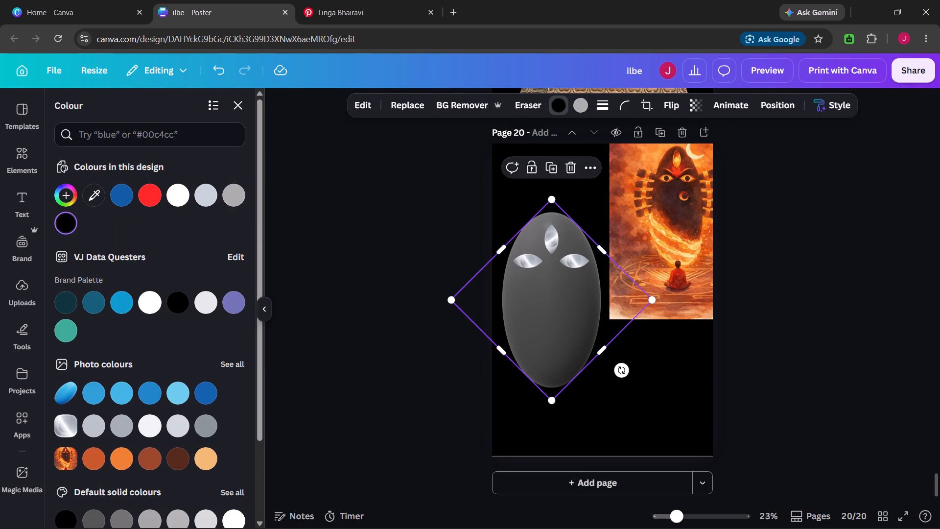
click(576, 107)
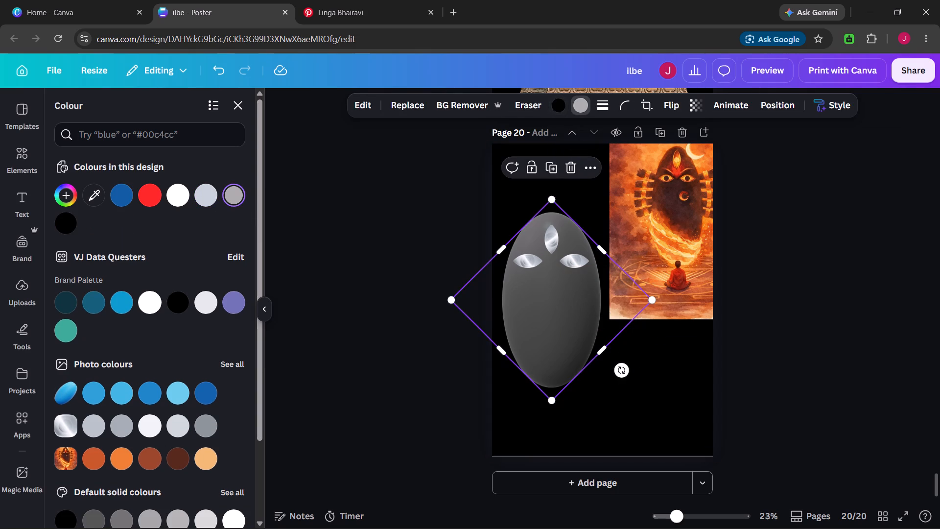
click(237, 192)
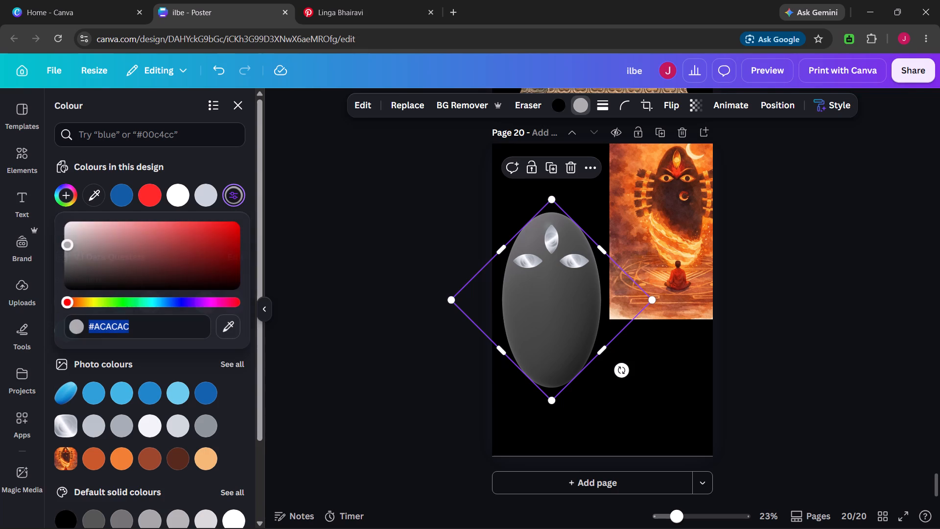
drag(65, 245, 70, 302)
click(571, 427)
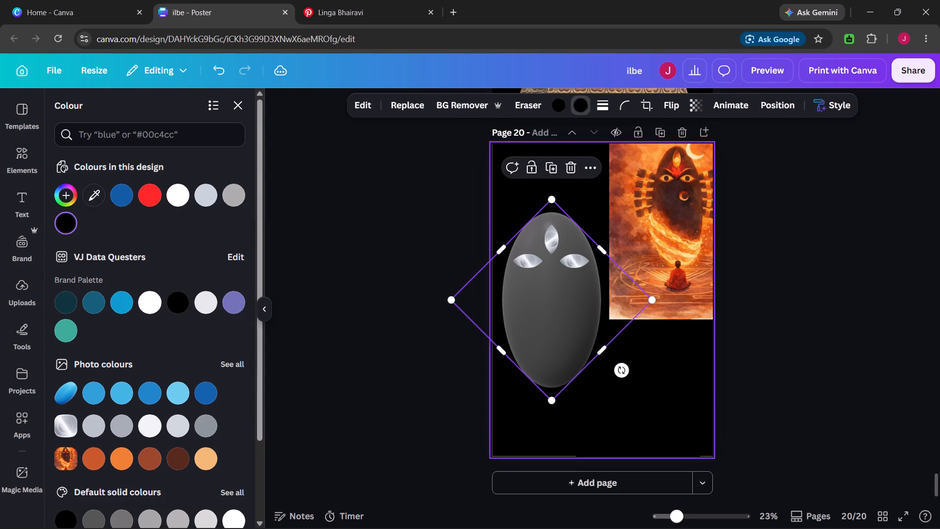
click(572, 345)
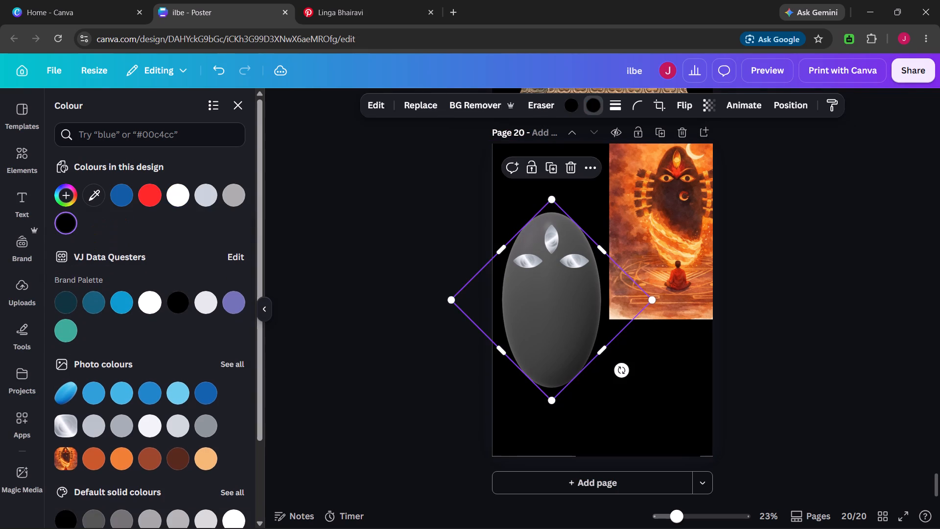
click(693, 363)
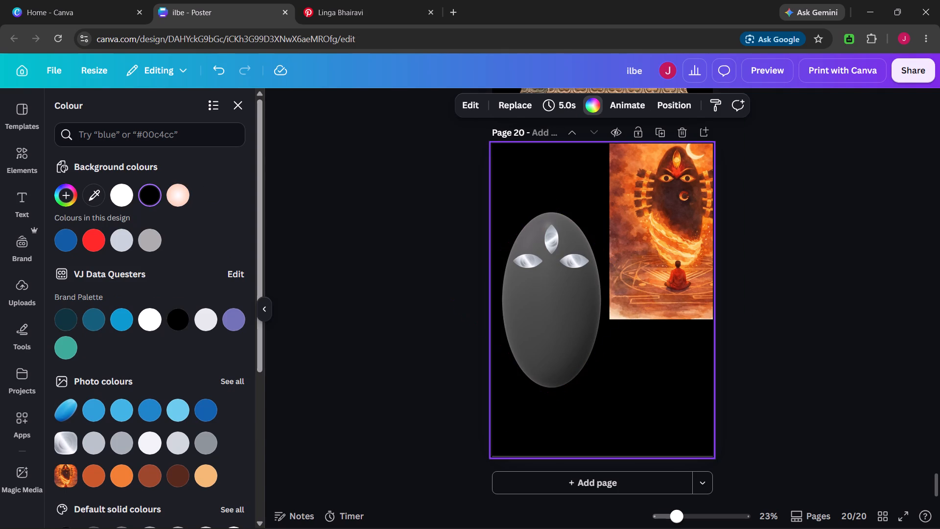
Add a circle shape to page 20, fill it black and shrink it to fit inside a silver eye.
click(12, 163)
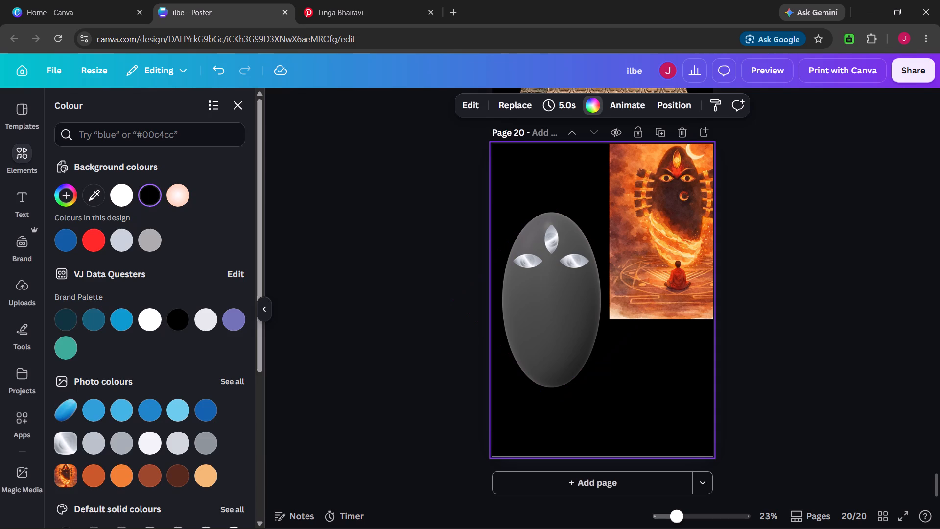
click(67, 205)
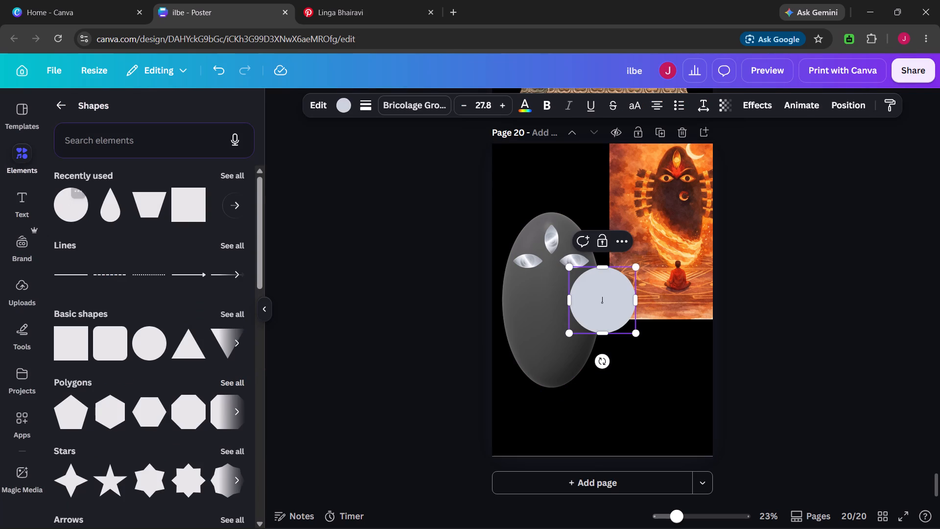
click(339, 104)
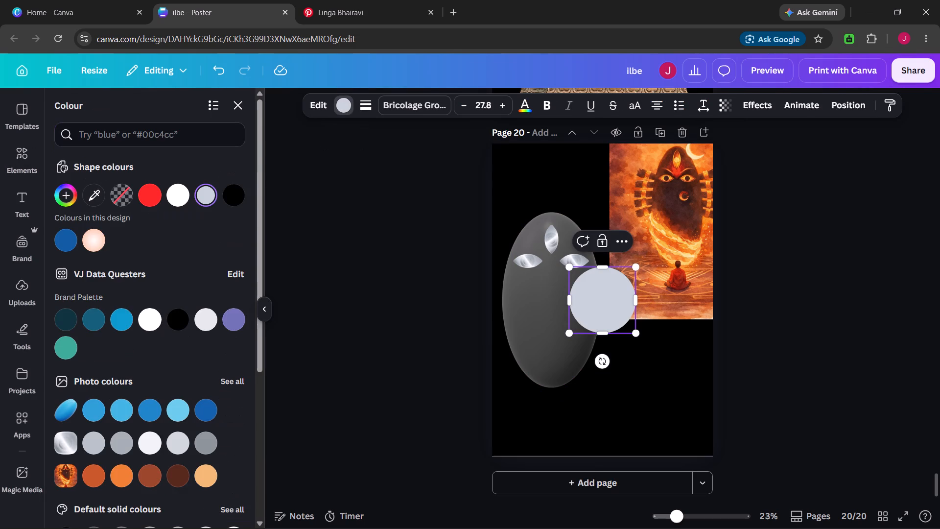
click(237, 187)
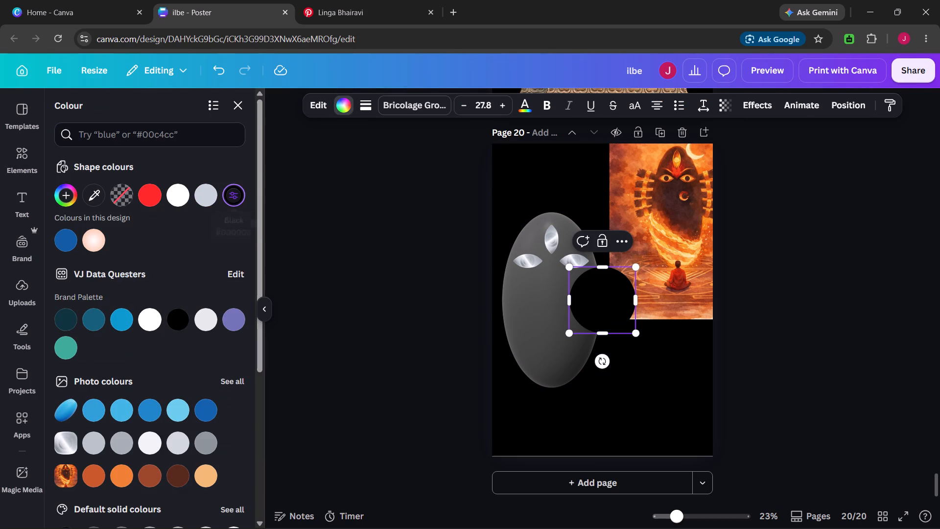
drag(572, 267, 629, 300)
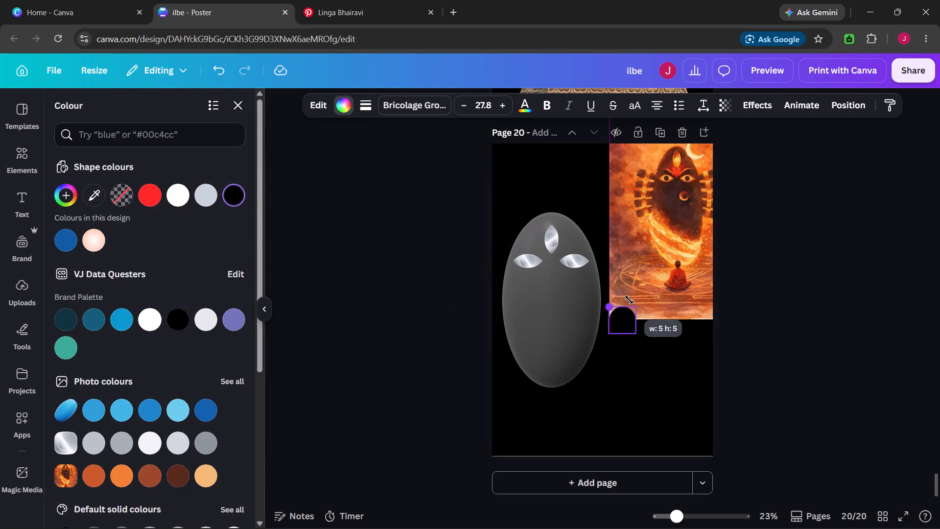
drag(629, 300, 643, 308)
Move the black circle onto the right silver eye, shrink it slightly and centre it as the pupil.
drag(639, 366, 627, 354)
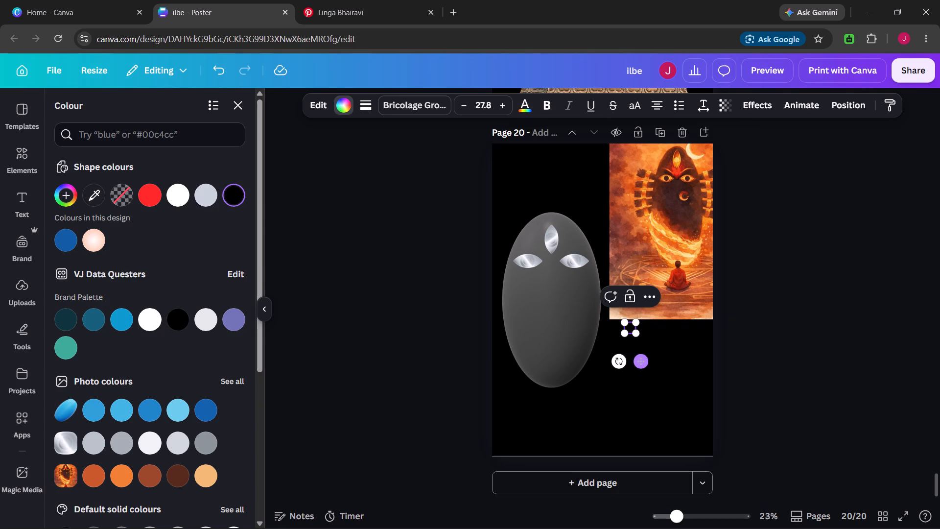
drag(627, 354, 583, 301)
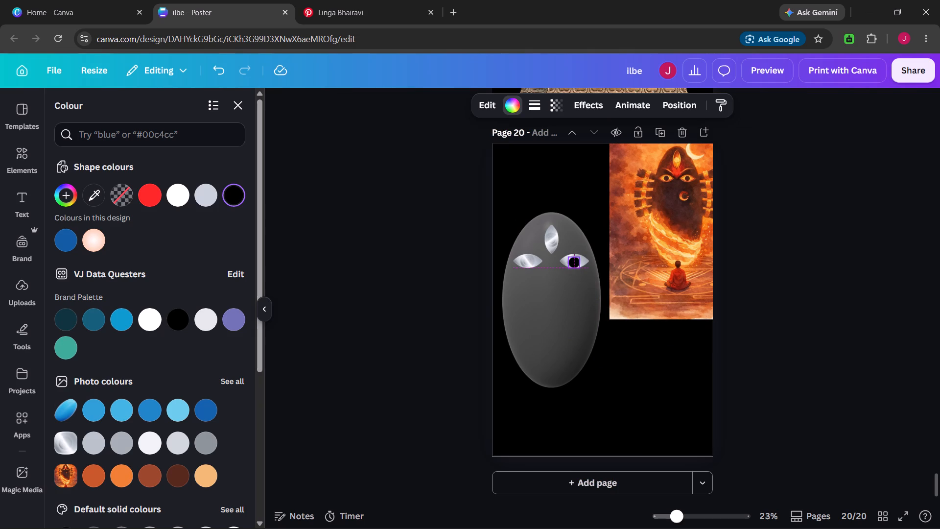
drag(583, 301, 584, 300)
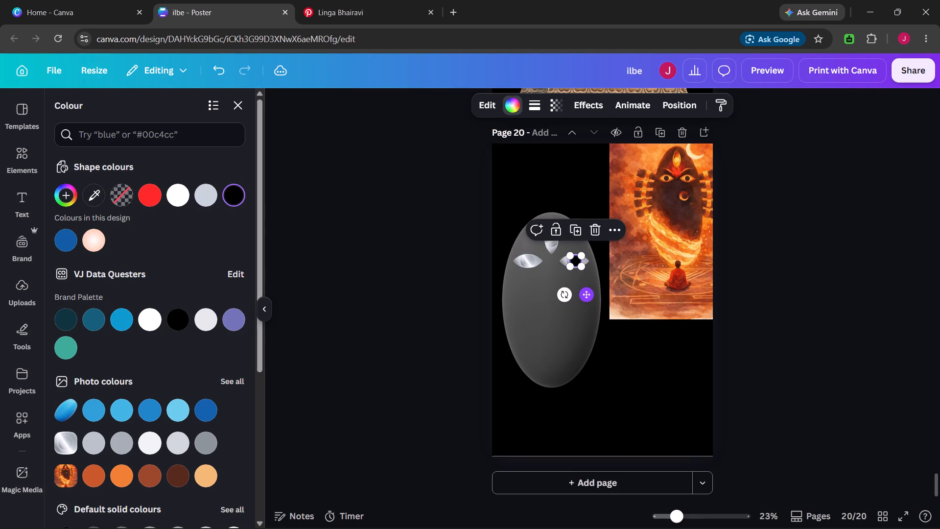
click(540, 237)
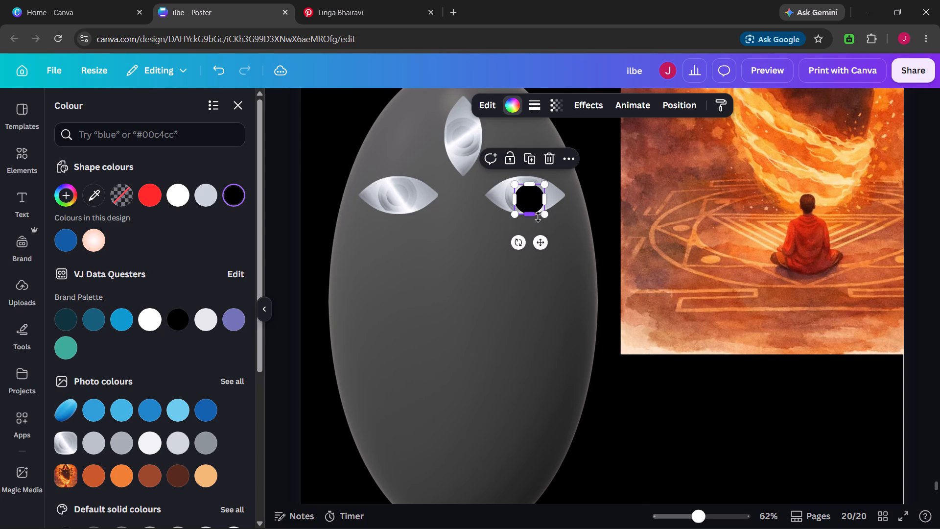
drag(544, 215, 532, 195)
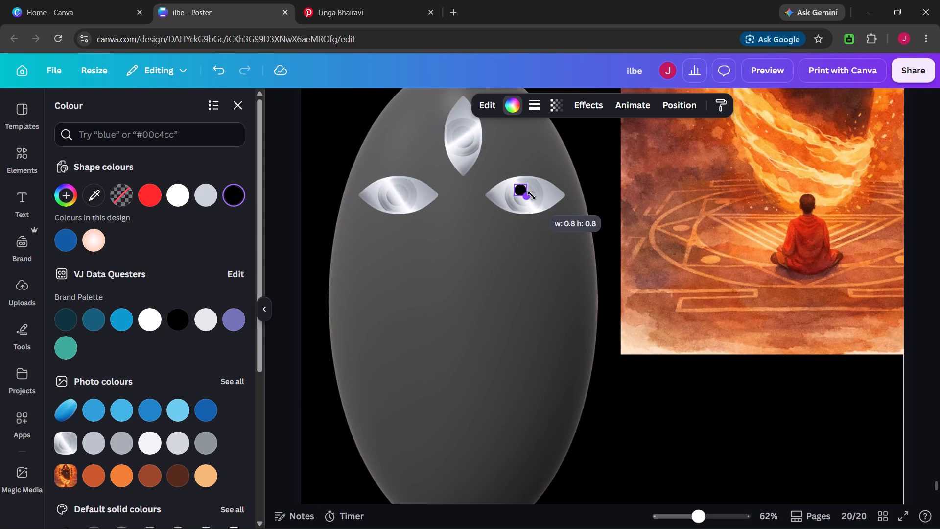
drag(532, 195, 541, 204)
click(559, 239)
click(528, 196)
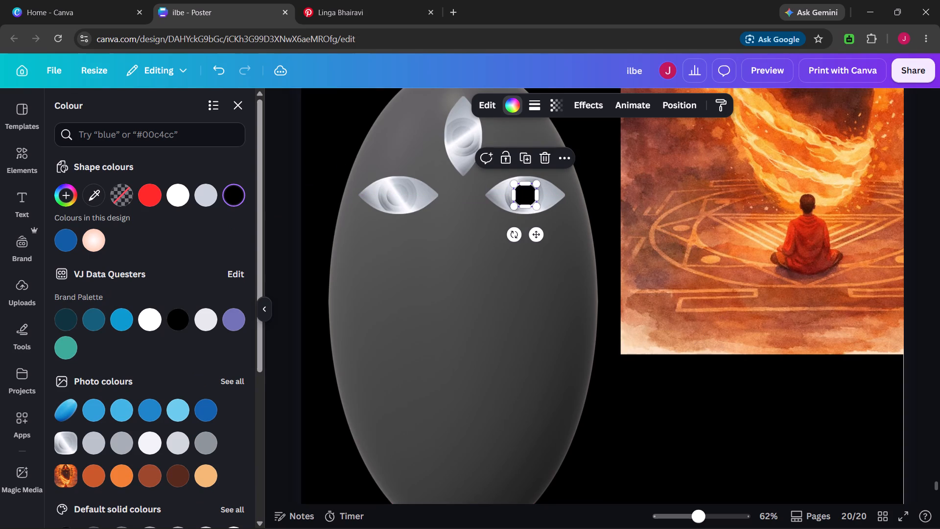
Recolour the right eye's pupil, trying grey #8d949a before settling on the dark grey default solid colour.
click(508, 109)
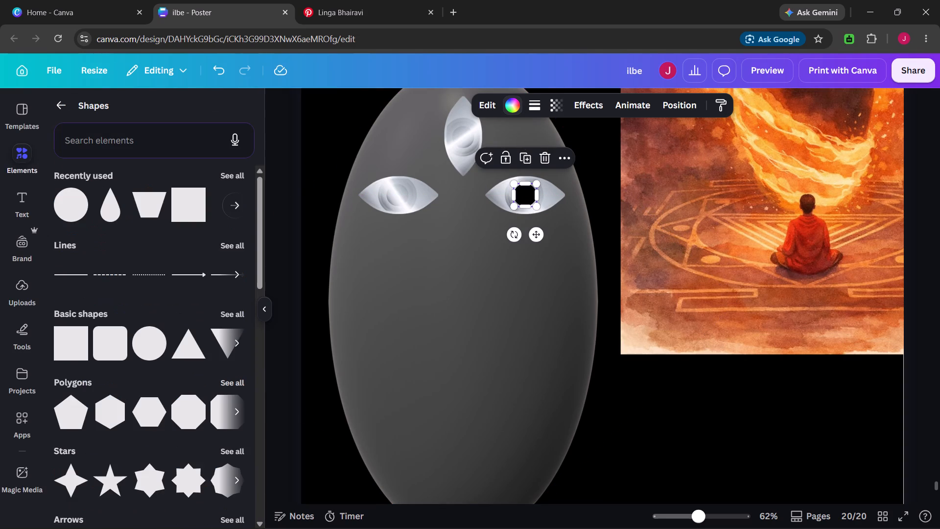
click(508, 109)
click(600, 311)
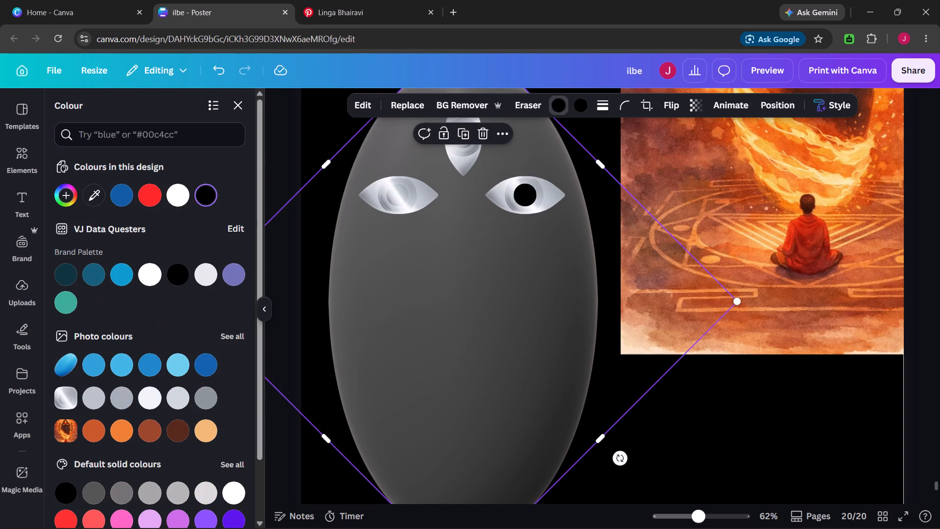
click(523, 201)
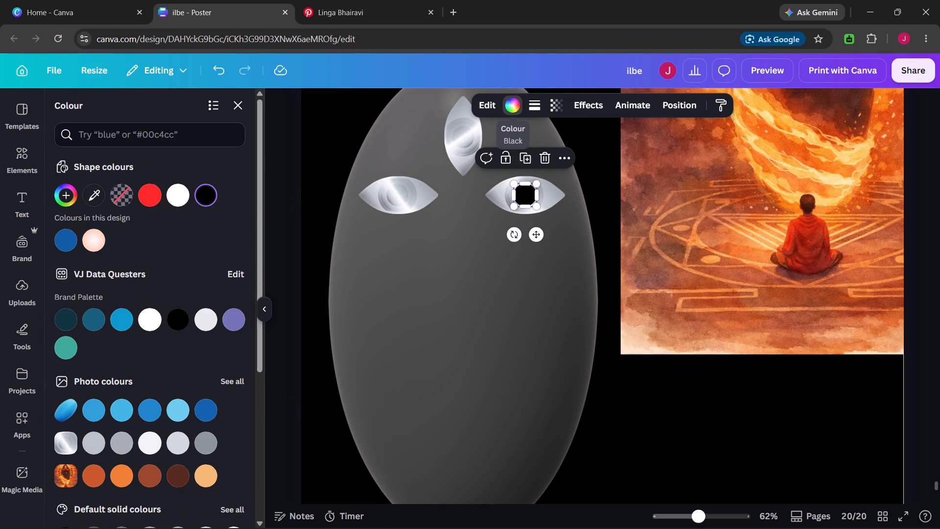
click(496, 103)
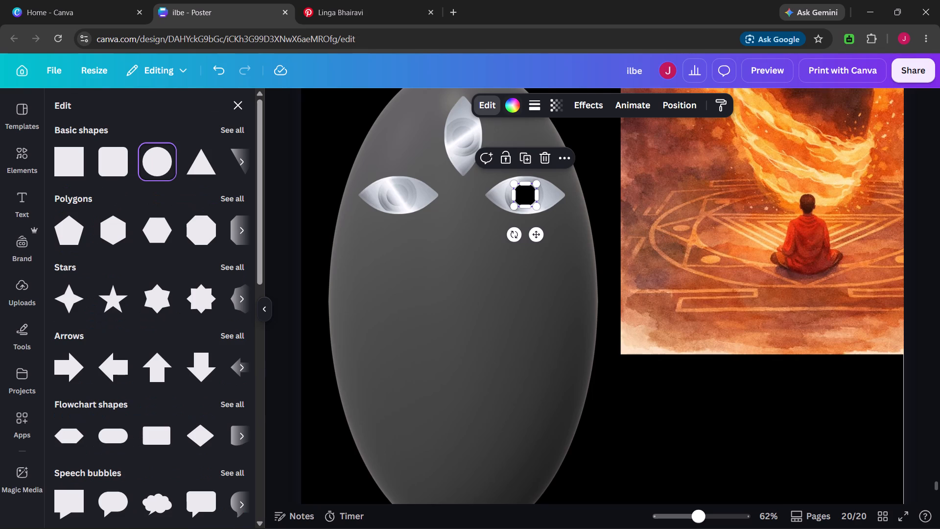
click(510, 103)
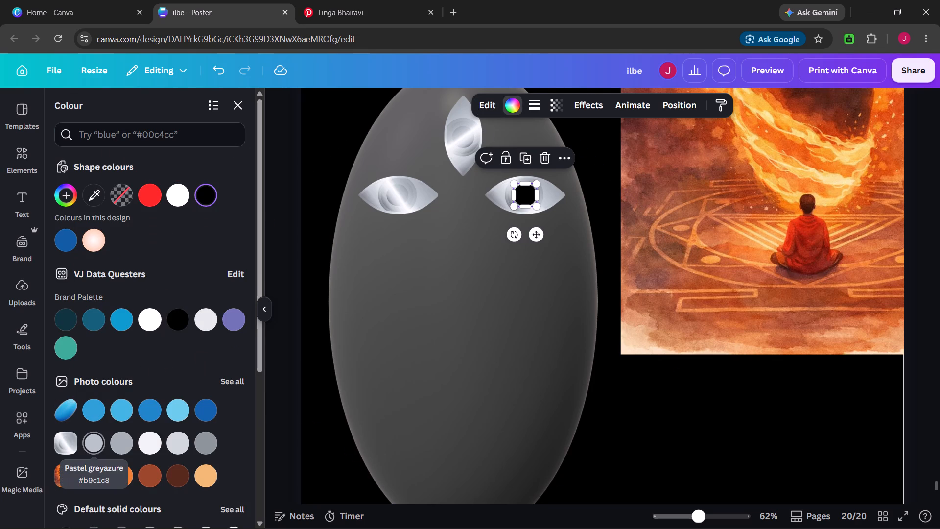
click(209, 439)
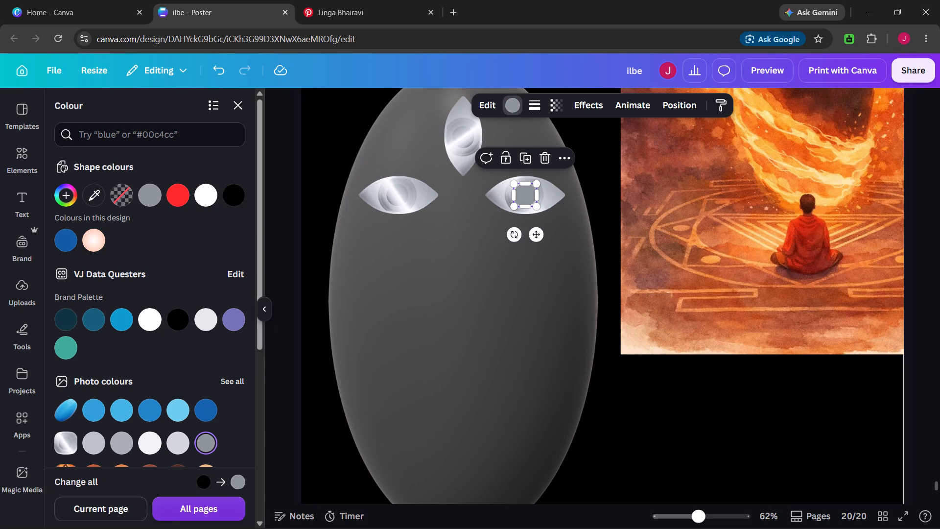
scroll(207, 426, down, 3)
click(94, 356)
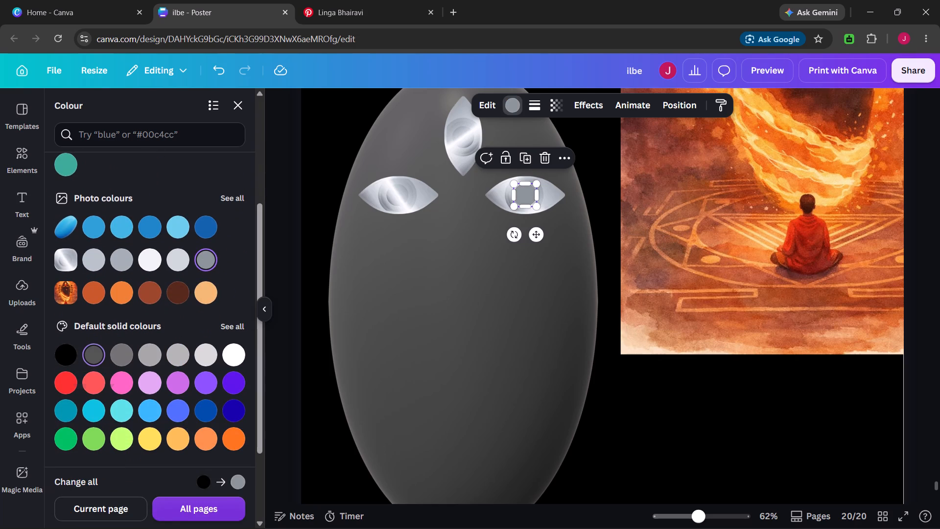
click(684, 423)
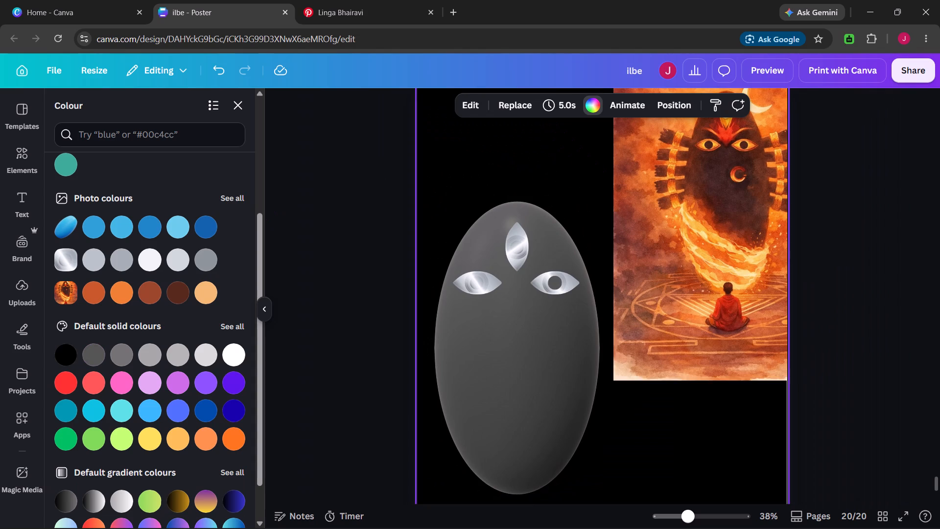
Duplicate the right eye's dark grey pupil and centre the copy in the left silver eye.
click(549, 280)
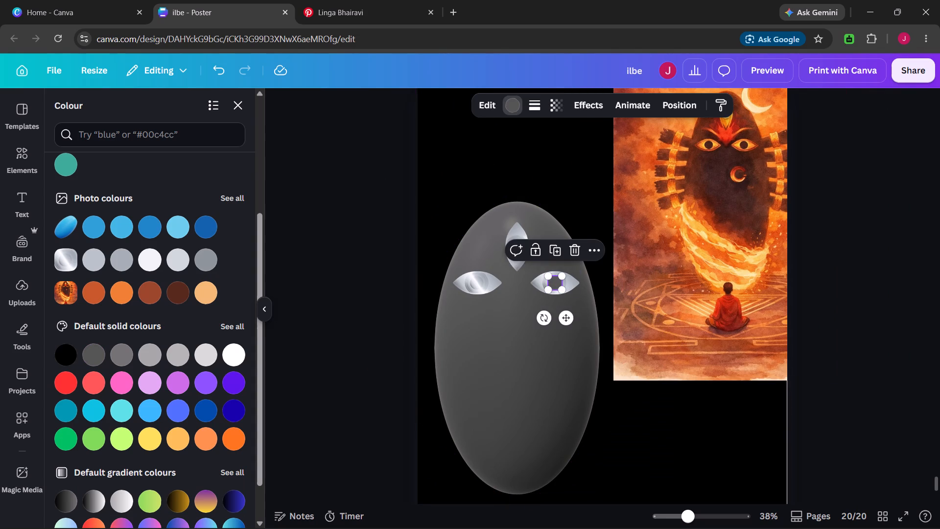
click(551, 250)
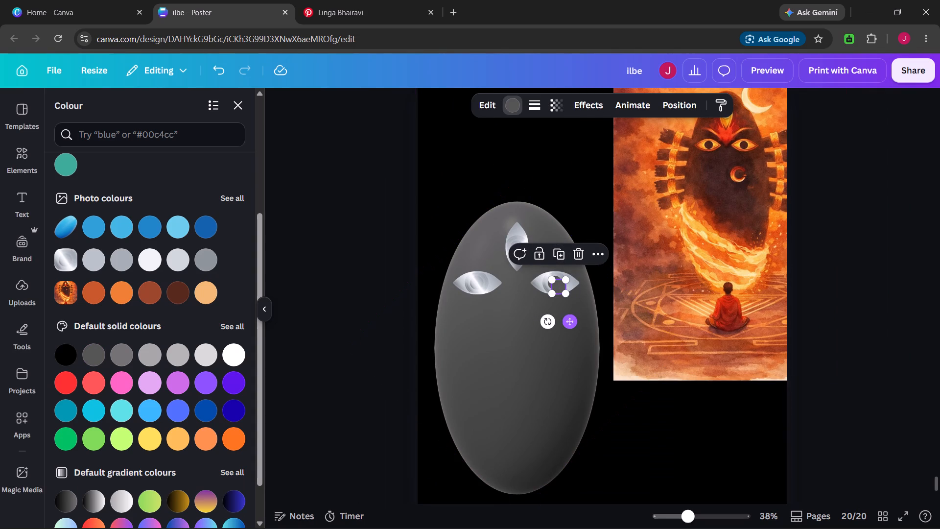
drag(569, 319, 490, 317)
click(666, 383)
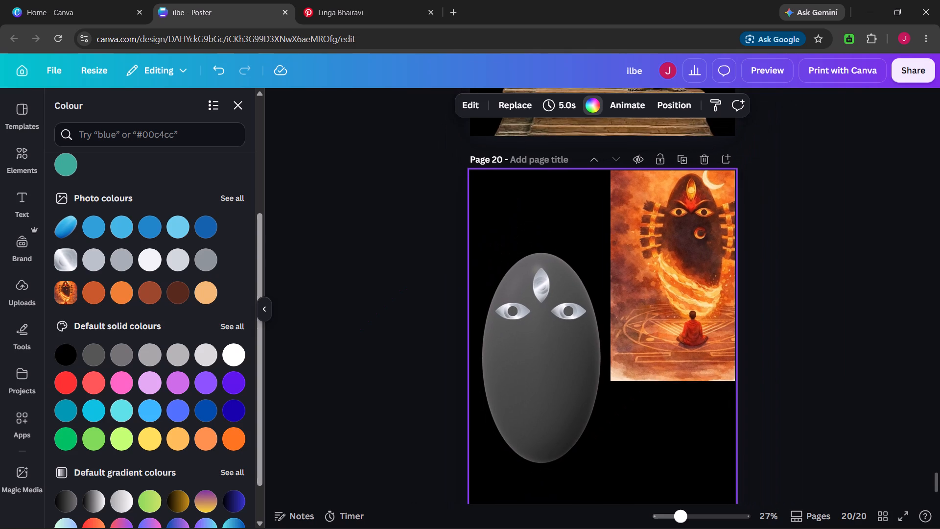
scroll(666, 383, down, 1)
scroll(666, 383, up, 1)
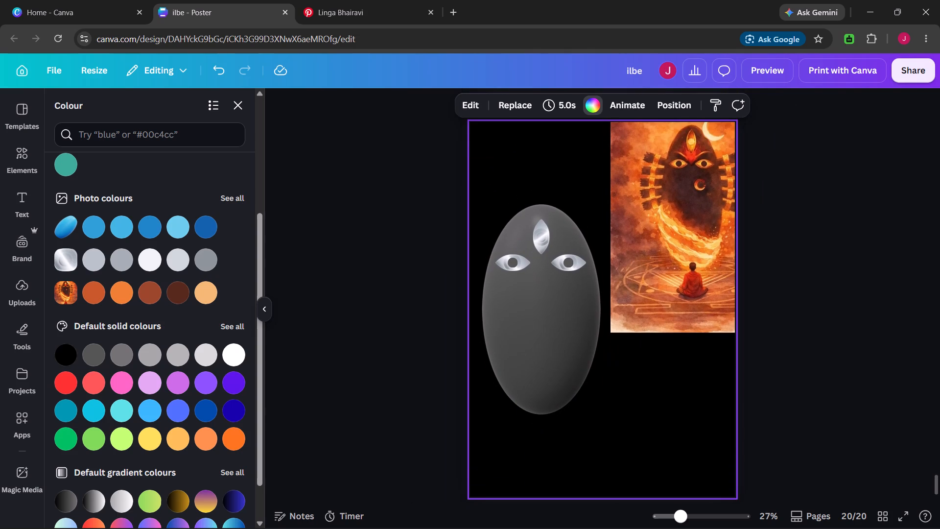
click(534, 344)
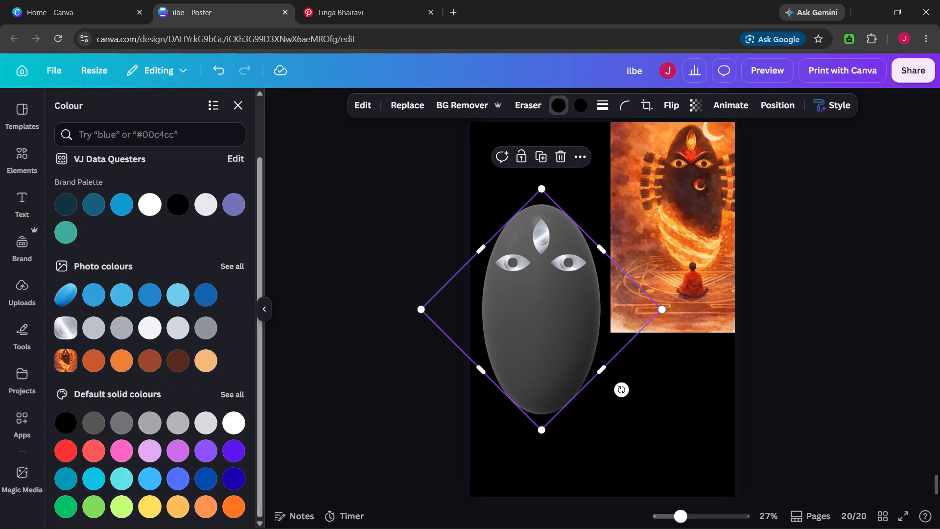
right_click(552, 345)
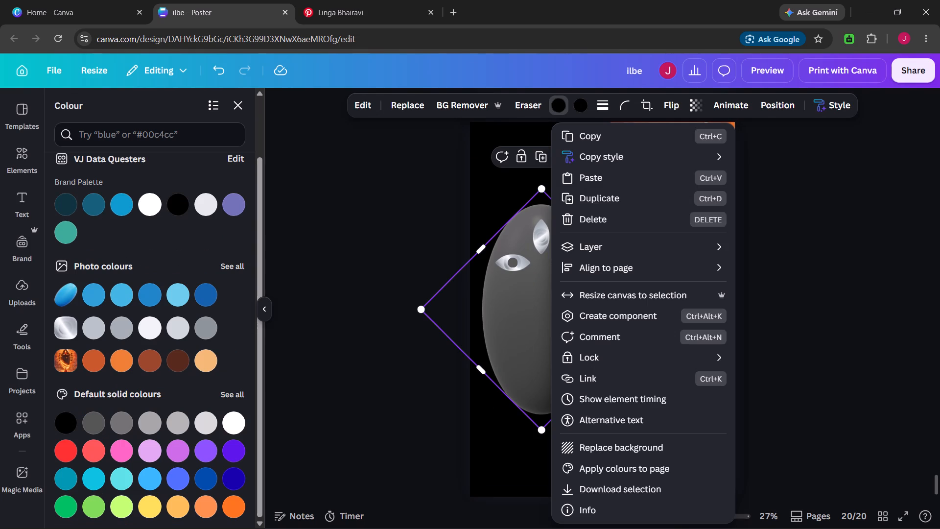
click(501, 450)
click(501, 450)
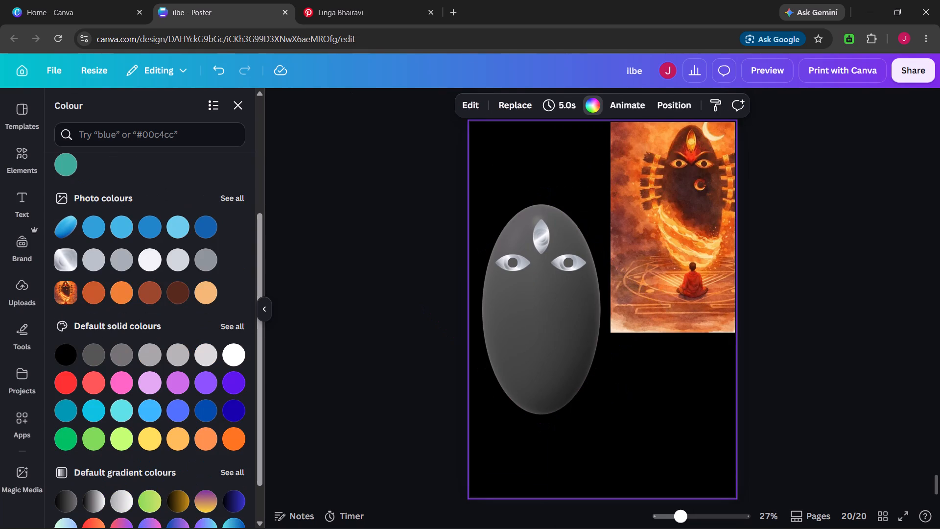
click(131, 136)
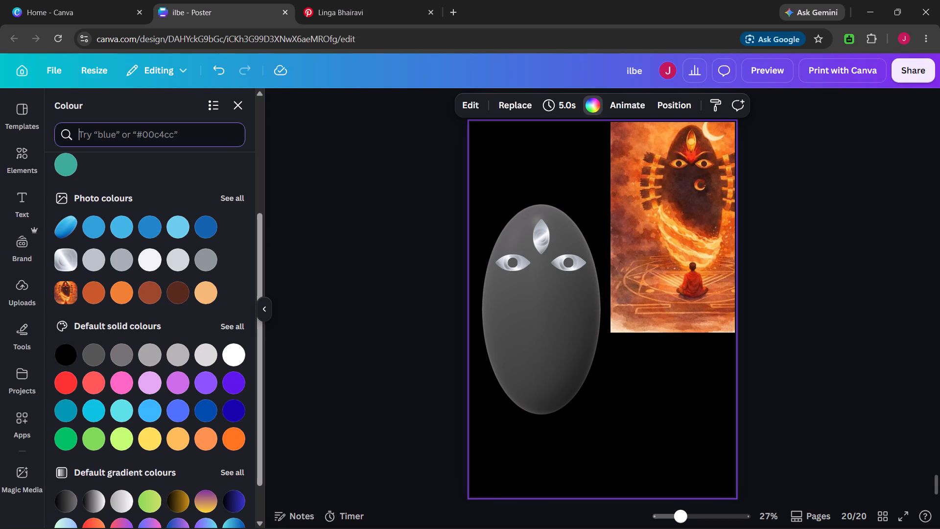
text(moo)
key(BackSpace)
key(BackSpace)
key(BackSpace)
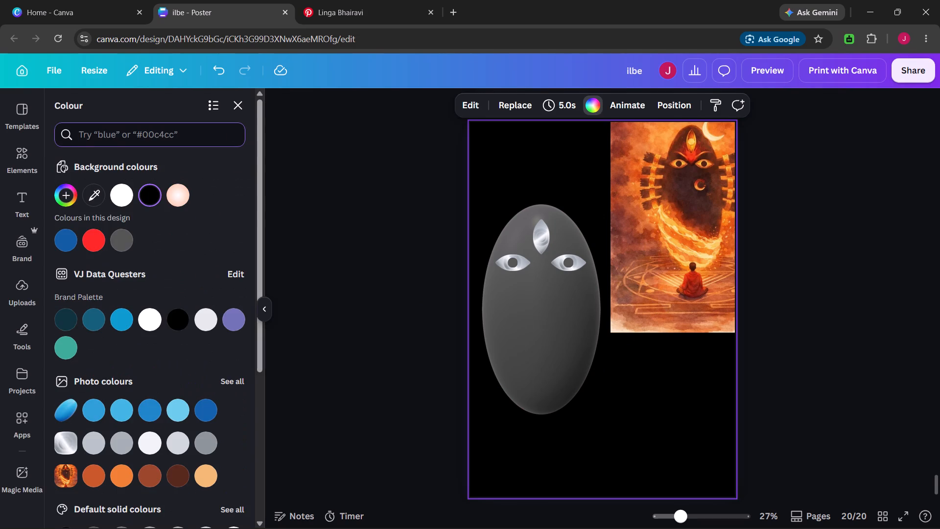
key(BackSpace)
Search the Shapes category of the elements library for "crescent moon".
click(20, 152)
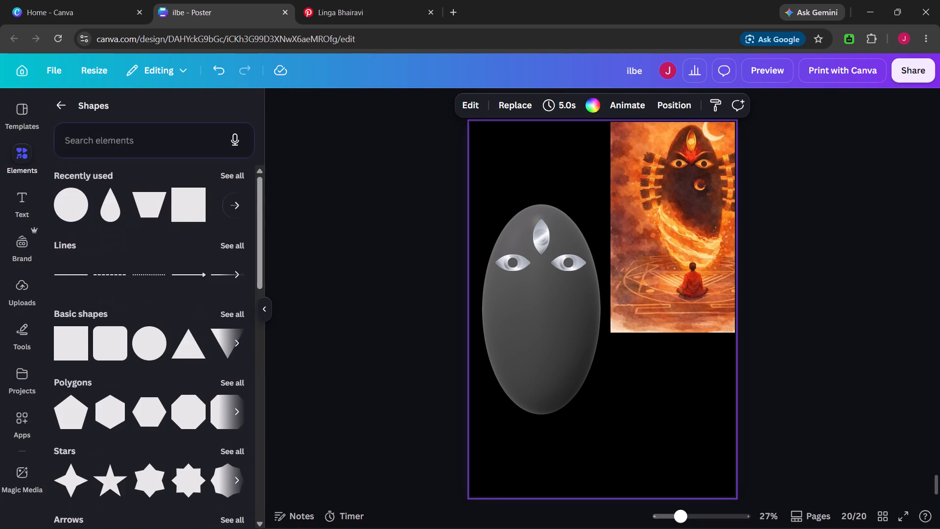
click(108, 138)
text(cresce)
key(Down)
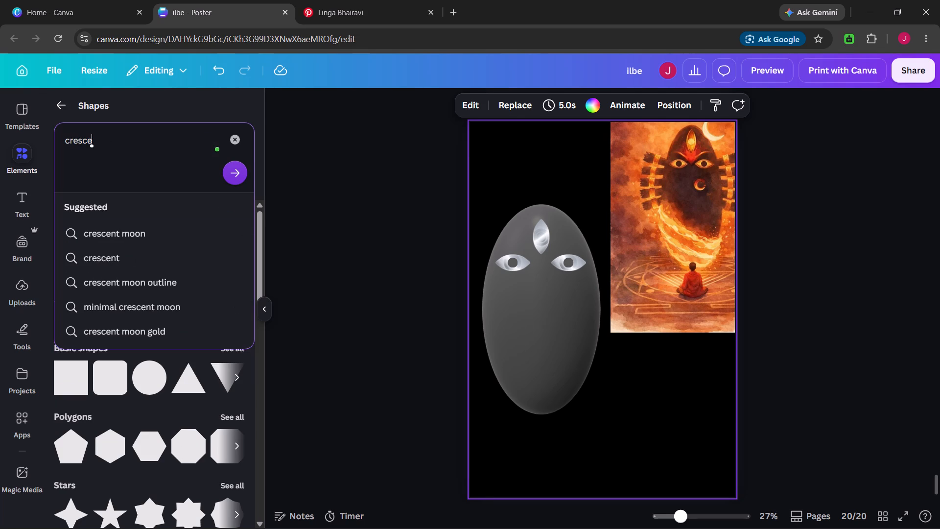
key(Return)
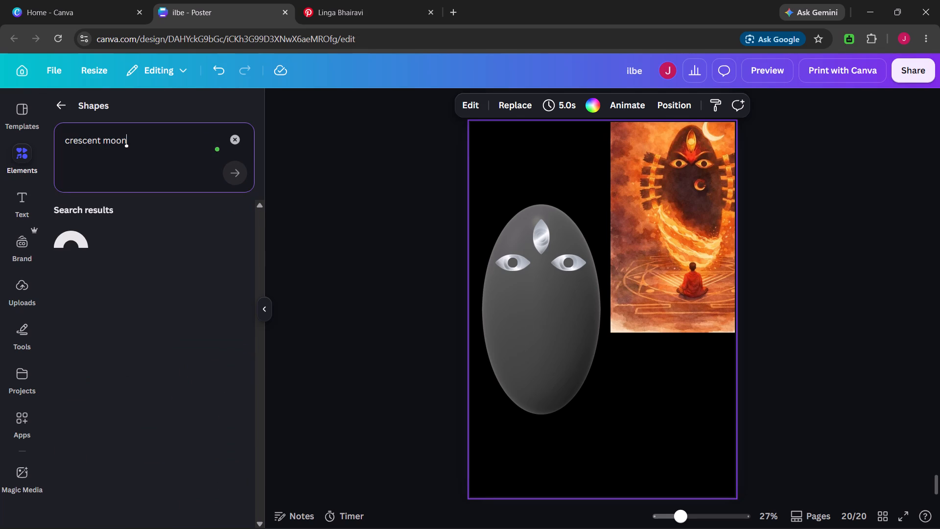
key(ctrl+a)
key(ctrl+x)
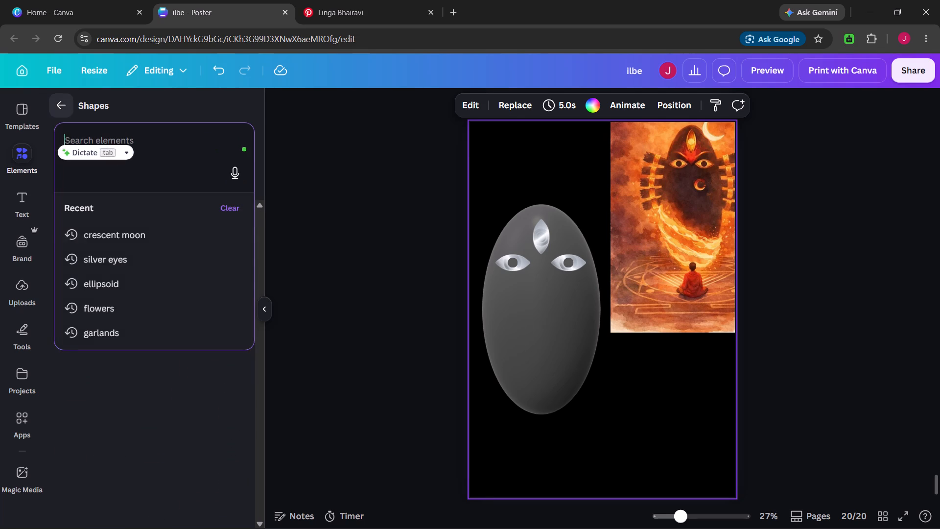
Search all elements for "crescent moon" and add a slim black crescent graphic to page 20.
click(59, 96)
click(26, 150)
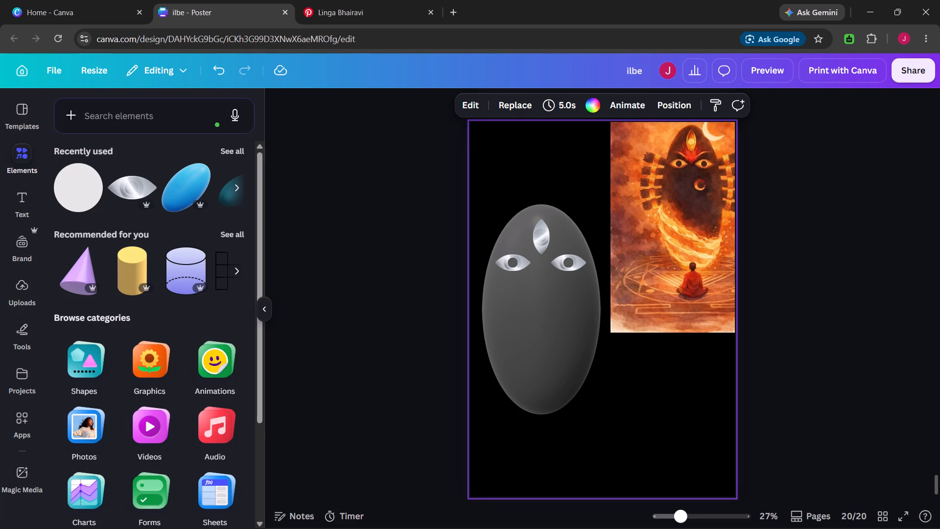
click(17, 150)
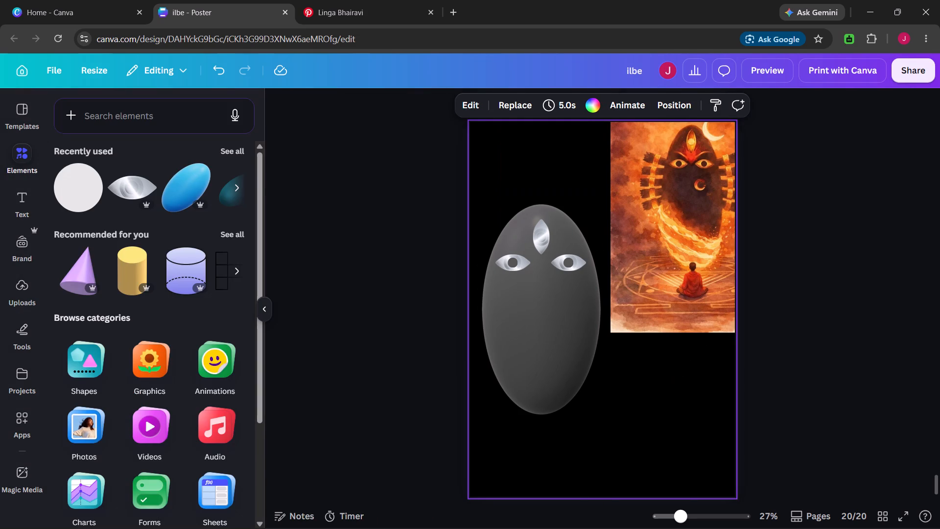
click(96, 117)
key(ctrl+v)
key(apostrophe)
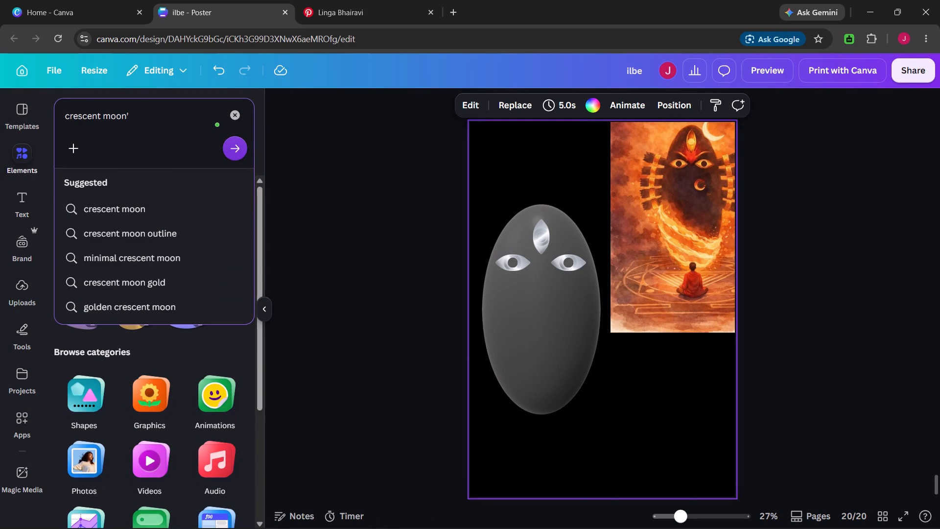
key(BackSpace)
key(Return)
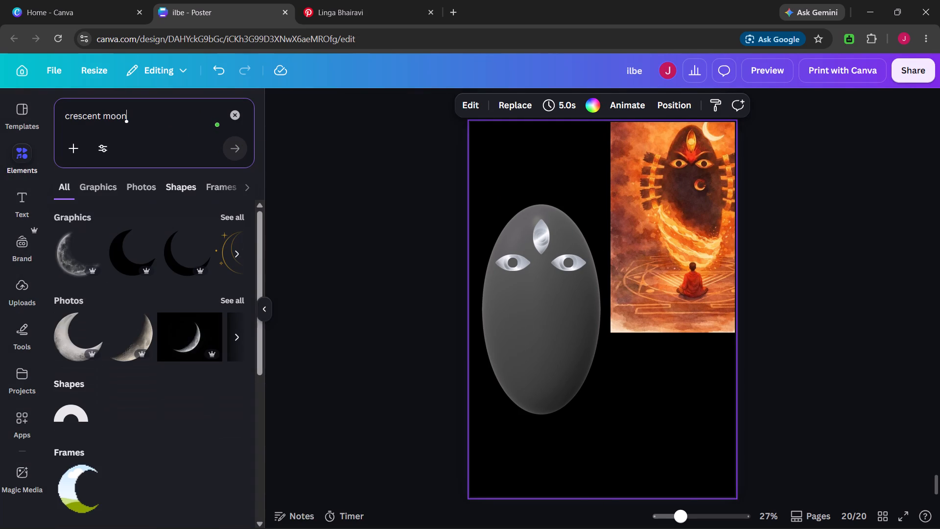
click(225, 218)
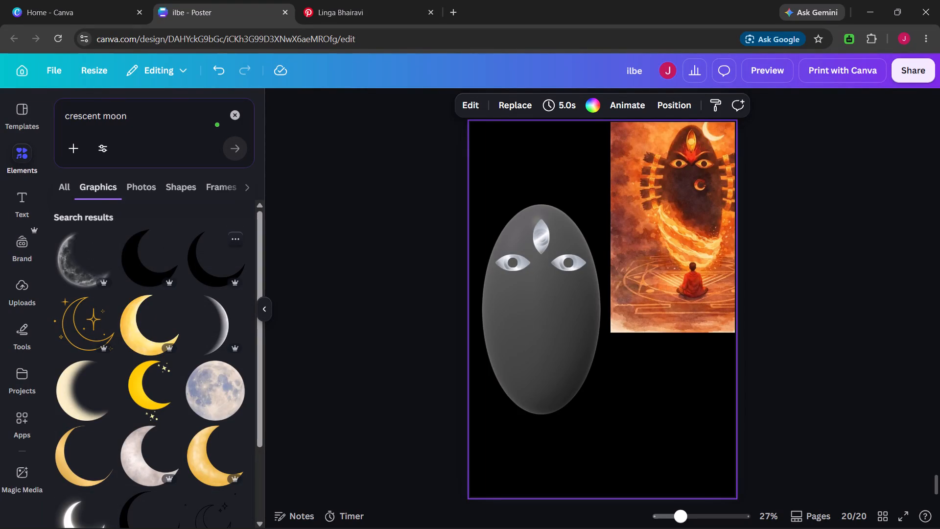
click(204, 262)
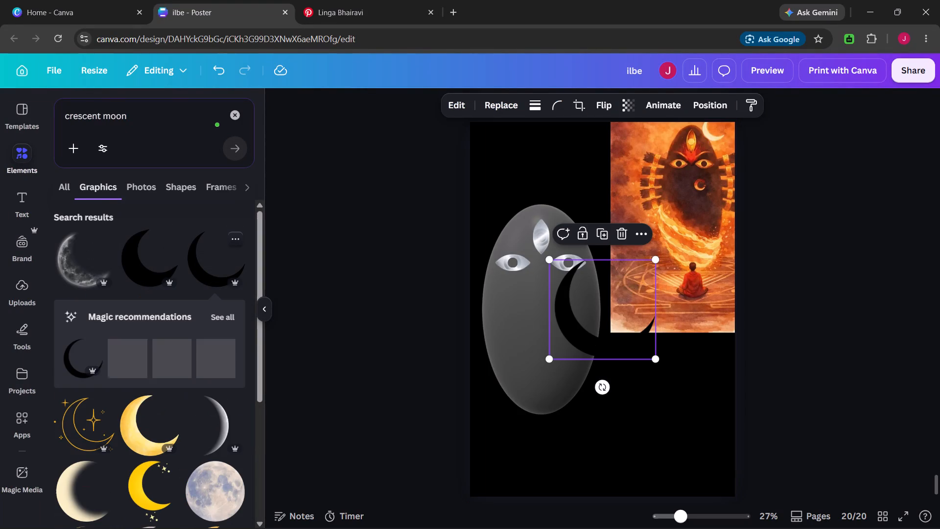
Recolour the black crescent moon white.
click(506, 101)
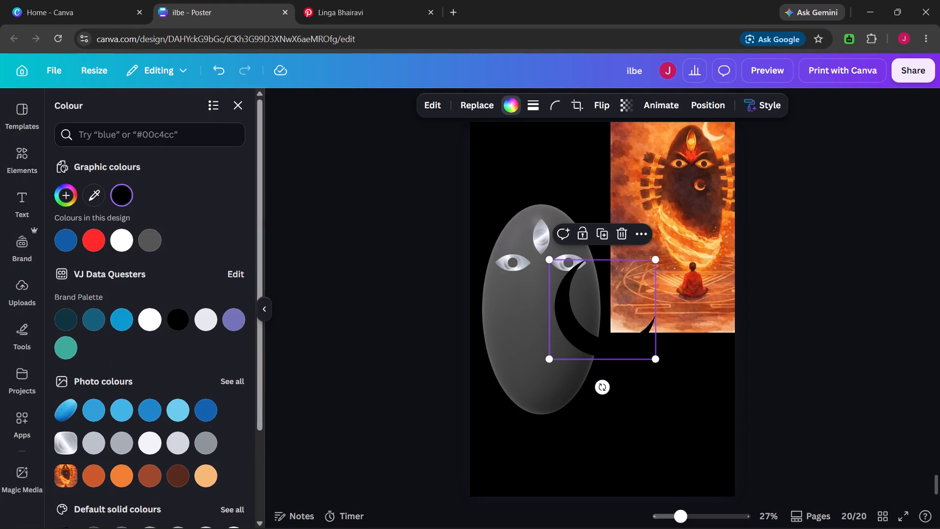
drag(106, 240, 108, 245)
click(117, 245)
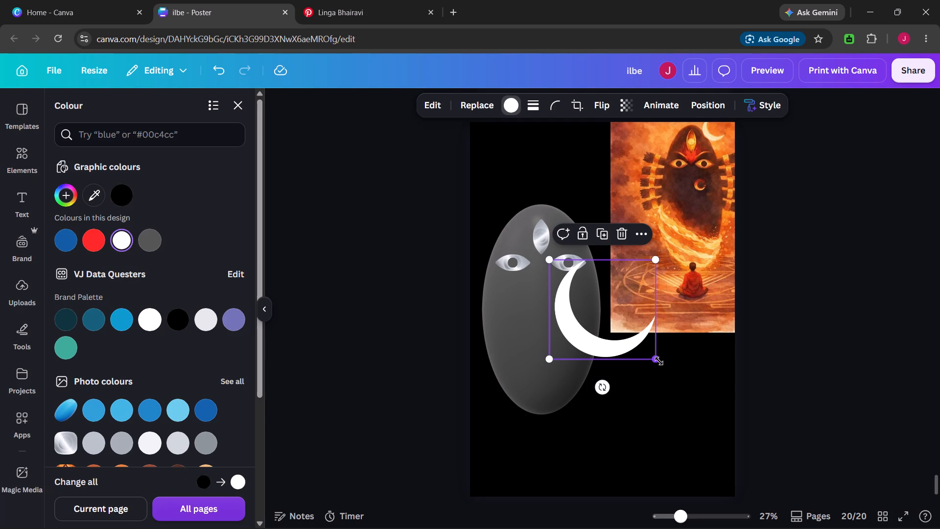
Shrink the white crescent moon and position it at the ellipsoid's upper right edge.
drag(659, 361, 595, 311)
drag(582, 282, 607, 173)
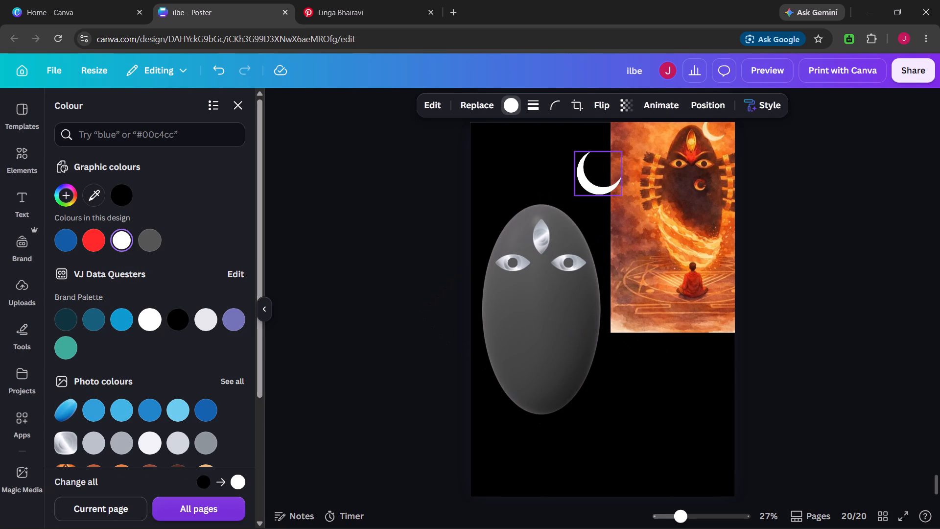
drag(607, 173, 590, 202)
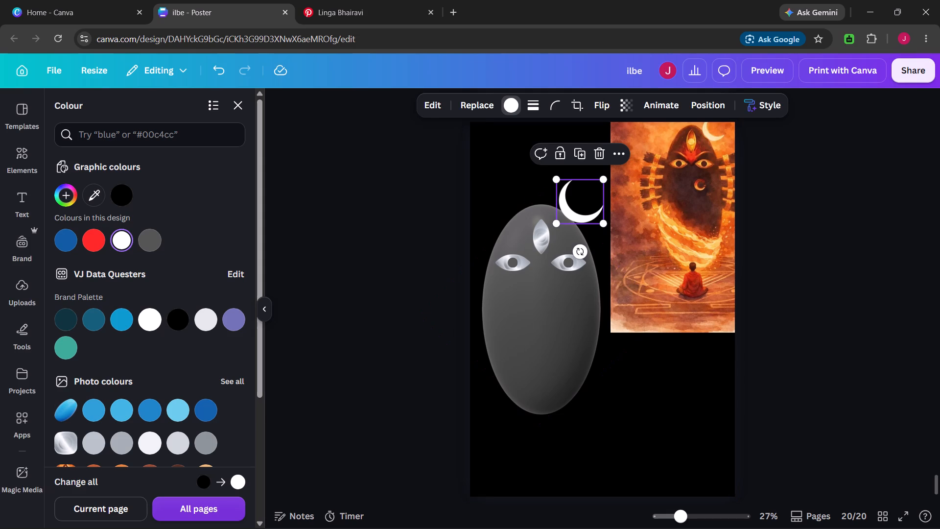
drag(558, 180, 569, 190)
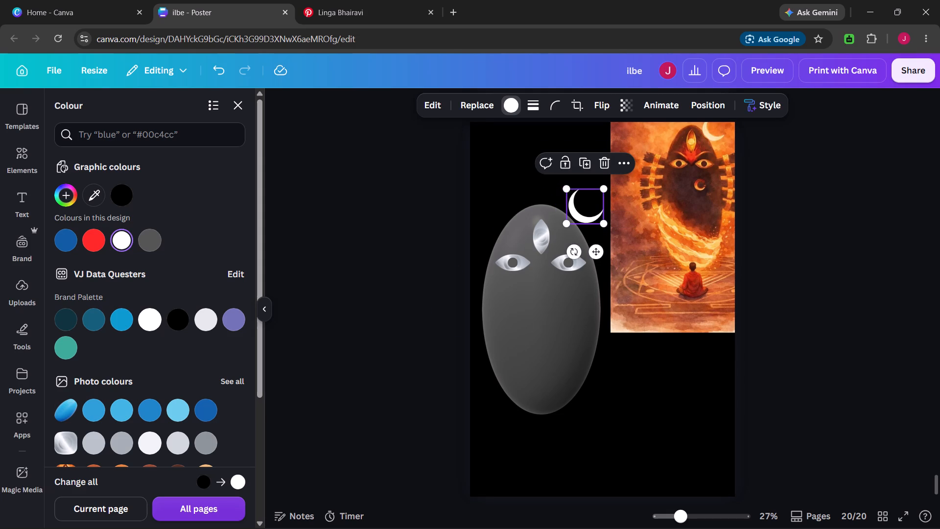
drag(587, 203, 581, 206)
Send the white crescent moon to the back of the layers, behind the ellipsoid.
right_click(581, 206)
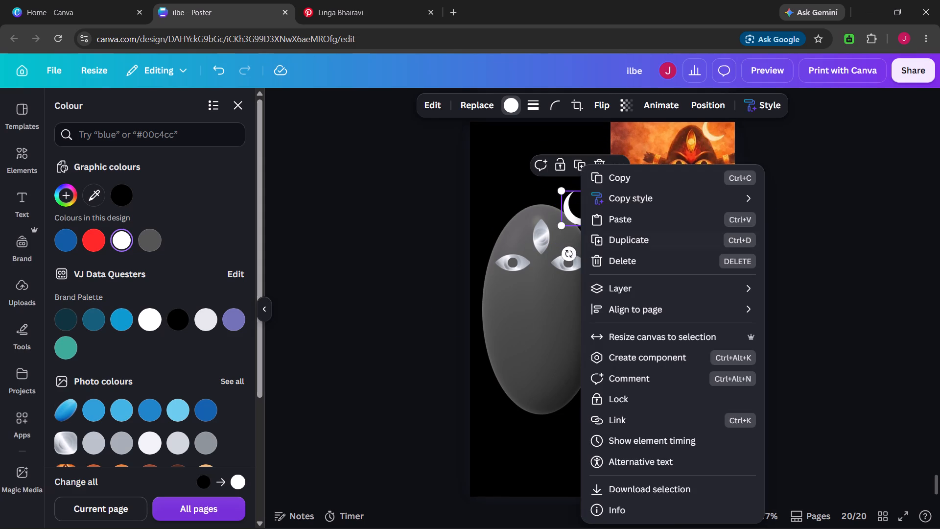
click(809, 355)
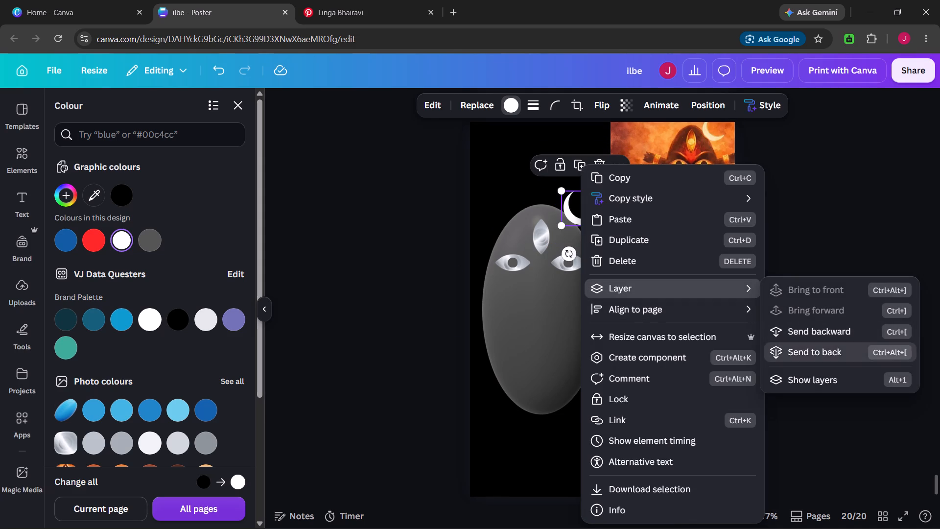
click(582, 467)
click(560, 465)
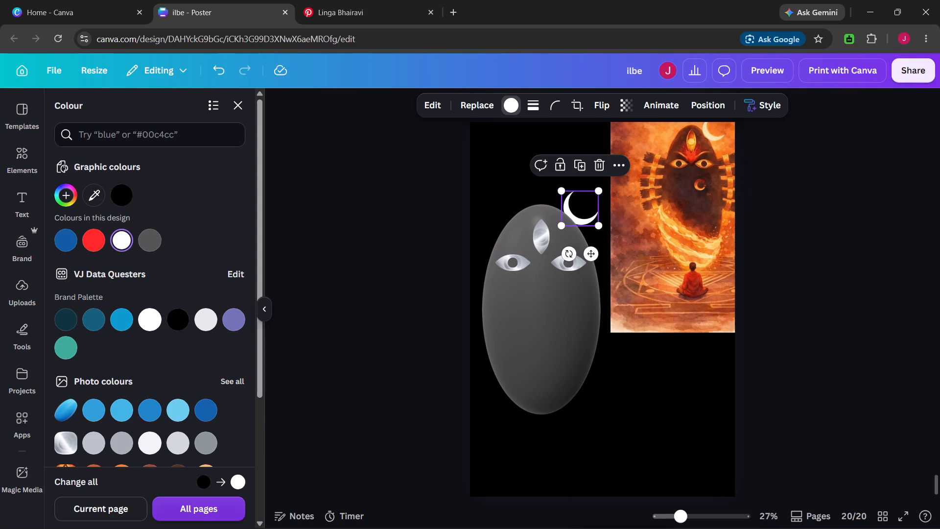
click(560, 465)
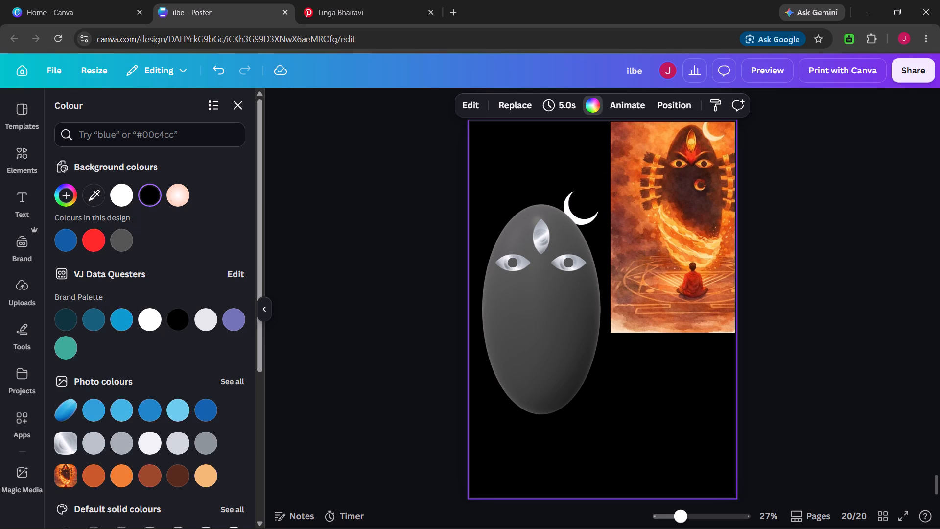
Search the graphics for "gold eye" and add the round glossy gold disc to page 20.
click(218, 128)
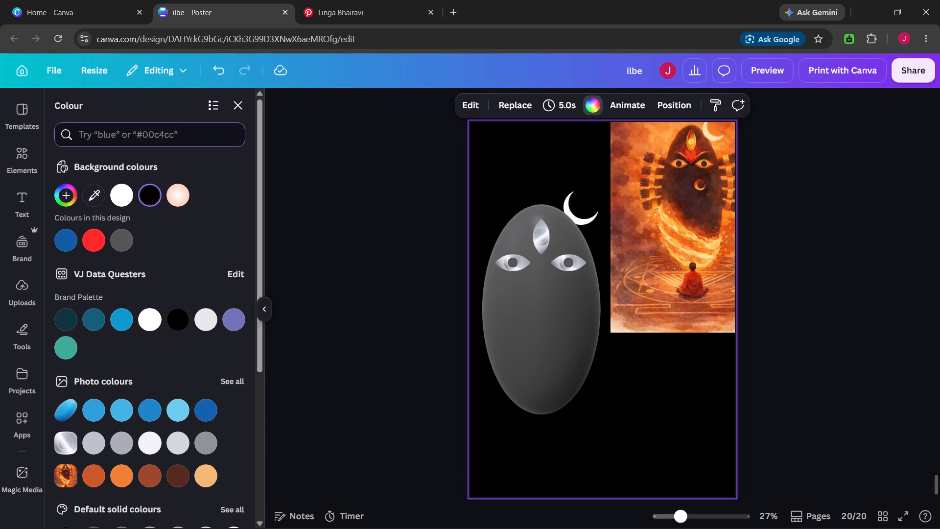
click(23, 159)
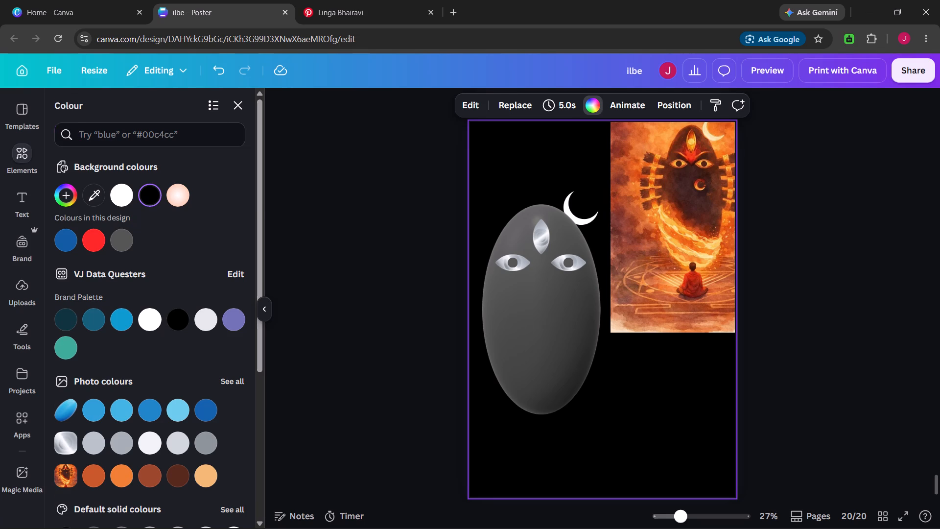
triple_click(166, 116)
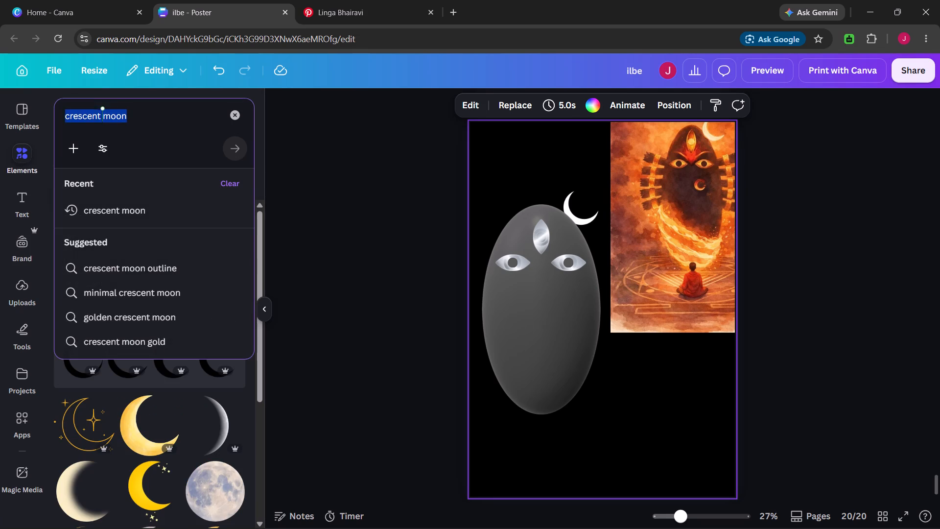
key(BackSpace)
text(gold eye)
key(Return)
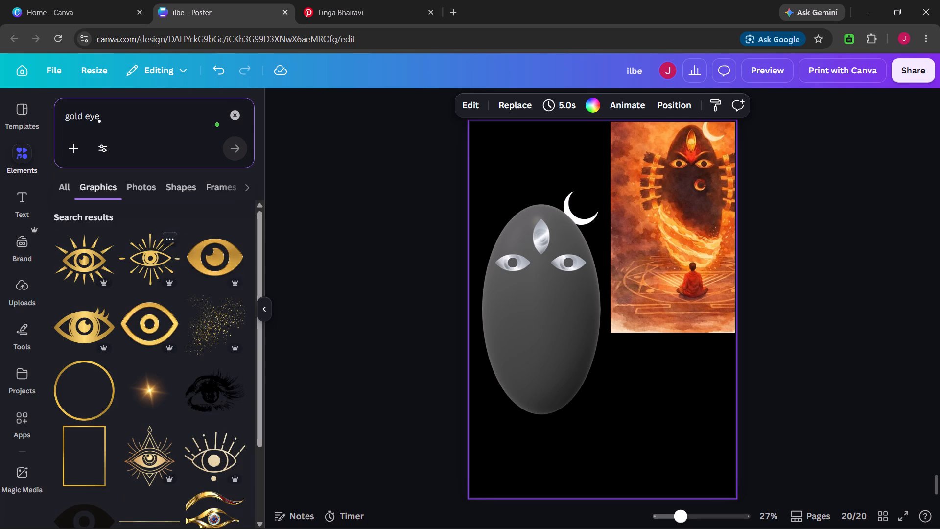
scroll(158, 308, down, 2)
scroll(158, 308, up, 2)
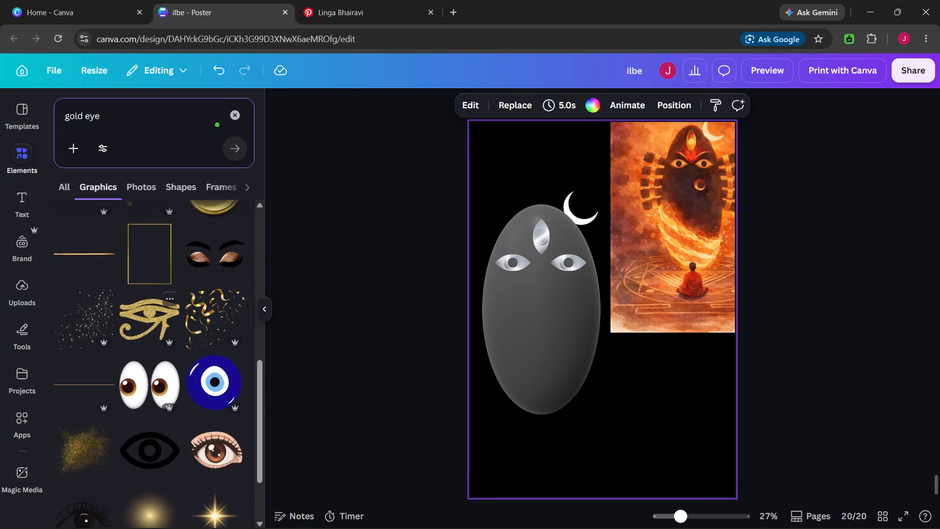
scroll(158, 308, up, 1)
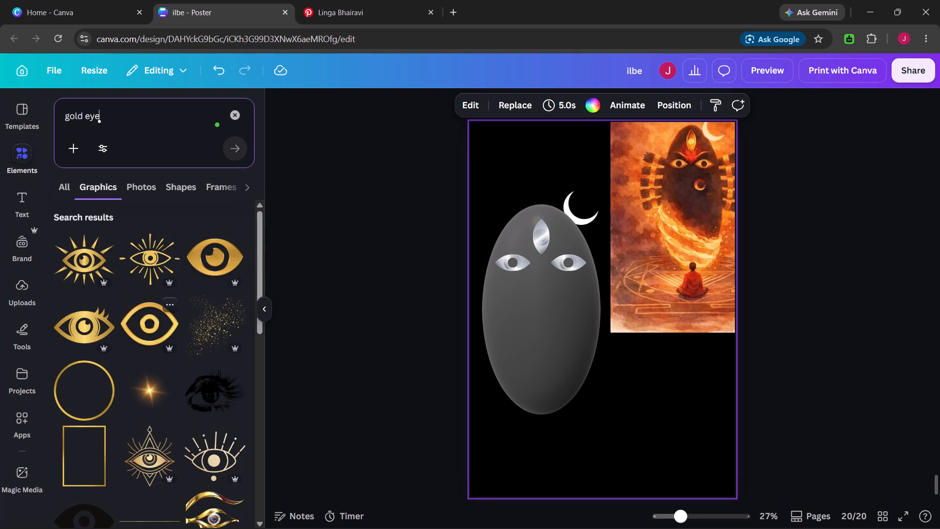
scroll(152, 332, down, 5)
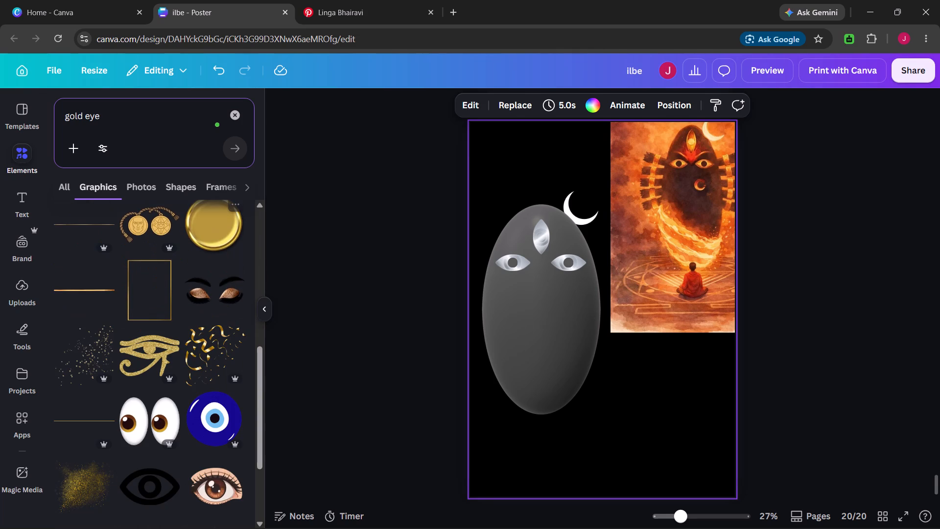
click(212, 228)
Shrink the gold disc to about 3 by 3 and place it over the silver vertical third eye.
drag(495, 205, 725, 361)
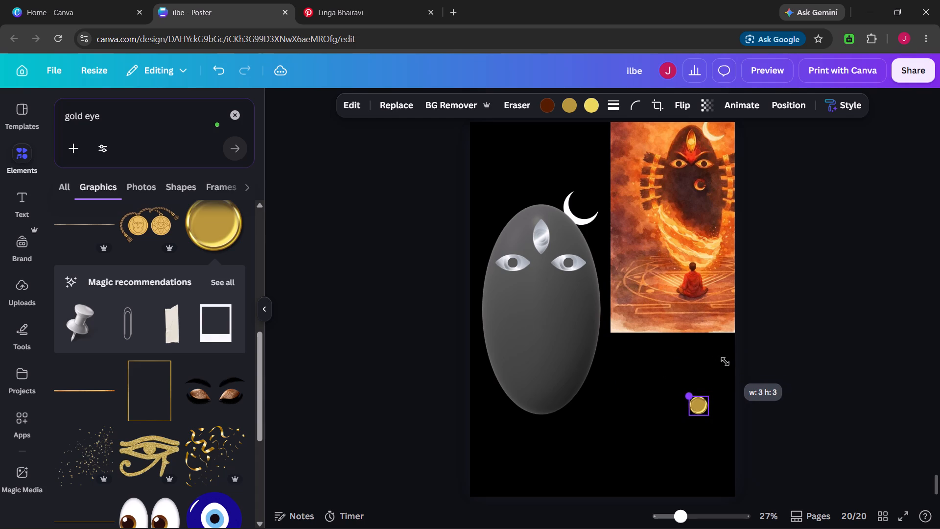
drag(725, 361, 727, 362)
drag(715, 442, 554, 271)
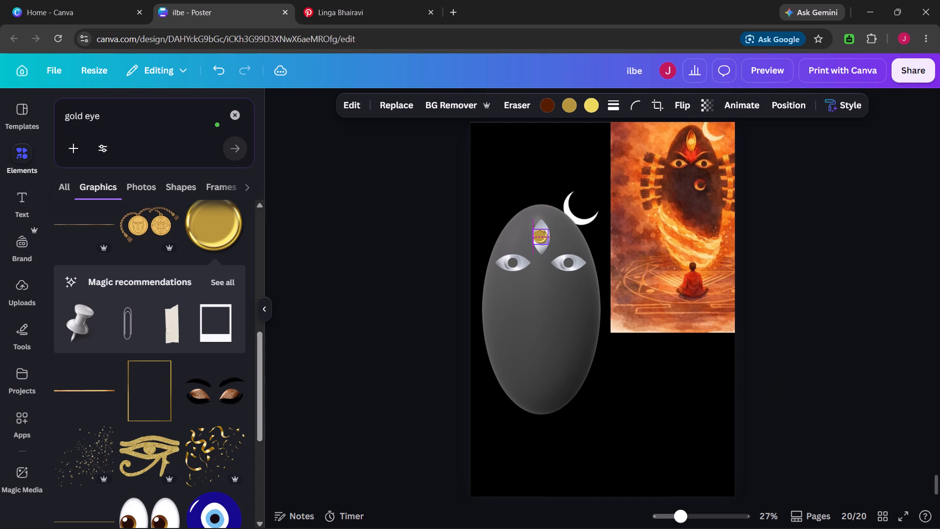
drag(554, 271, 555, 274)
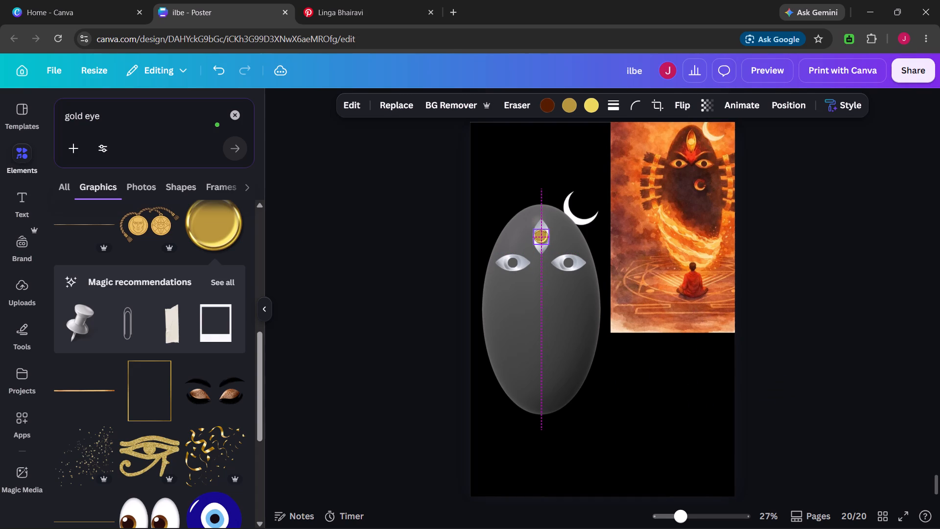
drag(555, 274, 553, 272)
scroll(572, 339, up, 2)
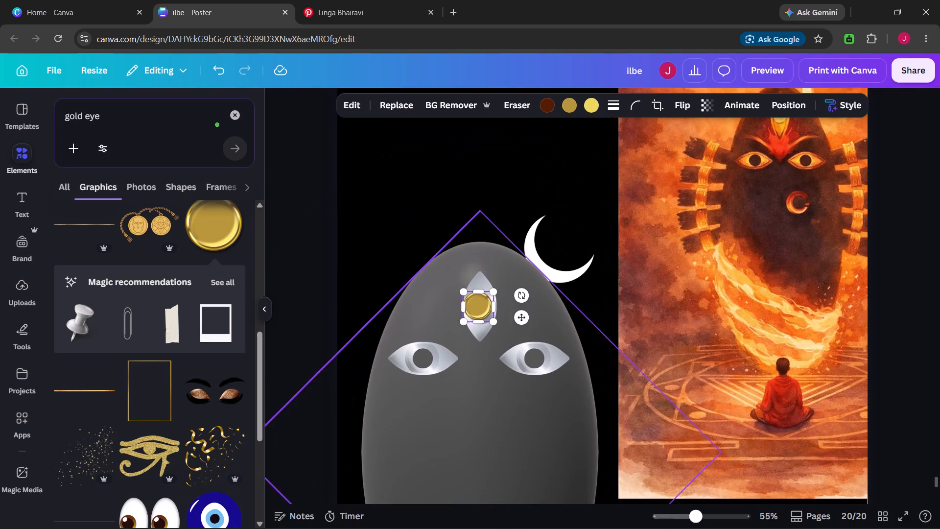
Move the gold disc over the right-hand silver eye and resize it to match that eye's pupil opening.
drag(481, 314, 542, 371)
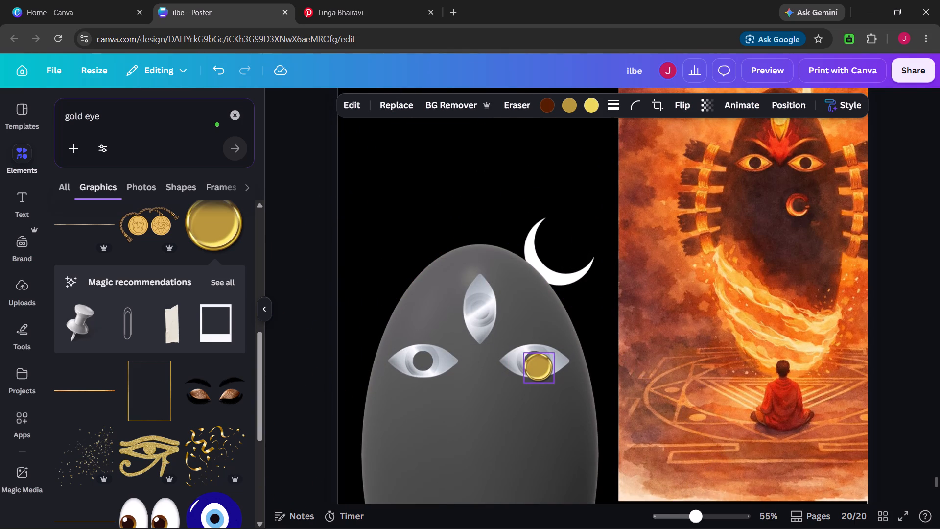
drag(542, 371, 542, 368)
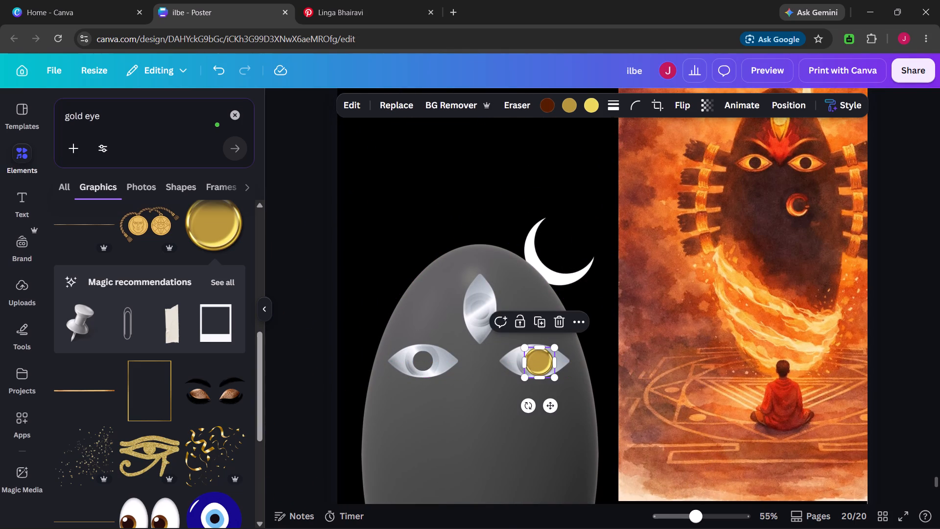
drag(558, 379, 546, 368)
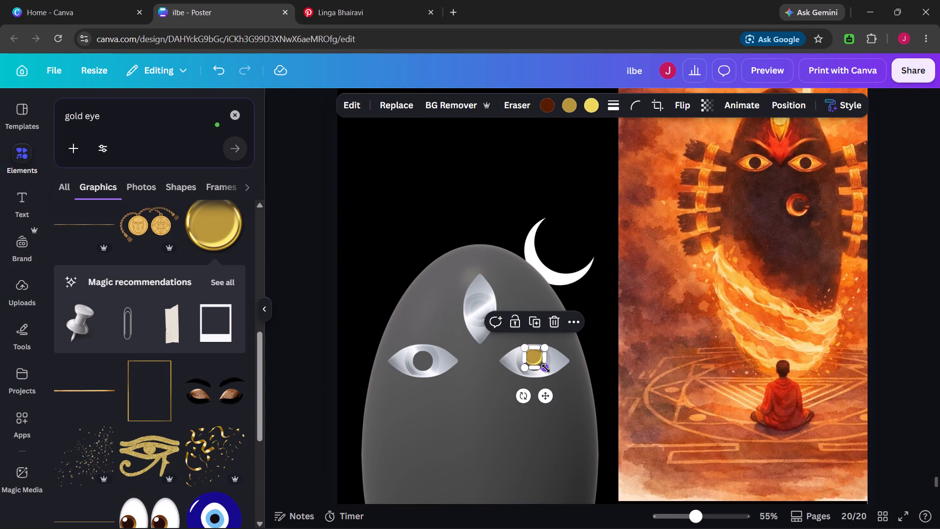
drag(538, 361, 539, 366)
scroll(544, 370, up, 1)
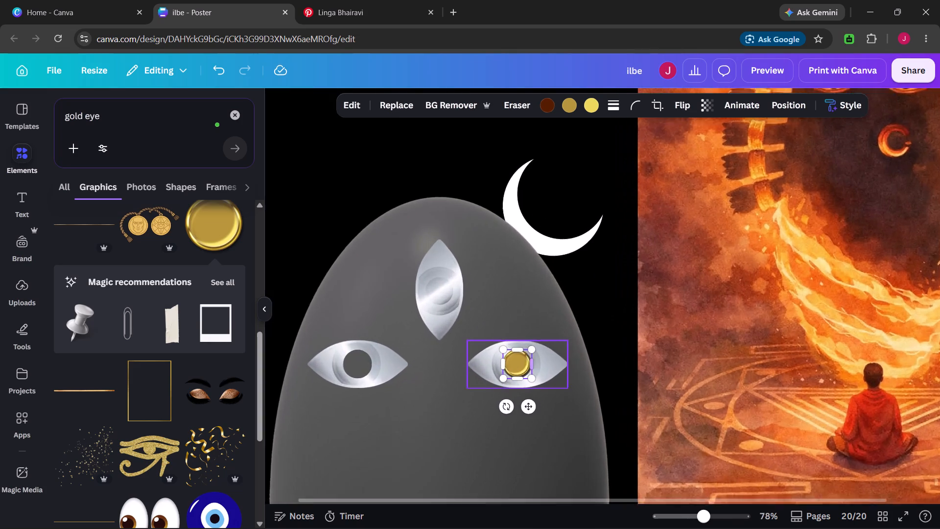
click(482, 352)
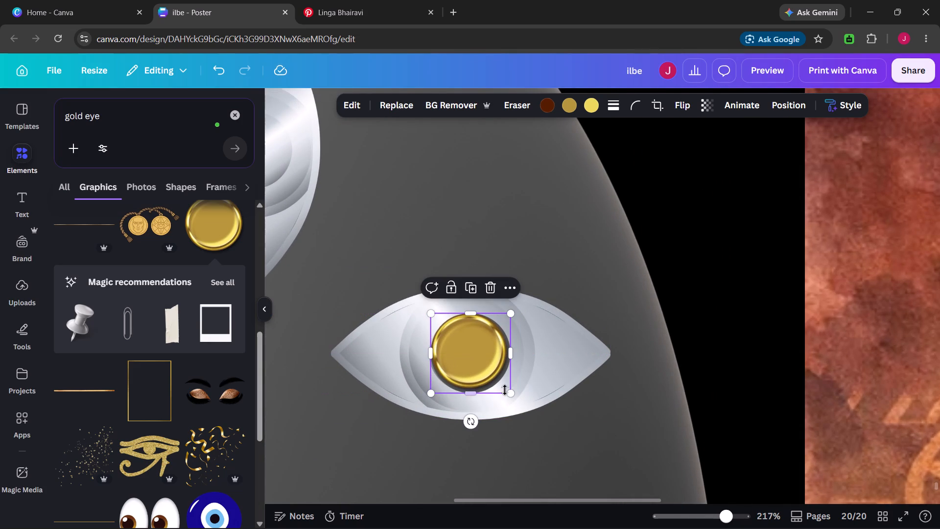
drag(508, 390, 515, 392)
Move the resized gold disc onto the centre of the vertical third eye as its pupil.
drag(477, 356, 409, 290)
scroll(409, 290, right, 1)
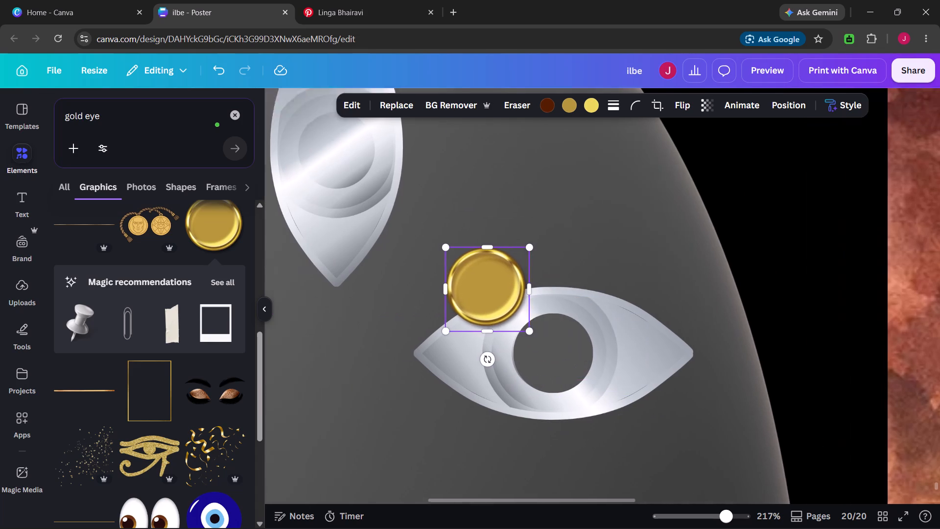
scroll(409, 290, right, 2)
drag(603, 288, 455, 161)
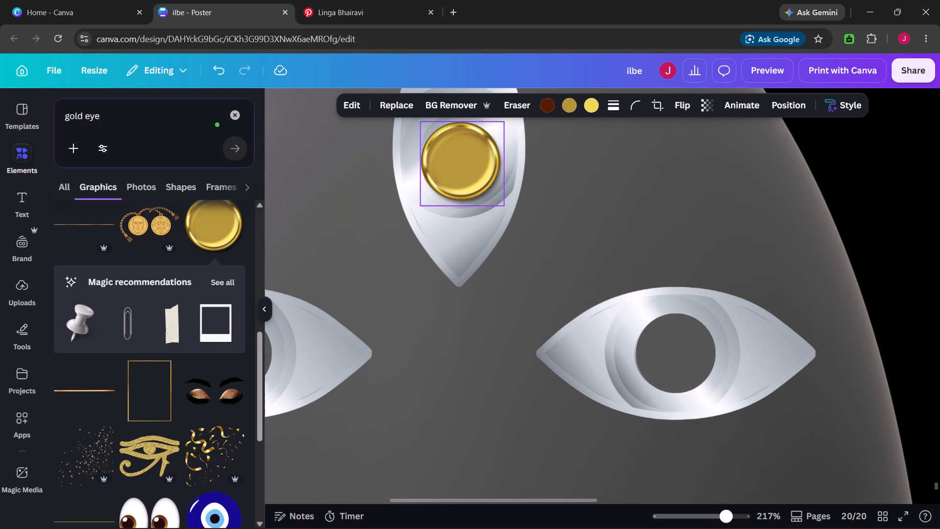
drag(455, 161, 453, 152)
scroll(453, 152, up, 1)
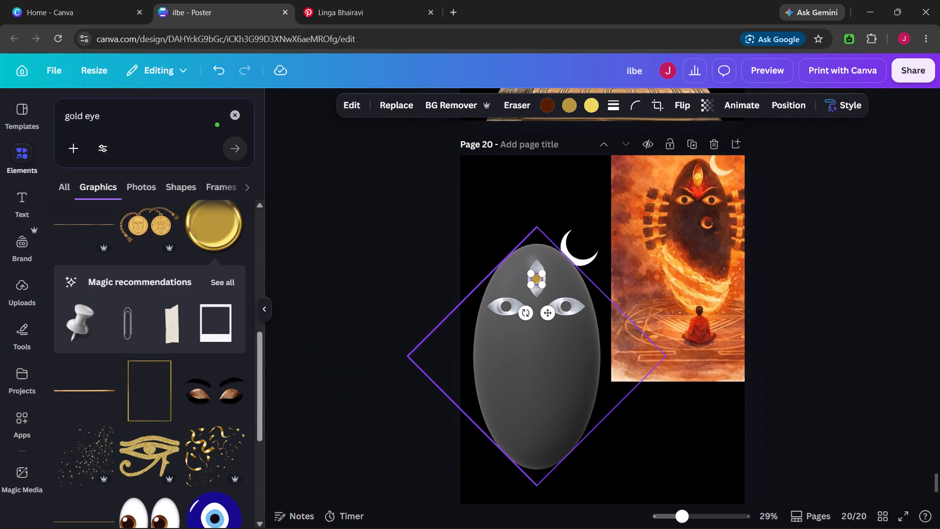
click(650, 435)
Search the graphics for "nose ring".
scroll(650, 435, down, 1)
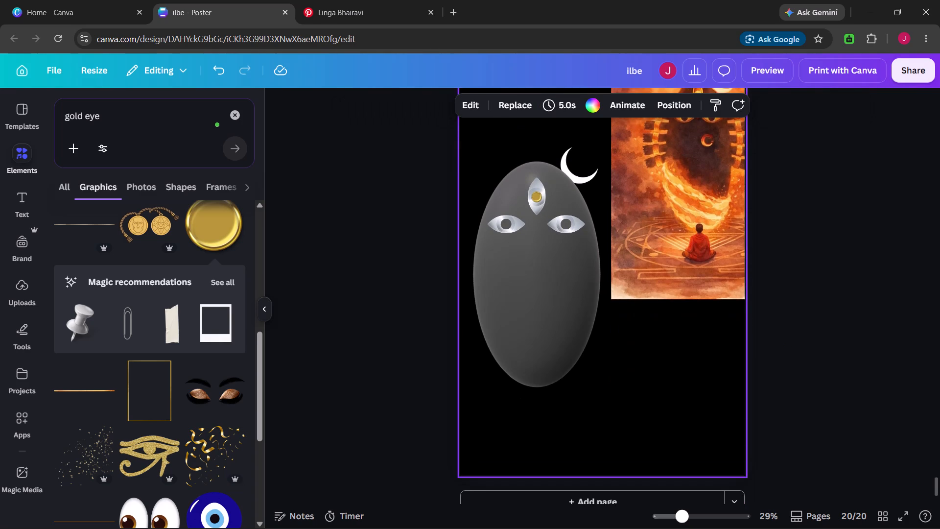
scroll(650, 435, down, 1)
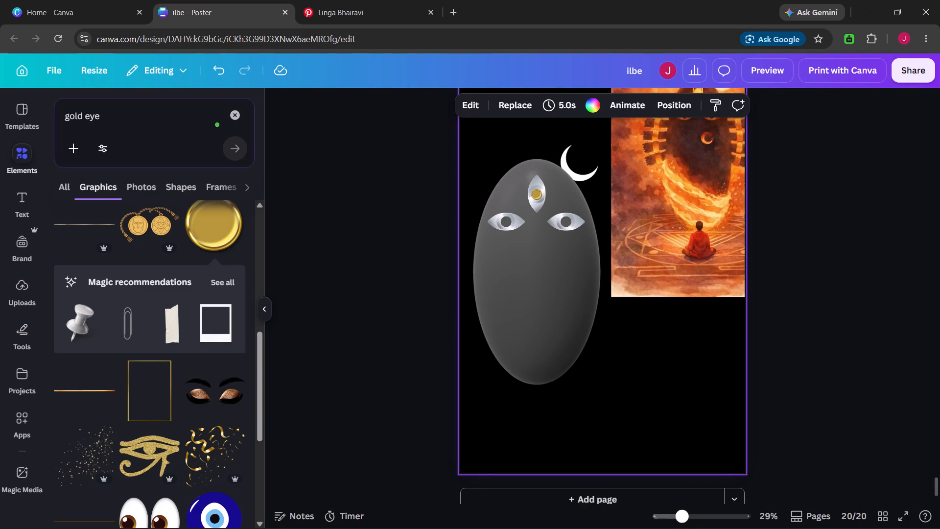
triple_click(112, 131)
triple_click(109, 108)
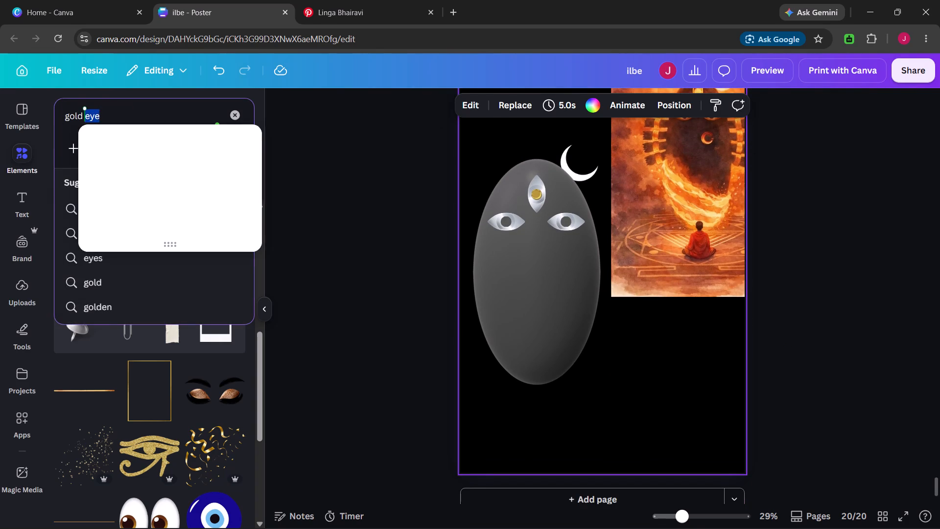
key(BackSpace)
key(BackSpace)
key(BackSpace)
key(BackSpace)
key(BackSpace)
key(BackSpace)
key(BackSpace)
key(BackSpace)
key(BackSpace)
key(BackSpace)
key(BackSpace)
text(nose ring)
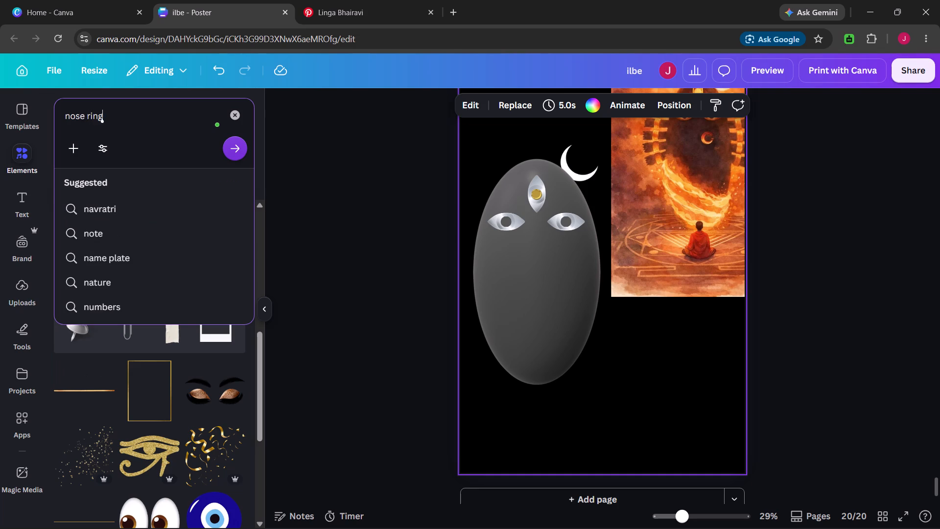
key(Return)
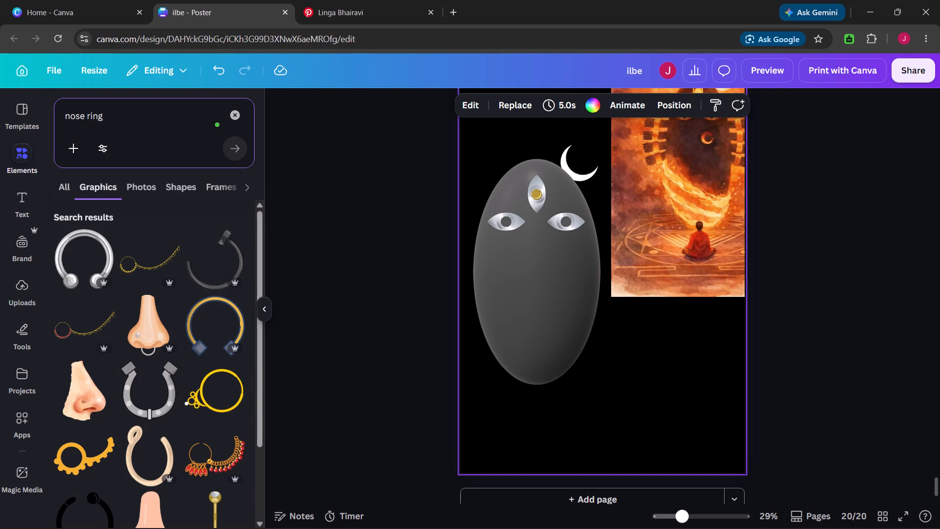
click(853, 38)
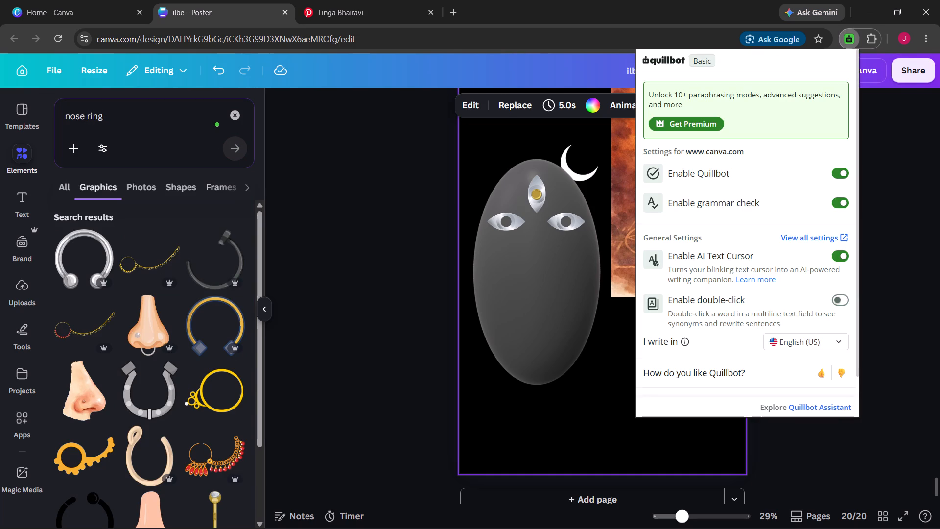
click(842, 174)
click(887, 178)
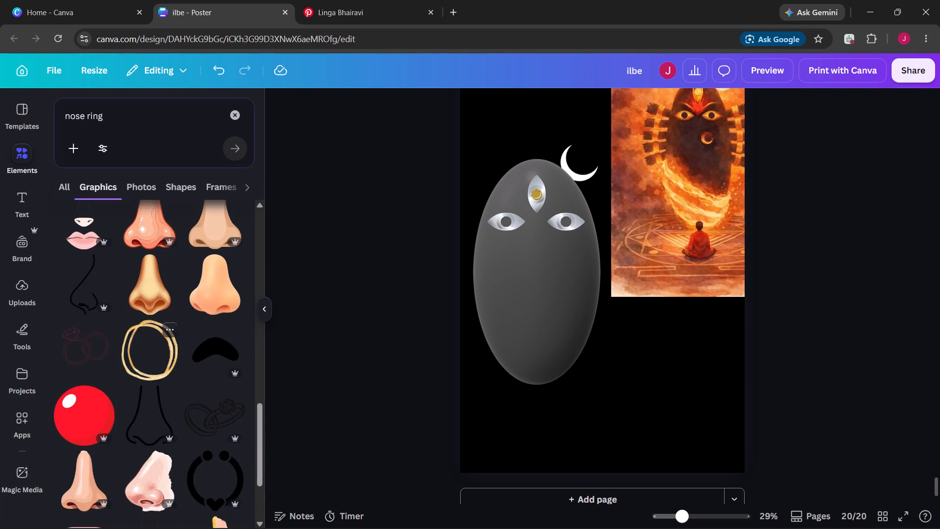
scroll(170, 339, down, 6)
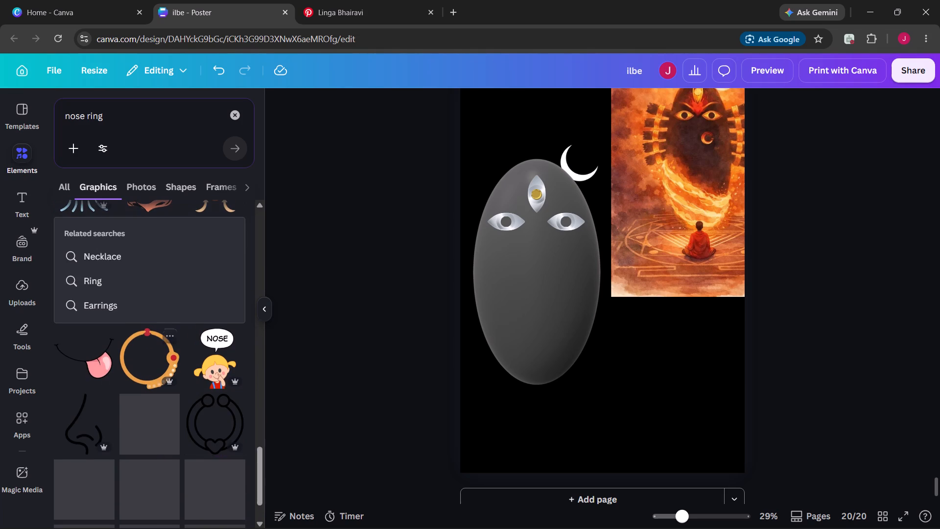
click(66, 184)
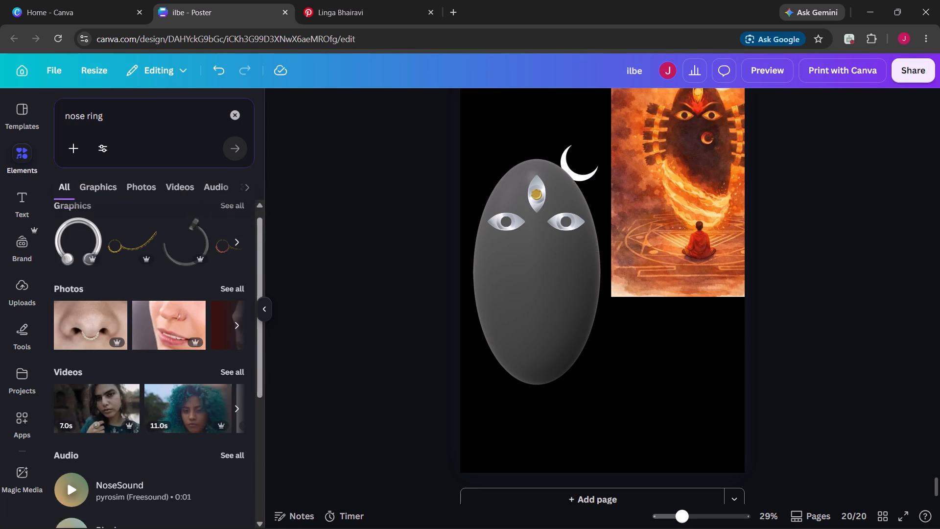
click(240, 217)
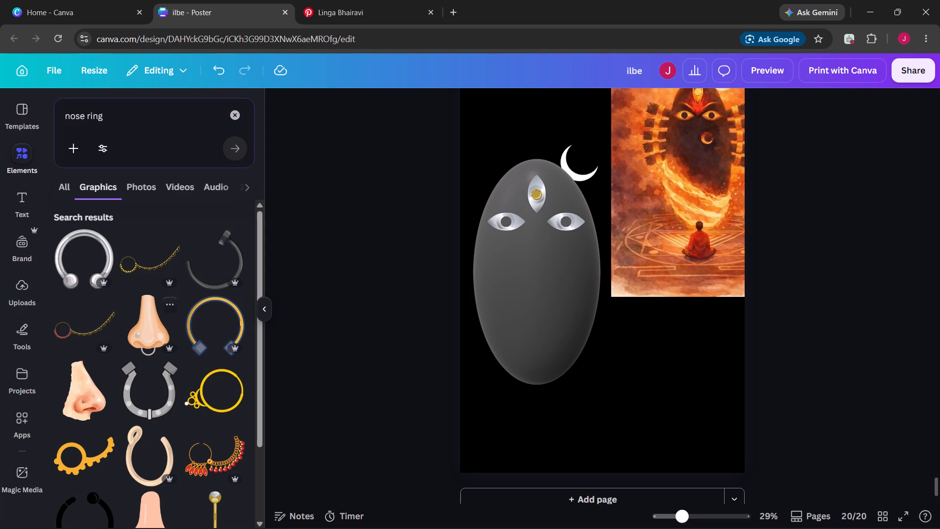
click(82, 272)
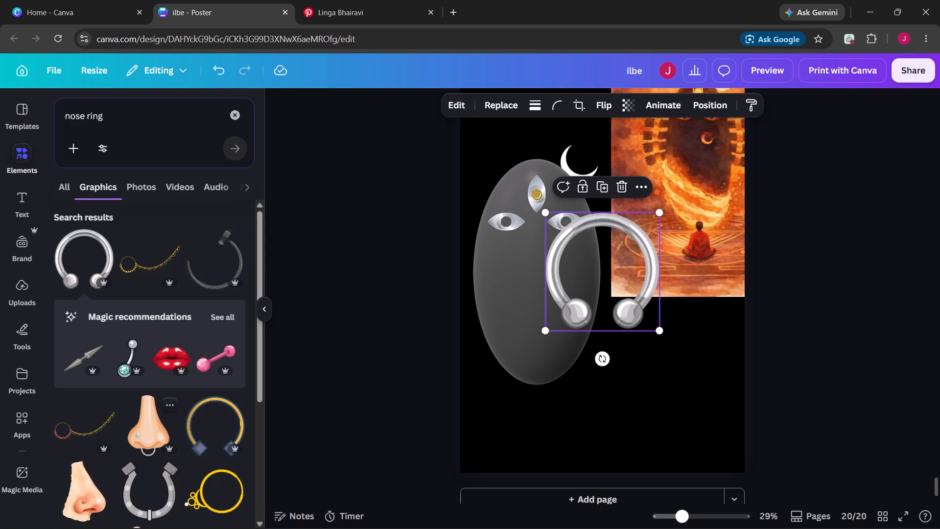
Look through more nose ring graphics and the Linga Bhairavi pins related to the Pinterest reference image.
scroll(179, 409, down, 4)
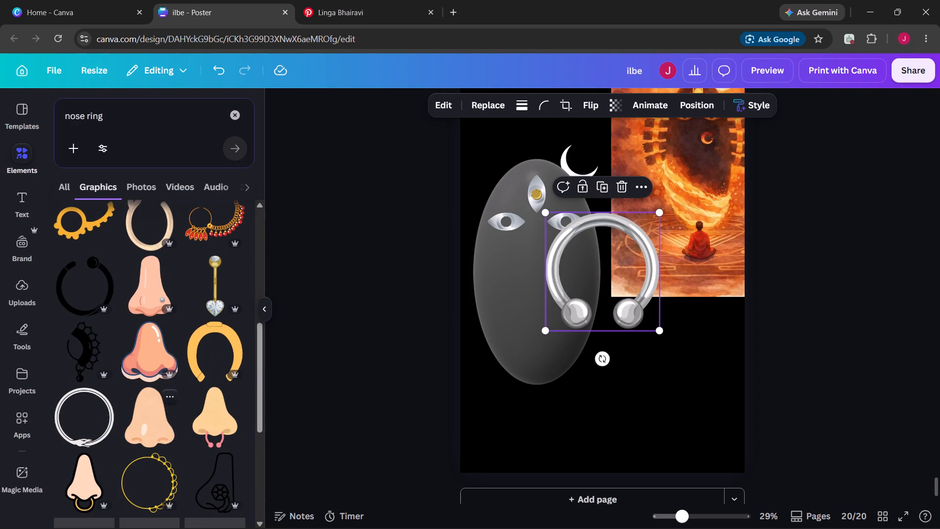
scroll(179, 409, down, 1)
click(358, 0)
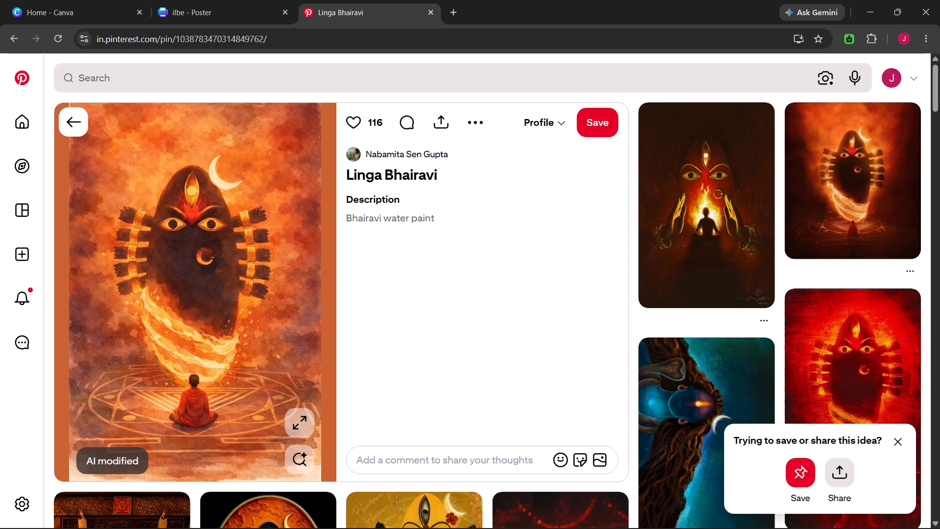
scroll(386, 216, down, 2)
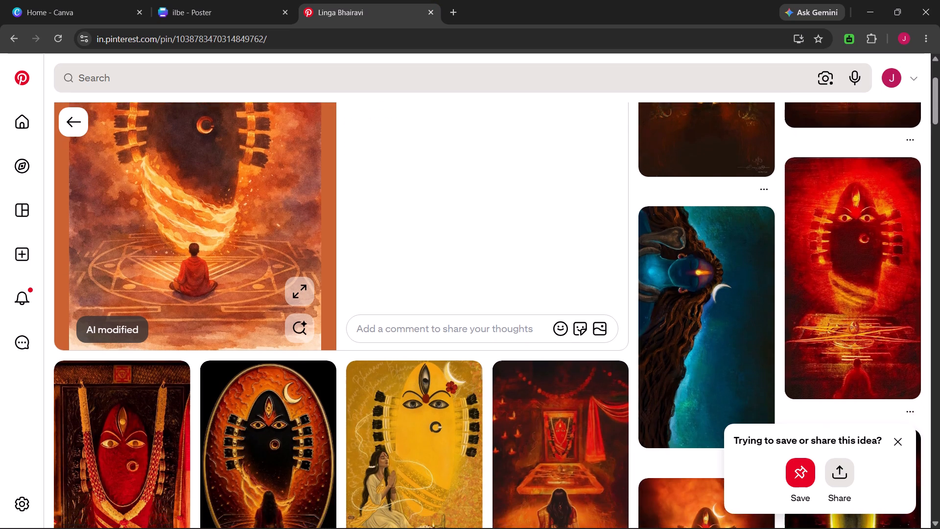
scroll(386, 216, down, 1)
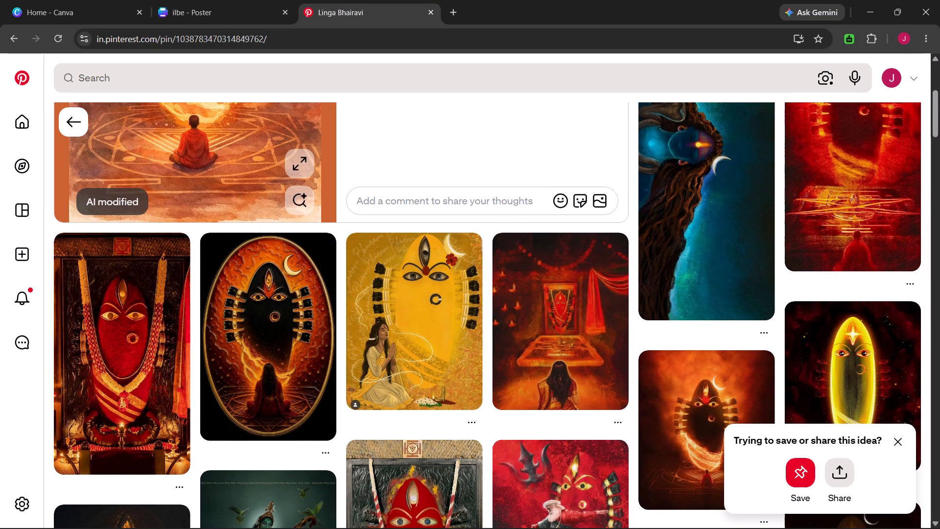
scroll(393, 146, down, 2)
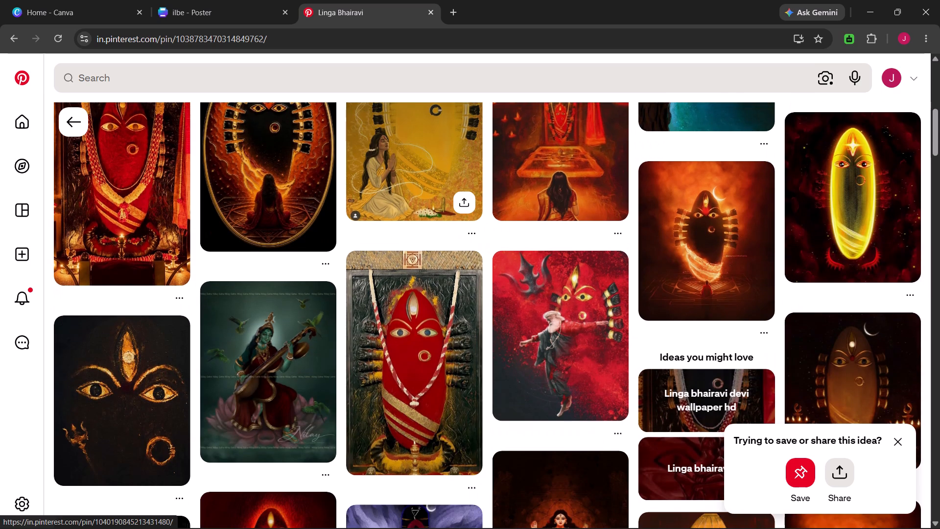
scroll(393, 146, down, 2)
scroll(393, 146, up, 2)
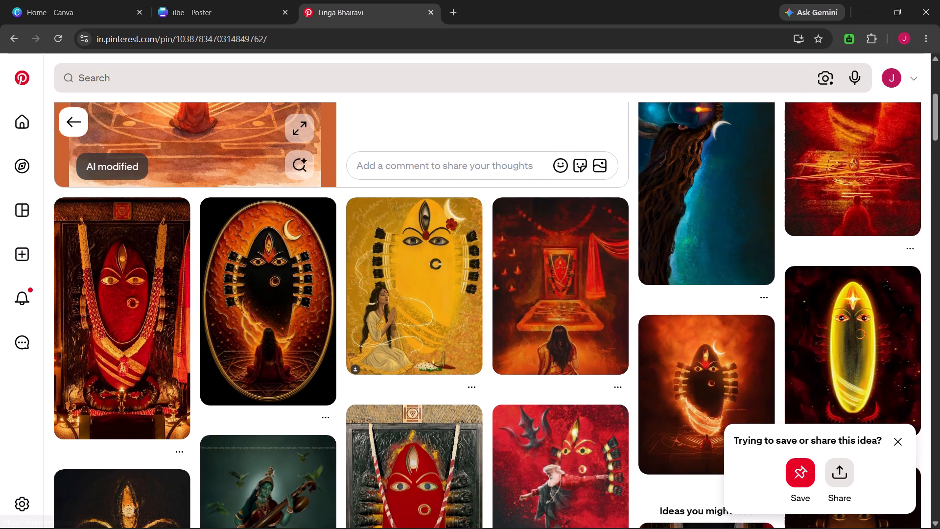
scroll(393, 146, up, 2)
scroll(393, 146, down, 1)
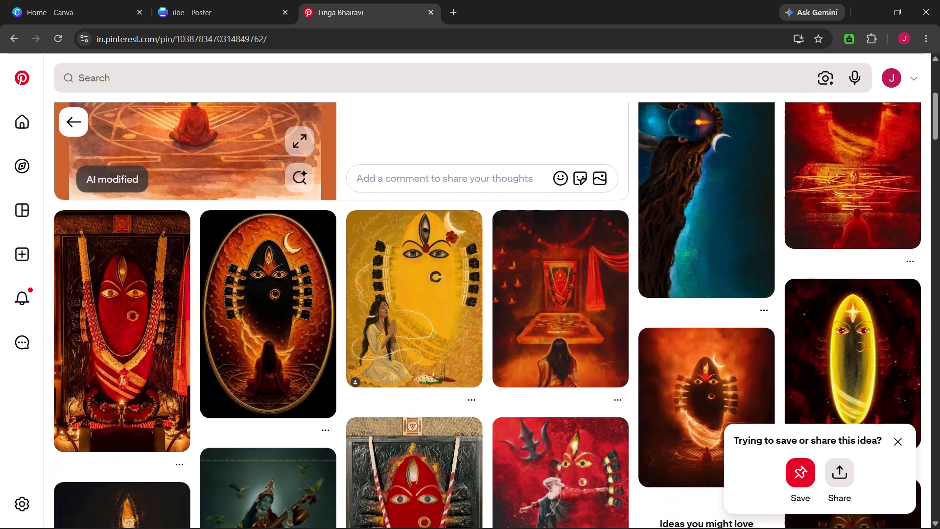
scroll(393, 146, down, 2)
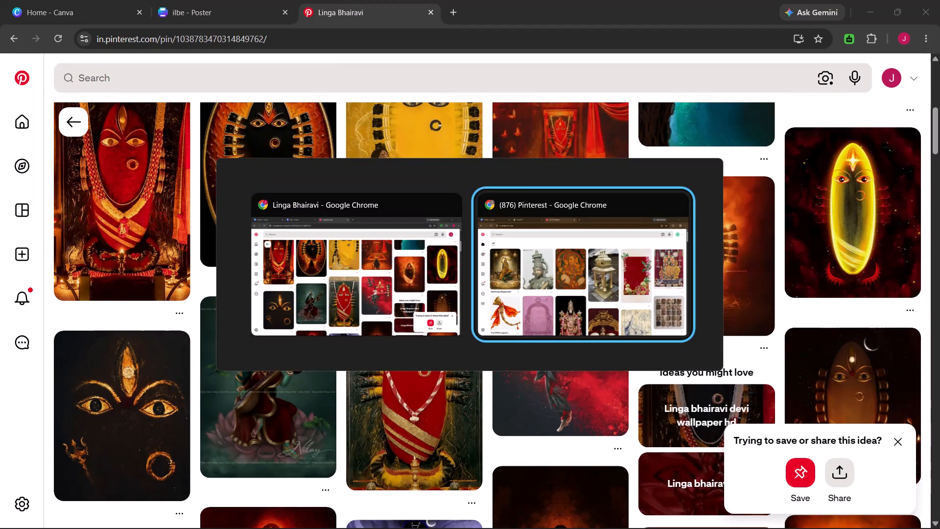
Search Pinterest for "nose ring" in the other Chrome window and look through the results for a suitable ring.
click(314, 89)
text(nose ring)
key(Return)
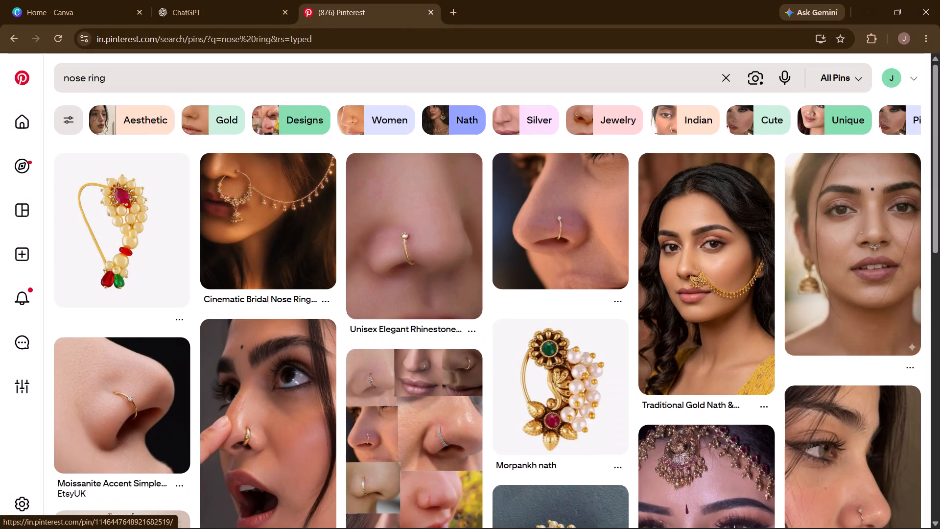
scroll(257, 294, down, 4)
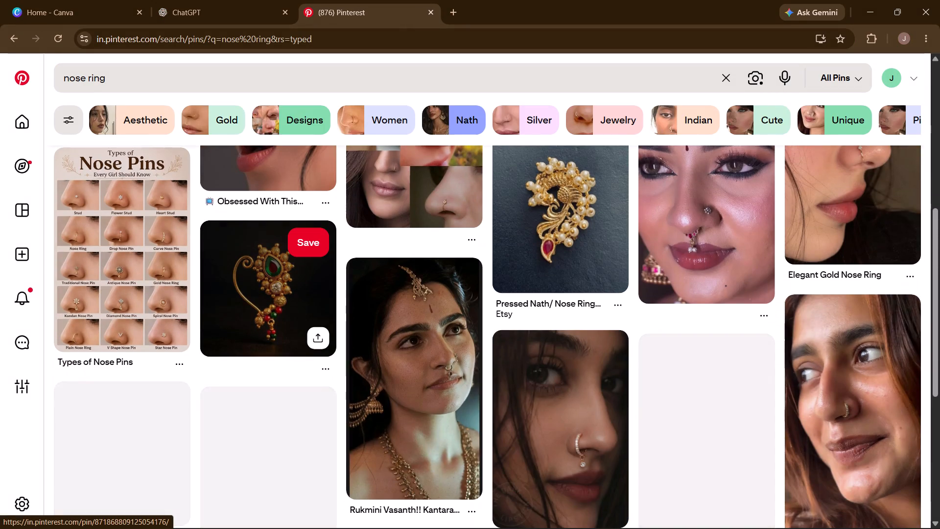
scroll(257, 294, down, 15)
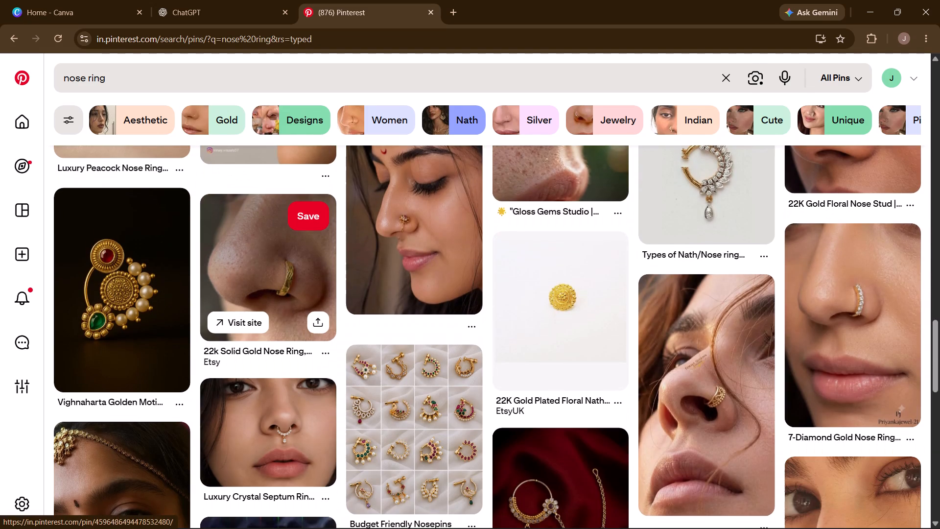
scroll(257, 294, down, 3)
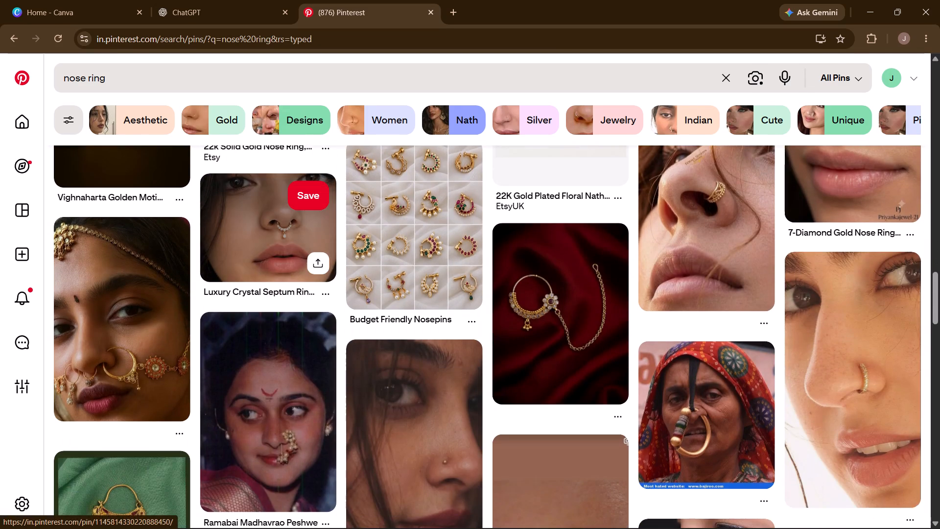
scroll(257, 294, up, 3)
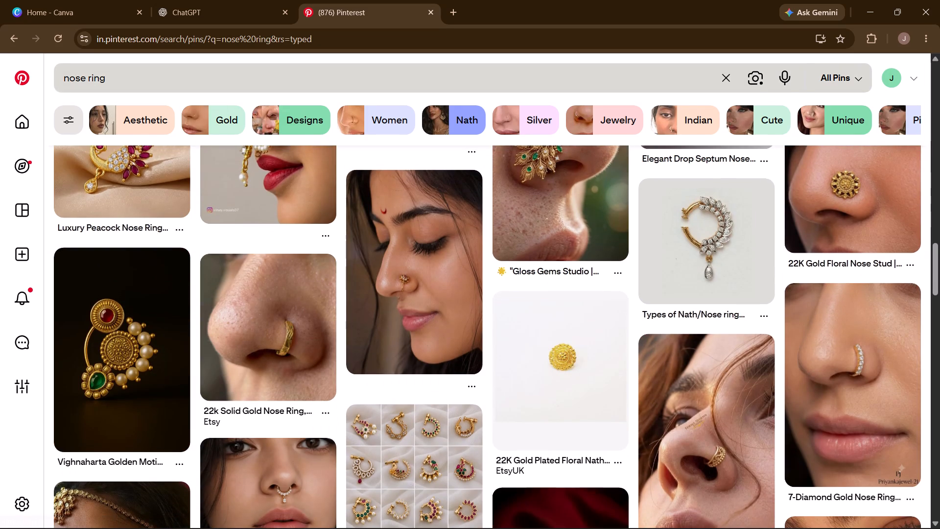
Search Pinterest for "linga bhairavi" in place of the nose ring search.
triple_click(206, 76)
key(BackSpace)
text(linf)
key(BackSpace)
text(ga bah)
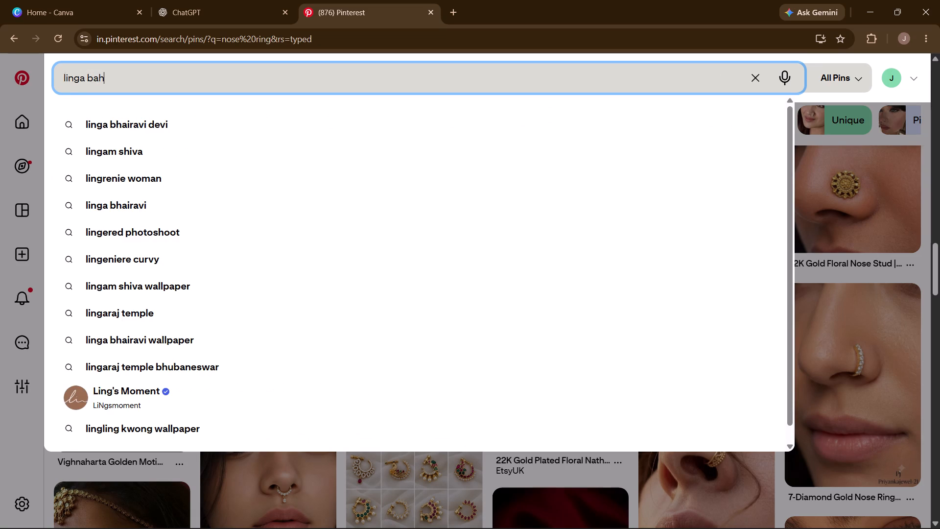
key(BackSpace)
key(BackSpace)
text(hai)
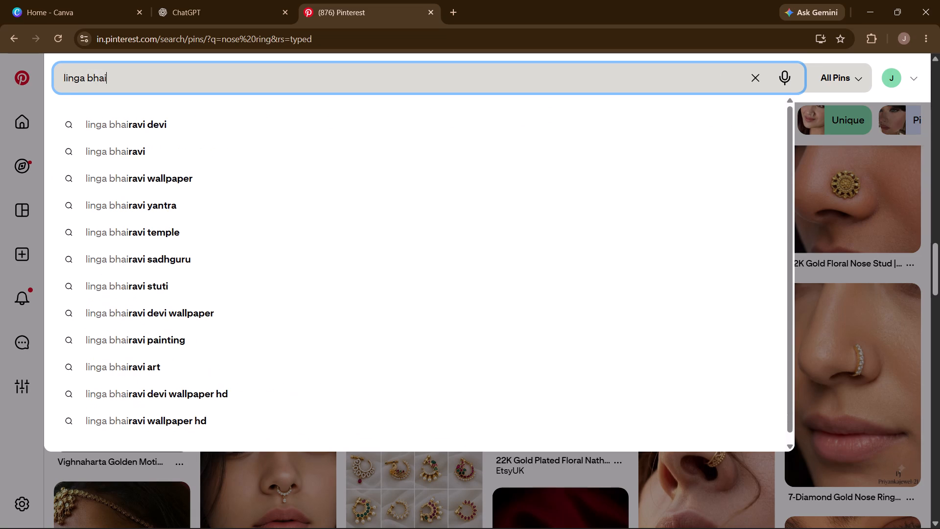
text(ravi)
key(Return)
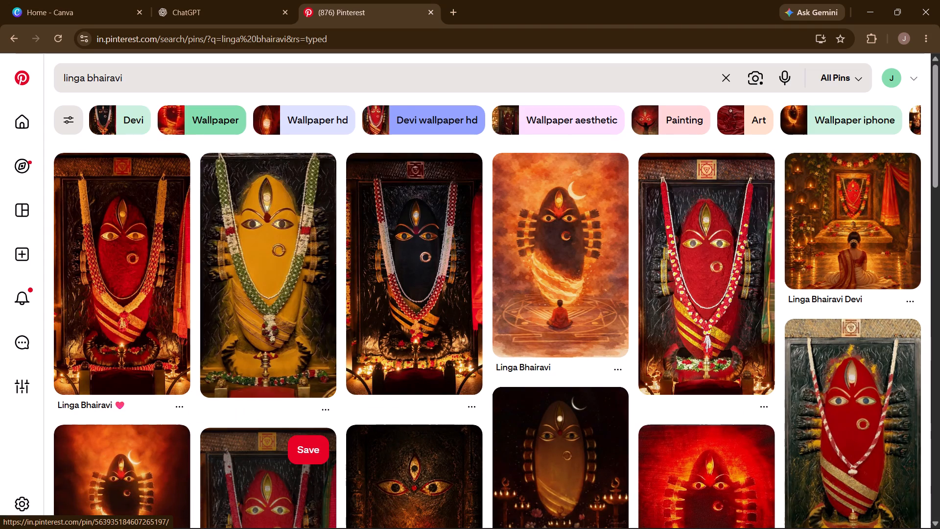
Examine the Linga Bhairavi pins for the deity's facial features, nose ring and ornaments.
scroll(247, 348, up, 1)
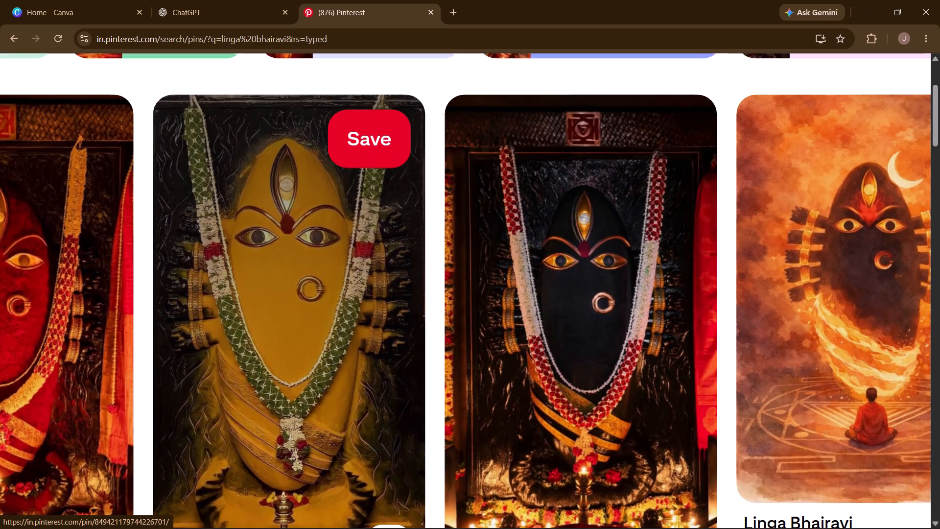
scroll(247, 348, up, 1)
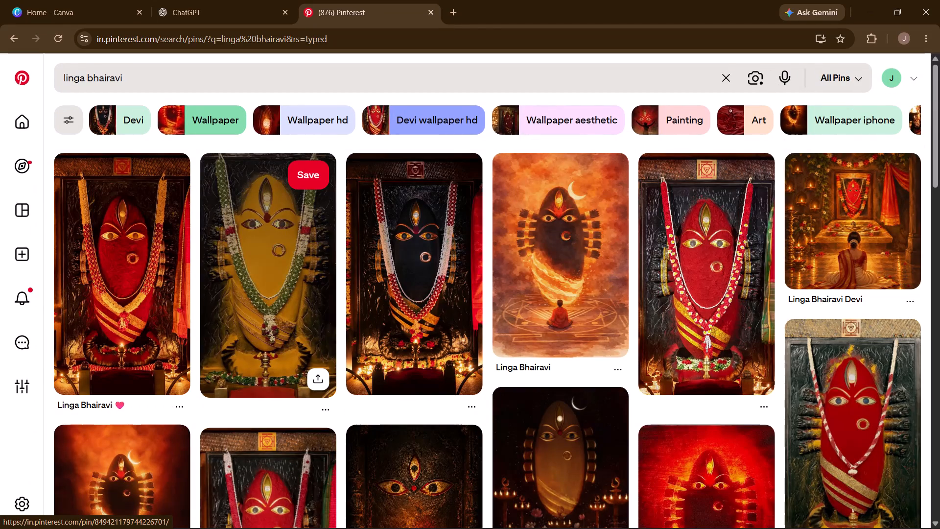
scroll(241, 295, down, 5)
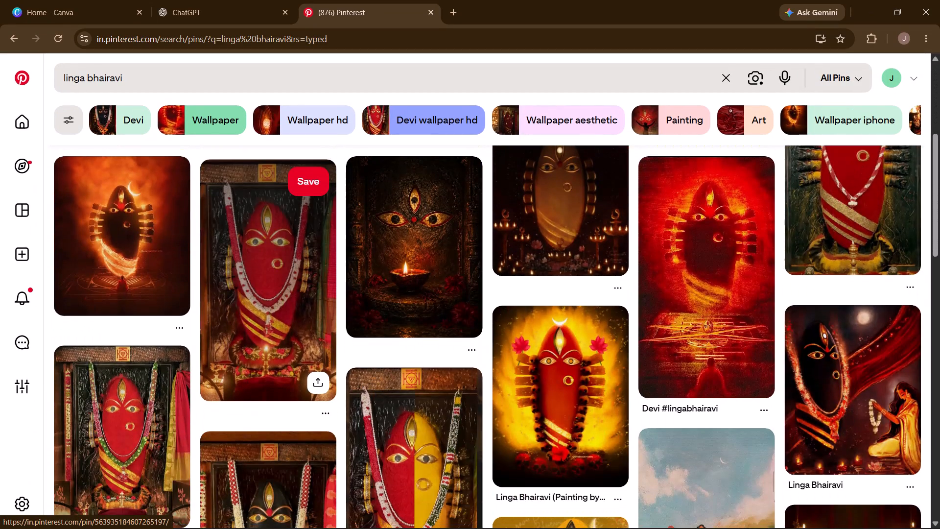
scroll(241, 295, down, 6)
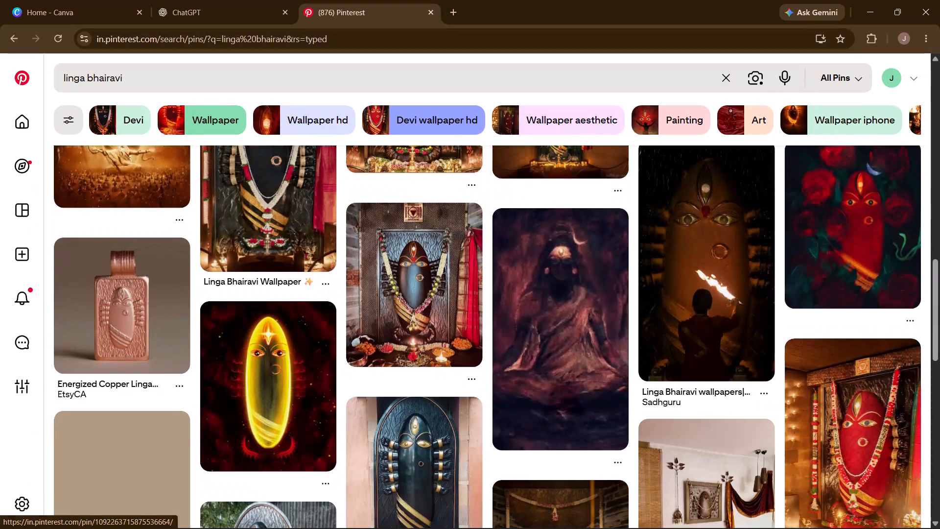
scroll(241, 295, down, 3)
scroll(241, 295, up, 8)
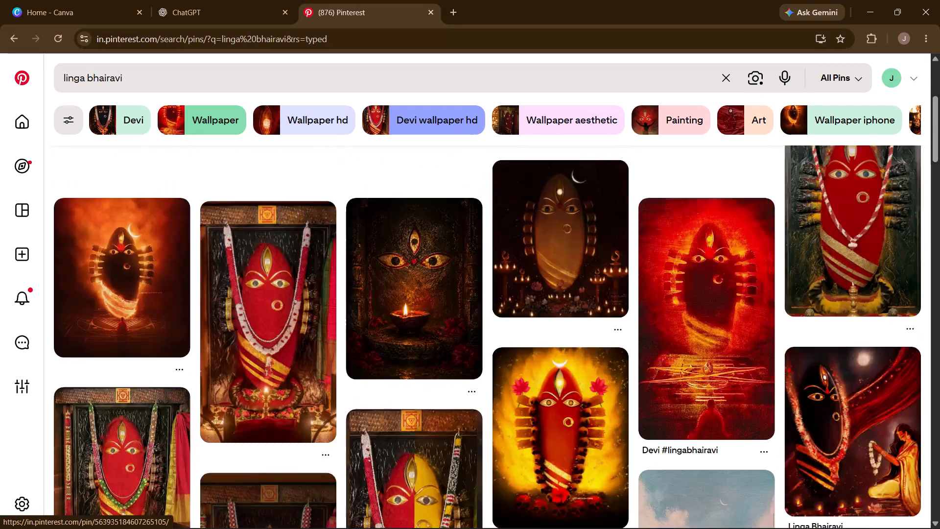
scroll(262, 302, down, 3)
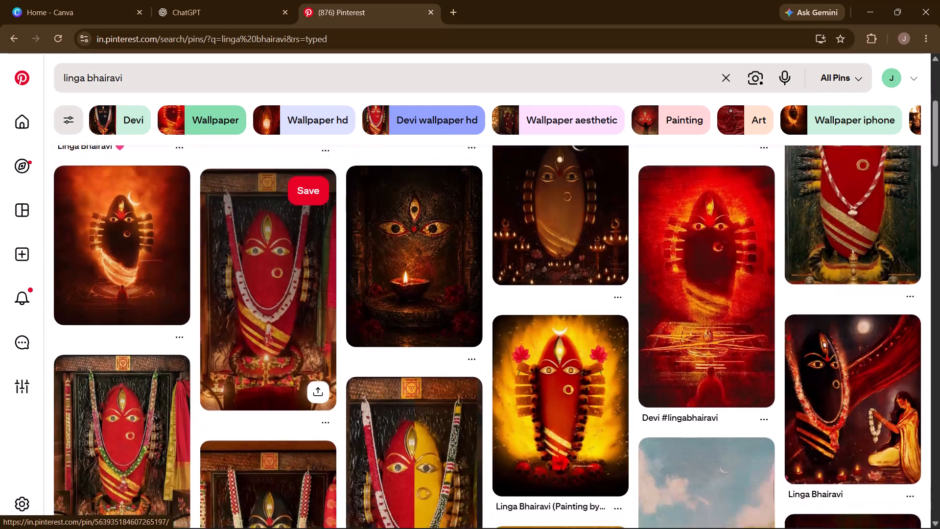
scroll(262, 302, down, 1)
triple_click(350, 36)
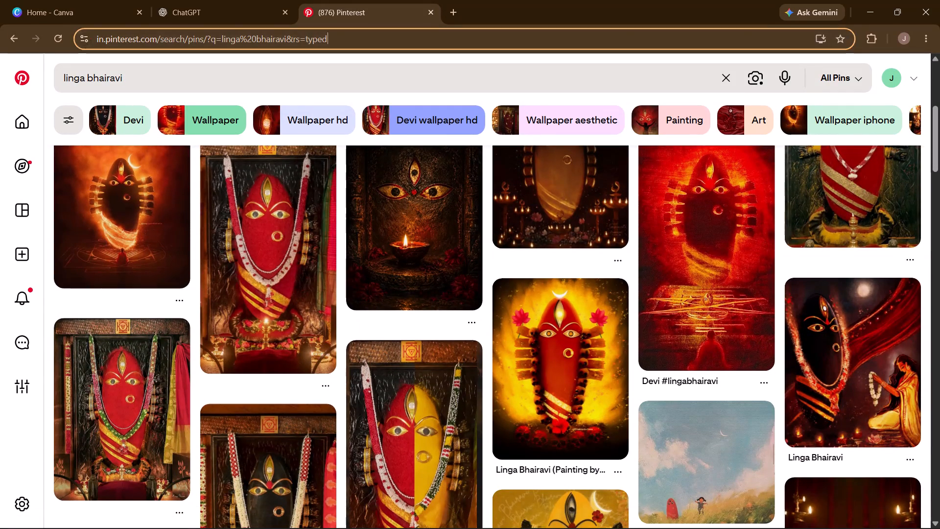
key(ctrl+c)
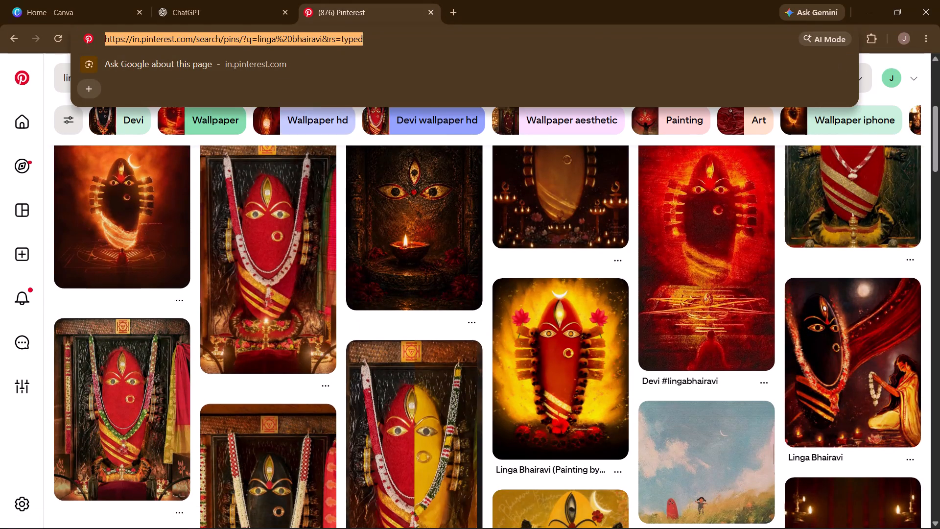
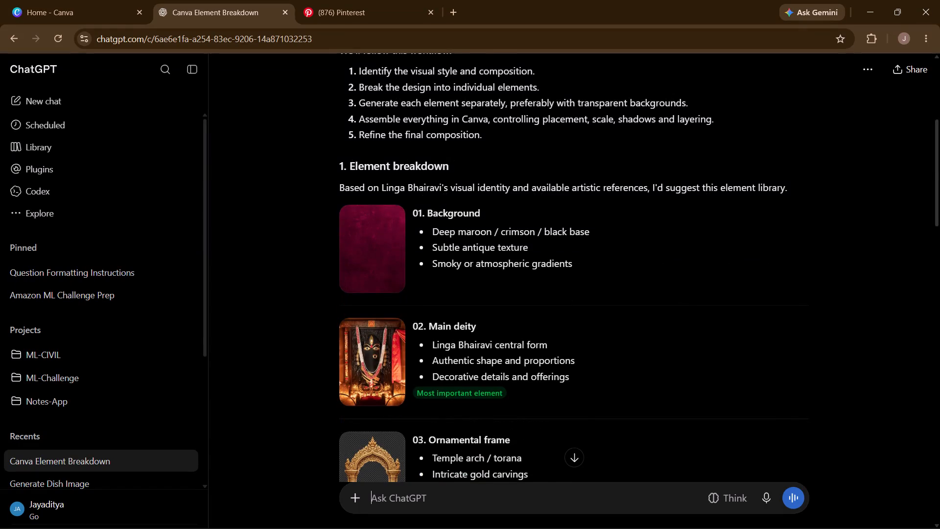
Read ChatGPT's element breakdown, colour palette, generation sequence and closing request for the Linga Bhairavi poster.
scroll(469, 296, down, 5)
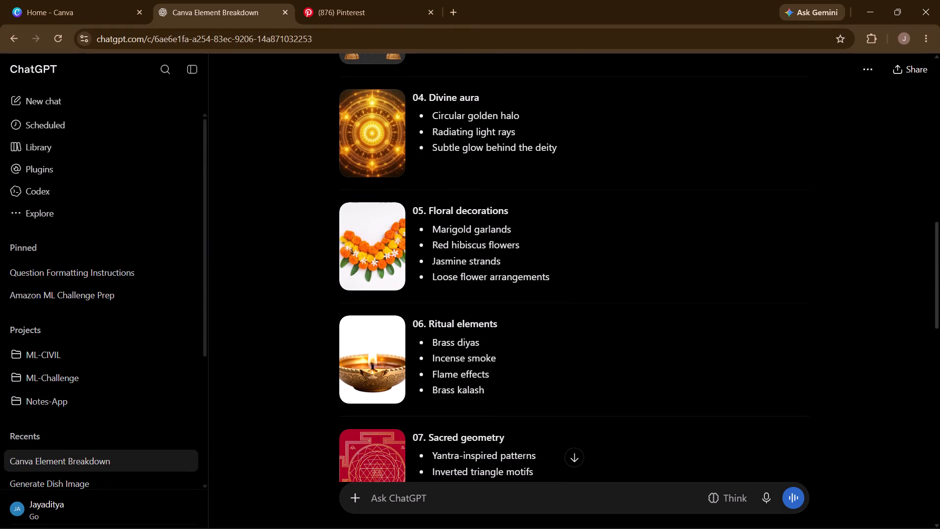
scroll(469, 296, down, 6)
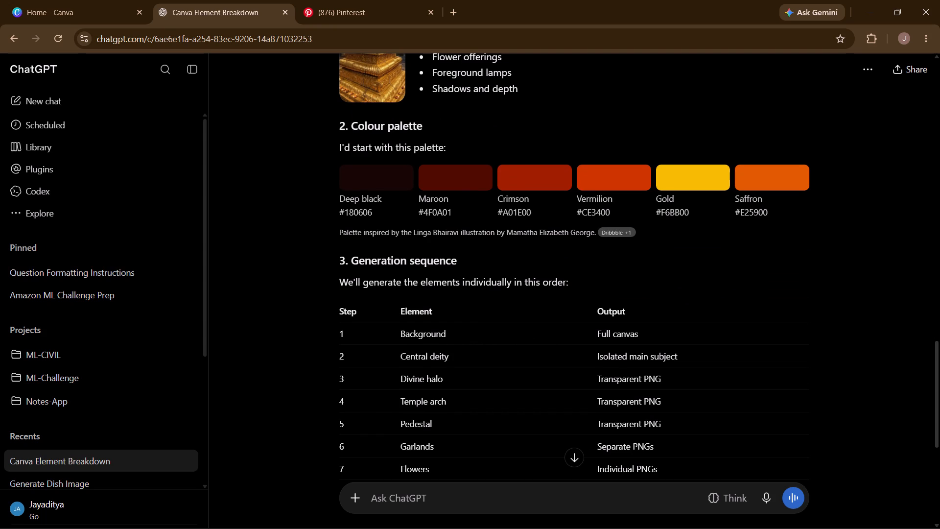
scroll(469, 296, down, 2)
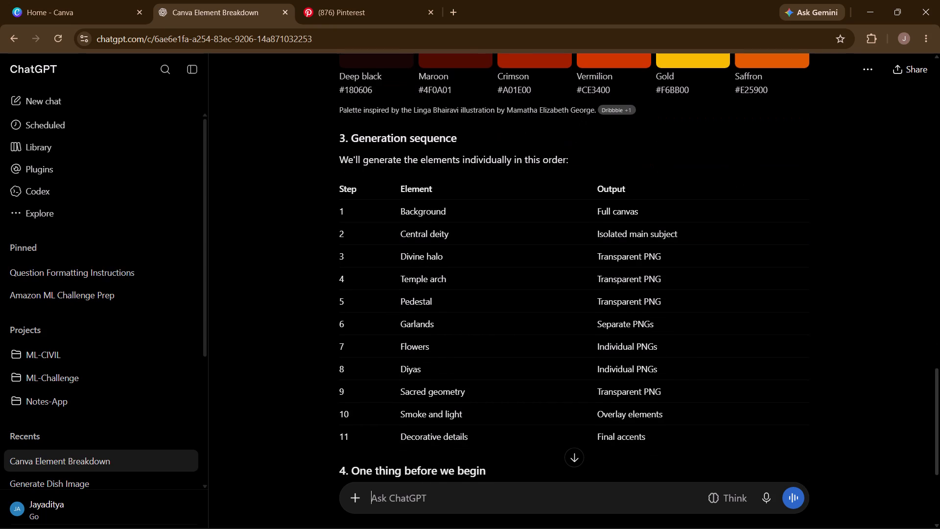
scroll(469, 296, down, 2)
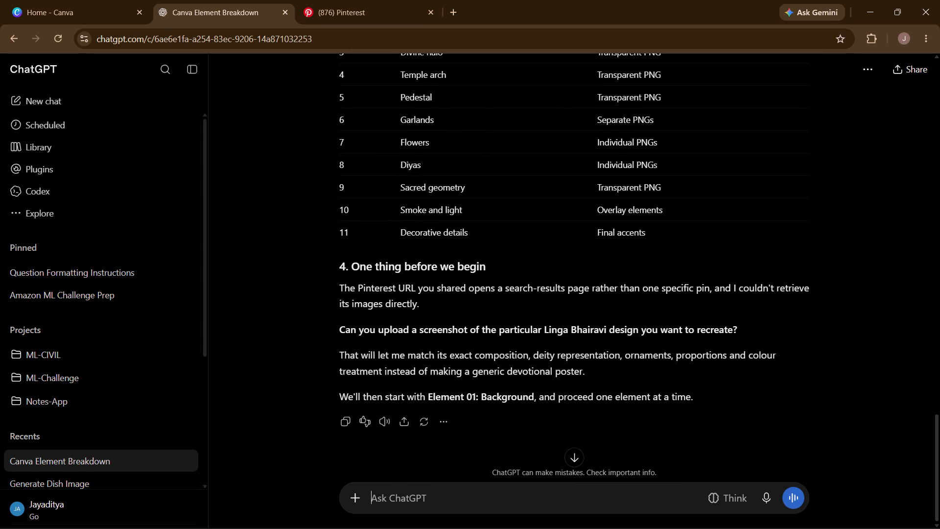
scroll(469, 296, down, 1)
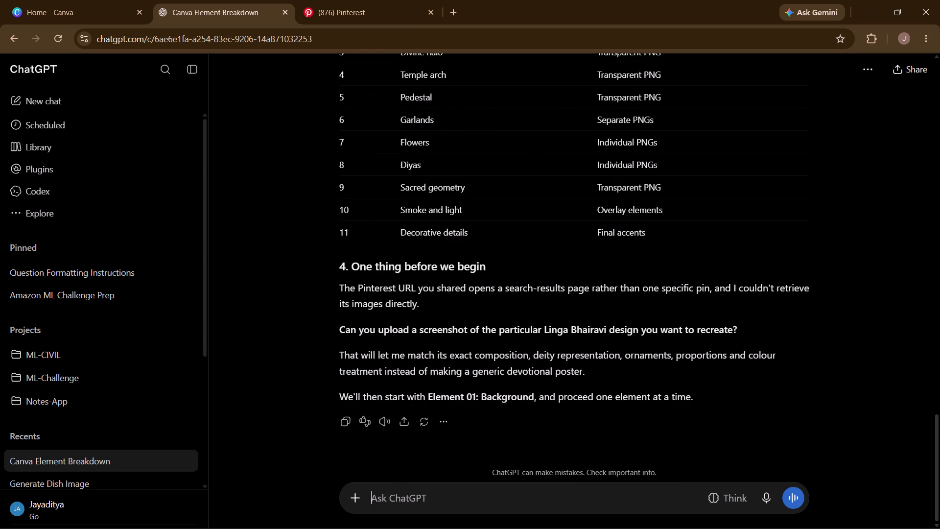
Look through the Linga Bhairavi pins on Pinterest for a specific reference design to give ChatGPT.
click(416, 500)
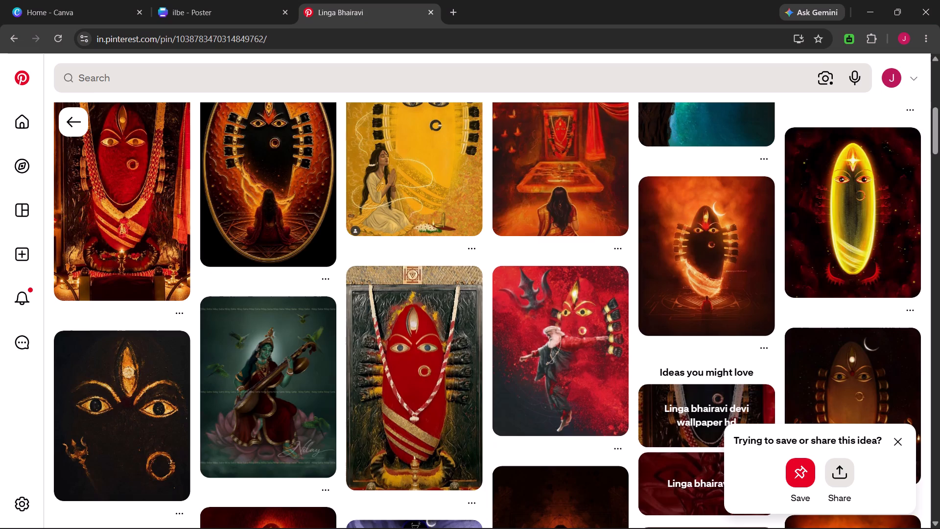
scroll(272, 315, up, 8)
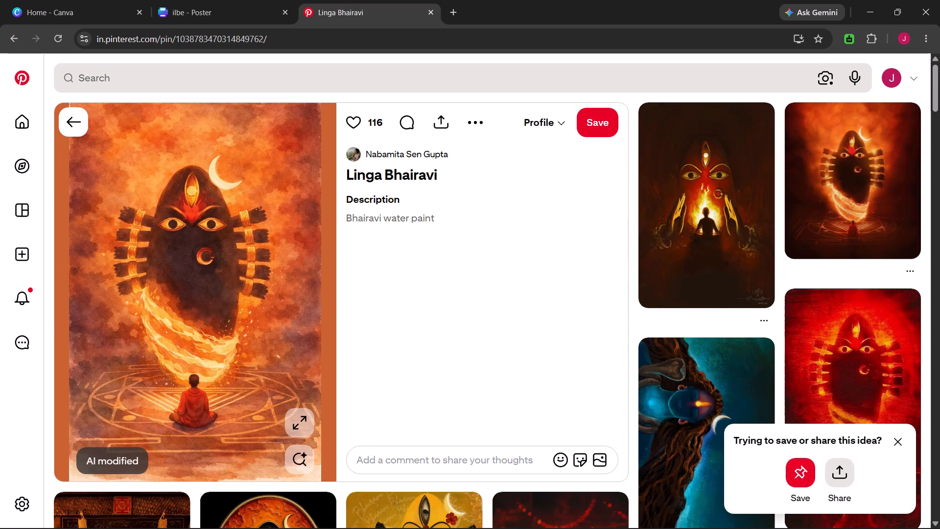
click(319, 0)
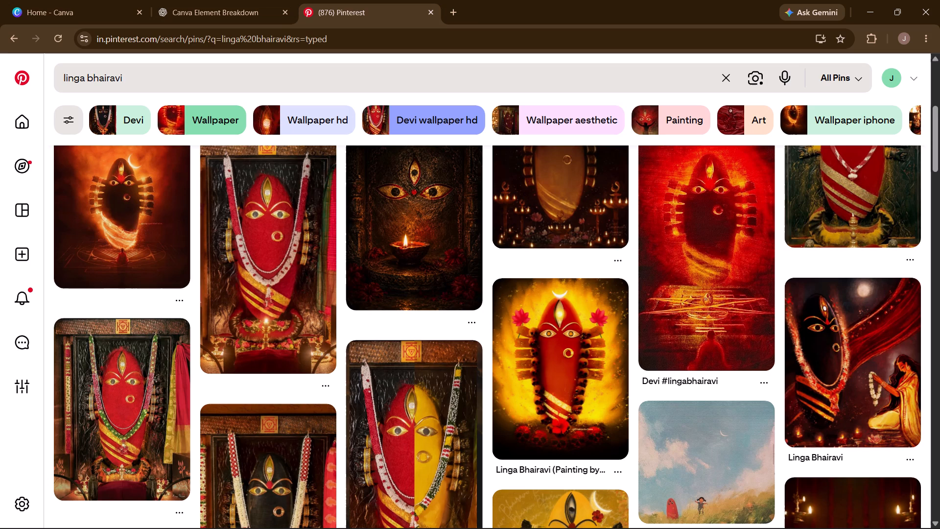
scroll(330, 275, down, 3)
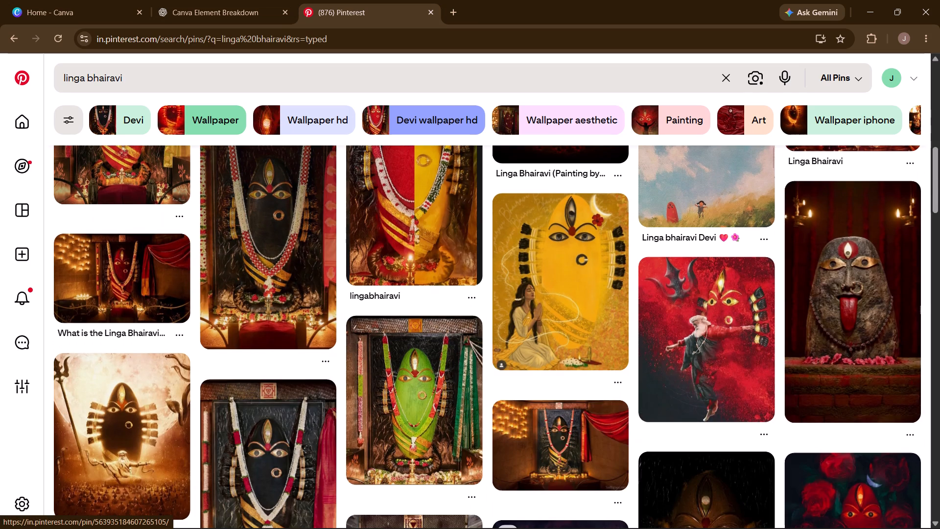
scroll(330, 275, down, 2)
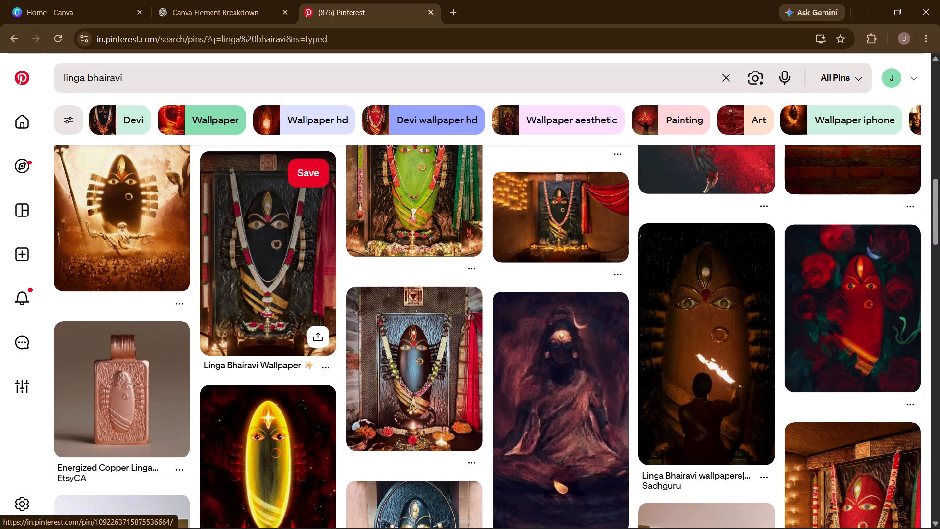
scroll(330, 275, up, 18)
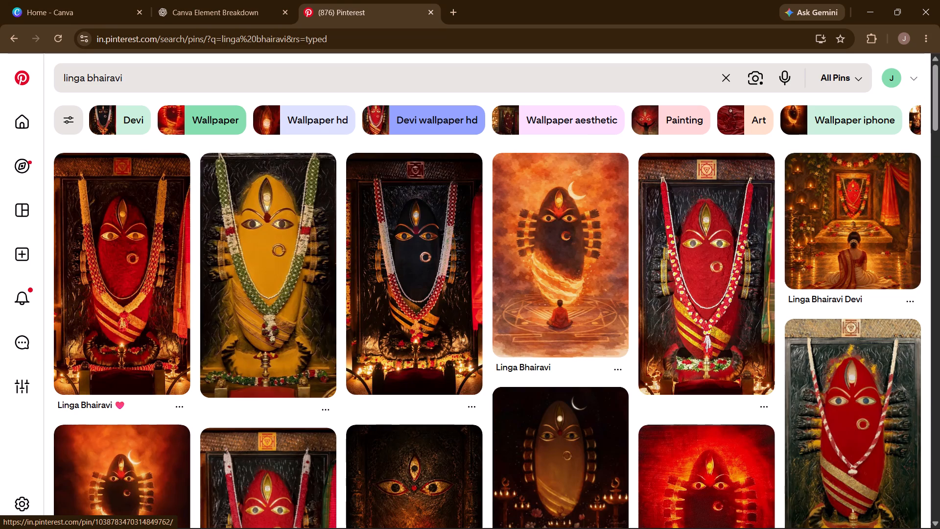
scroll(398, 321, down, 5)
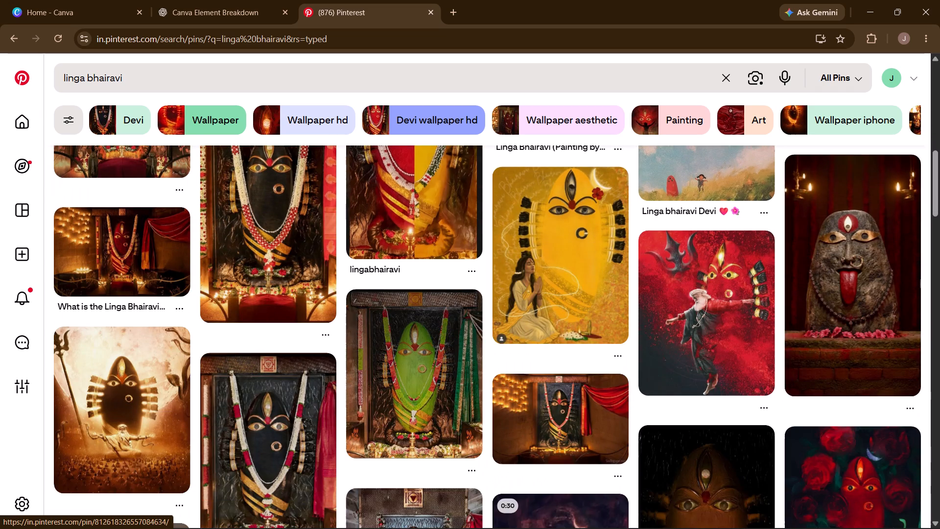
scroll(398, 321, down, 1)
scroll(398, 321, up, 2)
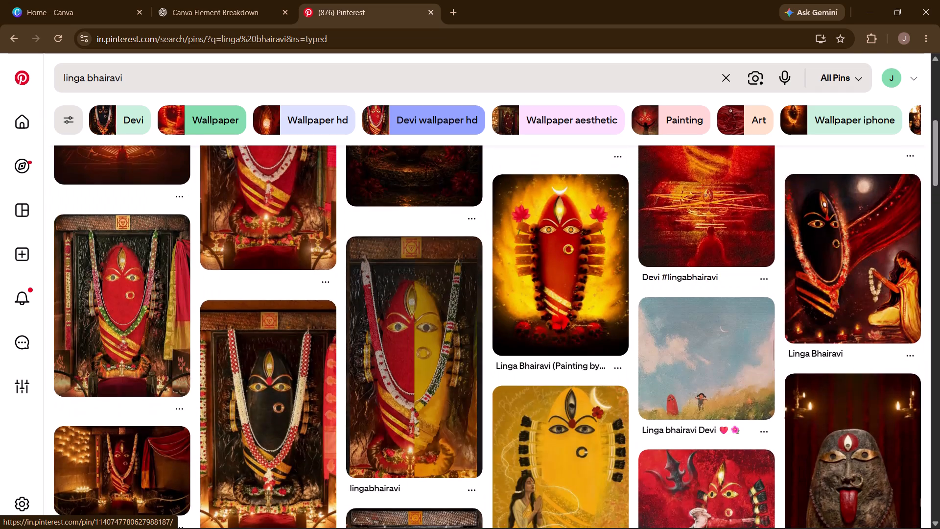
scroll(398, 321, down, 1)
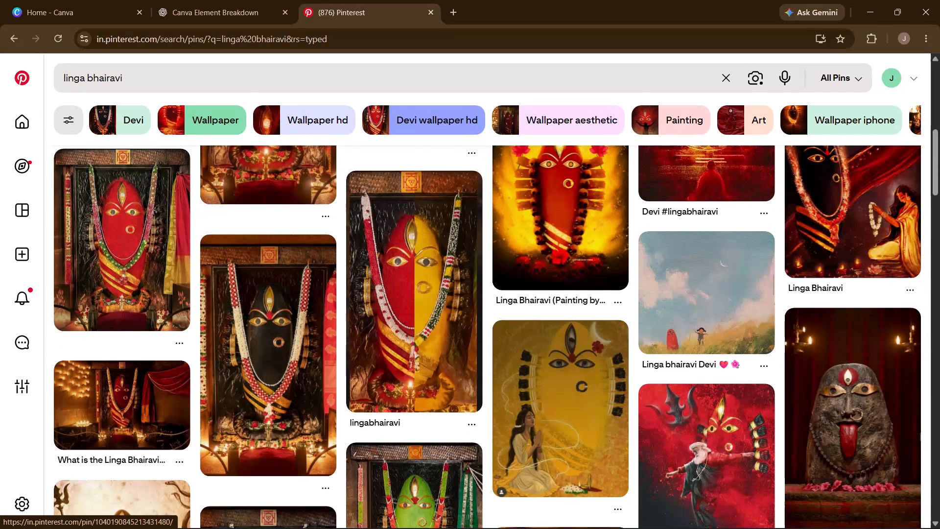
scroll(542, 449, down, 4)
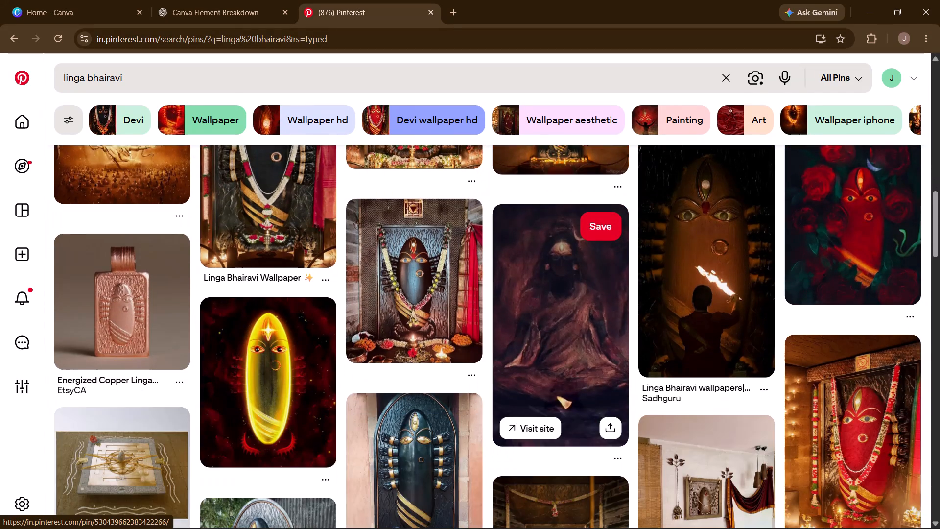
scroll(542, 449, down, 6)
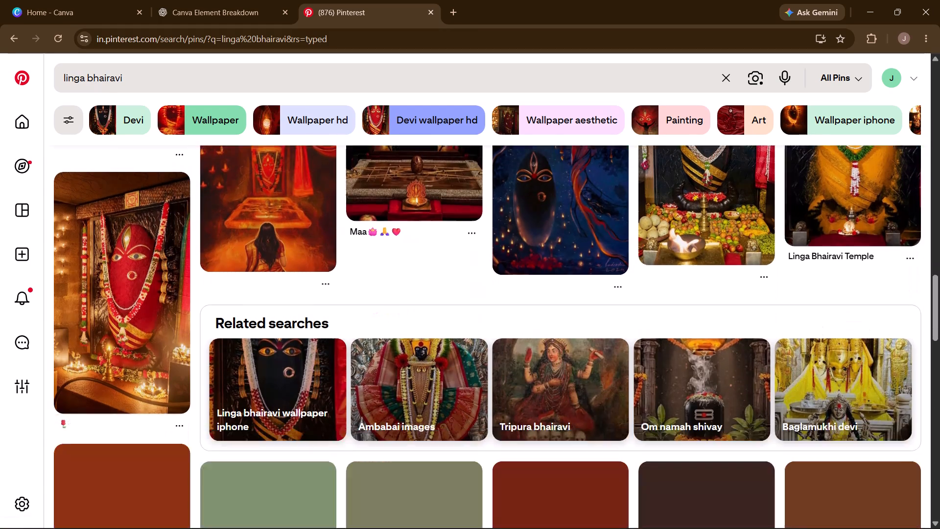
scroll(542, 449, down, 3)
scroll(329, 299, down, 1)
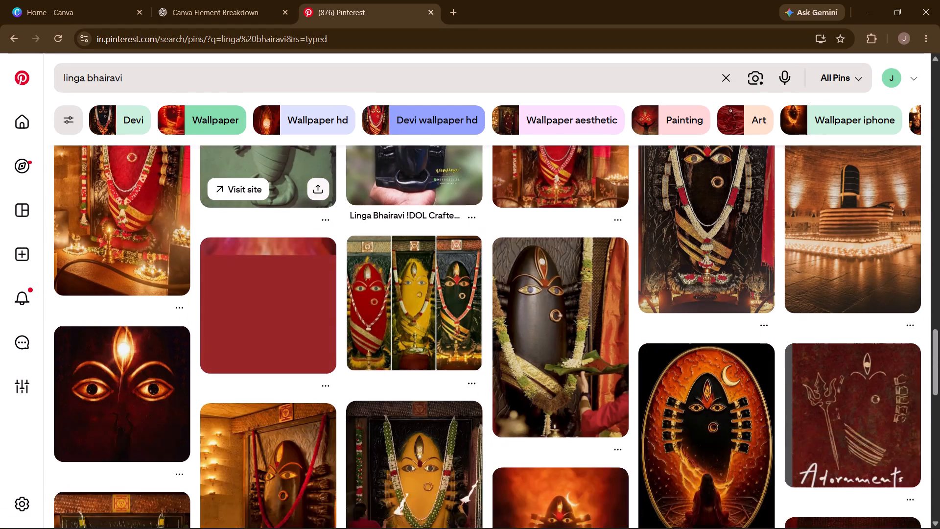
scroll(329, 299, down, 1)
Search Google Images for "linga bhairavi" in a new tab, reusing the Pinterest search text.
triple_click(238, 71)
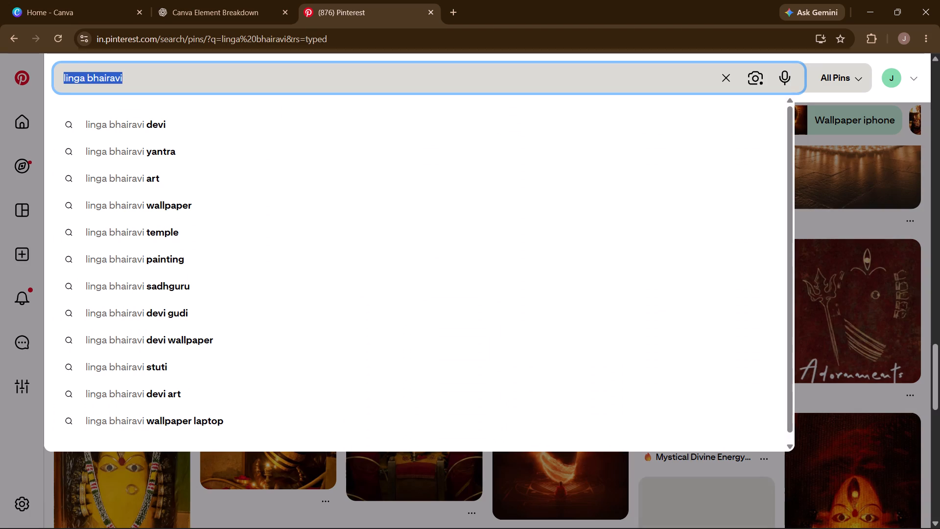
key(ctrl+c)
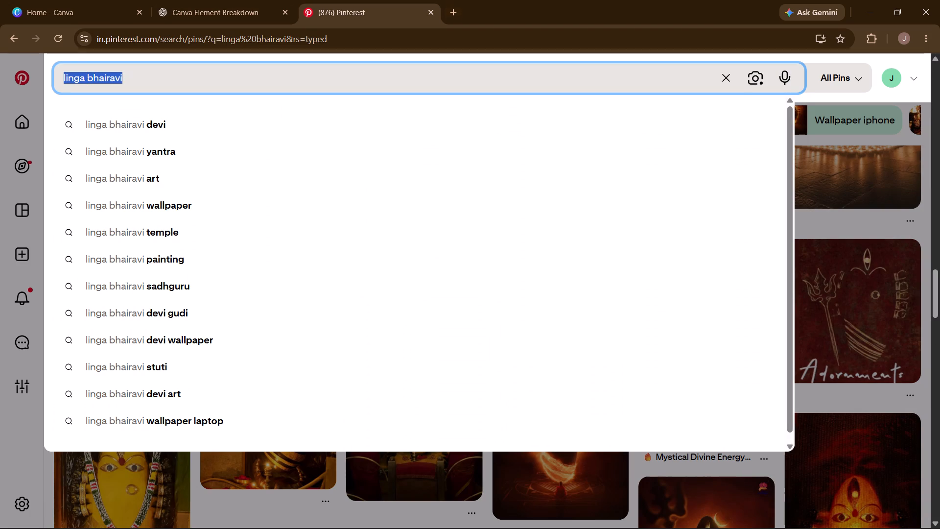
click(449, 2)
key(ctrl+v)
key(Return)
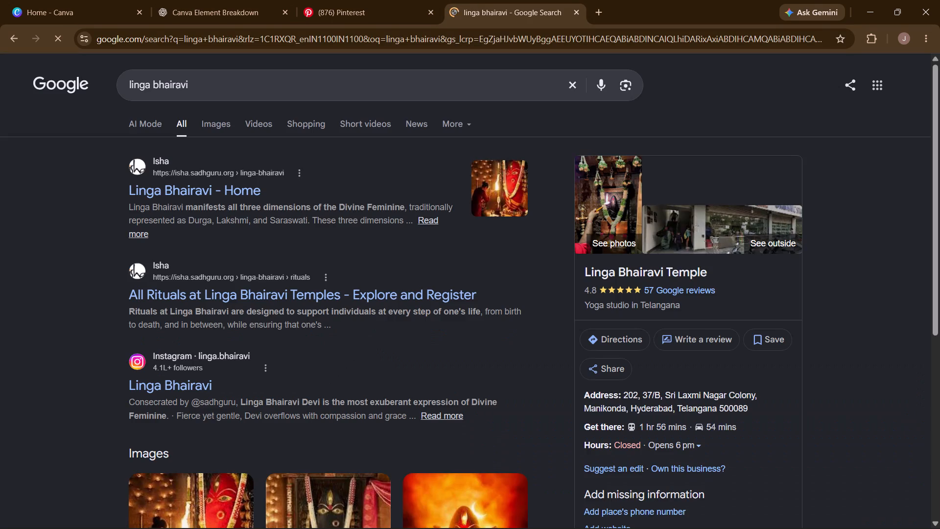
click(229, 121)
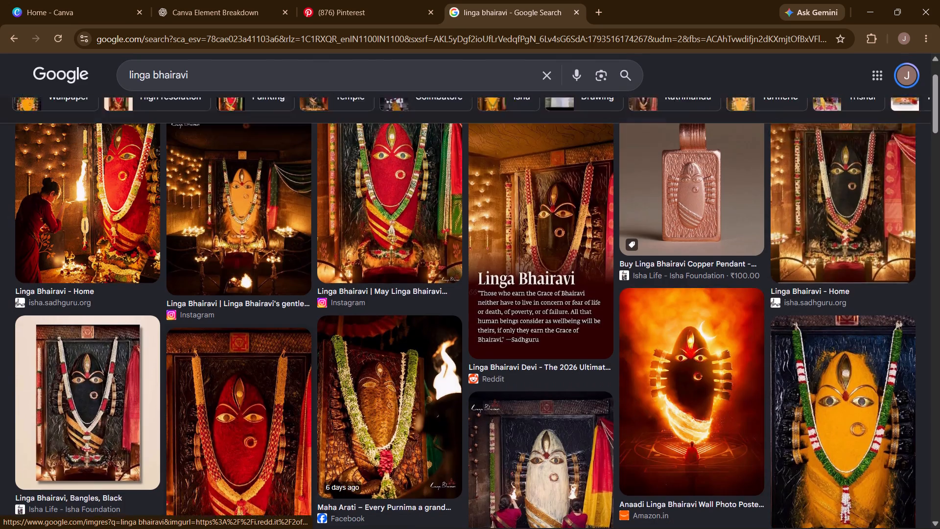
Examine the Google image results for a reference, previewing the red deity photo from Instagram and the yellow "Linga Bhairavi Temple" photo.
scroll(210, 350, down, 3)
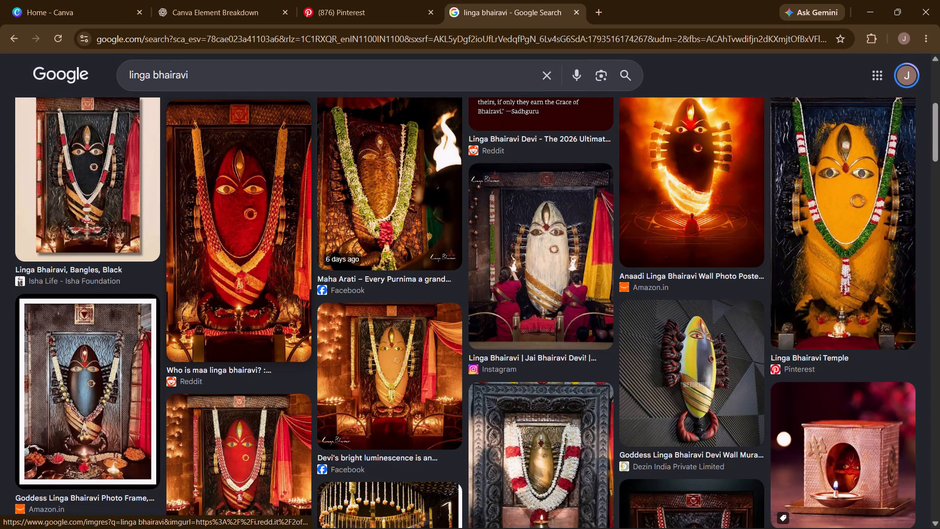
scroll(210, 350, down, 3)
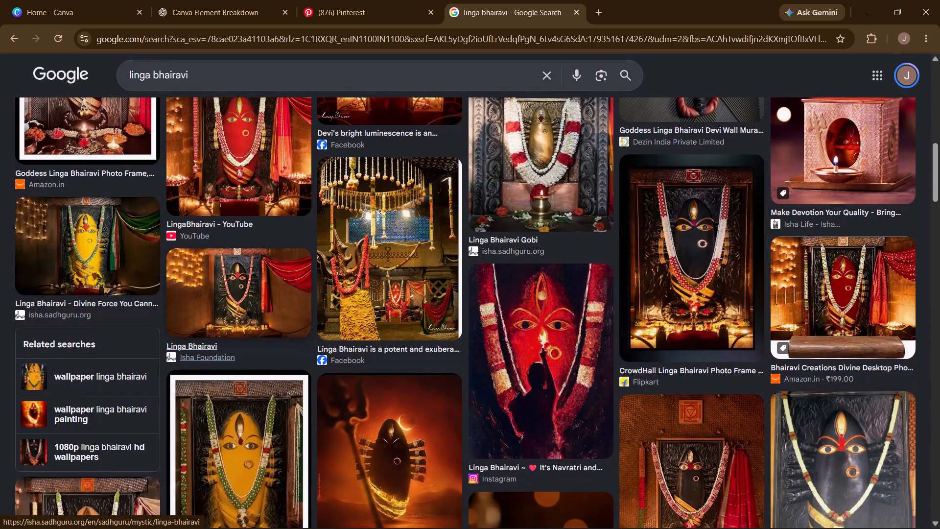
scroll(210, 350, down, 4)
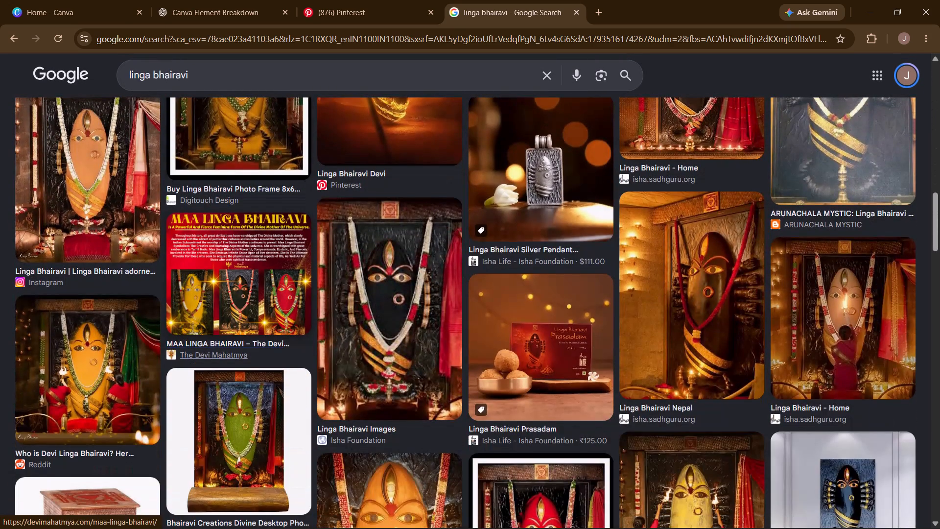
scroll(210, 350, up, 13)
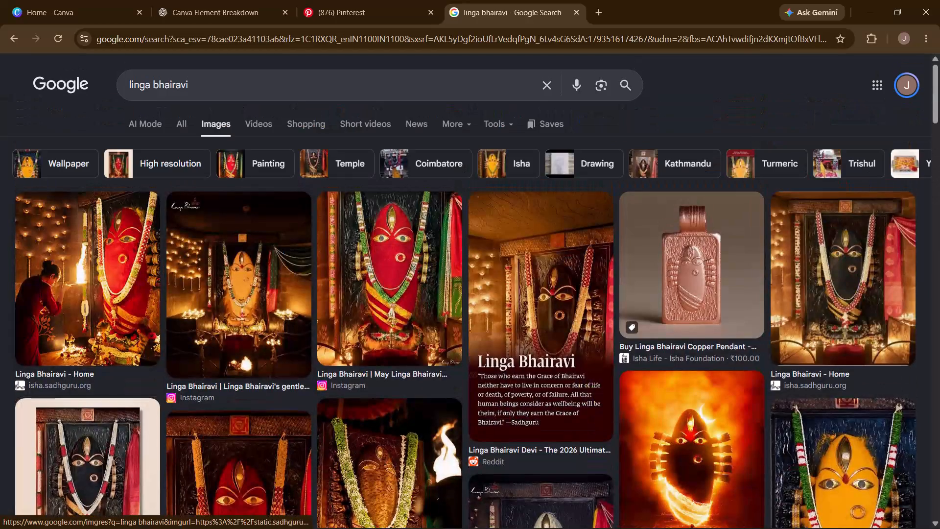
click(379, 295)
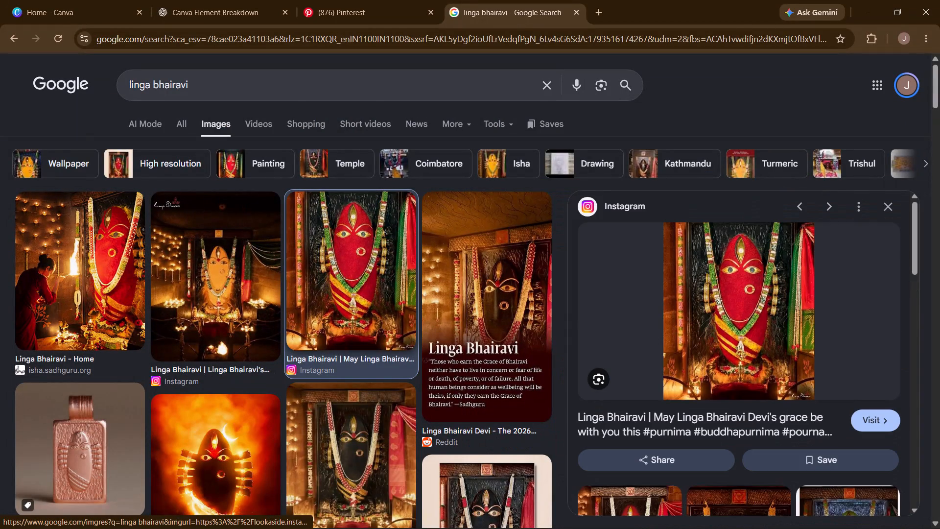
scroll(750, 286, up, 2)
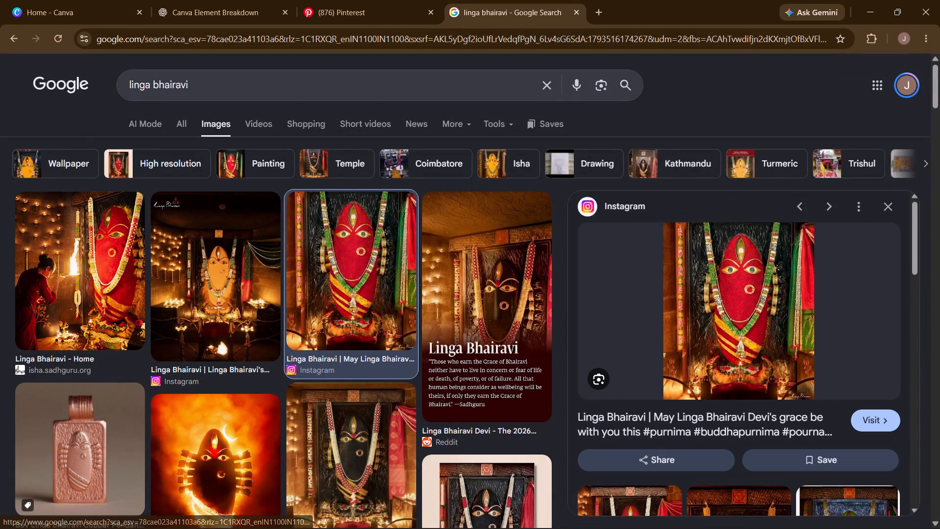
click(888, 198)
scroll(419, 270, down, 1)
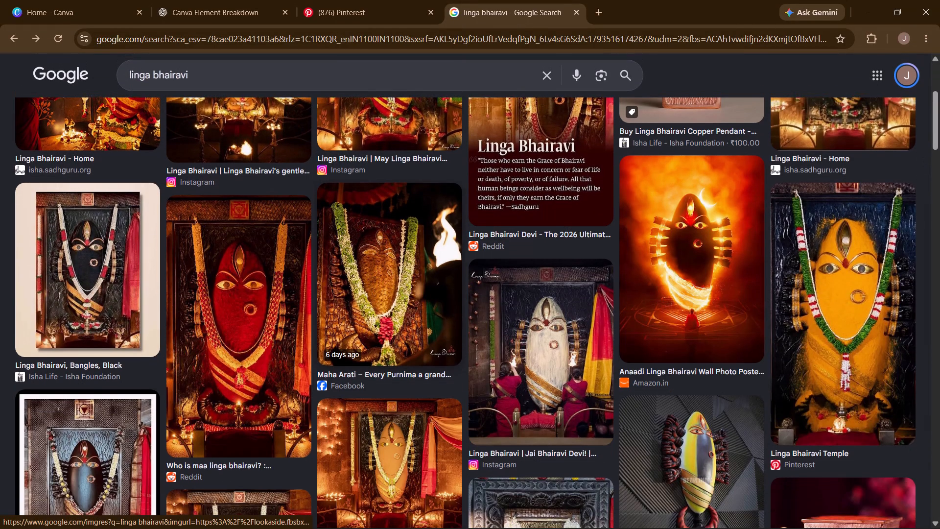
scroll(419, 270, down, 1)
click(861, 308)
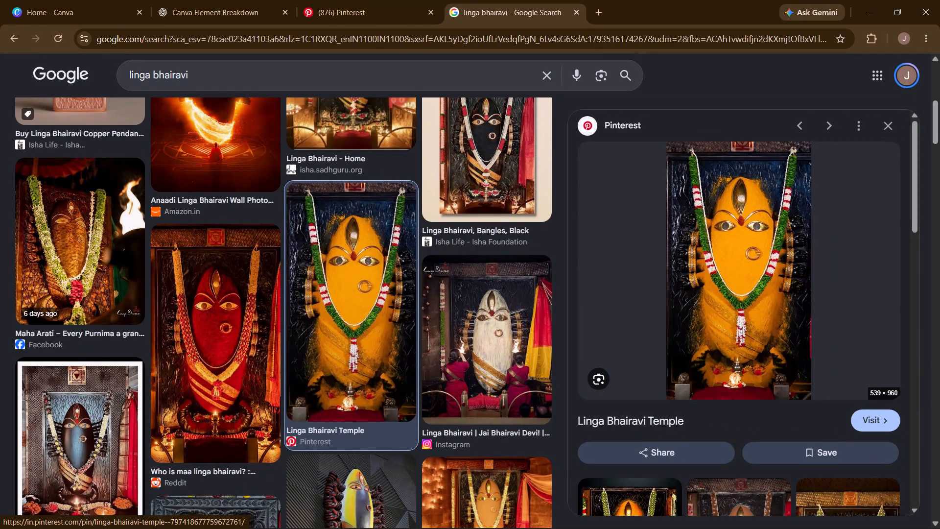
click(887, 132)
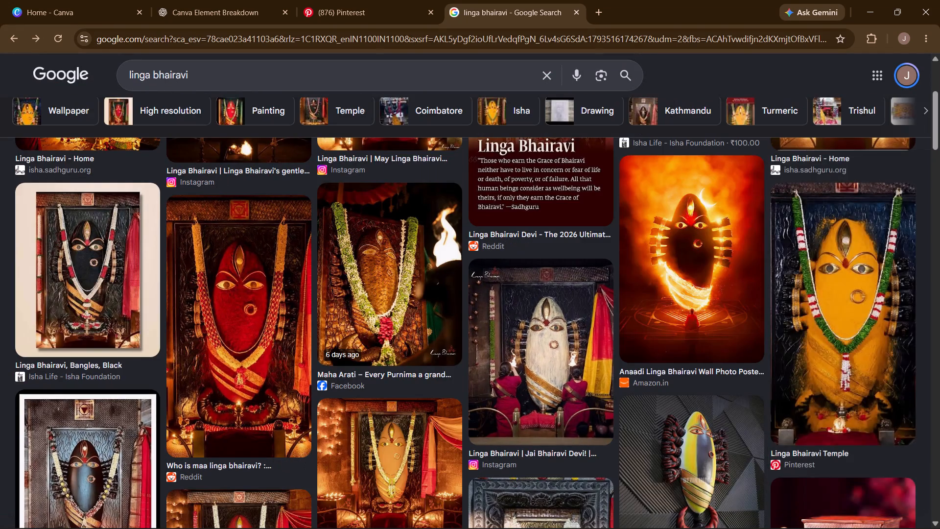
Return to Pinterest and search for the suggested term "linga bhairavi art".
click(401, 0)
click(578, 85)
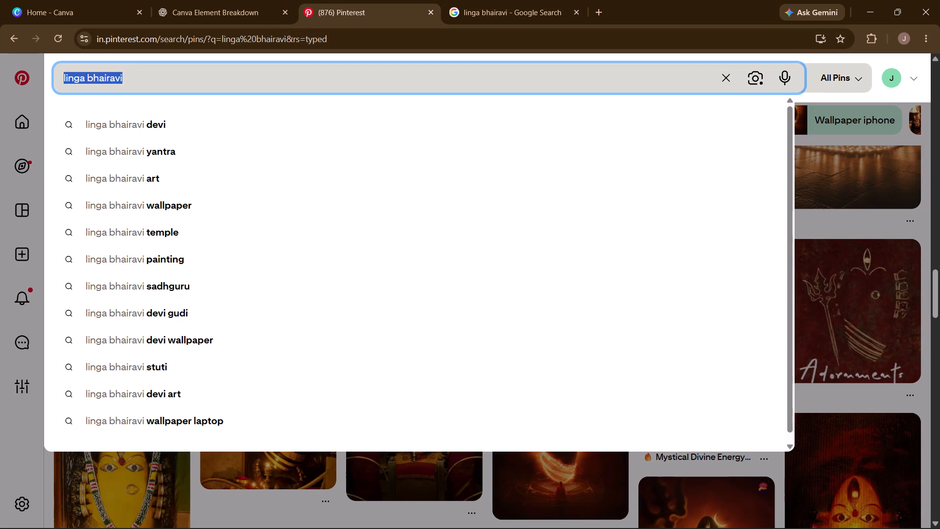
key(Return)
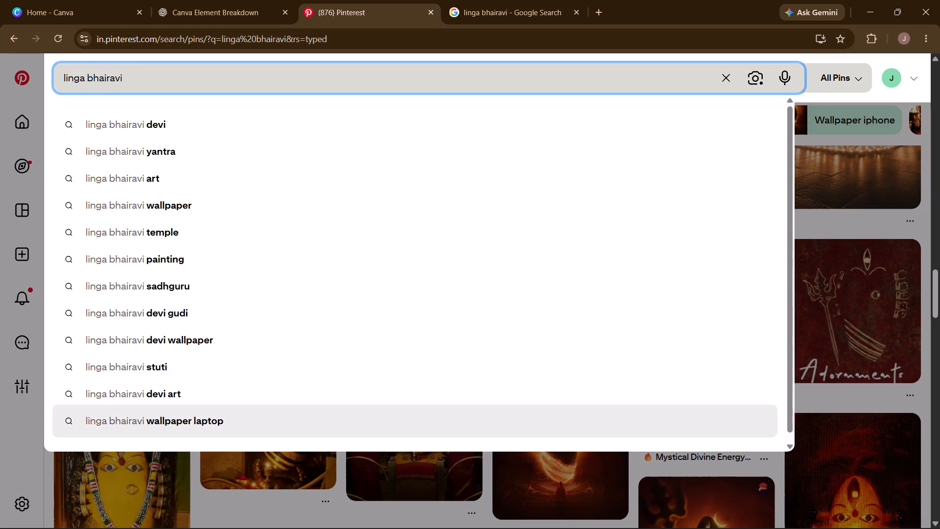
click(211, 168)
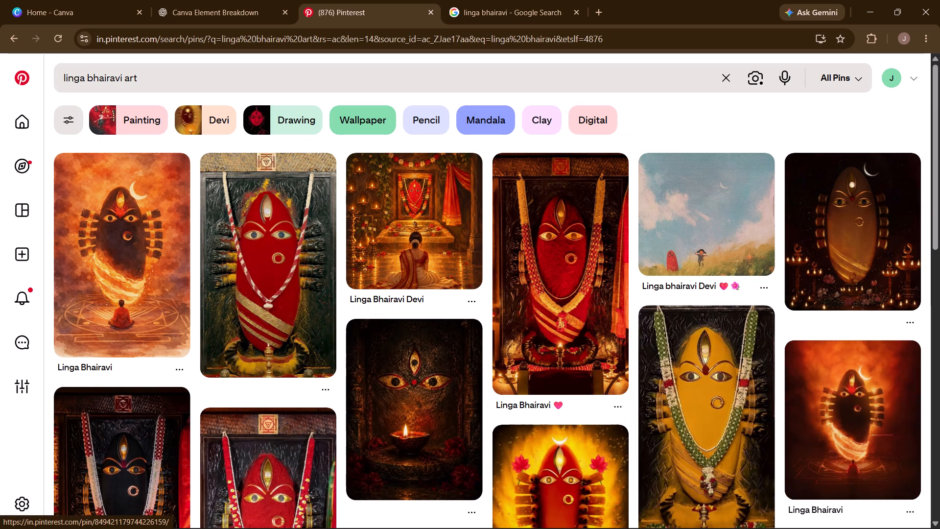
click(144, 250)
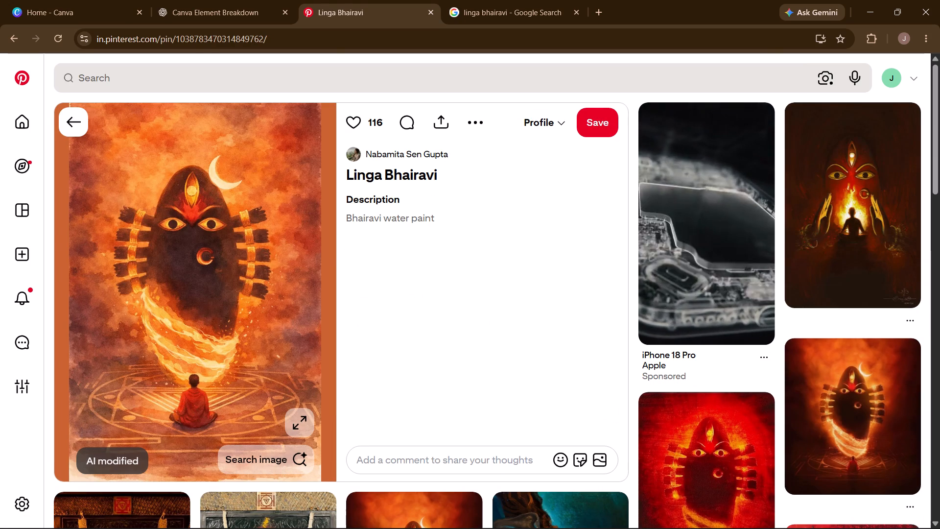
right_click(206, 254)
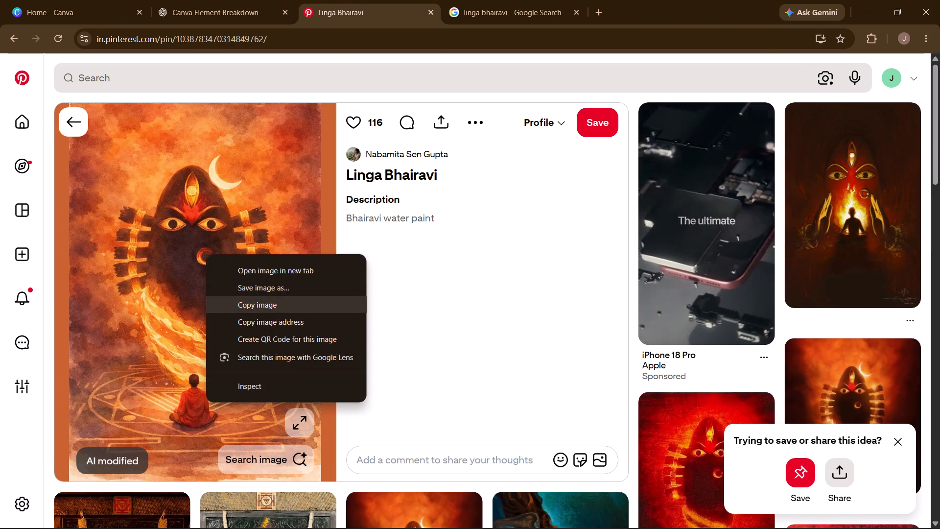
click(247, 306)
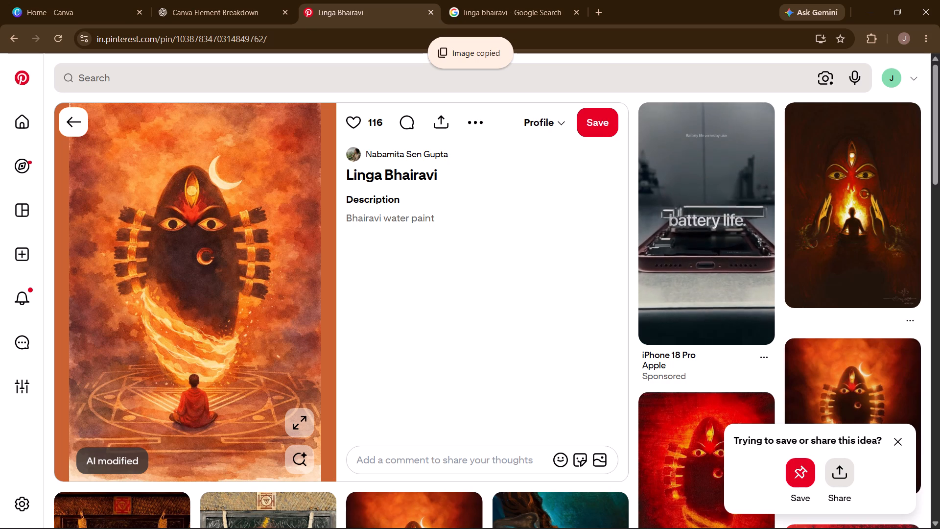
scroll(613, 337, down, 4)
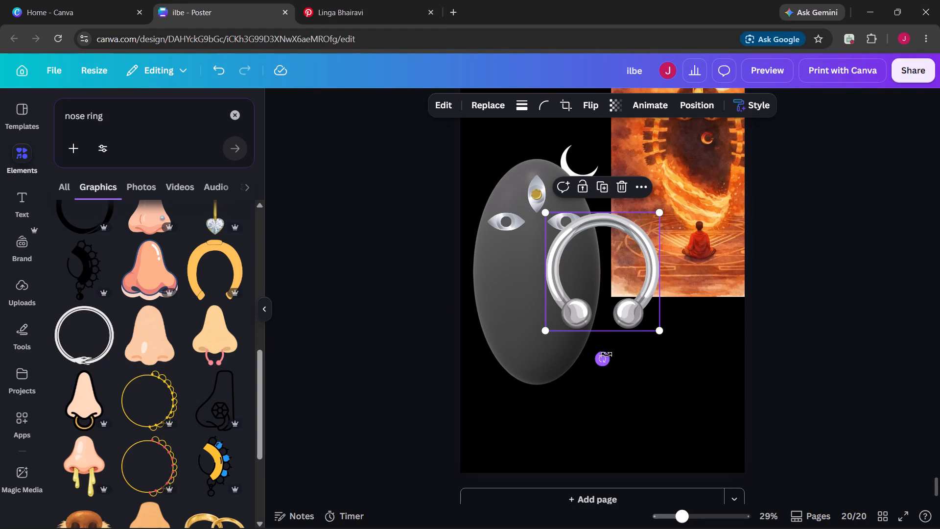
drag(607, 354, 706, 275)
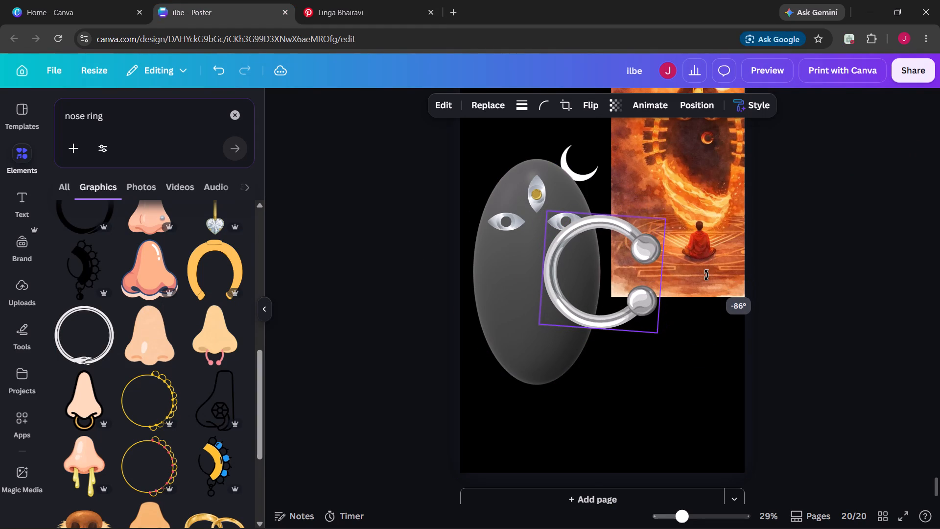
drag(706, 275, 708, 271)
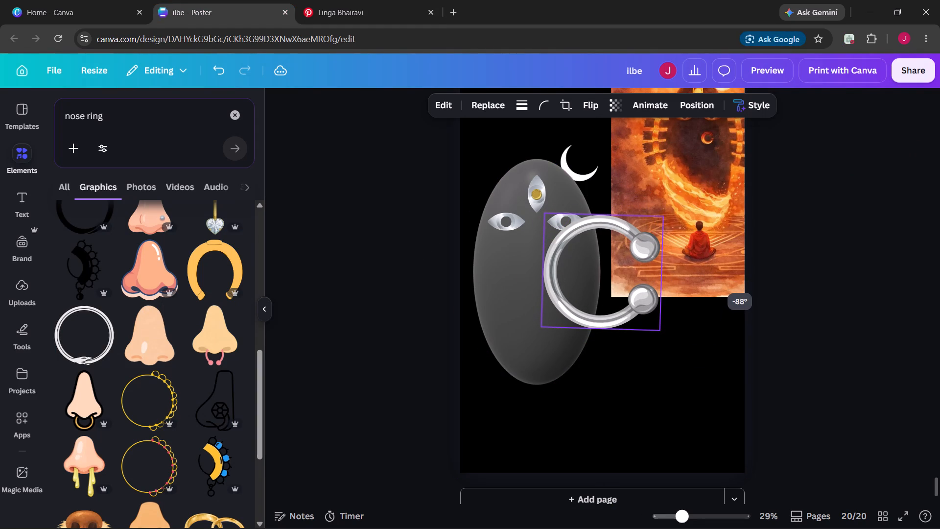
click(691, 273)
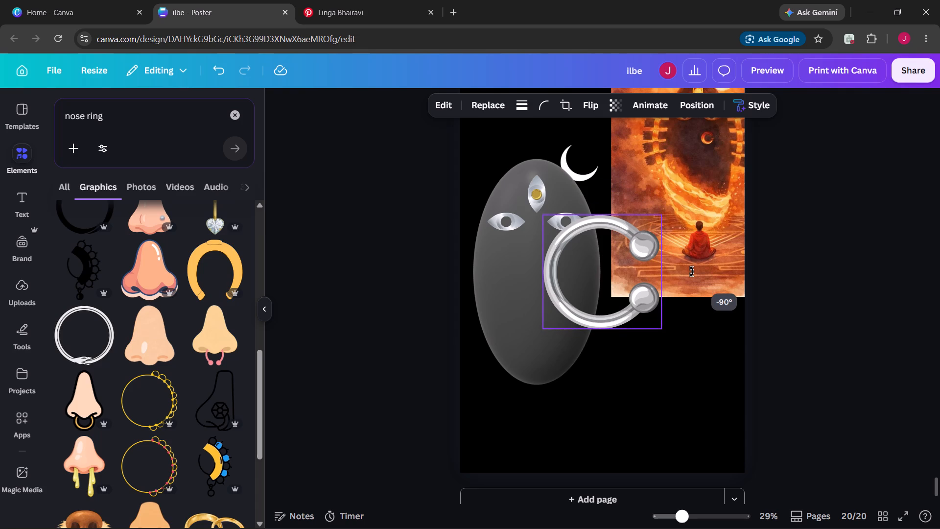
Shrink the nose ring to about 3.7 by 3.9 and place it on the grey ellipse just below and between the two eyes.
drag(541, 213, 631, 271)
drag(634, 313, 546, 281)
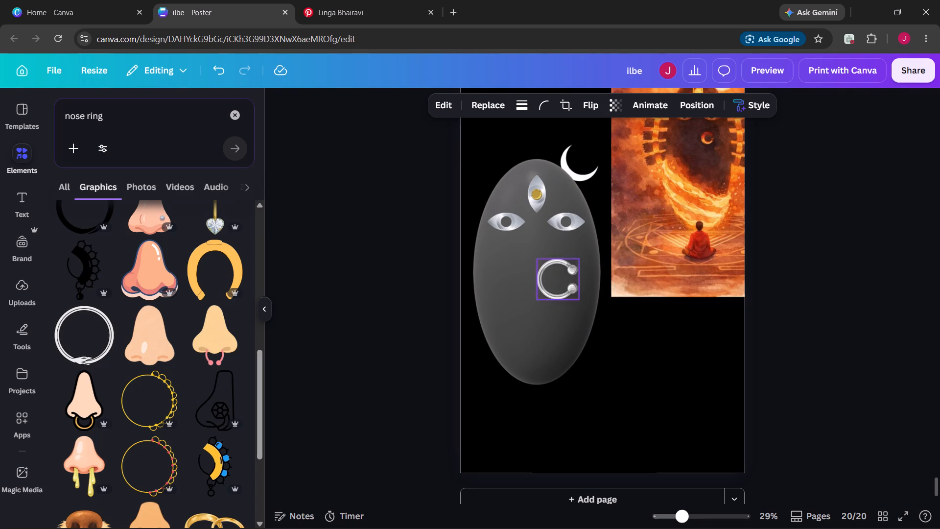
drag(546, 281, 550, 269)
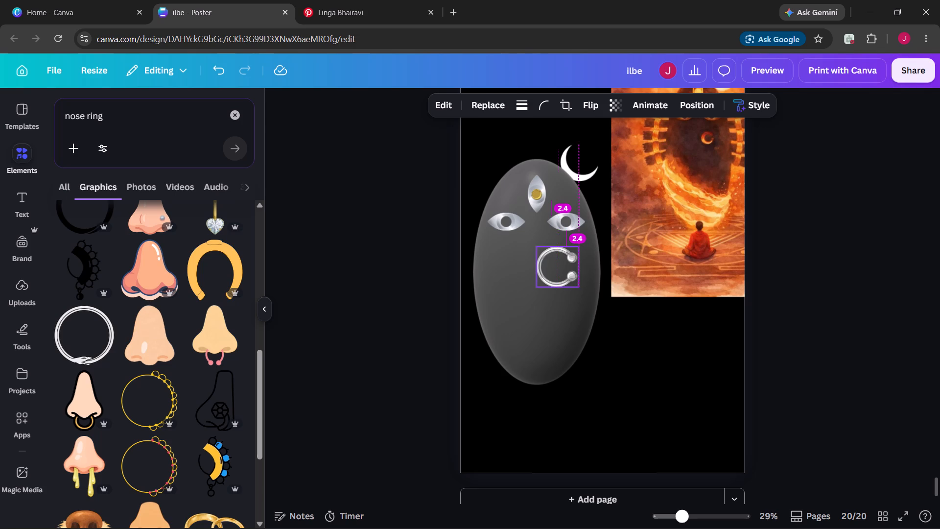
drag(550, 269, 546, 270)
drag(571, 286, 555, 265)
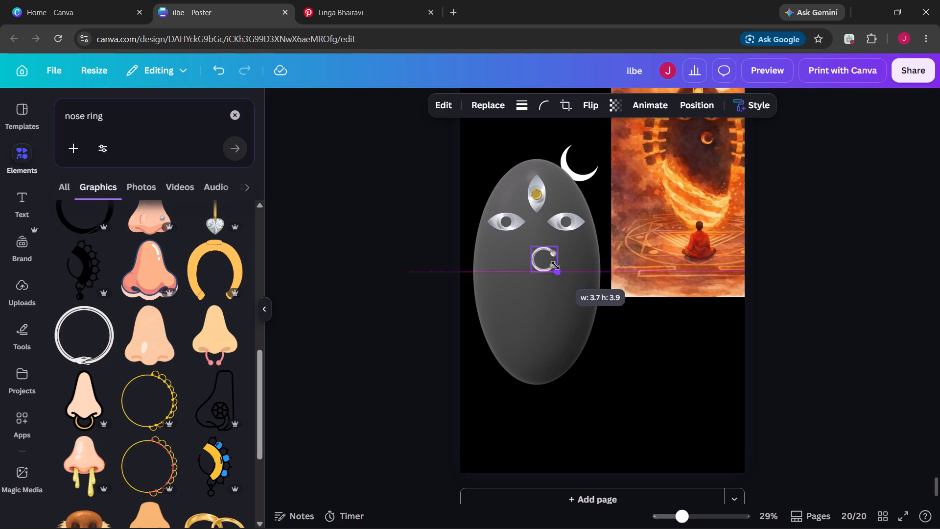
Move the silver nose ring slightly lower and to the right of the grey ellipse's centre line, below the eyes.
drag(555, 265, 555, 265)
drag(553, 294, 561, 303)
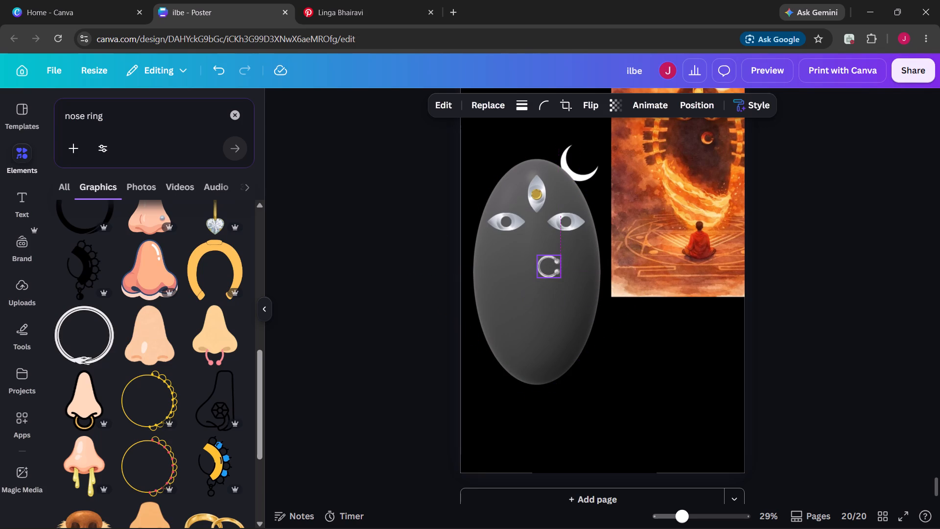
drag(561, 303, 562, 304)
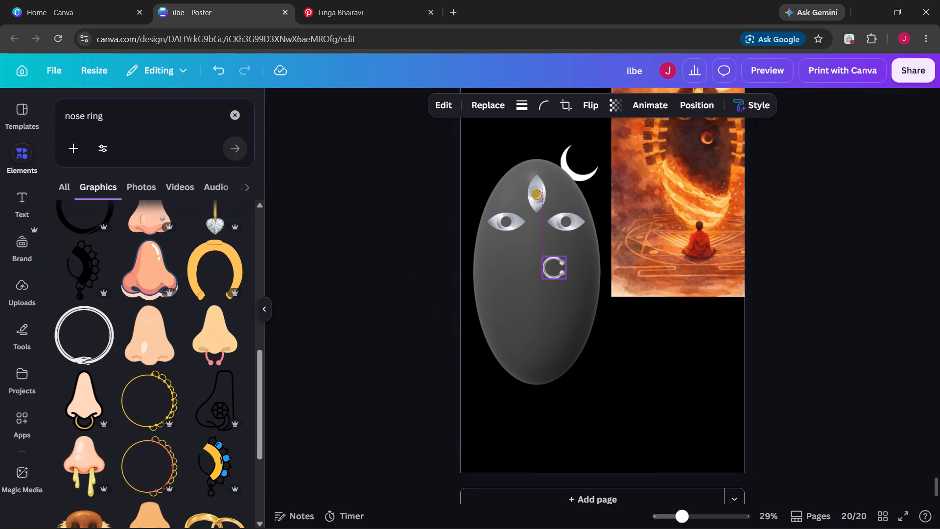
drag(562, 304, 562, 303)
click(628, 354)
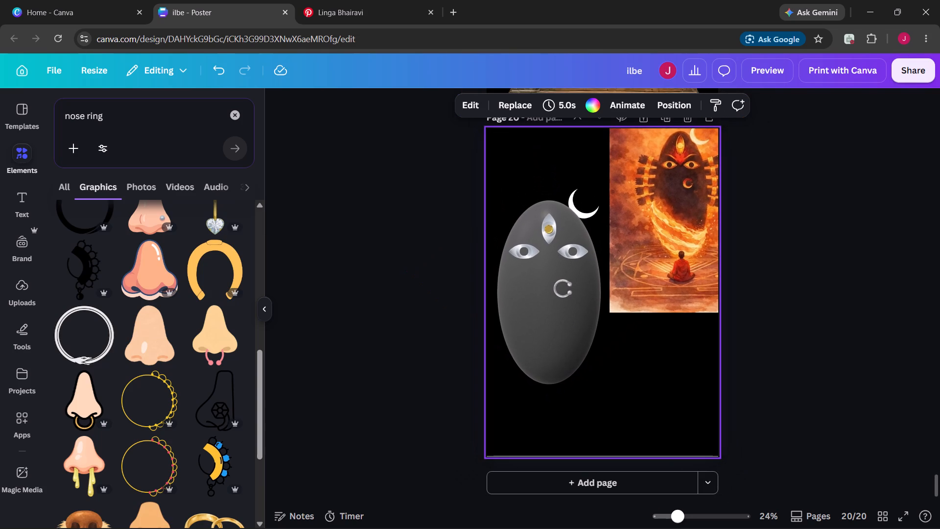
Nudge the nose ring three increments to the left and slightly upward on the grey ellipse.
click(559, 292)
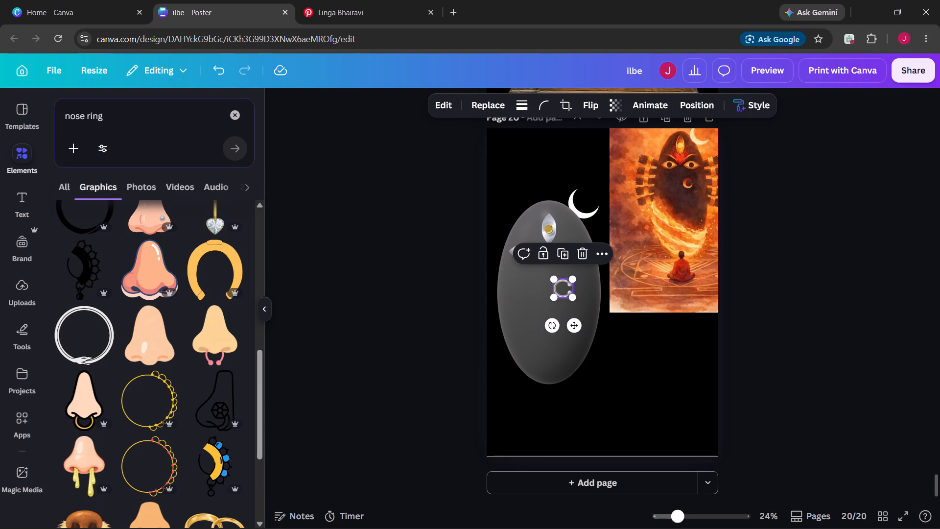
key(Left)
key(Left)
key(Left)
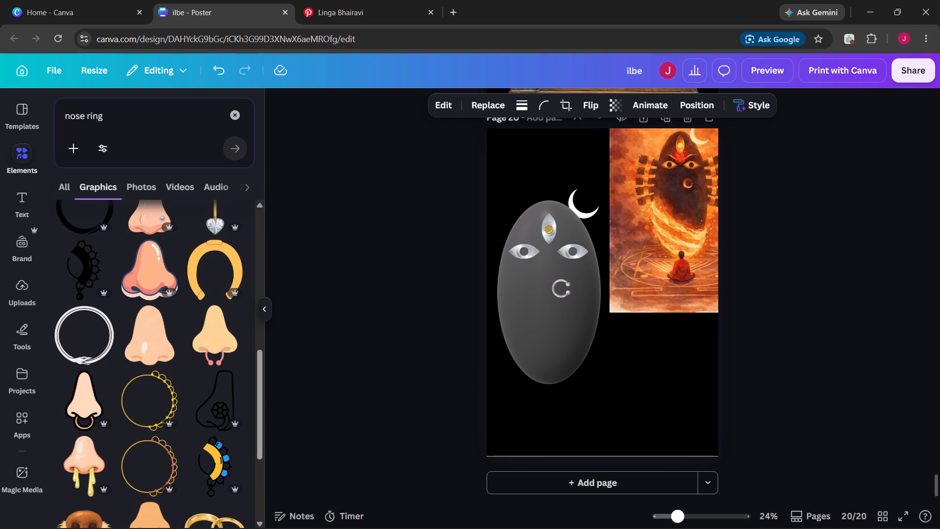
key(Down)
key(Up)
key(Up)
key(Up)
click(644, 342)
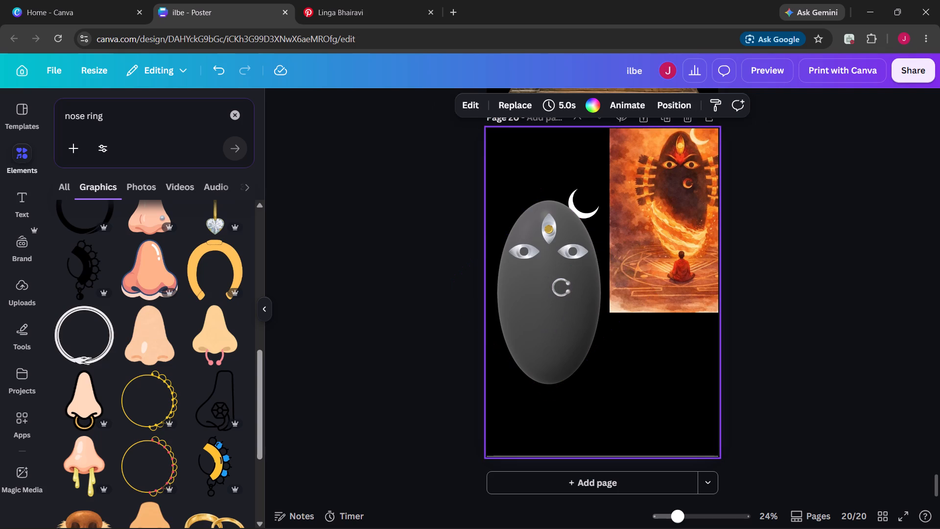
click(644, 342)
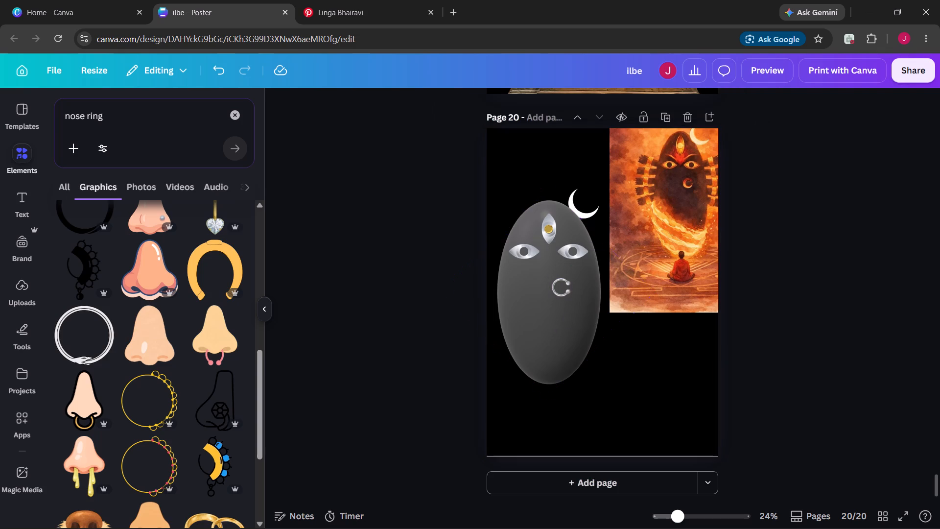
Search the graphics for "stone hands" and look through the results for a suitable hand.
triple_click(122, 114)
key(BackSpace)
text(gna)
key(BackSpace)
key(BackSpace)
key(BackSpace)
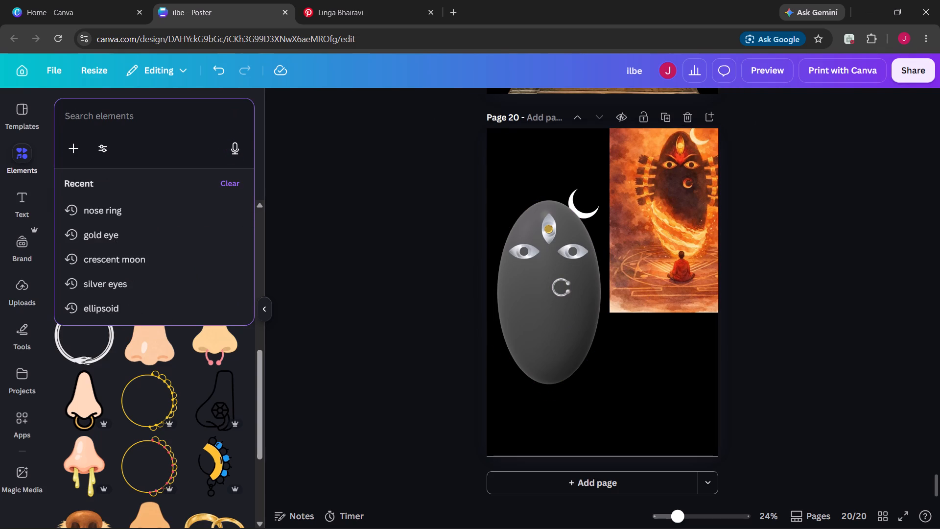
text(stone g)
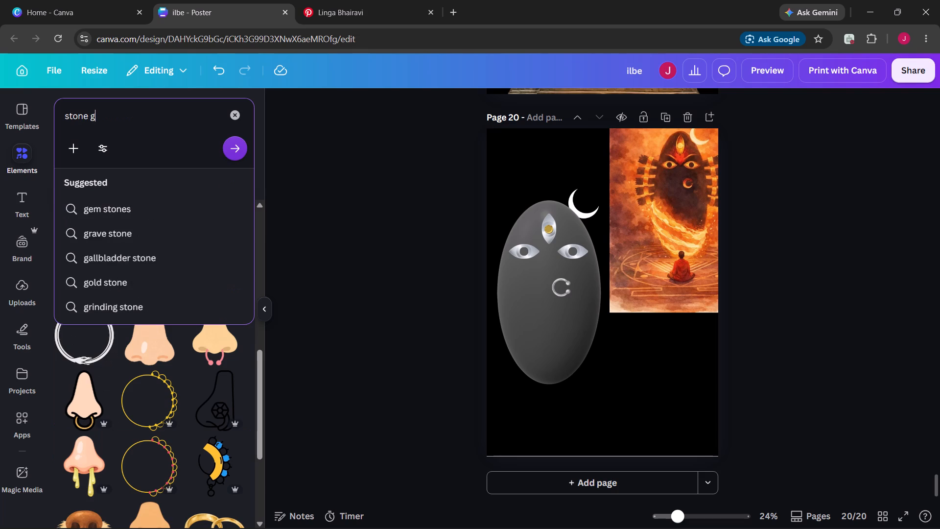
key(BackSpace)
text(hands)
key(Return)
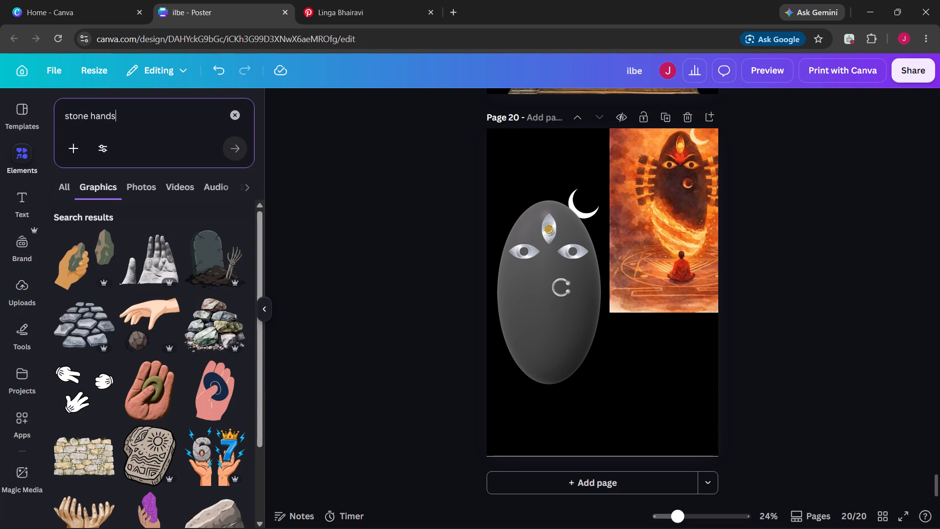
scroll(145, 313, down, 4)
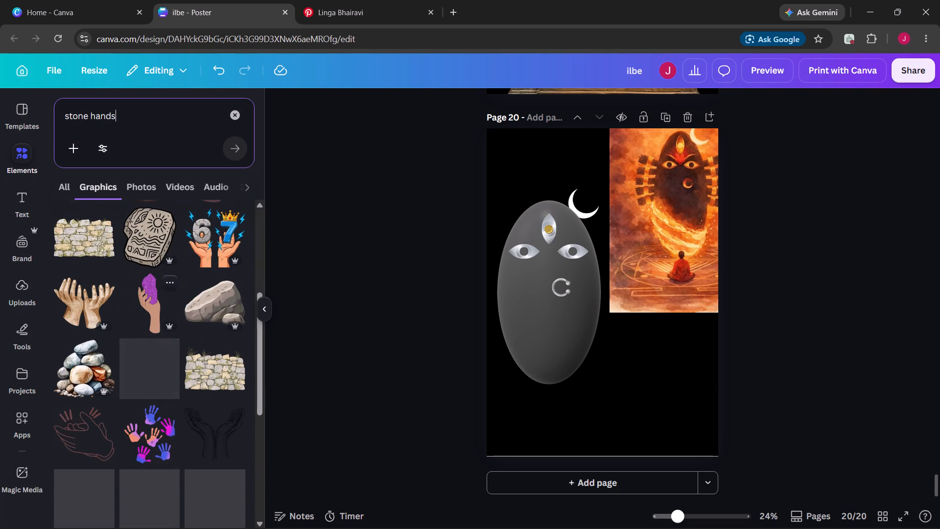
scroll(145, 313, down, 2)
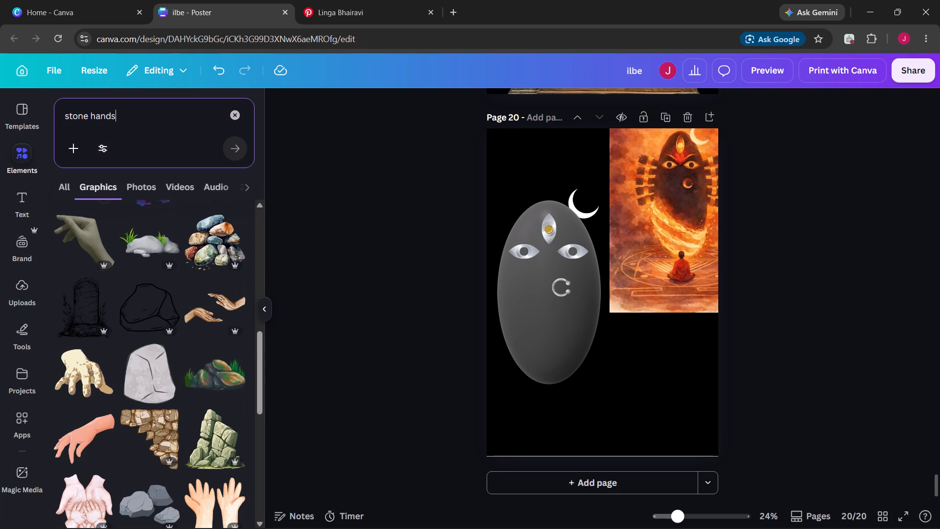
Search the graphics for "stone fists" and add the plain peach raised fist with a pink thumbnail to page 20.
key(BackSpace)
key(BackSpace)
key(BackSpace)
key(BackSpace)
key(BackSpace)
text(fists)
key(Return)
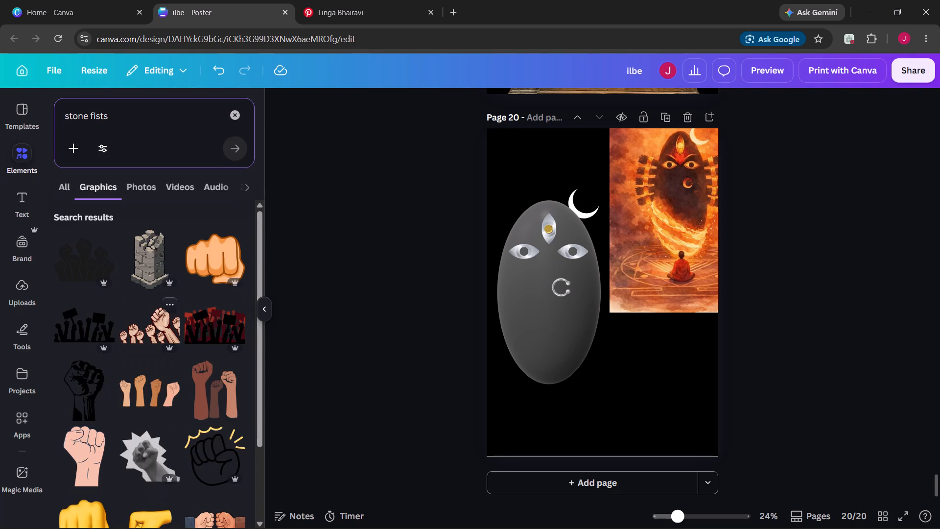
scroll(150, 329, down, 3)
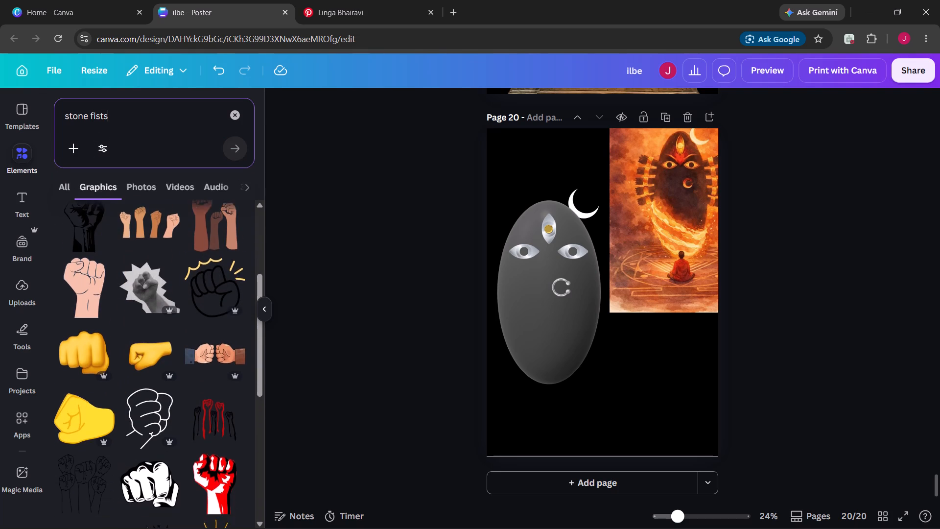
scroll(150, 329, down, 6)
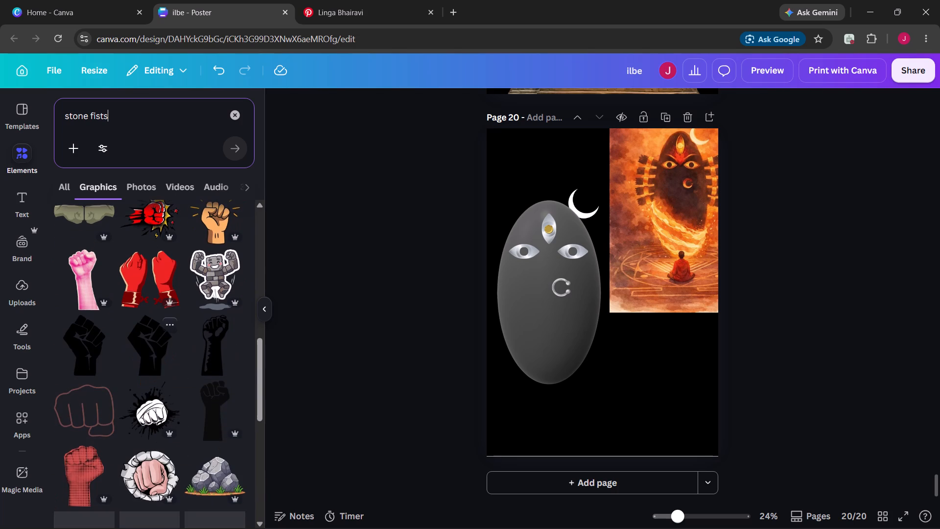
scroll(150, 329, down, 4)
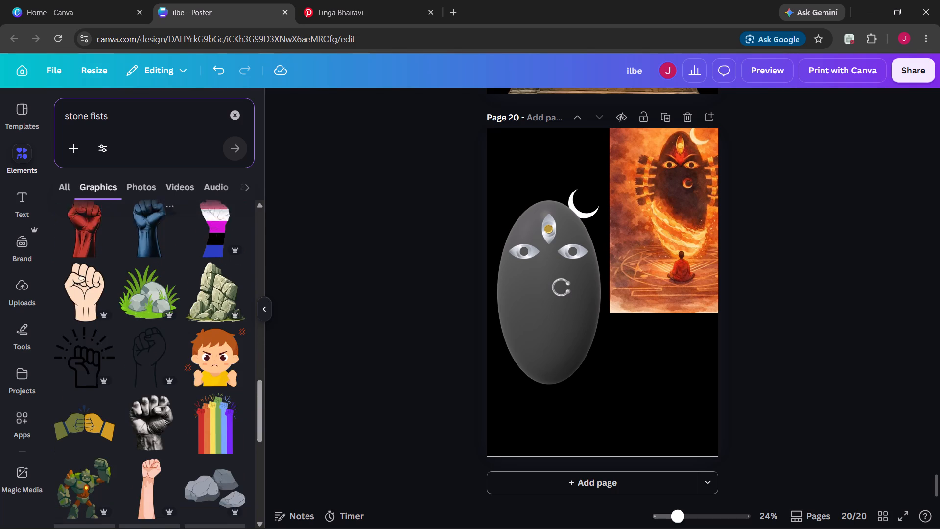
scroll(150, 329, down, 3)
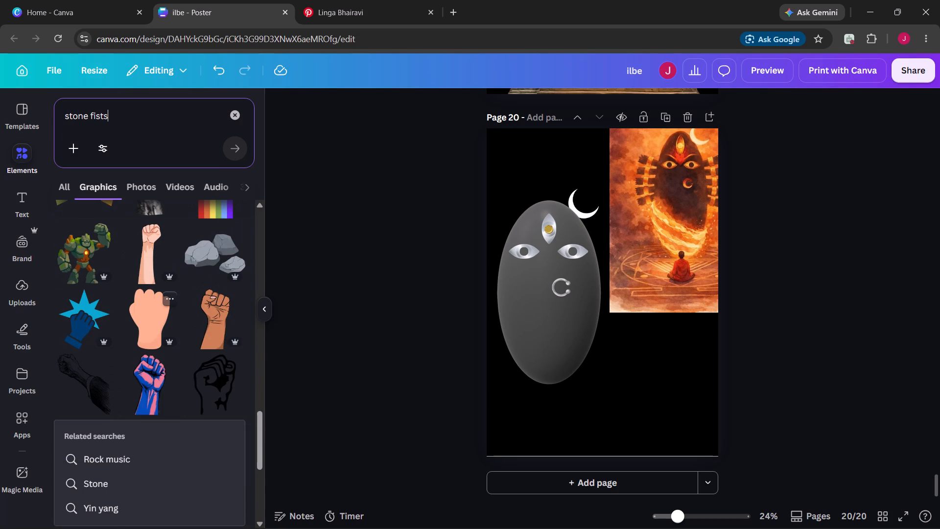
scroll(150, 329, down, 5)
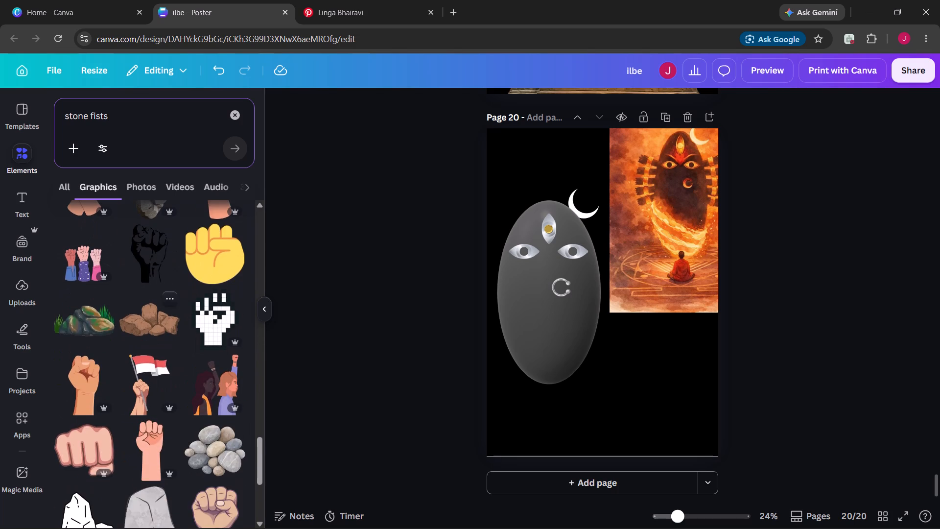
scroll(150, 329, down, 4)
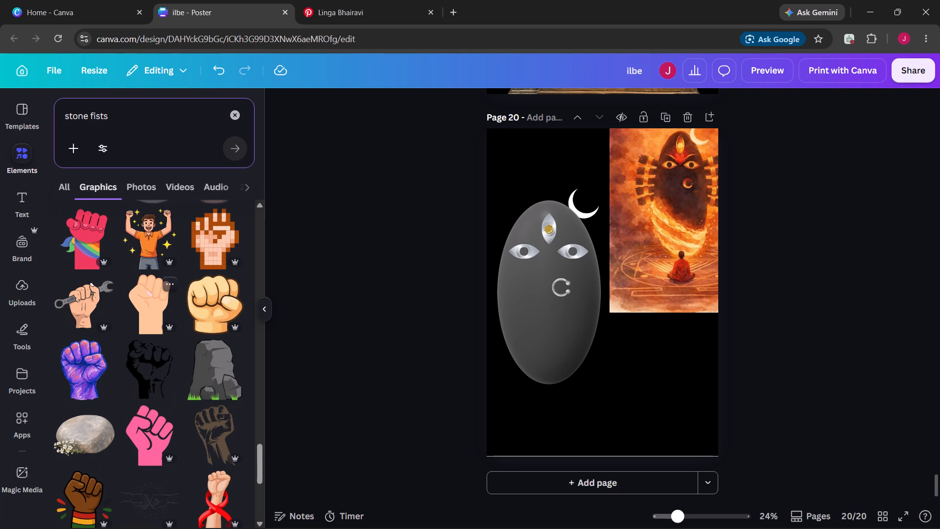
click(147, 303)
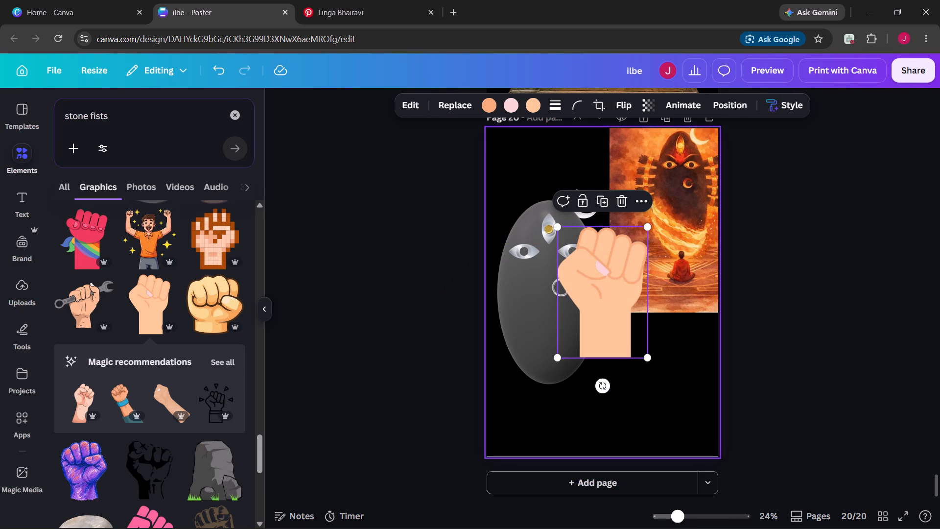
Recolour the fist's outlines, thumbnail and skin with the dark grey already used in the design.
click(492, 101)
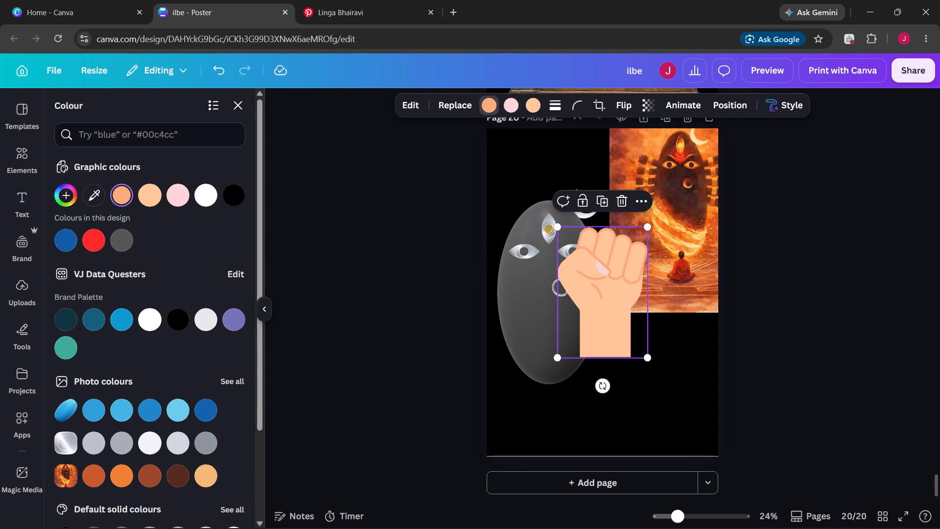
click(124, 234)
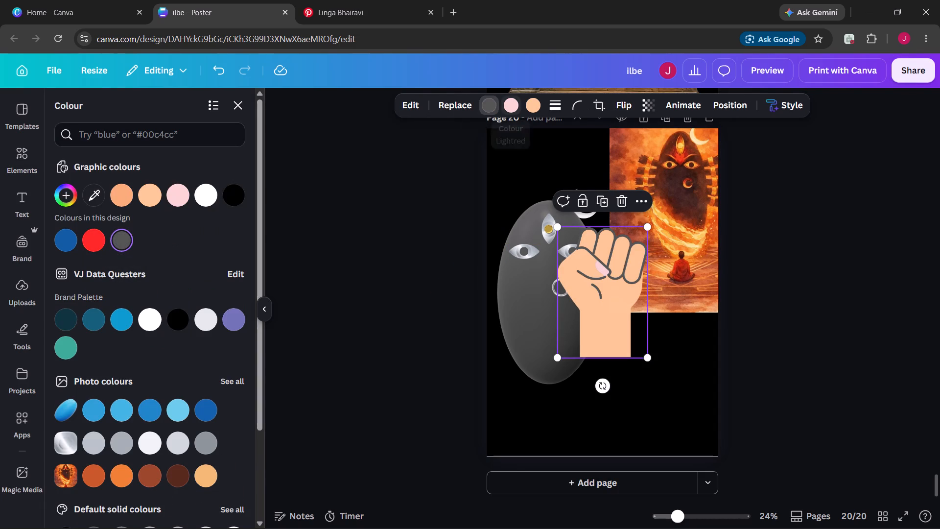
click(515, 102)
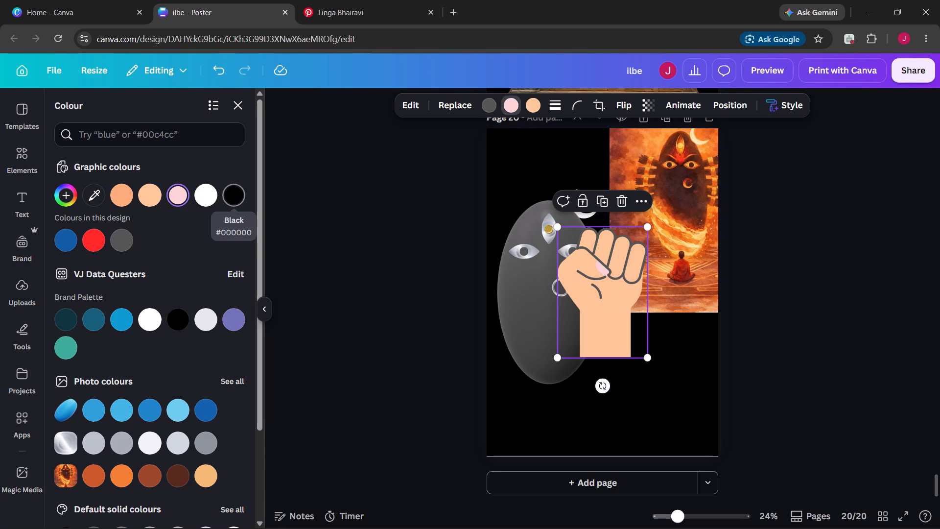
click(236, 195)
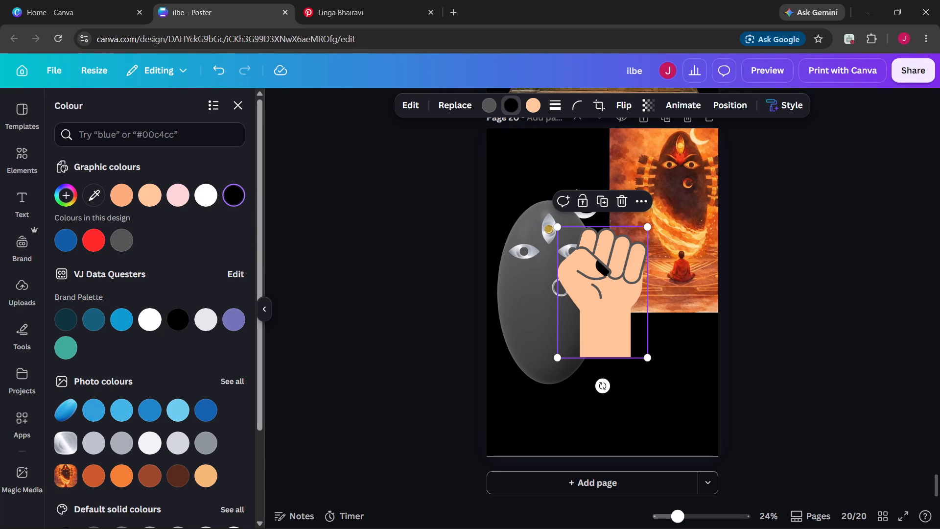
click(125, 240)
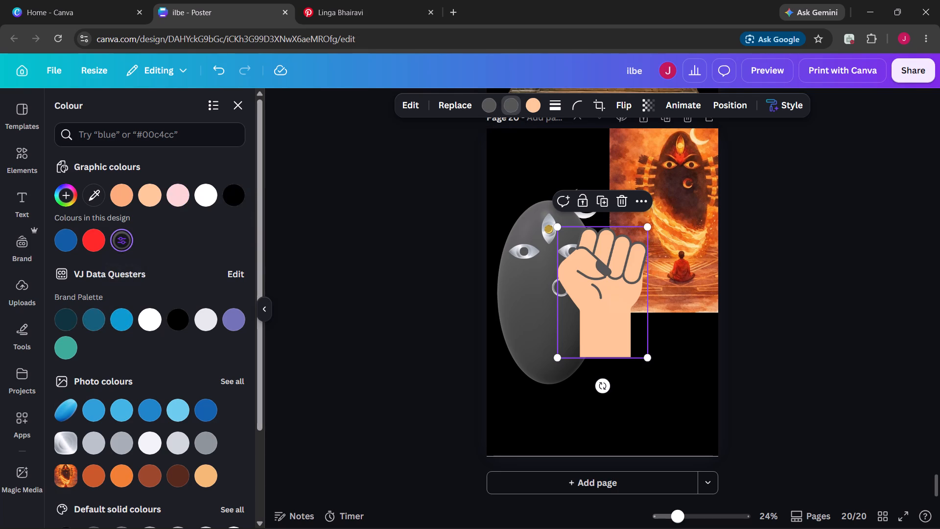
click(533, 108)
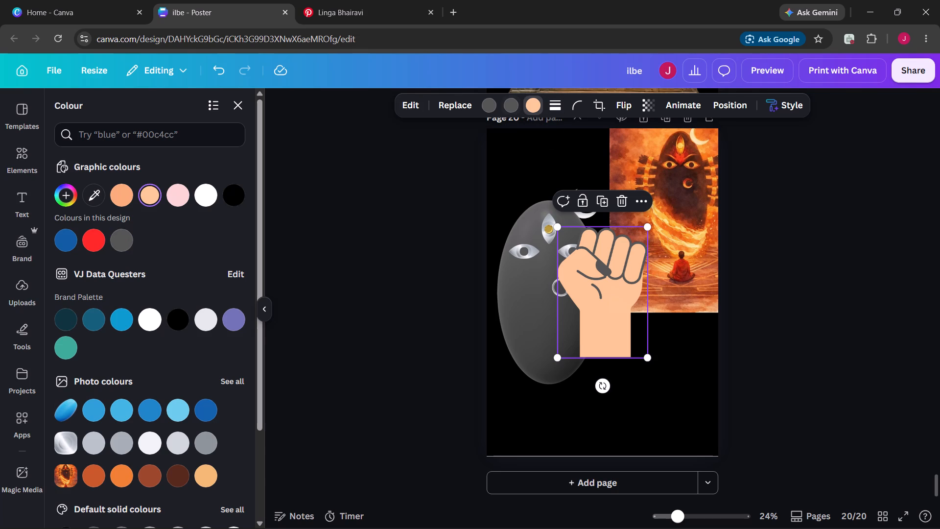
click(234, 192)
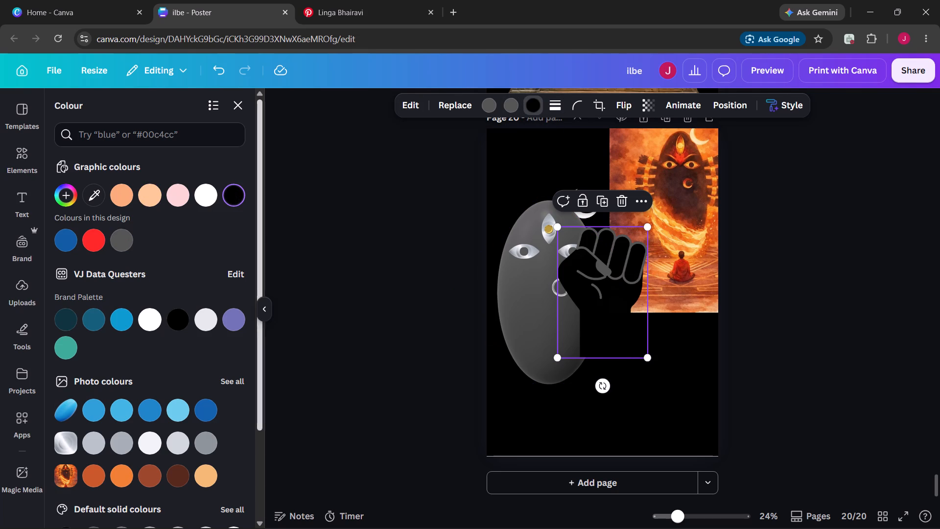
click(115, 233)
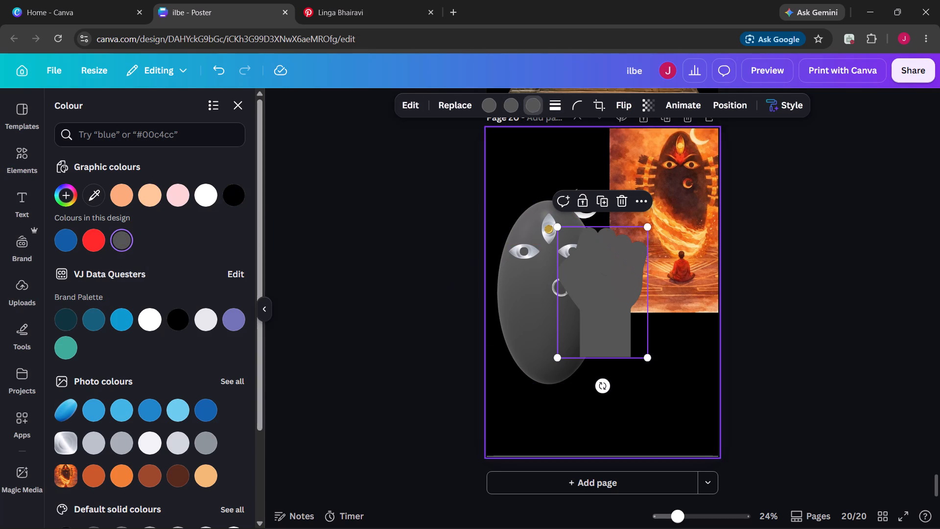
Try black on the fist's thumbnail, restore it to dark grey, and set the fist's outlines to black.
click(510, 107)
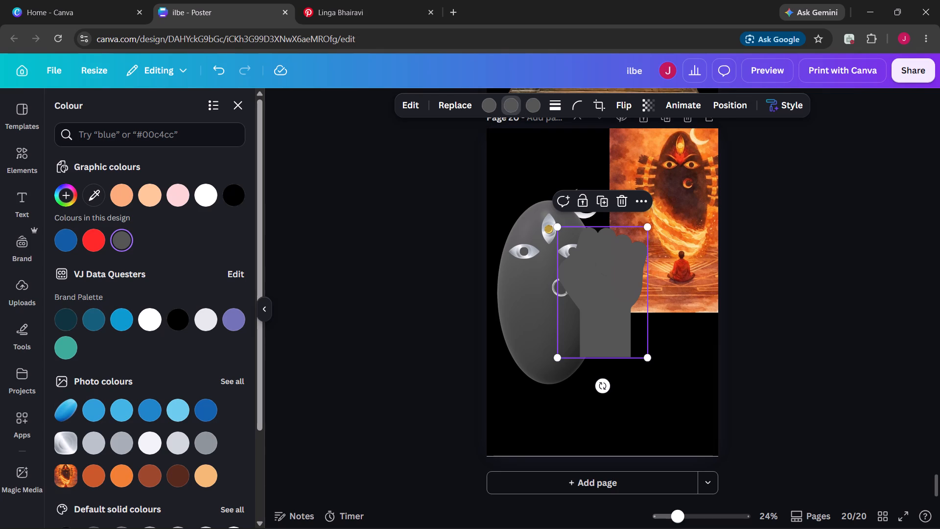
click(233, 193)
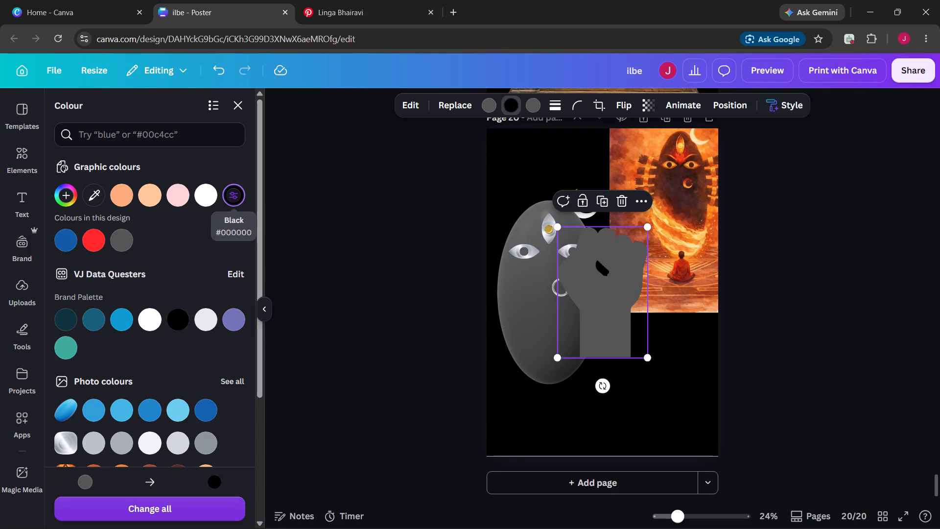
click(122, 249)
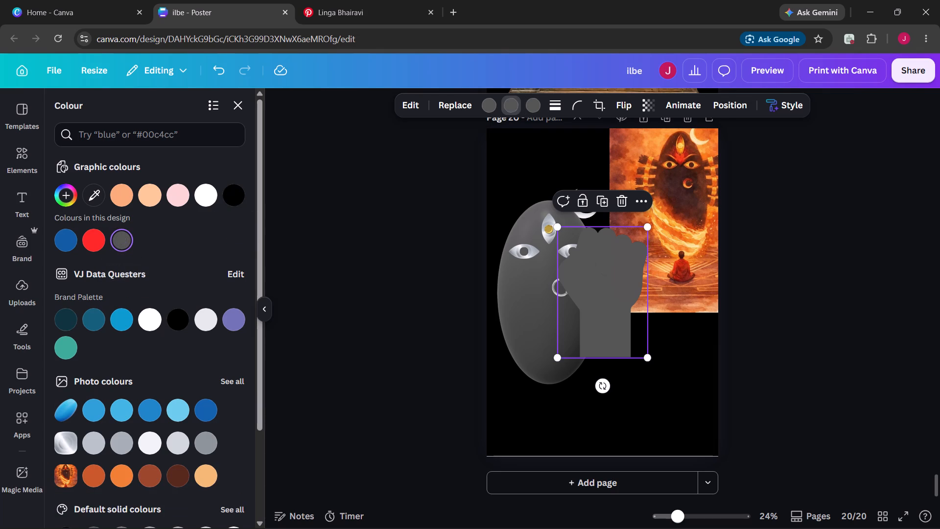
click(490, 109)
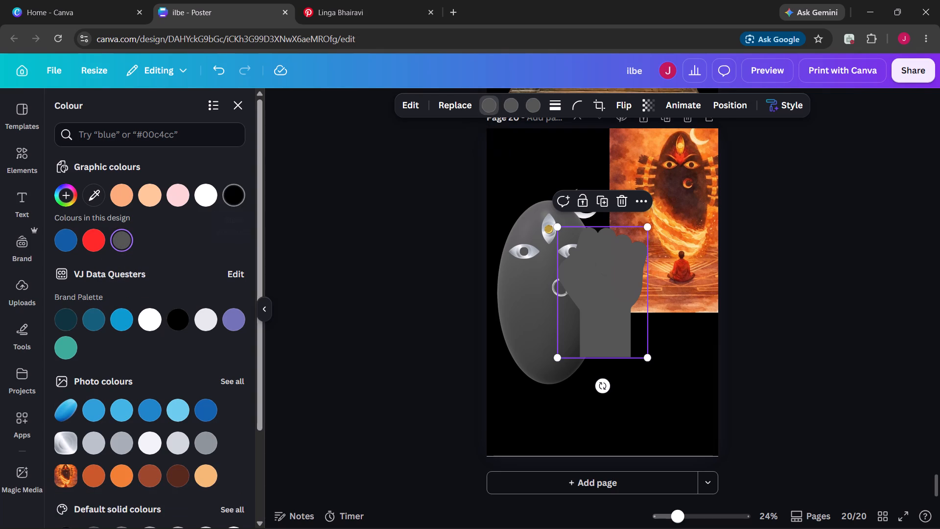
click(239, 194)
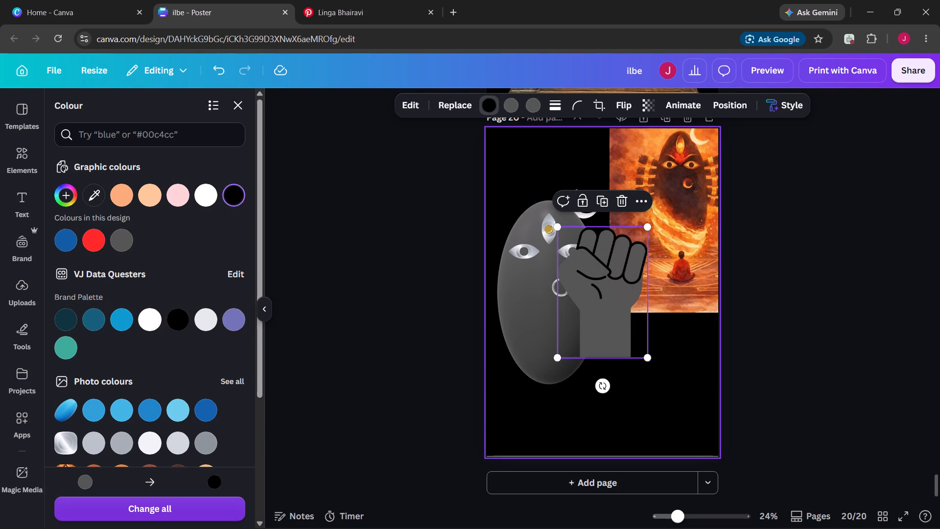
Rotate the fist 90° to point right, shrink it to about 9 by 13.2, and place it beside the grey ellipse.
click(614, 328)
drag(614, 328, 552, 304)
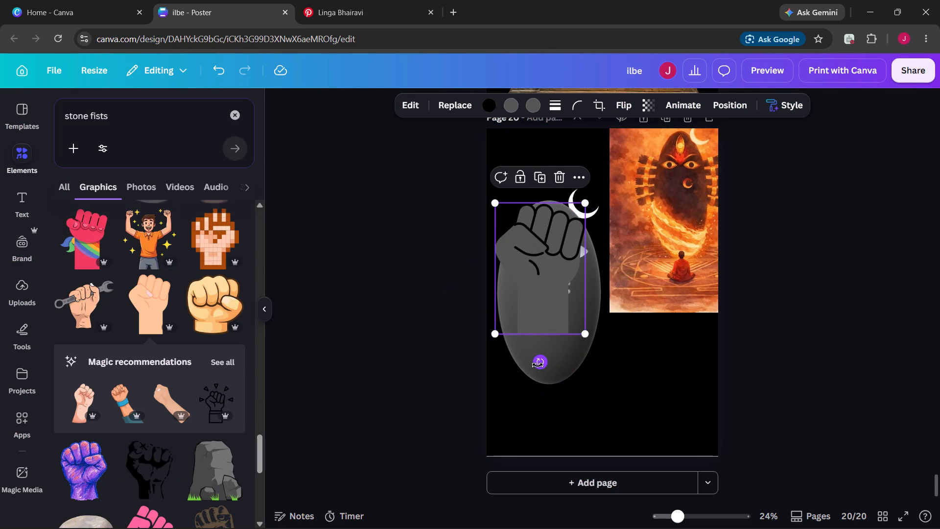
drag(538, 365, 422, 264)
drag(422, 264, 473, 223)
double_click(473, 223)
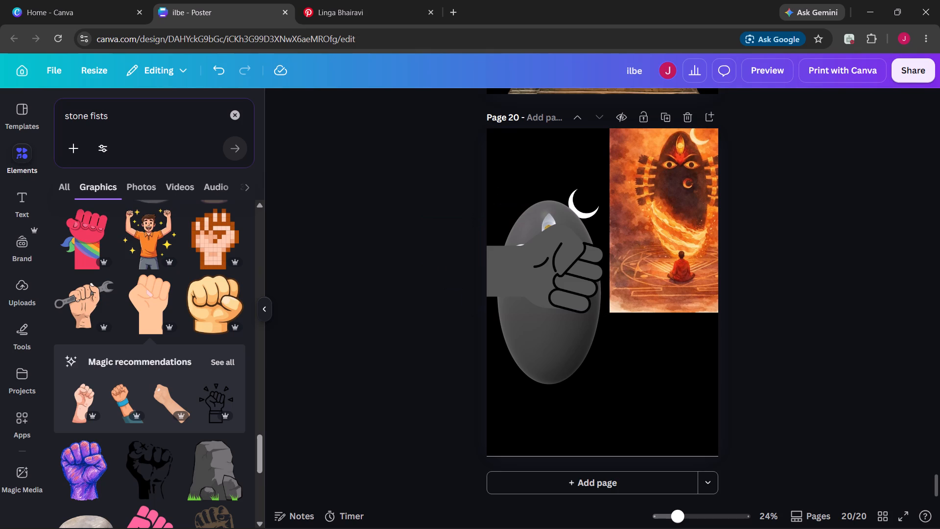
drag(549, 273, 619, 273)
drag(541, 222, 600, 265)
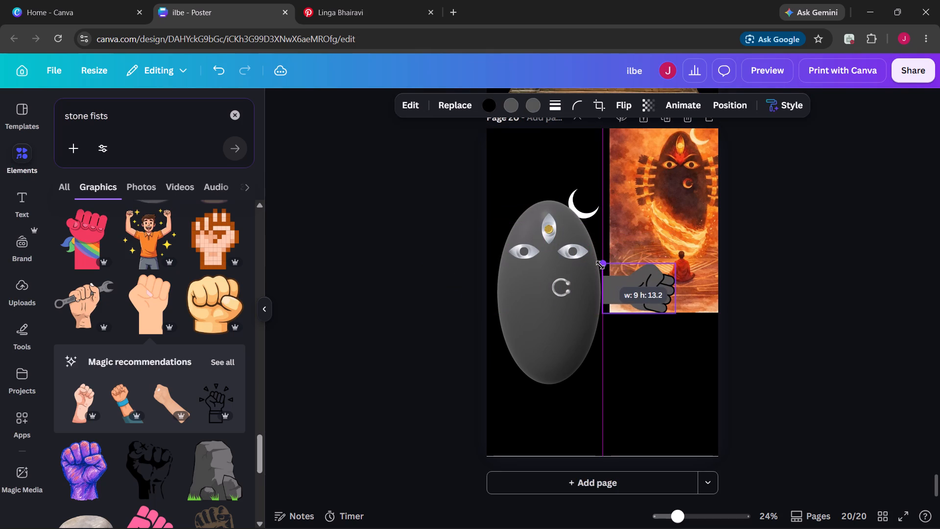
Move the reference image away from the ellipse so it partly overhangs the page's right edge.
drag(716, 282, 731, 418)
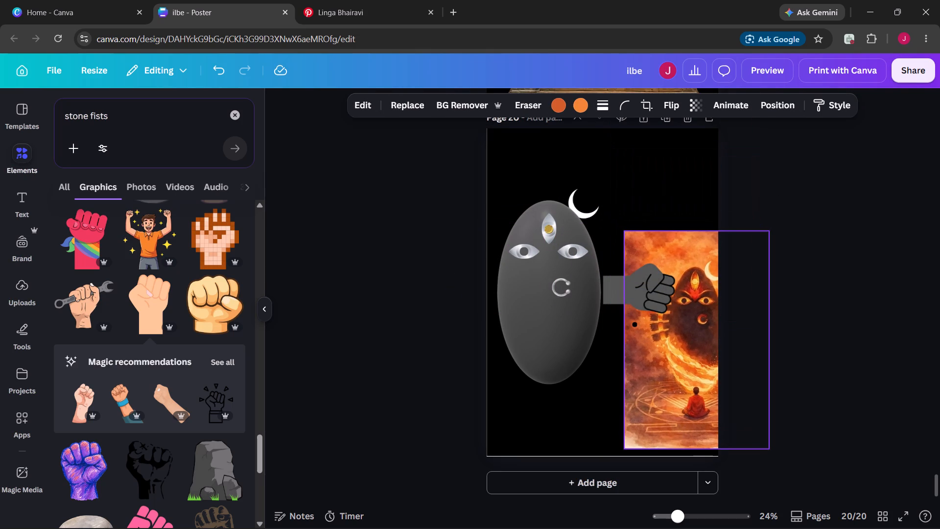
drag(697, 387, 684, 309)
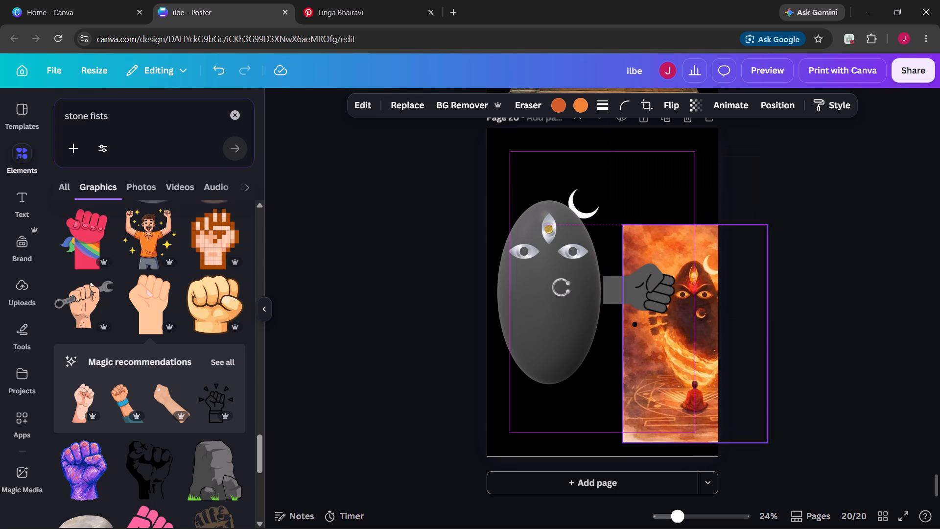
drag(684, 309, 720, 290)
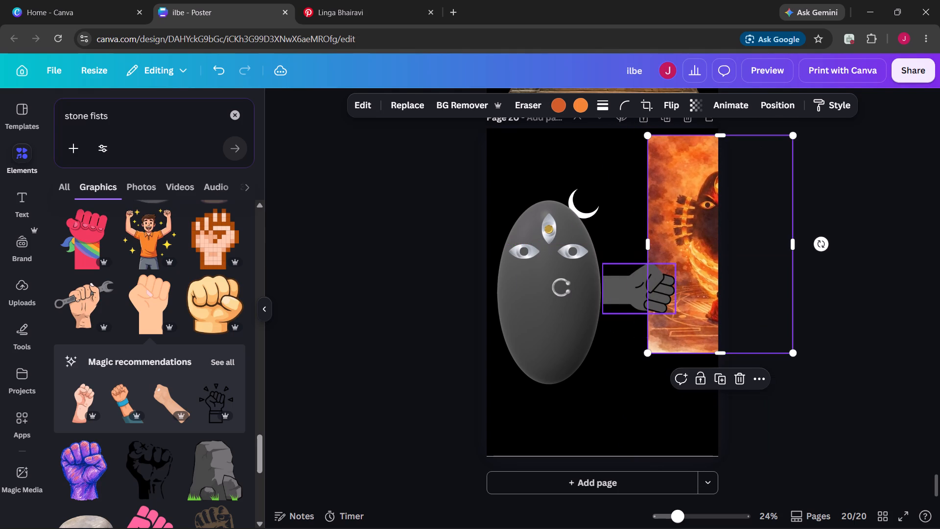
Shrink the fist further, tilt it slightly upward, and attach its wrist to the ellipse's right edge at eye level.
drag(634, 295, 620, 273)
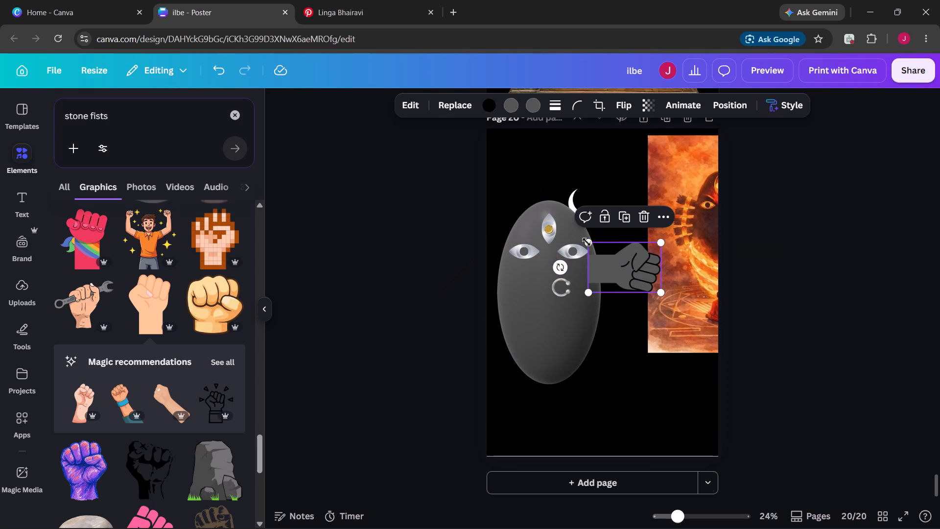
drag(587, 241, 611, 256)
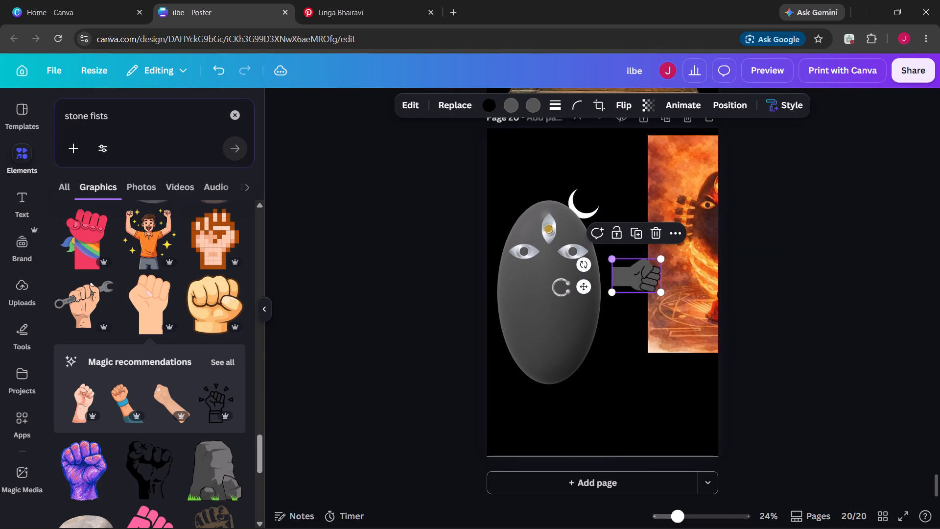
drag(632, 277, 616, 248)
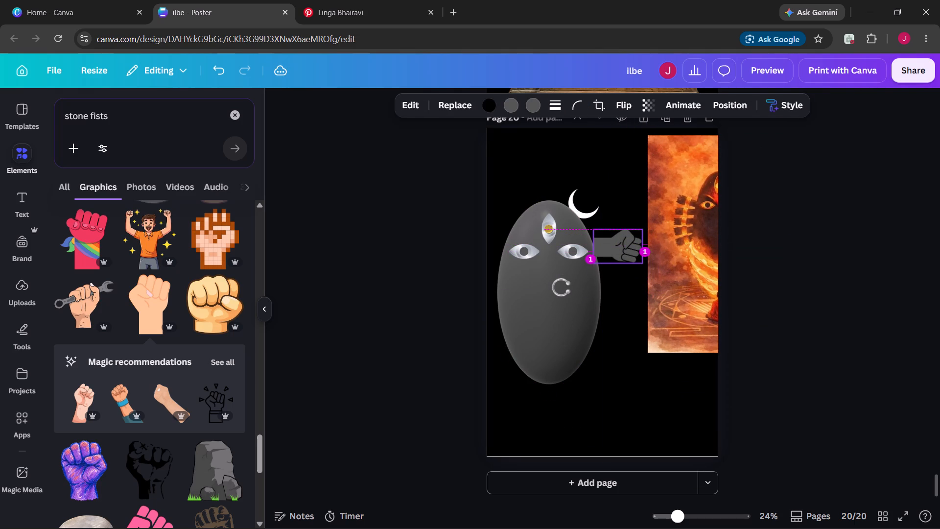
drag(616, 248, 619, 249)
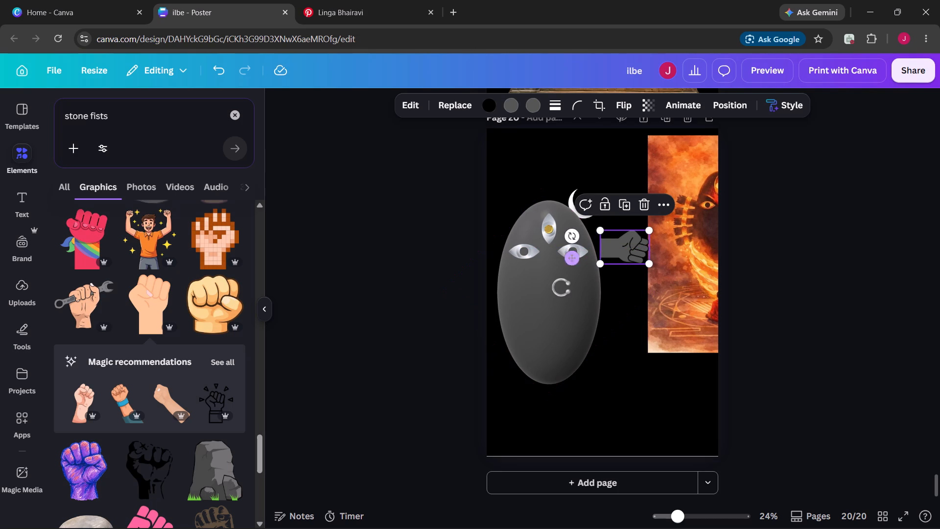
drag(569, 242, 574, 251)
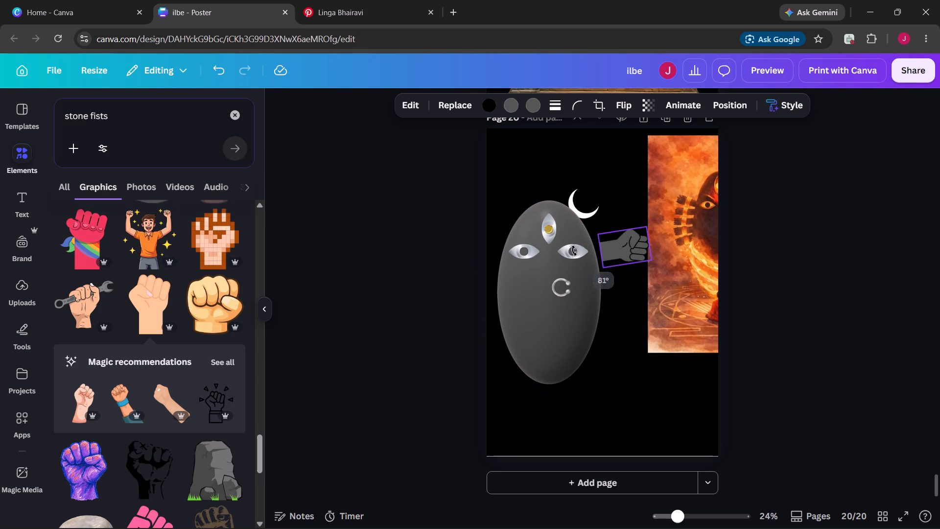
drag(574, 251, 578, 254)
drag(605, 254, 598, 248)
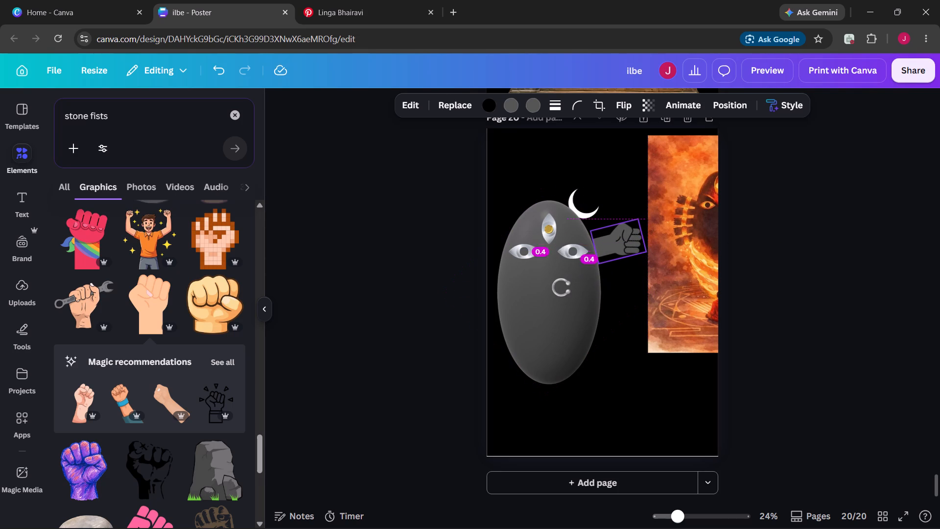
drag(598, 248, 595, 252)
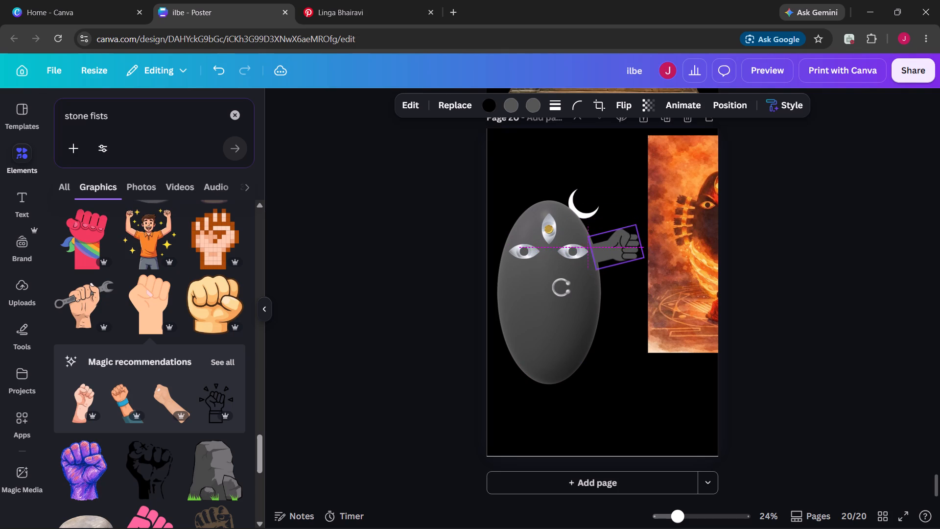
drag(595, 252, 595, 252)
click(616, 343)
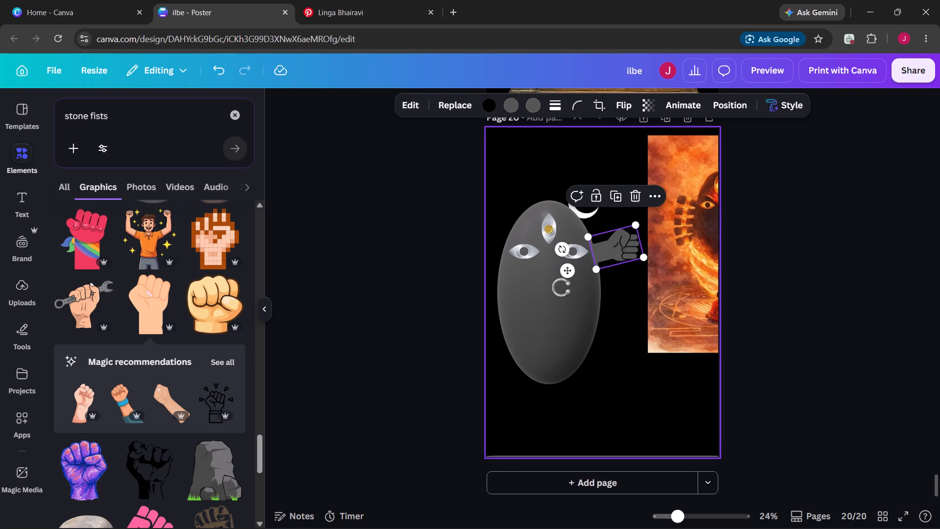
Fine-tune the size and position of the fist at the ellipse's right edge, making it slightly smaller.
click(622, 254)
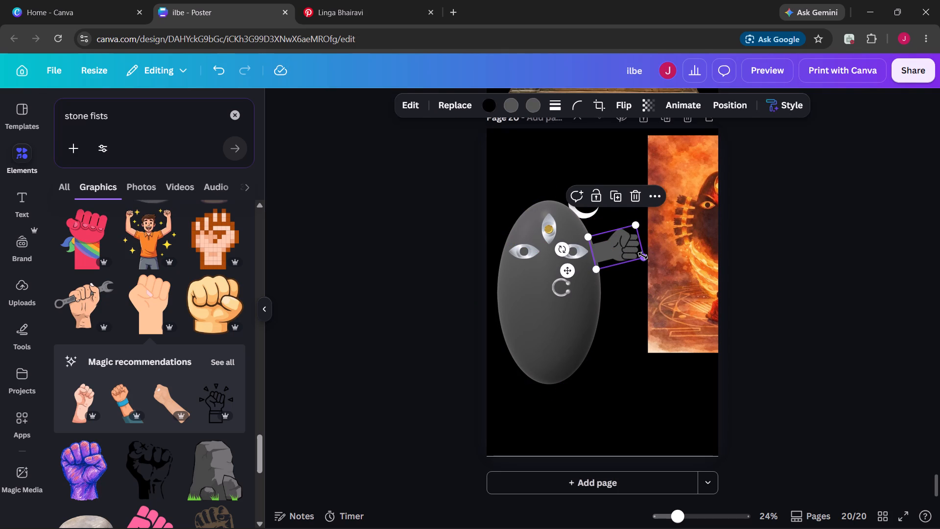
drag(643, 256, 637, 254)
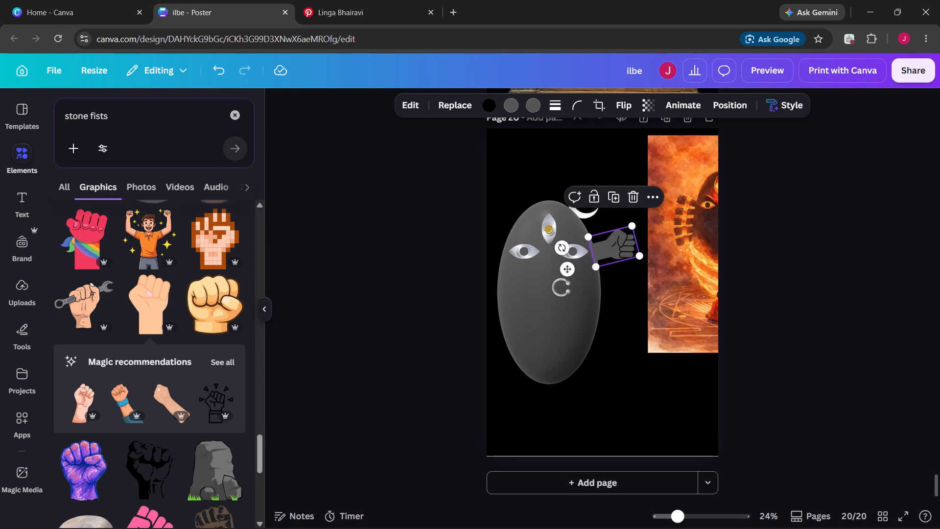
click(608, 245)
click(612, 246)
drag(639, 255, 629, 253)
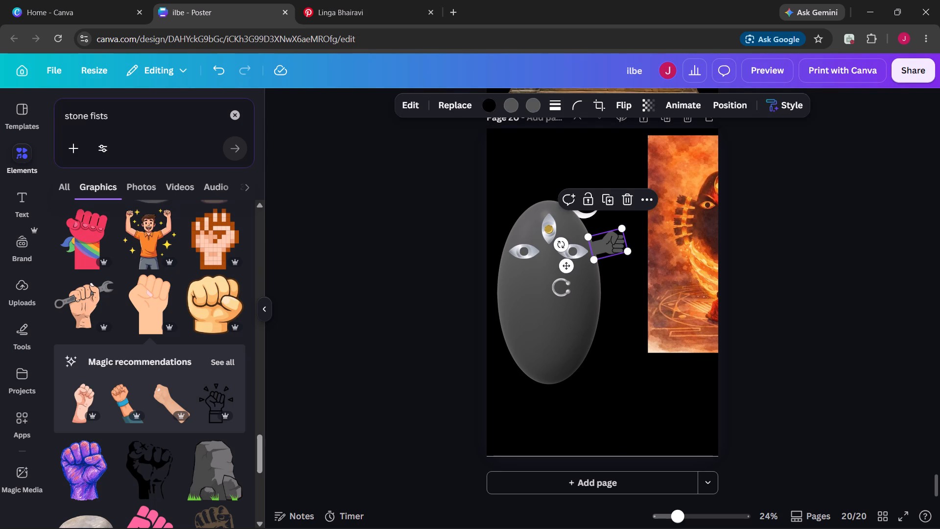
click(610, 247)
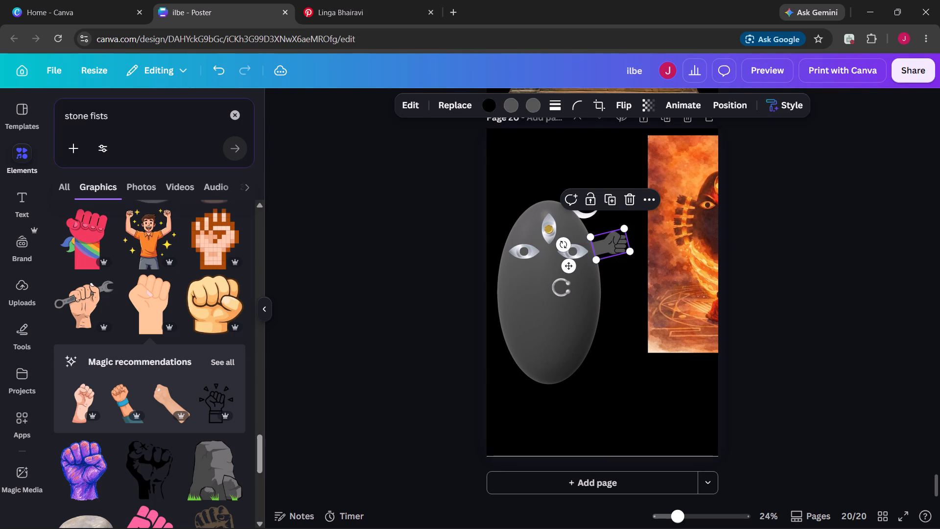
drag(626, 250, 633, 252)
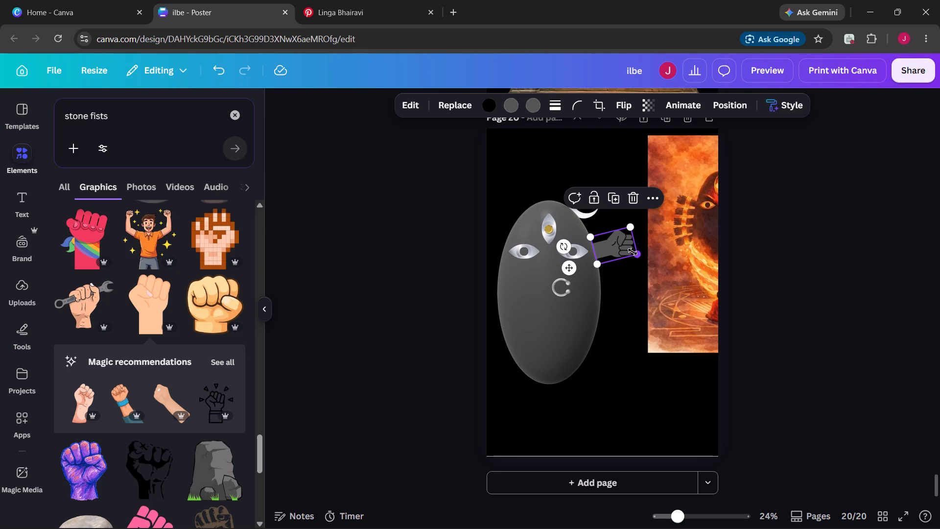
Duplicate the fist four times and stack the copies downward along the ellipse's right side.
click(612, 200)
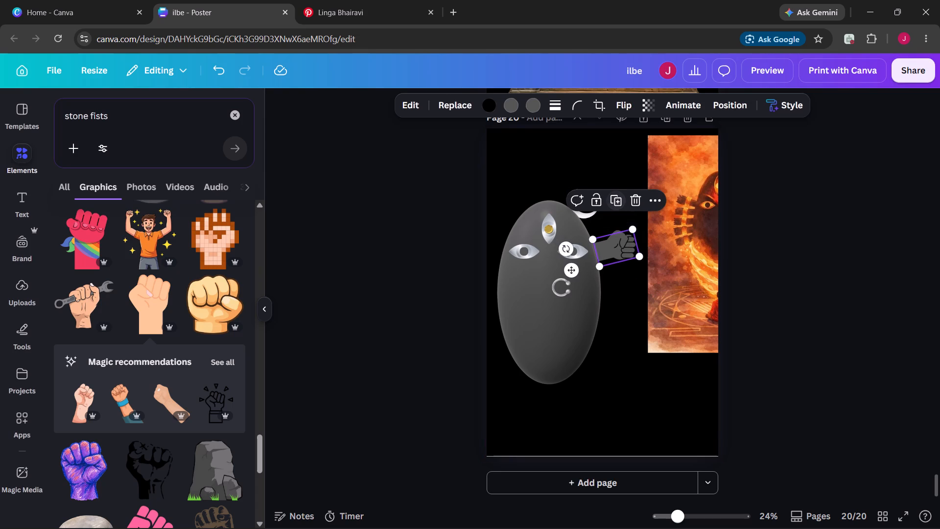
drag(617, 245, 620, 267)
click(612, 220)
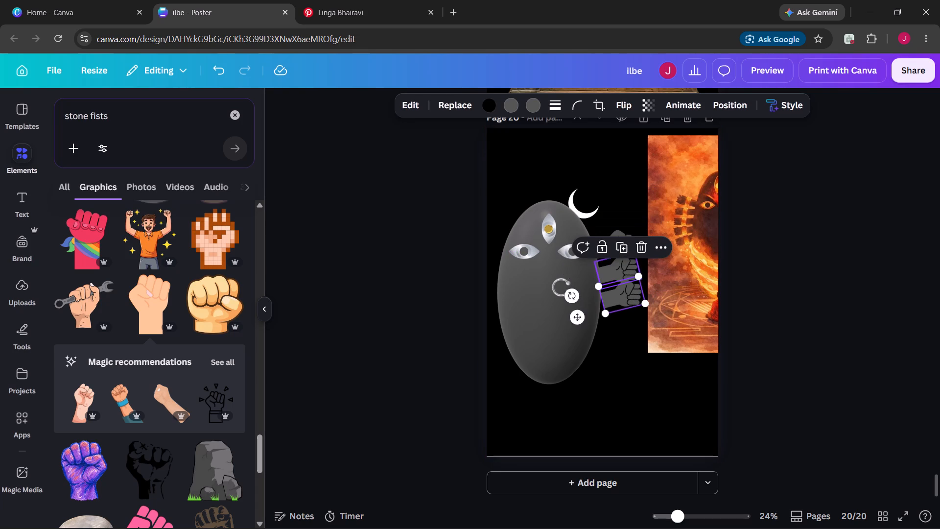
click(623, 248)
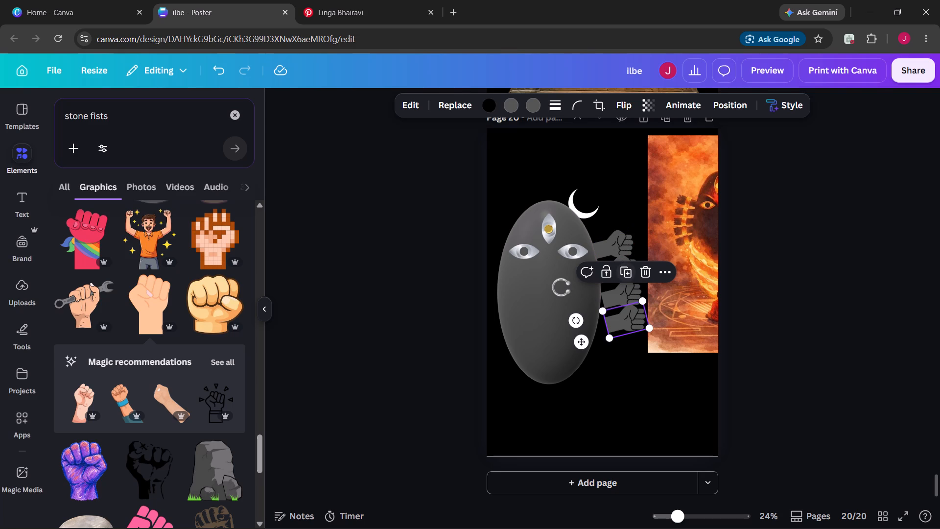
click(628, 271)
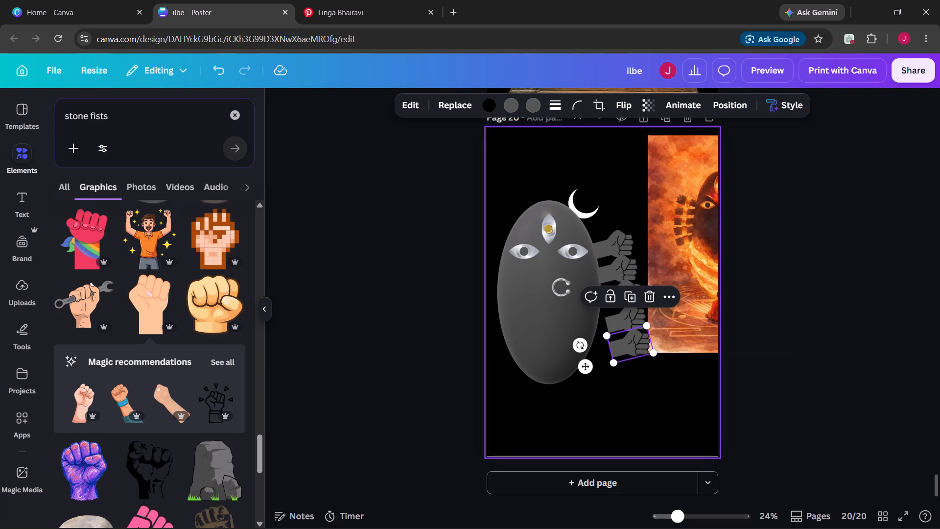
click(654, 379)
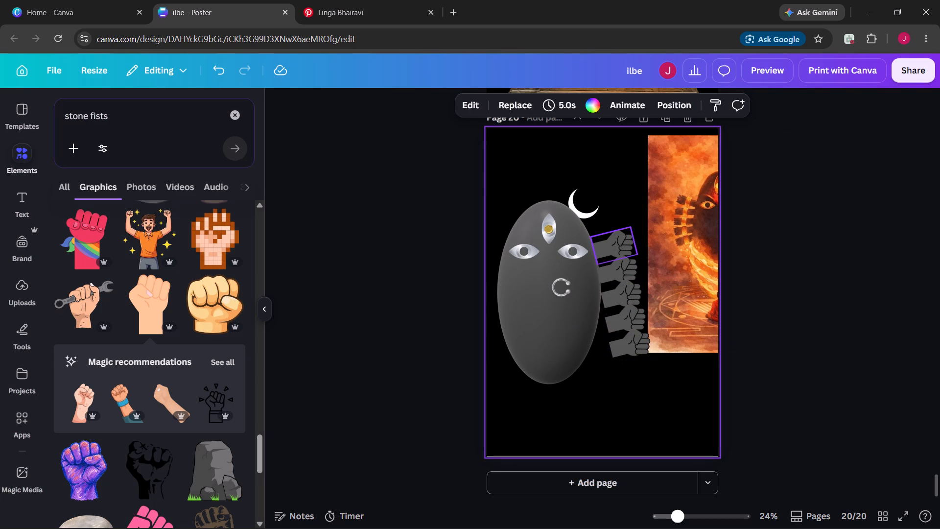
Shrink the topmost fist beside the right eye, keeping its wrist at the ellipse's edge.
click(629, 248)
click(618, 242)
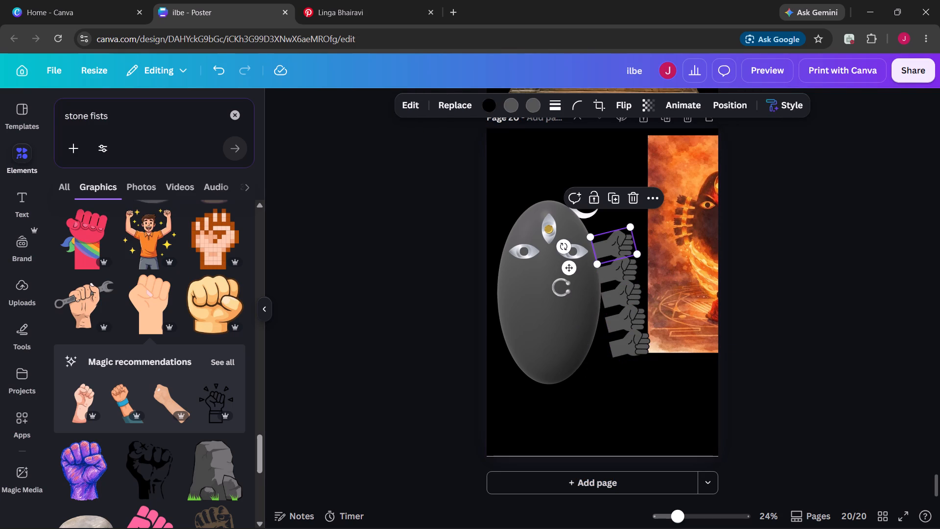
click(622, 243)
drag(638, 252, 629, 249)
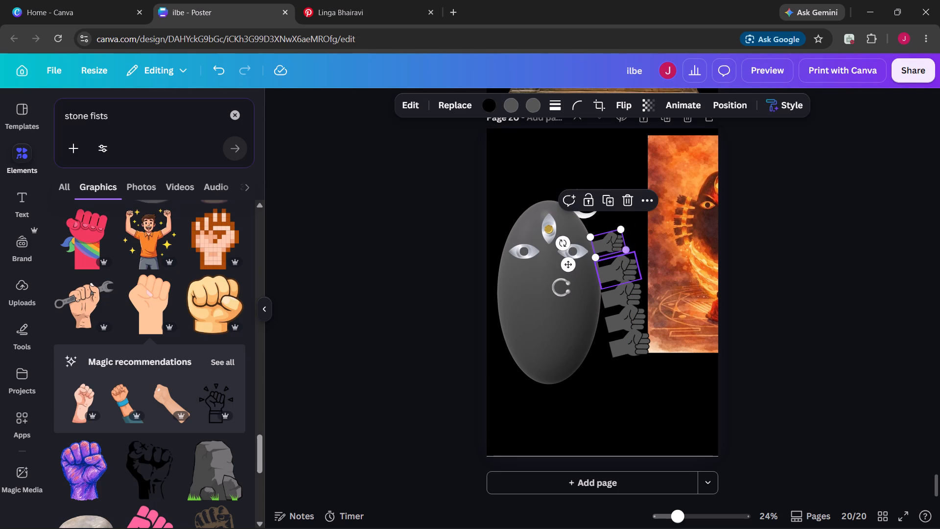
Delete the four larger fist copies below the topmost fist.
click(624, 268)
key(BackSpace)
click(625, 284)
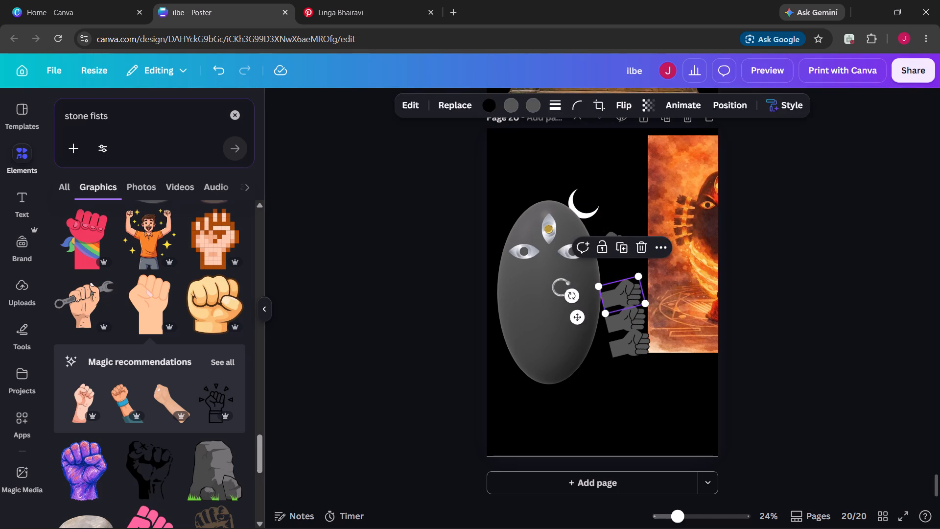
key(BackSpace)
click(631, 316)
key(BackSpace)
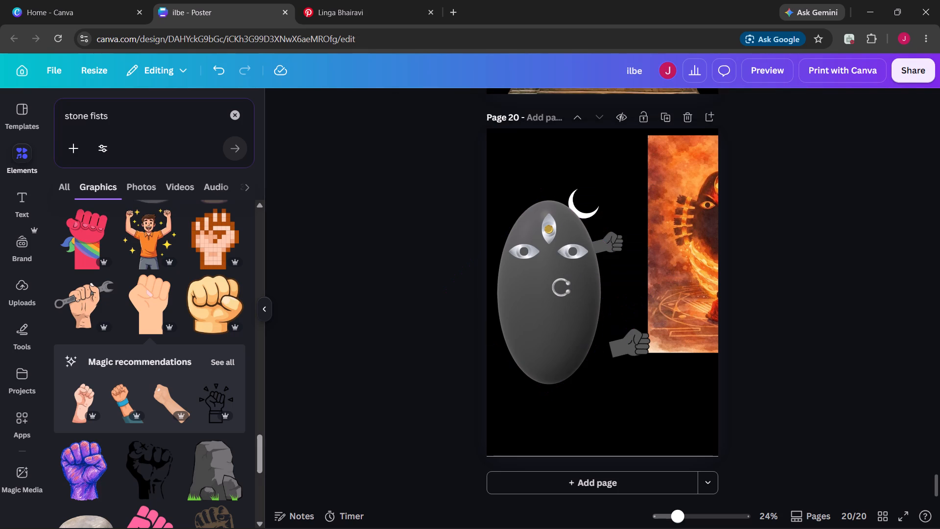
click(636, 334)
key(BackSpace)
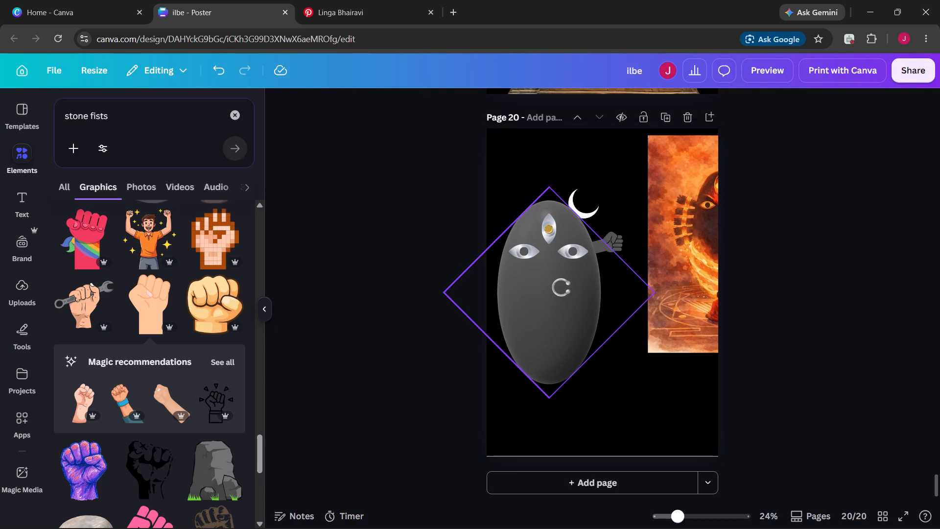
Duplicate the small fist and place the copy just below it against the ellipse's right edge.
click(616, 243)
click(605, 200)
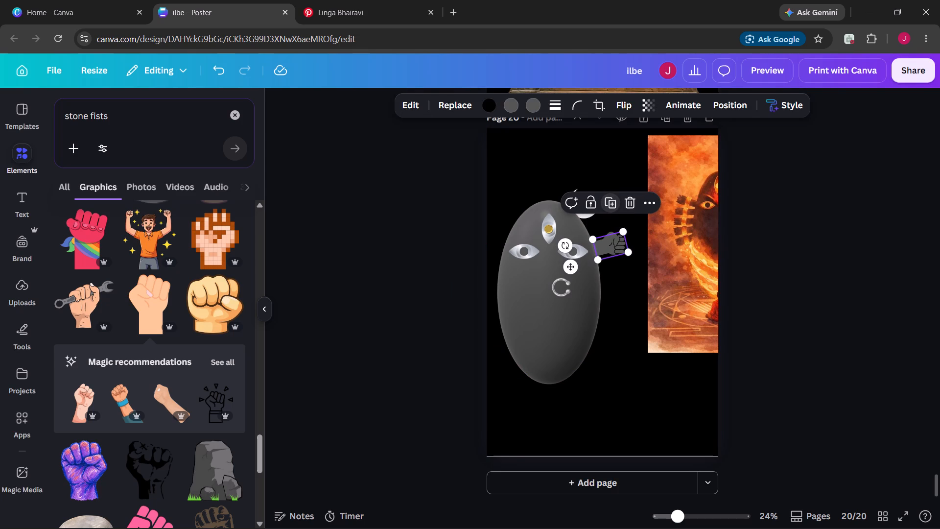
drag(610, 247, 613, 266)
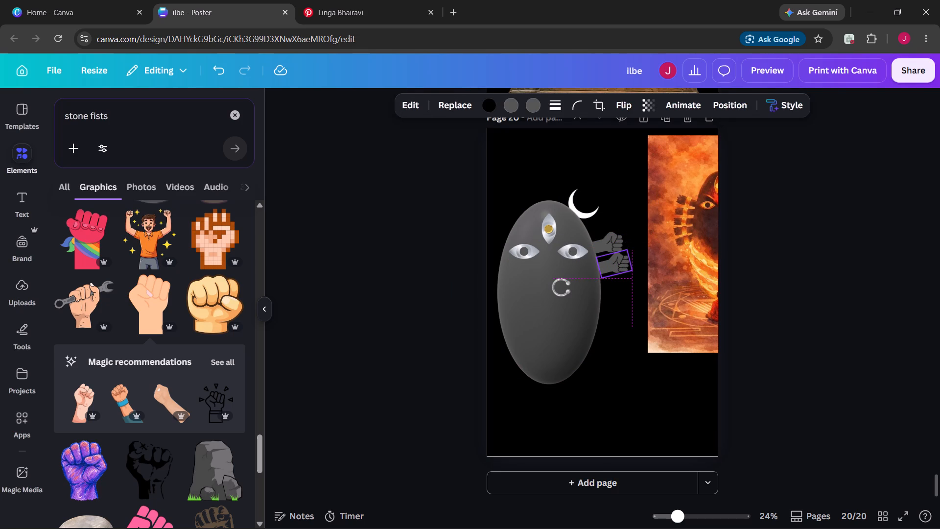
drag(613, 266, 613, 269)
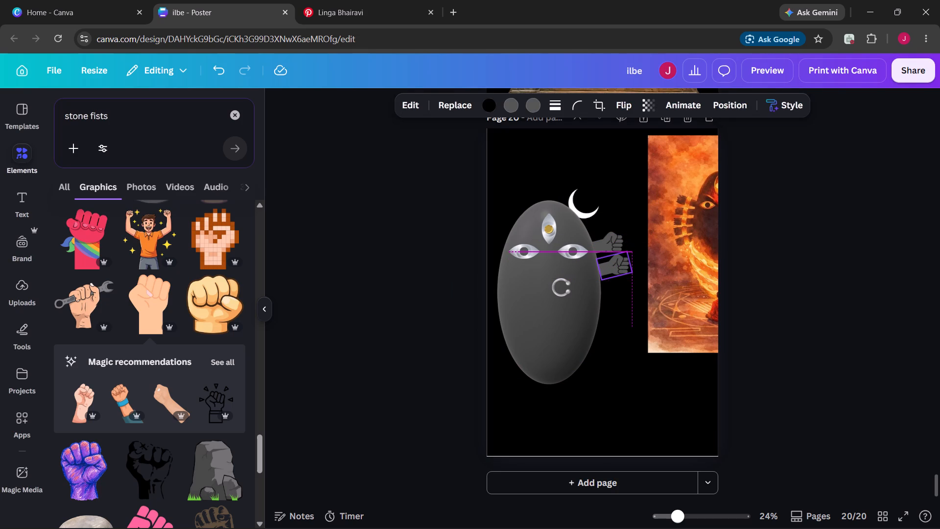
drag(613, 269, 614, 271)
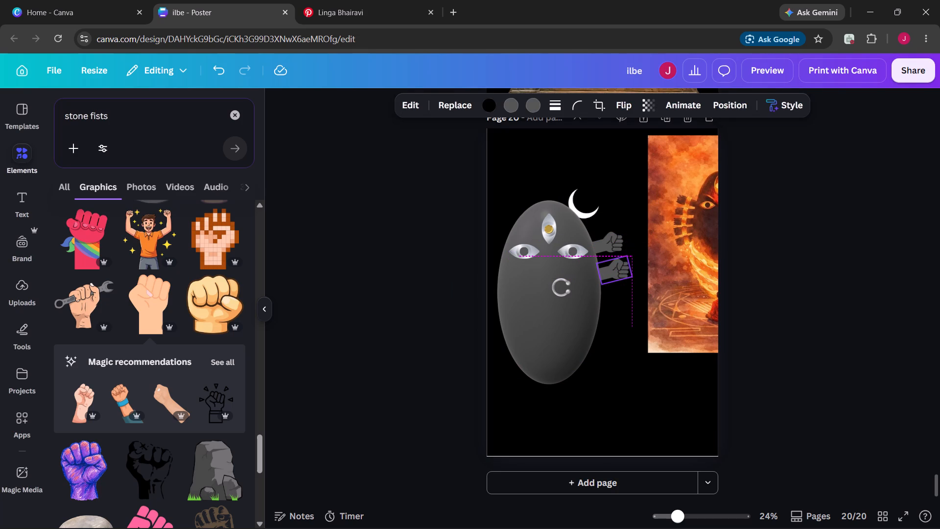
Rotate the second fist on the ellipse's right side to 81° and nudge its wrist against the ellipse's edge.
drag(614, 271, 613, 267)
click(634, 310)
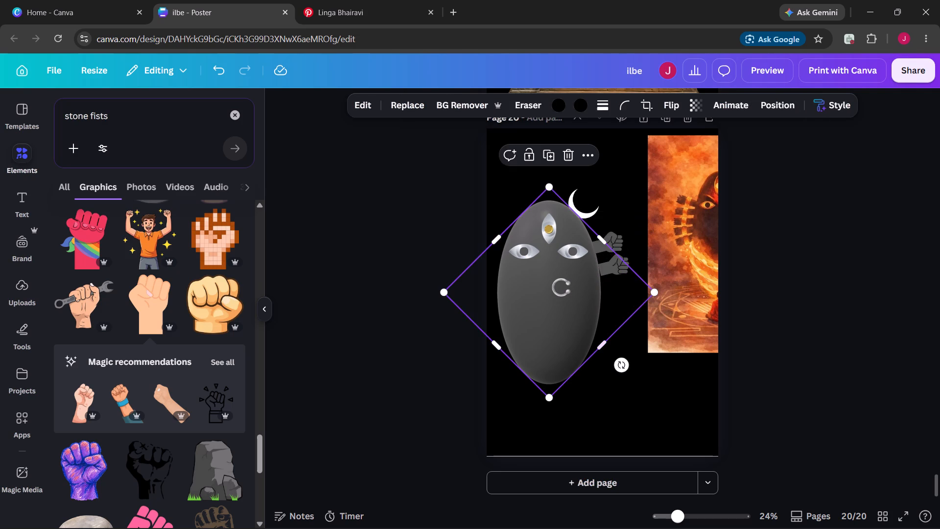
scroll(650, 378, up, 2)
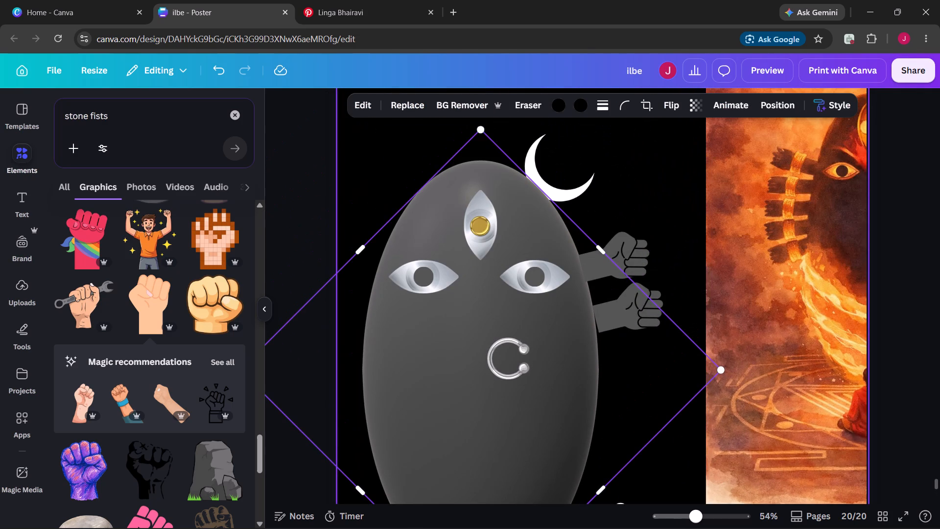
click(658, 187)
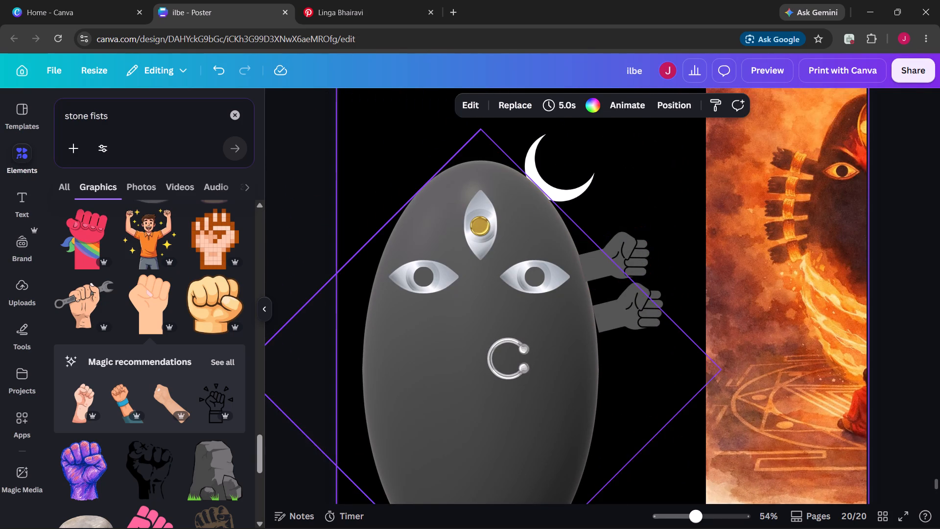
click(628, 309)
drag(570, 322, 568, 322)
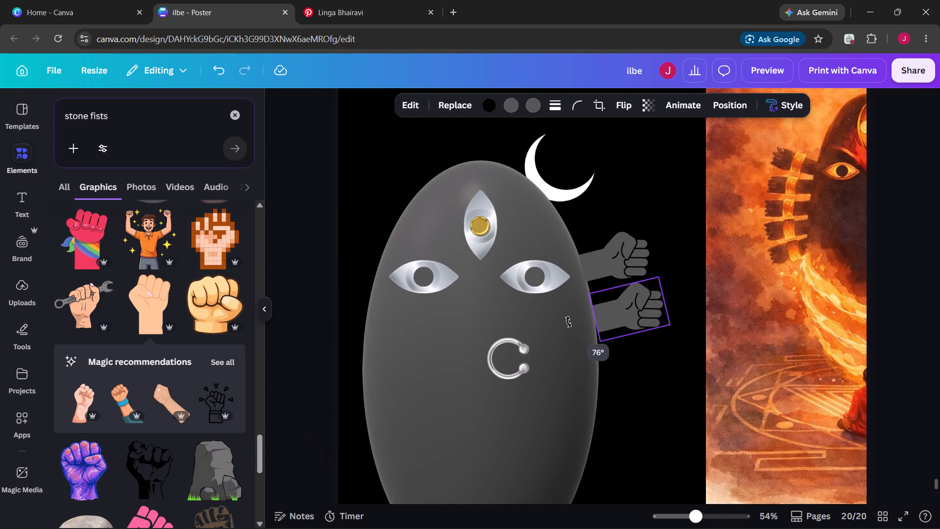
drag(568, 322, 551, 317)
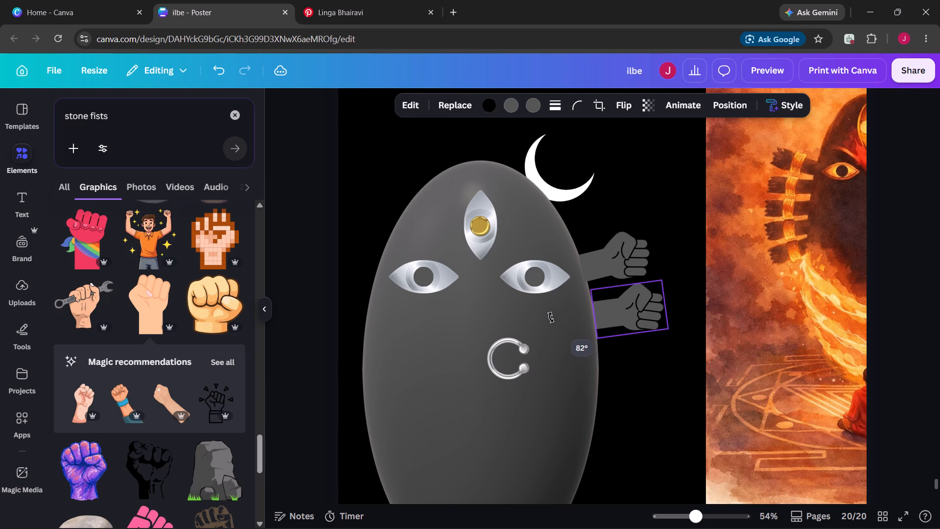
drag(551, 317, 553, 318)
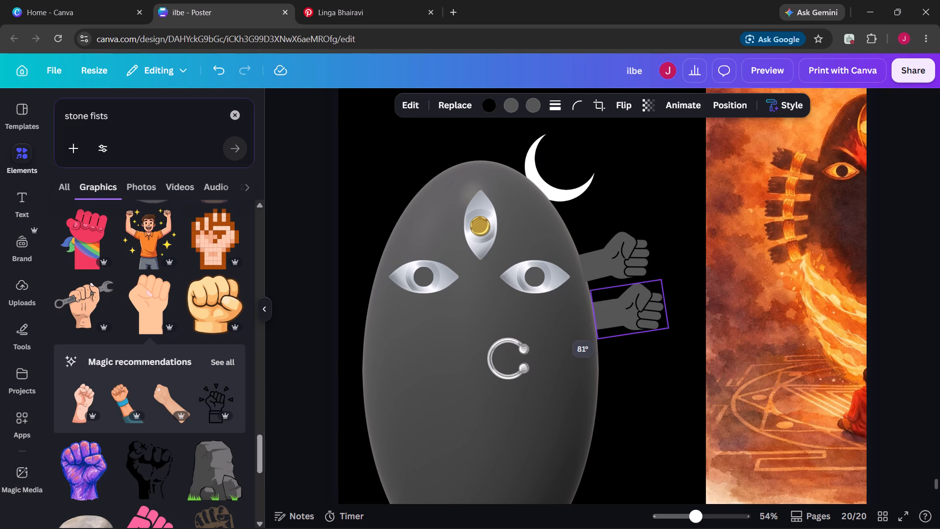
click(647, 213)
click(639, 307)
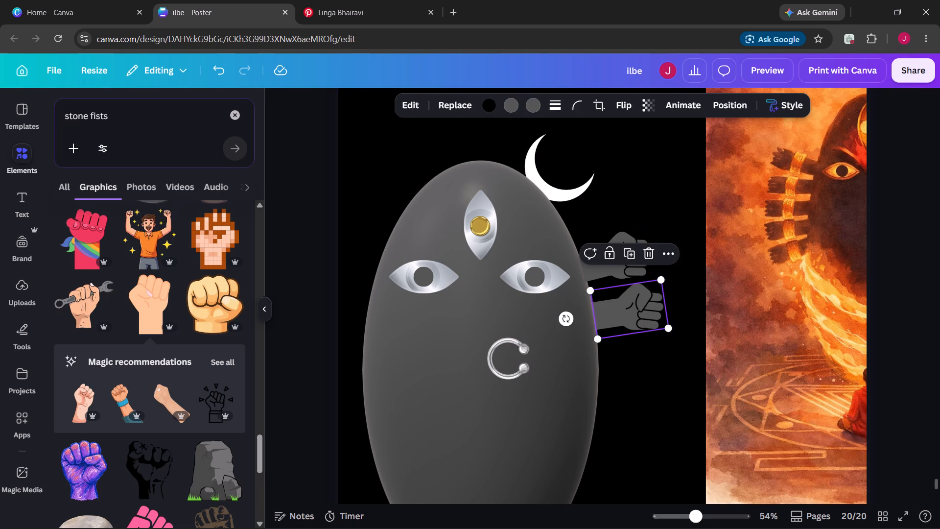
key(Up)
key(Left)
key(Left)
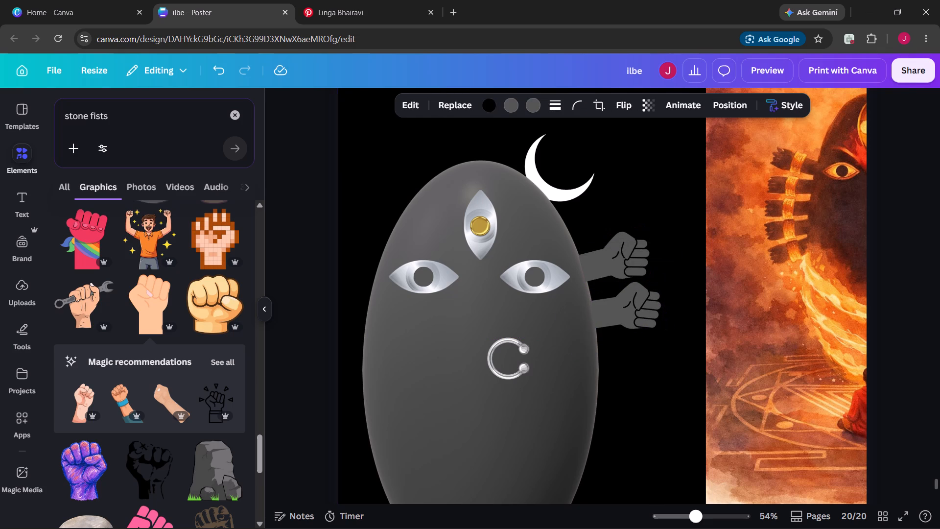
key(Up)
click(681, 208)
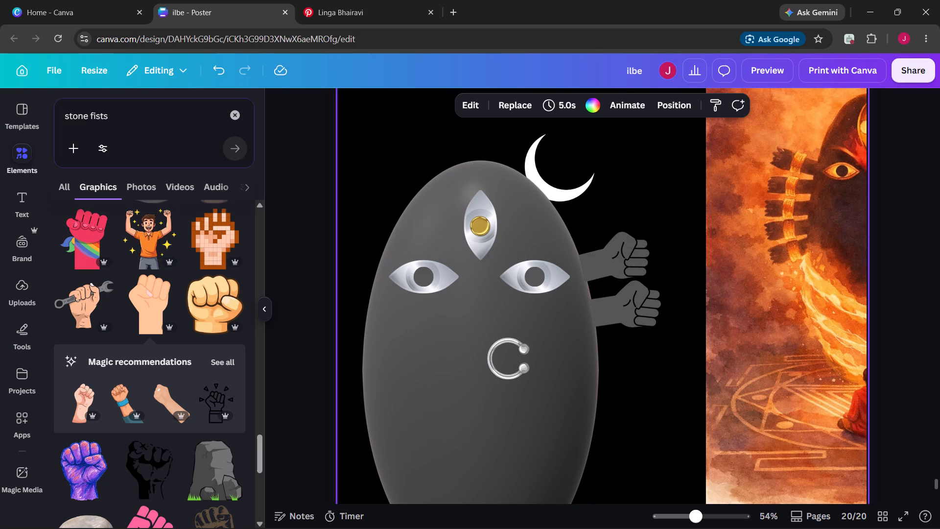
Duplicate the second fist, rotate the copy level, and place it below as the third fist against the ellipse's right edge.
click(625, 300)
click(623, 249)
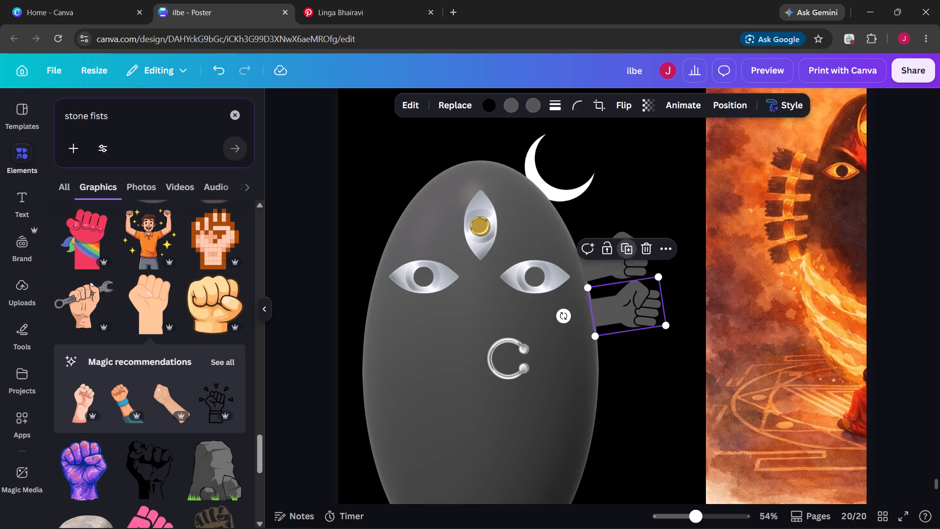
click(635, 352)
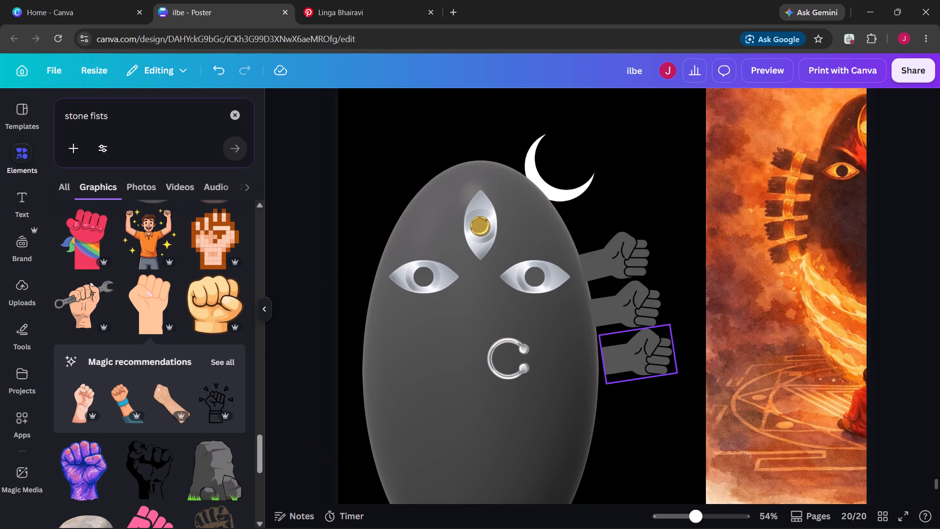
click(642, 355)
drag(568, 363, 559, 357)
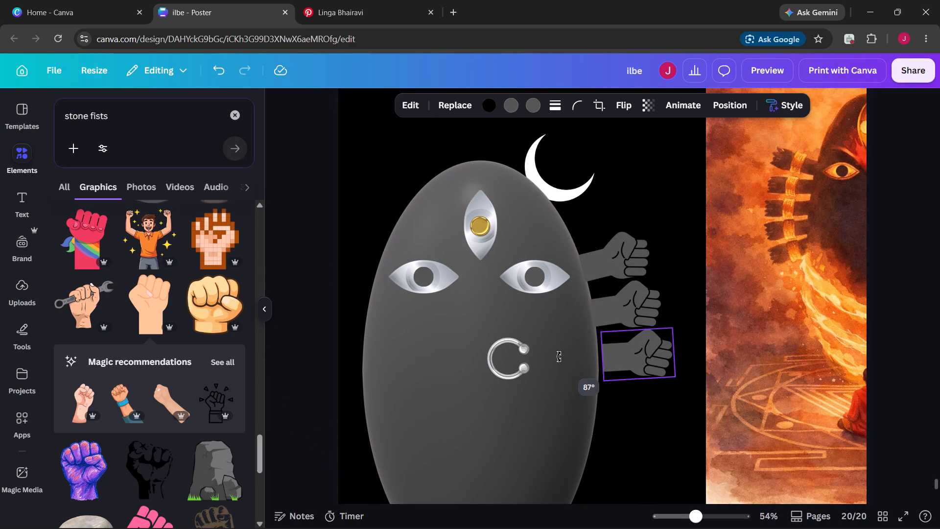
drag(559, 357, 560, 353)
drag(626, 357, 623, 359)
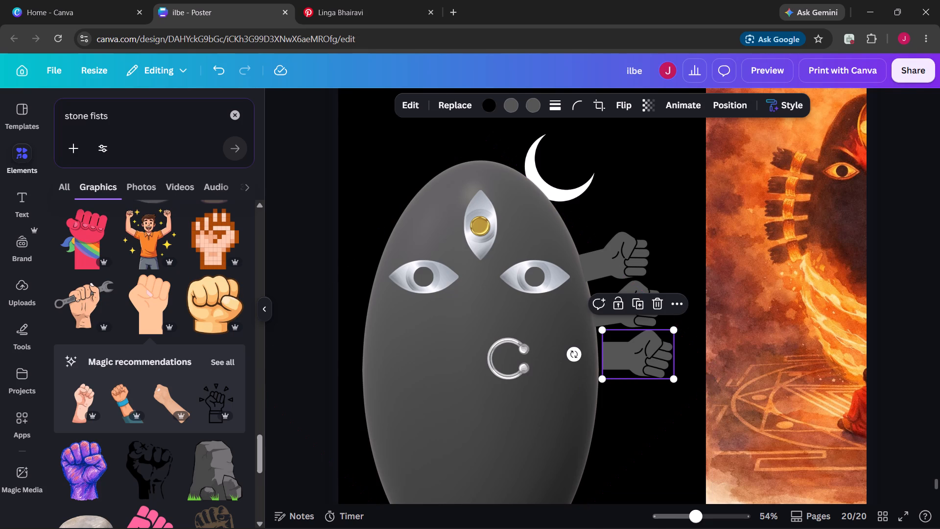
drag(623, 359, 619, 356)
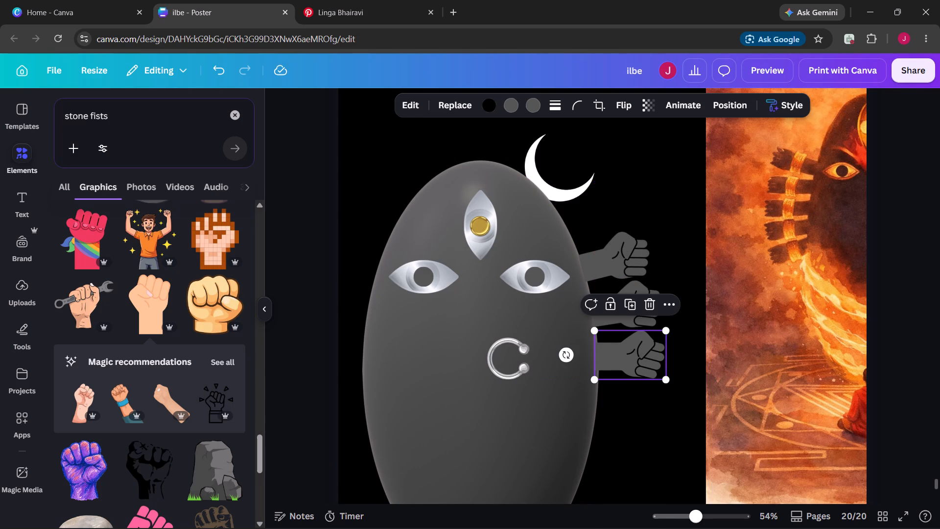
click(667, 435)
Duplicate the third fist, tilt the copy slightly downward, and set it below as the fourth fist against the ellipse's edge.
scroll(667, 435, down, 1)
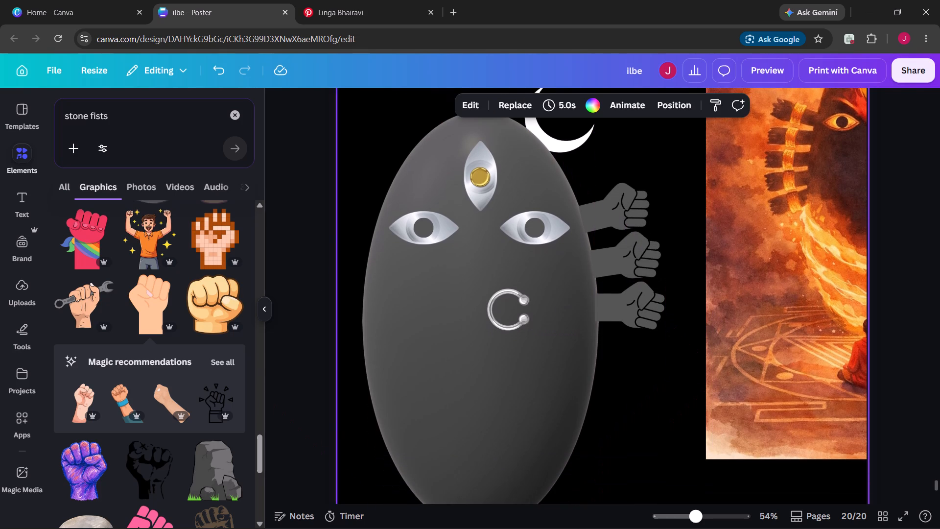
click(643, 299)
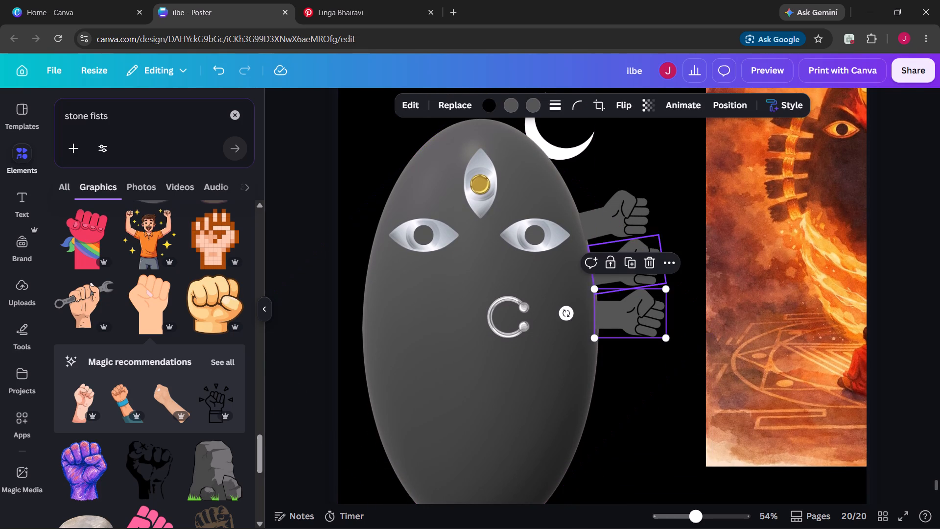
click(631, 261)
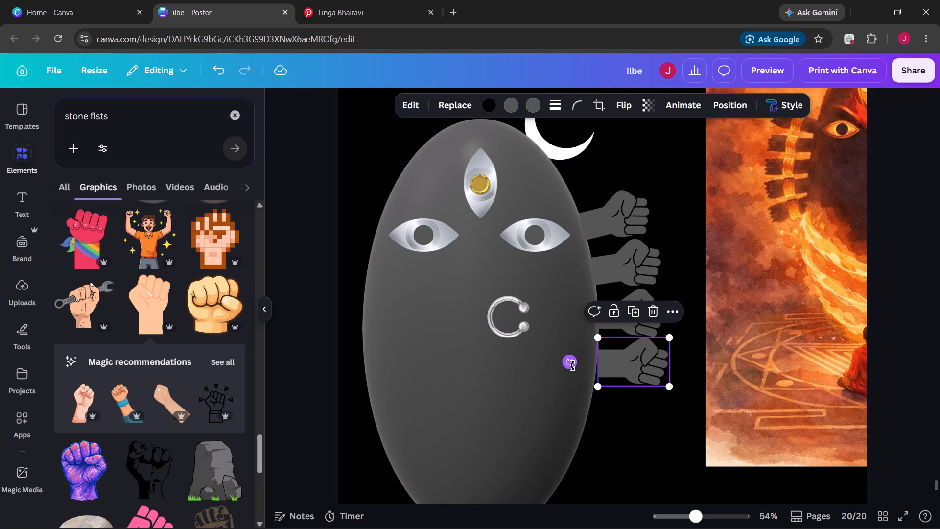
drag(573, 365, 565, 361)
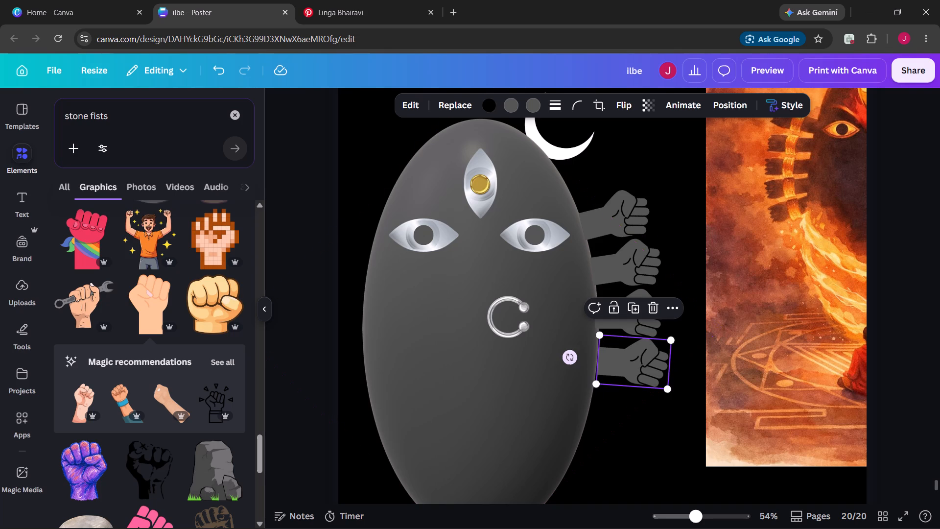
drag(660, 358, 655, 358)
click(688, 409)
Duplicate the fourth fist, tilt the copy more steeply downward, and set it as the fifth fist against the ellipse's lower right edge.
scroll(688, 409, down, 1)
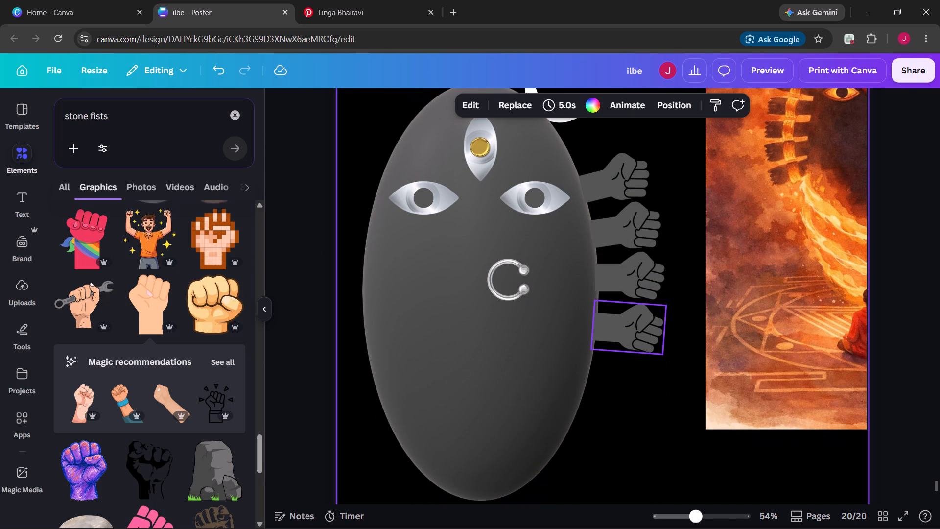
click(637, 318)
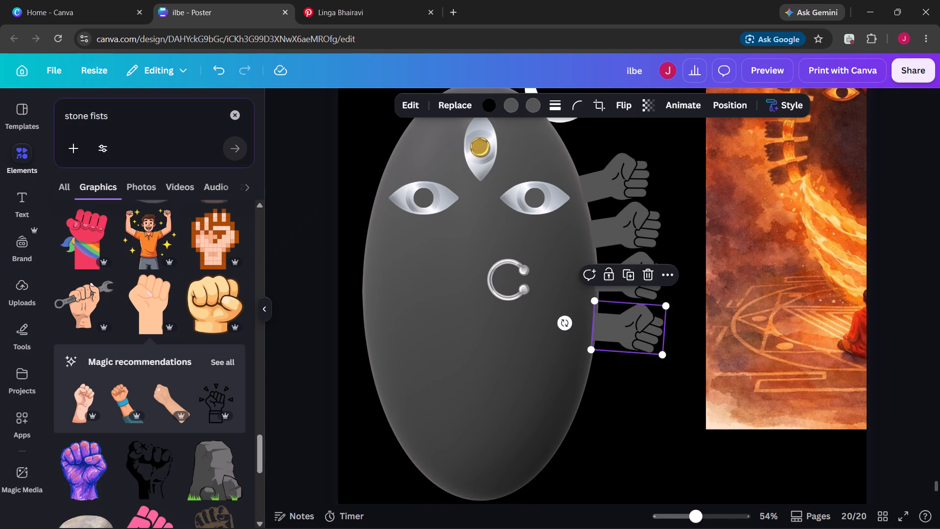
click(630, 270)
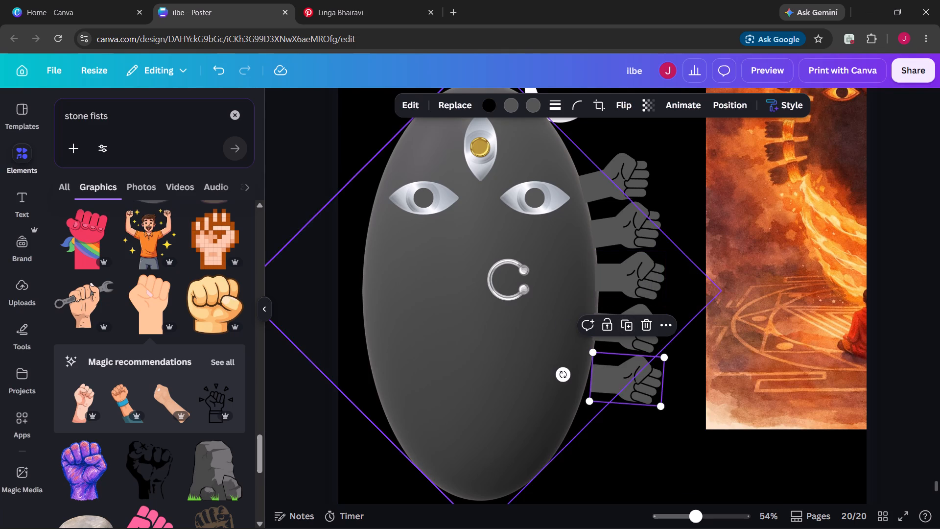
drag(566, 371, 562, 364)
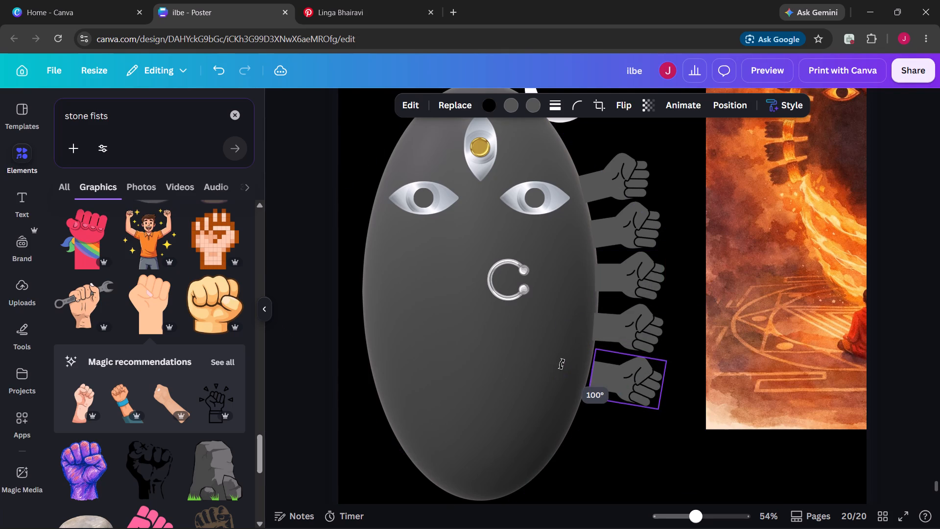
drag(562, 364, 563, 361)
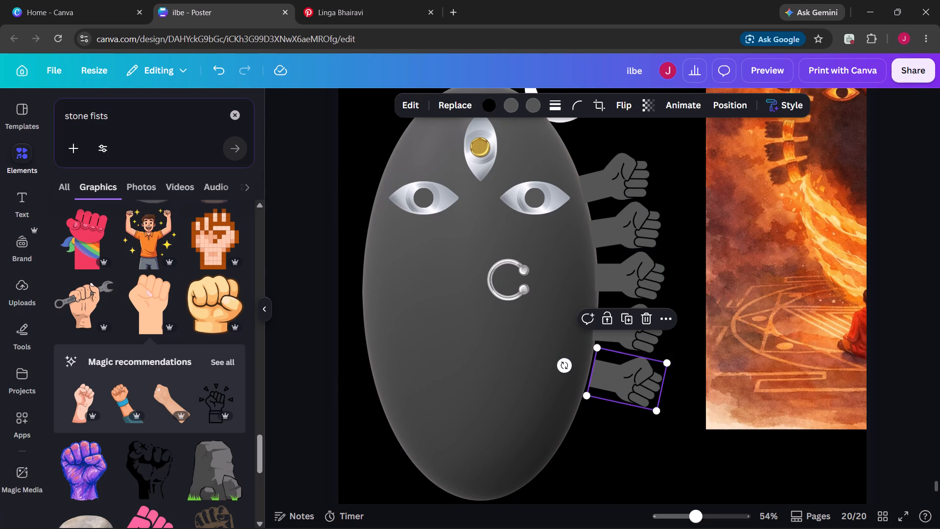
drag(621, 374, 615, 371)
click(648, 426)
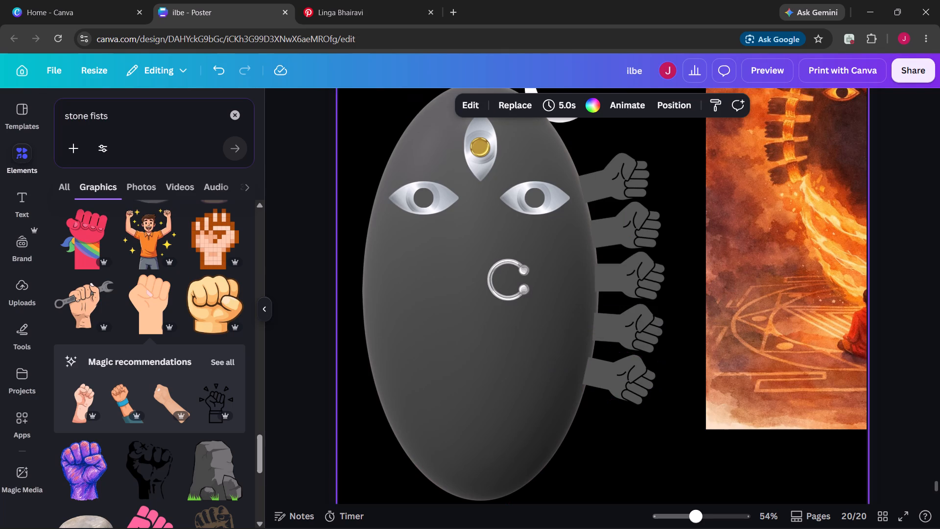
Group the five fists along the ellipse's right side into one object.
scroll(648, 426, down, 1)
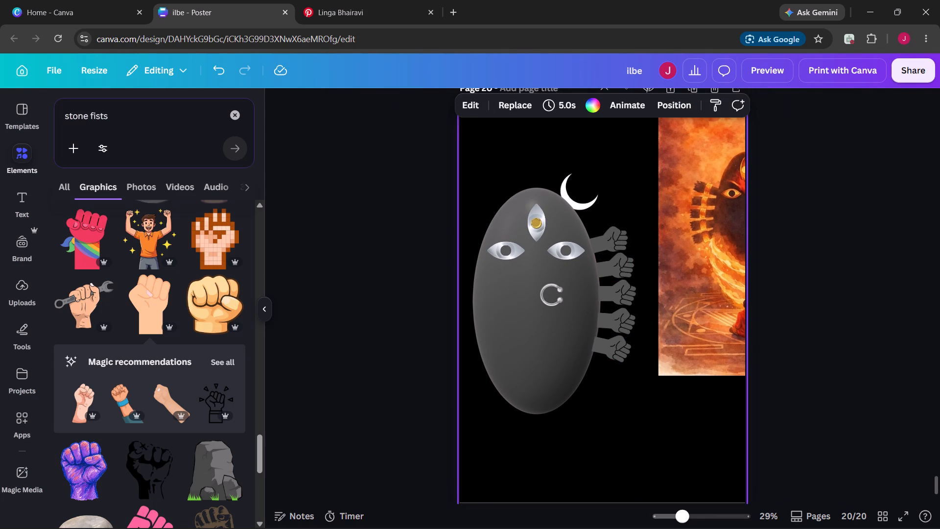
drag(623, 395, 630, 402)
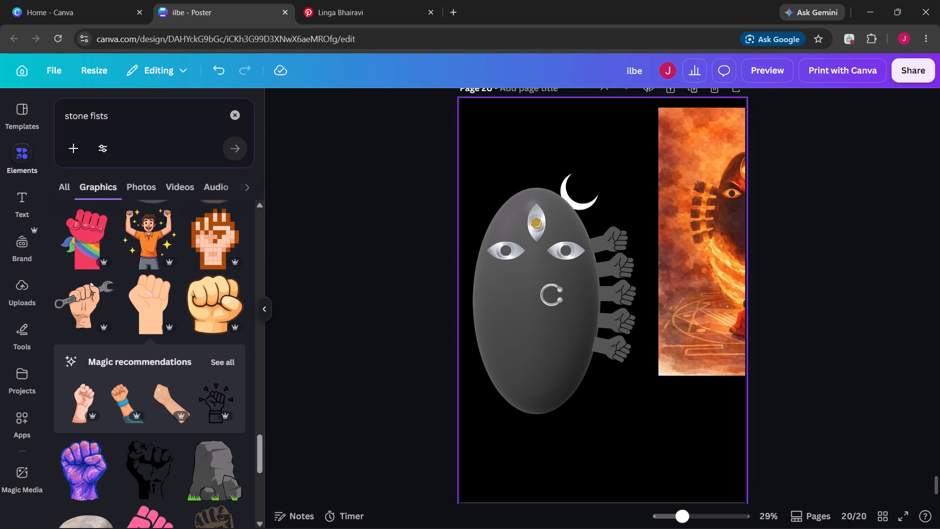
drag(639, 370, 642, 330)
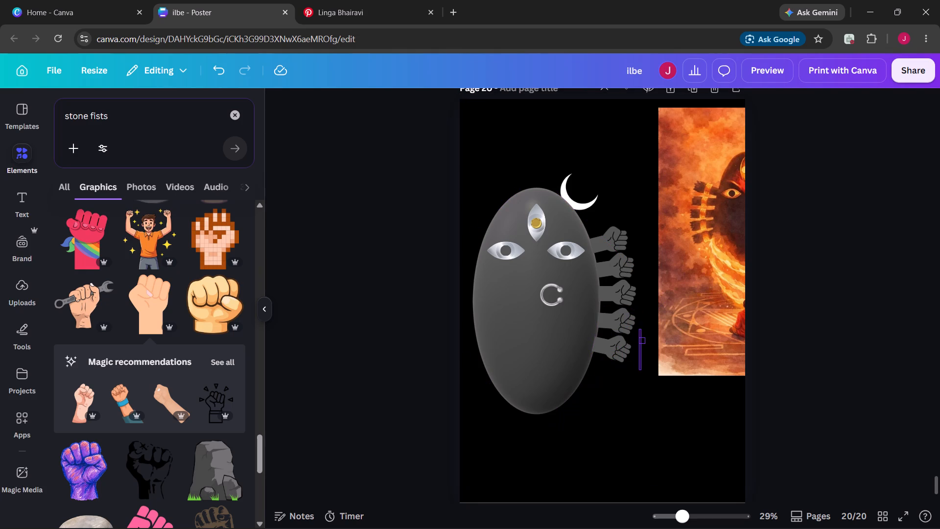
drag(642, 330, 630, 357)
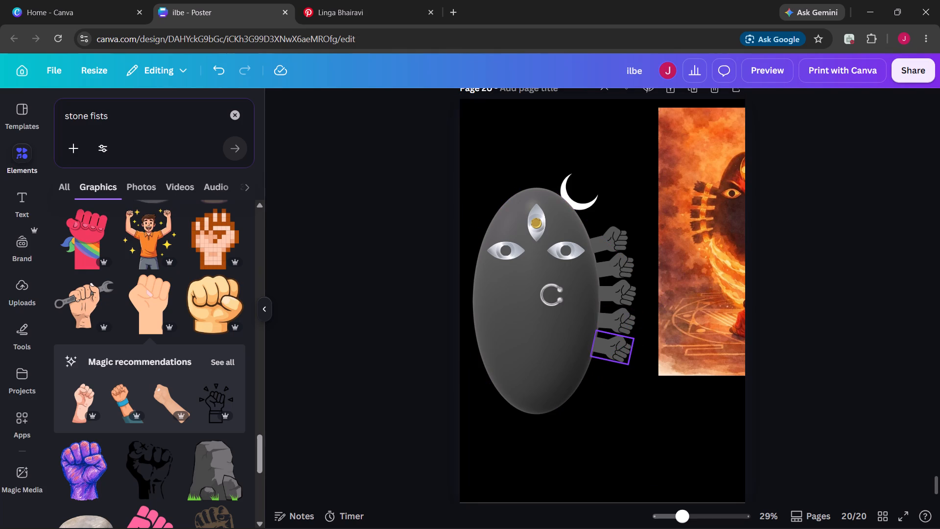
click(616, 347)
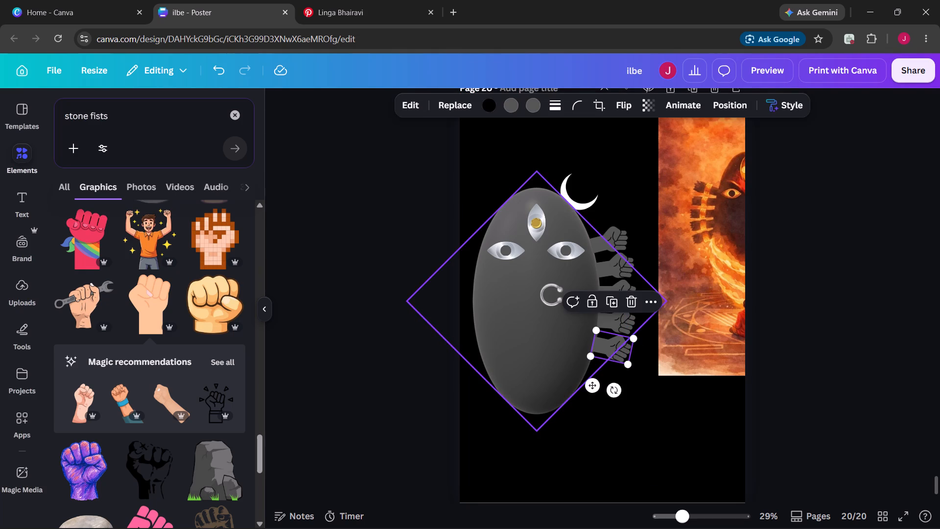
shift+click(622, 328)
shift+click(621, 296)
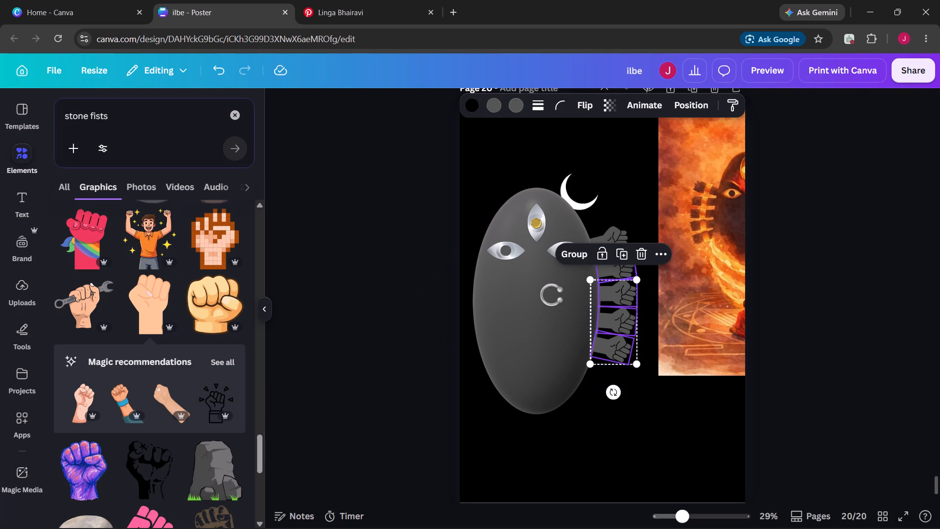
shift+click(619, 273)
shift+click(609, 245)
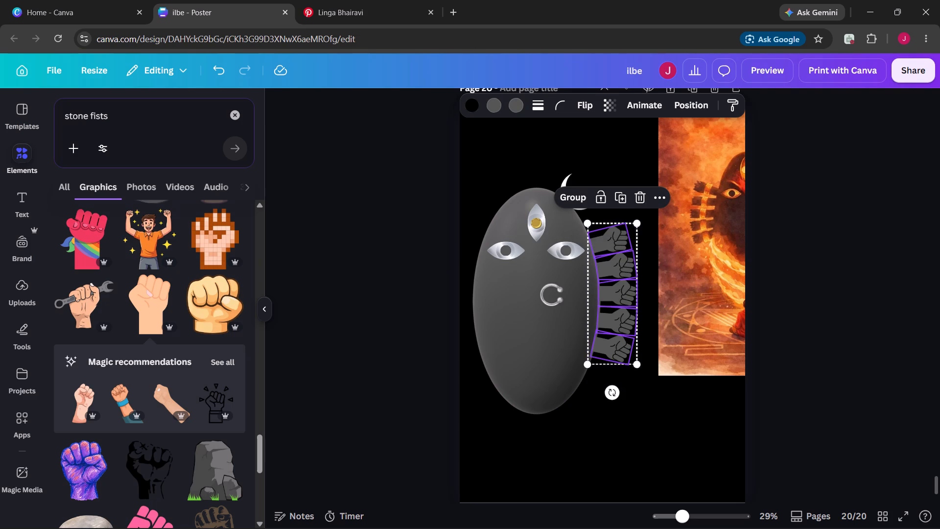
click(582, 198)
click(662, 445)
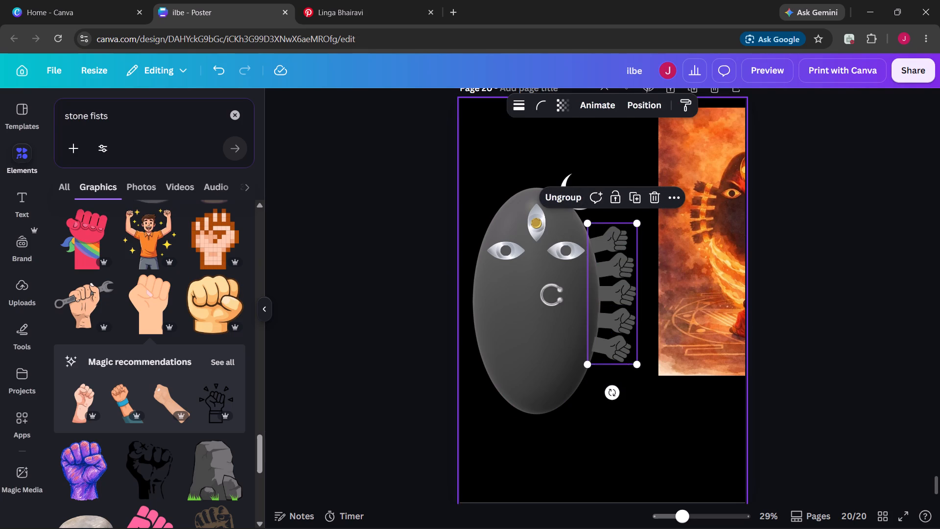
Send the grouped fists to the back, behind the ellipse.
right_click(618, 310)
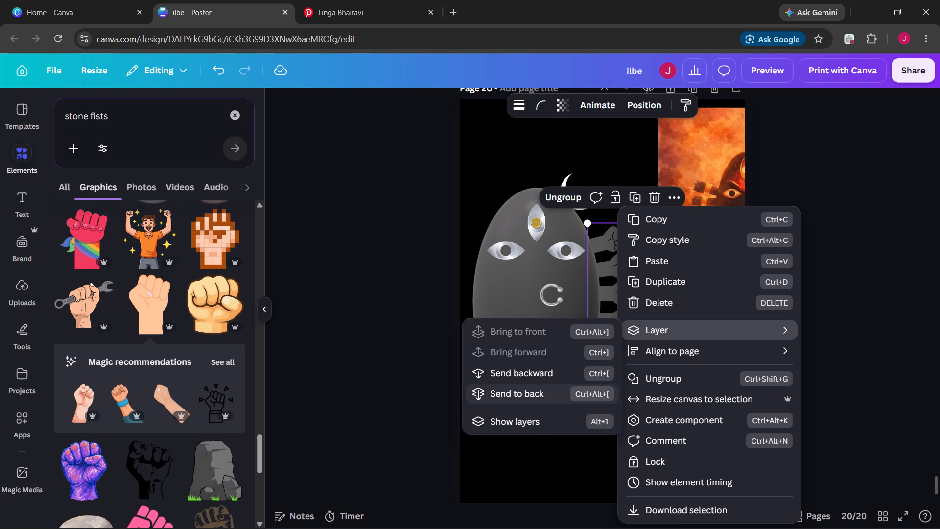
click(532, 403)
click(555, 454)
click(555, 454)
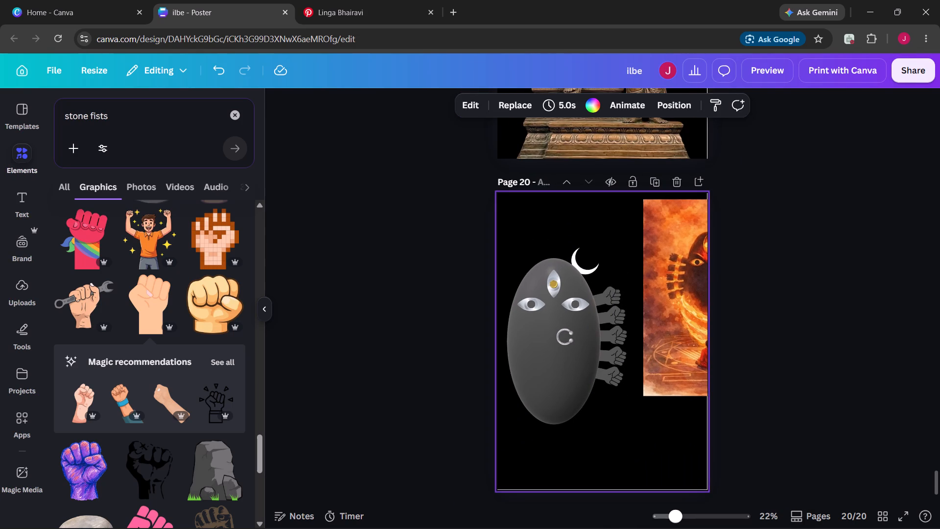
Duplicate the grouped fists and place the copy over the ellipse's left side.
click(619, 300)
click(633, 260)
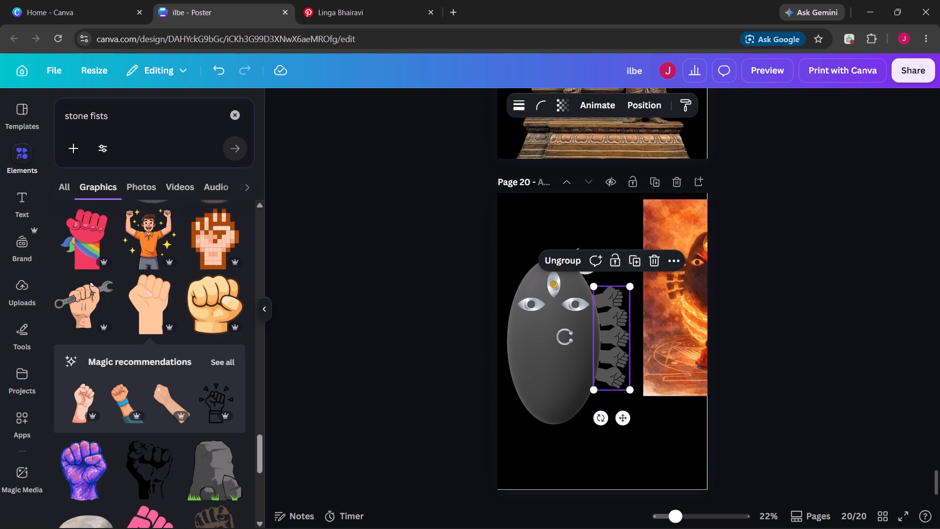
drag(611, 338, 526, 331)
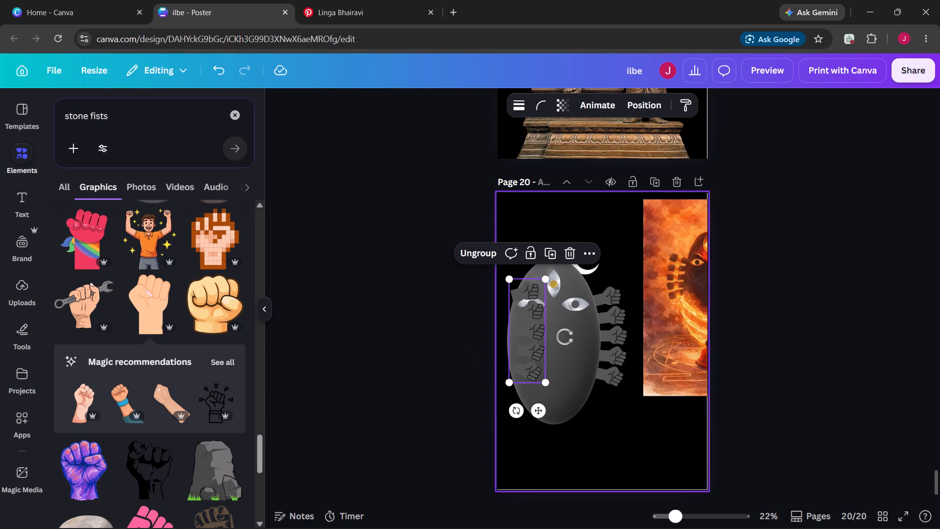
Ungroup the duplicated row of fists on the ellipse's left side.
click(484, 254)
click(635, 409)
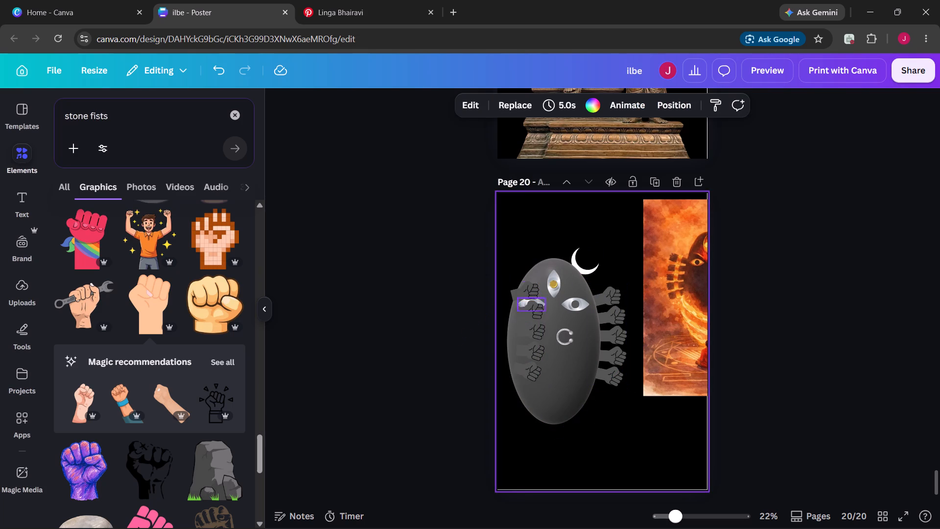
Flip all five copied fists vertically so they point outward, mirroring the row on the ellipse's right side.
click(526, 289)
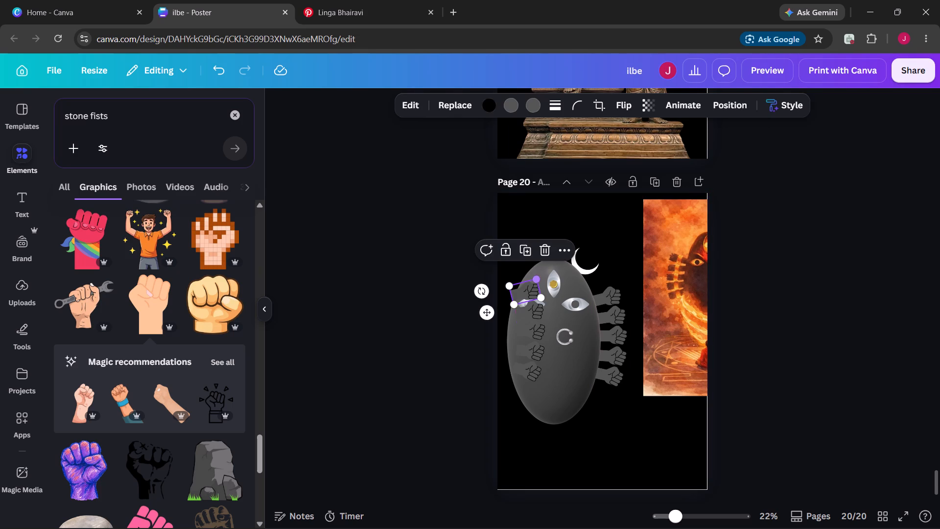
click(532, 306)
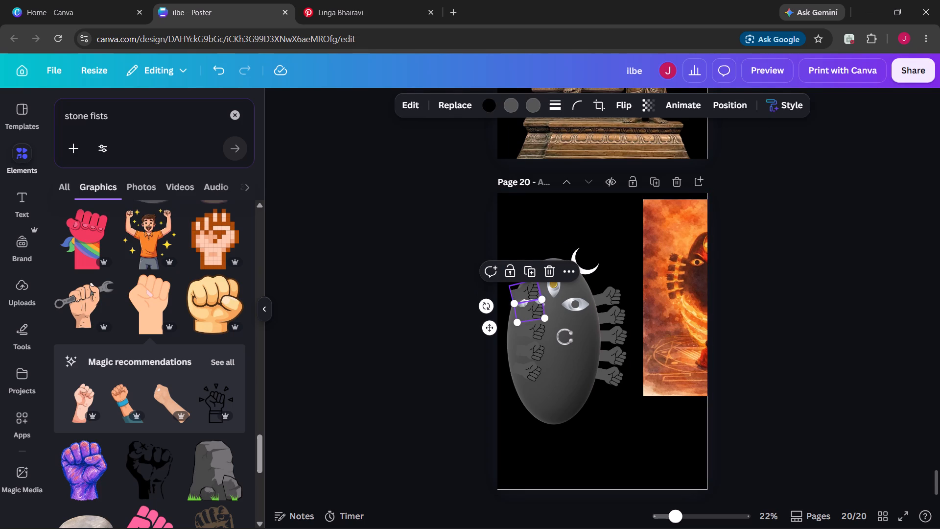
shift+click(528, 293)
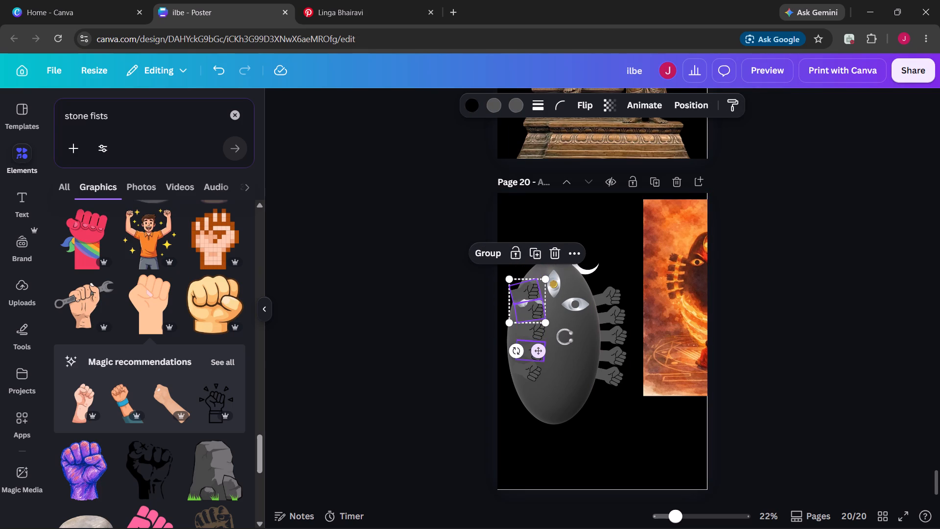
shift+click(530, 337)
shift+click(529, 347)
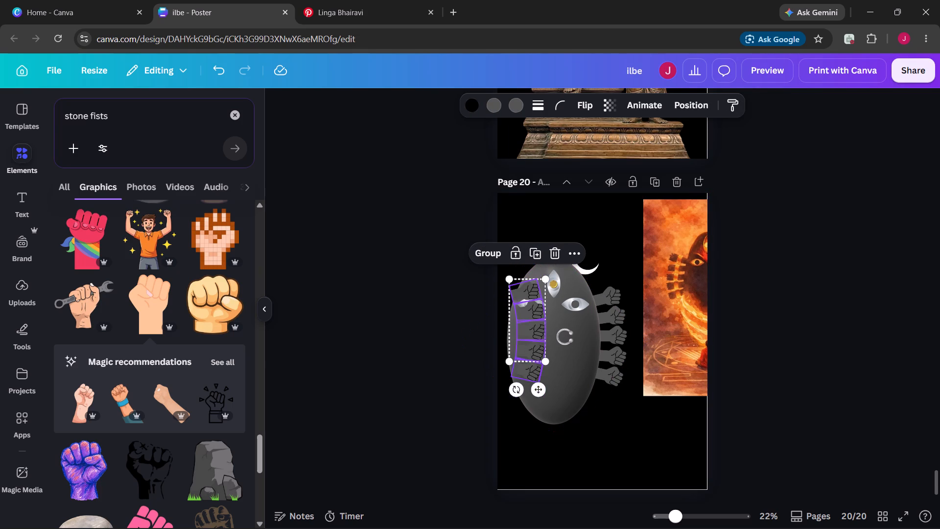
shift+click(529, 365)
click(584, 102)
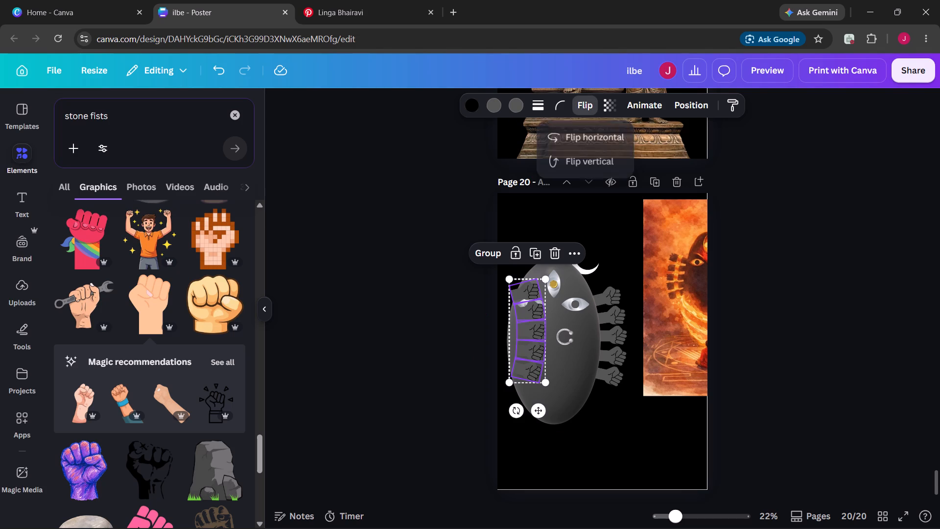
click(583, 131)
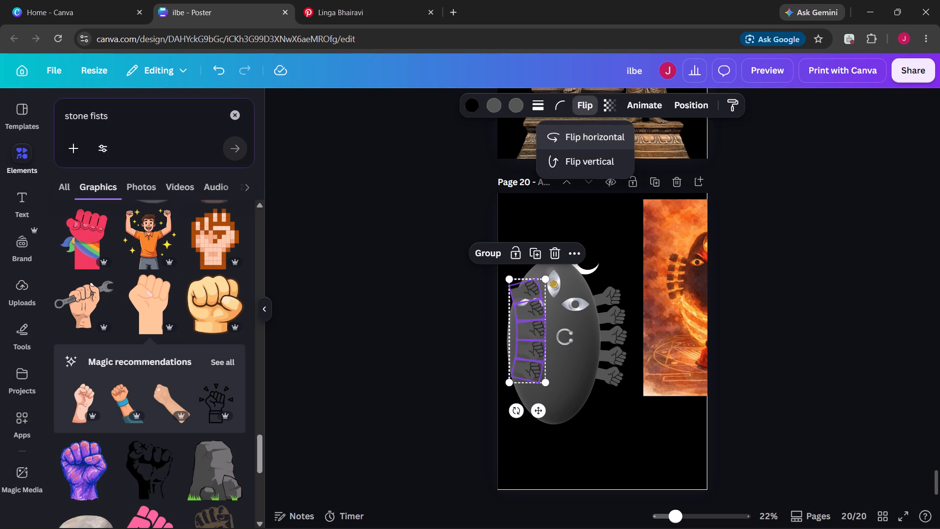
click(583, 131)
click(586, 152)
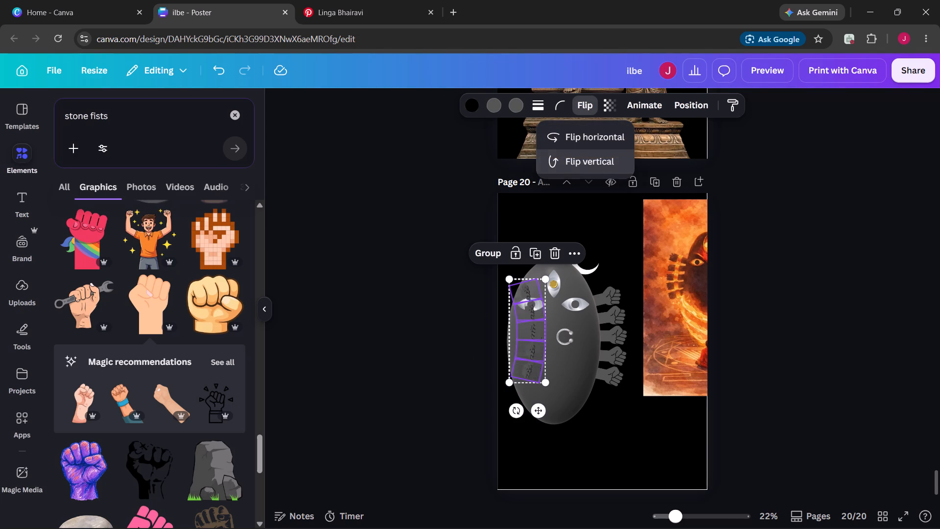
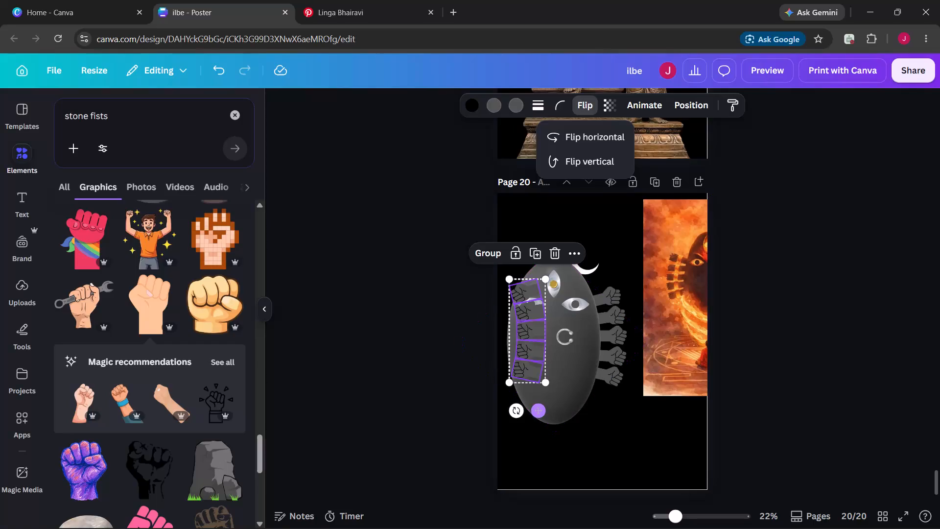
Group the five flipped fists and move them outward along the ellipse's left side.
click(491, 258)
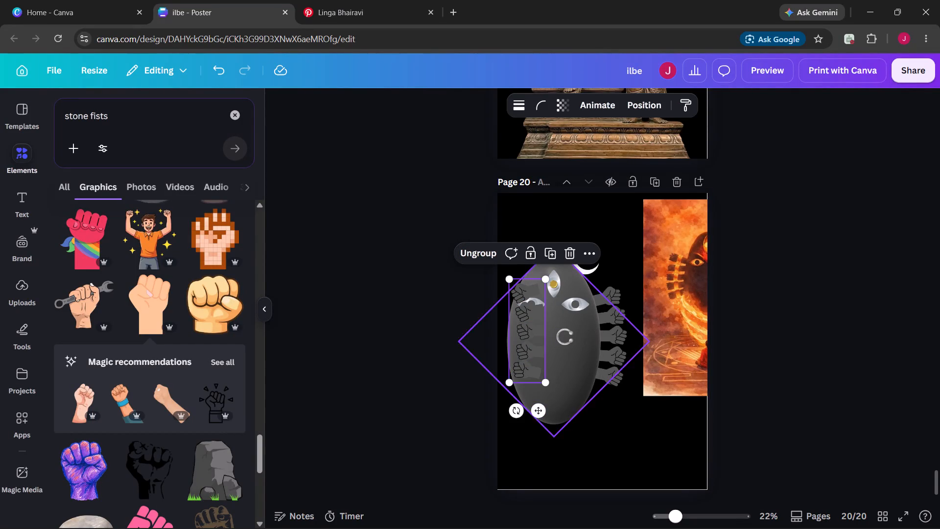
drag(541, 412, 528, 415)
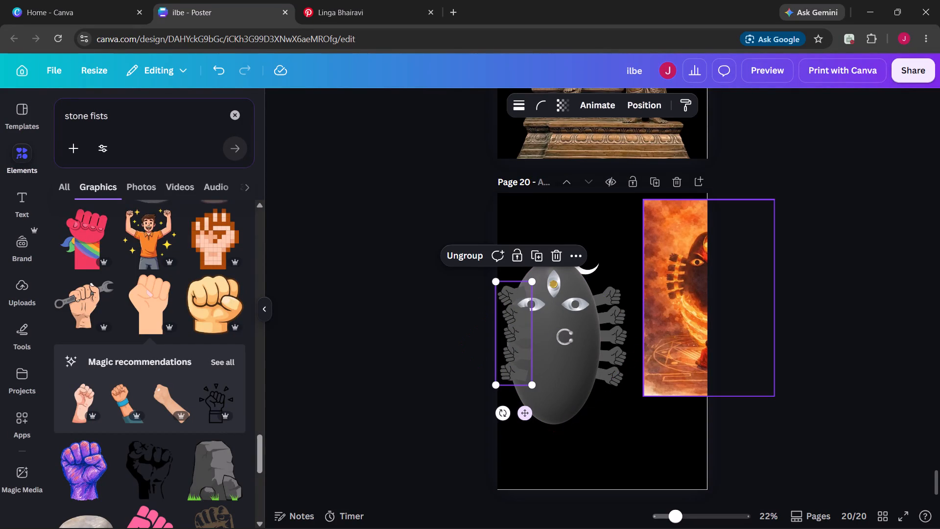
Move the orange reference image up and outward over the page's upper-right corner, clear of the ellipse.
drag(676, 318, 699, 275)
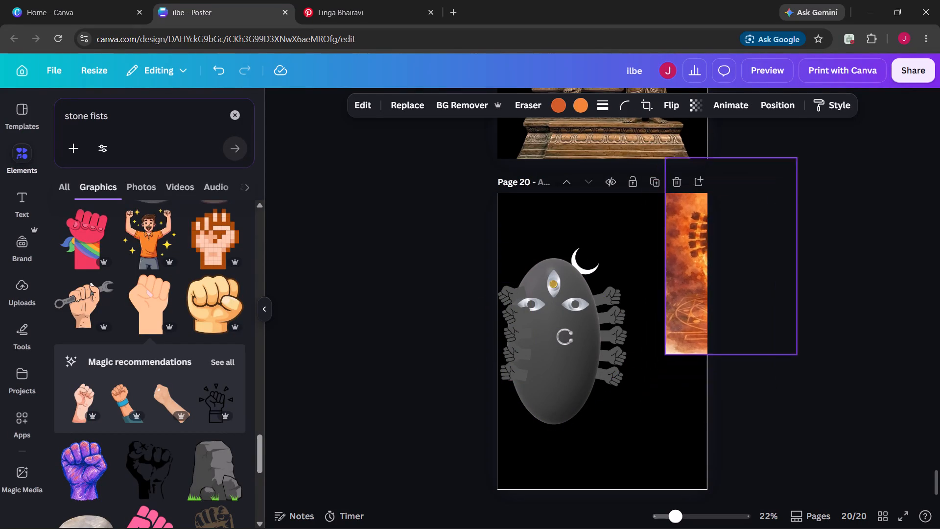
drag(699, 275, 707, 224)
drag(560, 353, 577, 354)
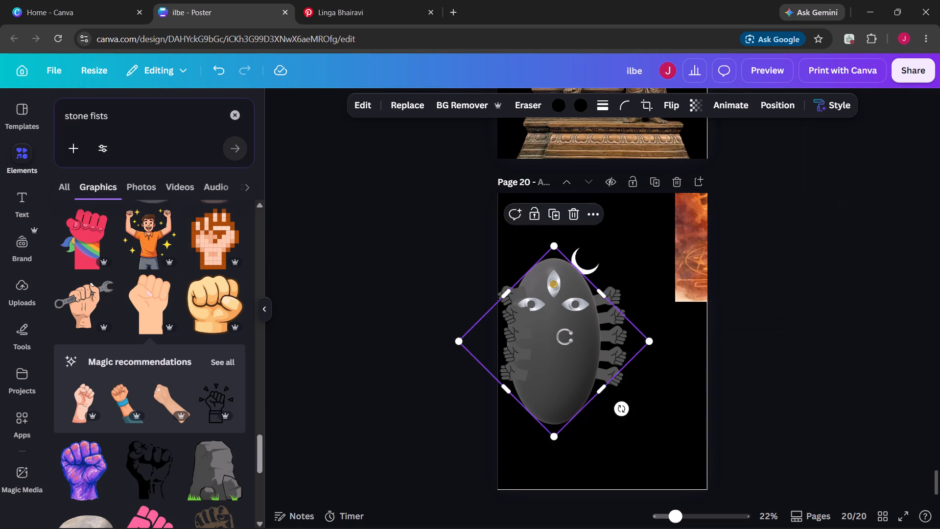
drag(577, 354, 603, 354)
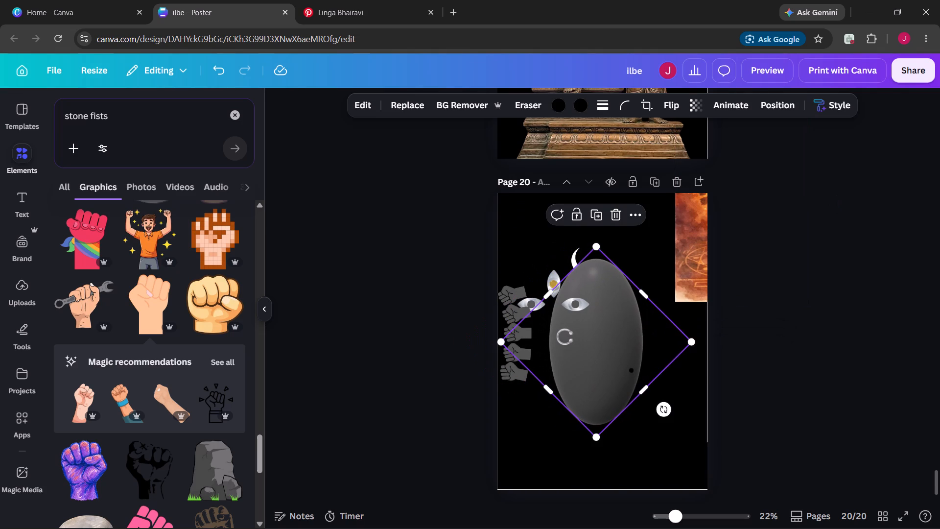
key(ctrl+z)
Group the three eyes with their pupils, the nose ring and the grey ellipse into one face.
click(539, 302)
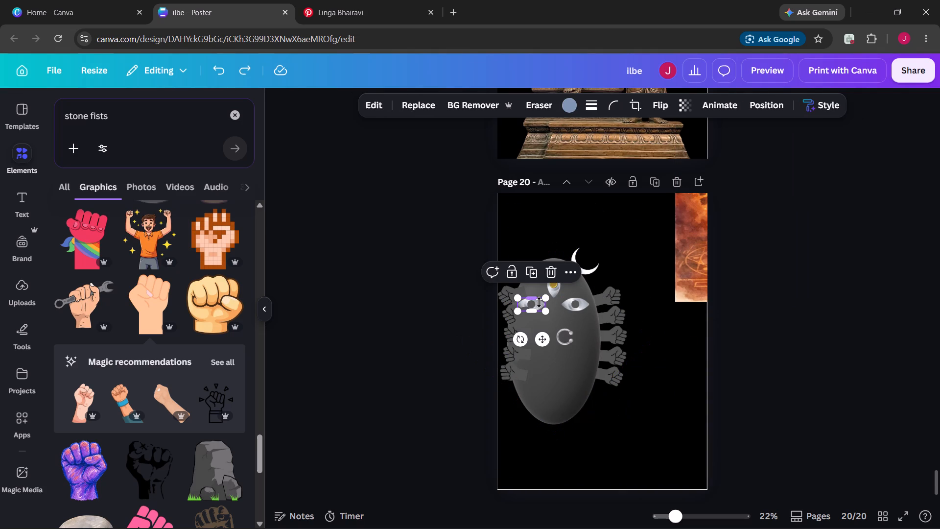
shift+click(556, 290)
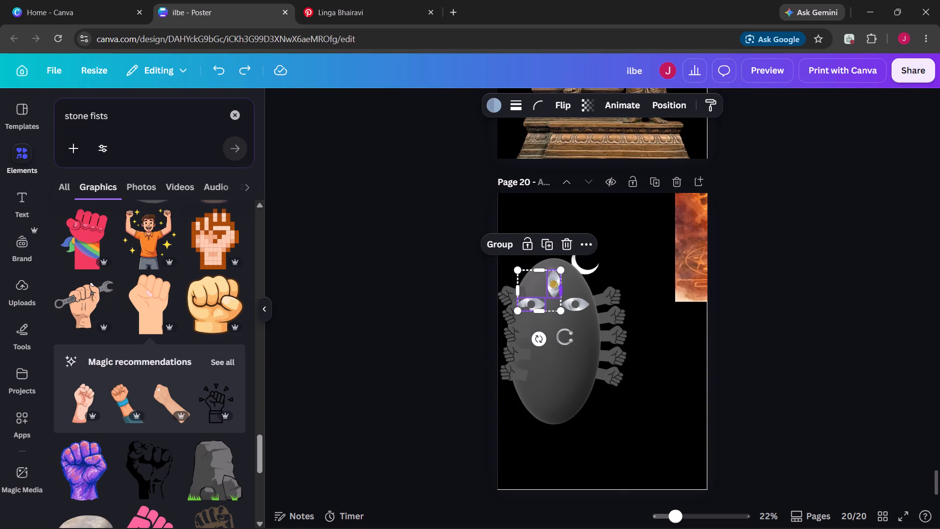
shift+click(554, 285)
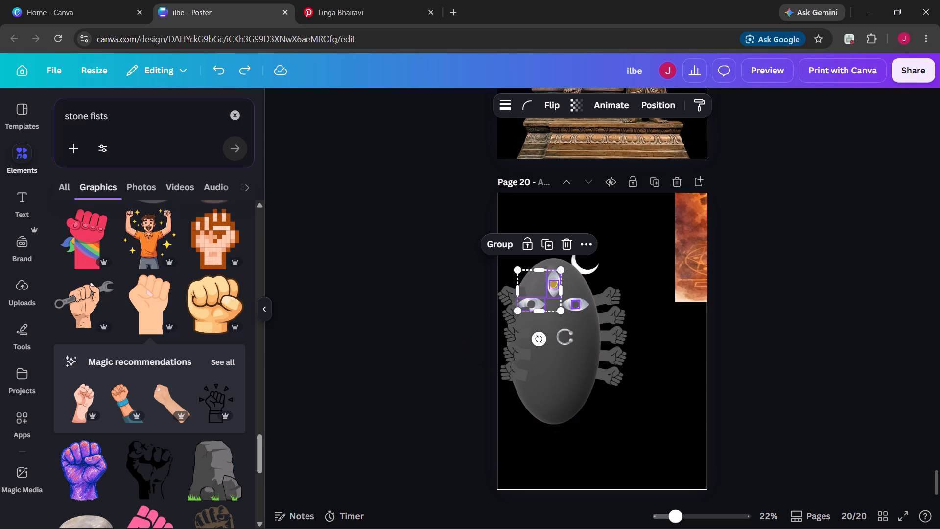
shift+click(532, 303)
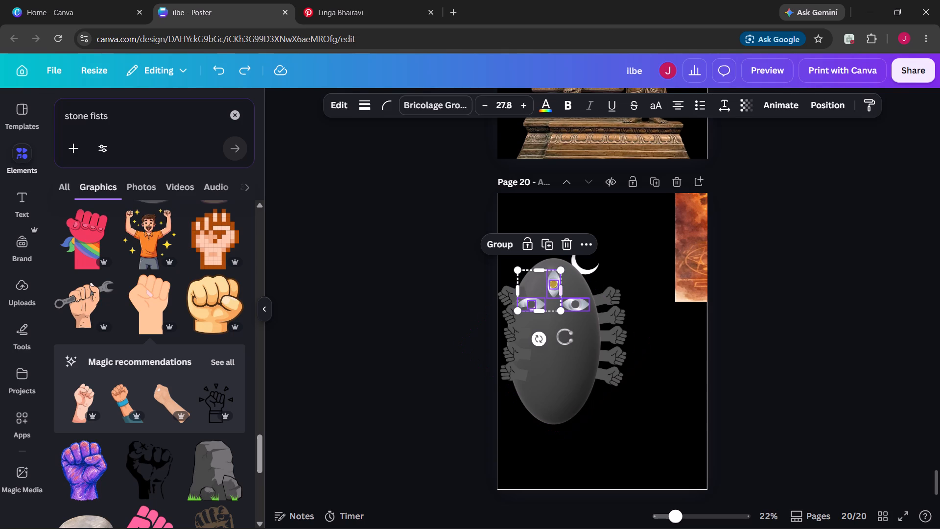
shift+click(575, 305)
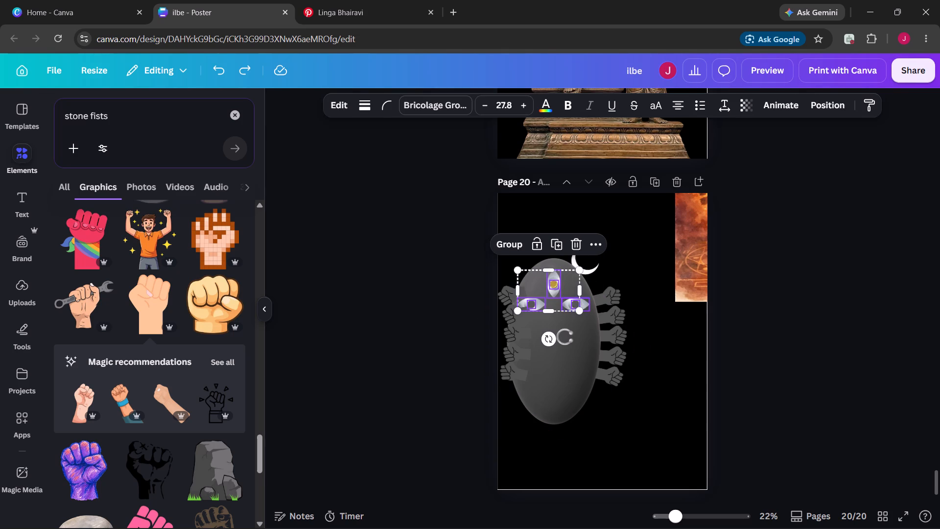
shift+click(587, 307)
shift+click(564, 343)
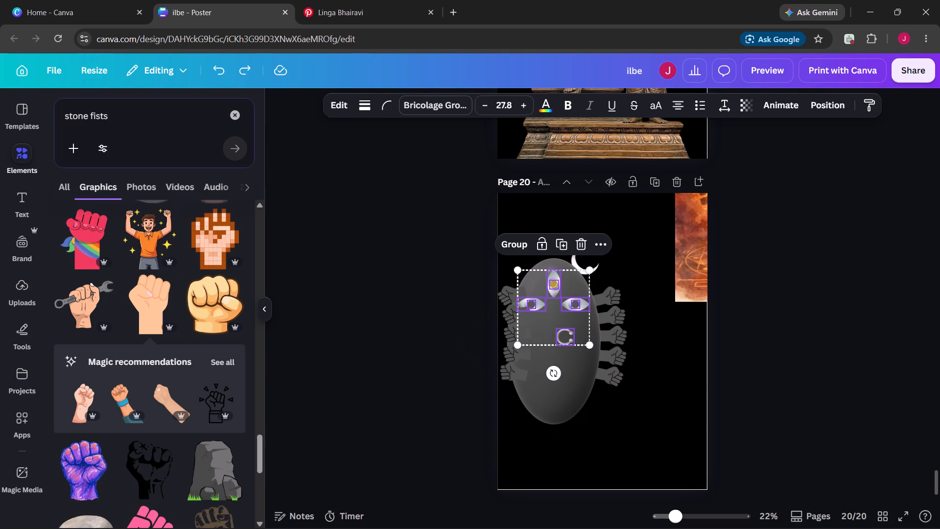
shift+click(564, 374)
click(524, 218)
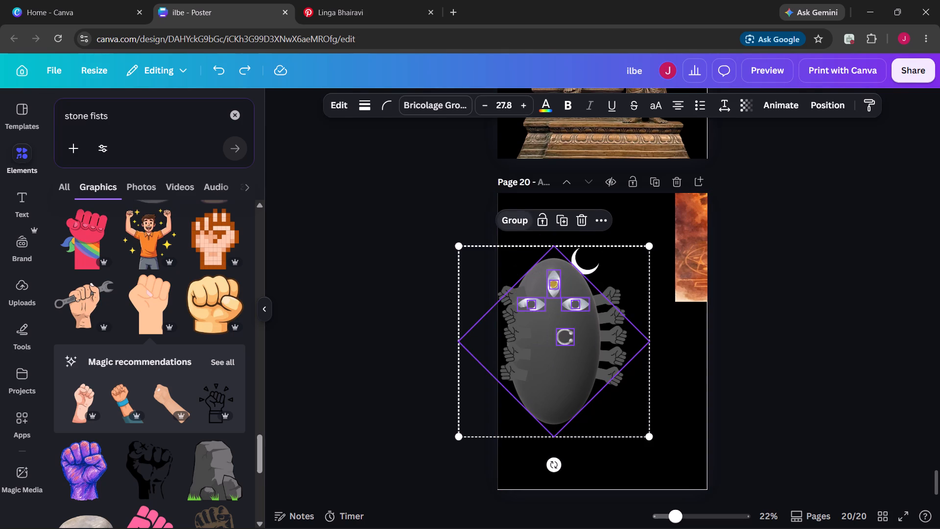
Move the grouped face to the horizontal centre of the page.
drag(560, 343, 605, 337)
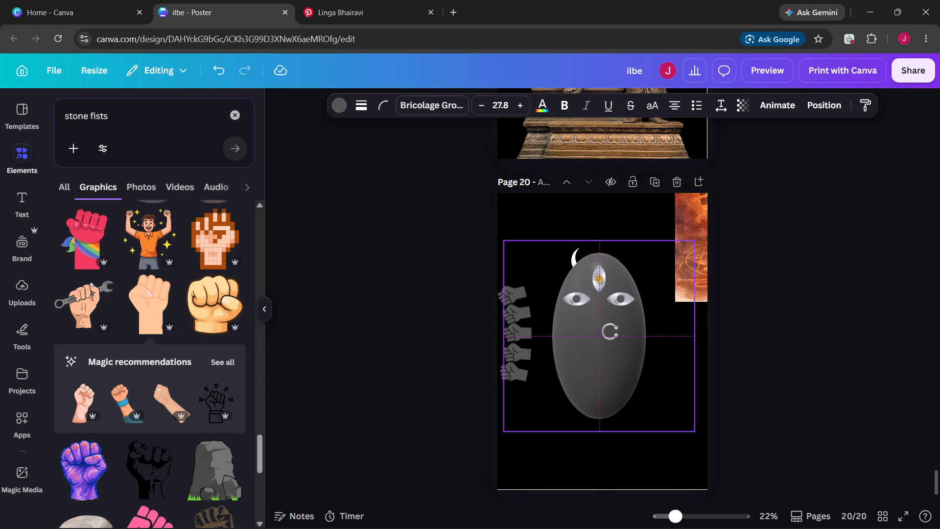
drag(605, 337, 609, 337)
Bring the grouped left row of fists in beside the ellipse's left edge.
click(520, 327)
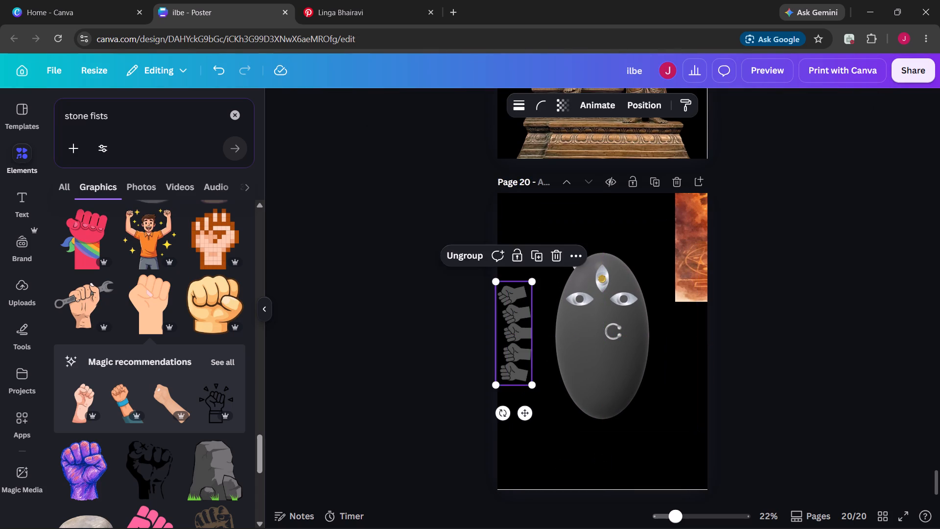
drag(520, 327, 551, 330)
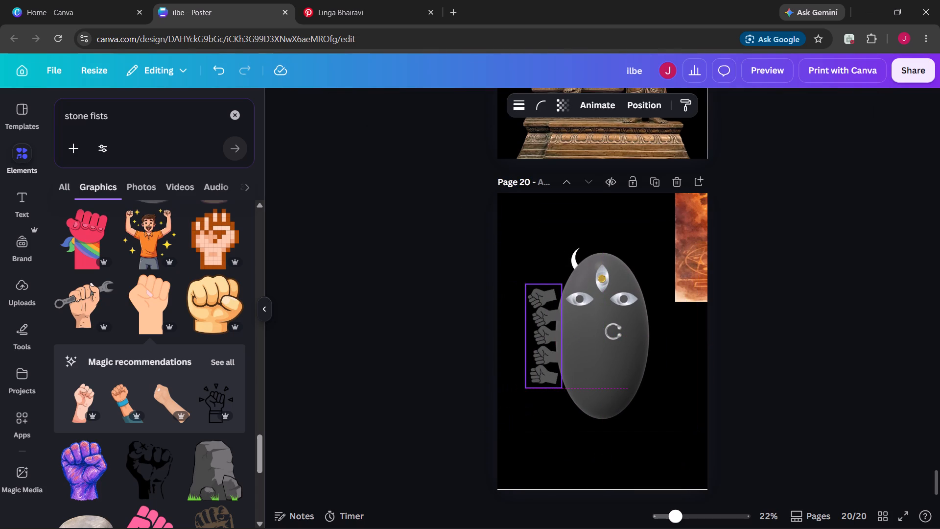
drag(551, 330, 539, 328)
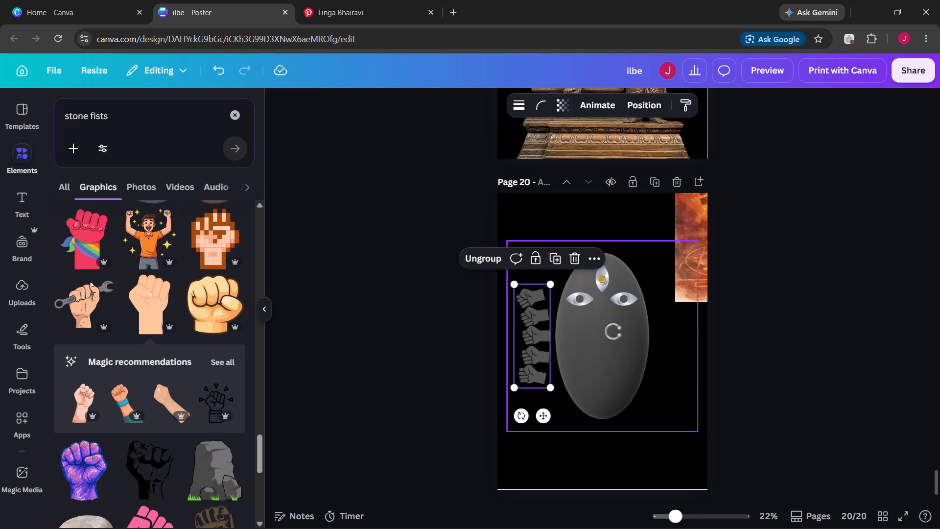
Select the fist group hidden behind the ellipse from the layer list and place it along the ellipse's right edge.
right_click(602, 339)
click(478, 420)
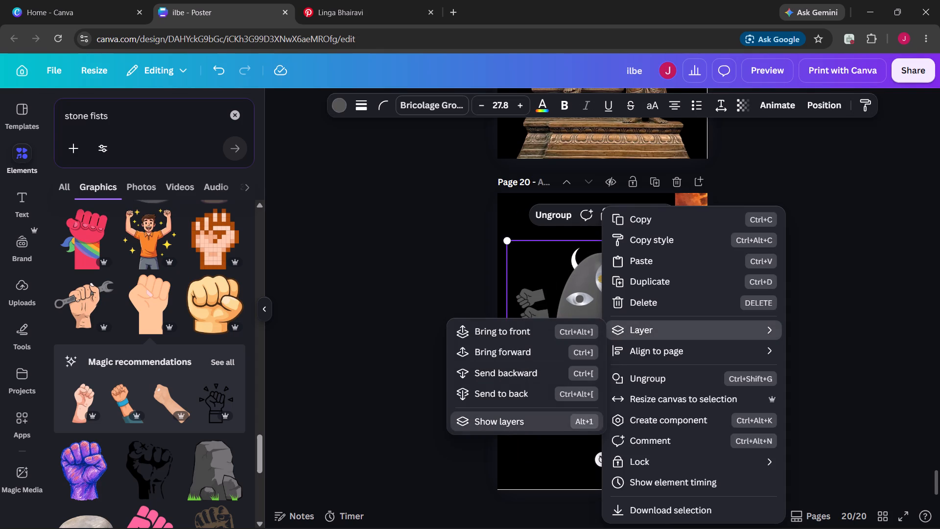
click(175, 367)
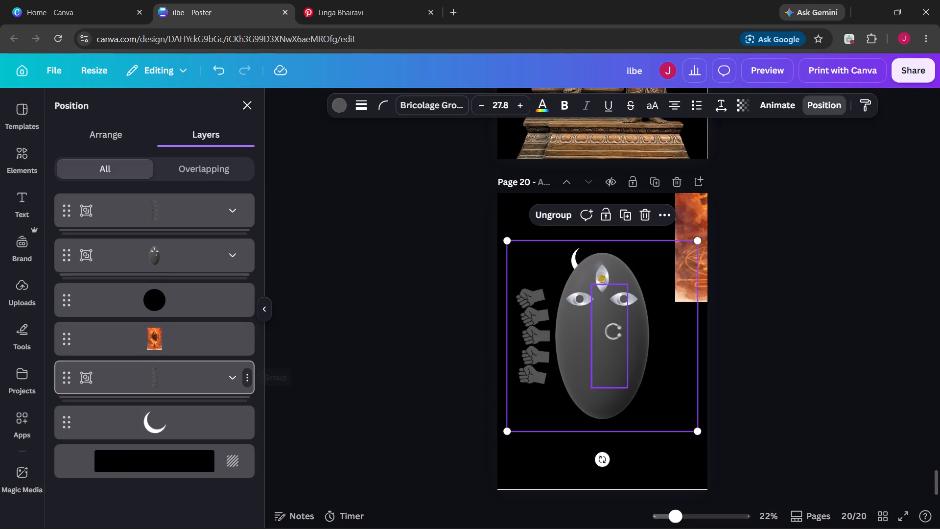
drag(622, 416, 652, 419)
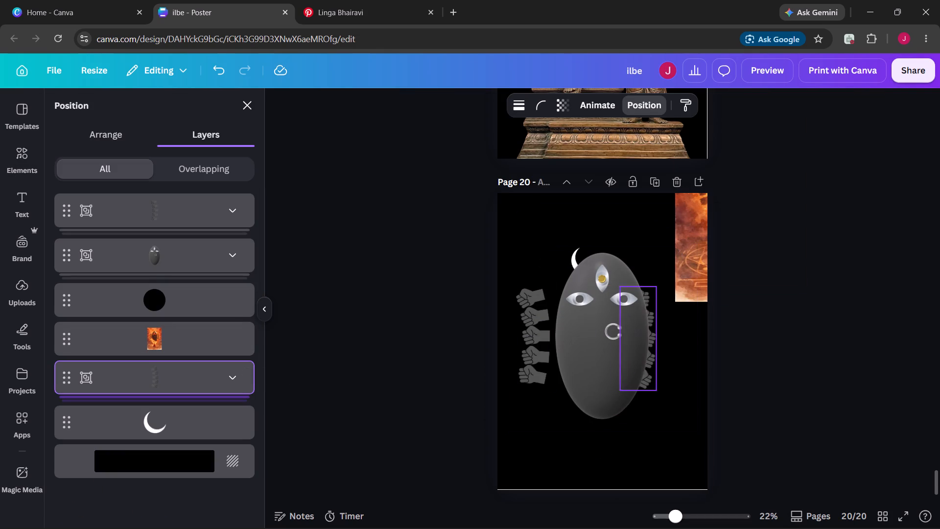
drag(652, 419, 666, 408)
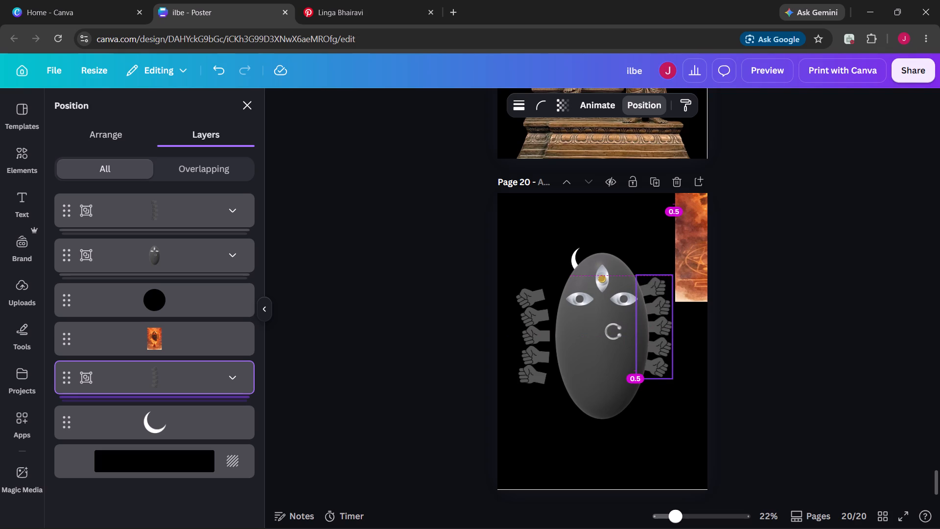
drag(666, 408, 666, 408)
drag(666, 408, 669, 408)
click(678, 455)
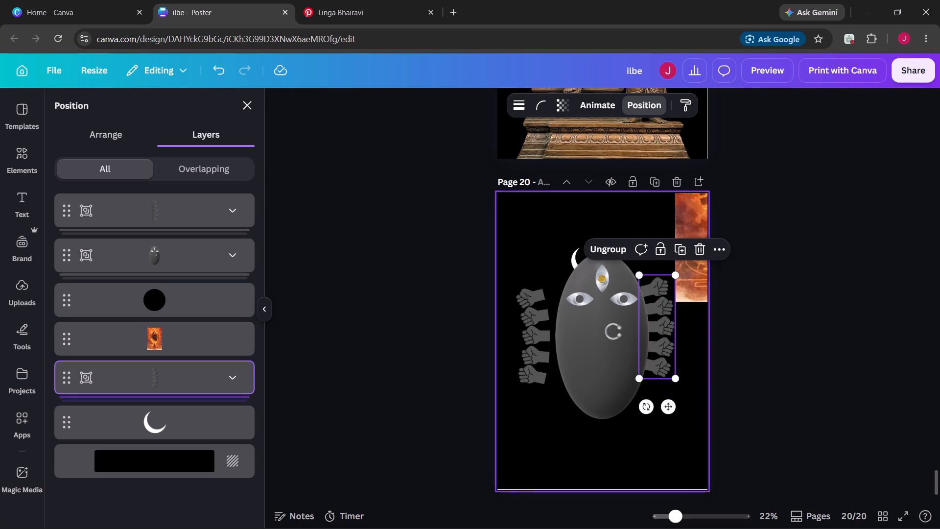
click(573, 253)
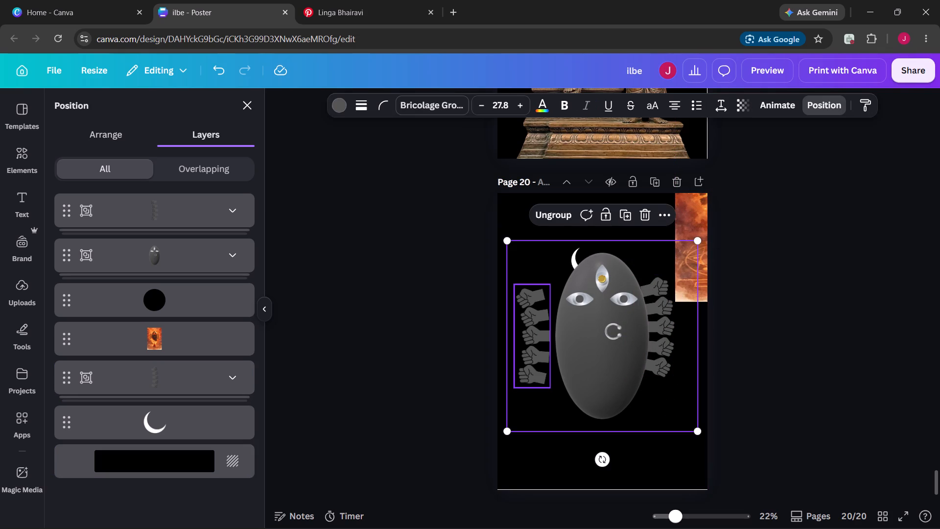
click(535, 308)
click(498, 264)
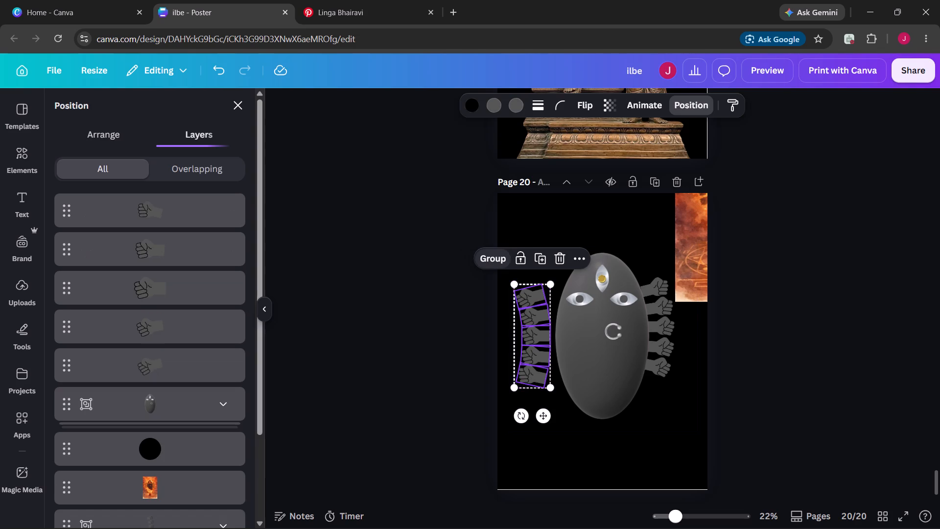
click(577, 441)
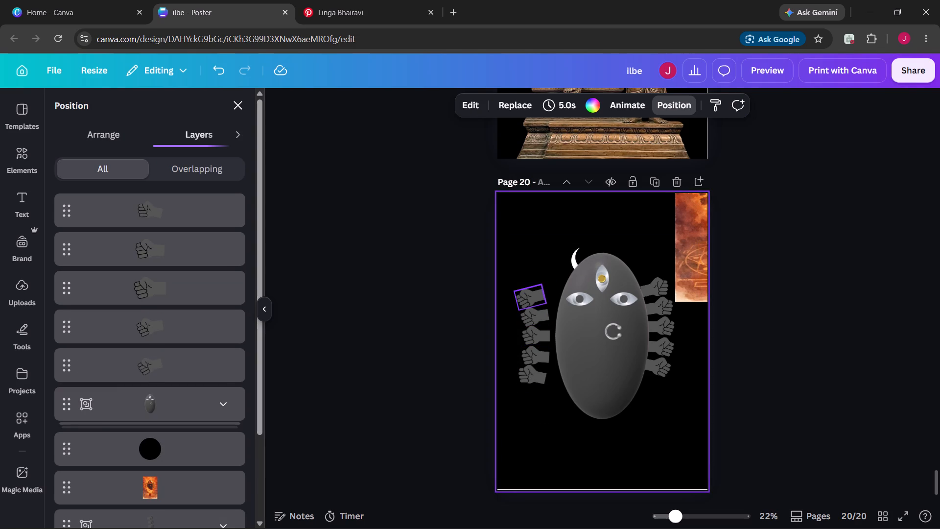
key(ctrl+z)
Move the left group of fists against the ellipse's left edge, level with the right-hand row.
click(558, 430)
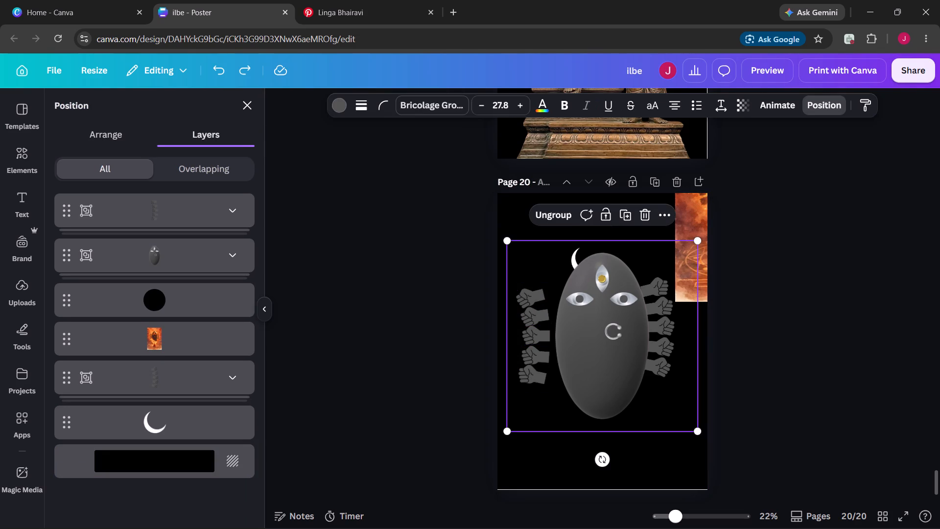
drag(533, 342, 549, 333)
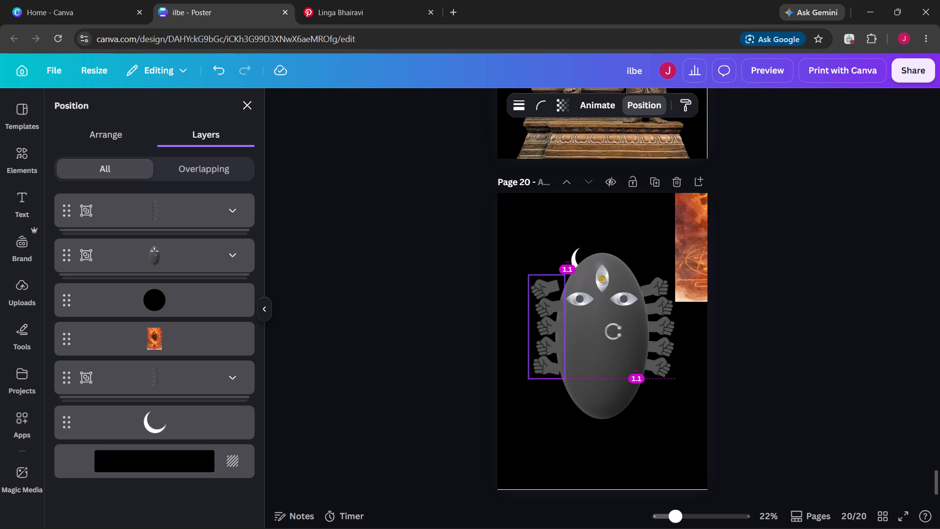
drag(549, 333, 538, 335)
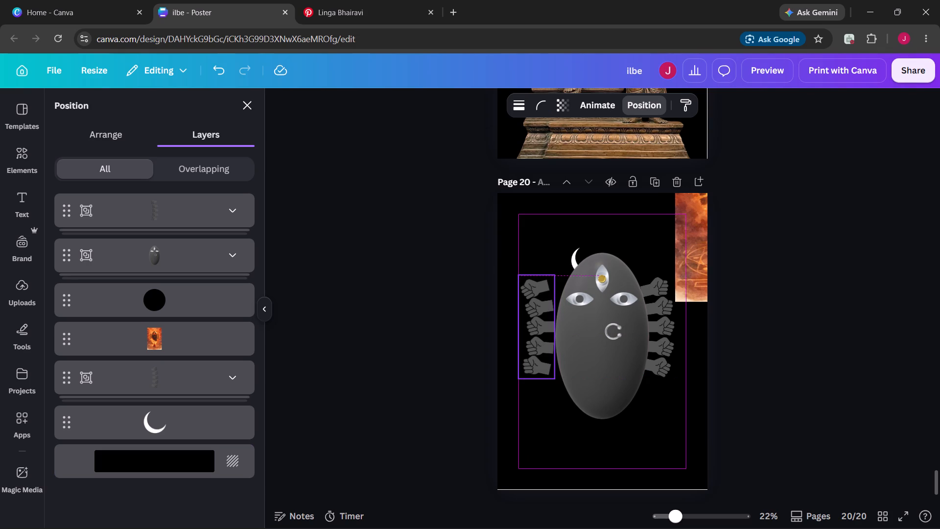
drag(538, 335, 540, 335)
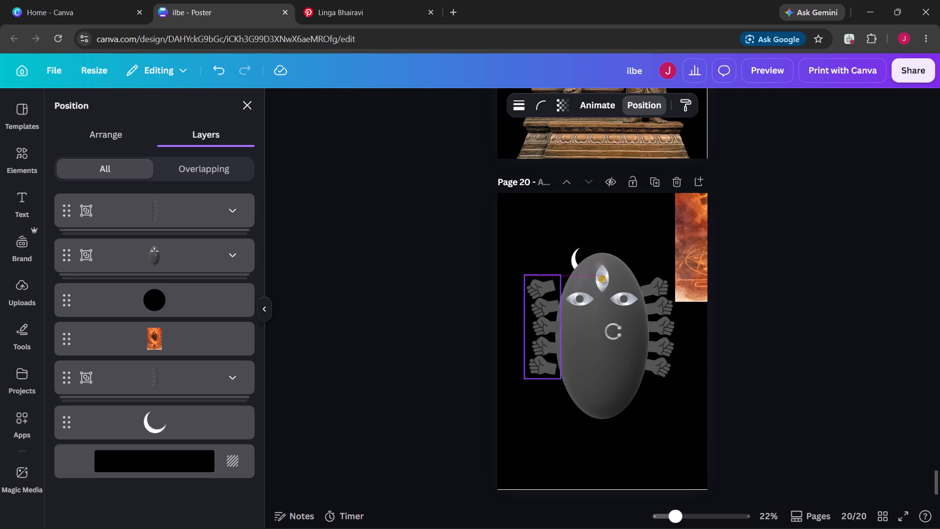
drag(540, 335, 539, 335)
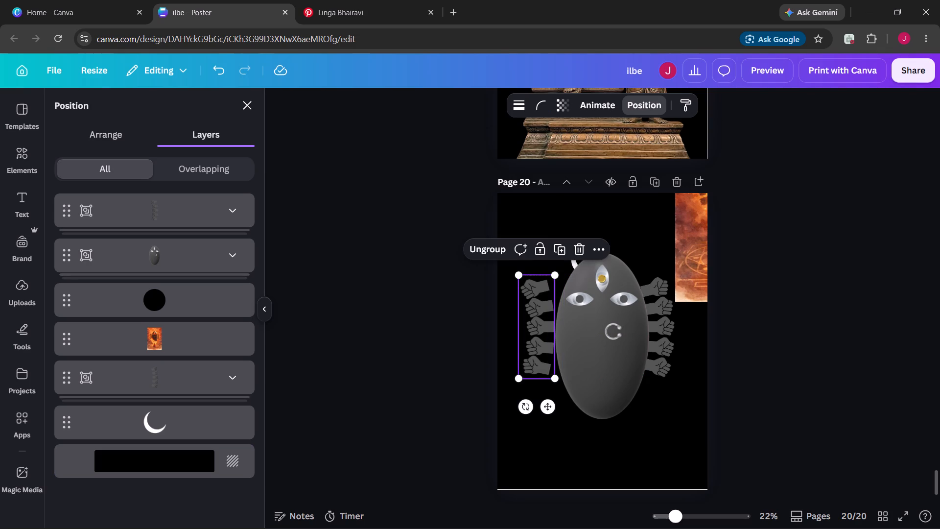
Ungroup the left row of fists.
click(494, 251)
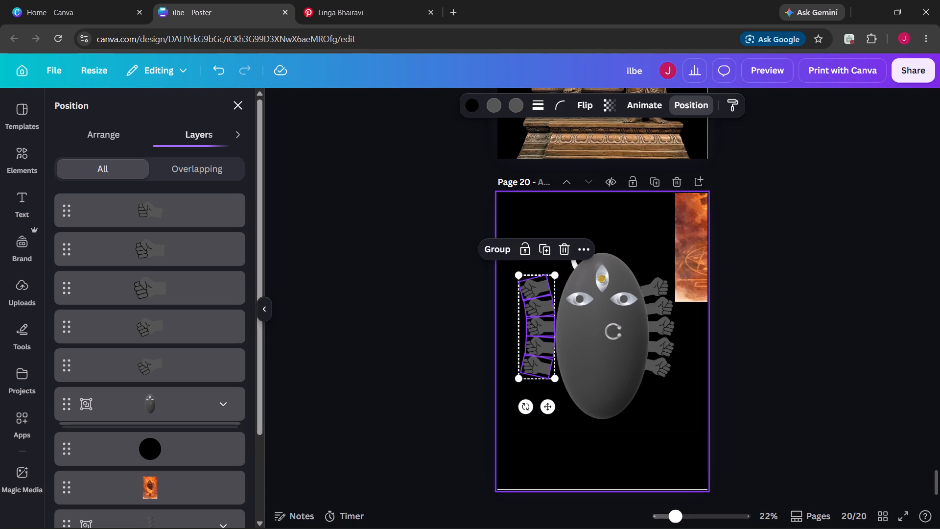
click(592, 443)
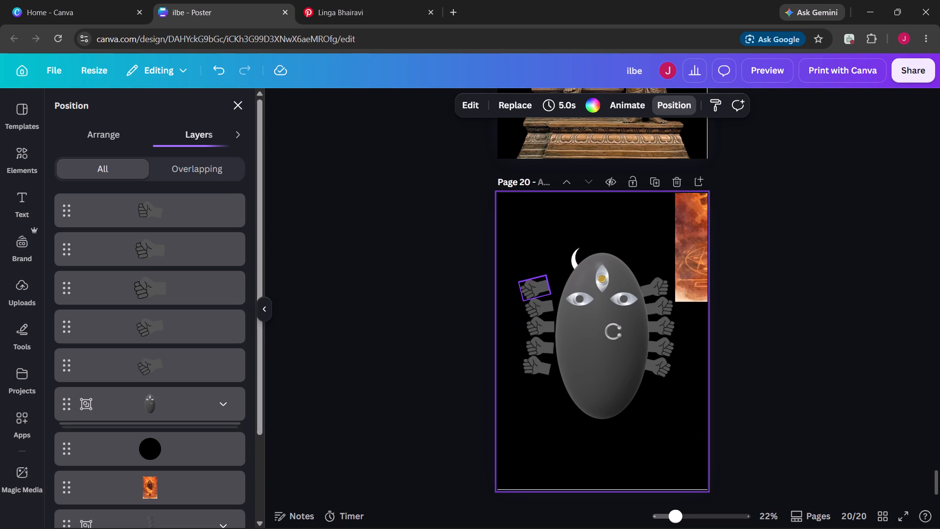
Flip the topmost fist of the left row horizontally.
click(538, 288)
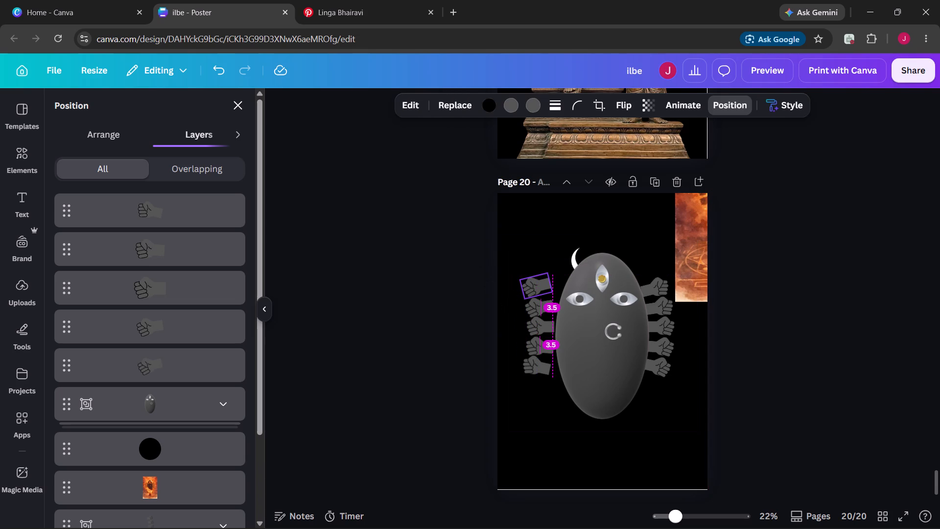
click(628, 100)
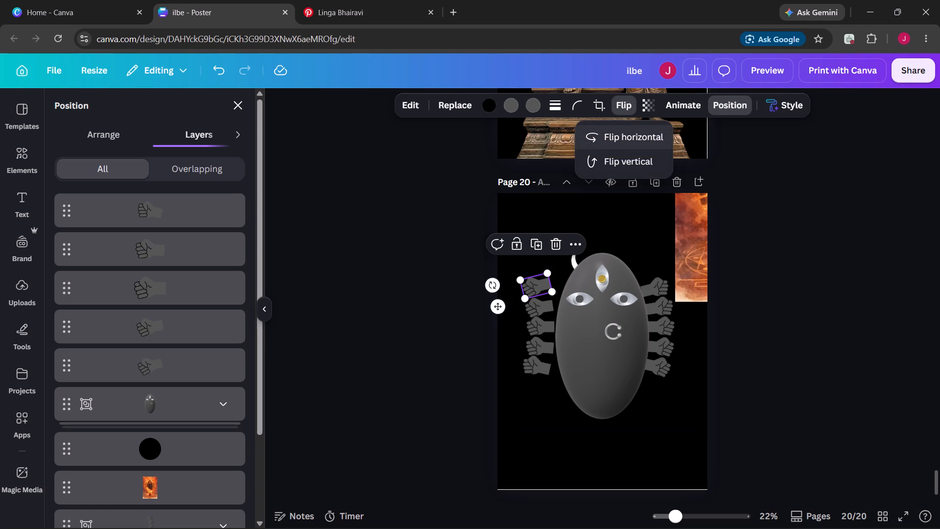
click(631, 130)
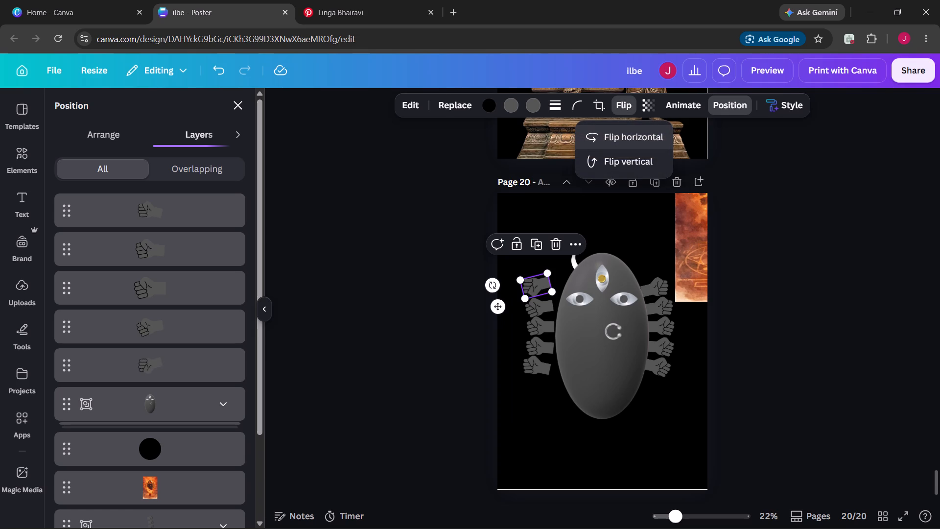
Rotate the topmost left fist so its raised hand mirrors the right-hand row, and move it against the ellipse's upper left edge.
click(631, 130)
click(533, 418)
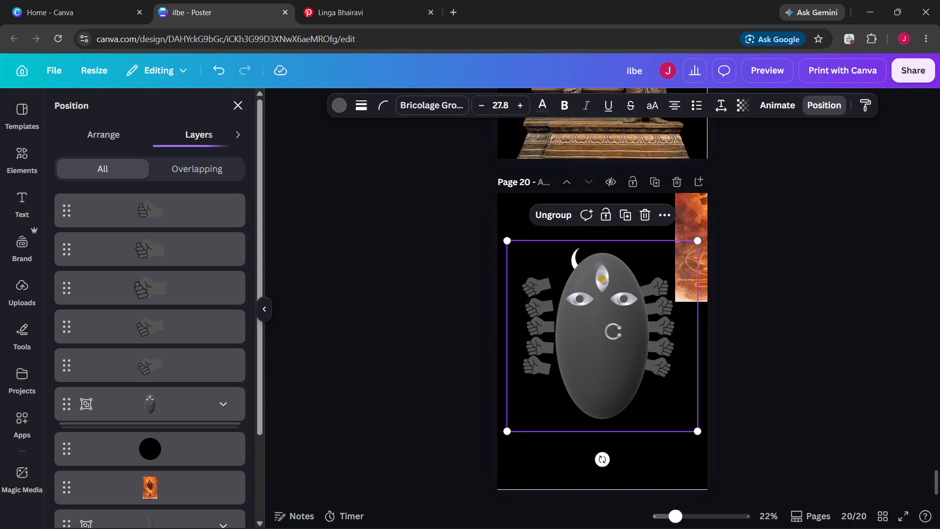
drag(538, 290, 542, 293)
scroll(542, 293, down, 1)
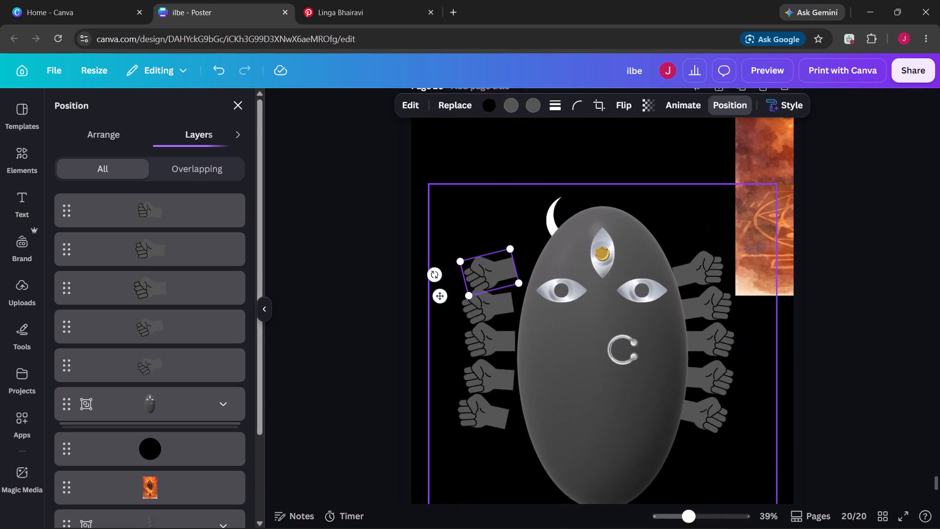
scroll(542, 293, down, 1)
scroll(600, 291, up, 1)
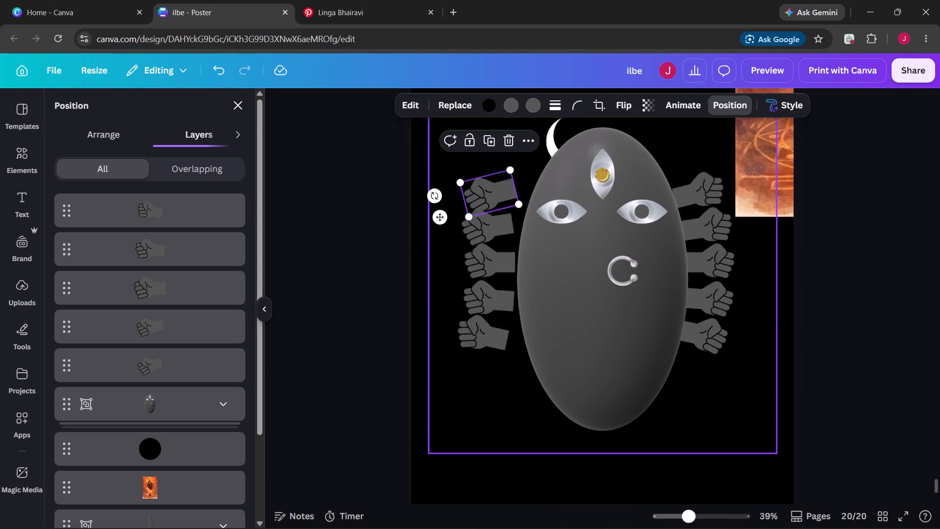
drag(437, 200, 436, 200)
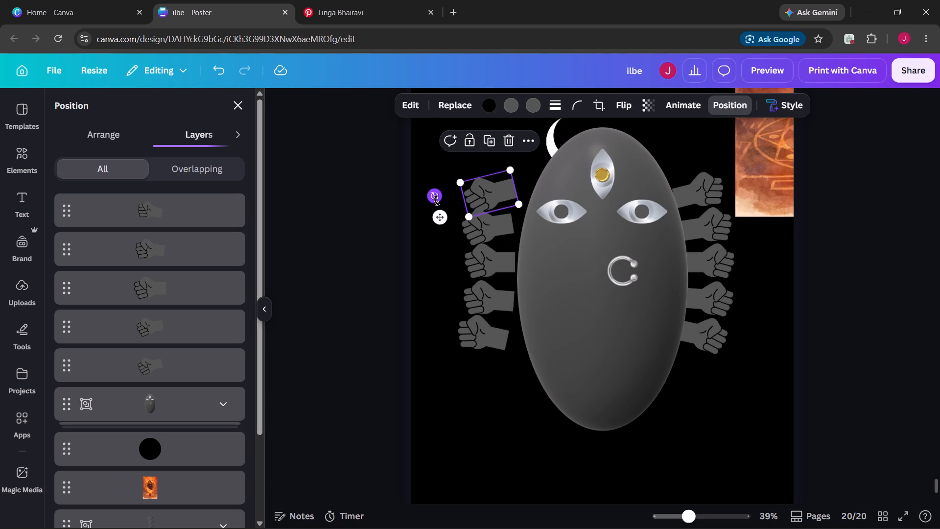
drag(436, 200, 421, 166)
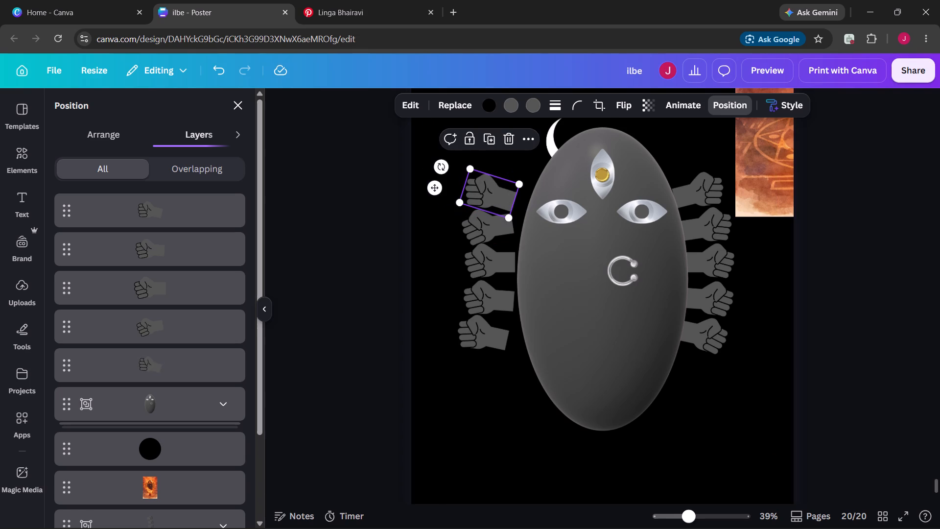
drag(483, 193, 498, 198)
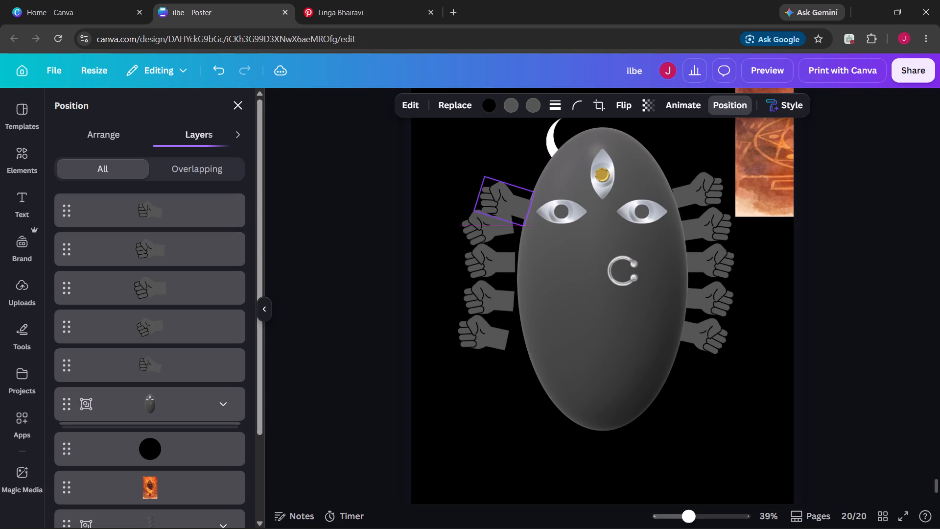
drag(498, 198, 498, 196)
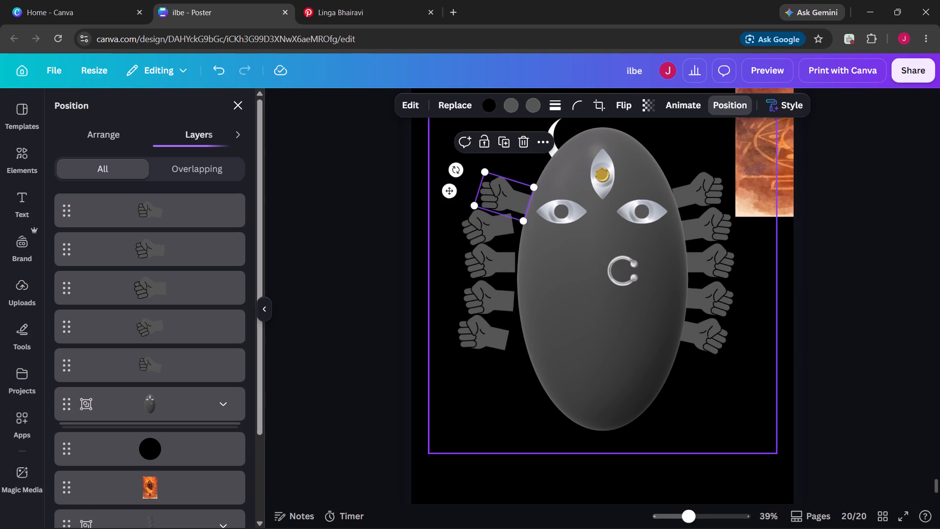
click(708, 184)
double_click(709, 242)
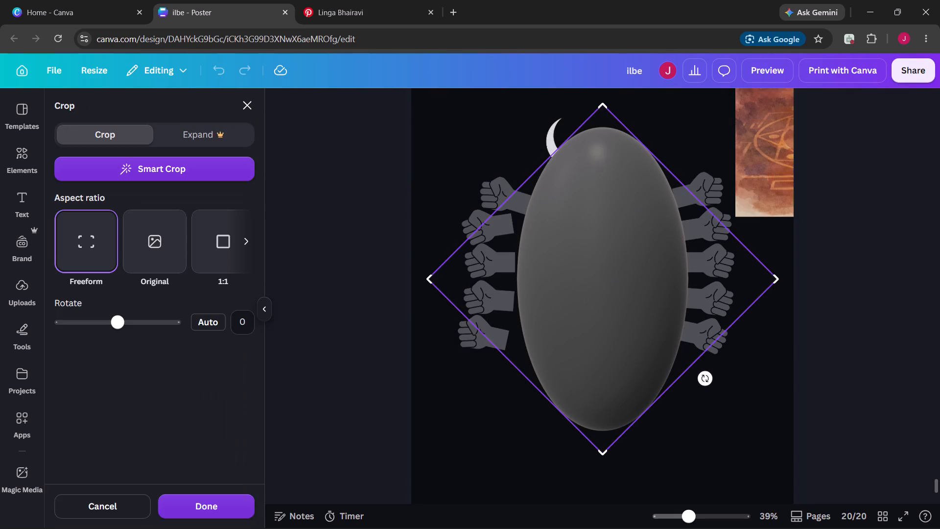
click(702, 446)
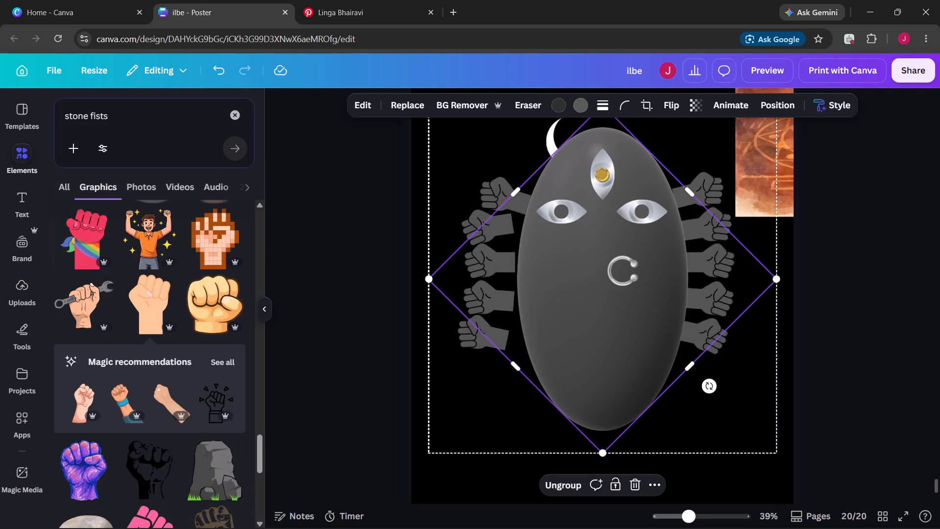
Move the right-hand fist group above the ellipse group in the layer order.
right_click(620, 344)
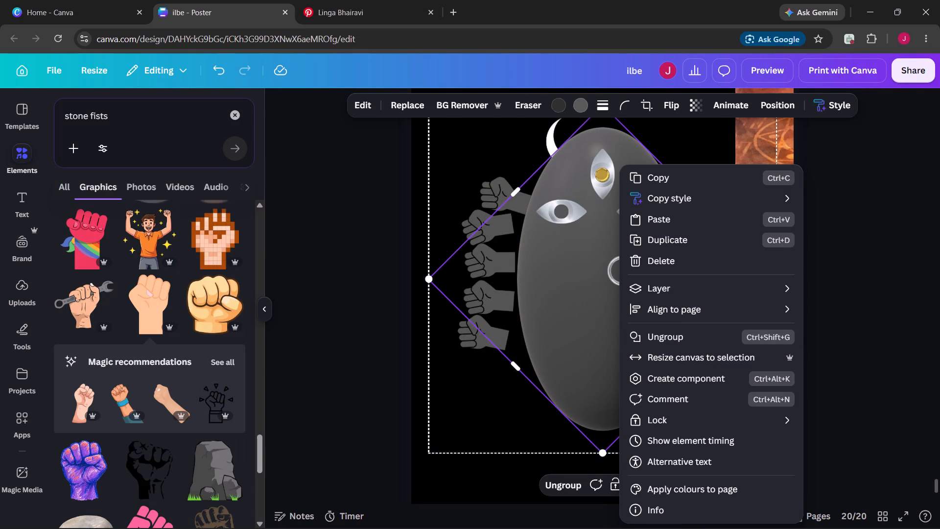
click(658, 293)
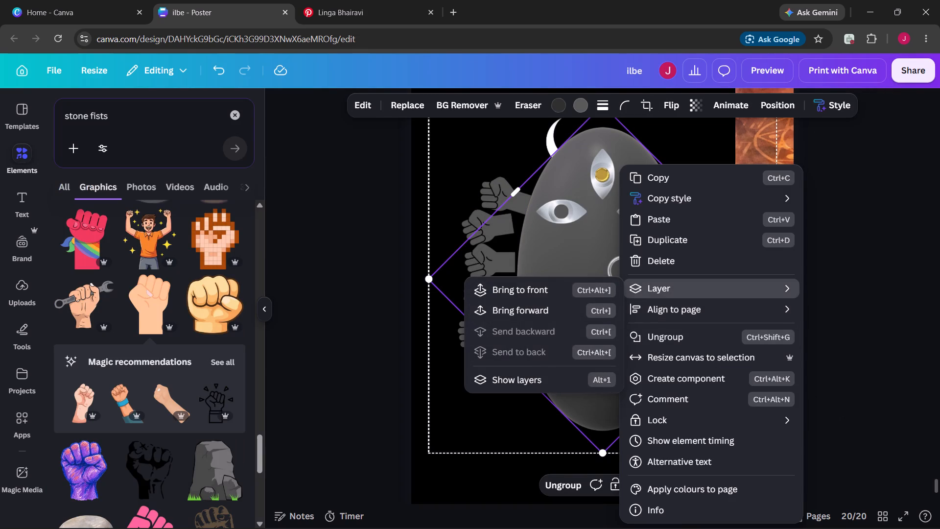
click(531, 372)
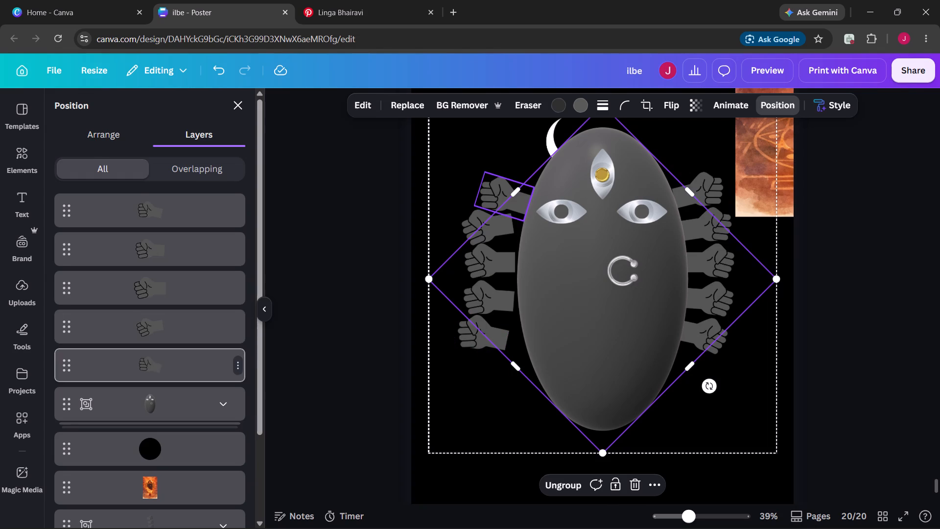
scroll(190, 352, down, 7)
click(189, 401)
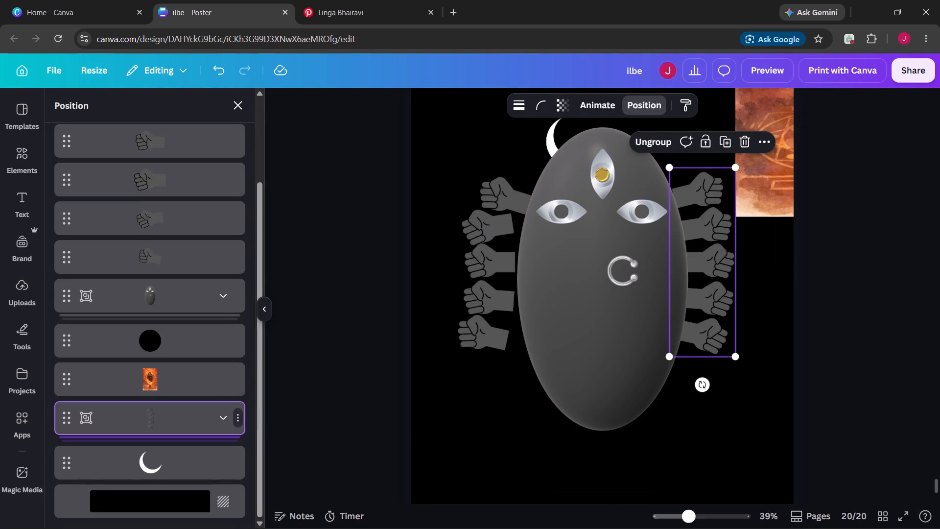
right_click(189, 401)
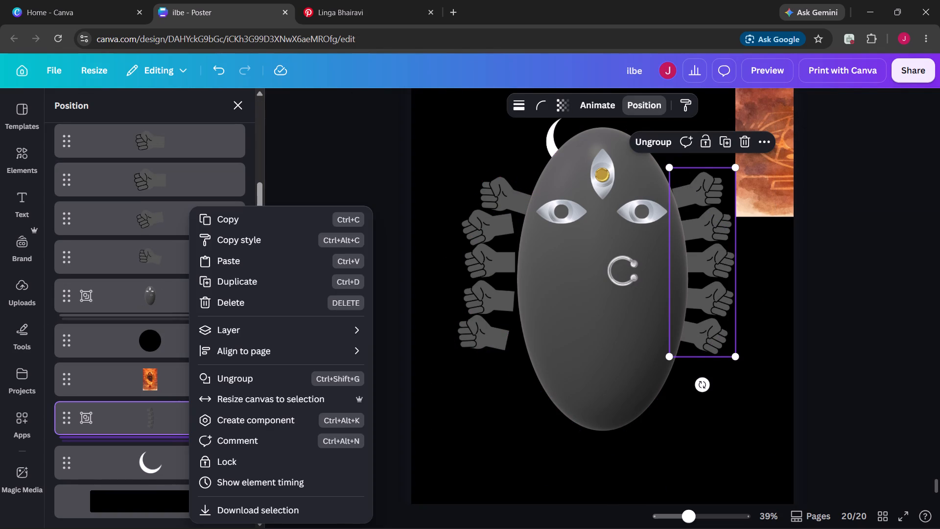
click(157, 410)
drag(157, 414, 159, 269)
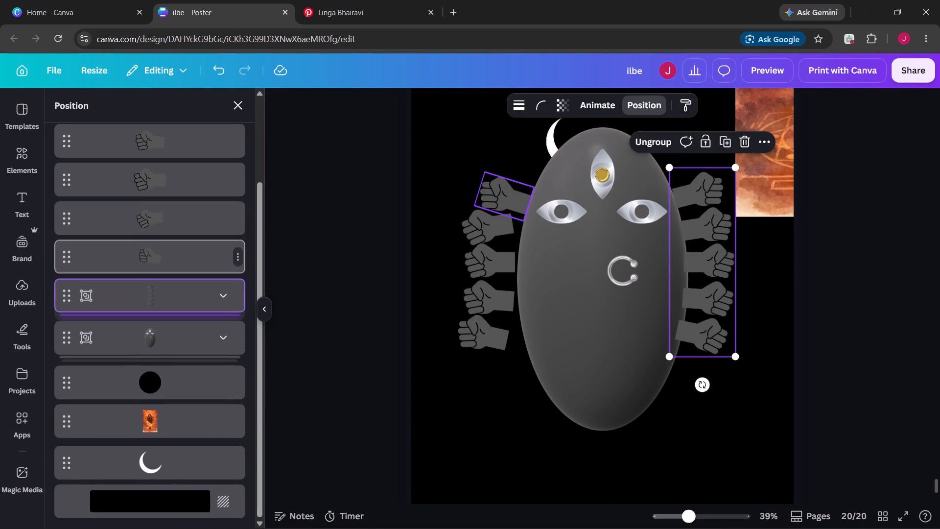
Ungroup the right row of fists.
click(647, 143)
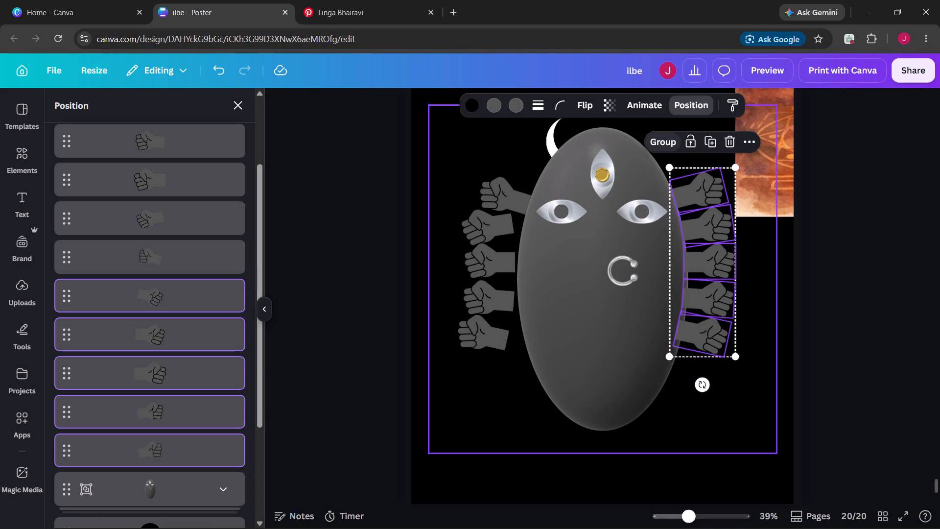
click(754, 402)
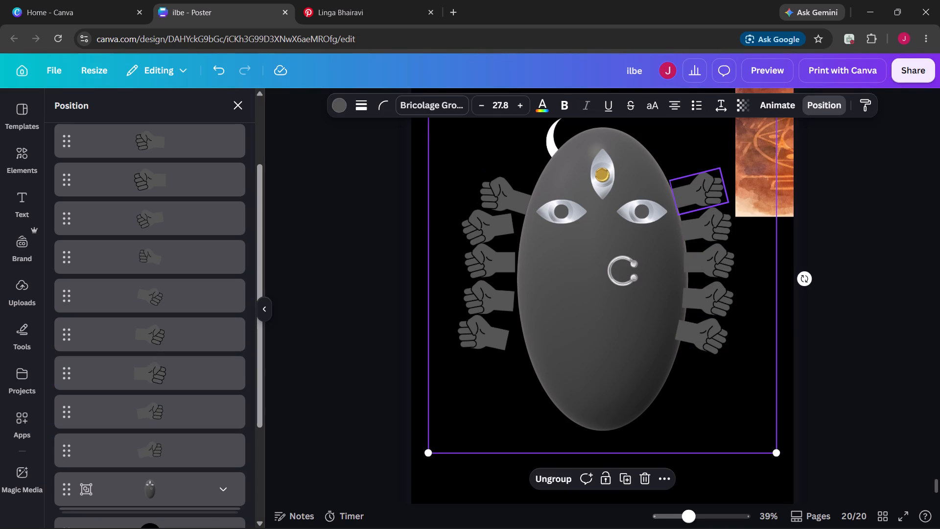
Tilt the topmost right fist further upward and move it against the ellipse's upper right edge.
drag(688, 191, 688, 195)
drag(648, 196, 648, 205)
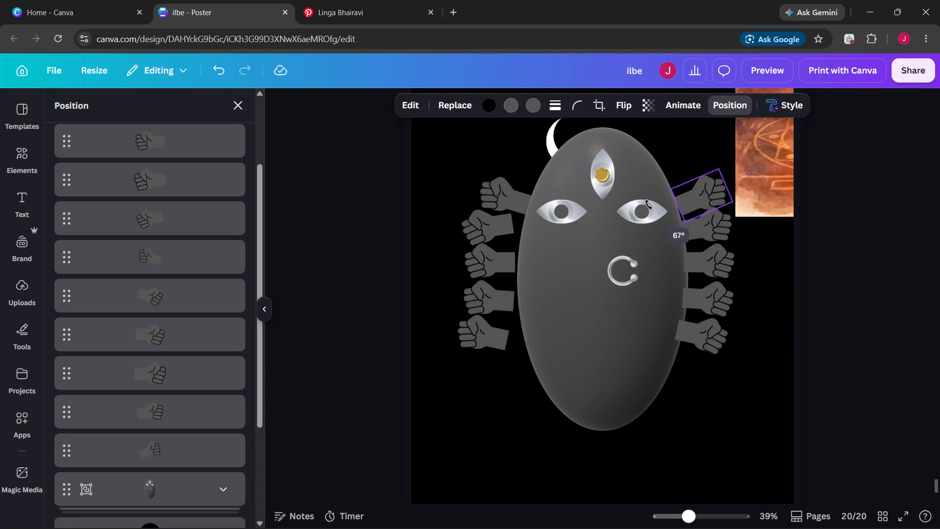
drag(648, 205, 644, 201)
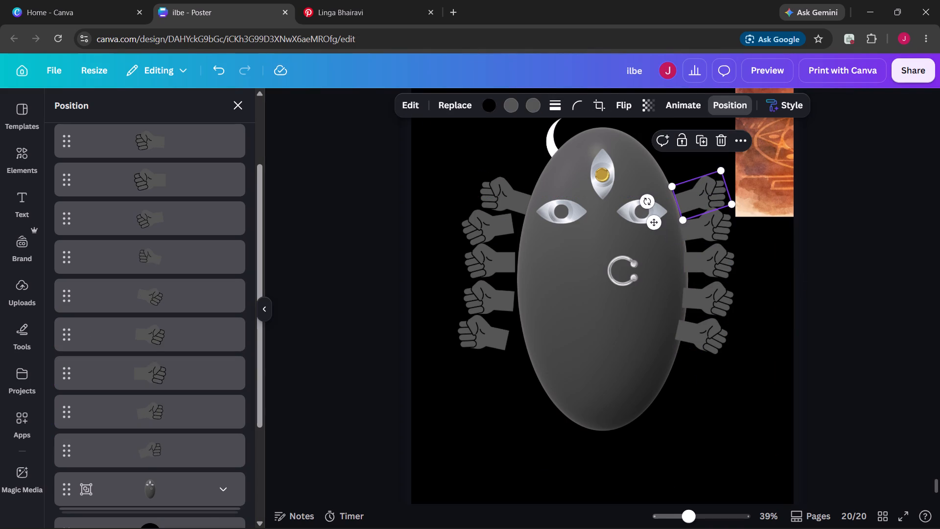
click(707, 201)
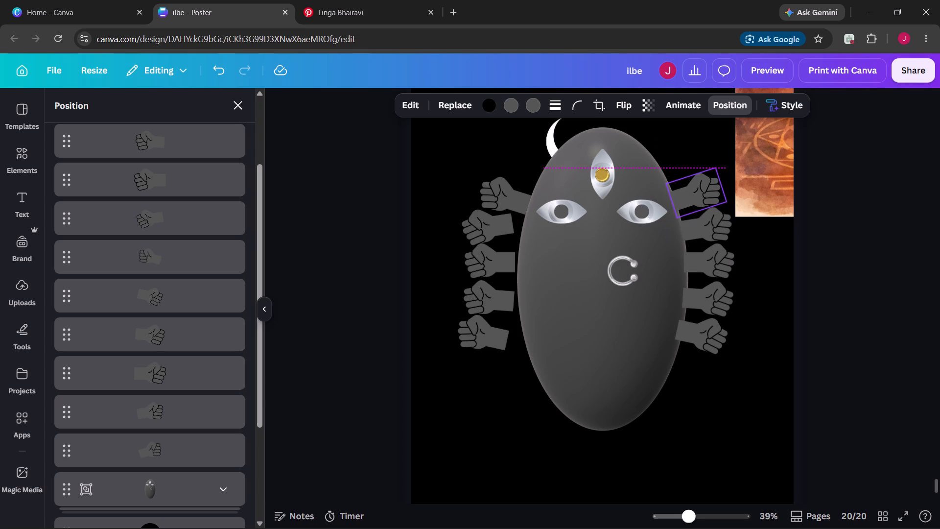
click(739, 397)
scroll(739, 397, up, 1)
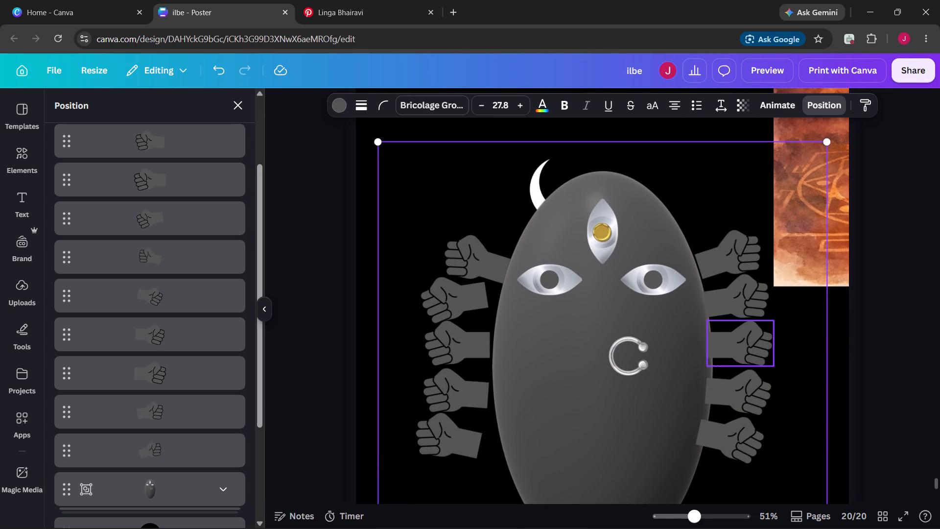
drag(713, 248, 703, 248)
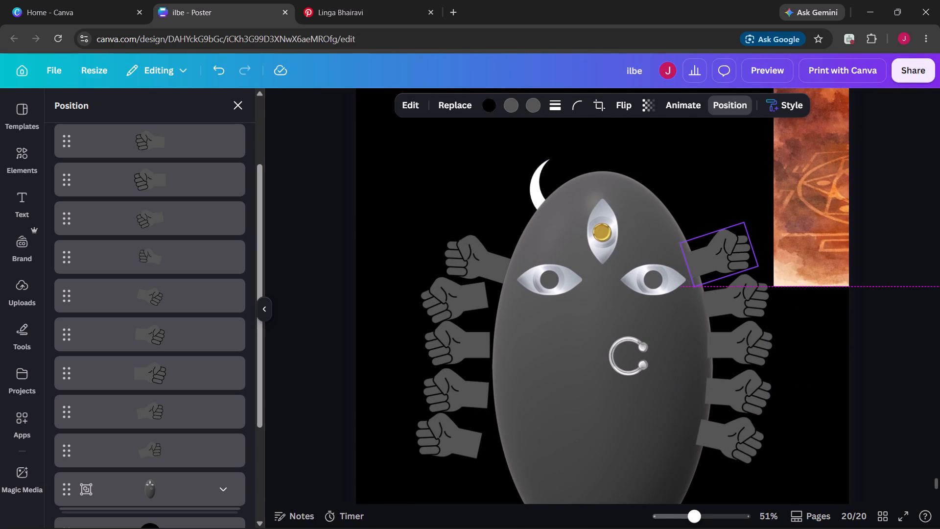
drag(703, 248, 705, 246)
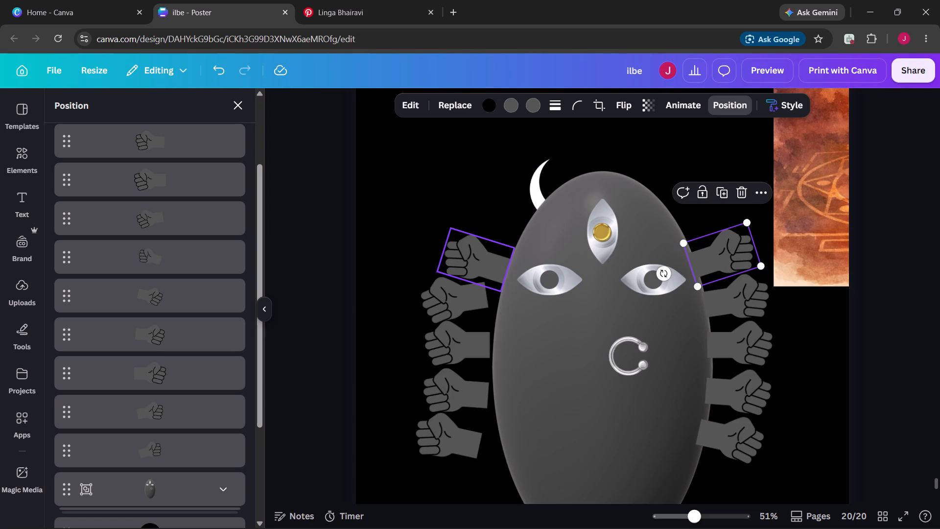
Nudge the topmost left fist slightly toward the ellipse and rotate the topmost right fist to about 65°.
click(477, 256)
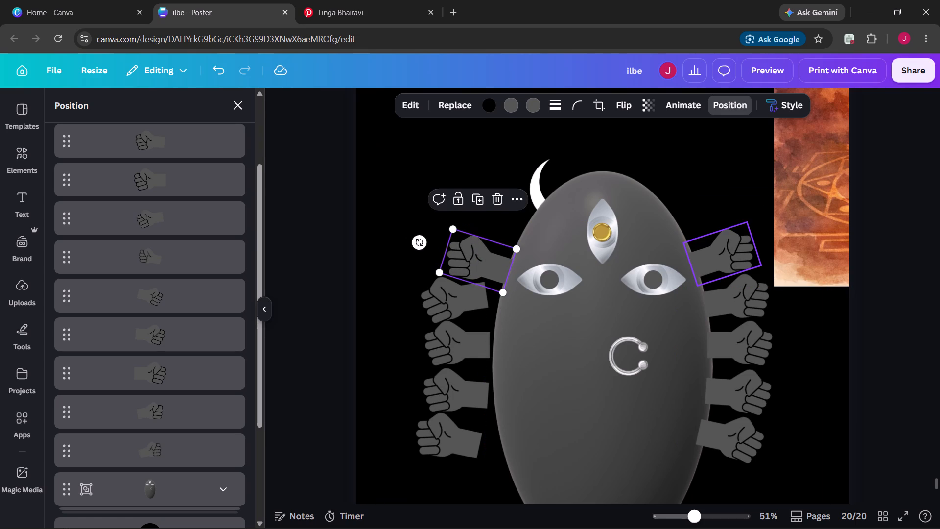
click(746, 260)
drag(664, 269, 672, 275)
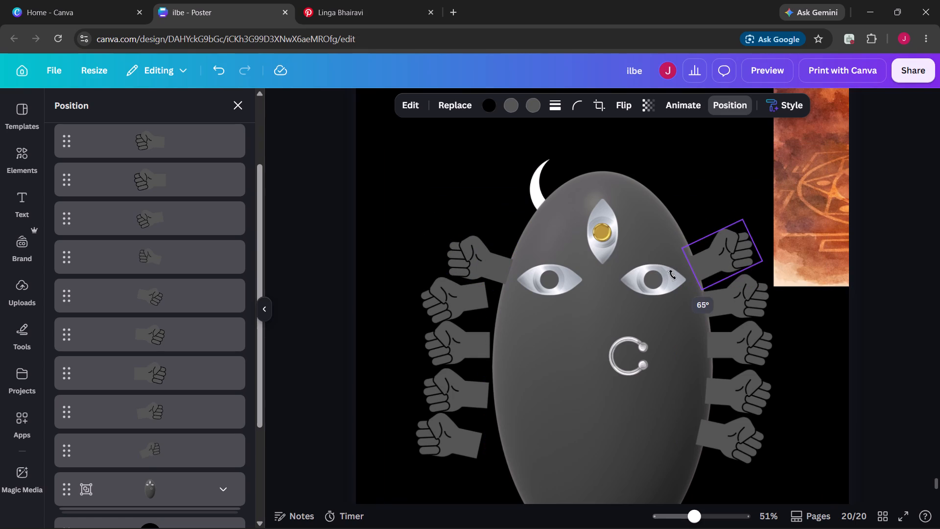
drag(672, 275, 670, 274)
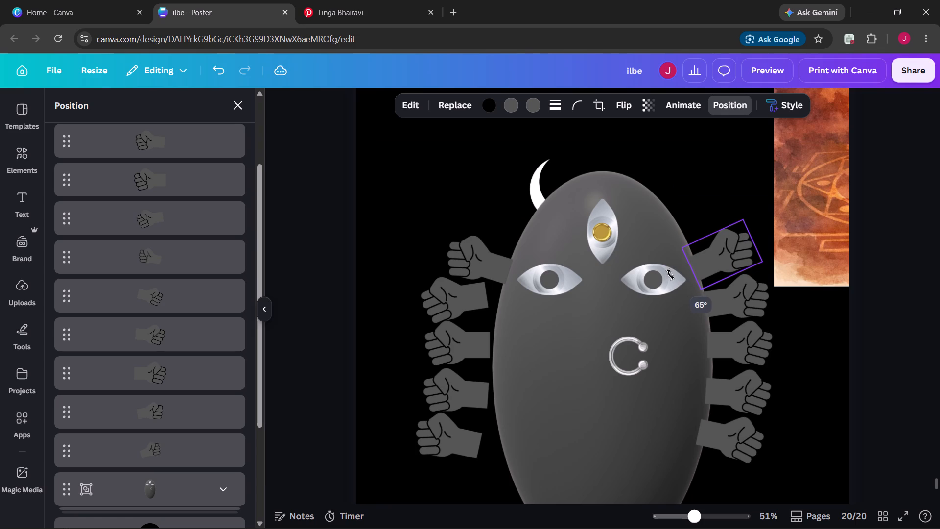
drag(670, 274, 670, 274)
Rotate the topmost left fist to about 116° and raise it slightly, level with the topmost right fist.
click(501, 270)
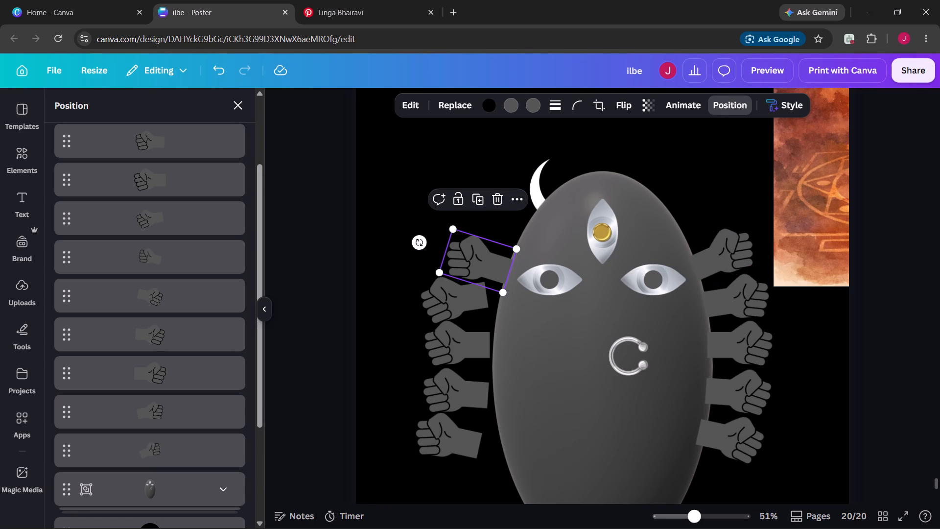
drag(417, 241, 415, 234)
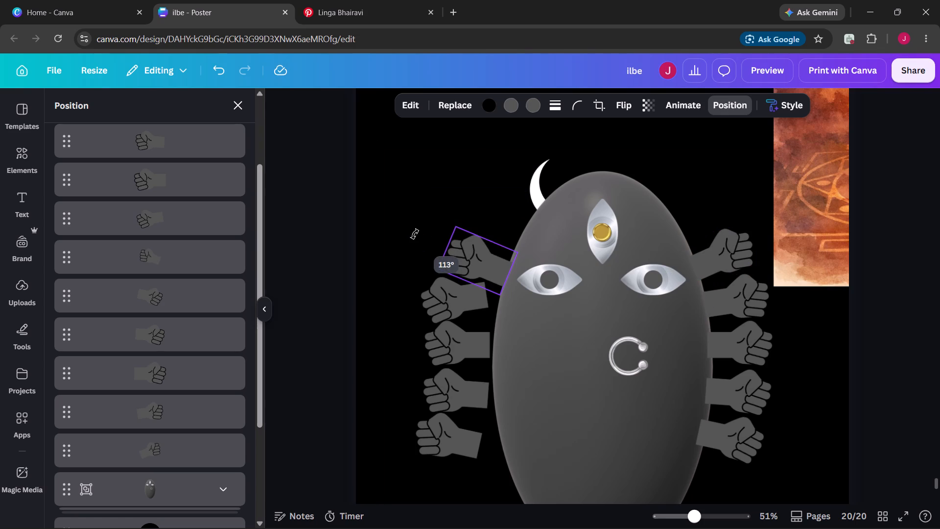
drag(415, 234, 416, 237)
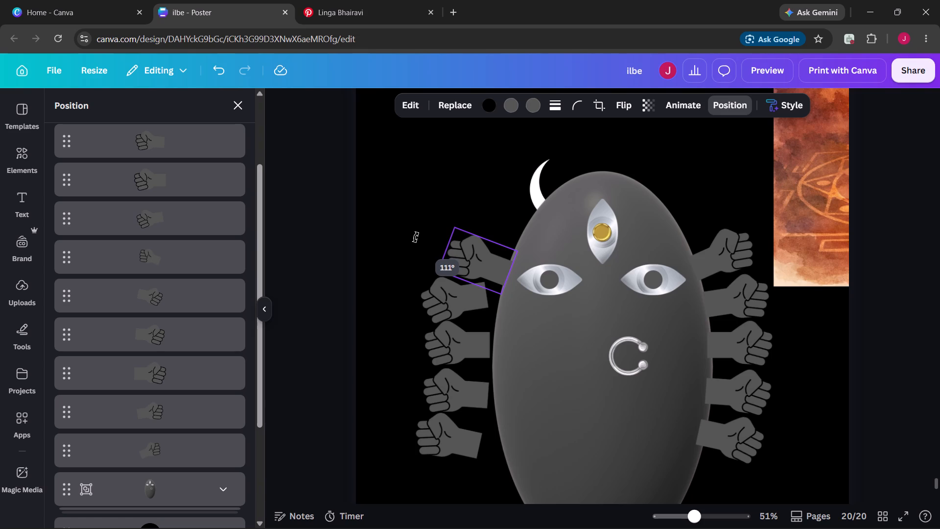
drag(416, 237, 416, 230)
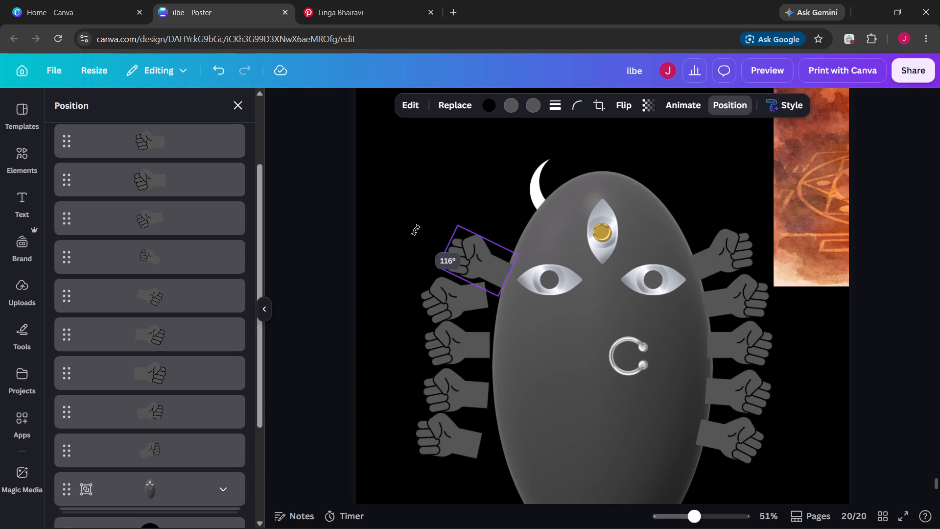
drag(416, 230, 416, 231)
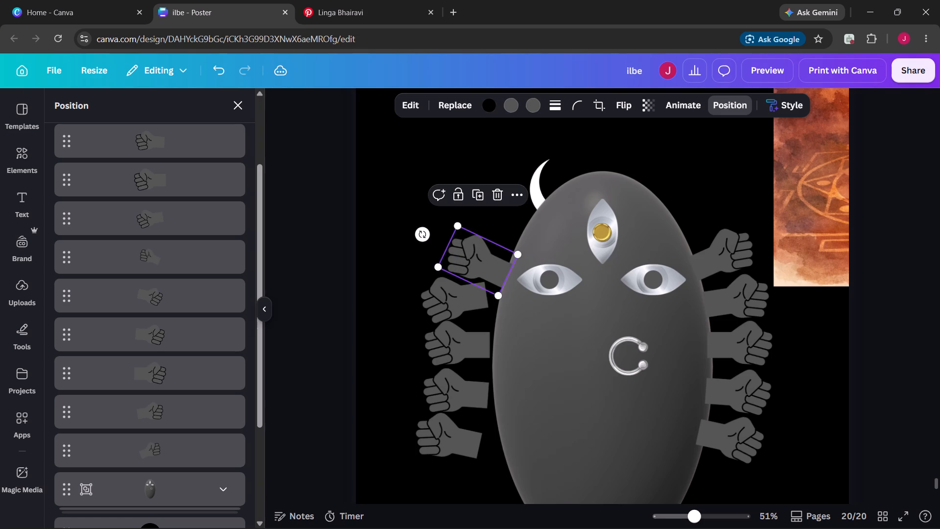
click(885, 378)
double_click(885, 378)
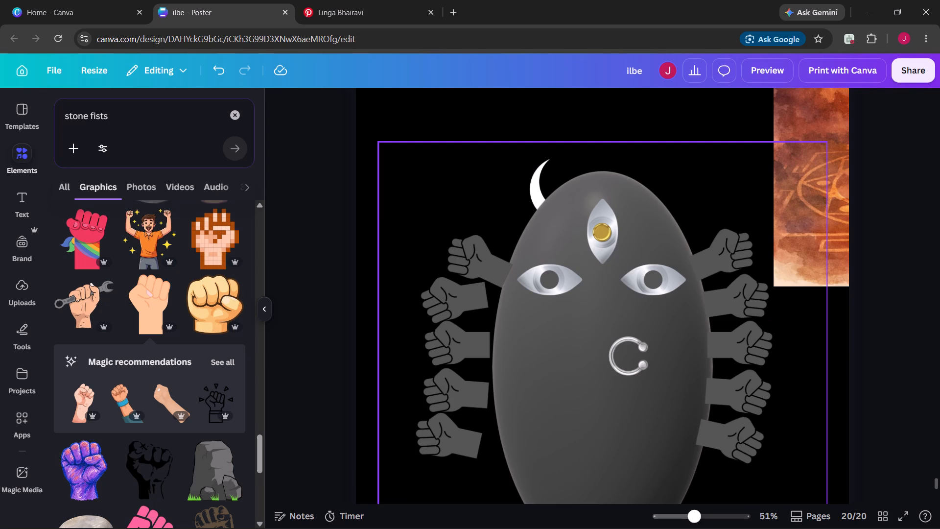
drag(496, 270, 497, 265)
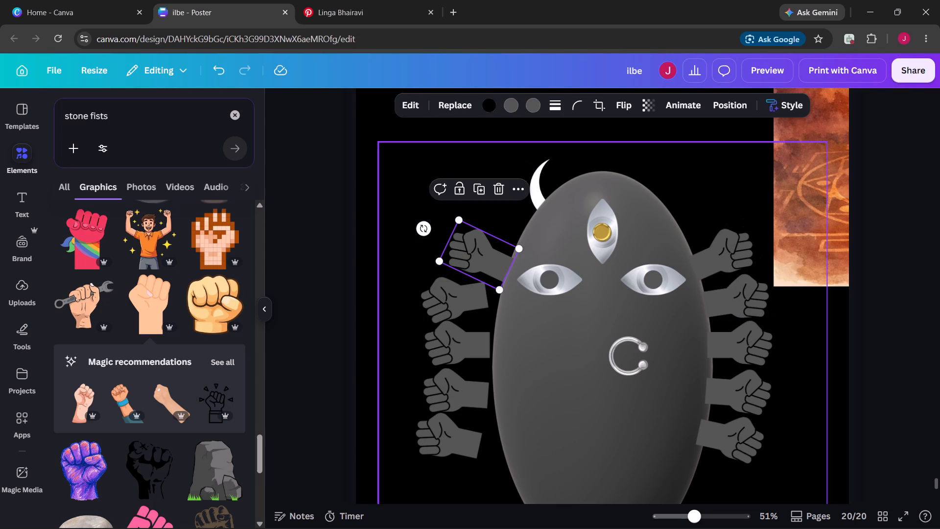
click(550, 361)
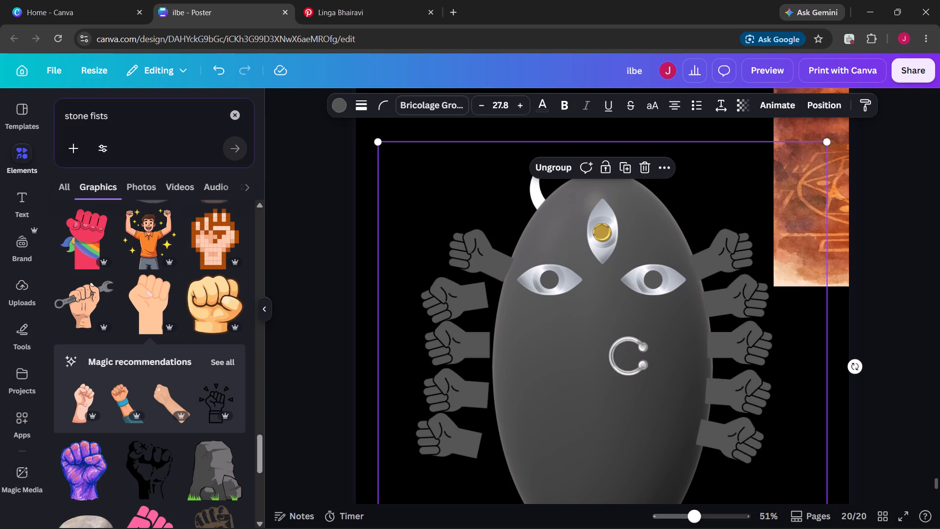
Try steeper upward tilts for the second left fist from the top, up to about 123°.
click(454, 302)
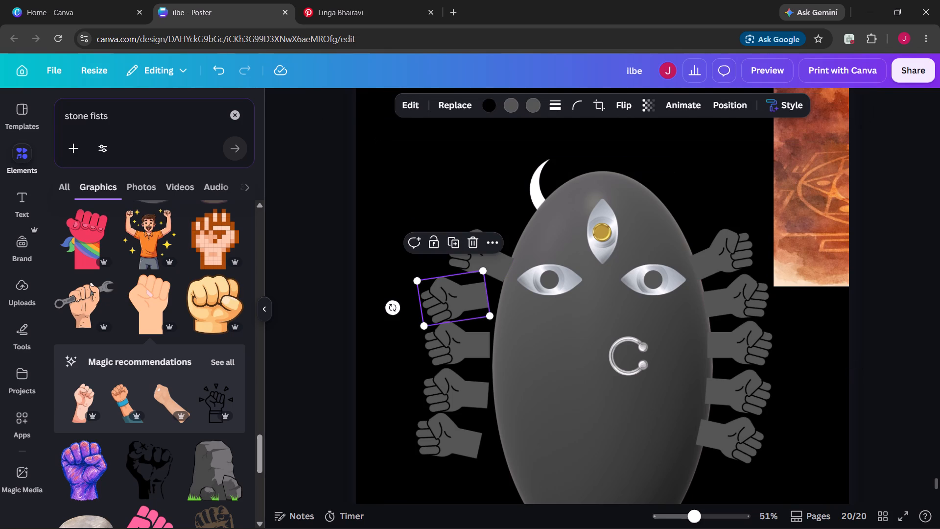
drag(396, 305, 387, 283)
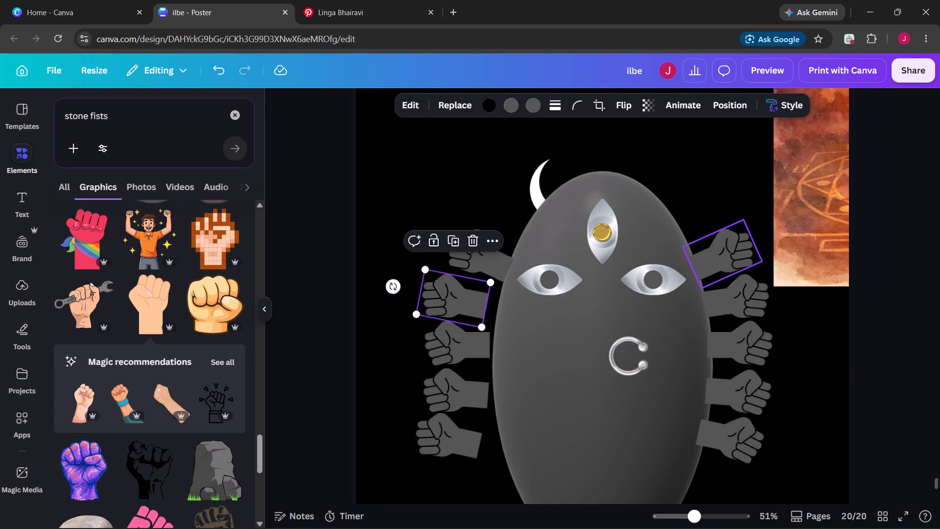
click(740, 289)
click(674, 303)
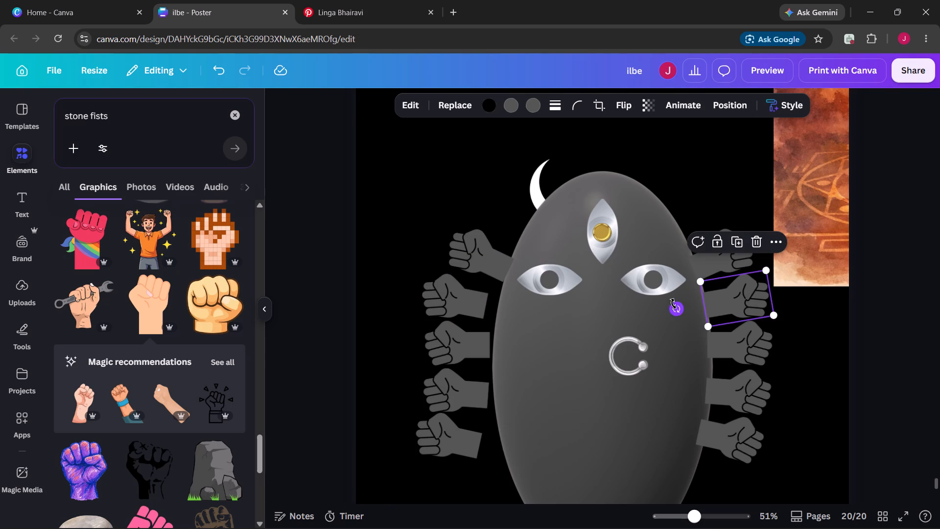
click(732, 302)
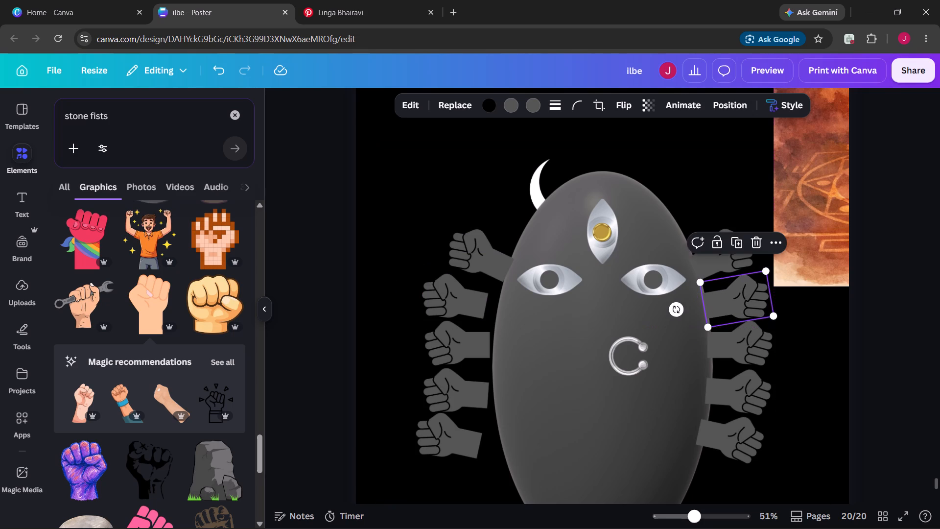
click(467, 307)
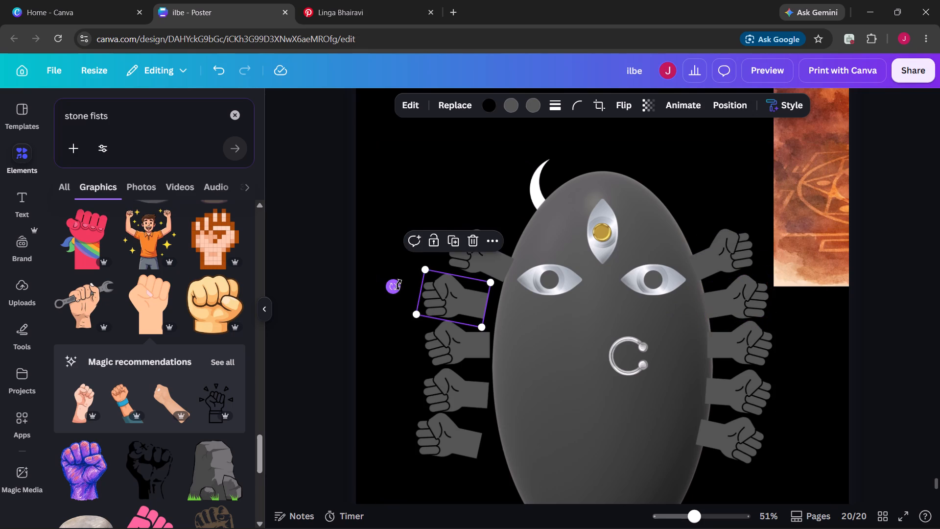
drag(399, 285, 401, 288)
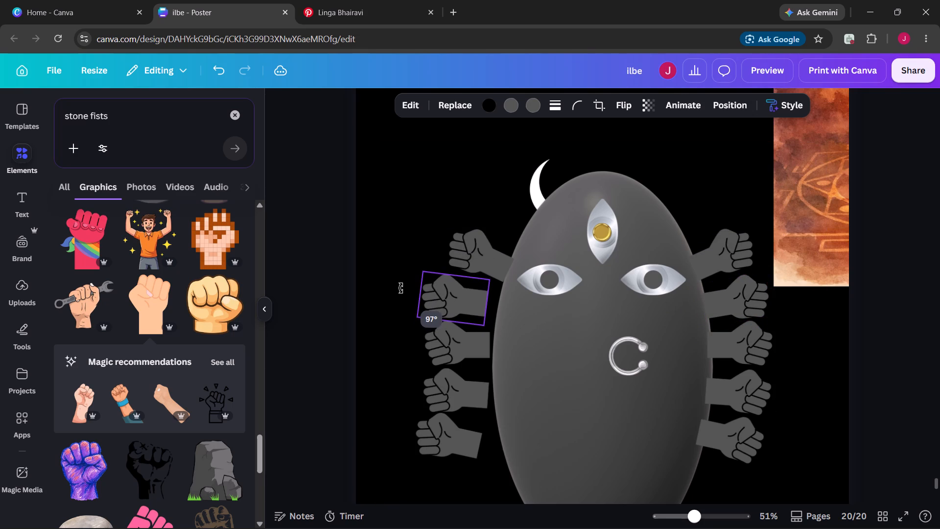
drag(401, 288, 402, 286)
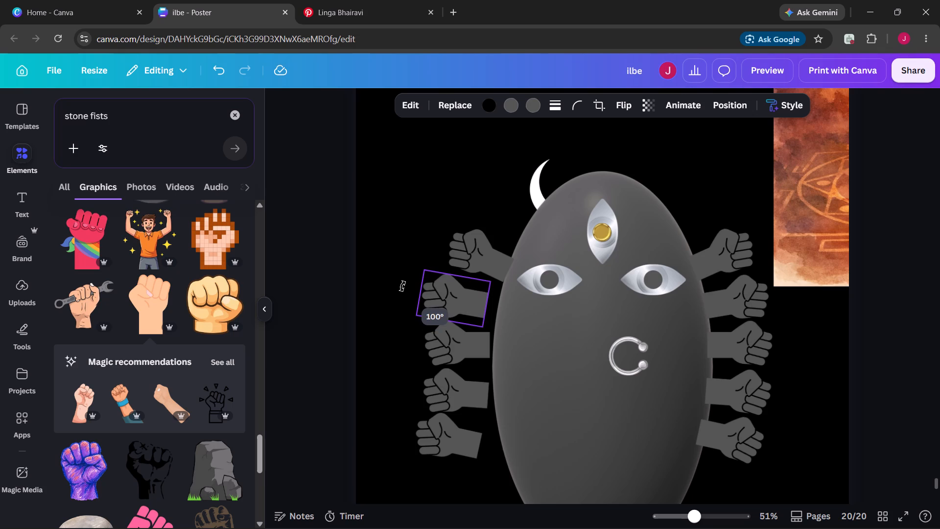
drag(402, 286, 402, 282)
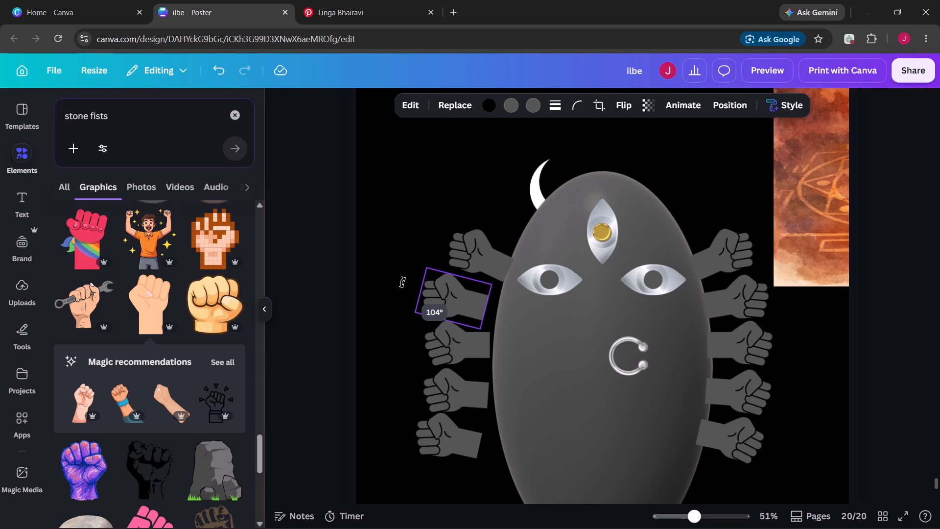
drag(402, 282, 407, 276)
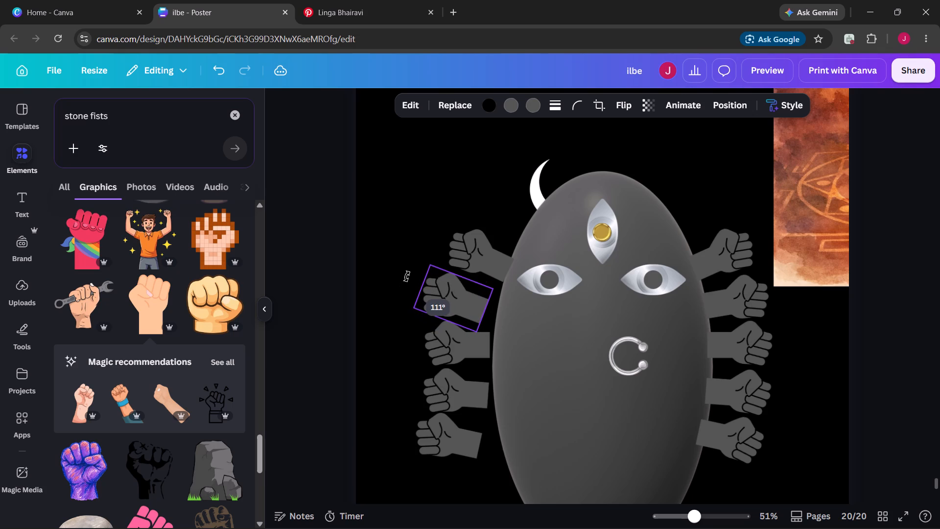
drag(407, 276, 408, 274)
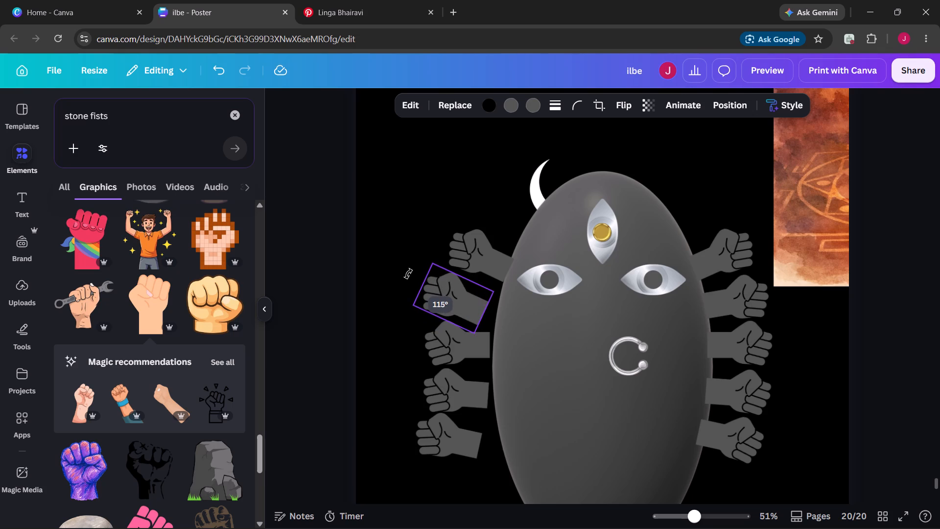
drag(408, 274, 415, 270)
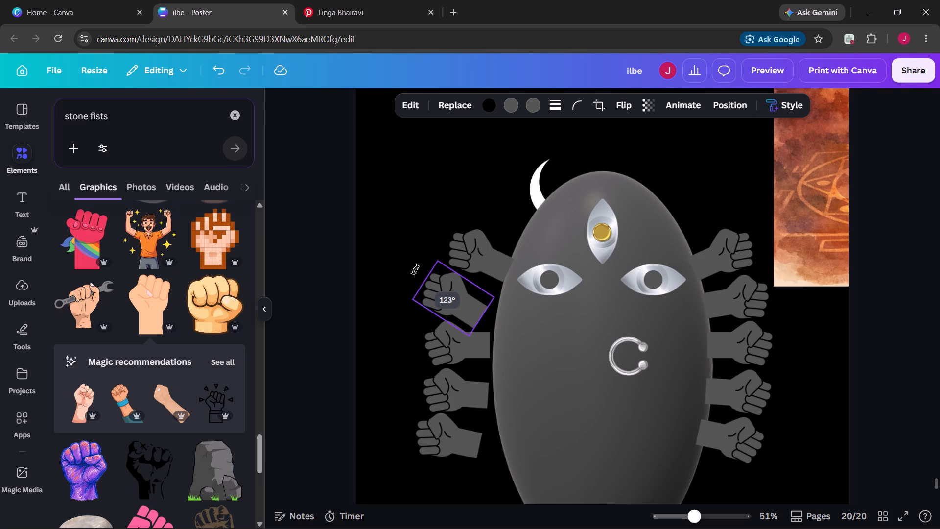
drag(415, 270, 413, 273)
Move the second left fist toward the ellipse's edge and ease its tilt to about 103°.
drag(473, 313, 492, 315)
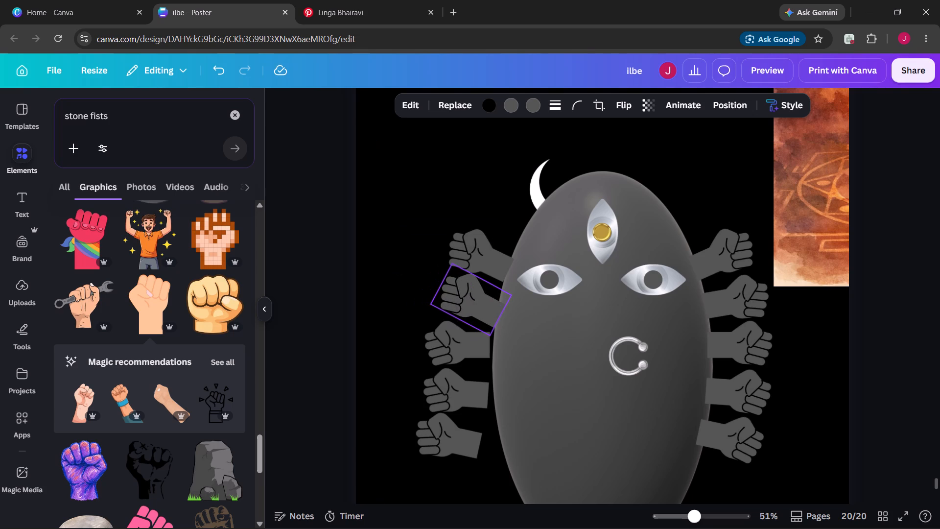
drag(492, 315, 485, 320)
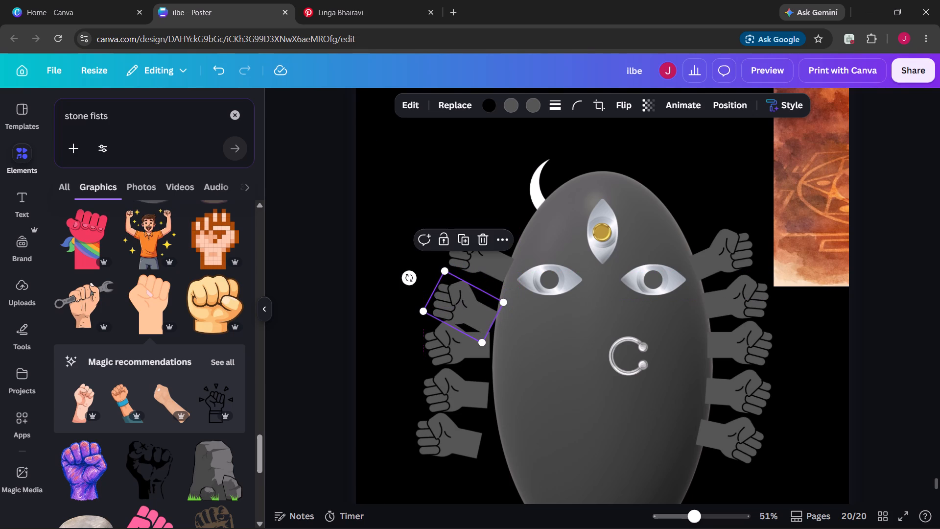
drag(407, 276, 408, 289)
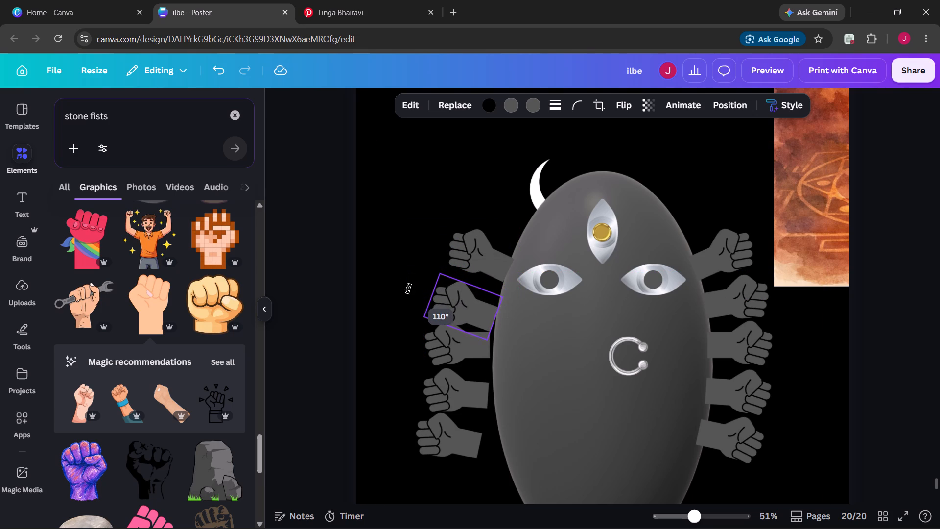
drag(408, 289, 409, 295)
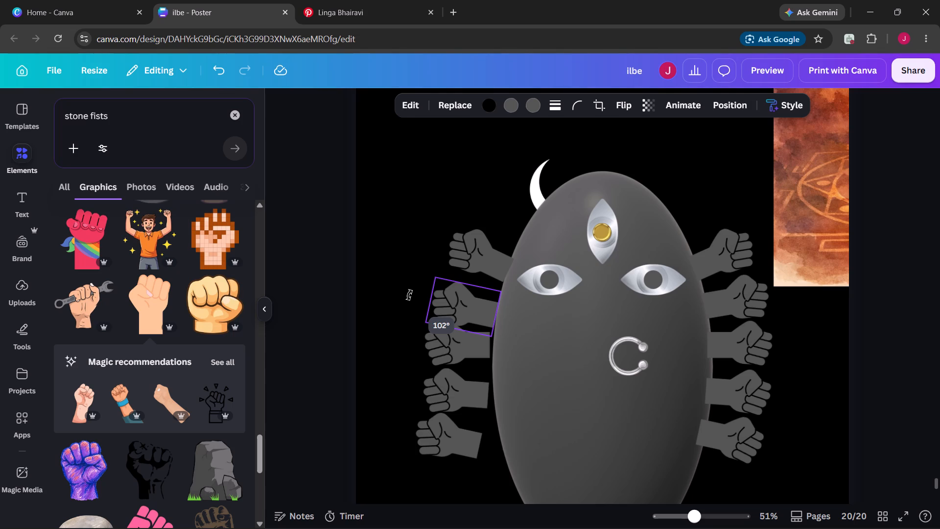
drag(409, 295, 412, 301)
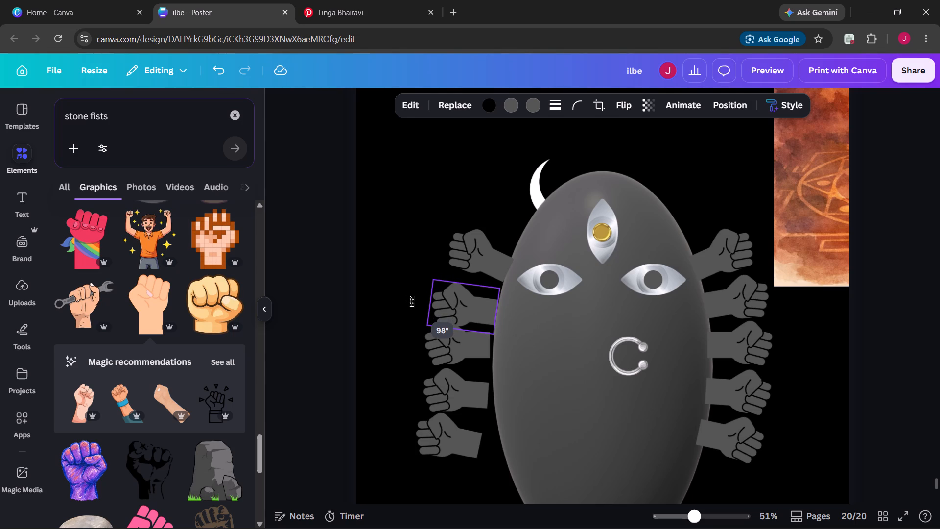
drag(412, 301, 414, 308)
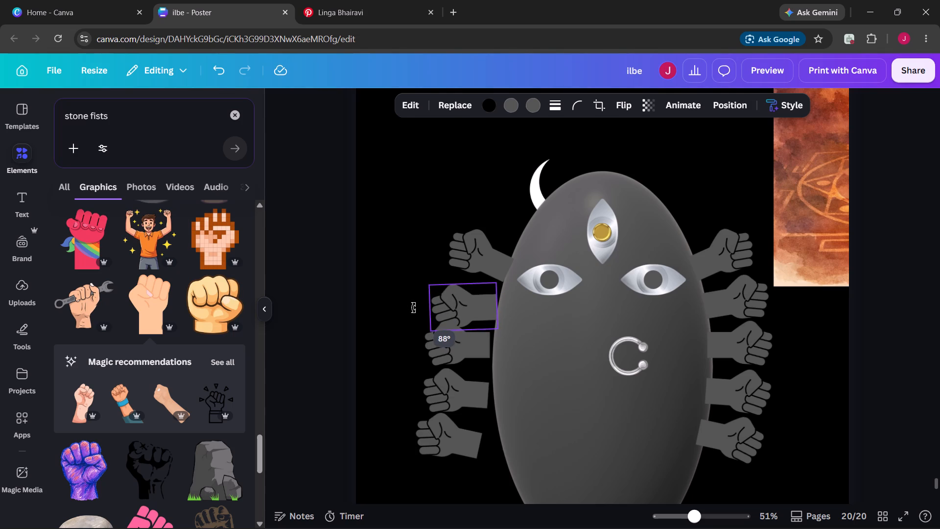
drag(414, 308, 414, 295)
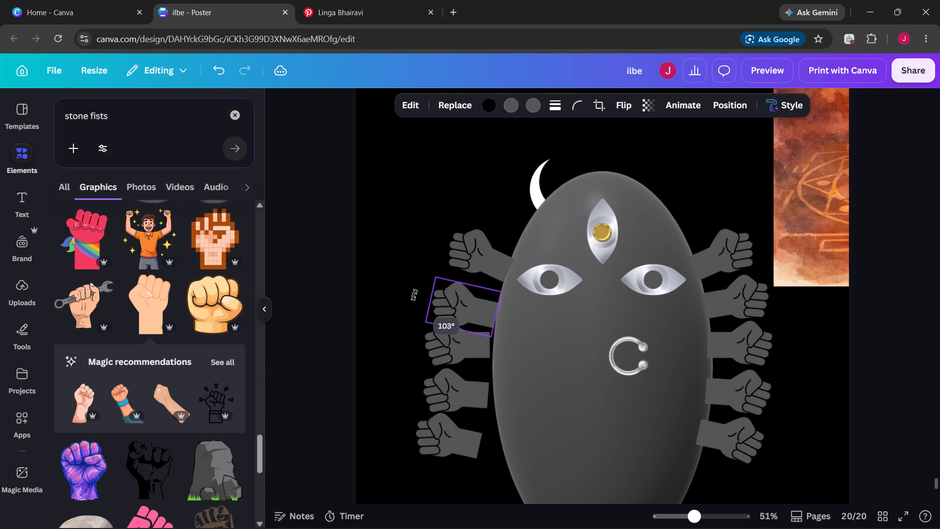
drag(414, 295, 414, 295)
Compare the second left fist beside its right counterpart, tilt it nearly horizontal, and return it against the ellipse's left edge.
drag(449, 310, 666, 323)
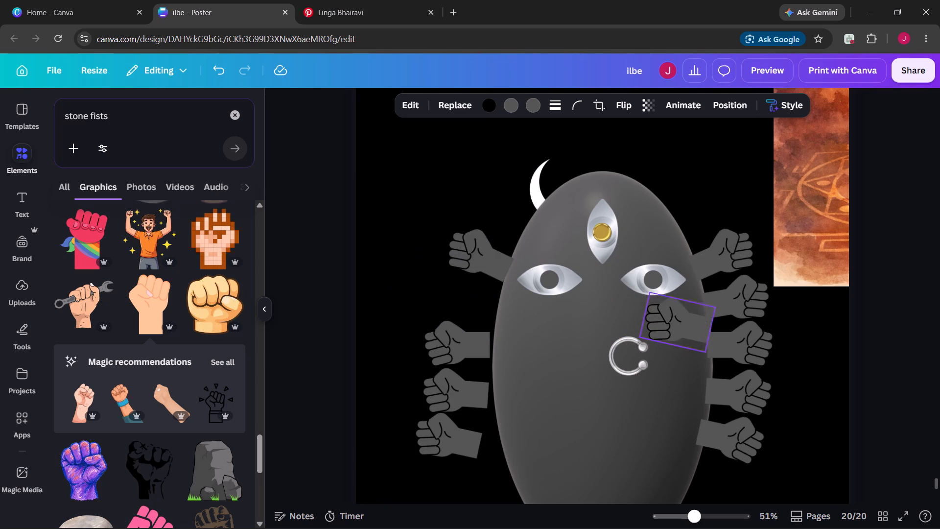
drag(666, 323, 658, 302)
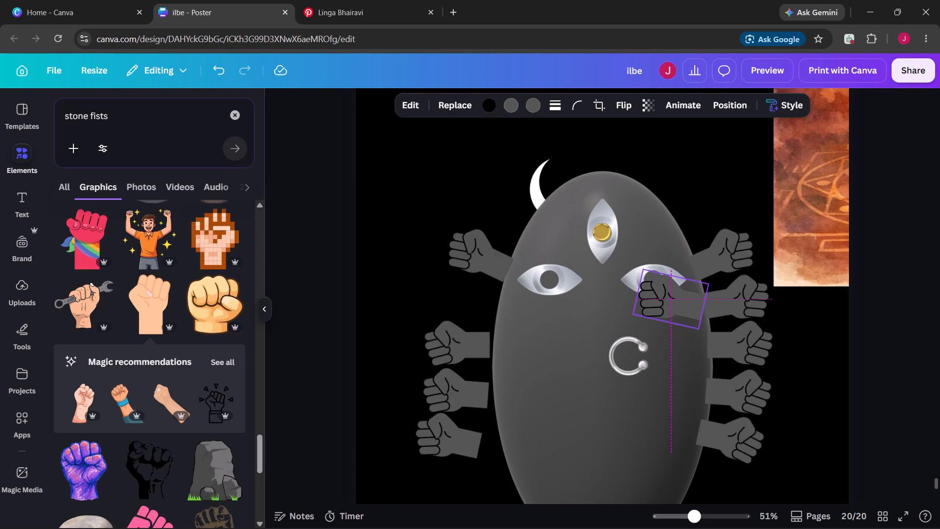
drag(658, 302, 654, 299)
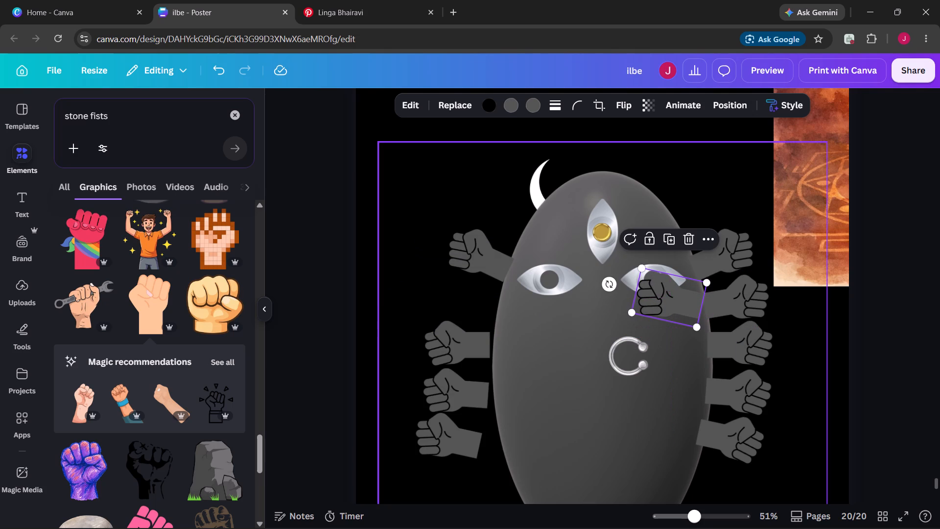
drag(604, 284, 608, 289)
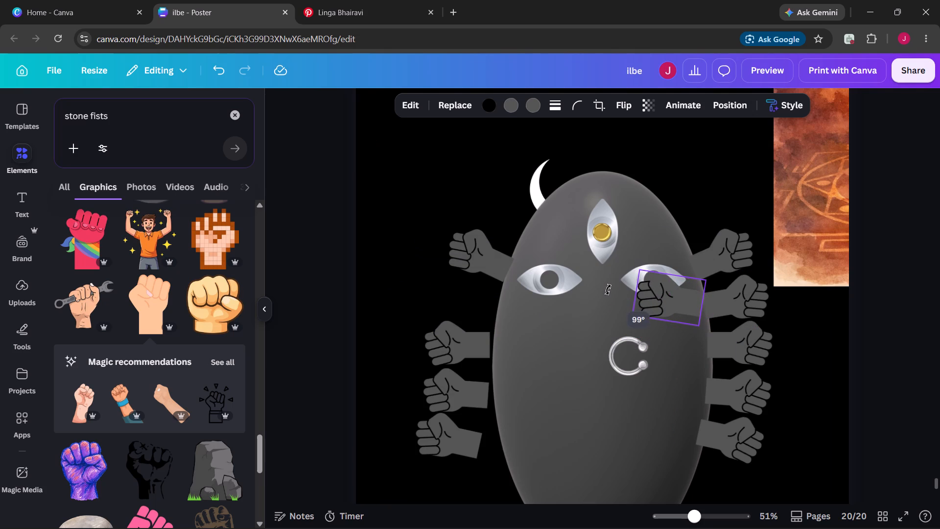
drag(608, 289, 612, 295)
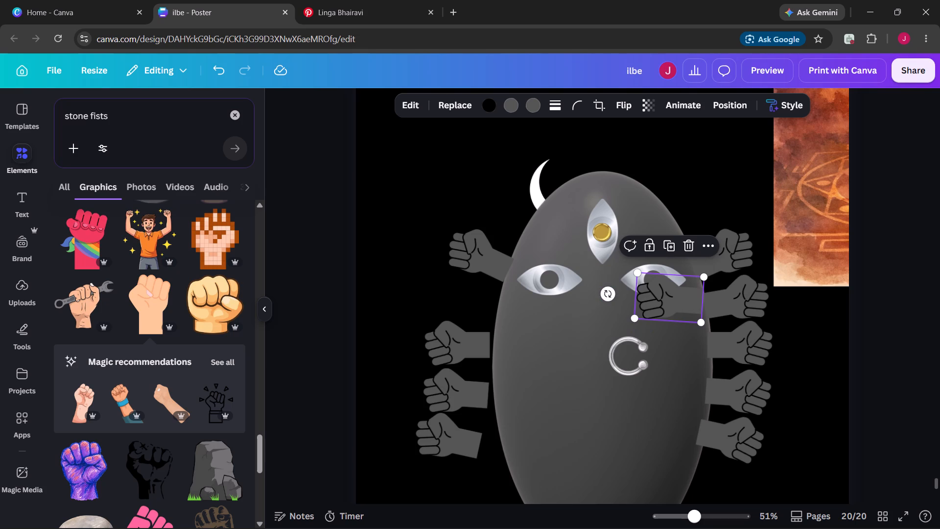
drag(662, 303, 565, 306)
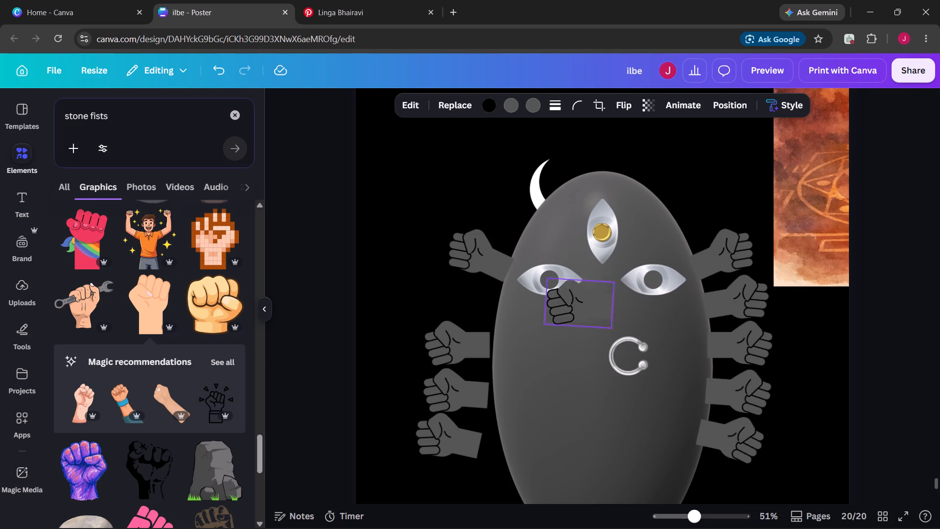
drag(565, 306, 456, 307)
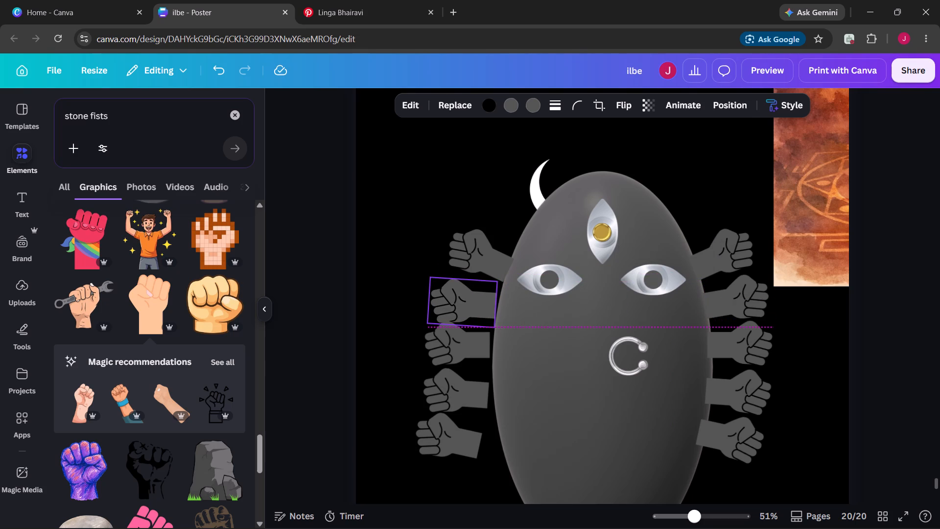
drag(456, 307, 462, 307)
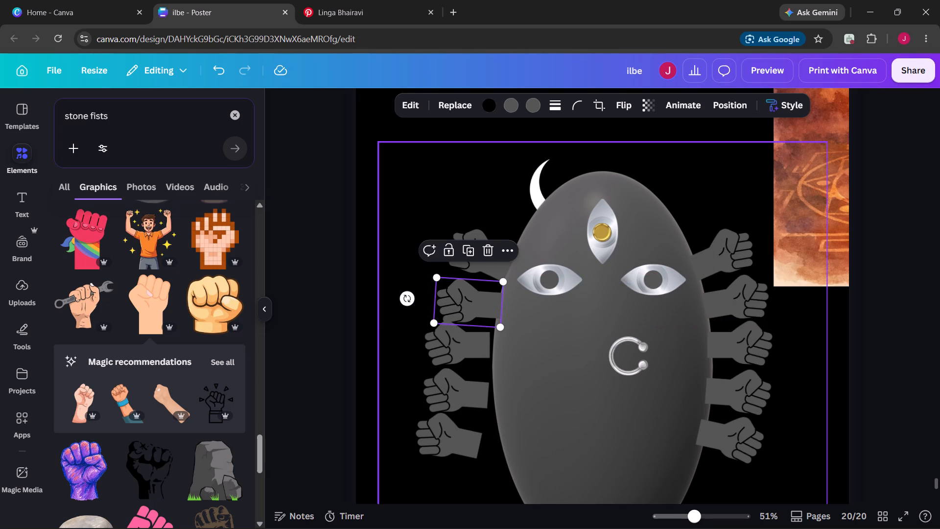
Shift the third left fist inward and slightly down so its wrist meets the ellipse's left edge.
scroll(583, 351, down, 1)
click(916, 244)
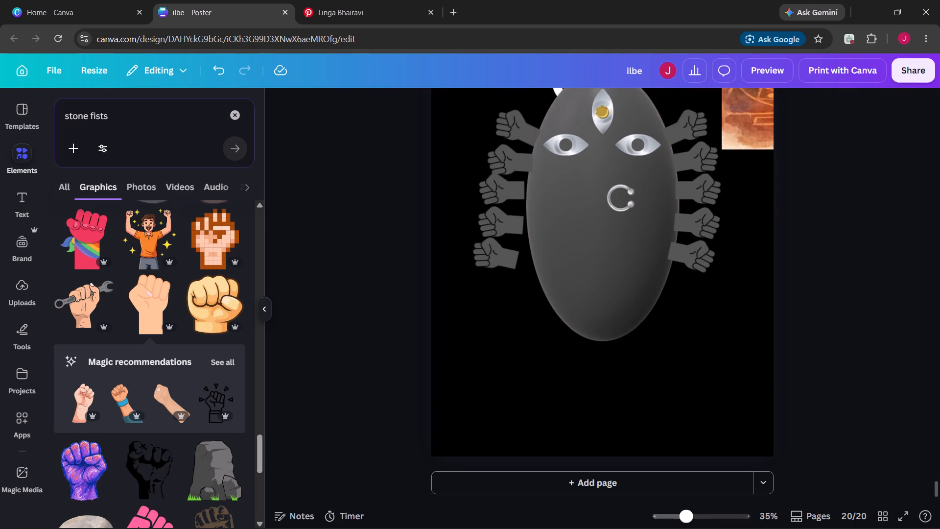
scroll(872, 232, up, 1)
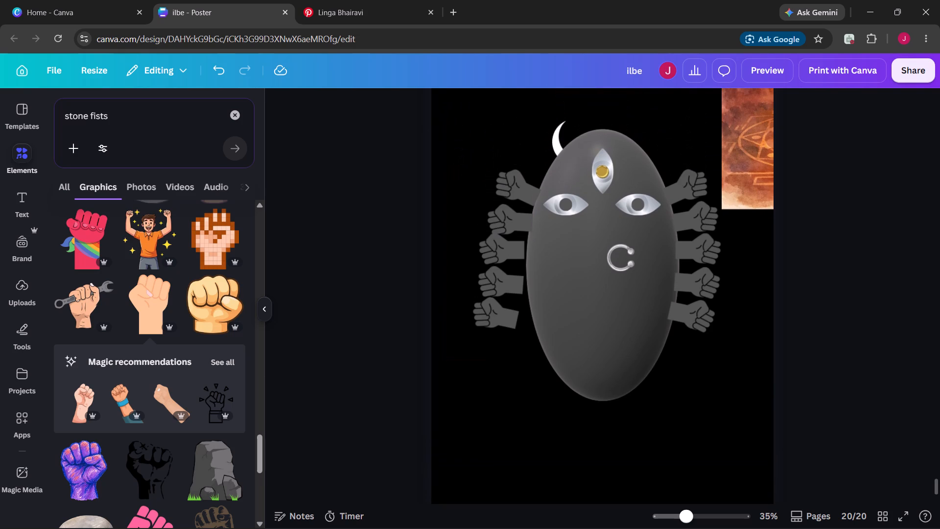
click(507, 242)
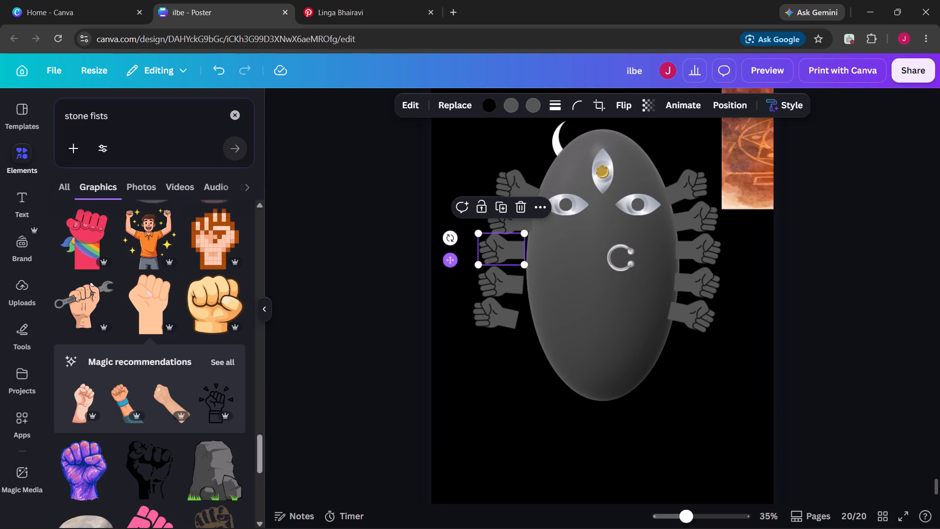
drag(452, 256, 462, 260)
click(826, 353)
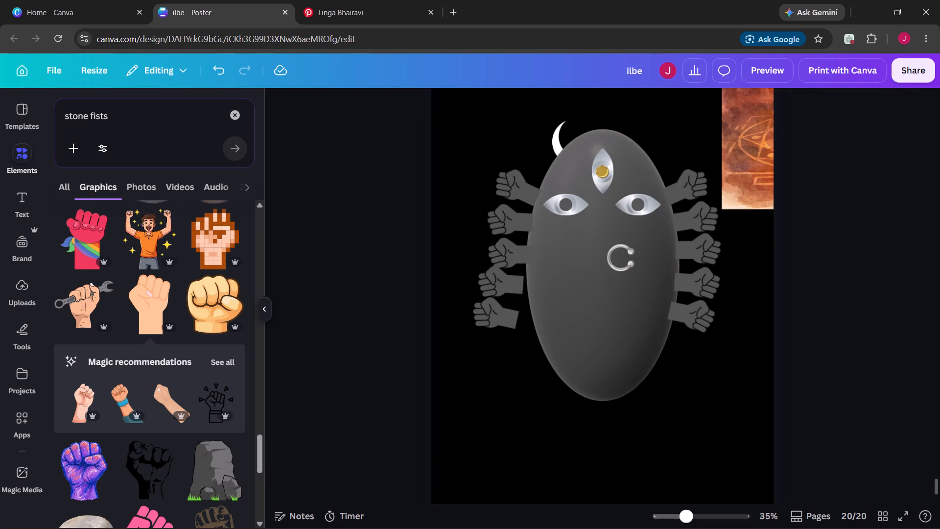
Rotate the fourth left fist to about 83° and move it inward and slightly down against the ellipse's left edge.
click(500, 285)
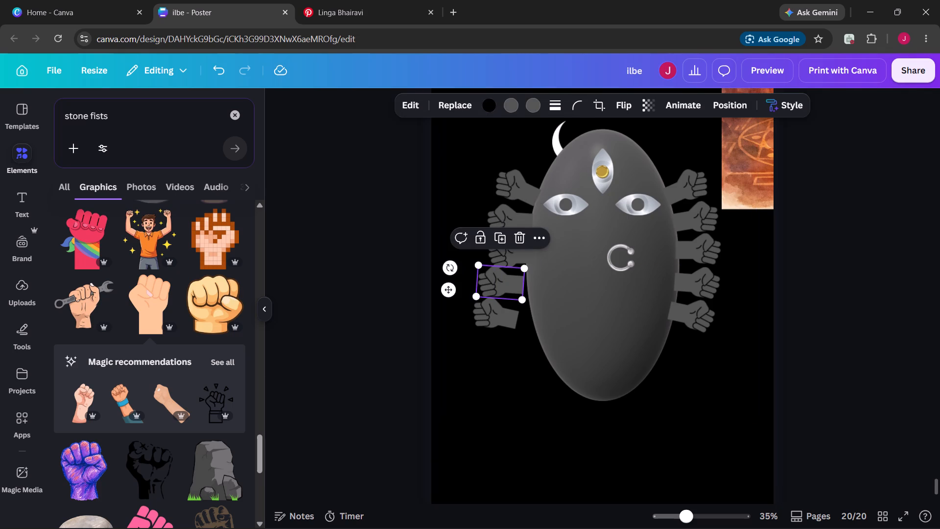
drag(451, 268, 456, 277)
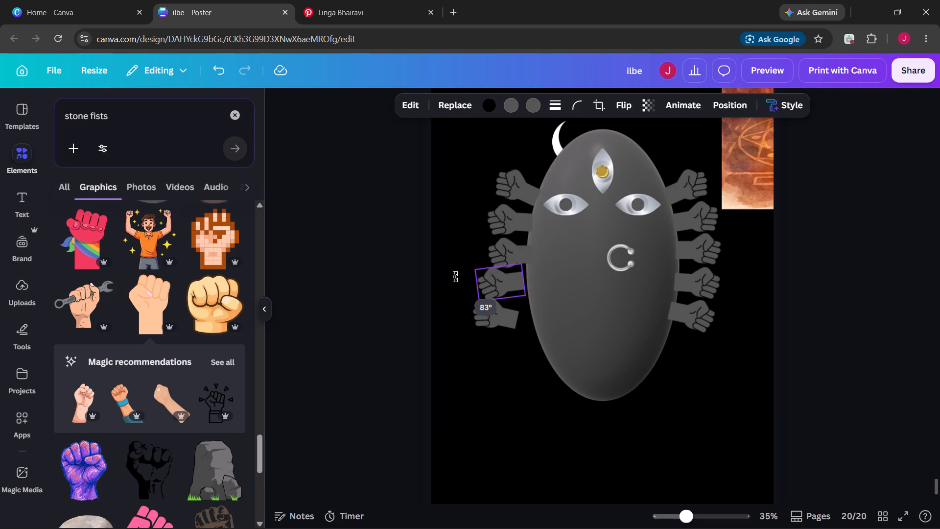
drag(456, 277, 457, 278)
drag(491, 283, 498, 287)
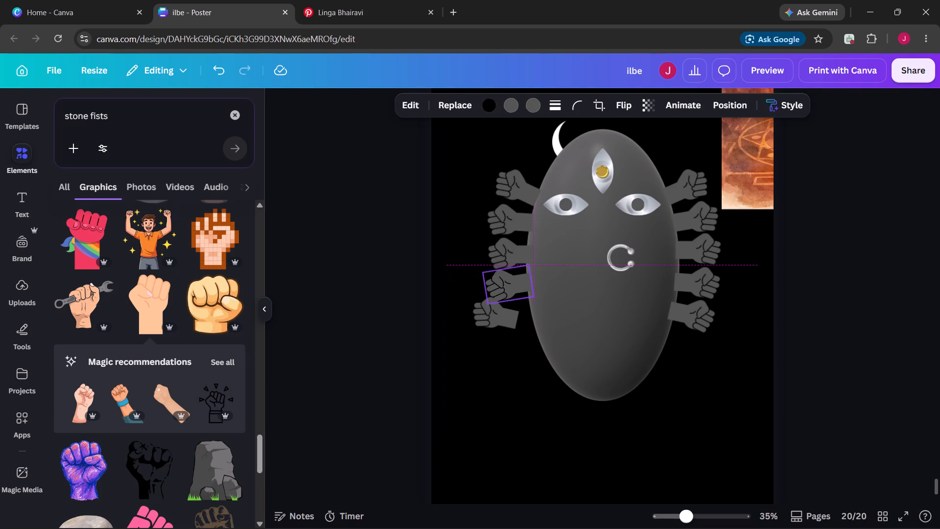
drag(498, 287, 503, 289)
Move the lowest left fist against the ellipse's edge and tilt it downward to mirror the lowest right fist.
drag(502, 312, 521, 313)
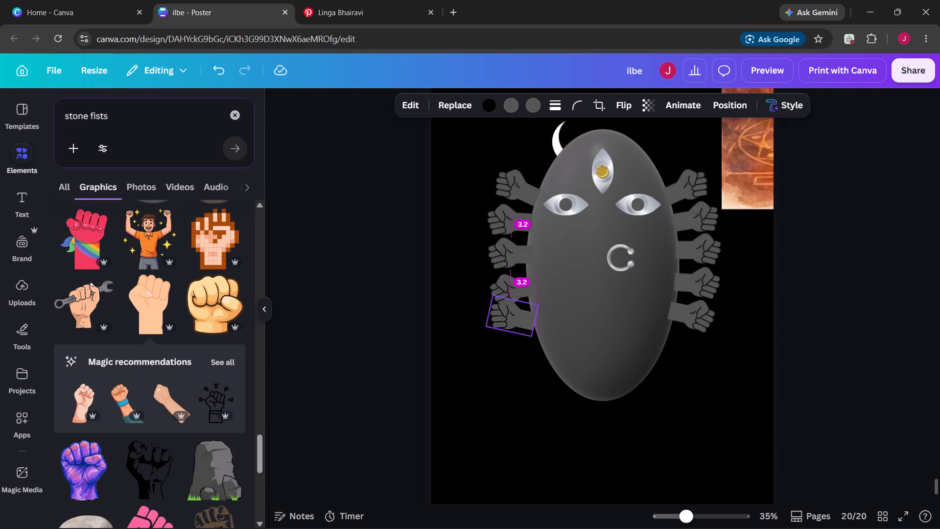
drag(521, 313, 522, 314)
drag(466, 295, 468, 311)
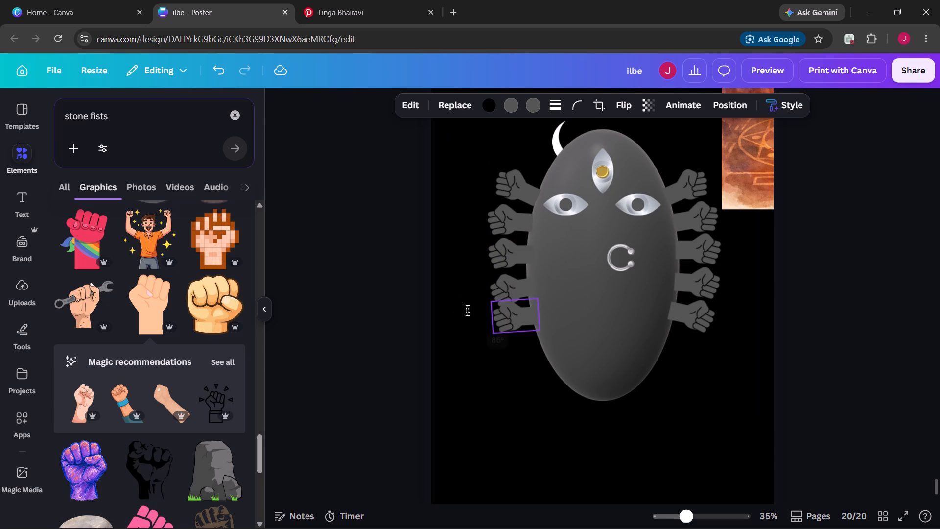
drag(468, 311, 472, 320)
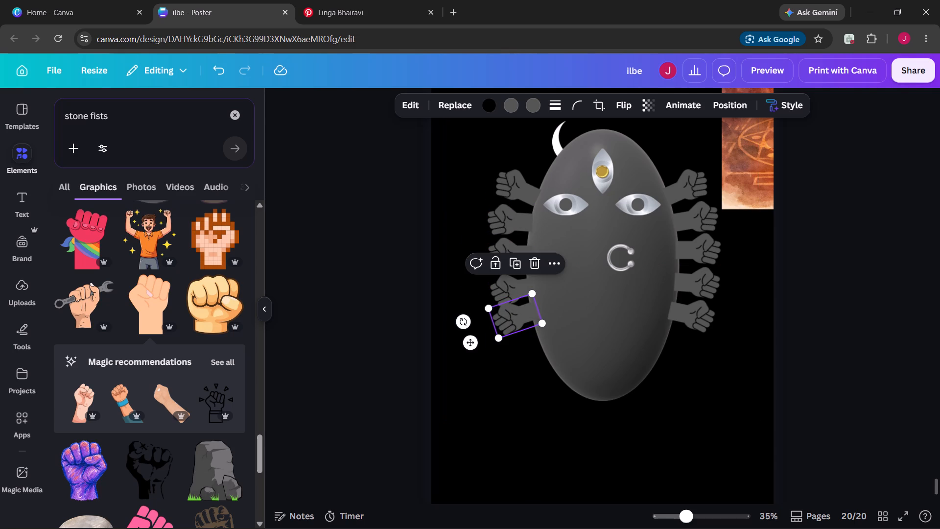
drag(522, 320, 528, 327)
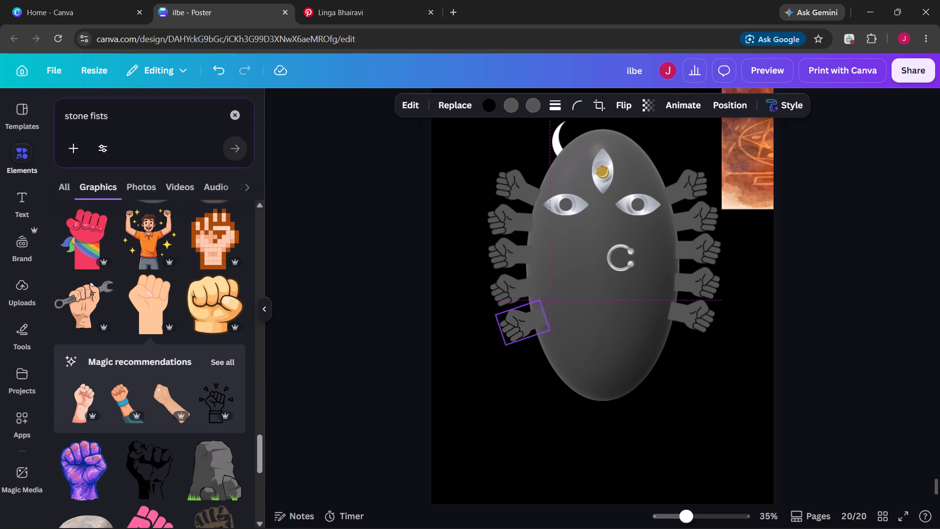
drag(528, 327, 528, 326)
click(694, 378)
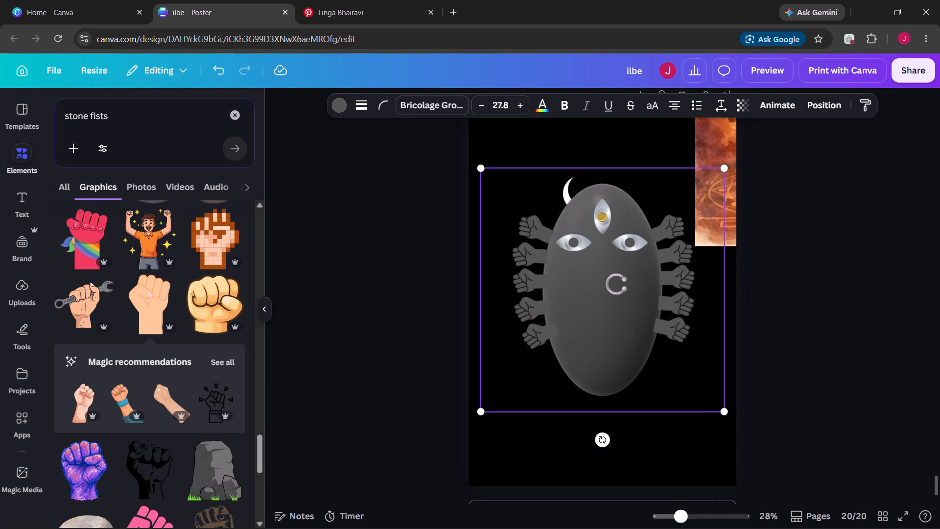
scroll(694, 378, up, 1)
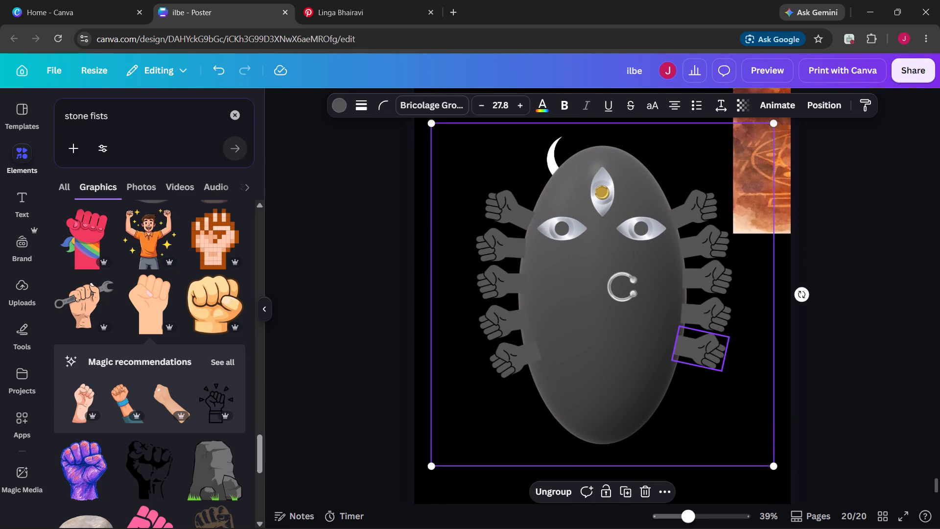
drag(526, 352, 522, 346)
click(454, 358)
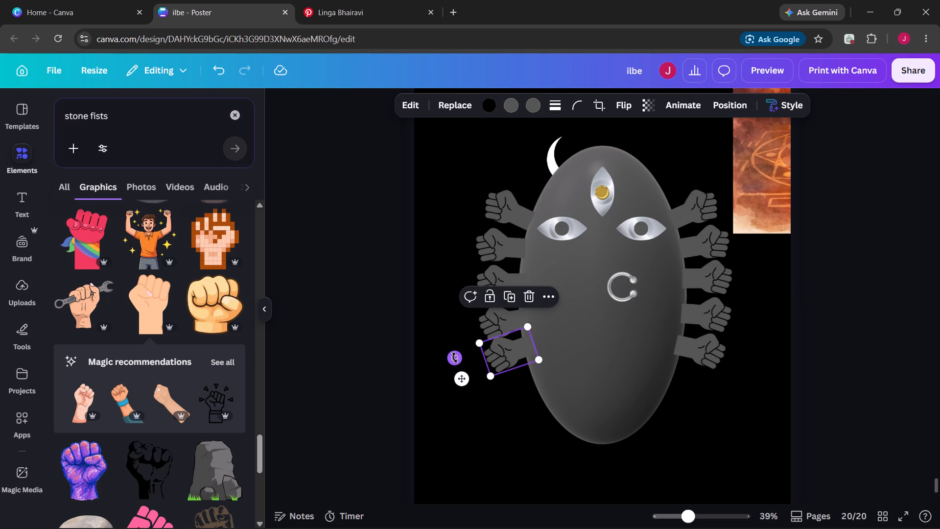
click(593, 337)
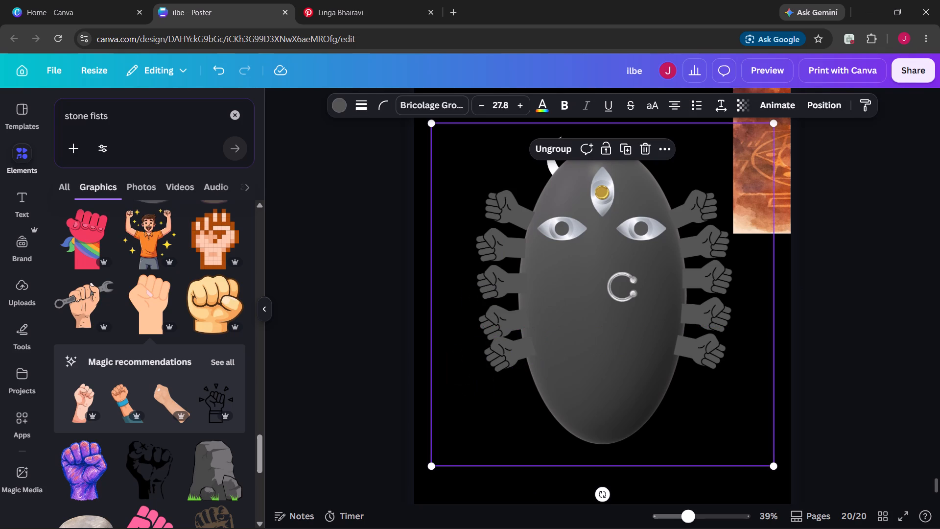
Nudge the fourth left fist slightly up and outward from the ellipse.
click(497, 313)
key(Up)
key(Up)
key(Up)
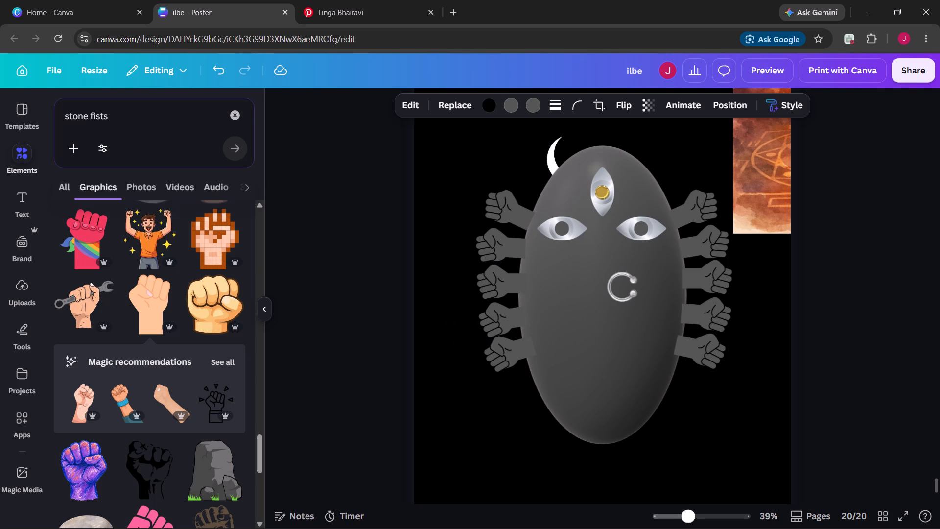
key(Up)
key(Left)
key(Left)
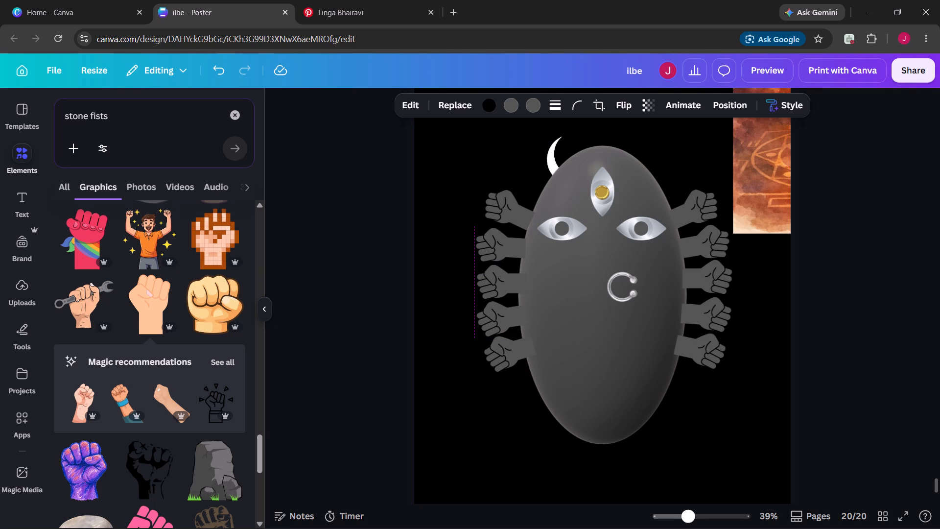
click(619, 342)
Nudge the third and second left fists slightly outward along the ellipse's left edge.
click(515, 284)
key(Left)
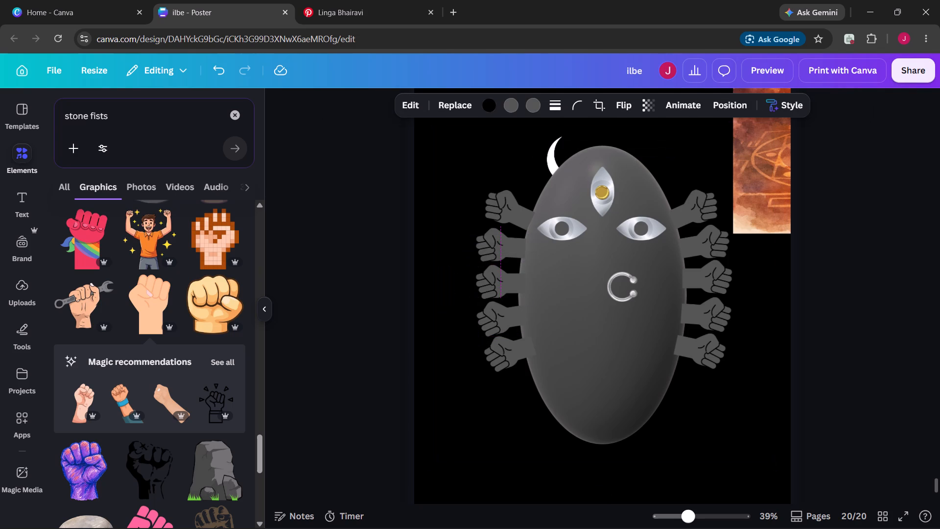
key(Left)
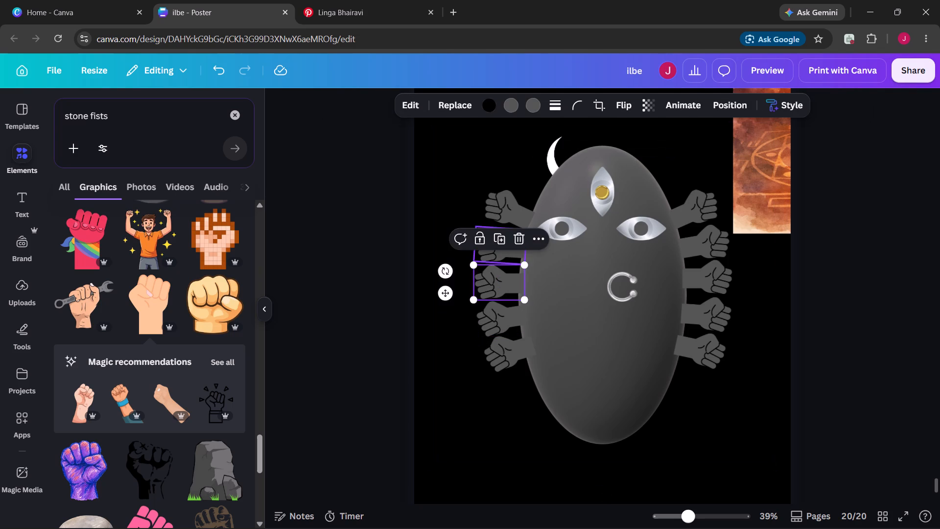
click(507, 255)
key(Left)
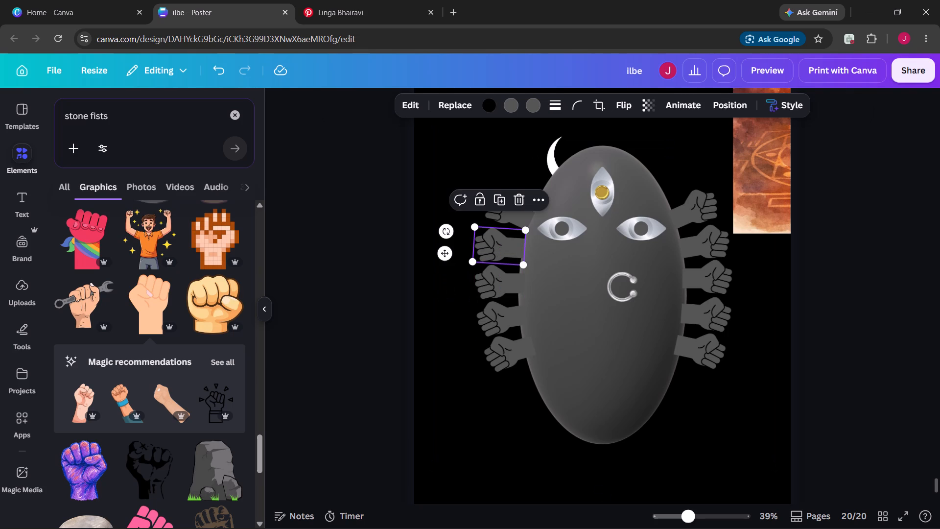
click(509, 269)
key(Left)
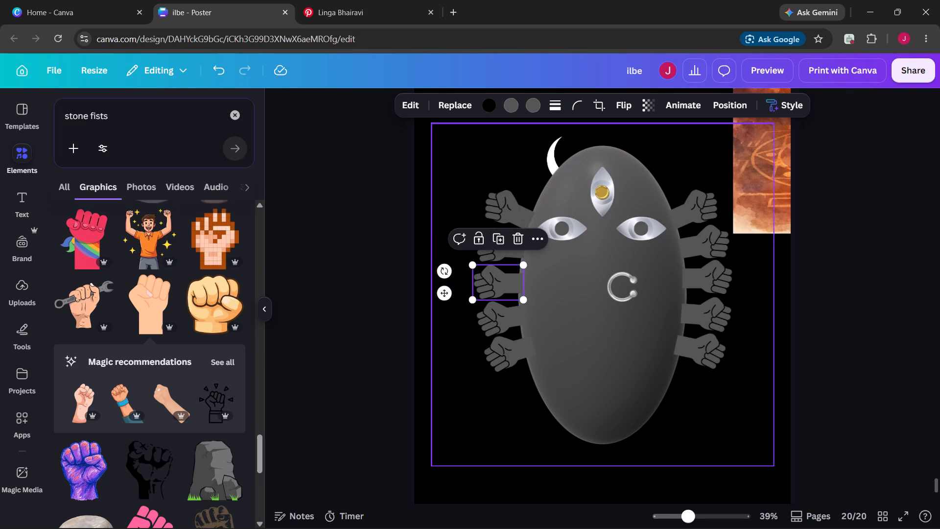
click(831, 424)
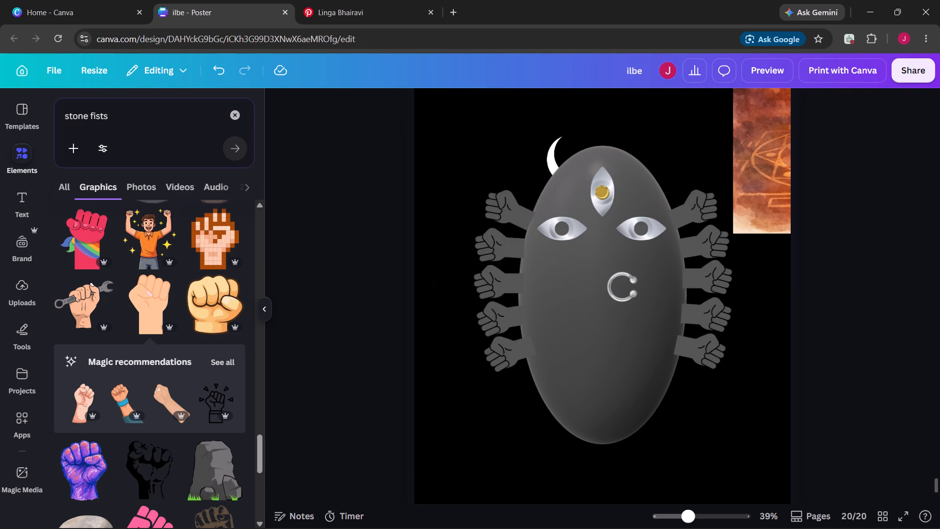
Adjust the lowest right fist at about 104° and shift it slightly inward and down against the ellipse.
click(716, 354)
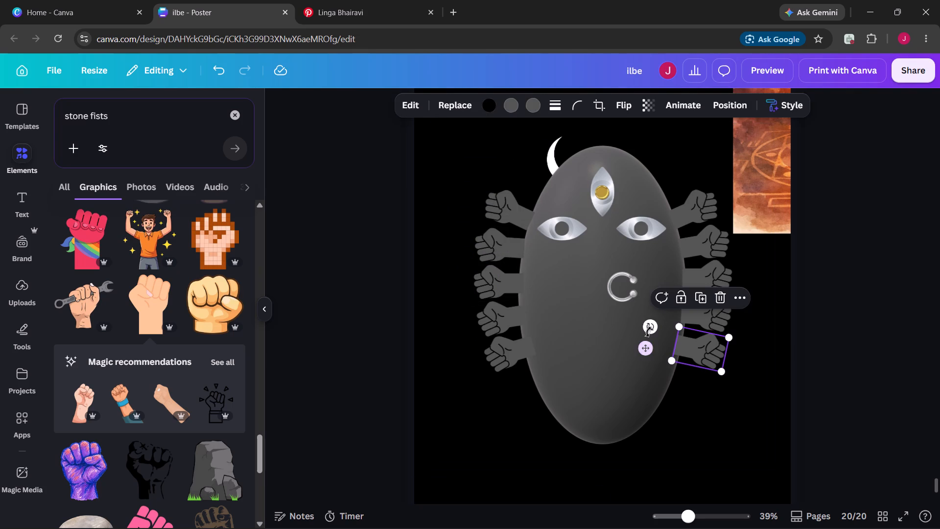
click(648, 328)
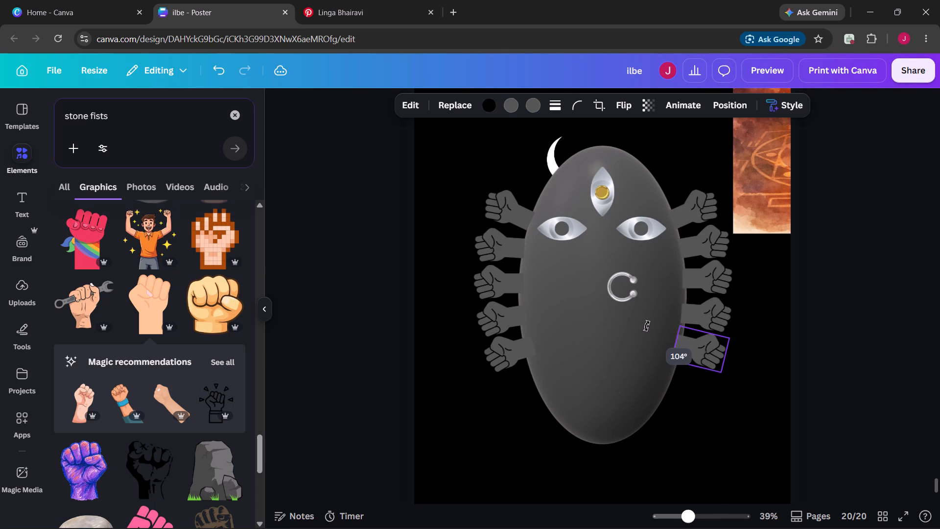
click(706, 348)
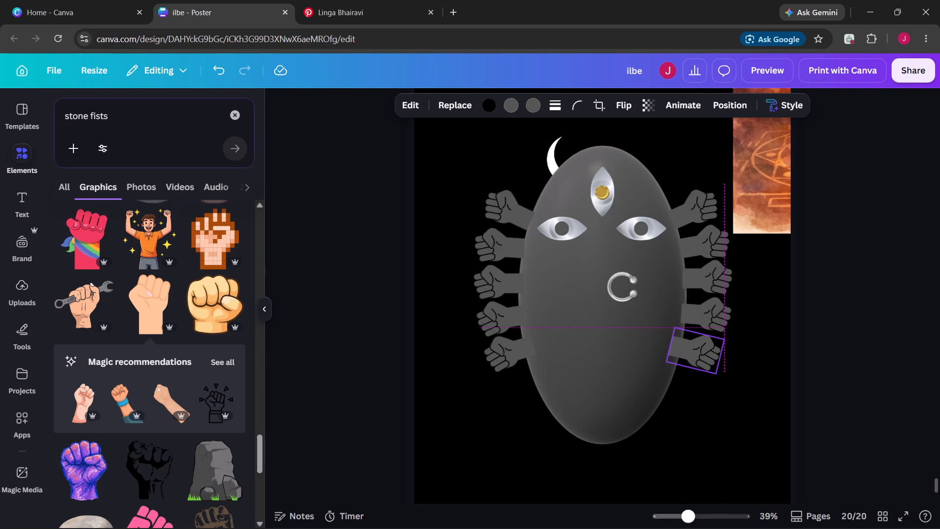
click(795, 360)
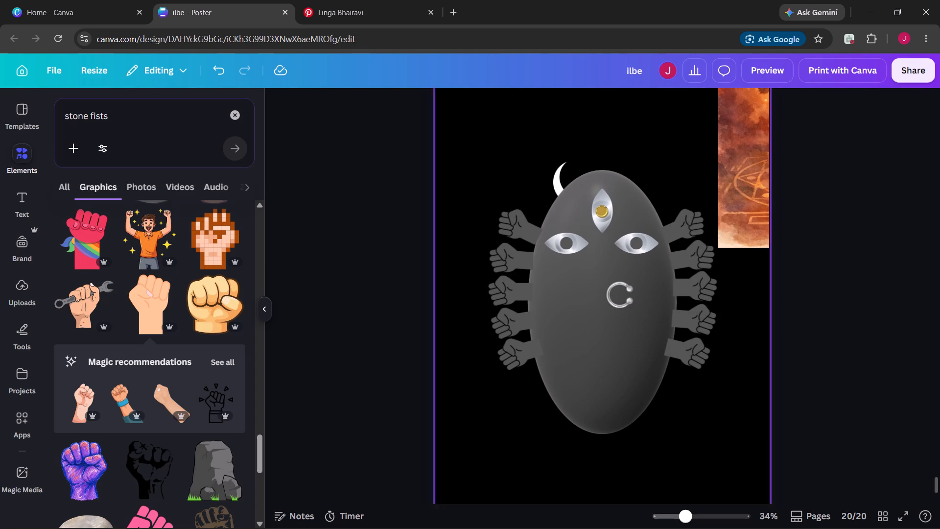
Bring the grouped ellipse face to the front, above the fists.
click(578, 309)
right_click(578, 309)
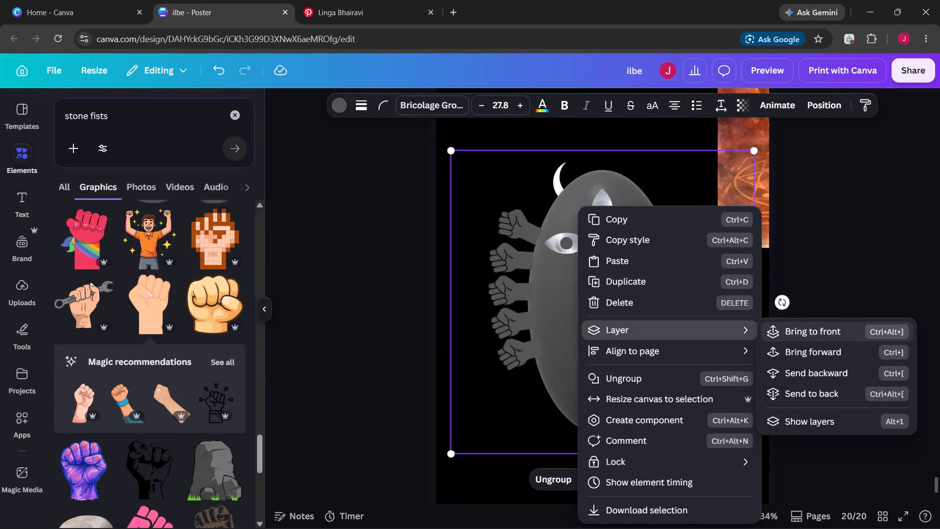
click(793, 333)
click(833, 253)
click(833, 253)
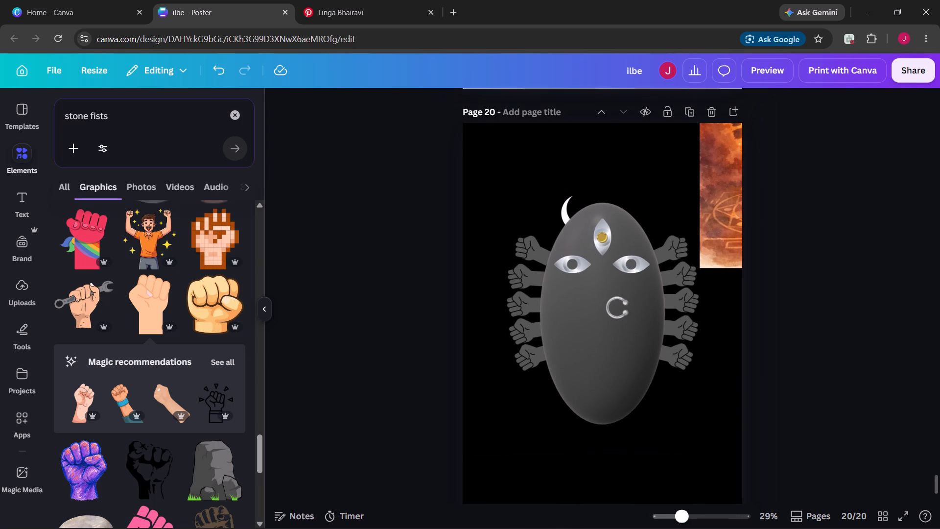
Open the layer list and move the crescent moon layer up to directly beneath the face group.
right_click(619, 372)
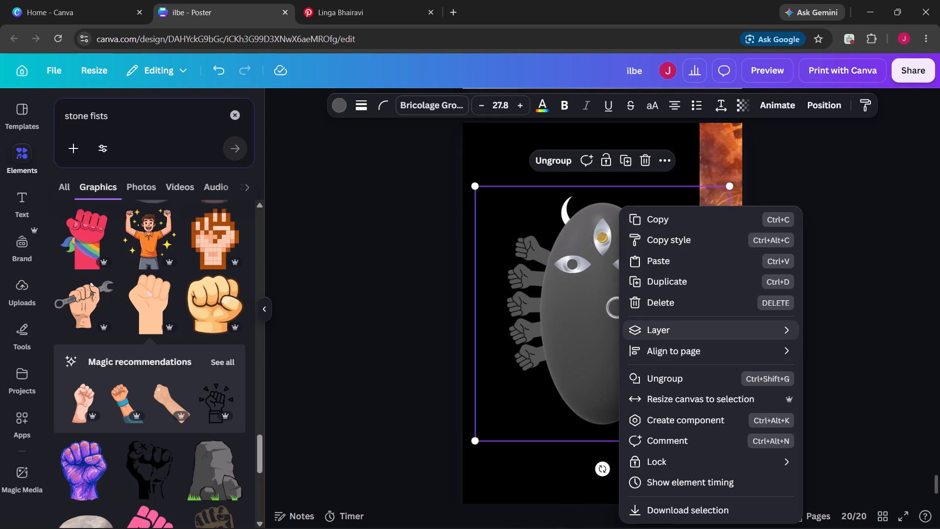
click(688, 328)
click(485, 418)
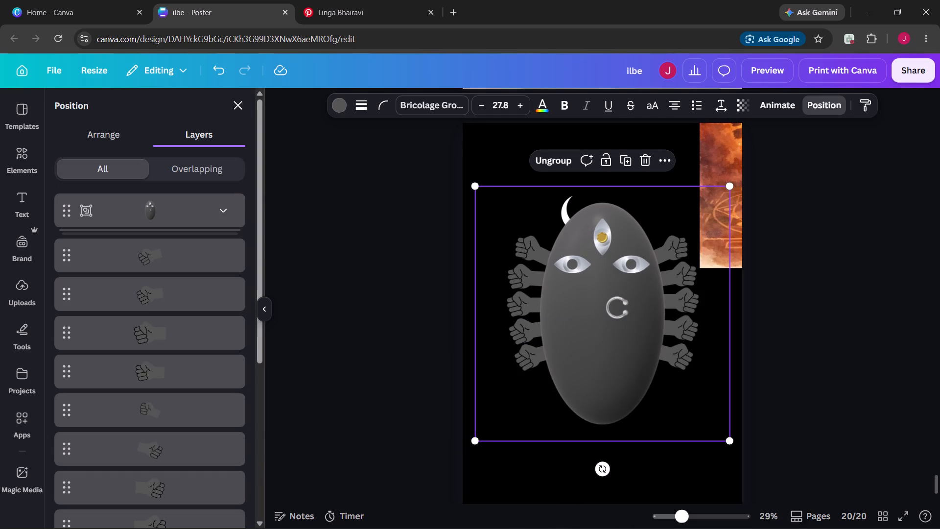
scroll(171, 295, down, 3)
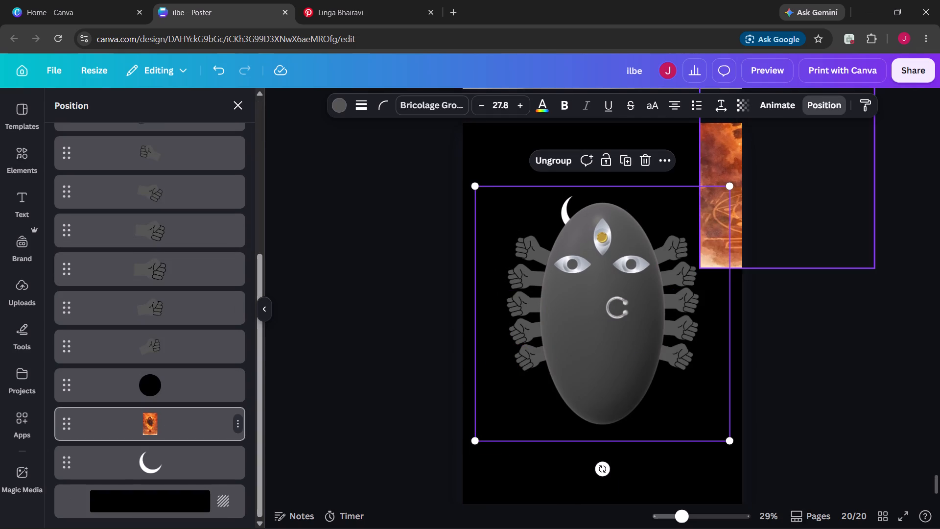
drag(160, 461, 166, 145)
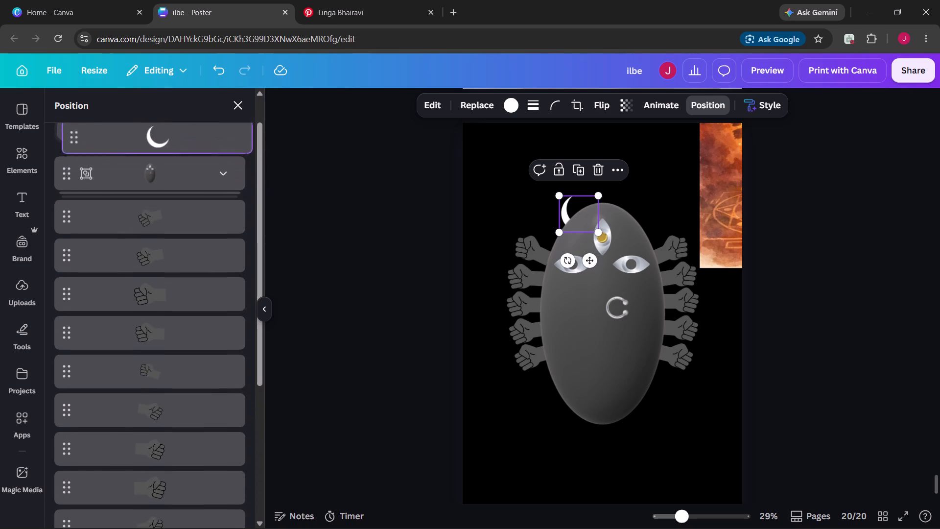
drag(166, 145, 161, 192)
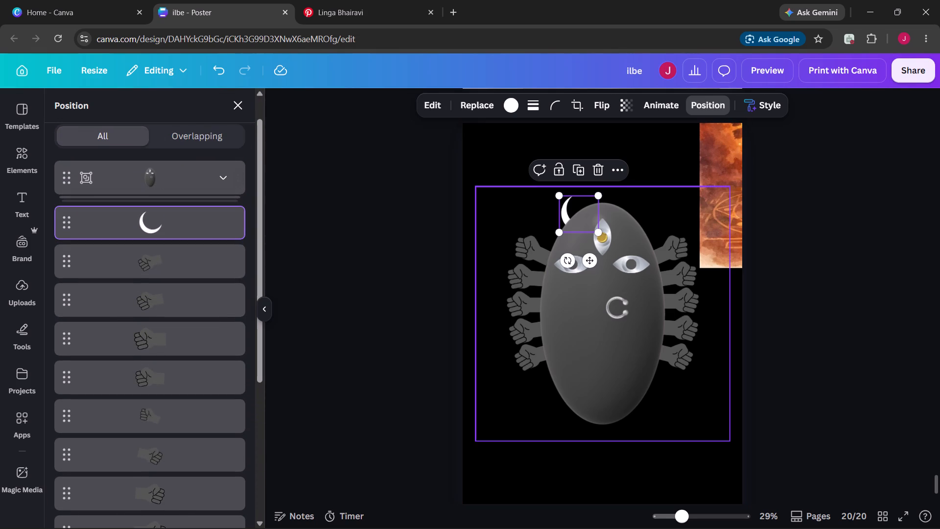
Move the crescent moon from the ellipse's upper left to its upper right edge.
drag(562, 214, 622, 200)
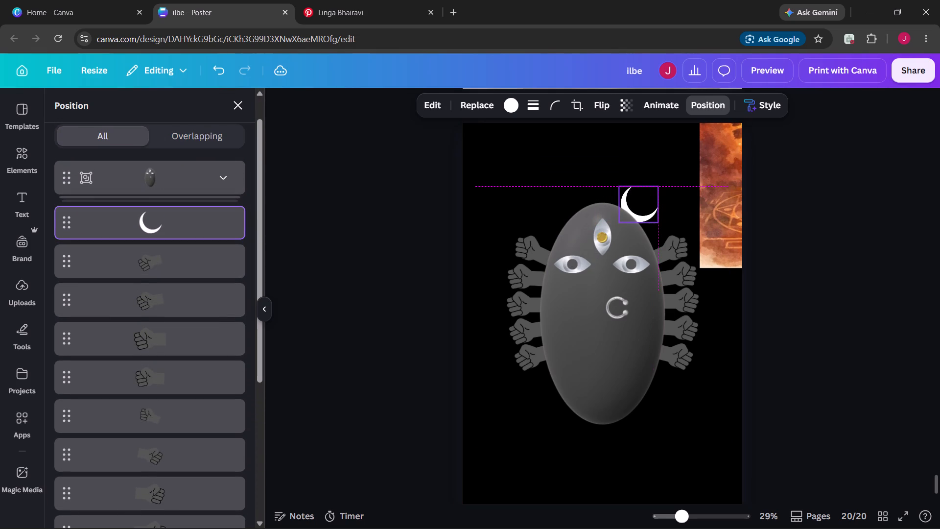
drag(622, 200, 622, 201)
drag(622, 201, 621, 201)
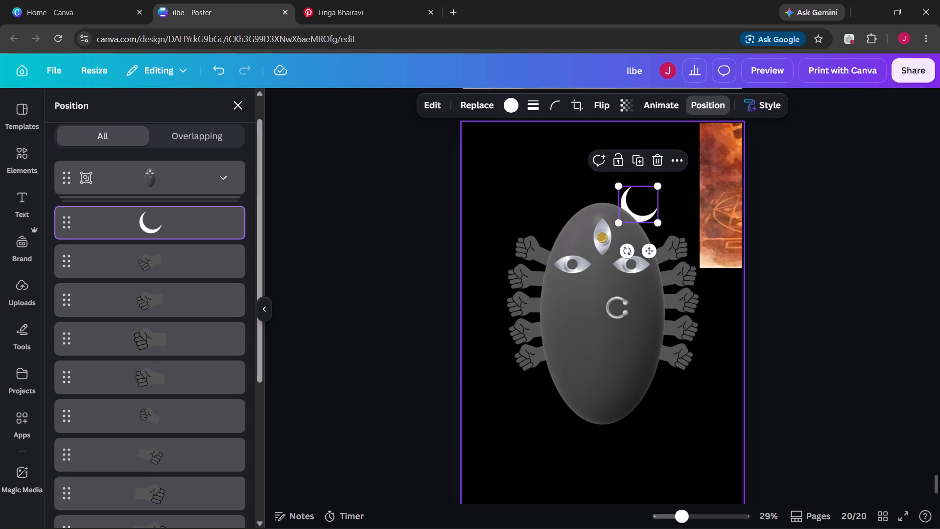
click(681, 457)
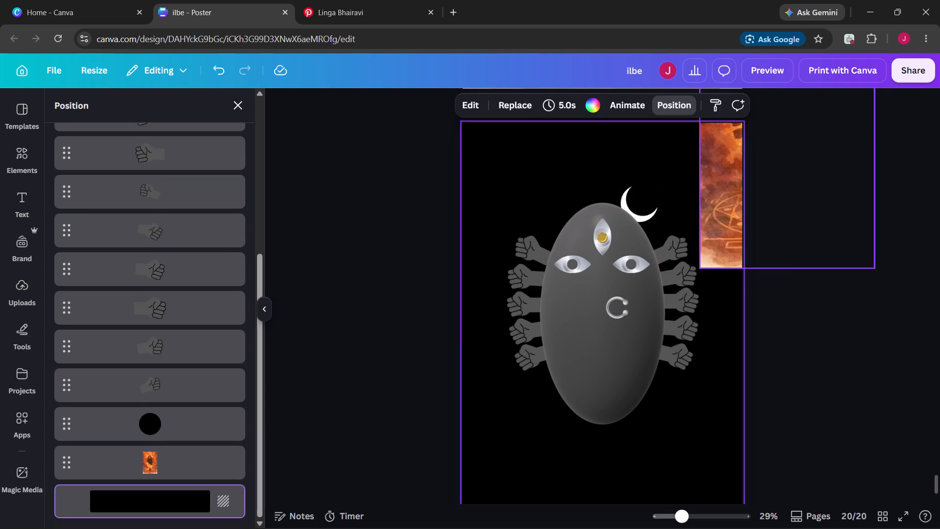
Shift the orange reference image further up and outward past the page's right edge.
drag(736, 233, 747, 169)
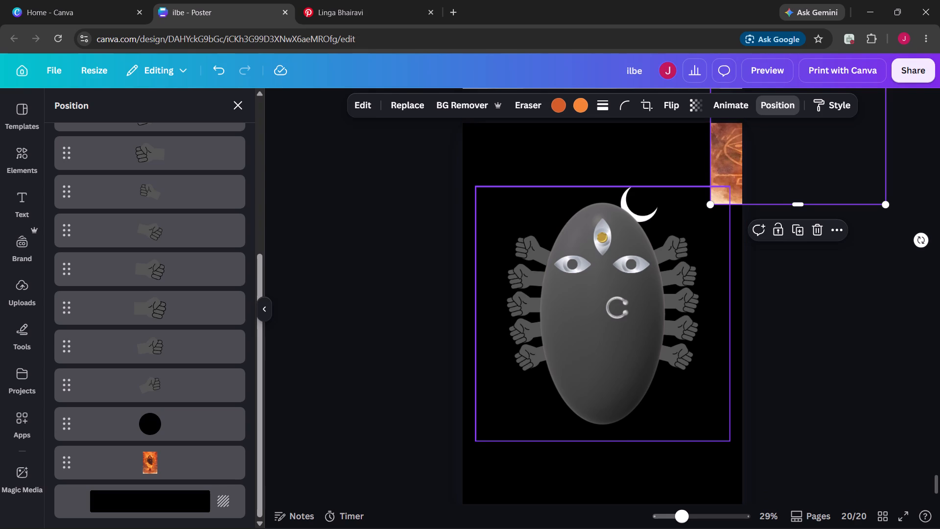
Bring the orange reference image back over the upper part of page 20 for comparison and delete it.
scroll(839, 372, up, 1)
scroll(839, 372, right, 1)
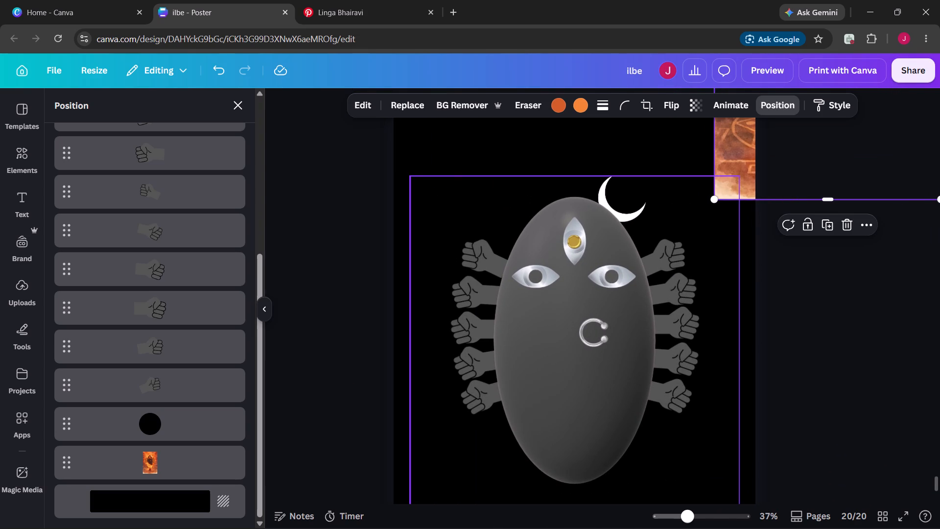
scroll(881, 445, down, 1)
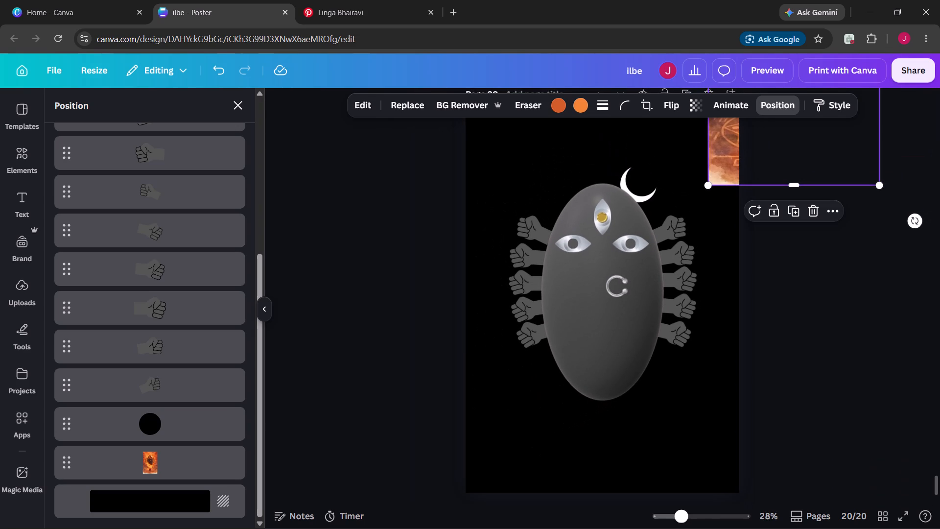
scroll(798, 313, up, 2)
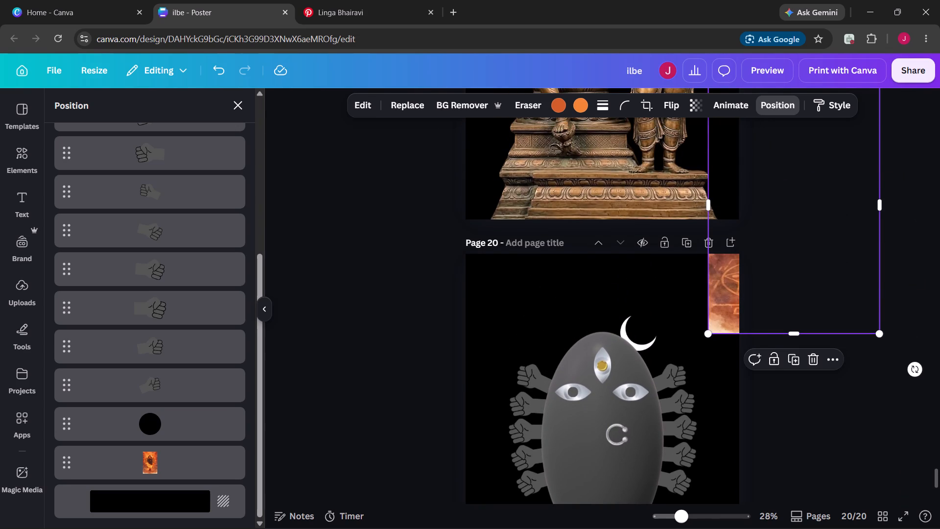
drag(754, 289, 674, 288)
drag(674, 288, 600, 412)
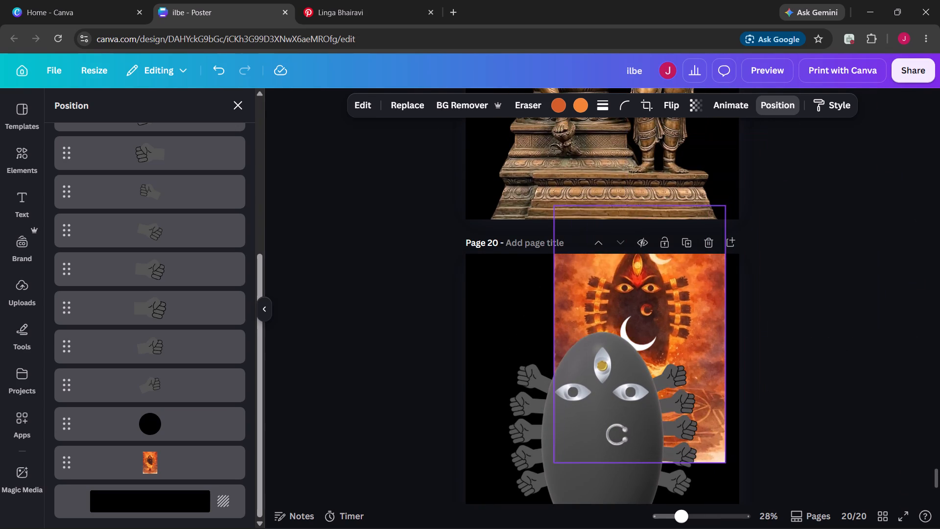
drag(600, 412, 639, 432)
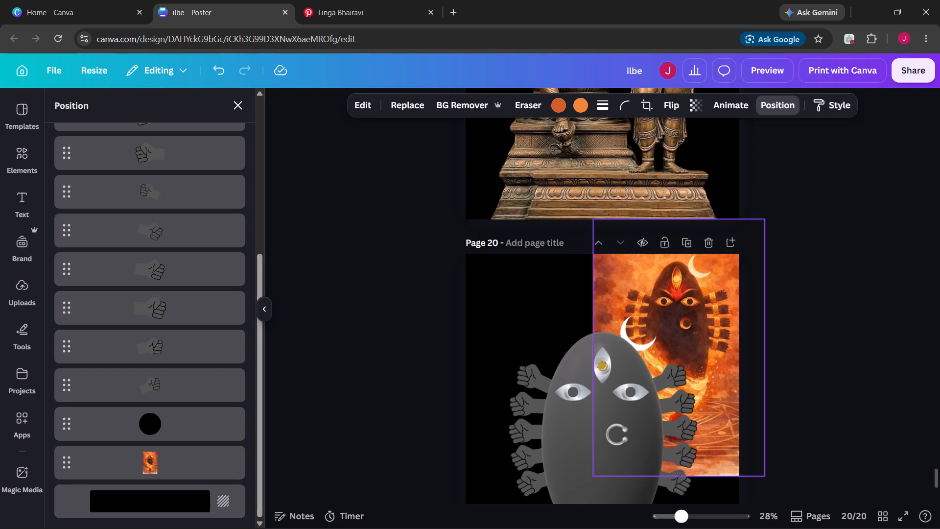
drag(639, 432, 642, 413)
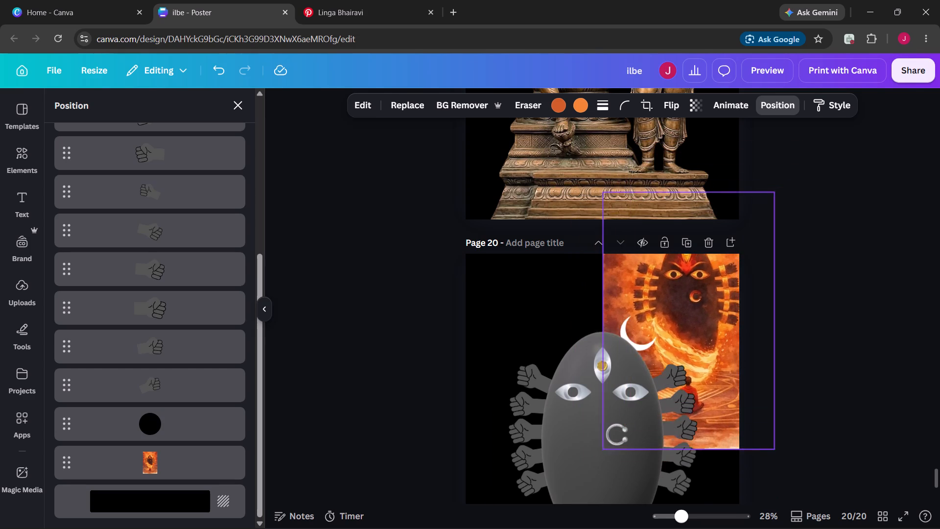
drag(642, 413, 638, 414)
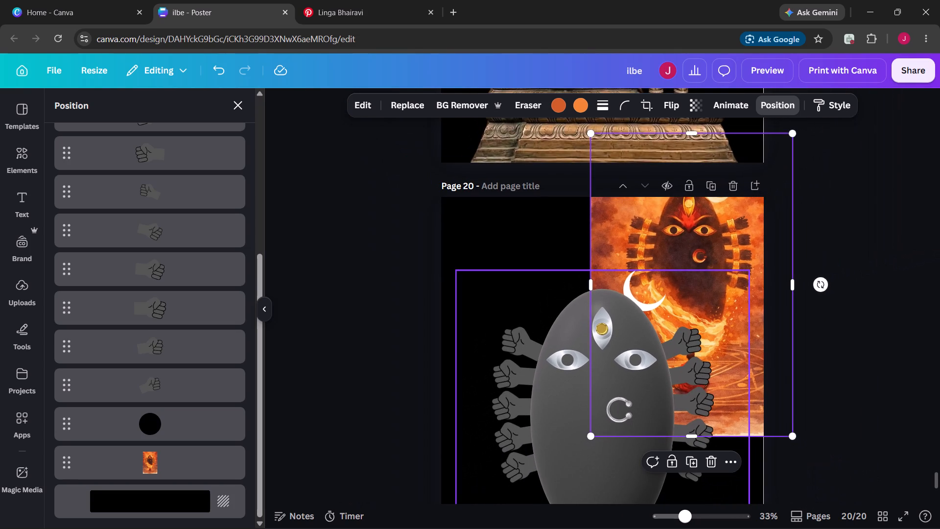
key(BackSpace)
scroll(692, 337, down, 1)
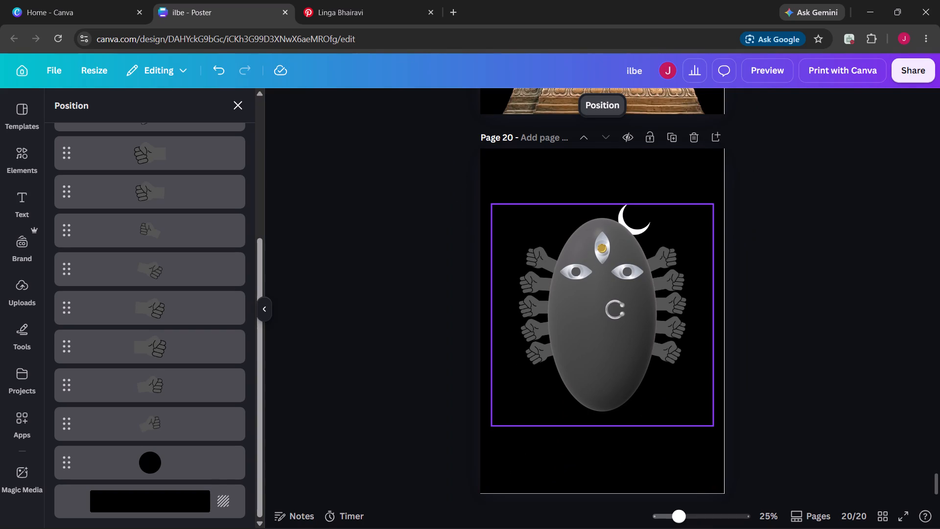
Close the layer list and clear the "stone fists" element search.
click(233, 107)
scroll(126, 270, up, 9)
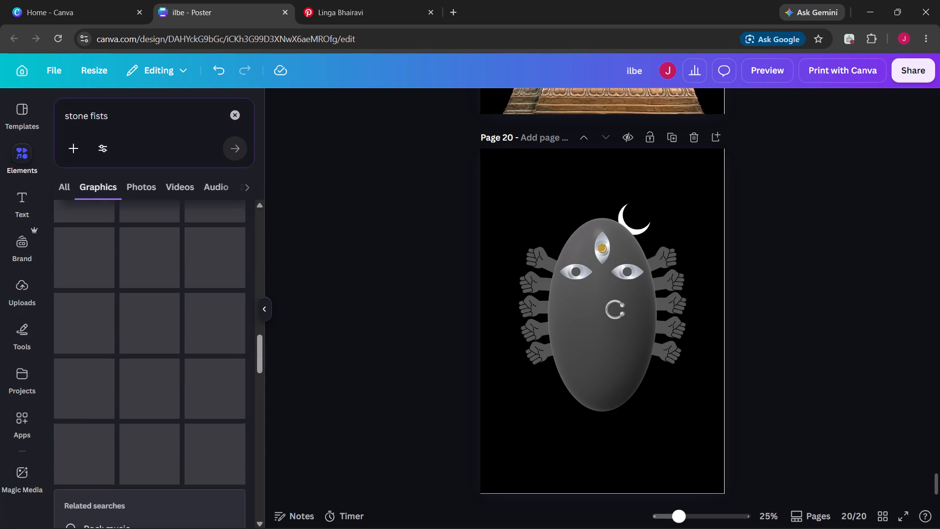
click(239, 112)
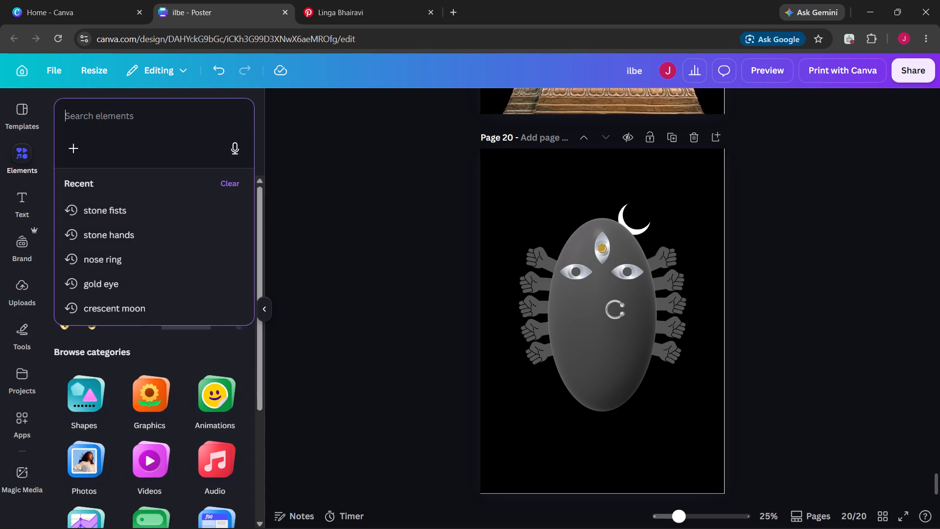
click(628, 464)
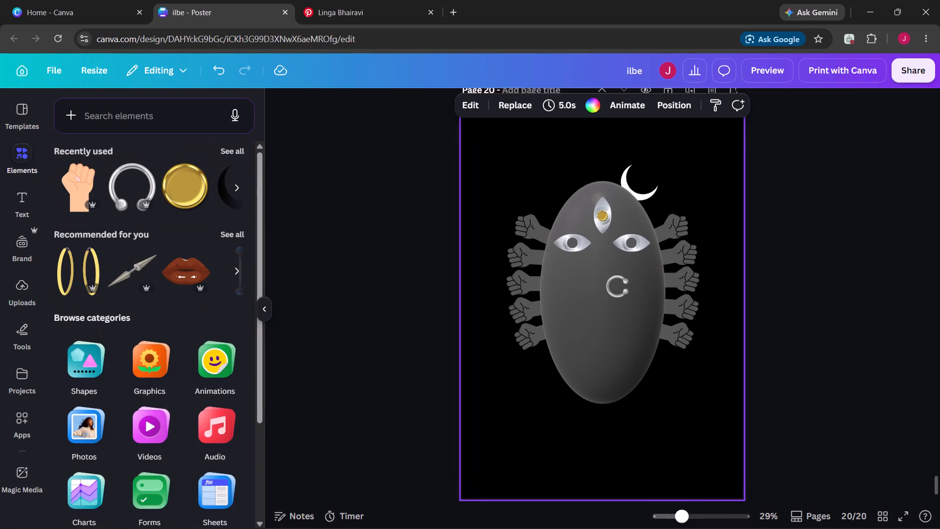
scroll(628, 464, up, 1)
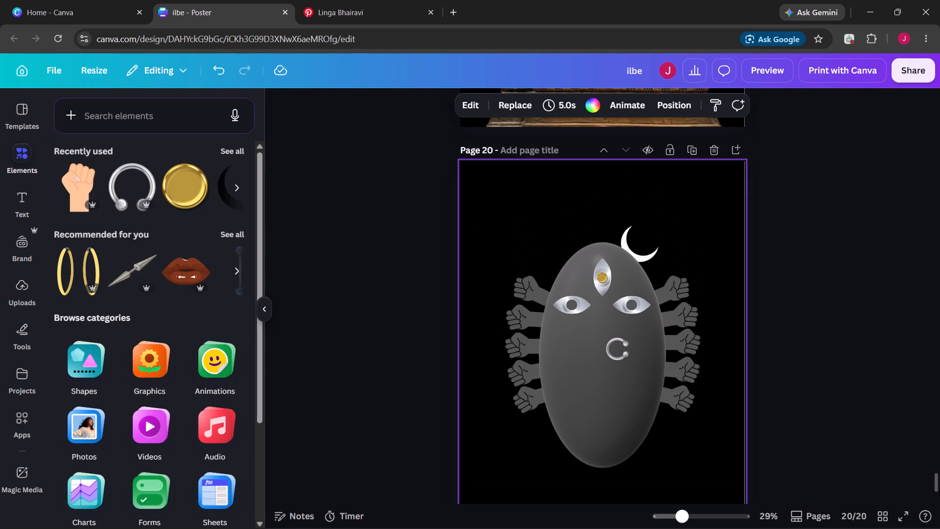
Browse the Shapes category and add the flat-topped abstract shape with notched sides and a rounded bottom to the page.
click(29, 161)
click(28, 160)
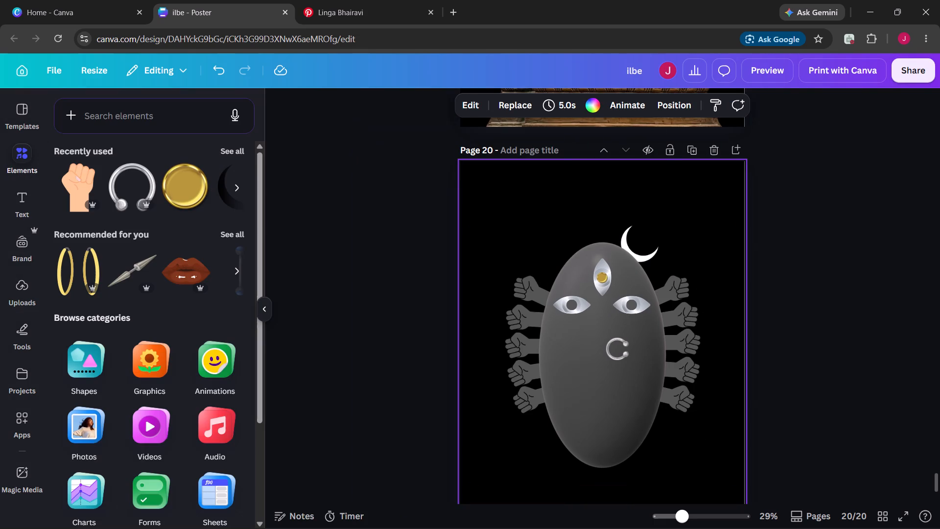
click(94, 368)
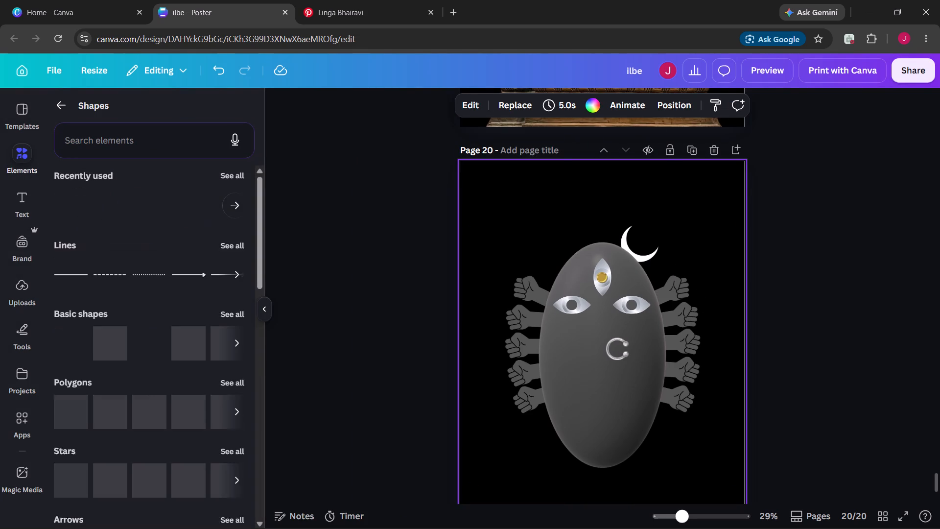
scroll(94, 368, down, 8)
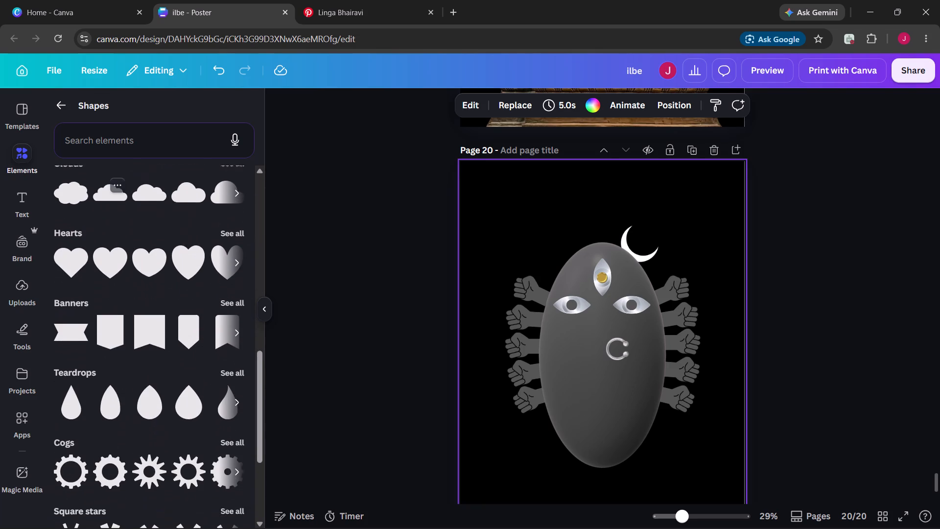
scroll(94, 368, down, 5)
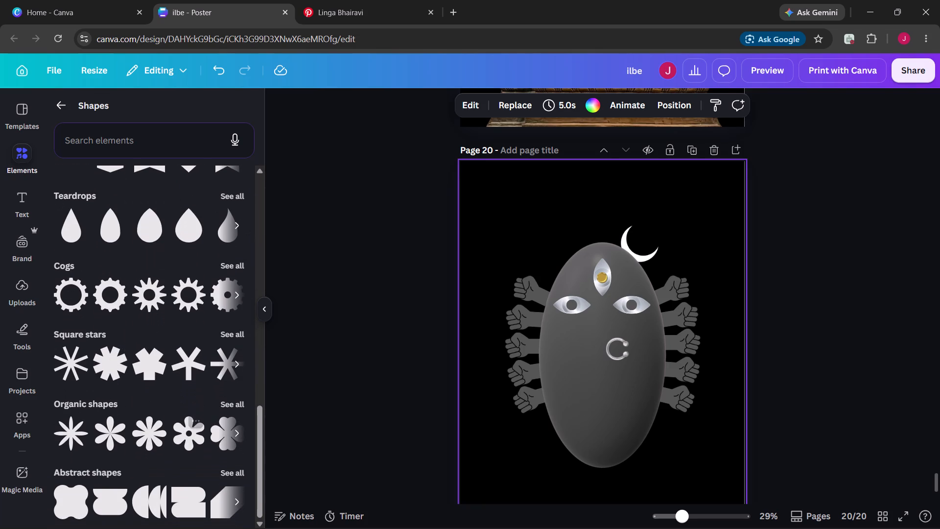
click(228, 475)
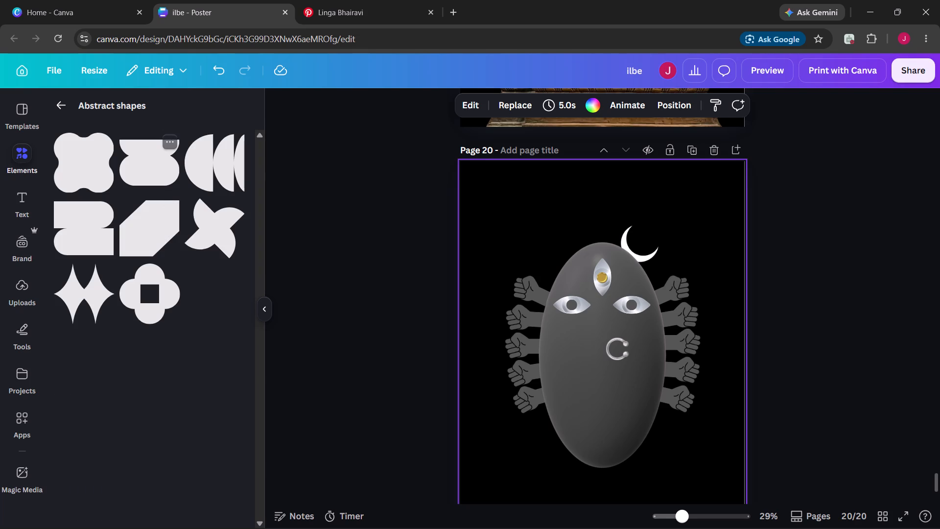
click(162, 160)
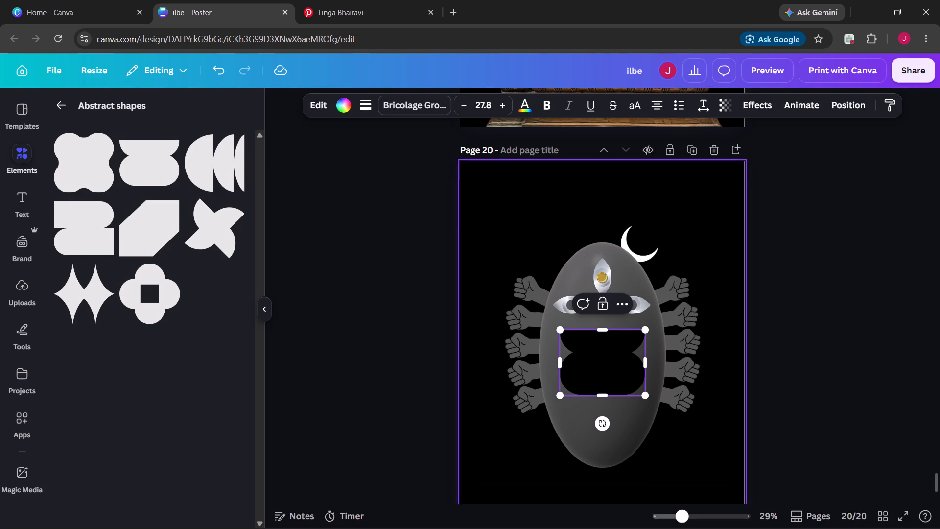
Try the grey fill on the new abstract shape, and set its fill to no colour.
click(351, 109)
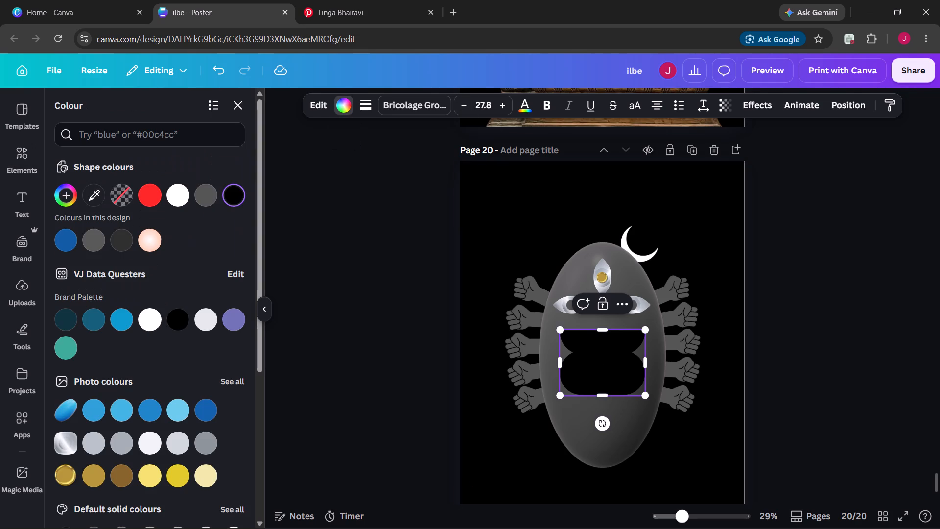
click(97, 235)
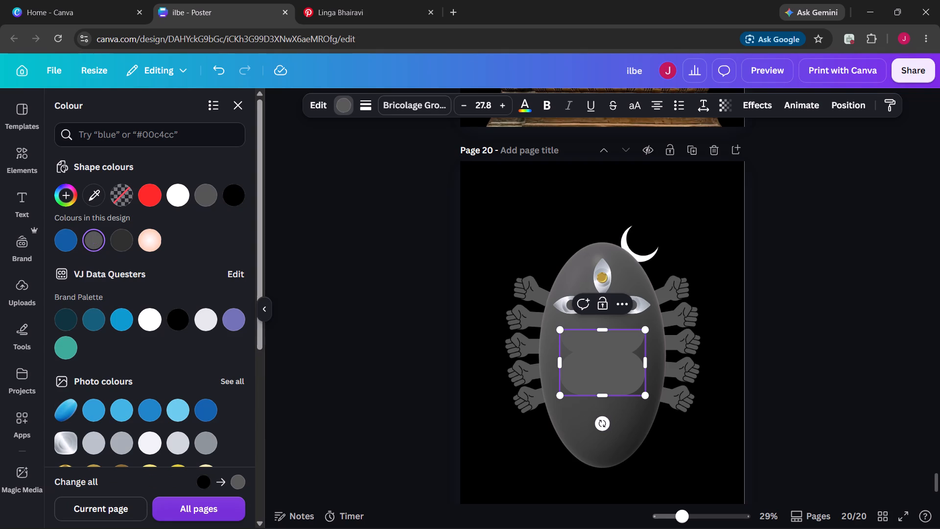
click(126, 192)
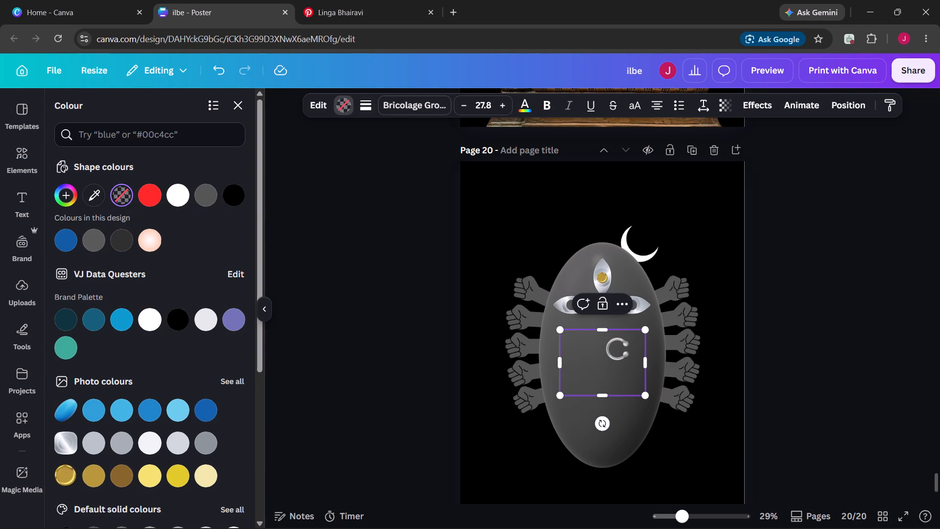
Give the abstract shape a solid outline, trying stroke weight 6 and settling on 8.
click(360, 109)
click(329, 136)
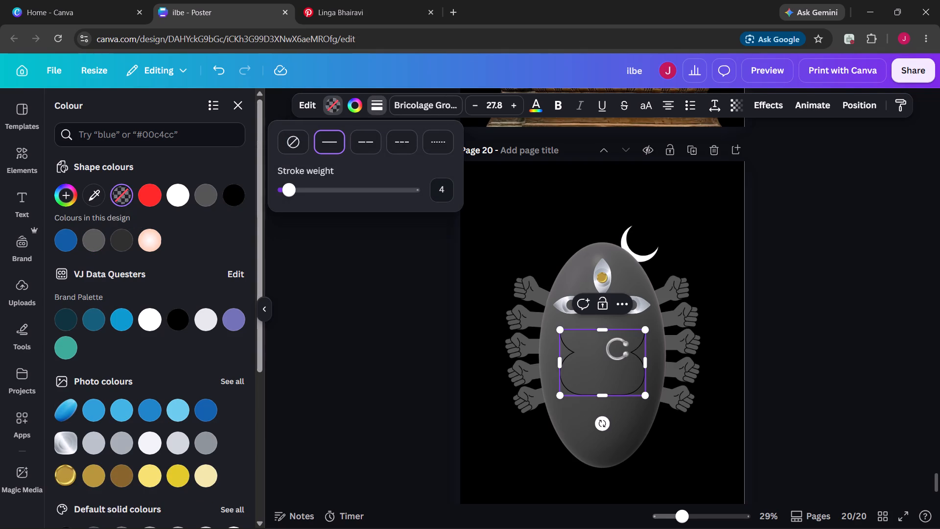
click(443, 191)
key(6)
key(Return)
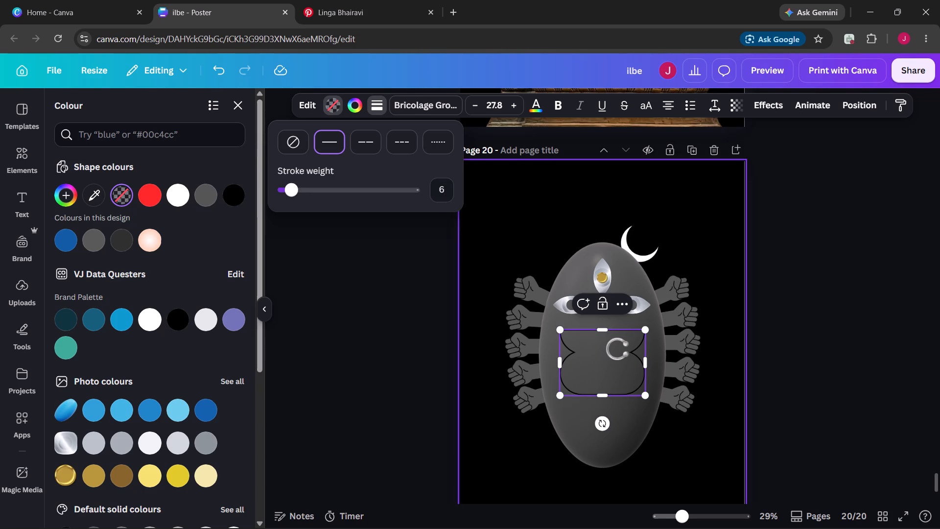
double_click(441, 191)
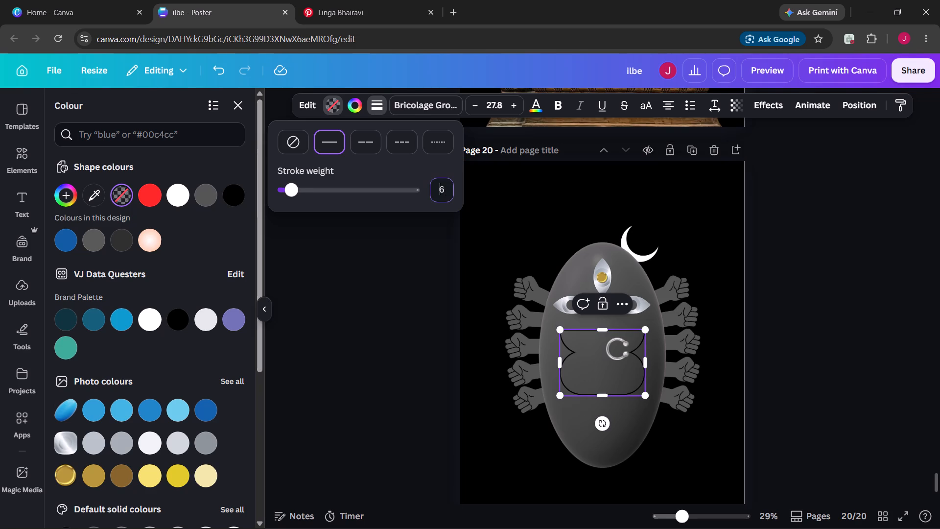
key(BackSpace)
key(8)
key(Return)
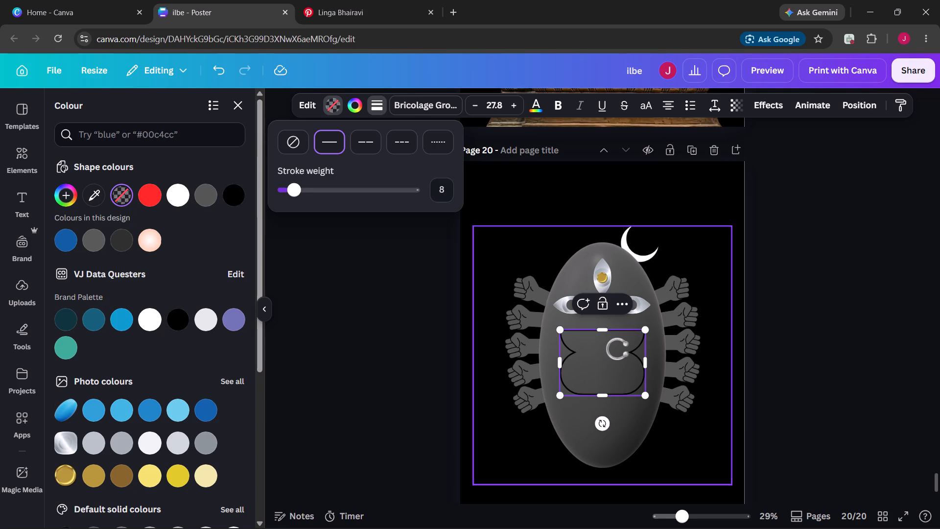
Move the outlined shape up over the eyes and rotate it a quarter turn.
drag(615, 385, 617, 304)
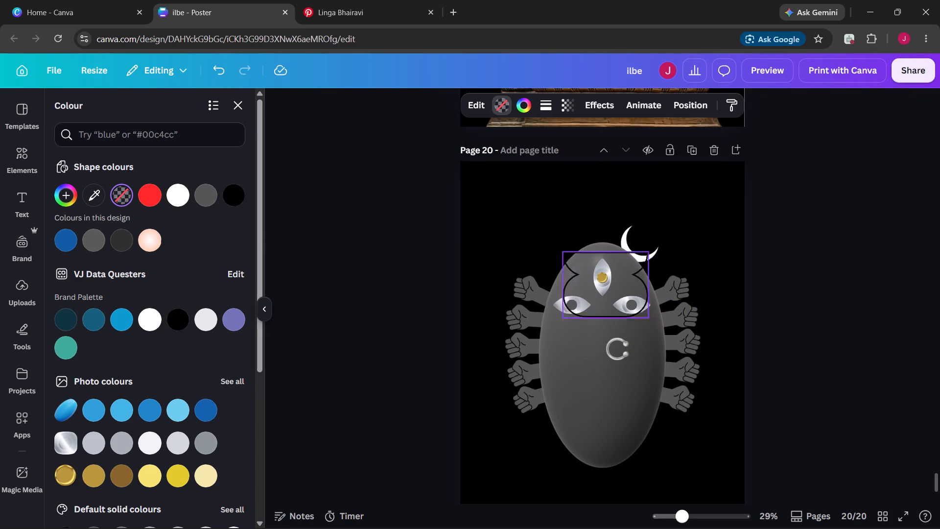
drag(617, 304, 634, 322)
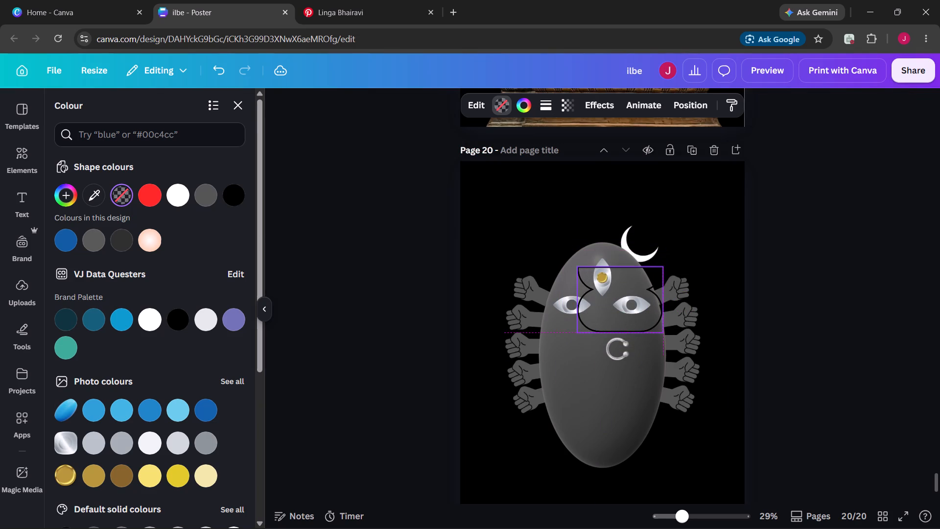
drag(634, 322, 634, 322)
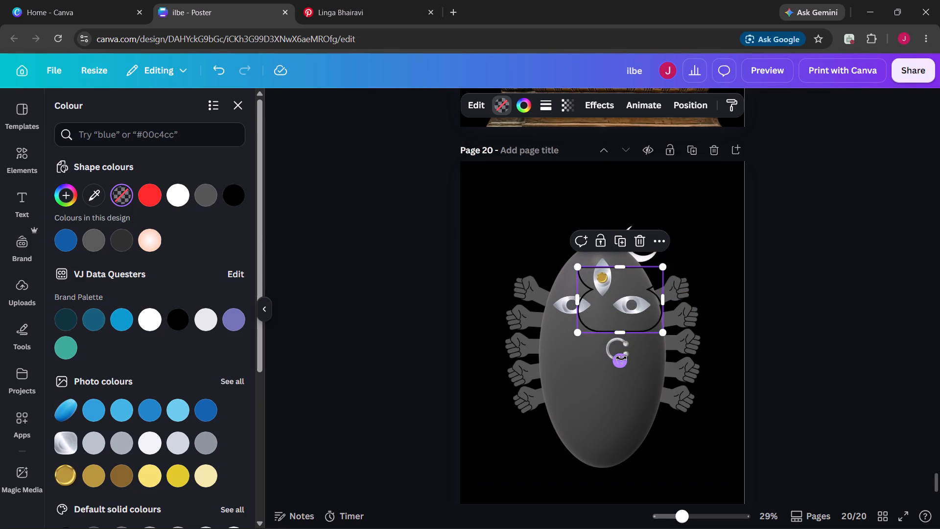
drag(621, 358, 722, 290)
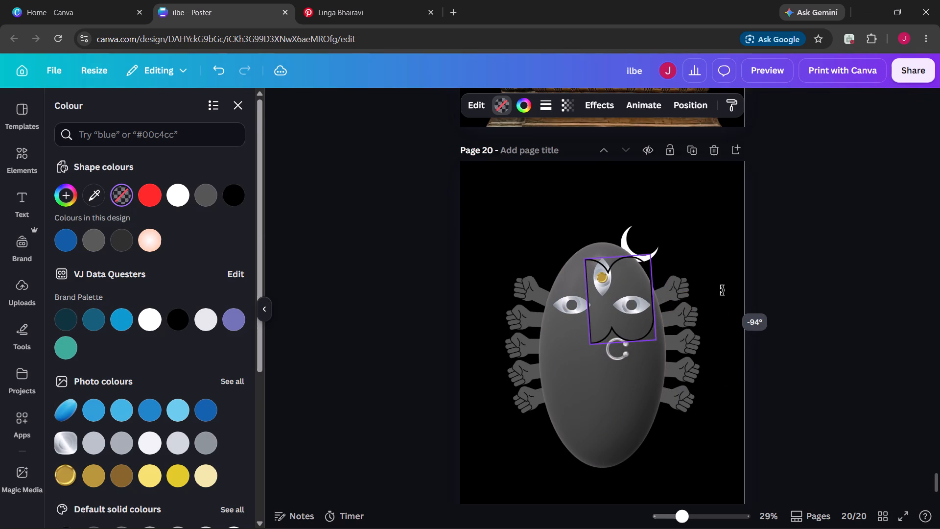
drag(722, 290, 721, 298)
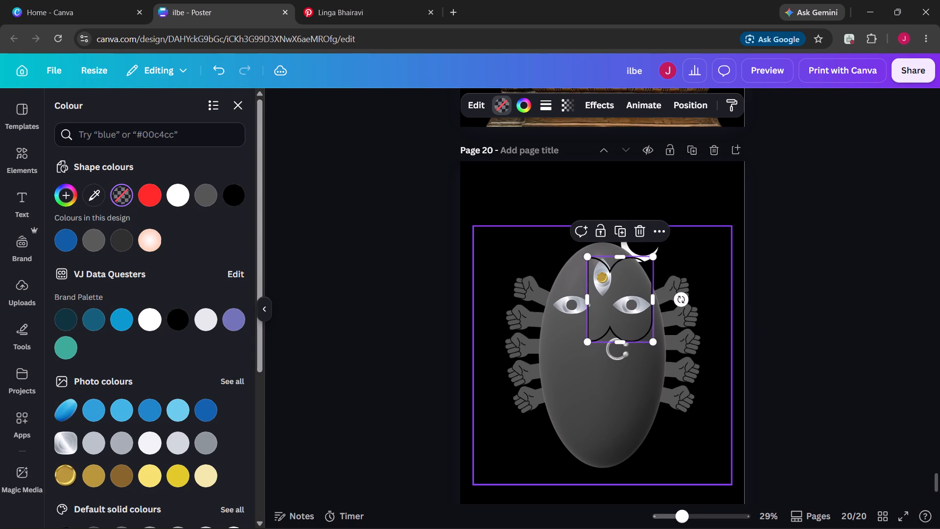
Move the outlined shape down onto the face below the eyes and rotate it to sit upside down, flat edge at the bottom.
drag(593, 313, 601, 275)
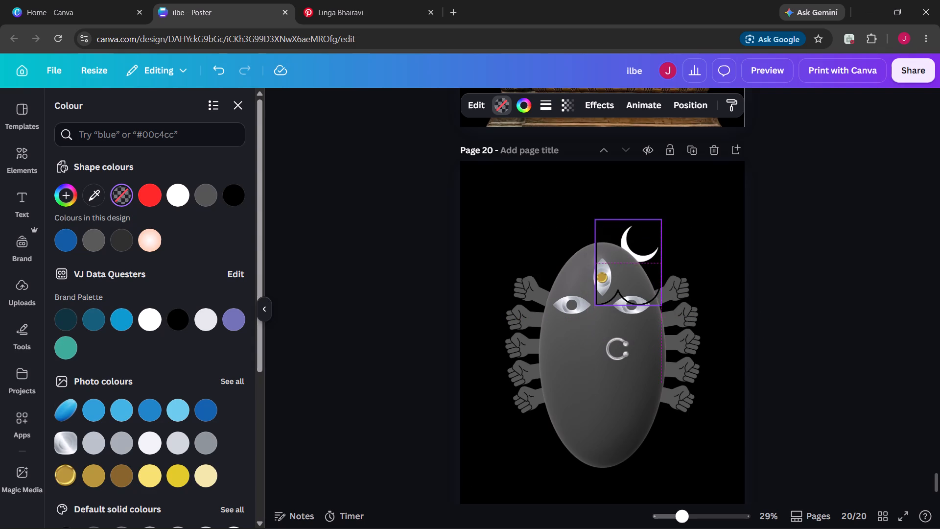
drag(601, 275, 536, 231)
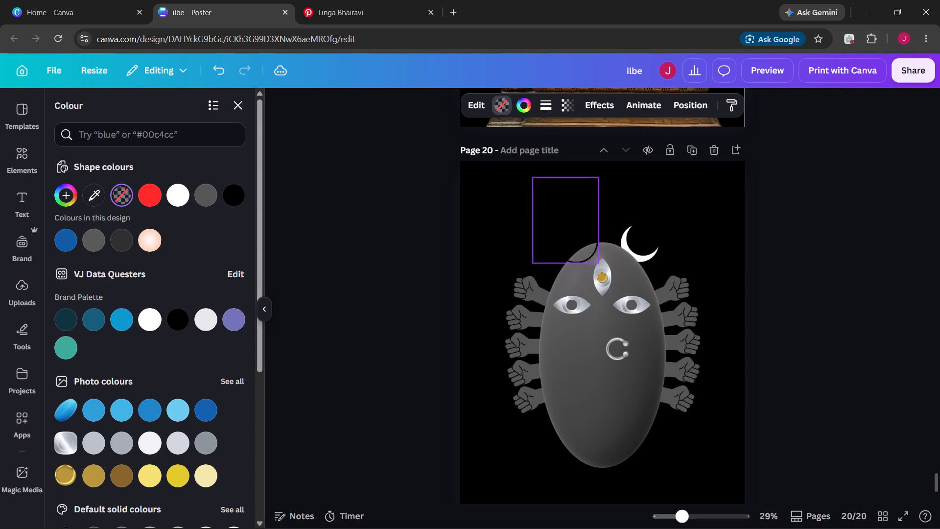
drag(536, 231, 557, 394)
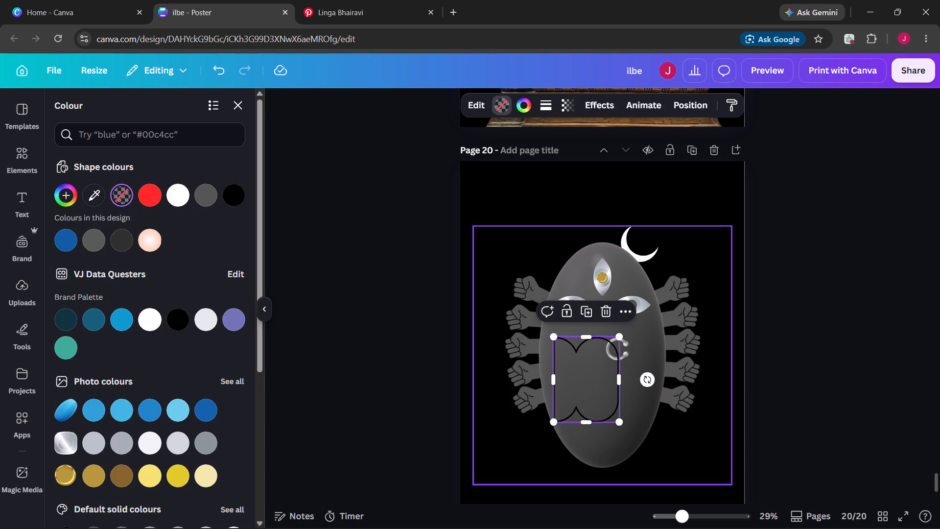
drag(644, 381, 587, 320)
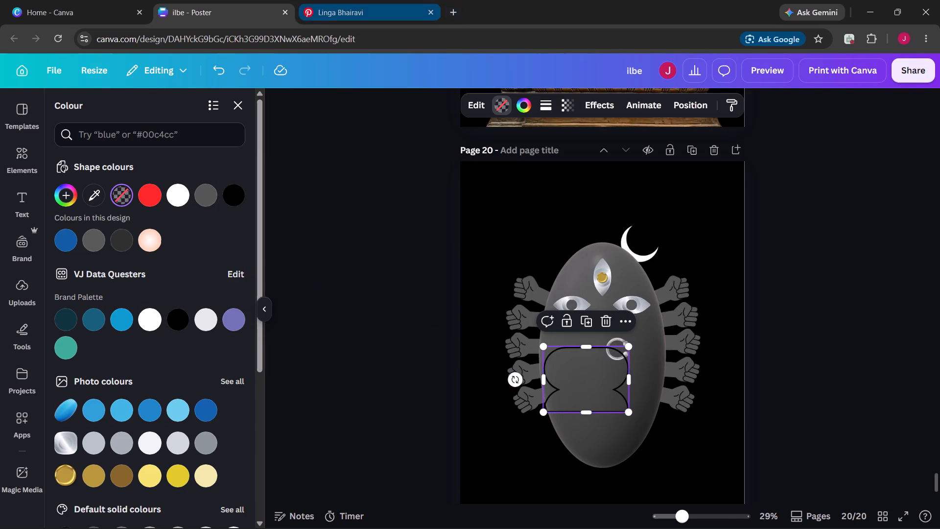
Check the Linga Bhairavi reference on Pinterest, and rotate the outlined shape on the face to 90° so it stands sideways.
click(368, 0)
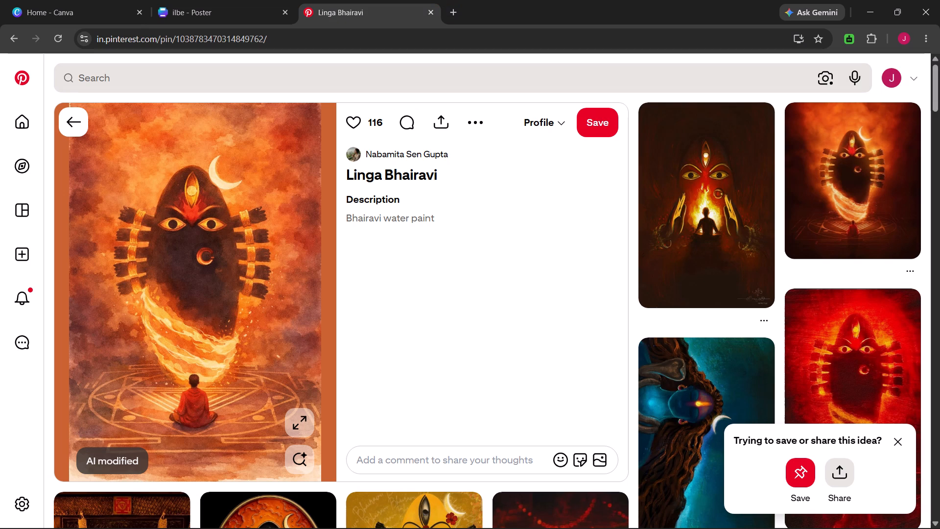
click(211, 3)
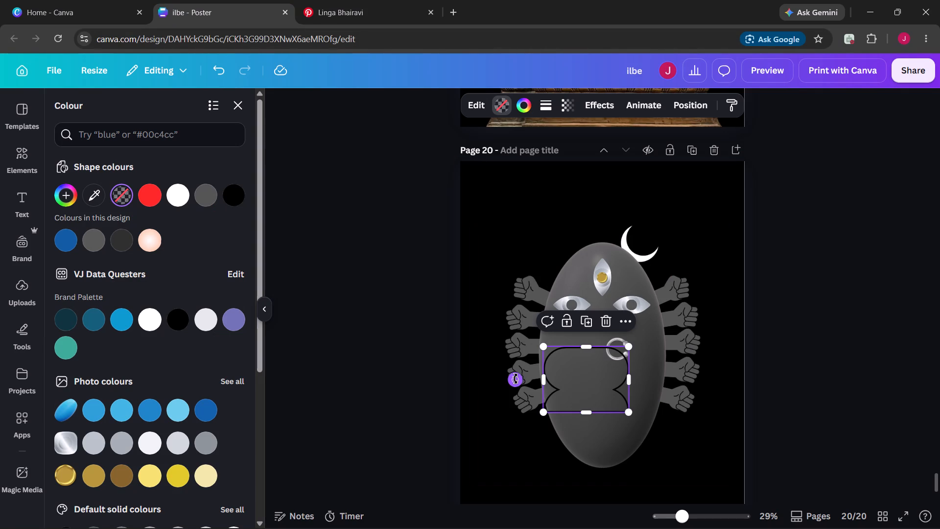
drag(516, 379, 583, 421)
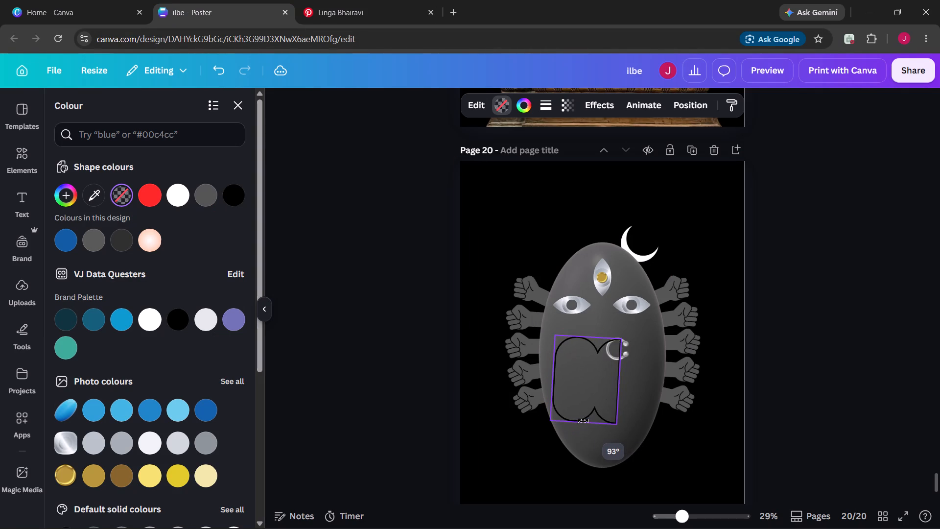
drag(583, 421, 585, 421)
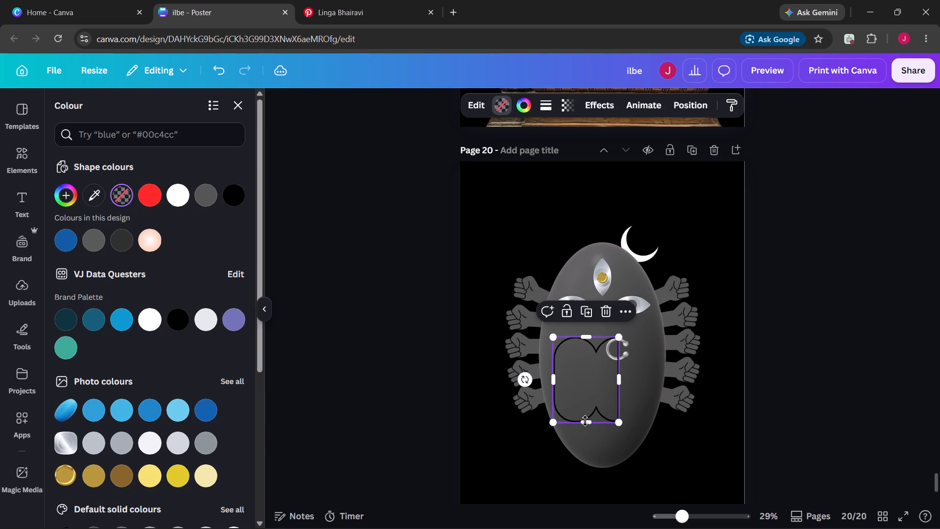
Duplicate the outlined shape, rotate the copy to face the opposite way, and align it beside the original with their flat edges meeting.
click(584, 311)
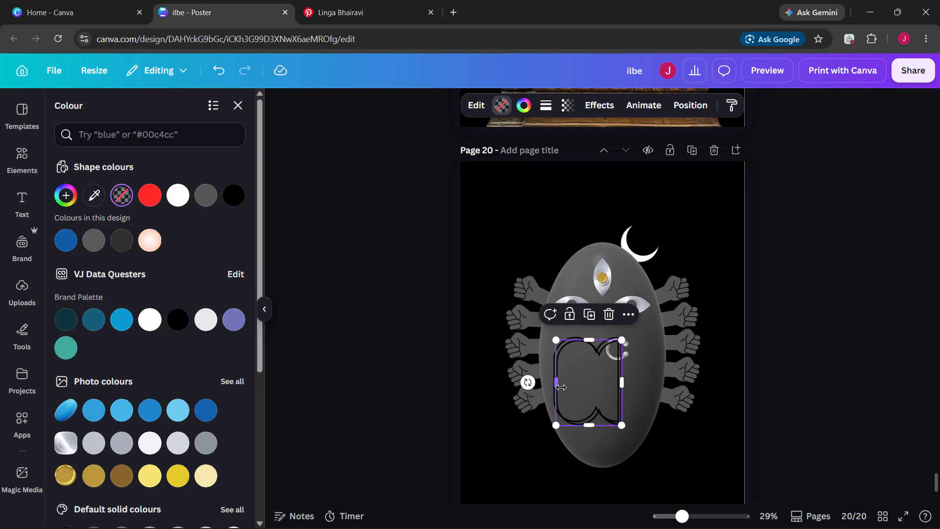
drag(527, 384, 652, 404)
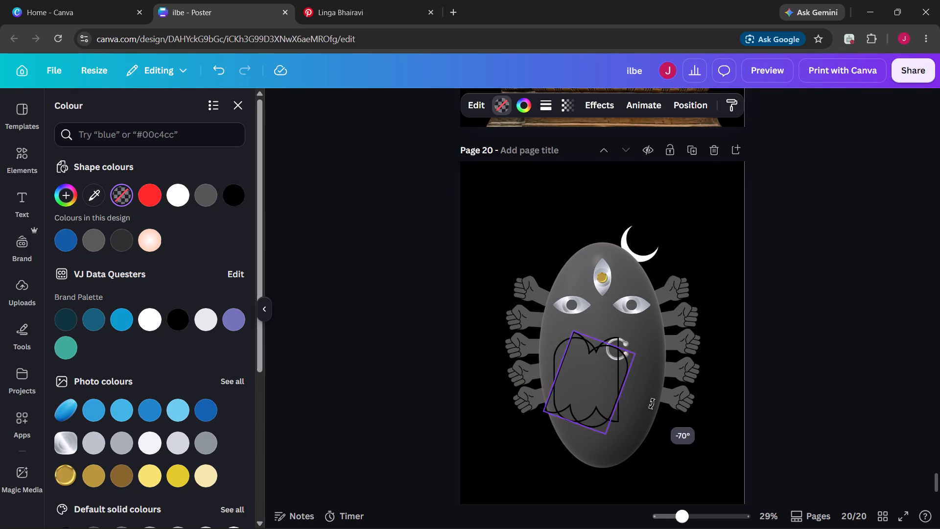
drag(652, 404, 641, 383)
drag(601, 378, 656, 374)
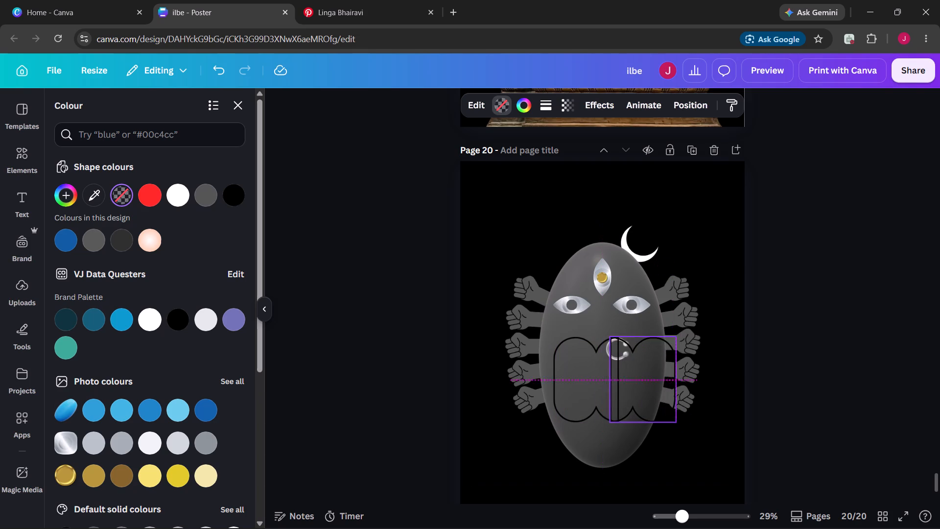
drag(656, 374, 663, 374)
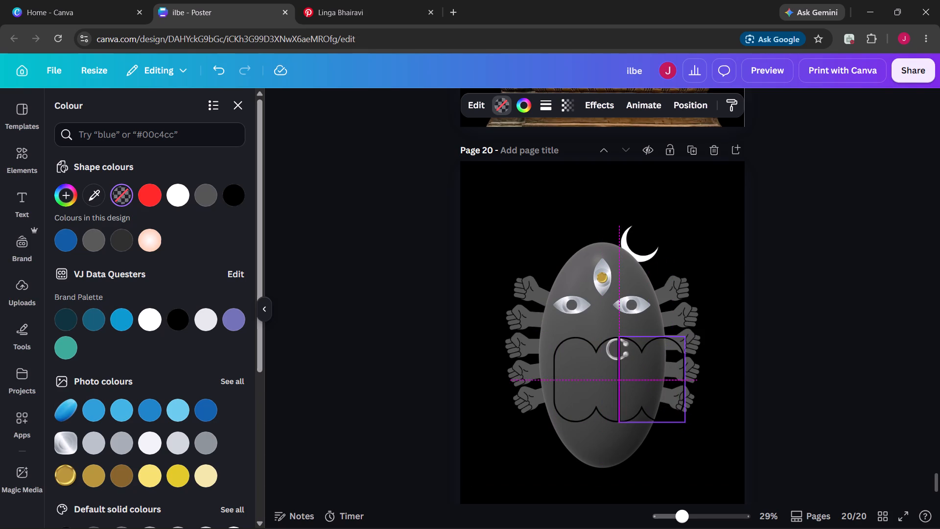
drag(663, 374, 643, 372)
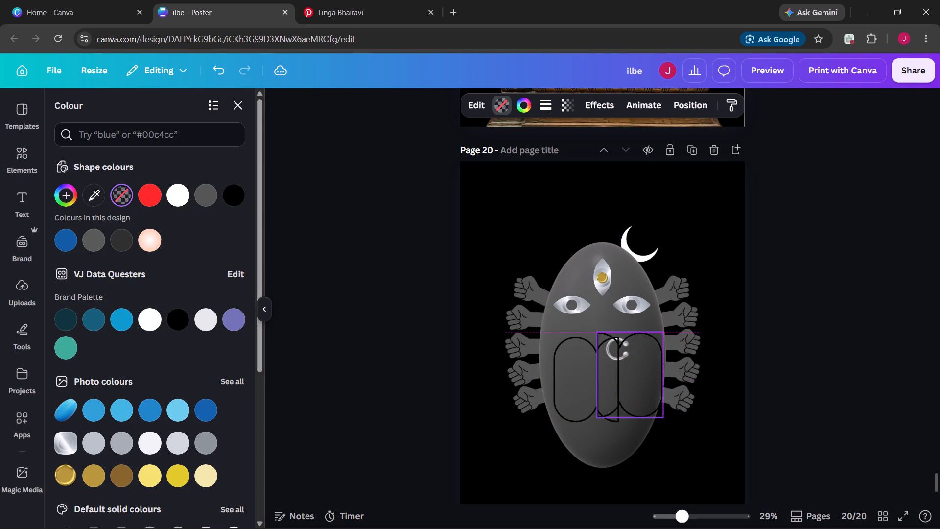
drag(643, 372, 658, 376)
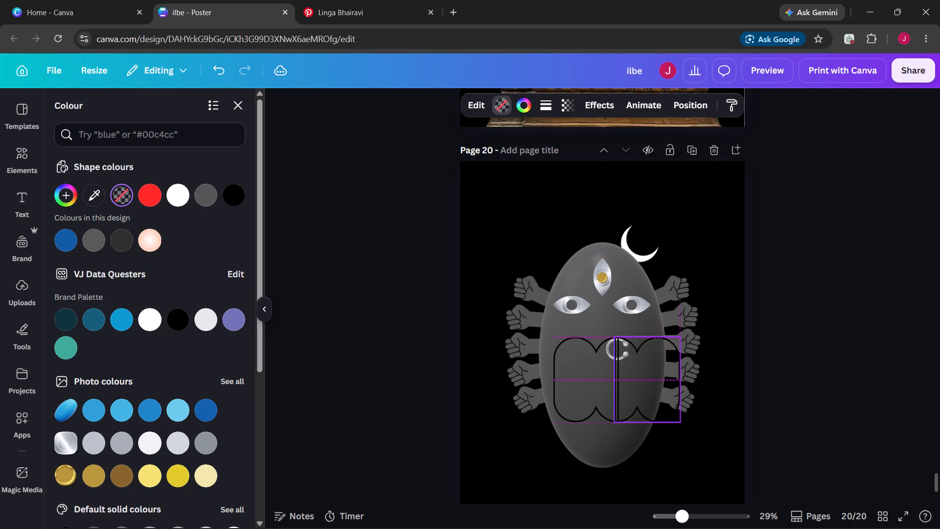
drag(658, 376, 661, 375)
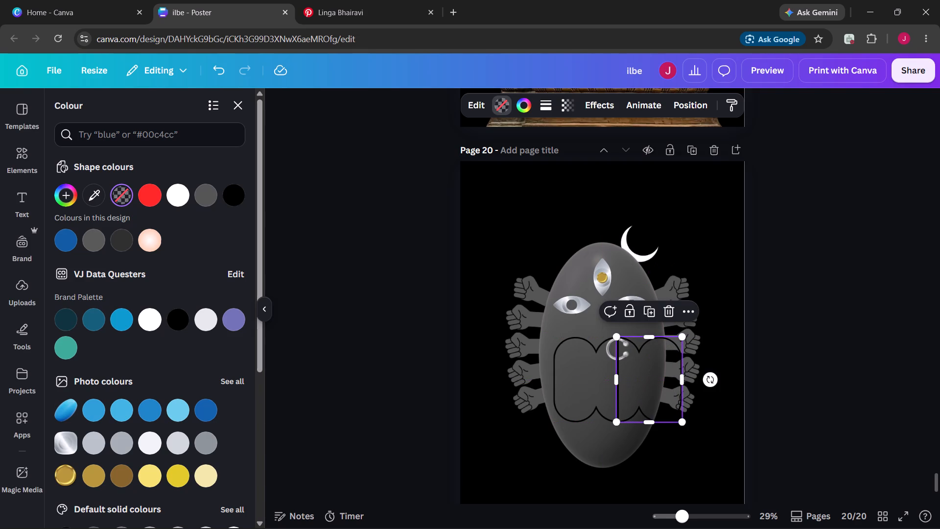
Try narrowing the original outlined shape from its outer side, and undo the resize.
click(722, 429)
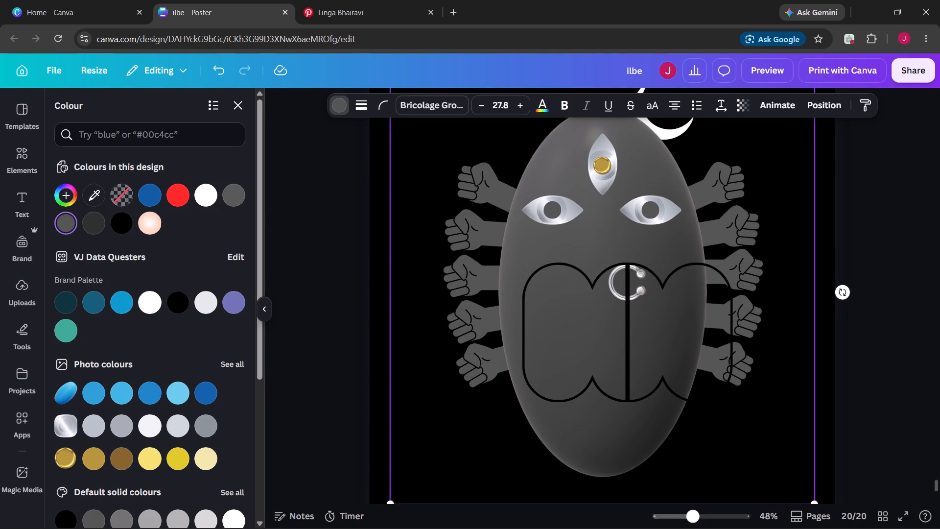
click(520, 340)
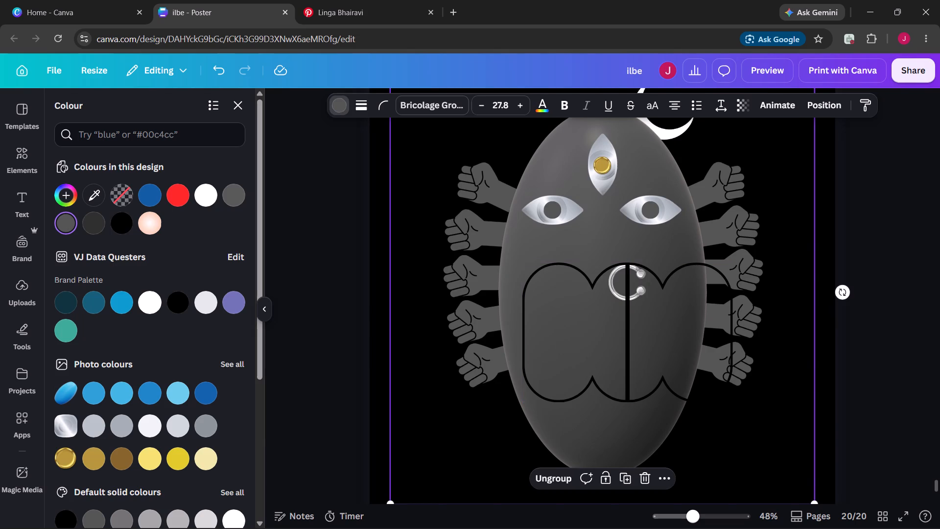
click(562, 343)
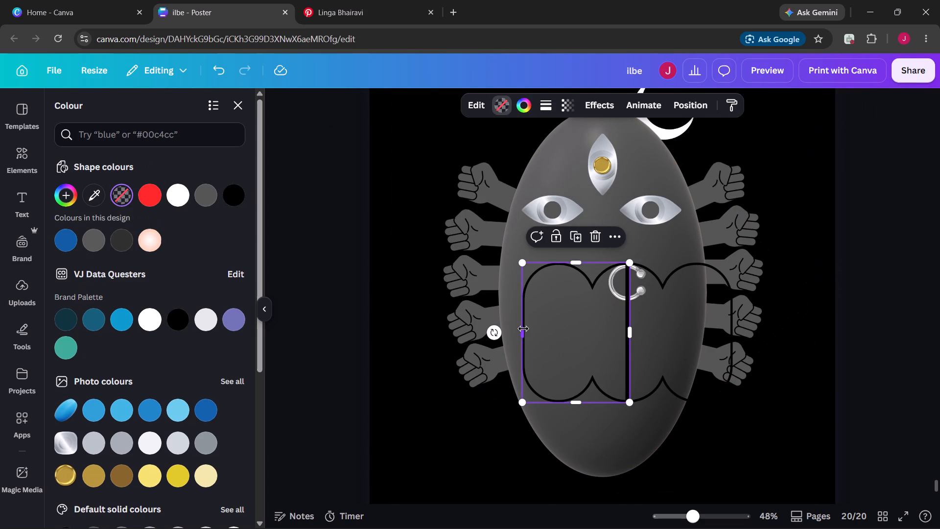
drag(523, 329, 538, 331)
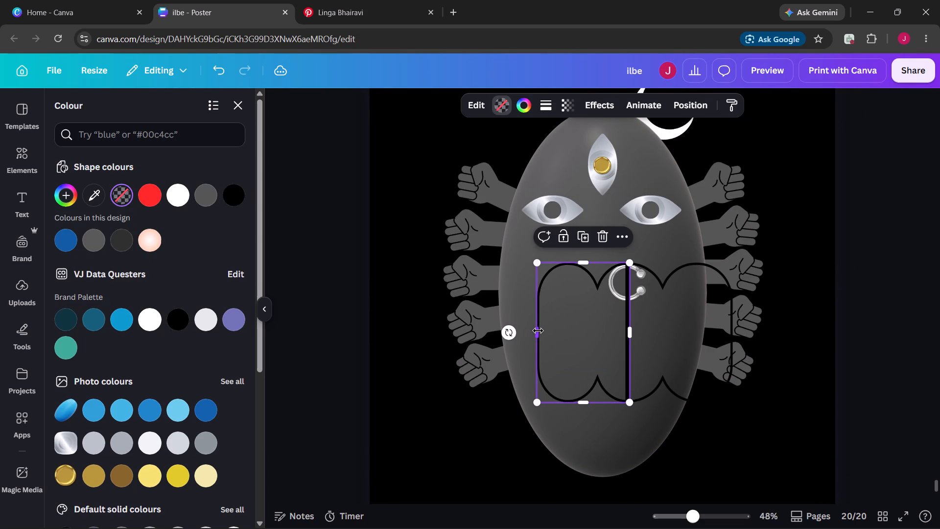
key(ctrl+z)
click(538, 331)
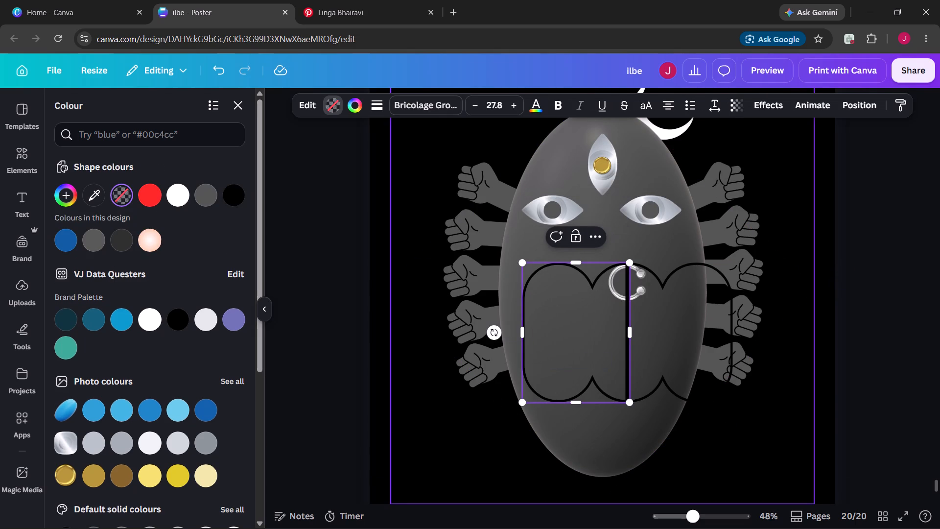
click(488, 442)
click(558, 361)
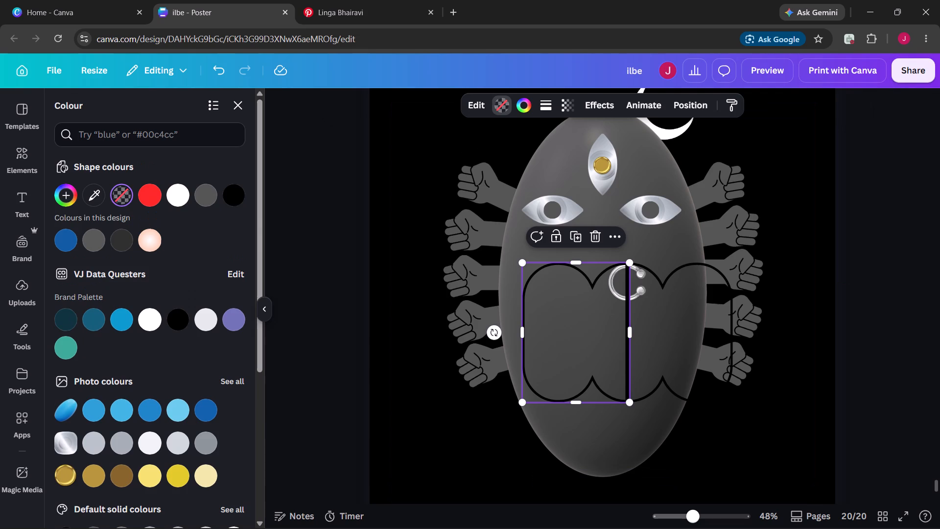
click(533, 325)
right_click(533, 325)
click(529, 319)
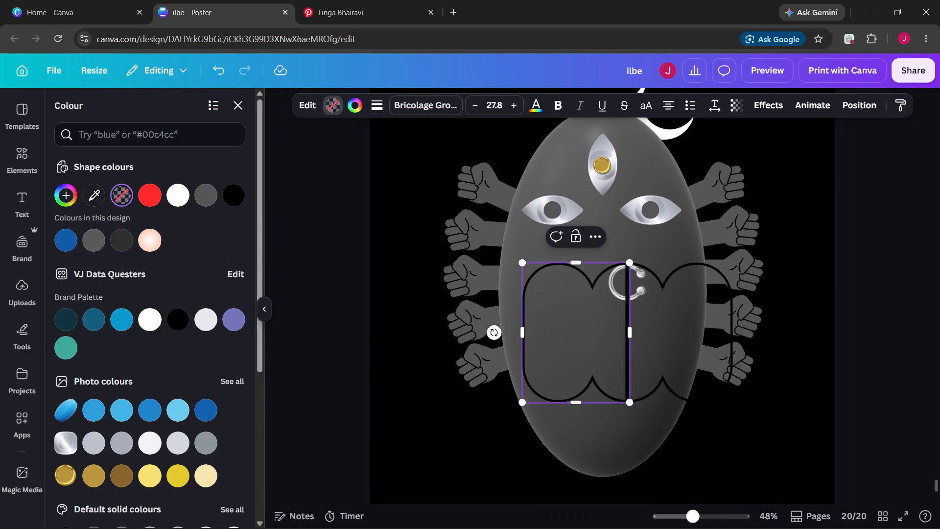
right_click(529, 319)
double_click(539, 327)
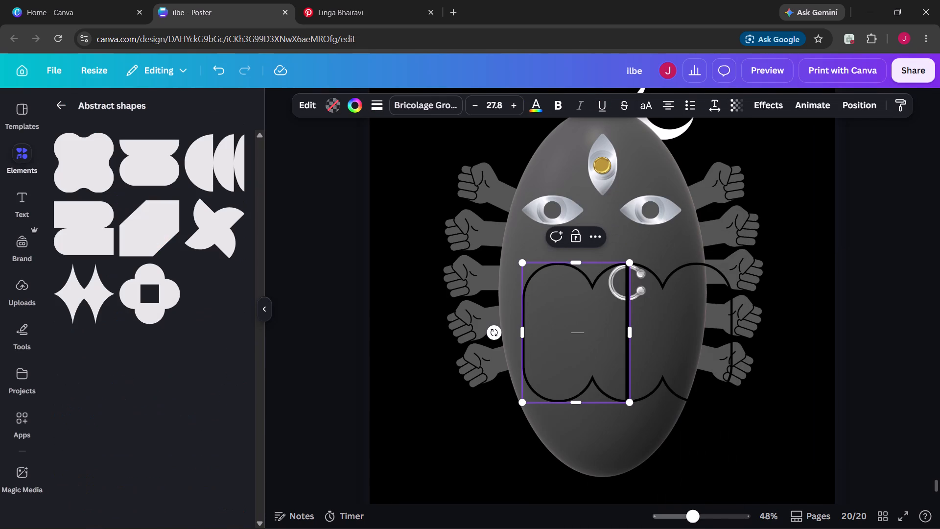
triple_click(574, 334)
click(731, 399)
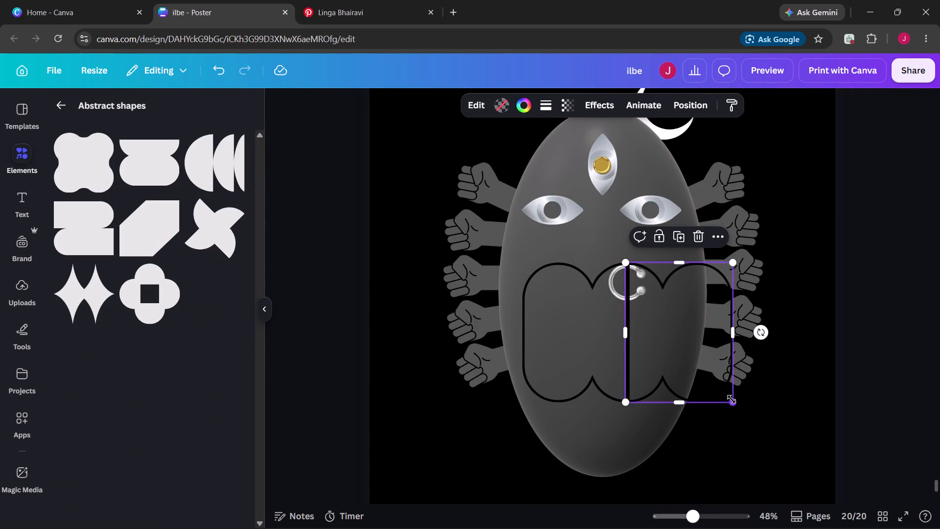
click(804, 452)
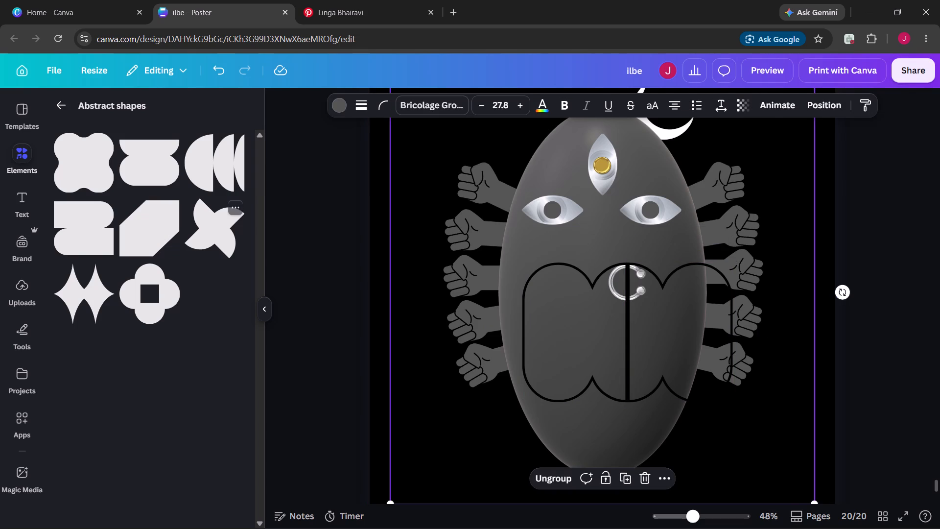
Browse the shape library's categories, from abstract shapes back to recently used, for a better shape for the face.
click(59, 100)
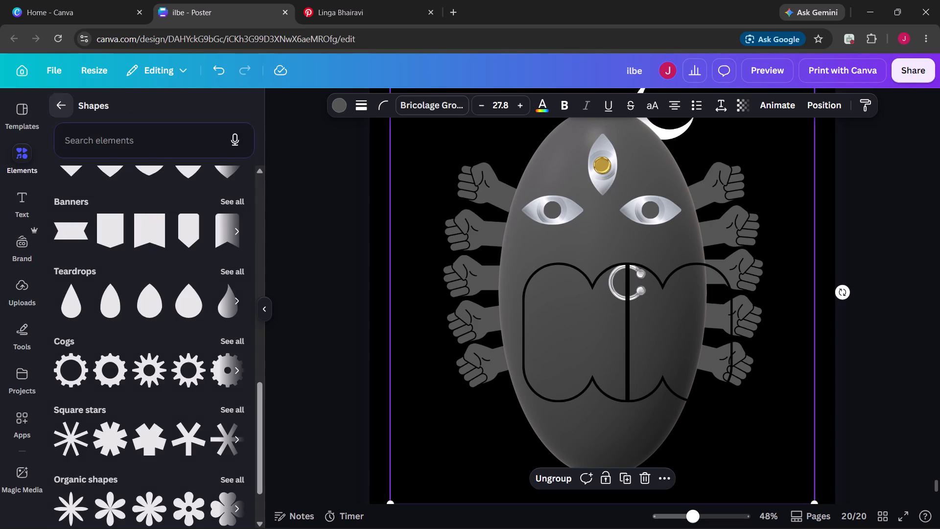
scroll(105, 364, down, 5)
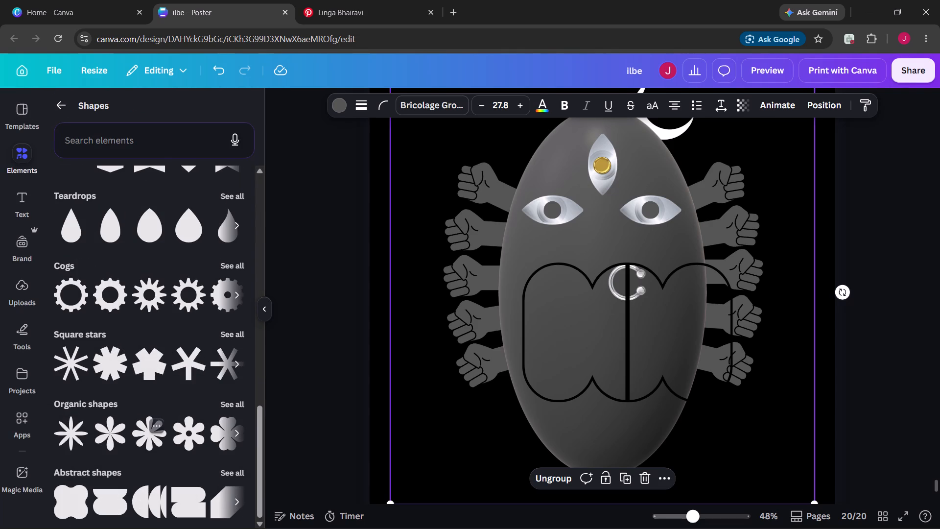
scroll(171, 346, up, 1)
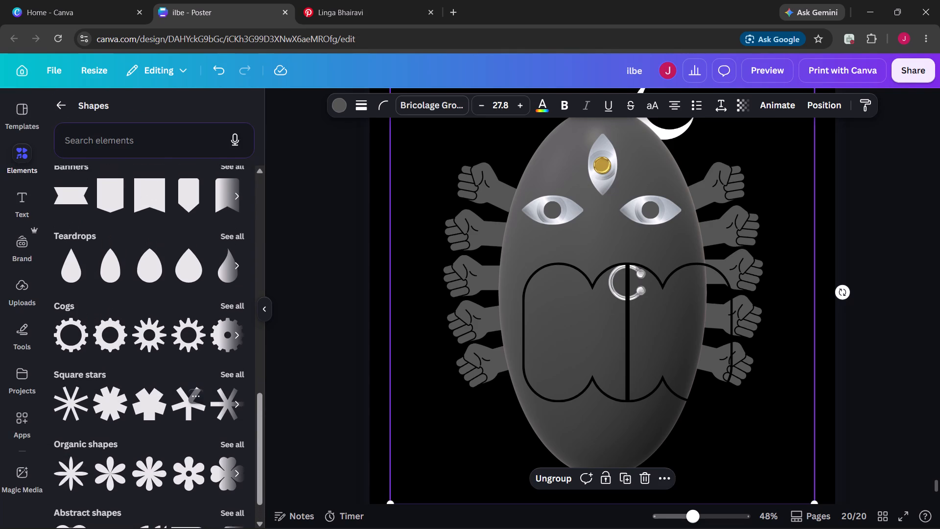
scroll(171, 346, up, 3)
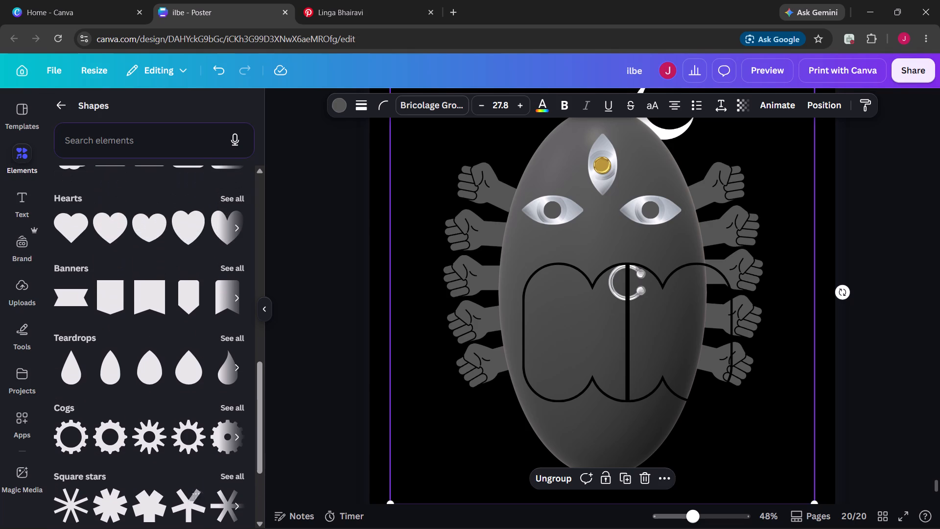
scroll(171, 346, up, 2)
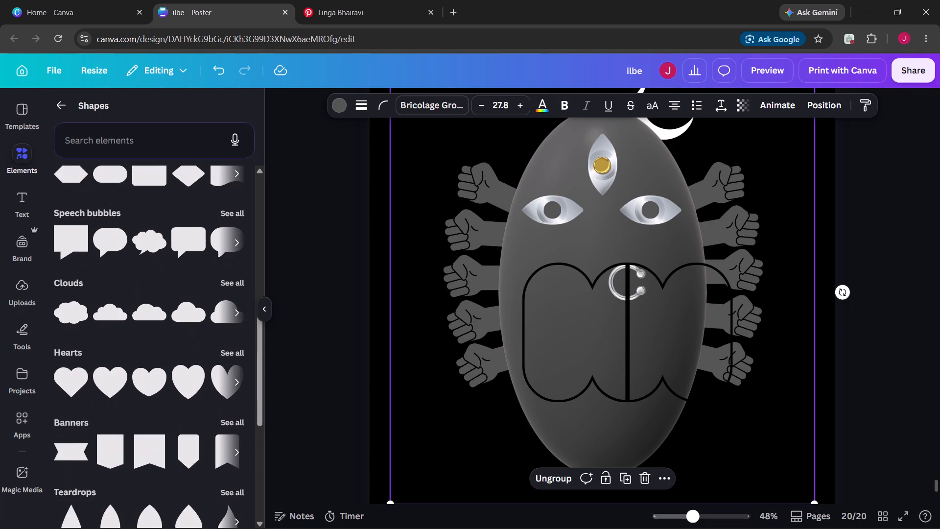
scroll(171, 346, up, 5)
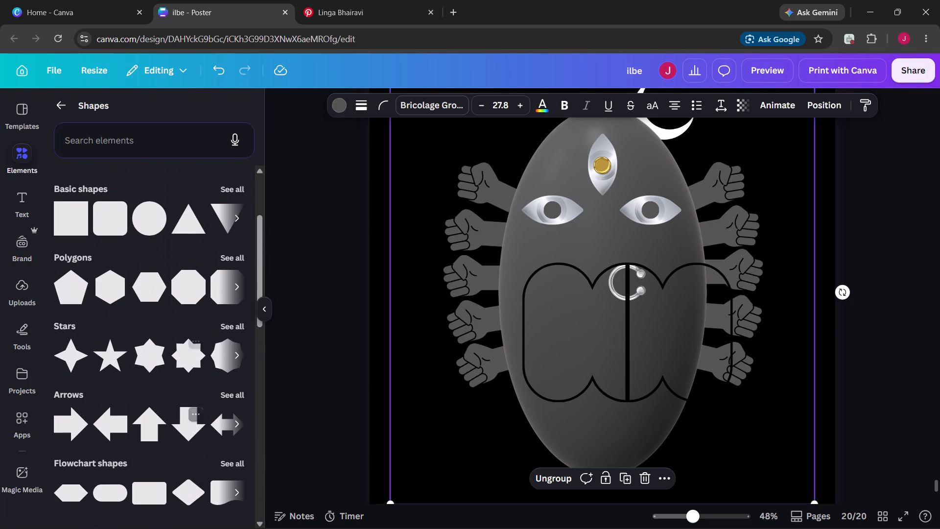
scroll(171, 346, up, 1)
scroll(152, 291, up, 1)
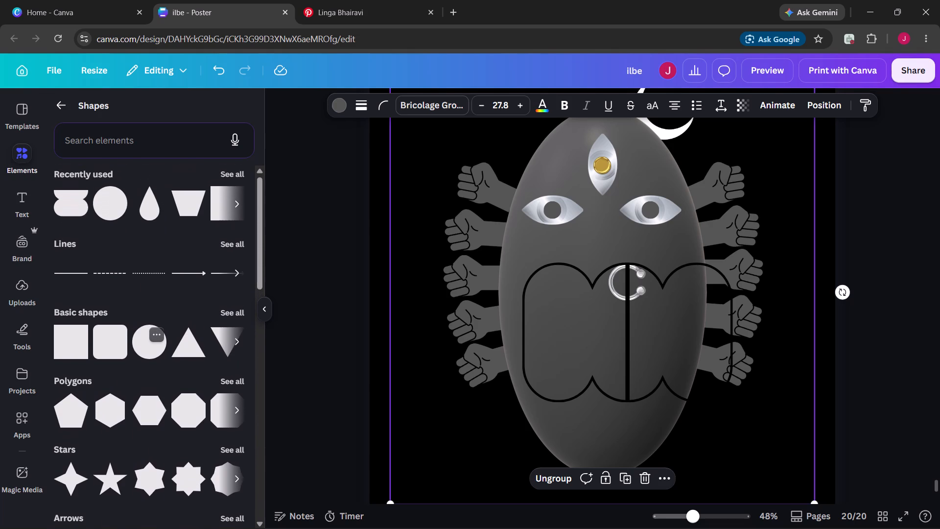
scroll(152, 291, up, 1)
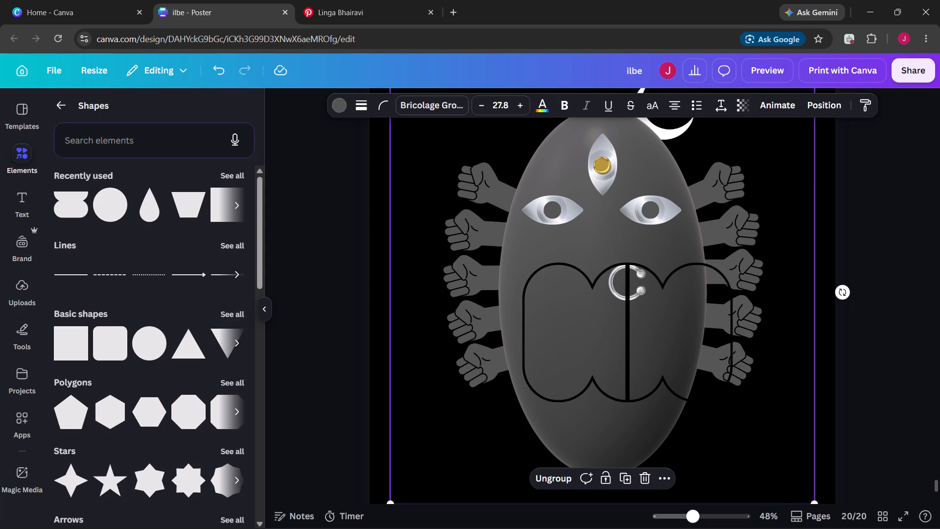
Delete both outlined abstract shapes from the face.
click(698, 324)
key(BackSpace)
click(588, 302)
key(BackSpace)
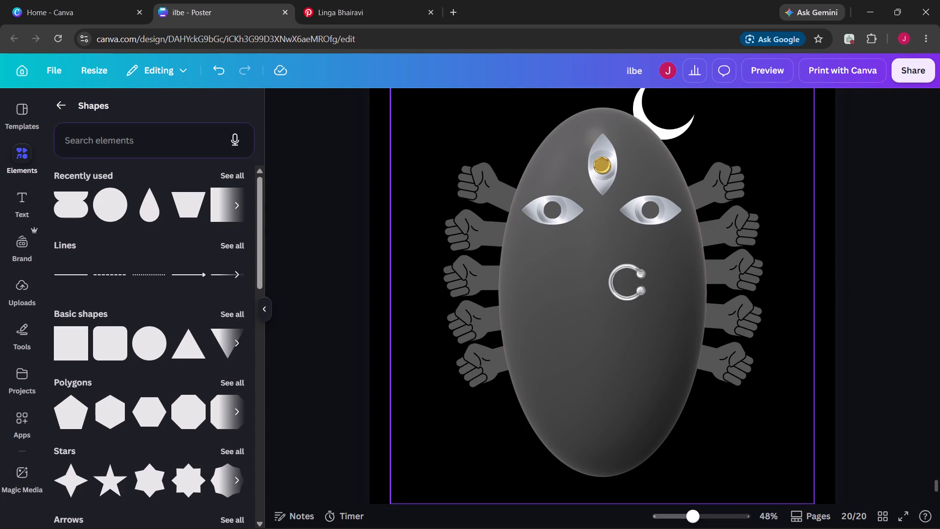
Ungroup the face, eyes and nose ring, and deselect them.
click(558, 215)
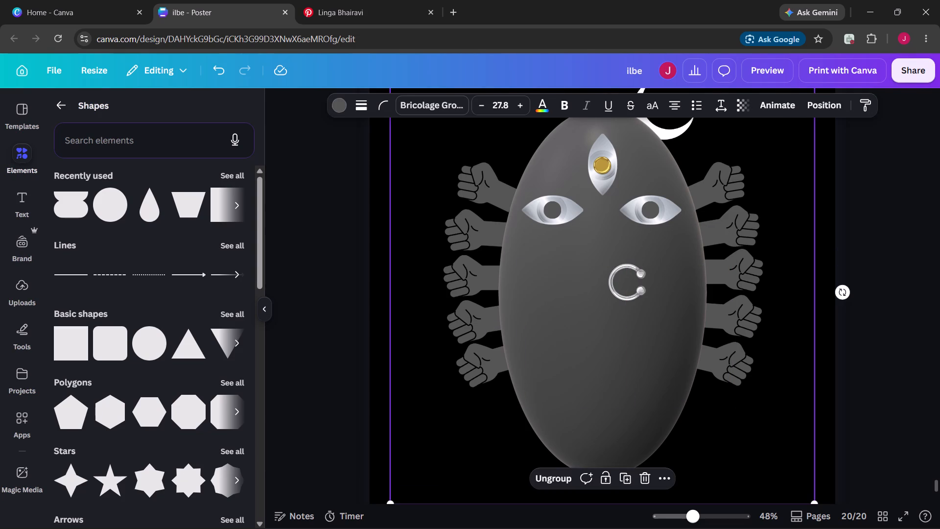
click(554, 482)
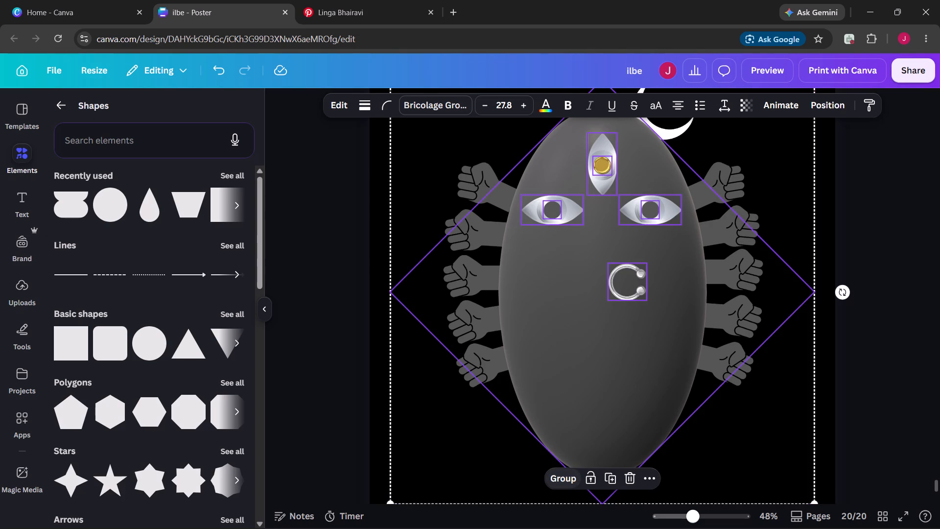
click(888, 222)
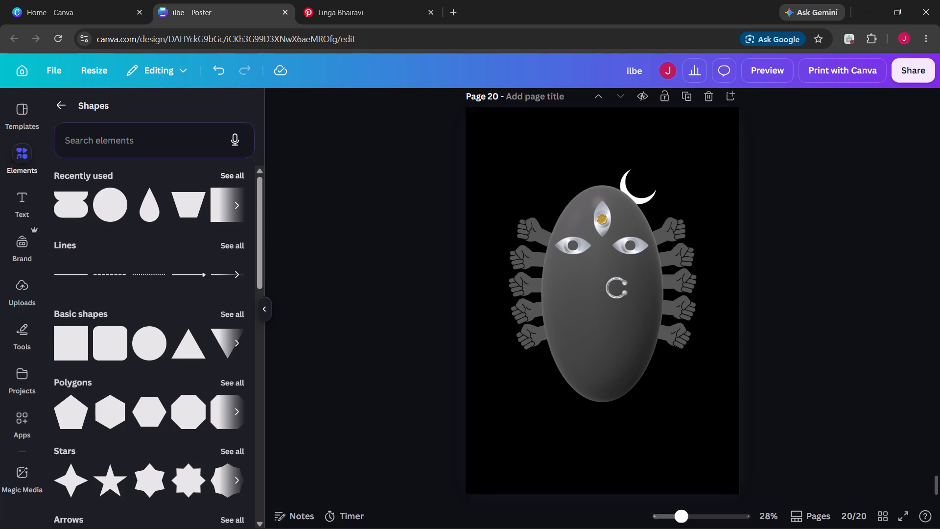
Leave the shapes category and search all elements for "eye brows".
click(138, 146)
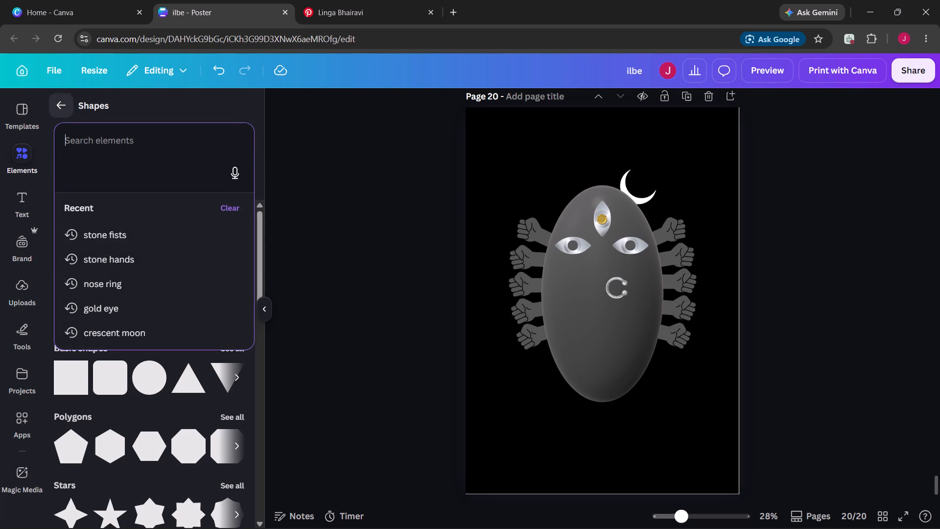
click(57, 104)
click(101, 115)
text(eye bro)
text(ws)
key(Return)
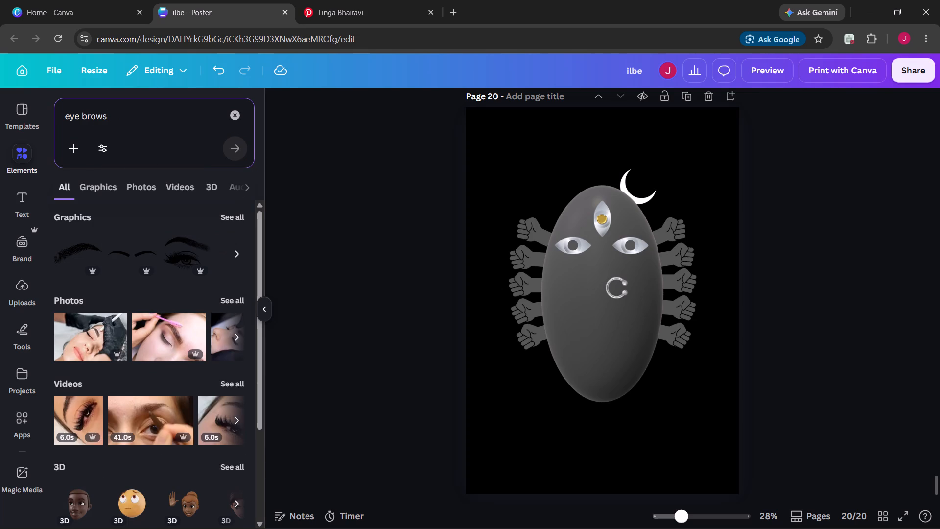
Browse all the graphics found for "eye brows" and clear the search.
click(225, 220)
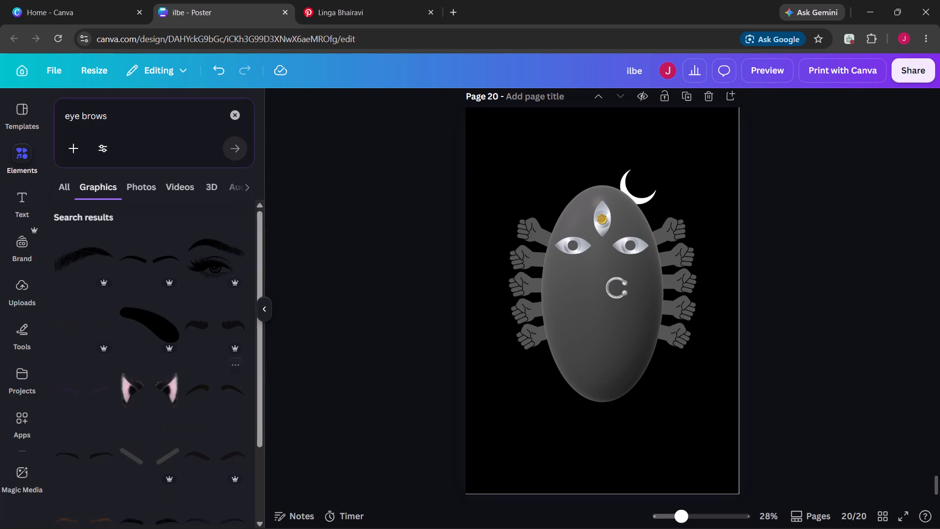
scroll(194, 423, down, 4)
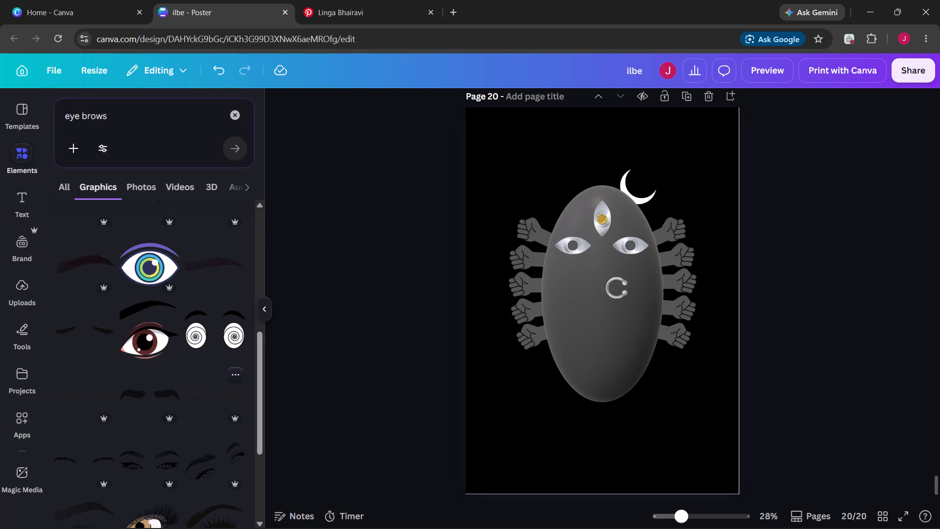
click(237, 124)
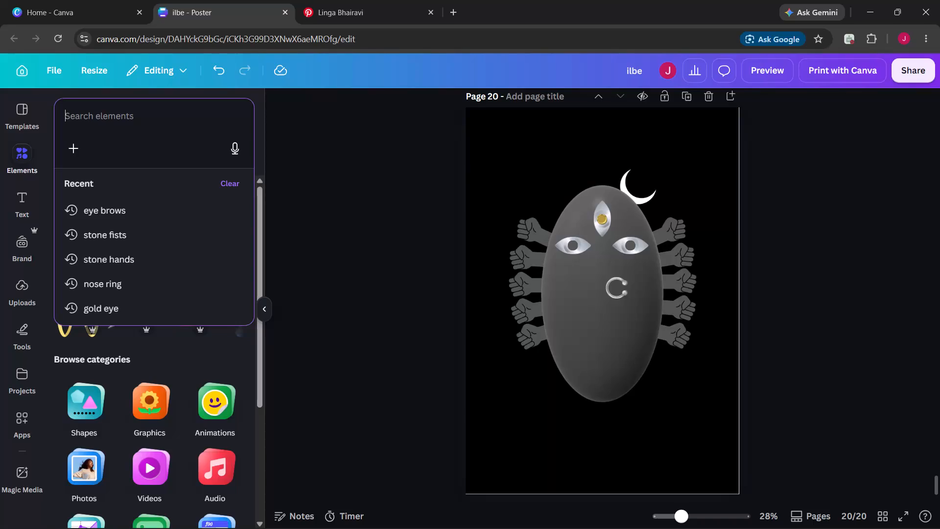
Check the Linga Bhairavi reference painting on Pinterest.
click(334, 0)
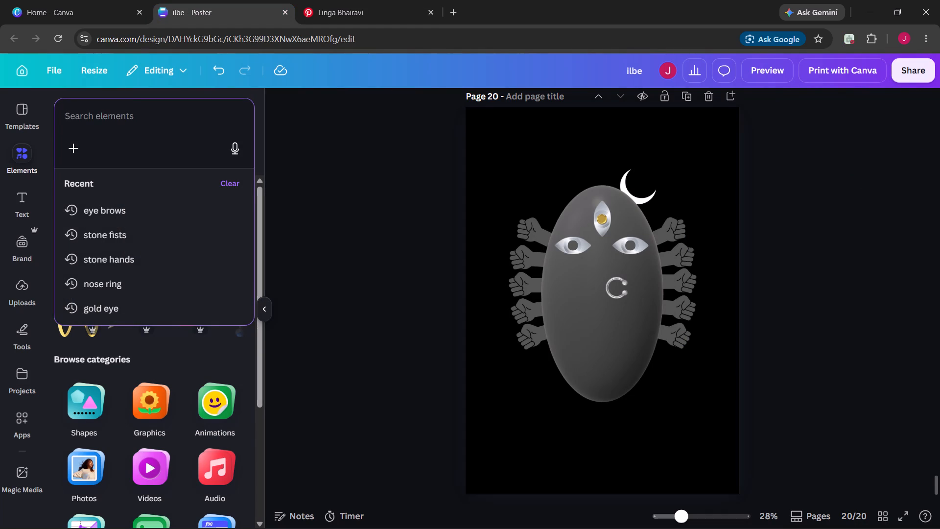
text(curve)
key(Return)
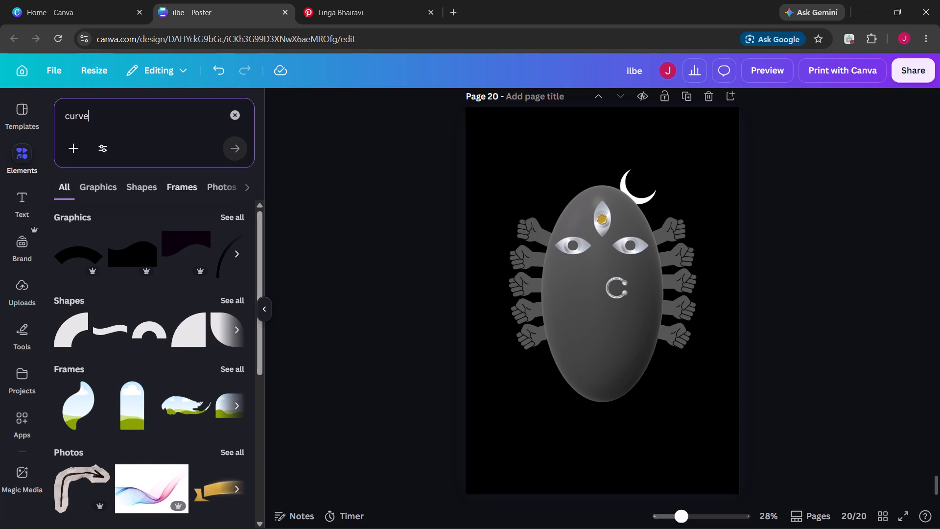
Browse all the curve graphics and add the thin black tapered quarter-circle curve to page 20.
click(231, 215)
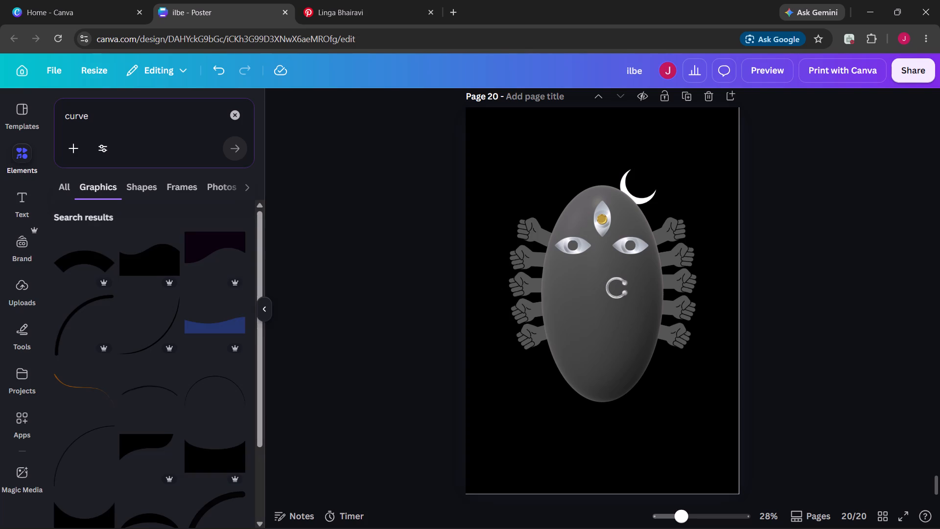
scroll(166, 387, down, 3)
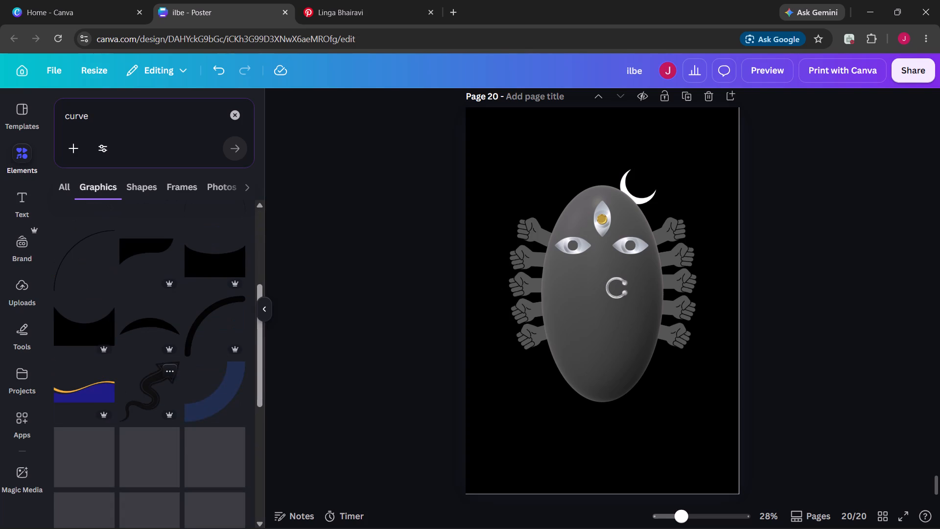
scroll(166, 387, down, 3)
scroll(166, 387, up, 1)
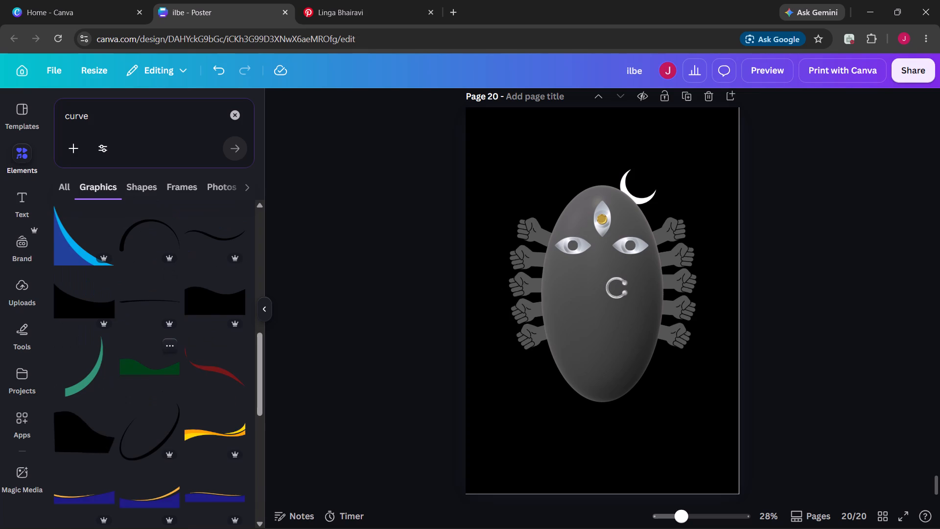
scroll(166, 387, up, 2)
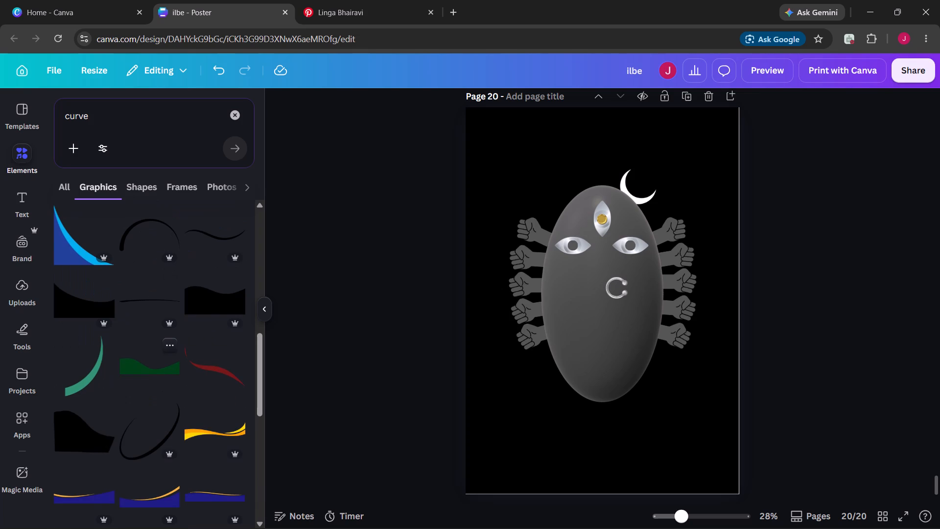
scroll(166, 387, up, 2)
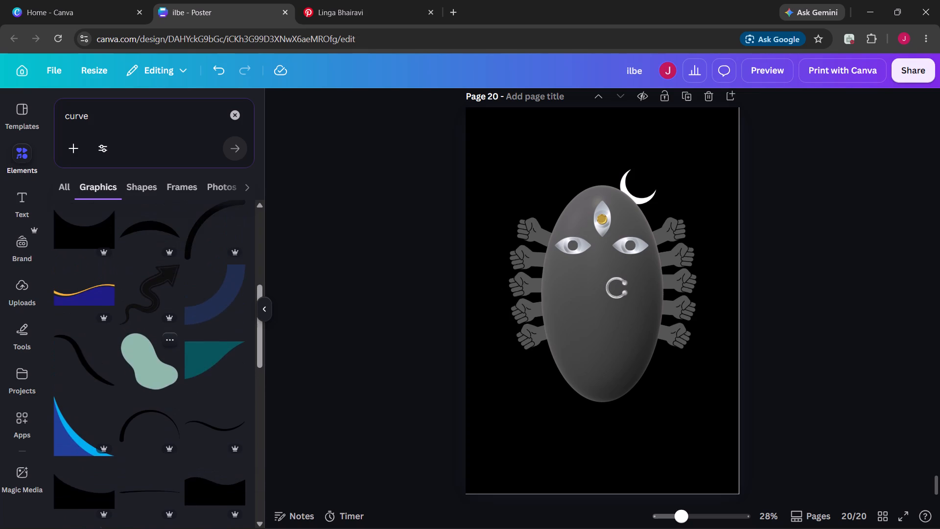
scroll(166, 387, up, 7)
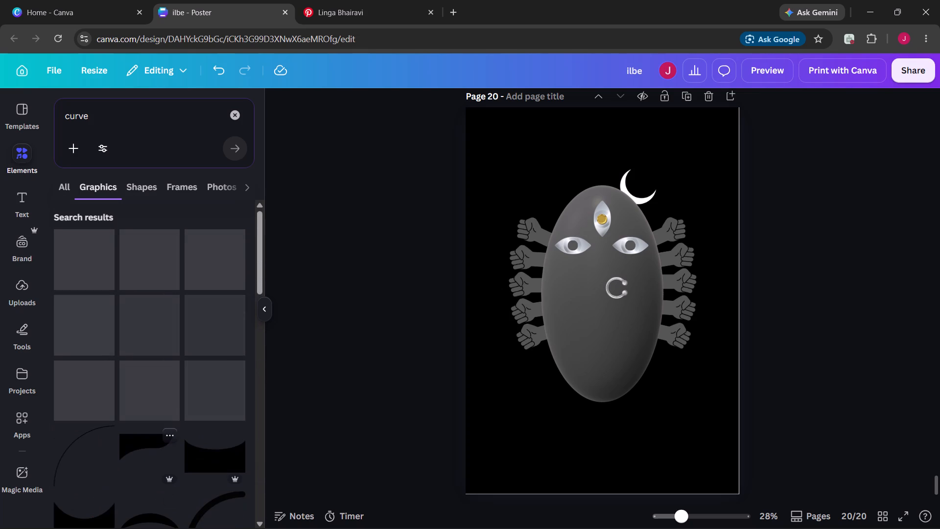
scroll(166, 387, up, 1)
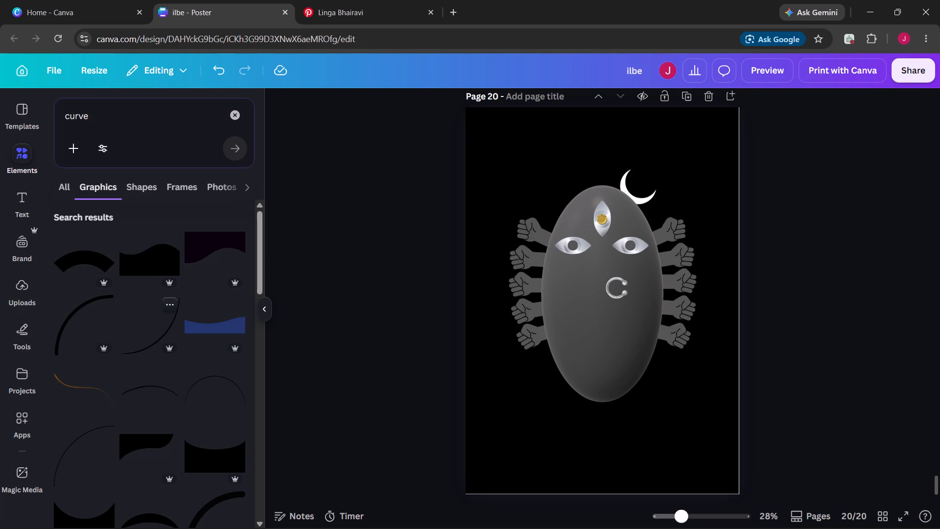
click(134, 344)
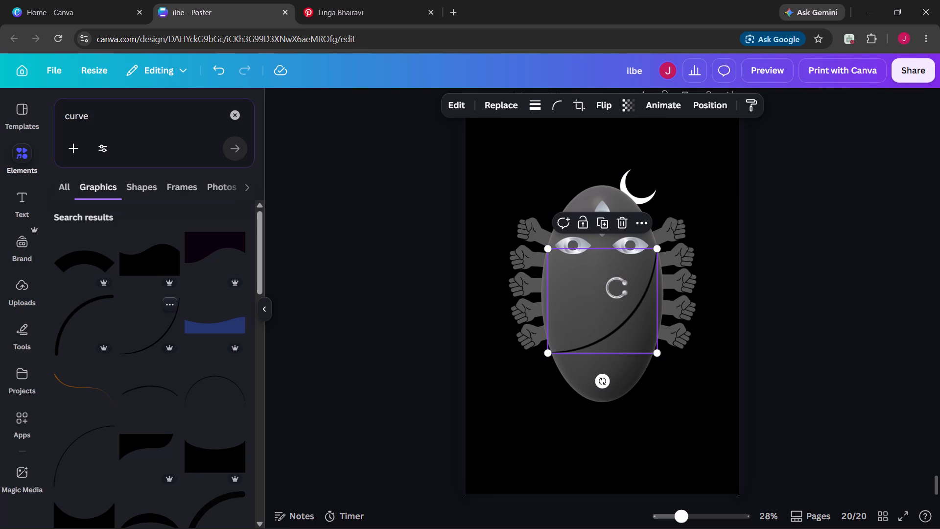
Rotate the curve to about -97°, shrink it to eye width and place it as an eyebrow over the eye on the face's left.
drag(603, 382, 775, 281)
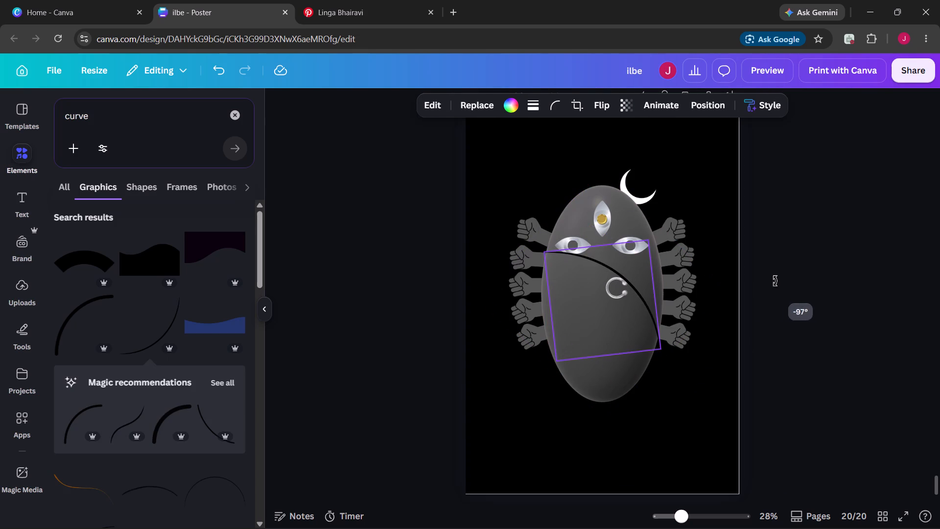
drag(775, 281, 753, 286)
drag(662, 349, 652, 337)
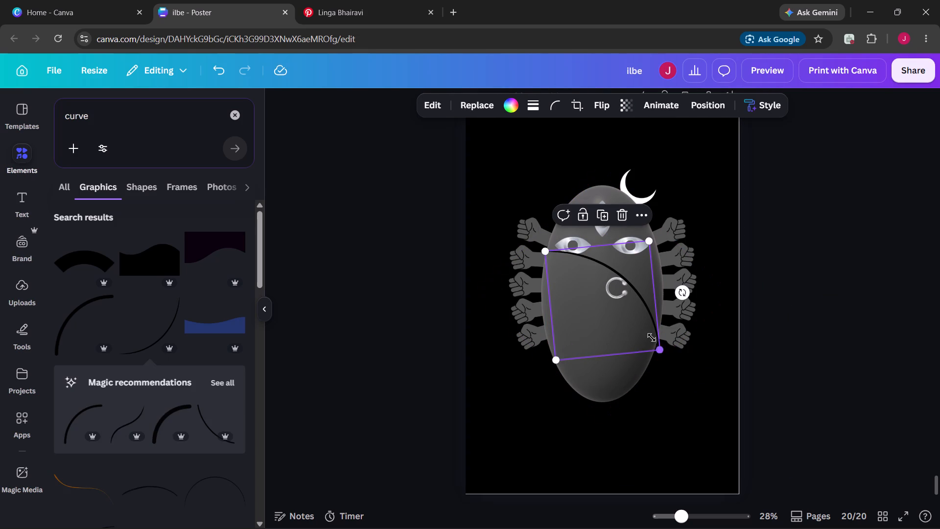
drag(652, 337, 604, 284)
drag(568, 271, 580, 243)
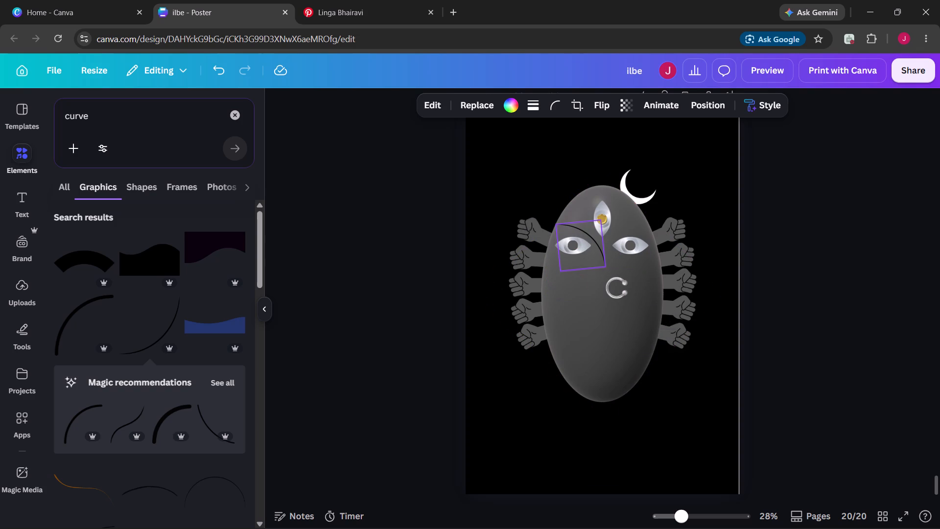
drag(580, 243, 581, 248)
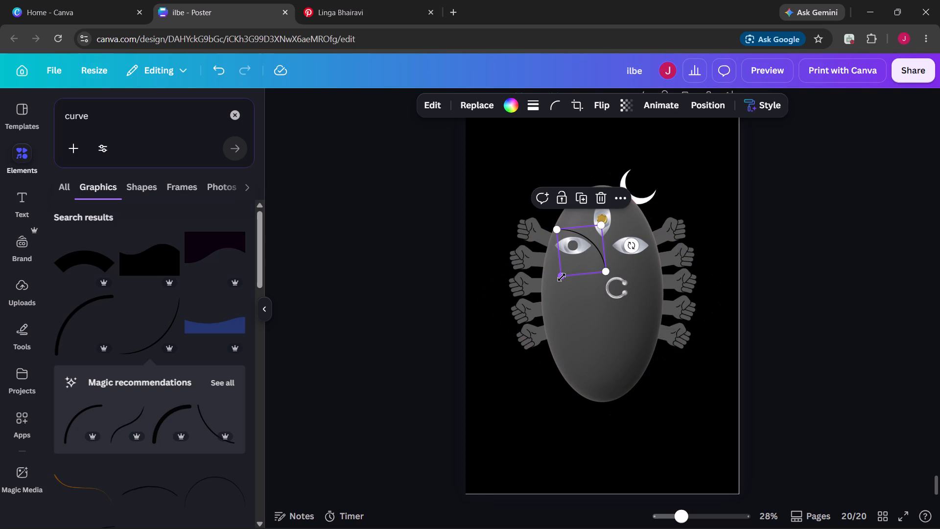
Enlarge the curve beyond the face's width, rotate it to about -105° and place it diagonally across the face between the eyes.
drag(562, 277, 443, 463)
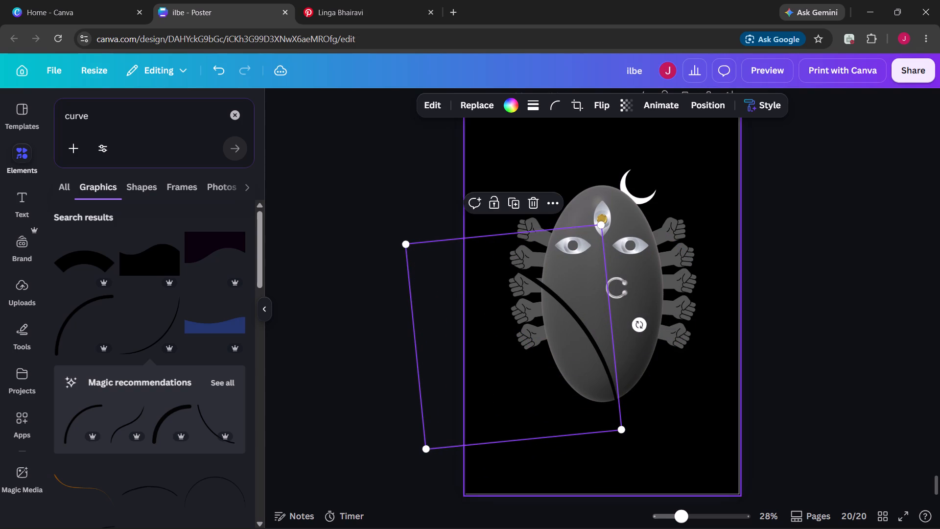
drag(514, 412, 551, 359)
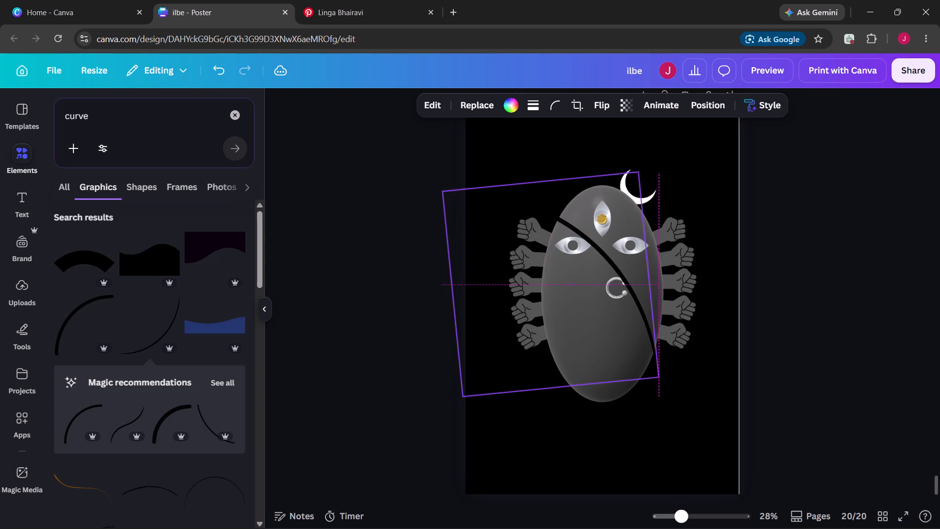
drag(551, 359, 558, 357)
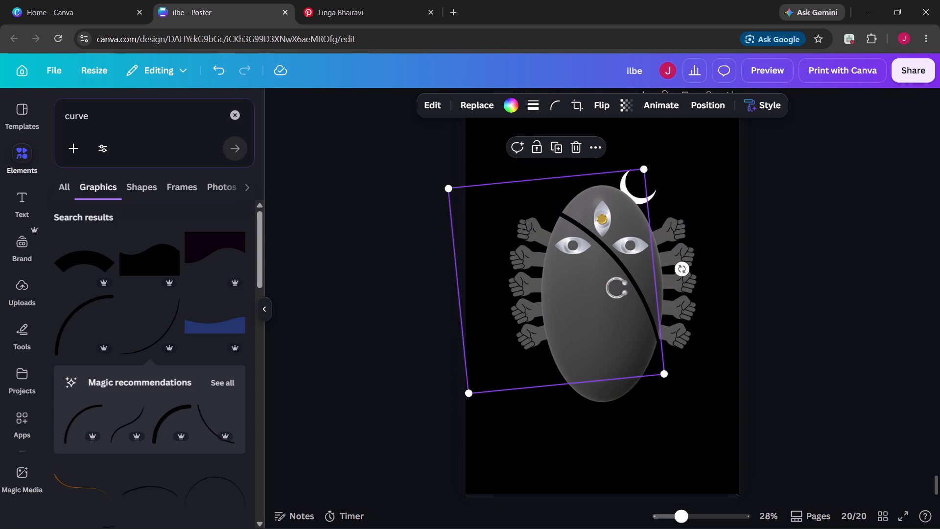
drag(677, 273, 698, 243)
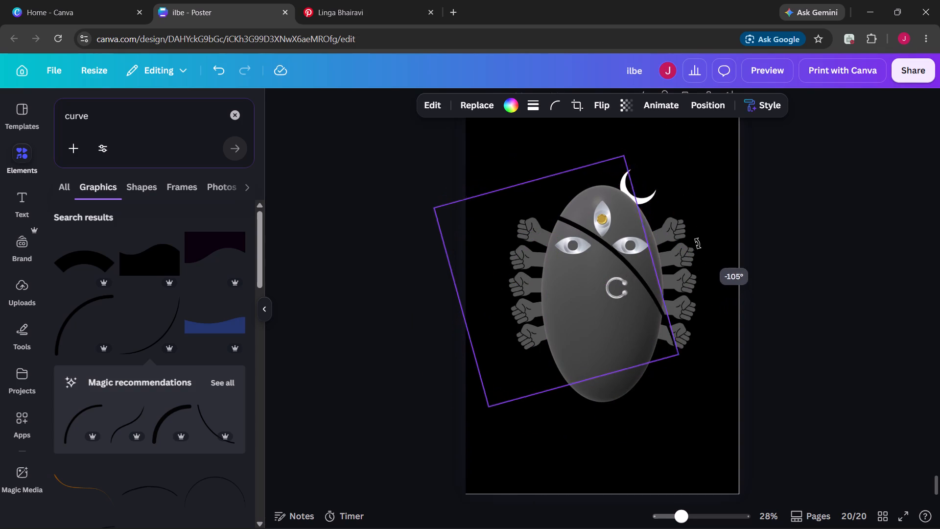
drag(698, 243, 695, 243)
drag(562, 311, 557, 320)
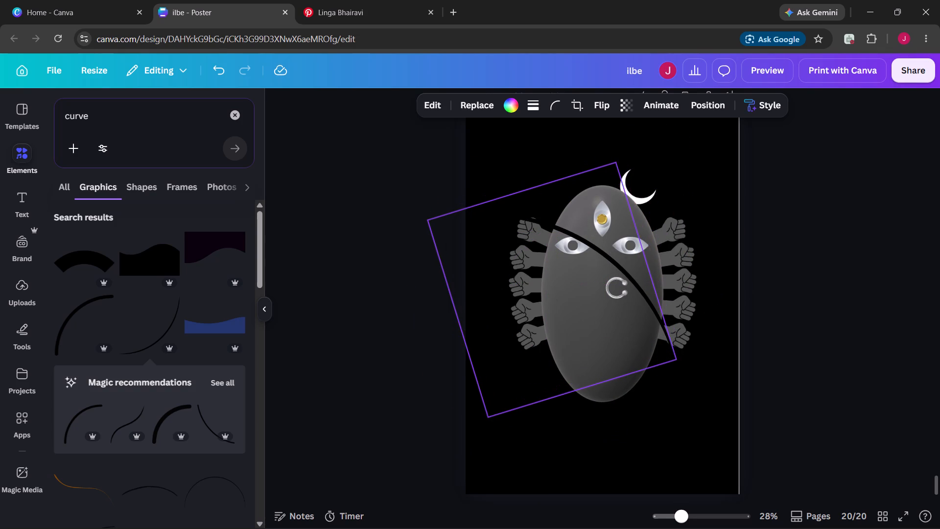
drag(557, 320, 561, 315)
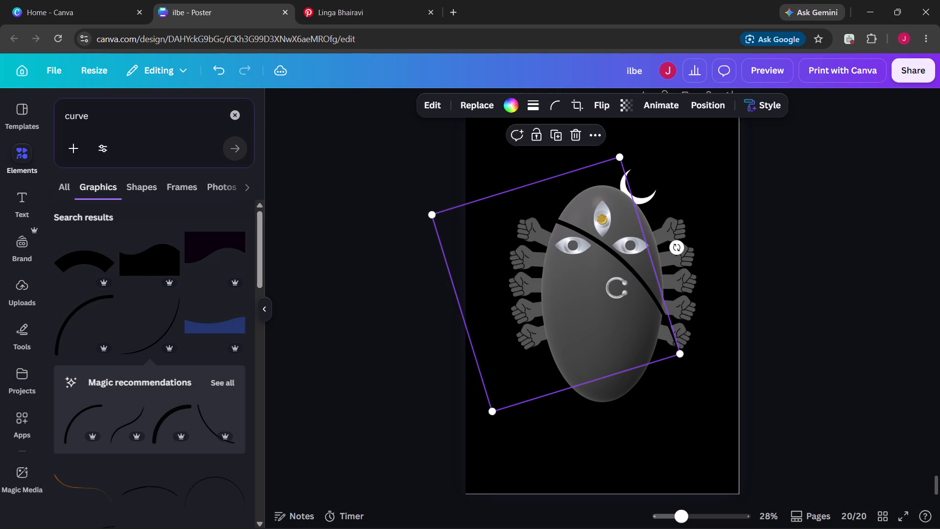
click(445, 264)
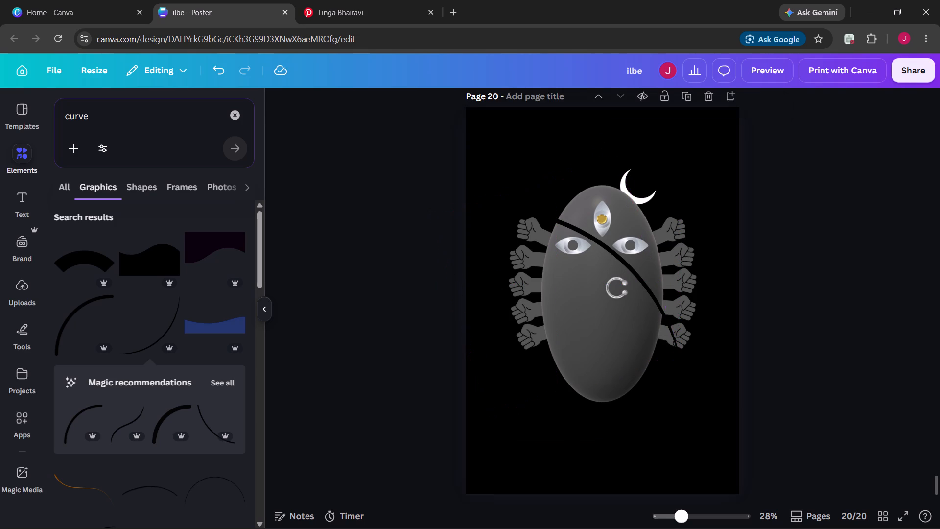
Delete the large black curve that runs diagonally across the face on page 20.
click(594, 282)
double_click(594, 282)
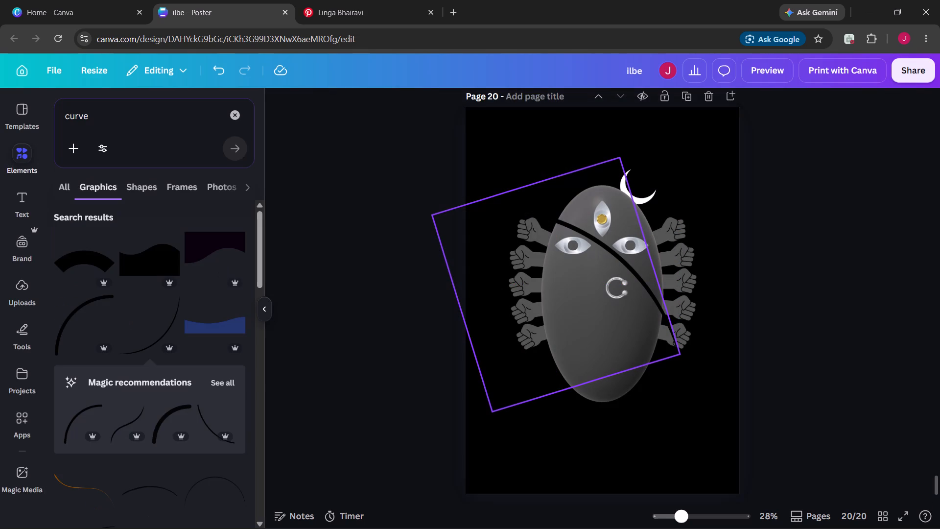
double_click(594, 282)
double_click(594, 282)
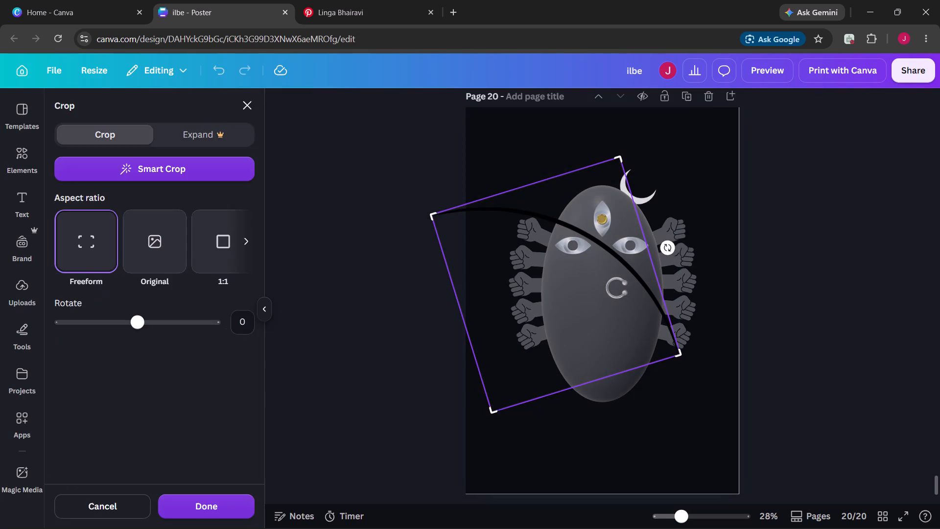
triple_click(594, 282)
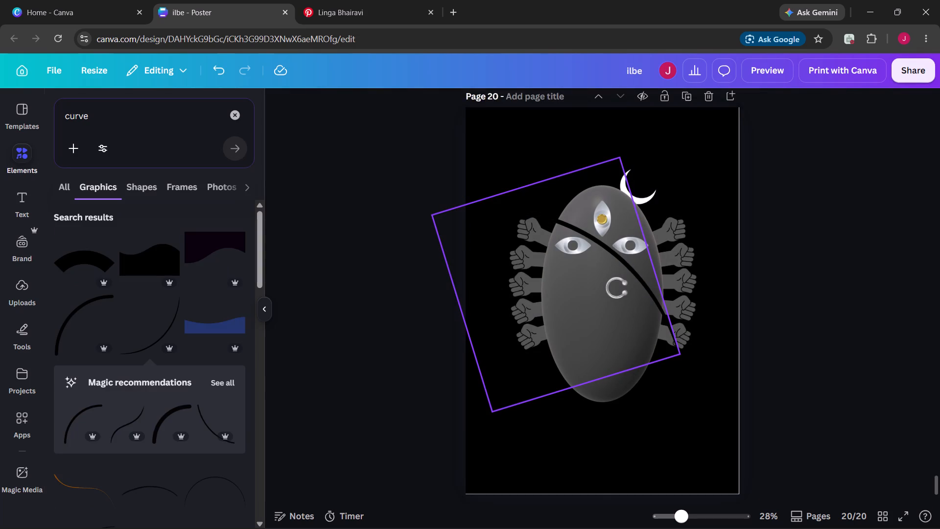
right_click(594, 282)
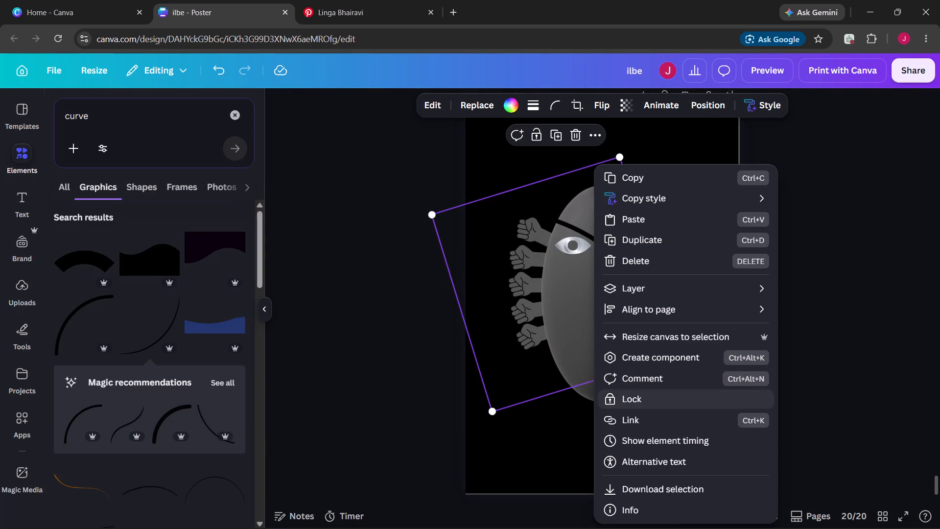
click(553, 437)
key(BackSpace)
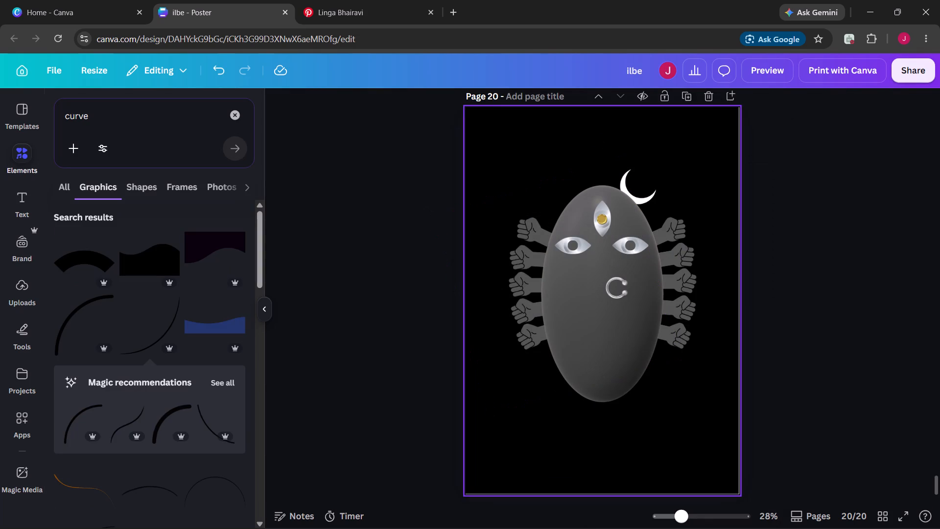
Search the elements for "curve" again and list all the matching shapes.
scroll(170, 294, down, 3)
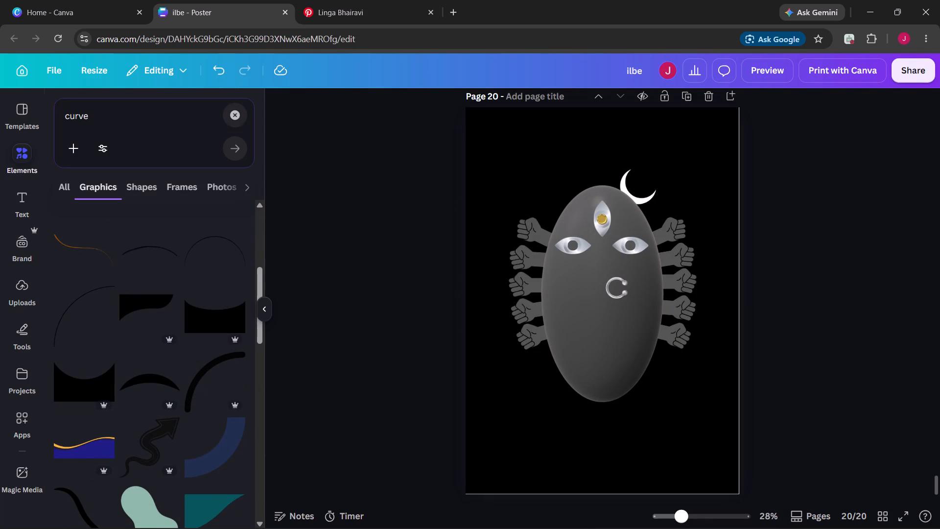
click(238, 115)
click(183, 205)
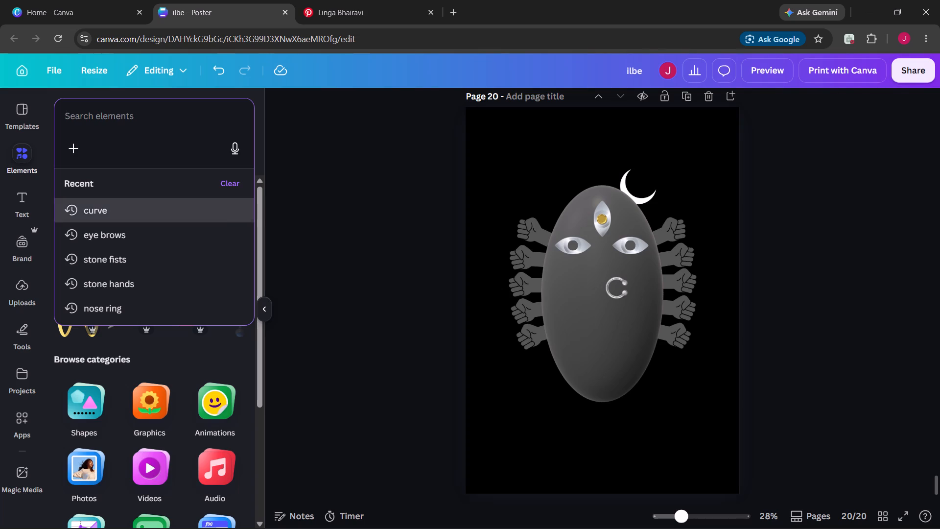
click(226, 300)
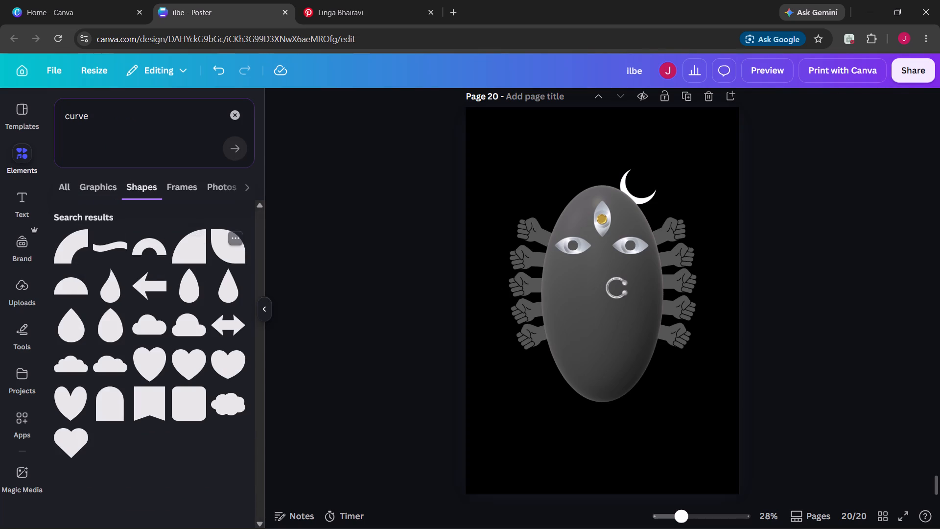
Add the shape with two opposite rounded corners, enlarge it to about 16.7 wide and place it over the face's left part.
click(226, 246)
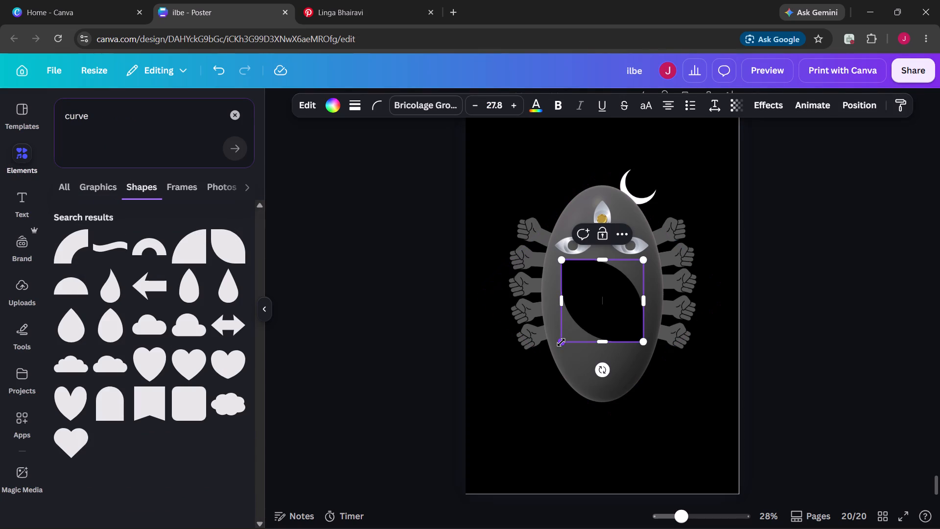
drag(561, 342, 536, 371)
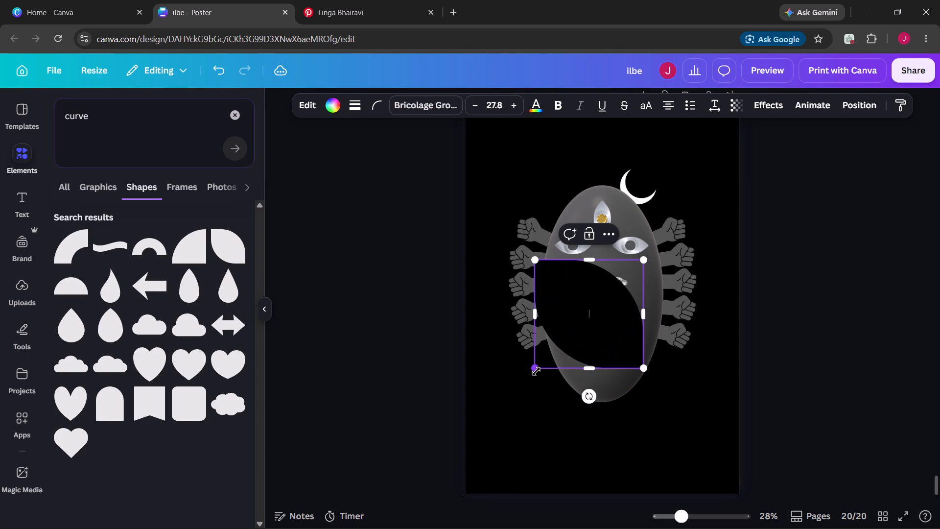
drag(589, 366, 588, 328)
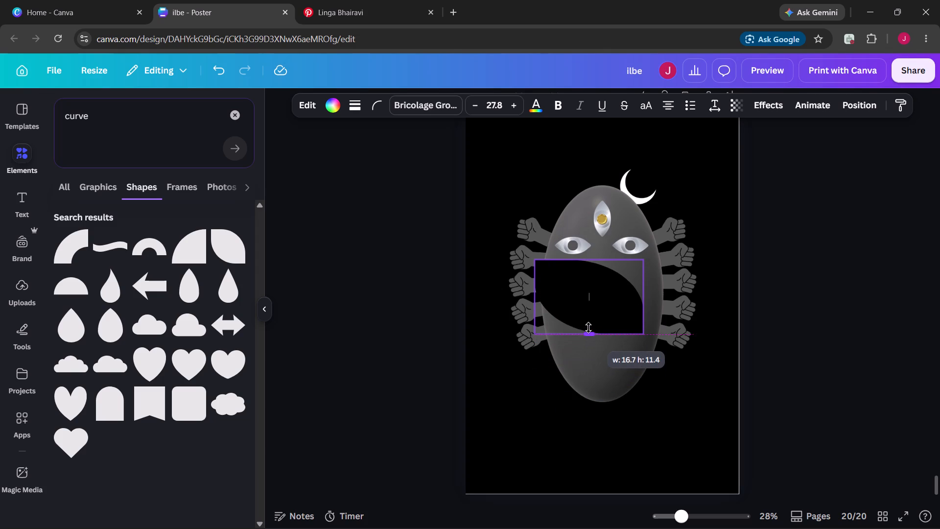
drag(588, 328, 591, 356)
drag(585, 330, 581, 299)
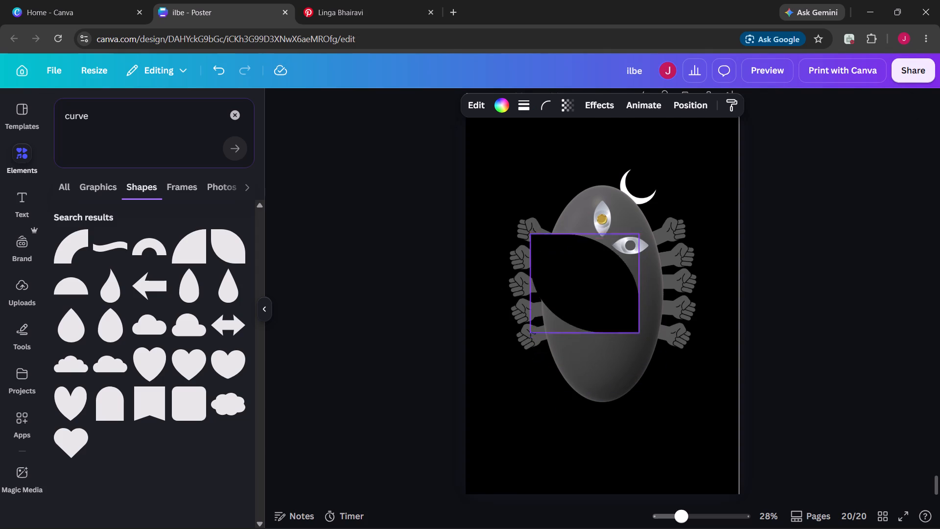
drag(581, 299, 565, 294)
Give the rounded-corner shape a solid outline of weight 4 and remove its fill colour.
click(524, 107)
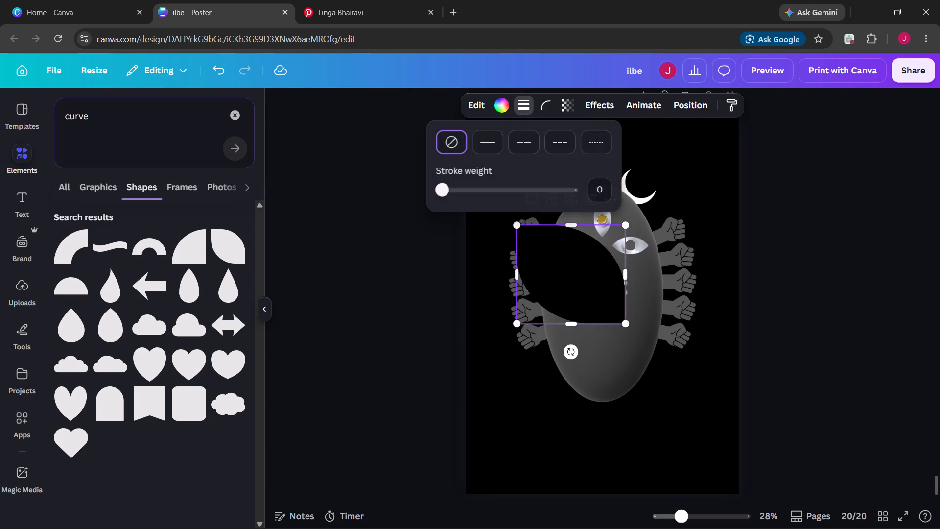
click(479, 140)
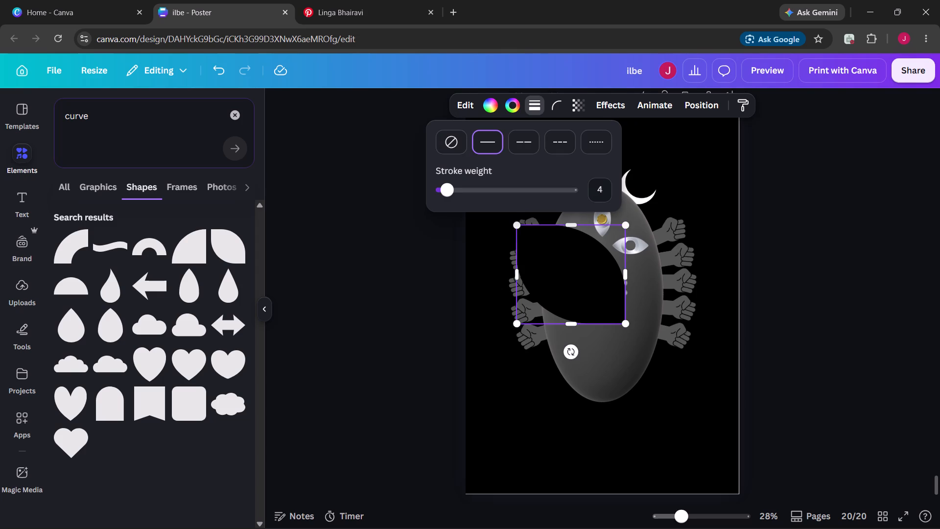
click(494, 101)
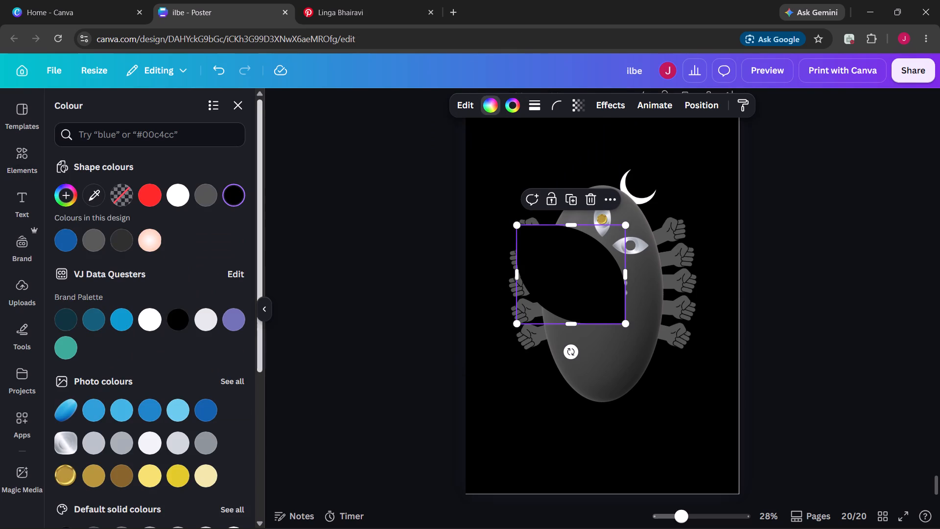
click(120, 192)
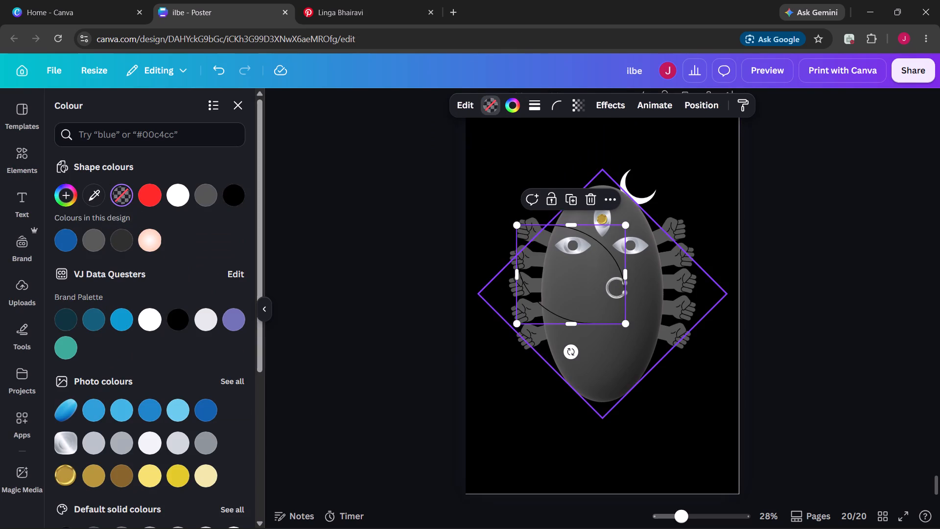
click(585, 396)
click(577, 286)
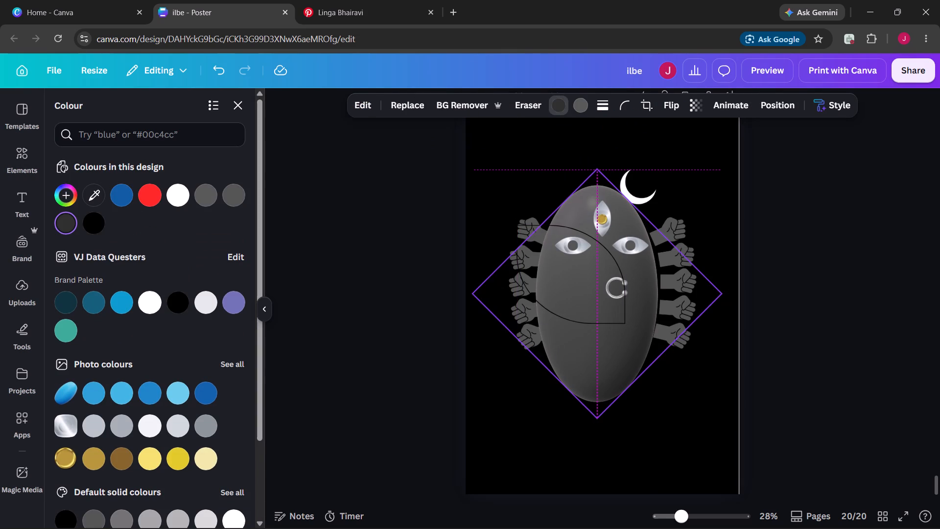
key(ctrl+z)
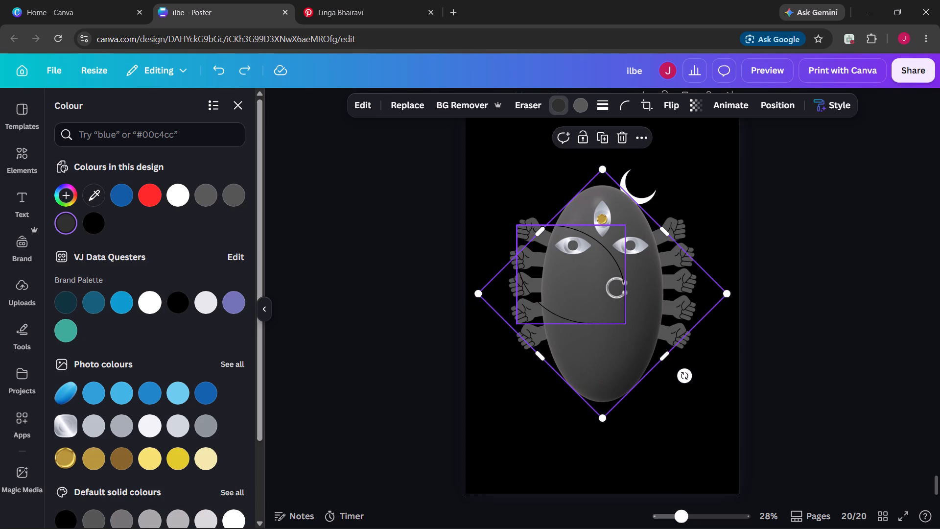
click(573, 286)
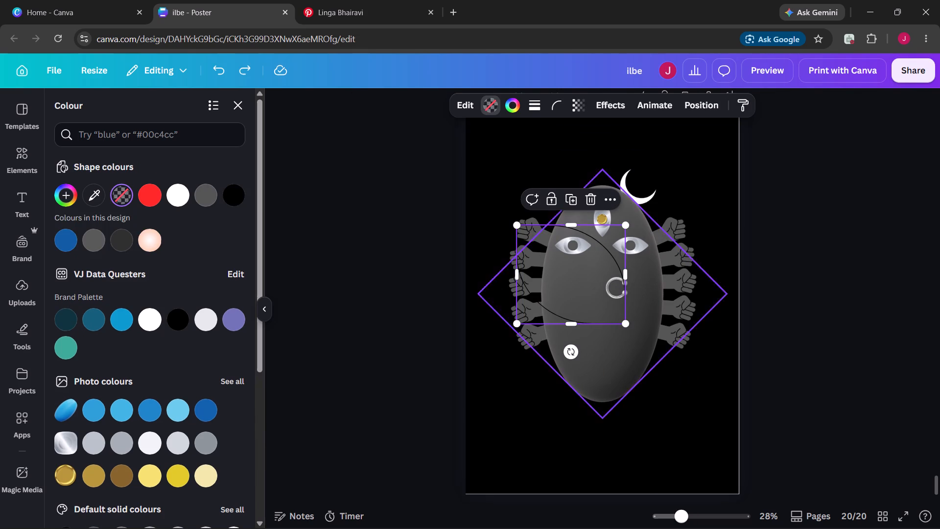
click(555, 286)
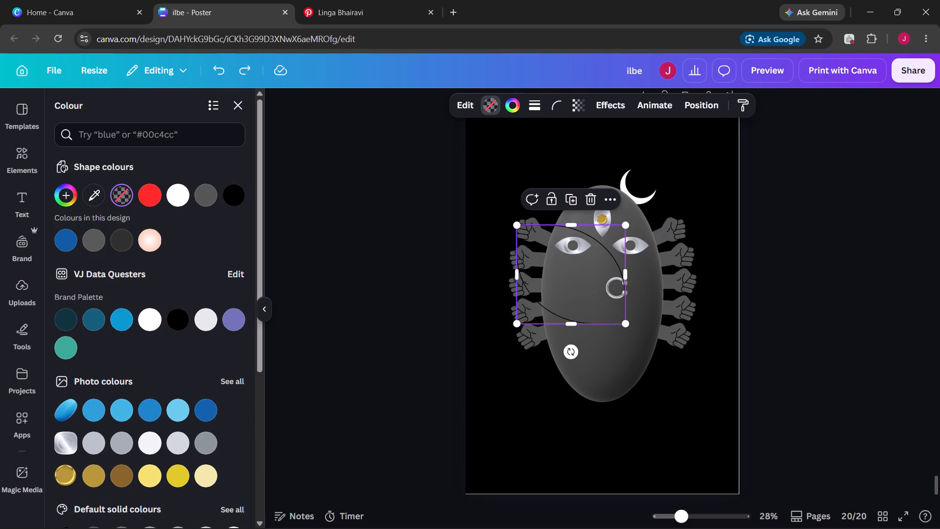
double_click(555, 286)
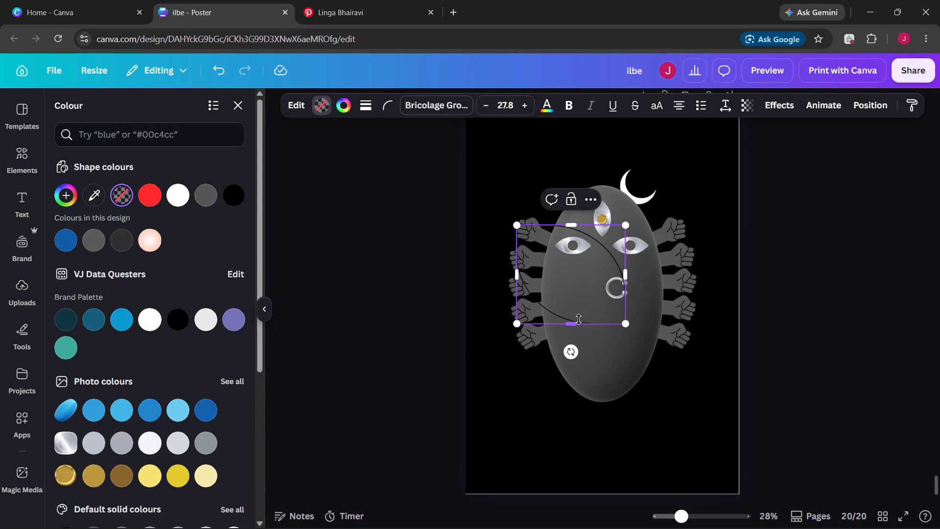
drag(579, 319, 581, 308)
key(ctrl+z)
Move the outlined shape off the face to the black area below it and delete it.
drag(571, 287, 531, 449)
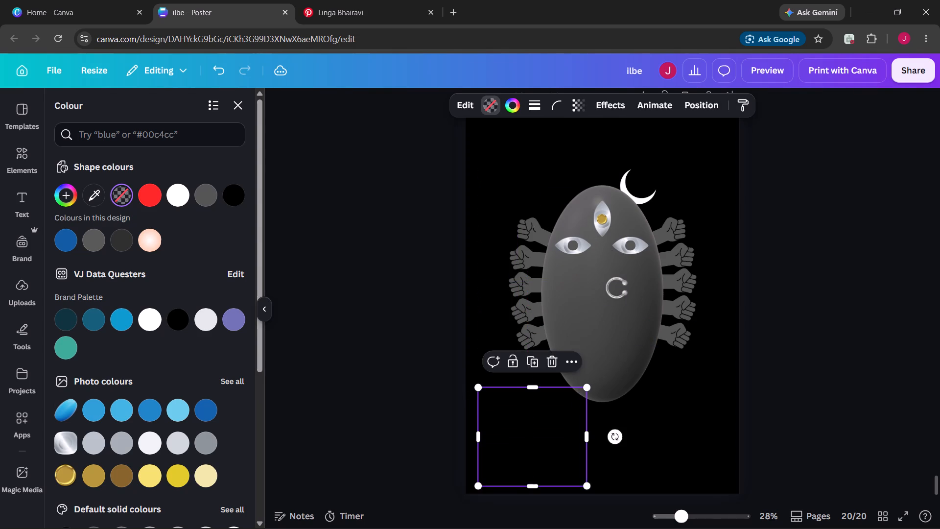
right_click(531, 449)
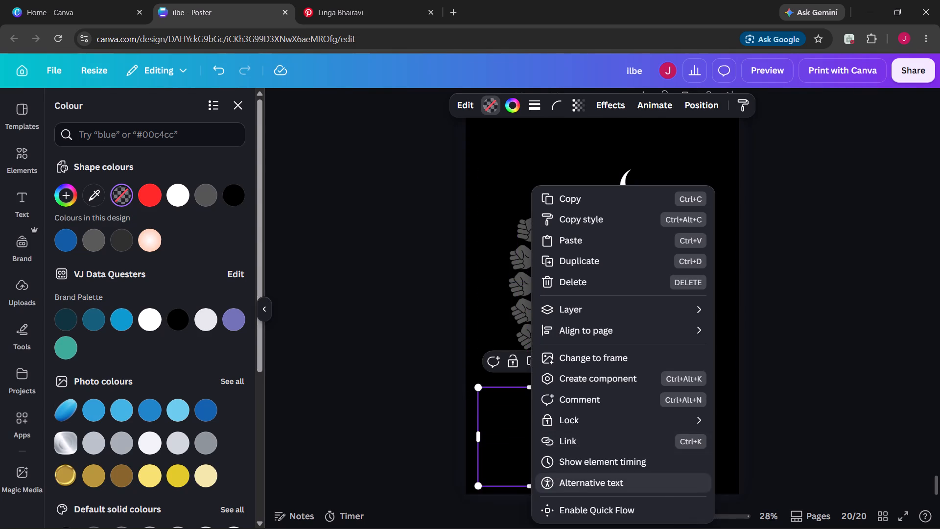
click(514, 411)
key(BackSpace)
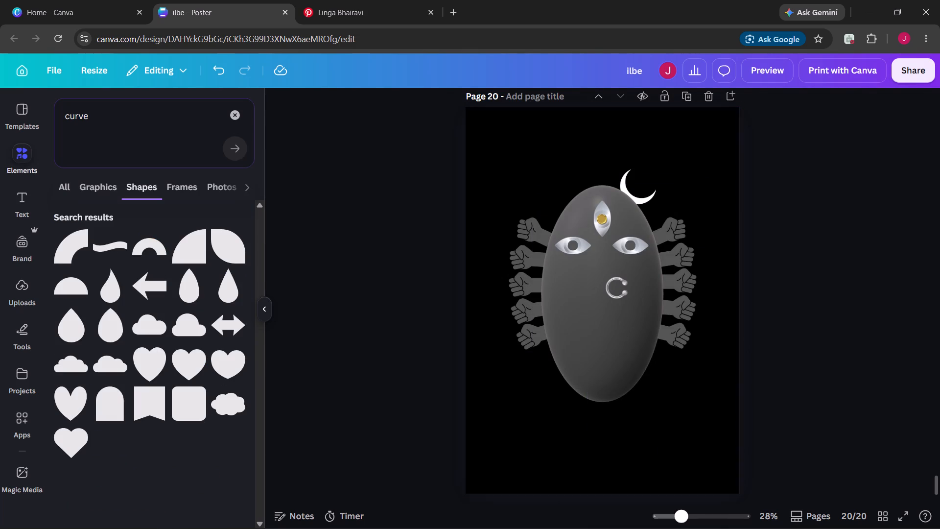
Add the wavy band shape to page 20 and resize it to about 8.9 wide and 2.8 high.
click(112, 248)
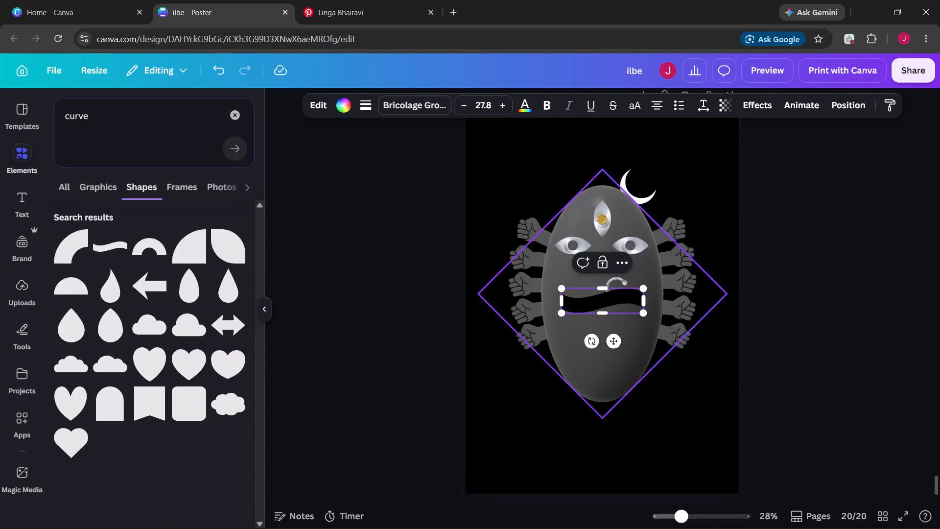
drag(603, 313, 602, 328)
drag(566, 310, 543, 308)
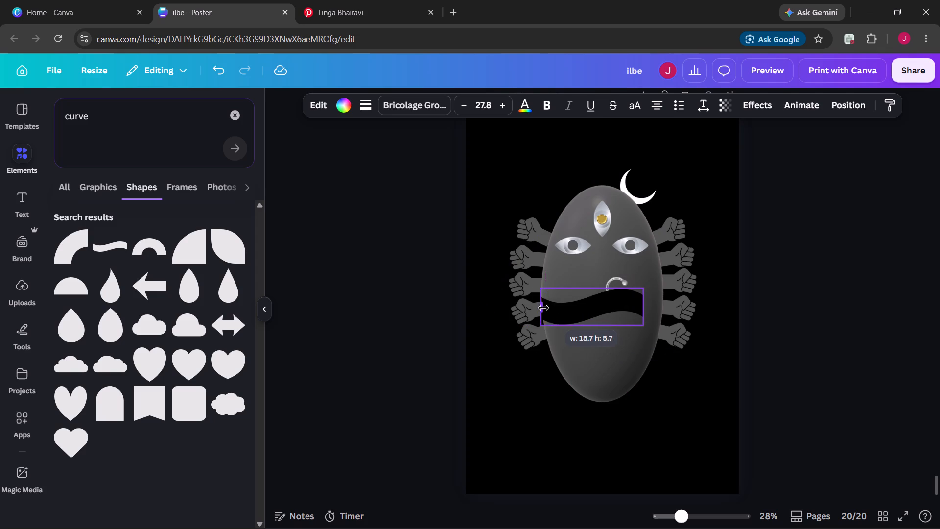
drag(543, 308, 589, 313)
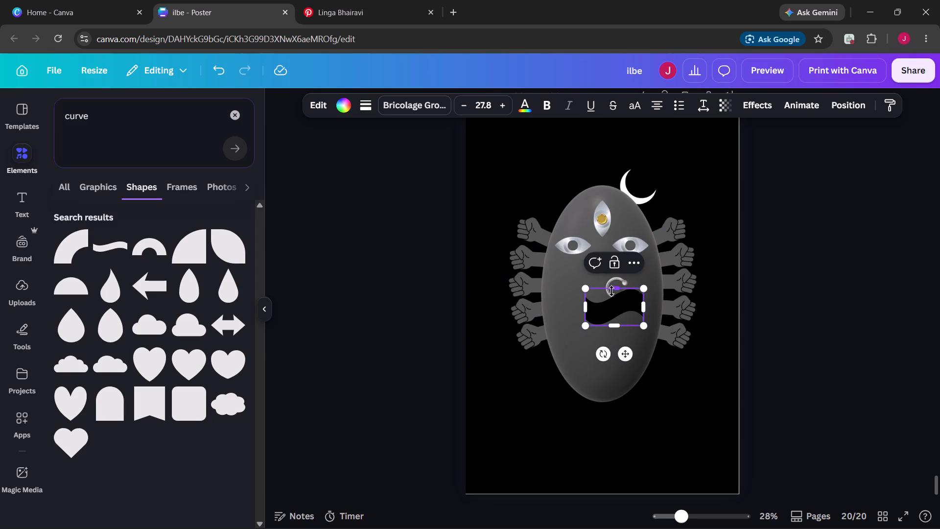
drag(611, 291, 615, 303)
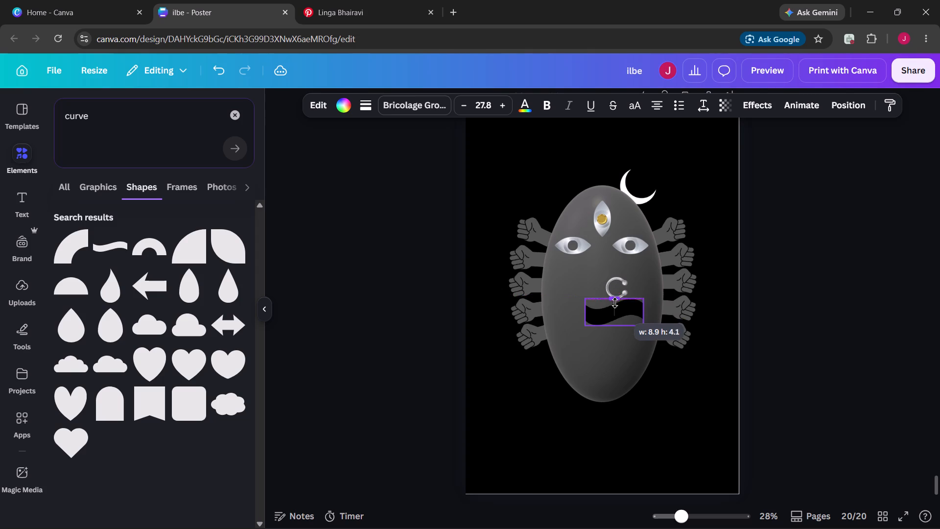
drag(615, 303, 616, 309)
Move the wavy band over the eye on the face's left and tilt it clockwise so it slopes down towards the nose.
drag(626, 350, 576, 260)
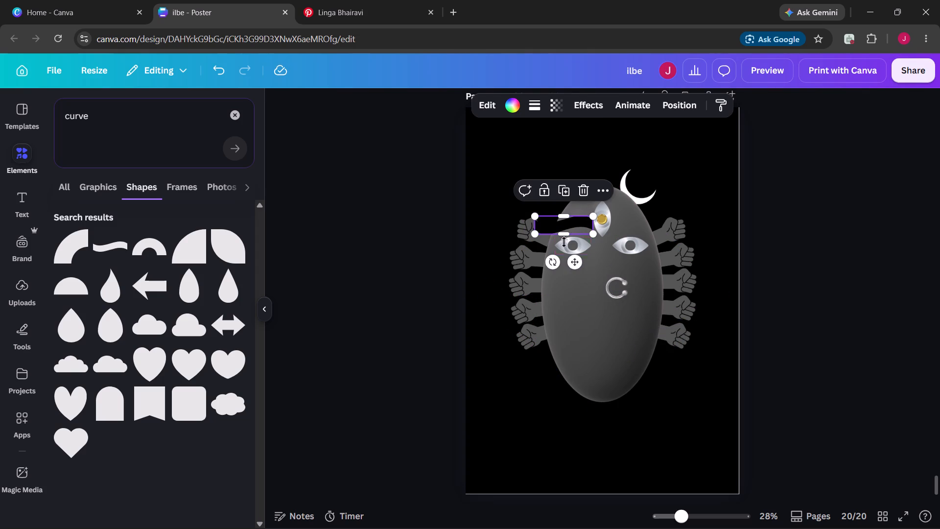
drag(554, 262, 542, 255)
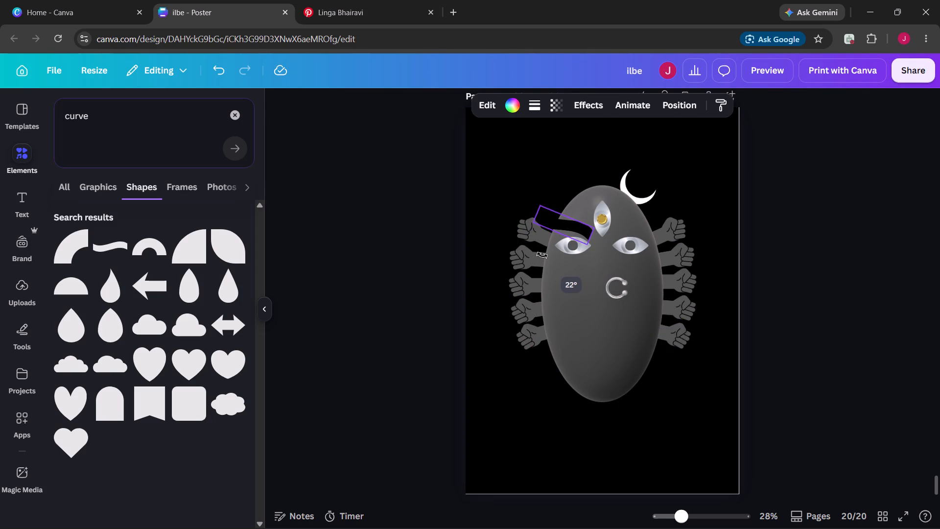
drag(542, 255, 542, 258)
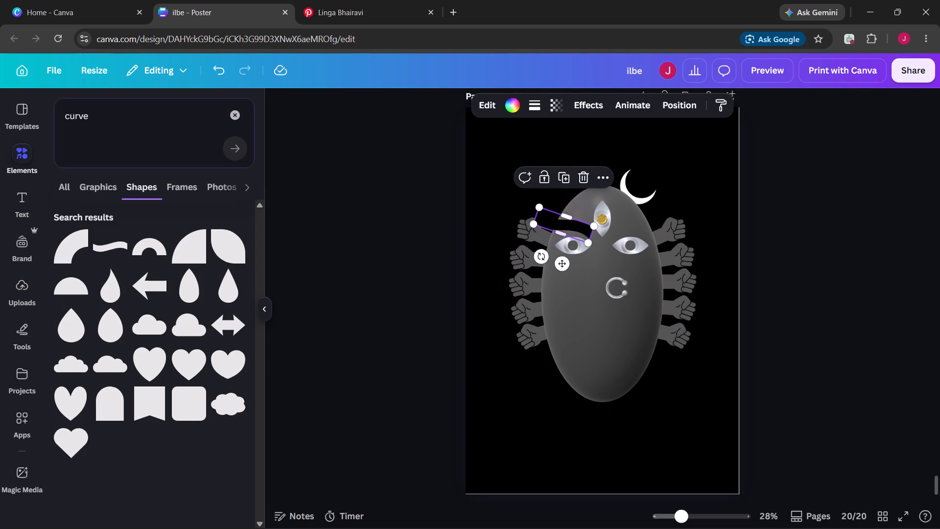
drag(563, 227, 581, 246)
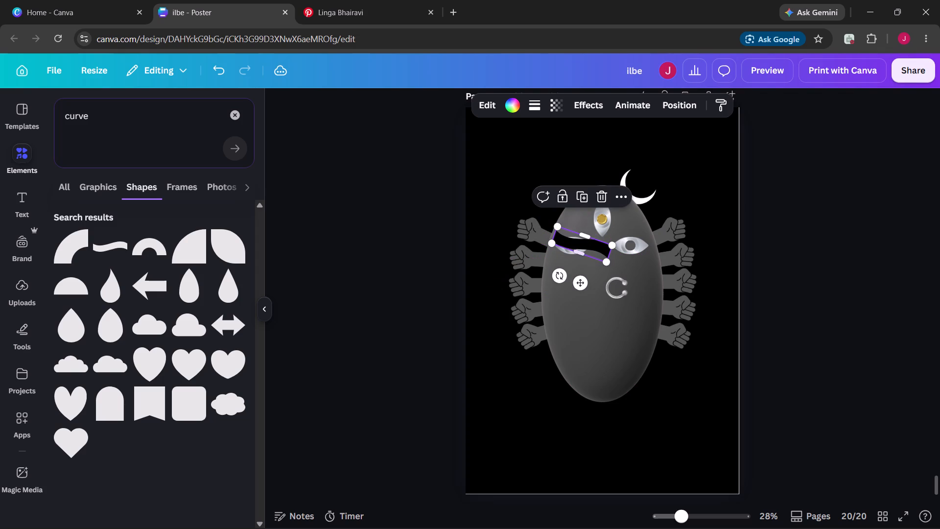
Stretch the tilted wavy band outwards past the face's edge to the top fist and thin it into a narrow strip.
drag(553, 234, 530, 227)
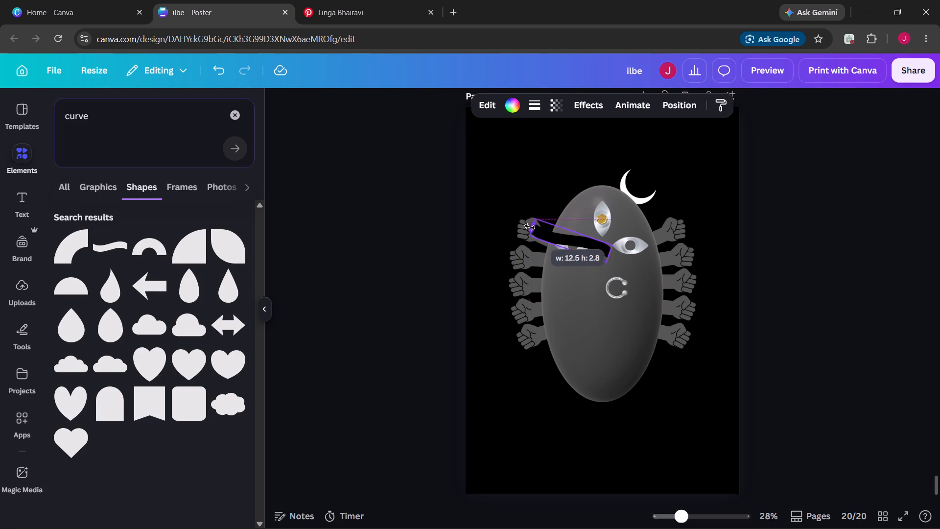
drag(530, 227, 523, 224)
drag(559, 245, 561, 239)
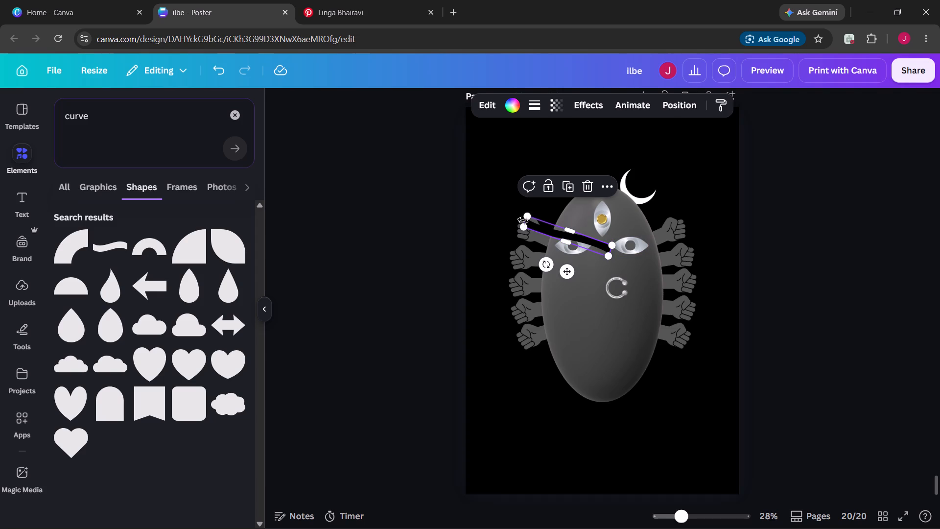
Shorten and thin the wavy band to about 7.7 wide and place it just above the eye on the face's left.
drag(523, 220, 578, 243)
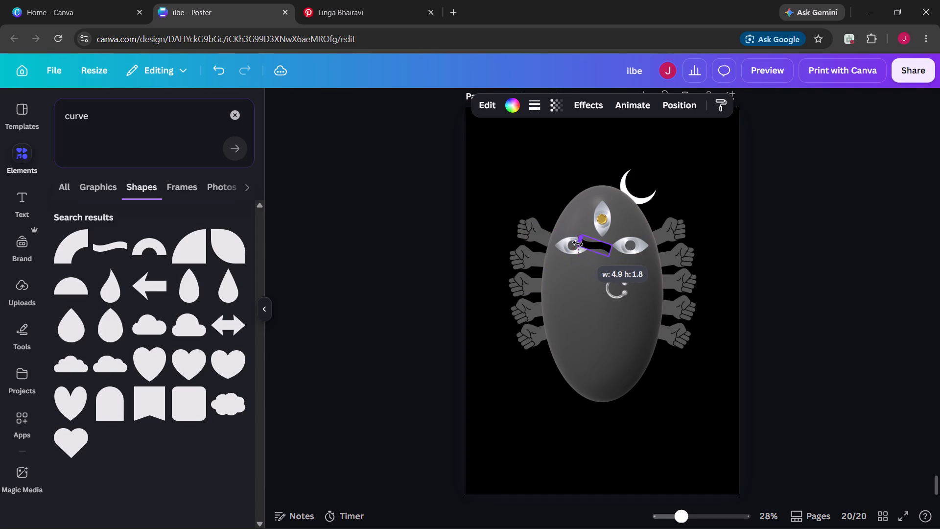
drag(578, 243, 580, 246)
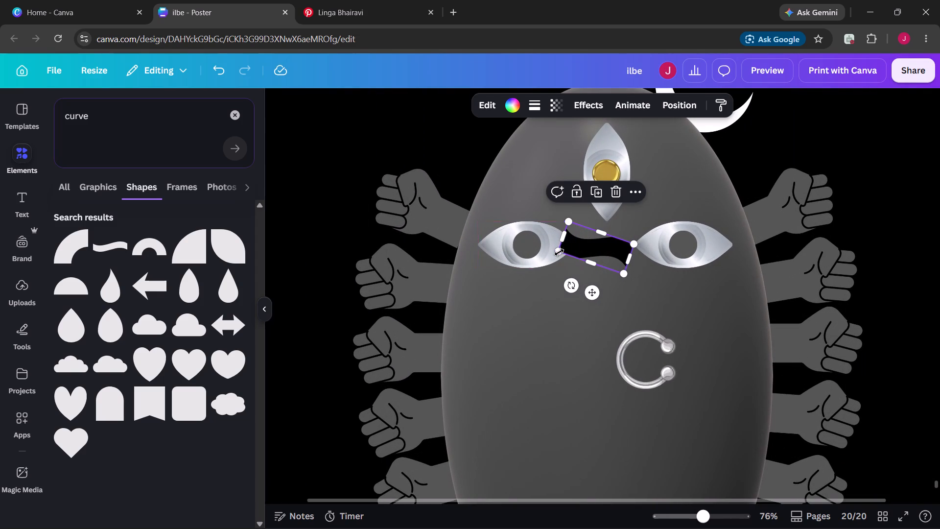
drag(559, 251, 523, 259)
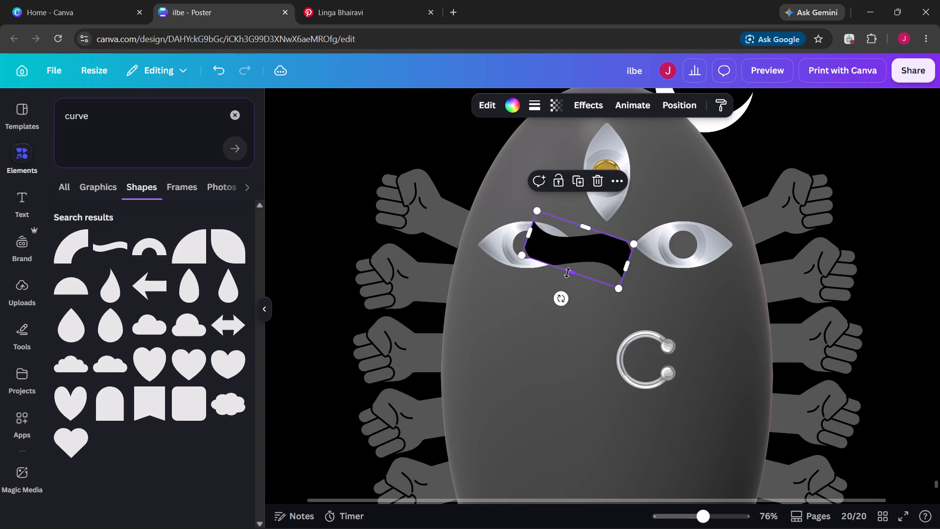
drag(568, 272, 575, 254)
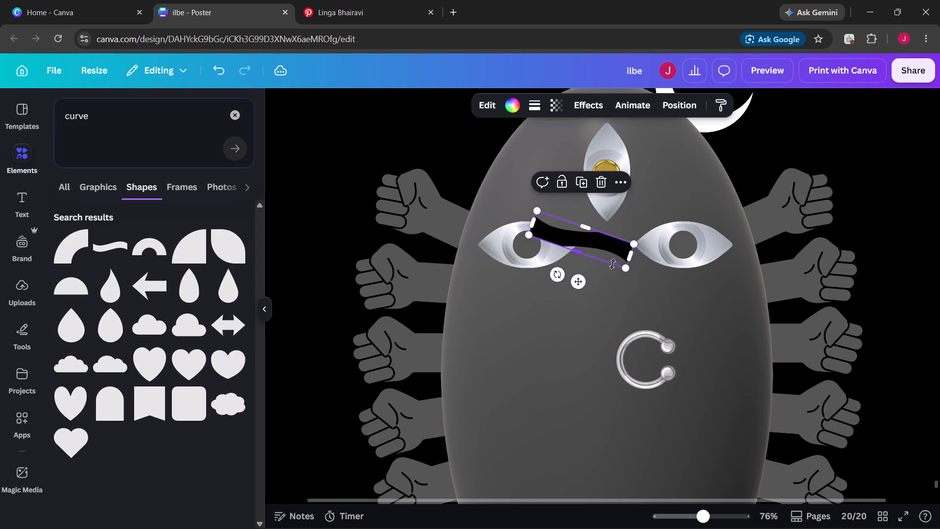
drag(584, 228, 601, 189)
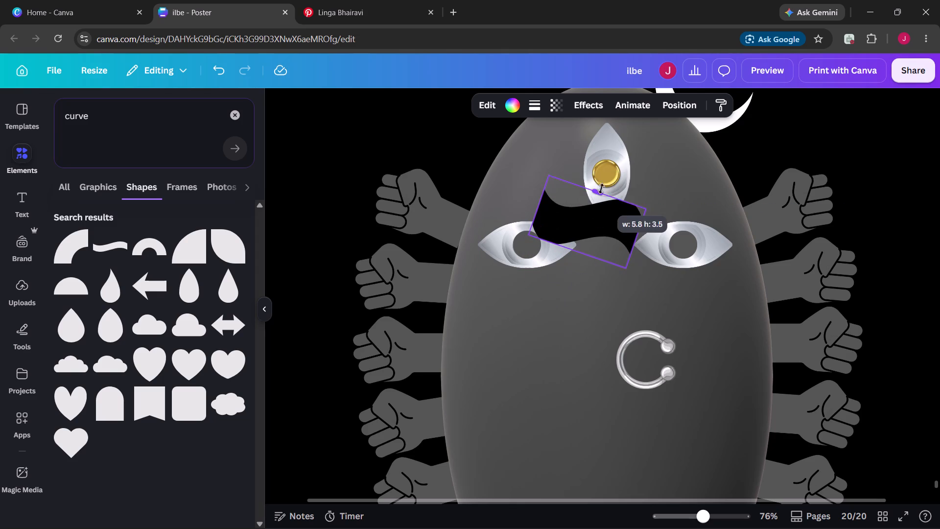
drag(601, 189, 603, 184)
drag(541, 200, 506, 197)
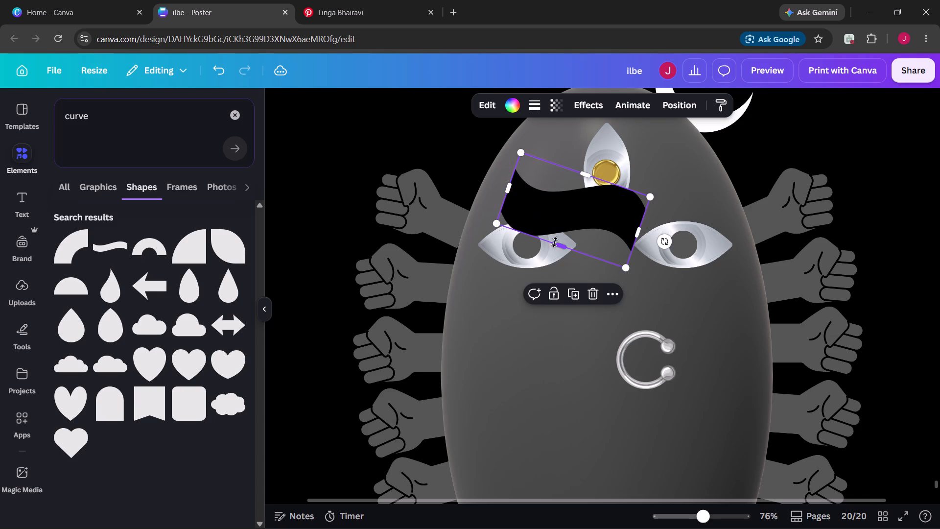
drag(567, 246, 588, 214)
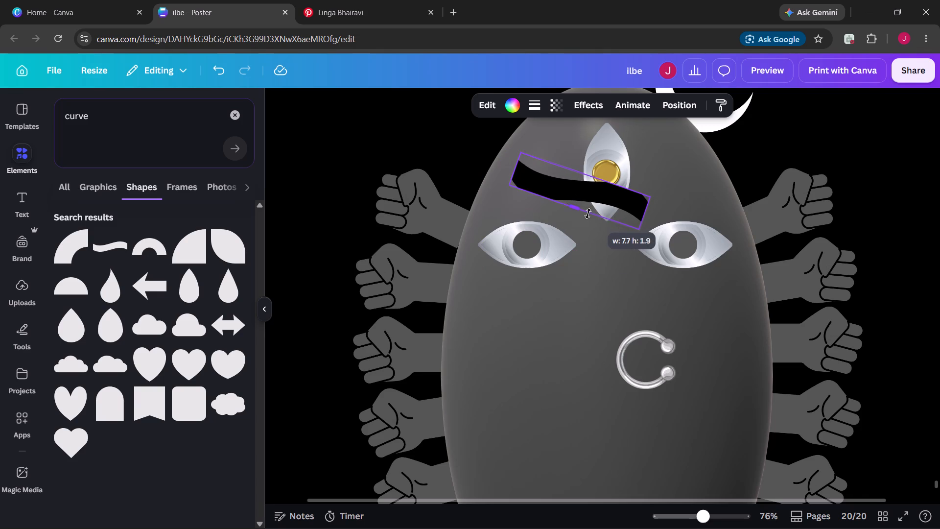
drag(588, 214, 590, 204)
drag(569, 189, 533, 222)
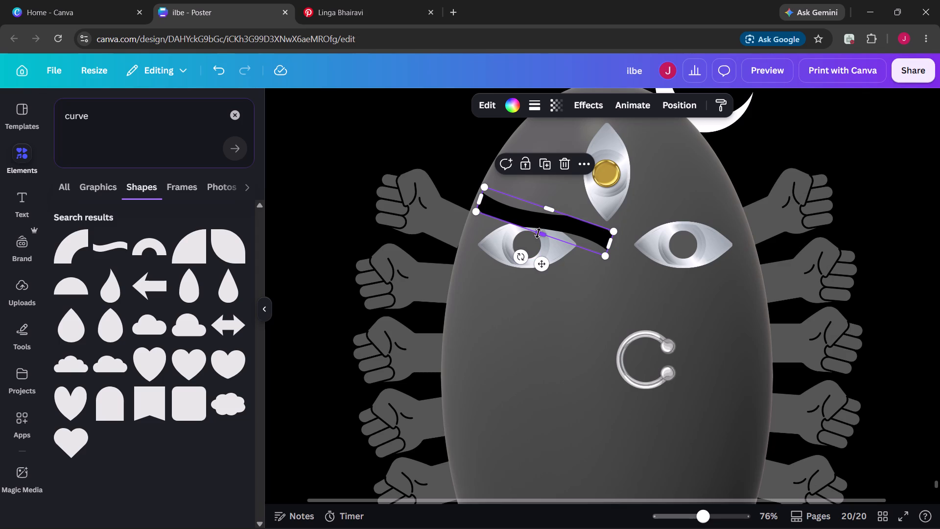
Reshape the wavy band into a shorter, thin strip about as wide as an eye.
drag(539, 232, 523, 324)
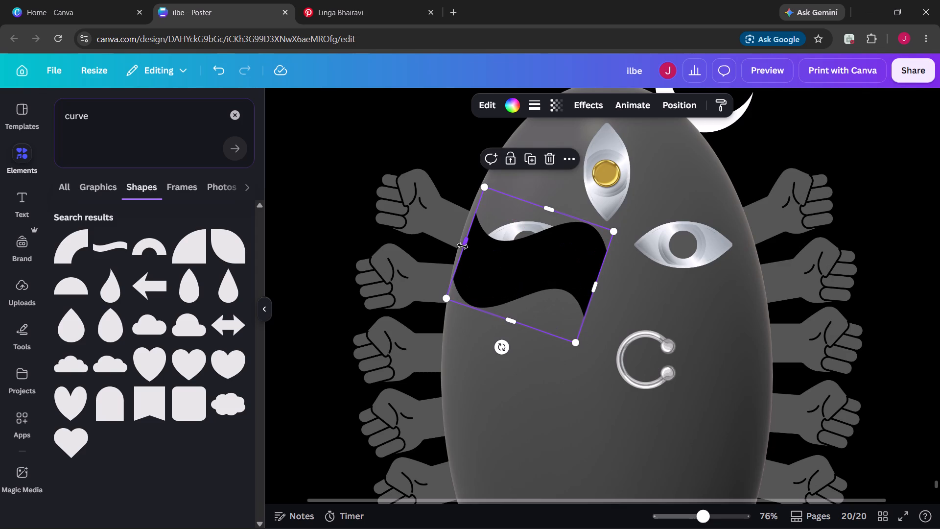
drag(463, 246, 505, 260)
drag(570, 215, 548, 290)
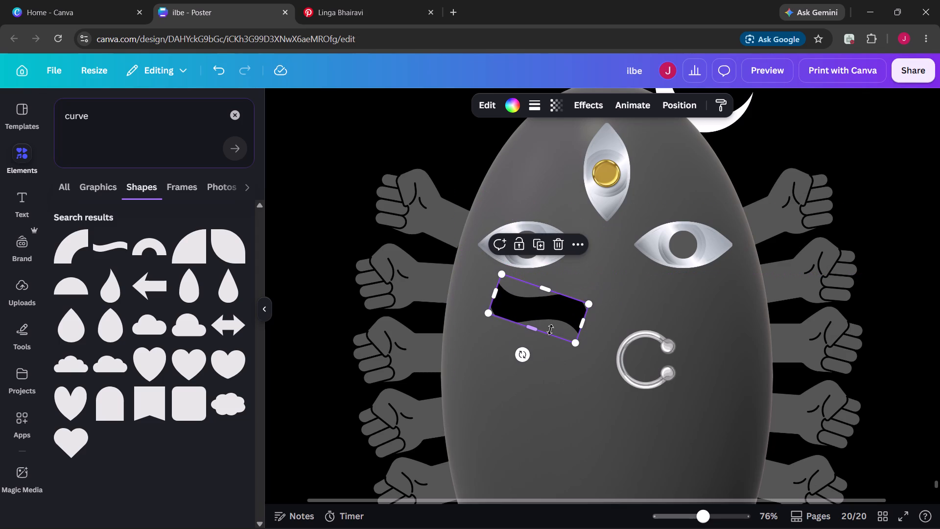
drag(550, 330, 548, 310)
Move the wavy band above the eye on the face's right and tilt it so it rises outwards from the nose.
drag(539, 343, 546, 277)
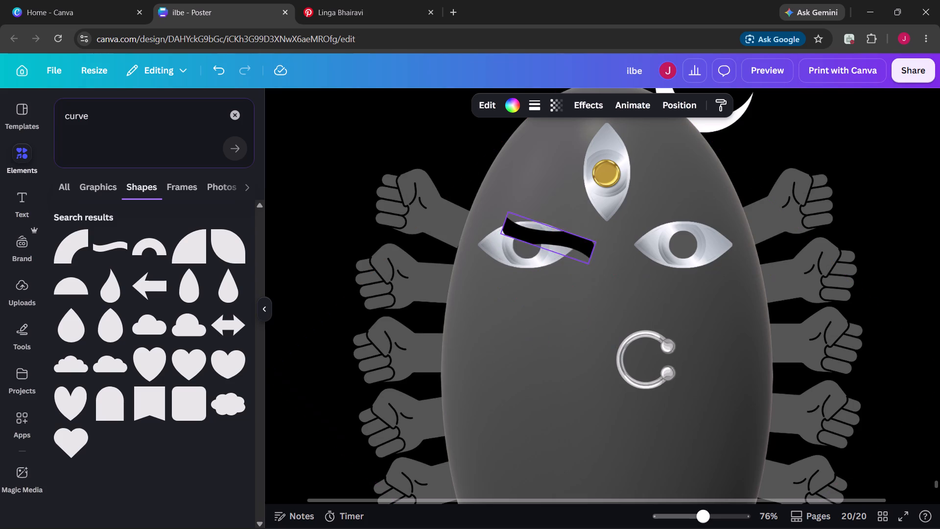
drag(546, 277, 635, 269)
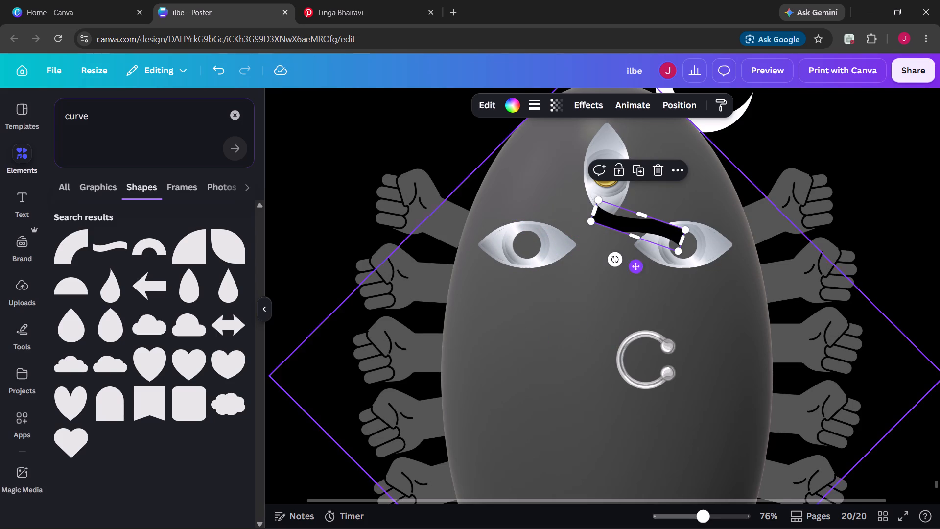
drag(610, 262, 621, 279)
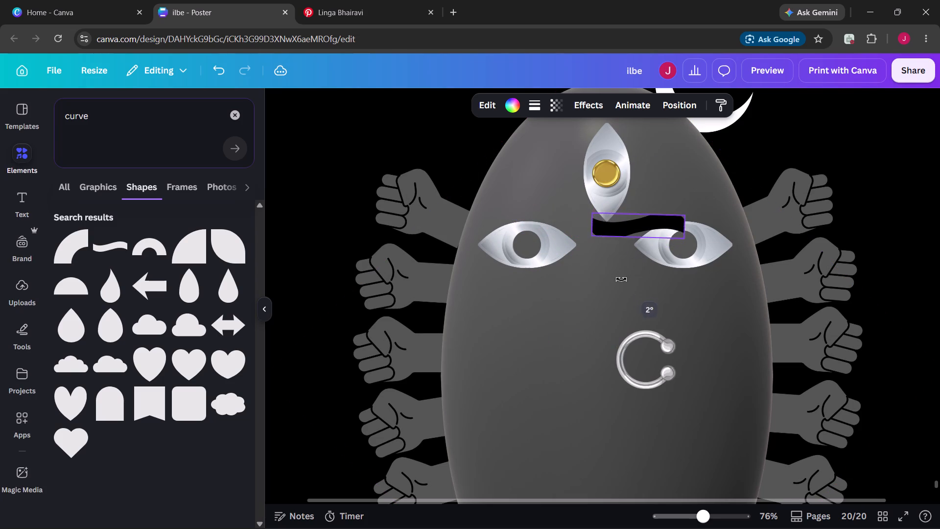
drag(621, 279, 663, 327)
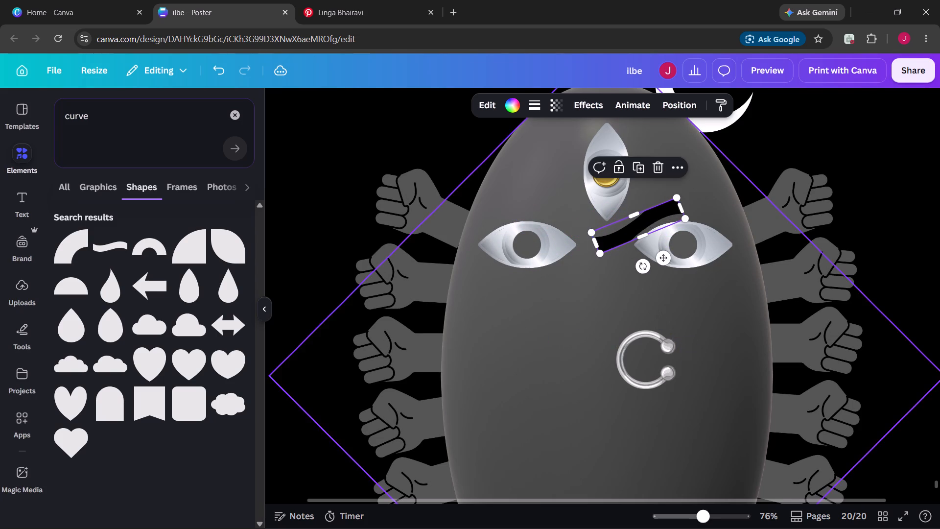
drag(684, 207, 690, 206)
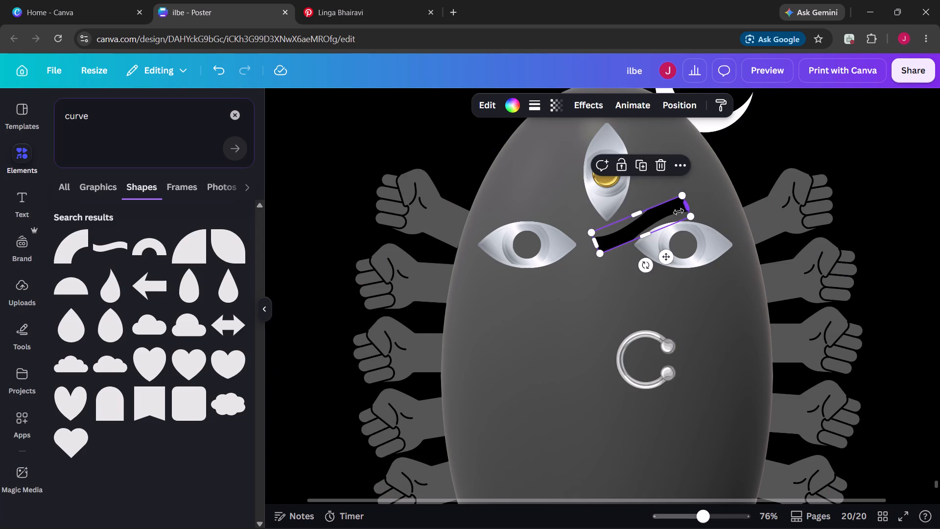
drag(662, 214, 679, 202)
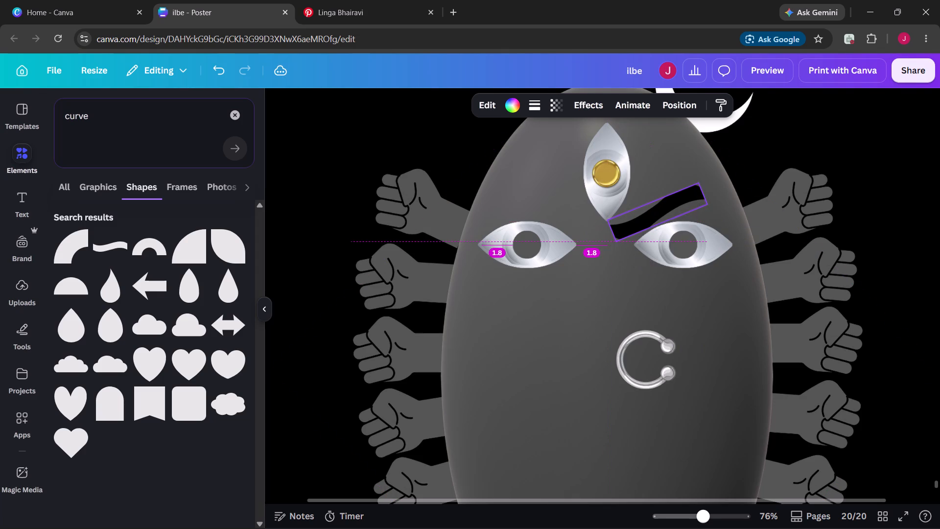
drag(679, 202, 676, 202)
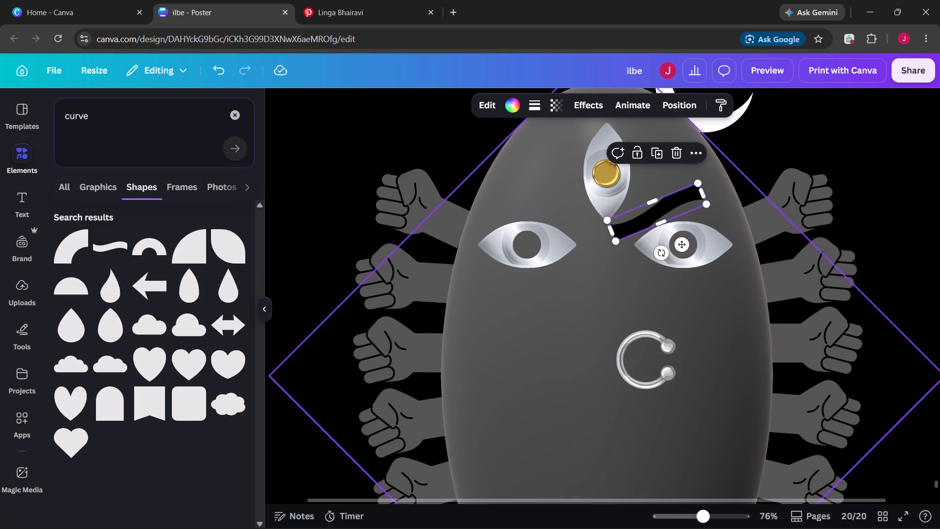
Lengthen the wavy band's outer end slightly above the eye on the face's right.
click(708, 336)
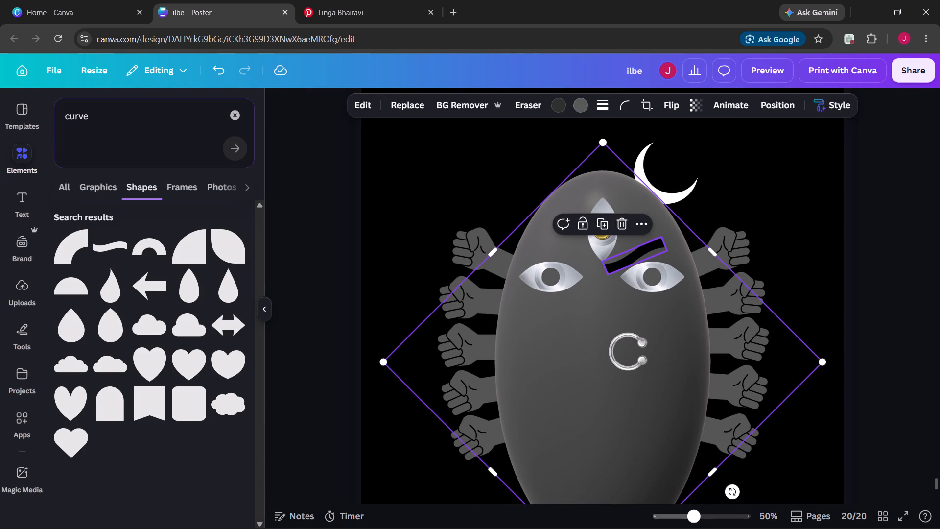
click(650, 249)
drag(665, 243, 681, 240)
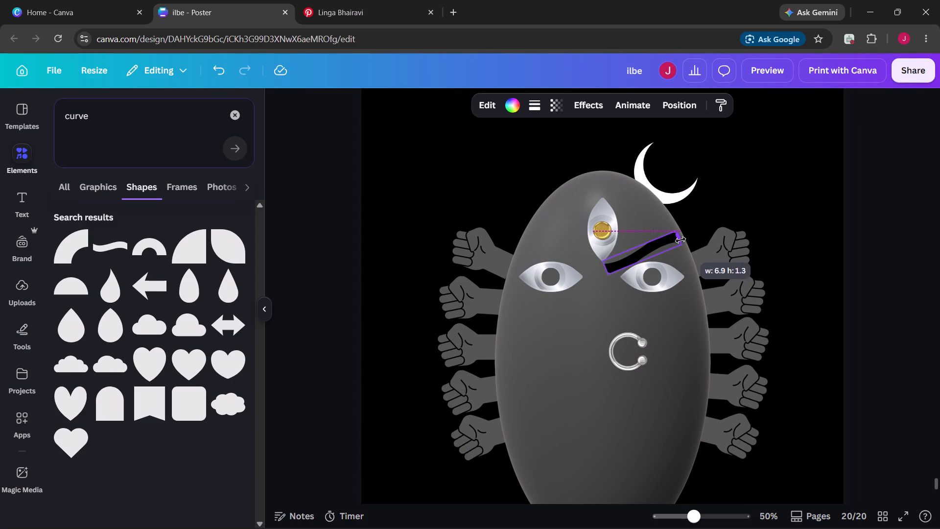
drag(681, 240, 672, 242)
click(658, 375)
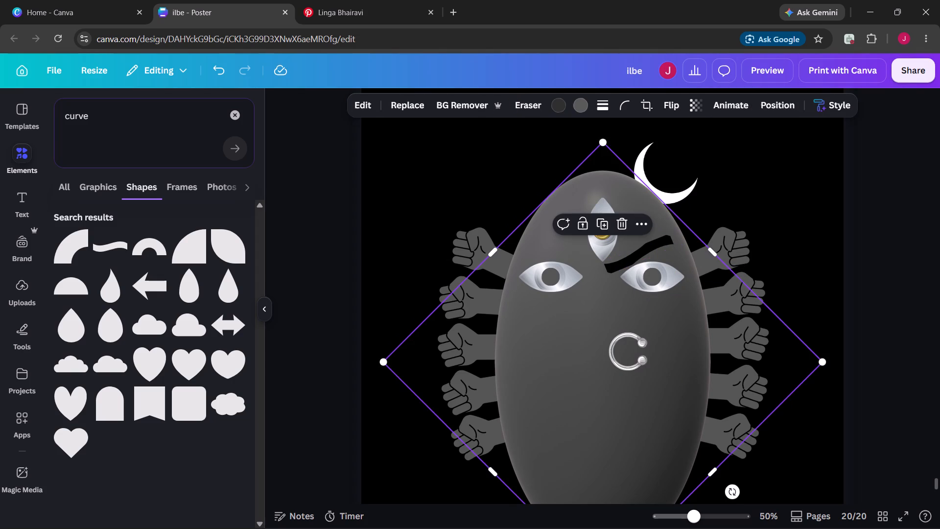
Delete the wavy band from the face.
click(638, 256)
key(BackSpace)
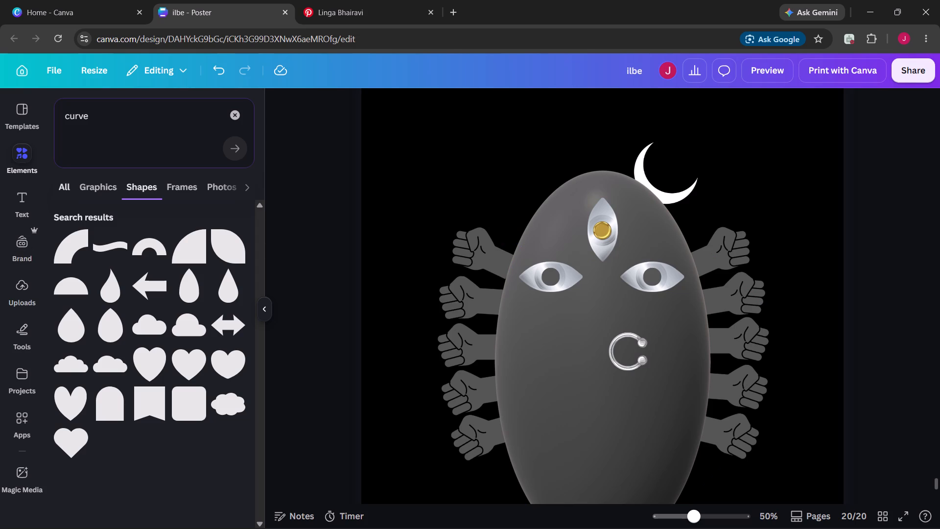
Add the half-ring arch shape to page 20, narrow it slightly and flatten it into a thin arc.
click(68, 184)
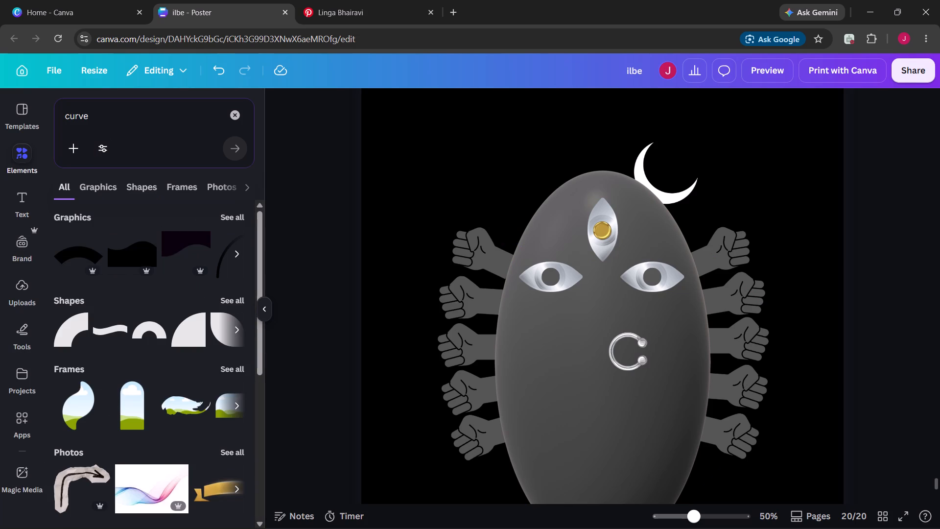
click(229, 299)
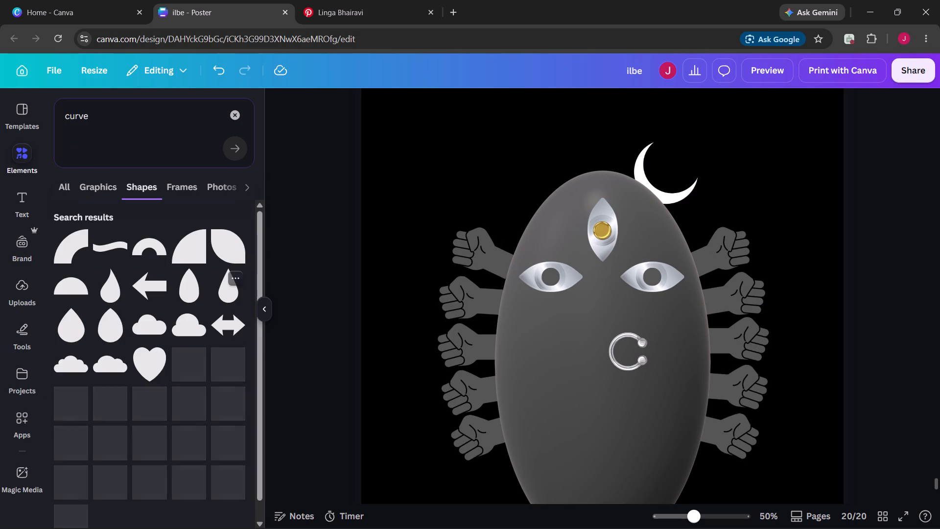
click(147, 247)
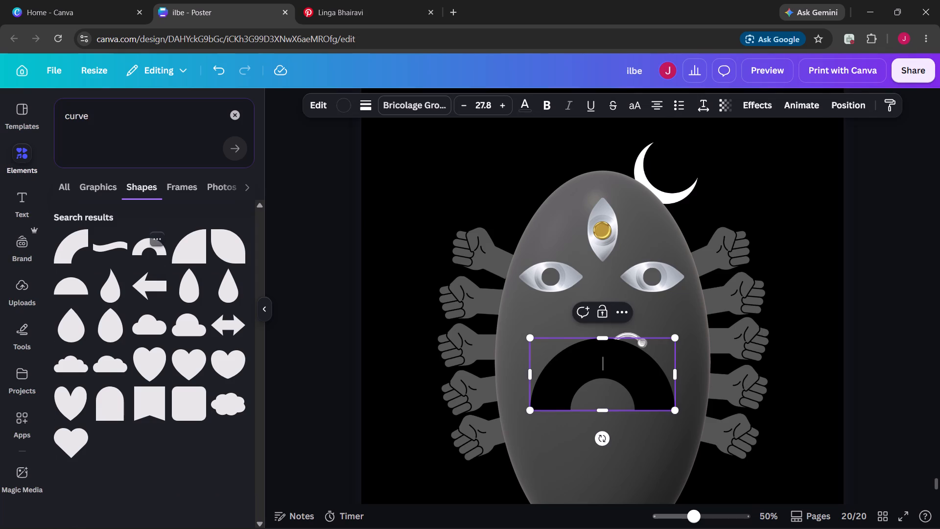
drag(605, 410, 602, 367)
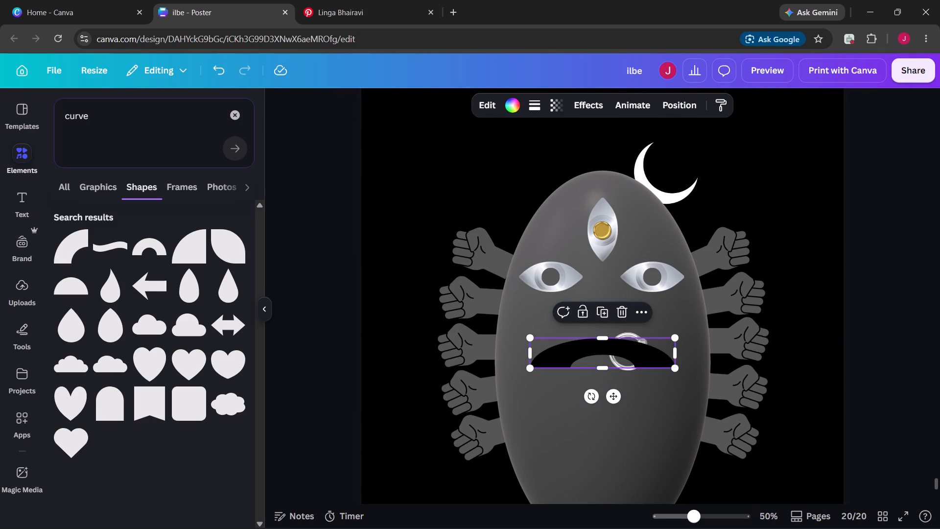
drag(531, 351, 546, 351)
drag(604, 338, 611, 352)
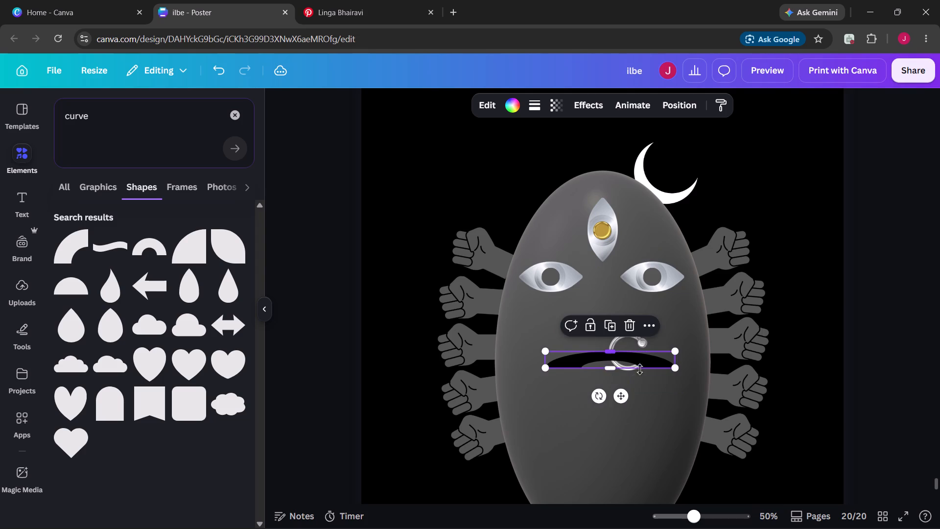
Move the thin arc over the eye on the face's left and tilt it clockwise so it slopes down towards the nose.
drag(595, 397, 555, 293)
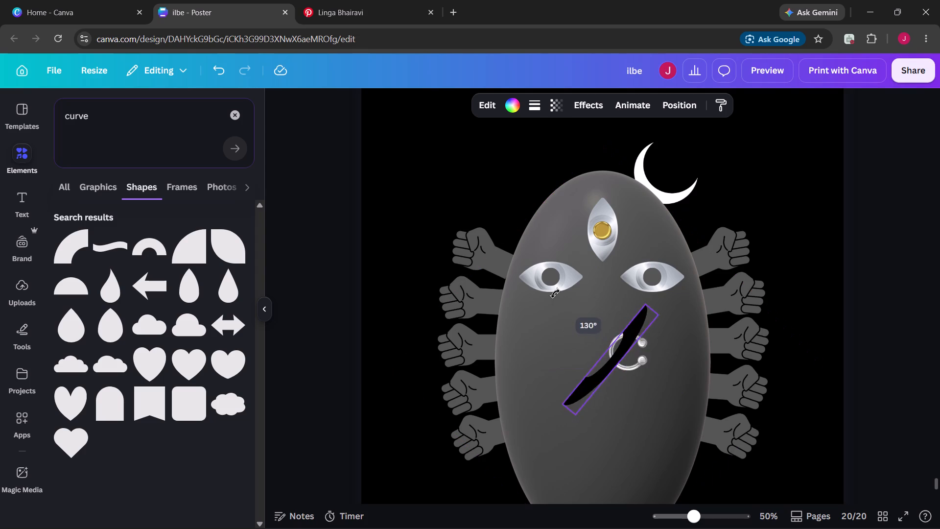
drag(555, 293, 602, 423)
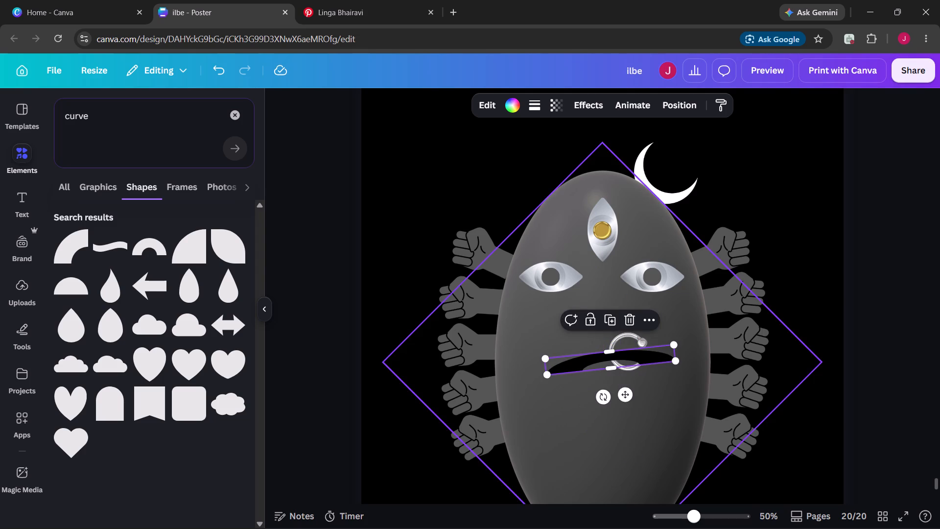
drag(625, 397, 570, 294)
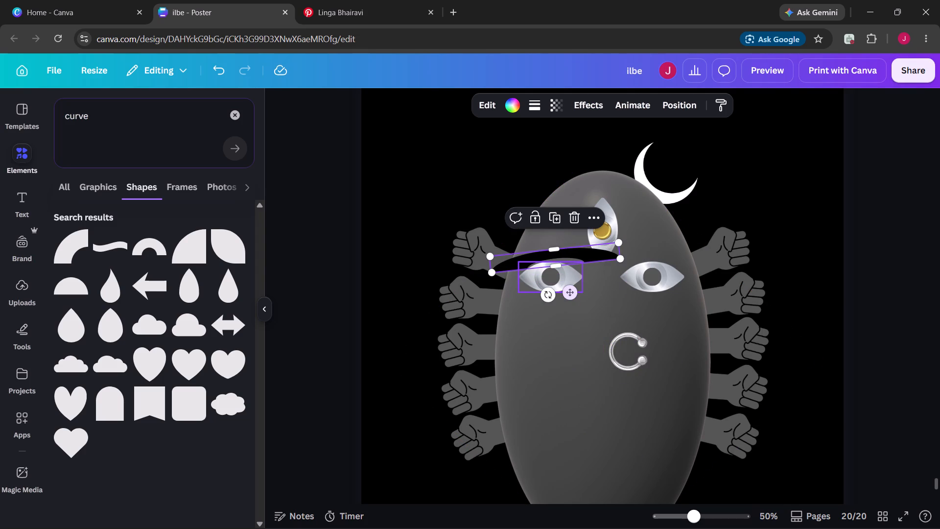
drag(547, 295, 540, 284)
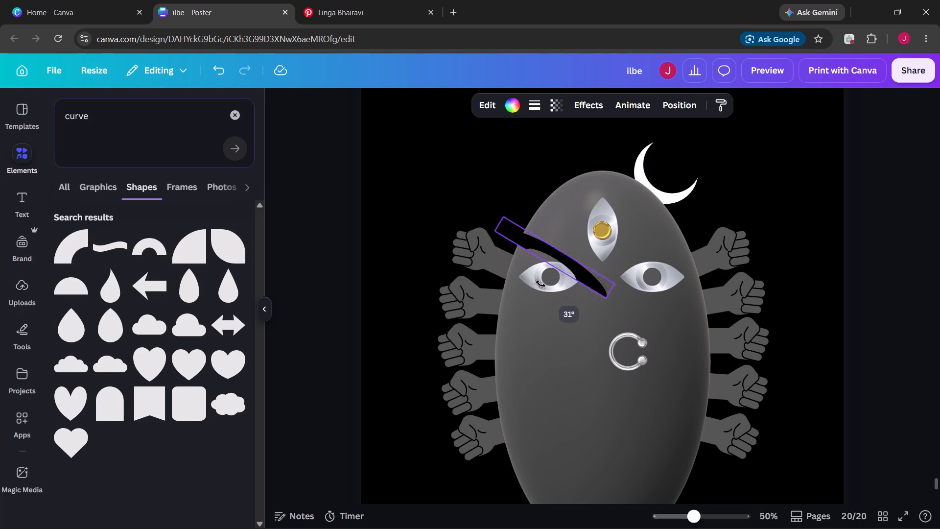
drag(540, 284, 542, 284)
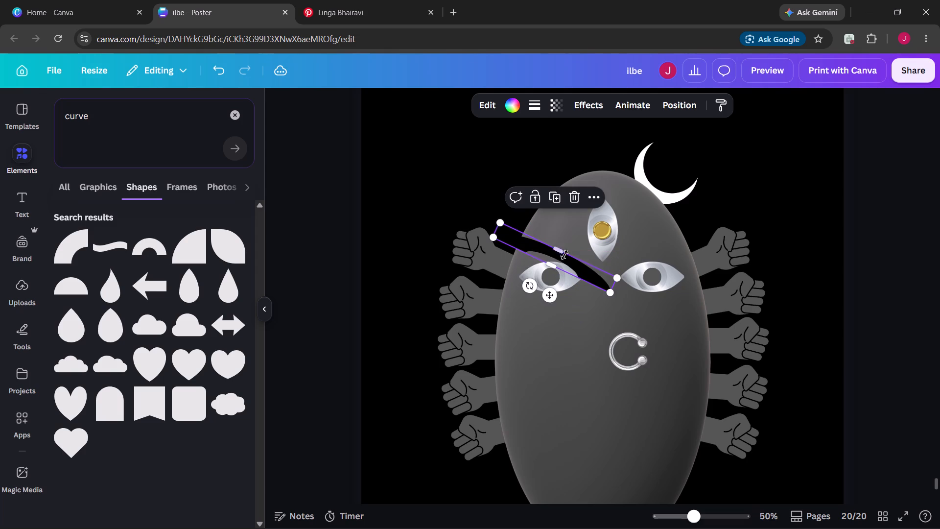
Shift the arc inwards off the fist and scale it down to fit as an eyebrow over the eye on the face's left.
drag(582, 271, 597, 277)
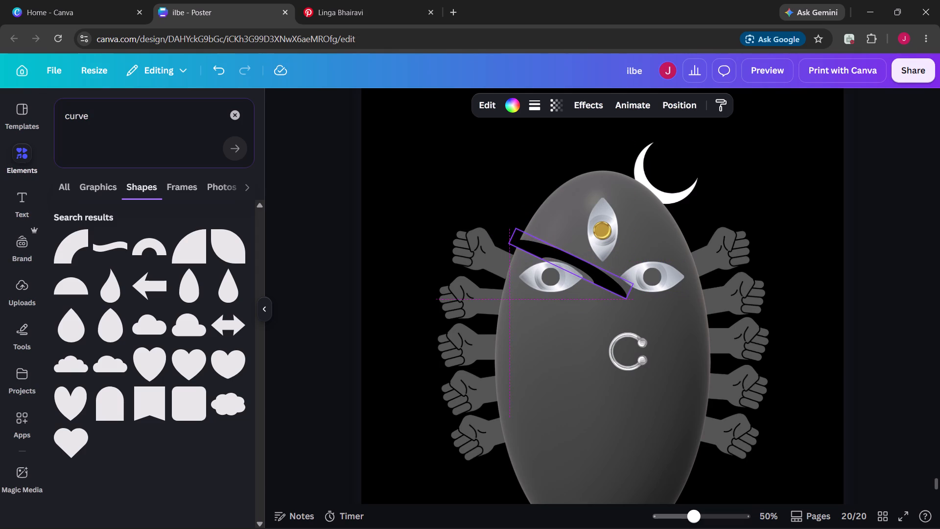
drag(597, 277, 607, 279)
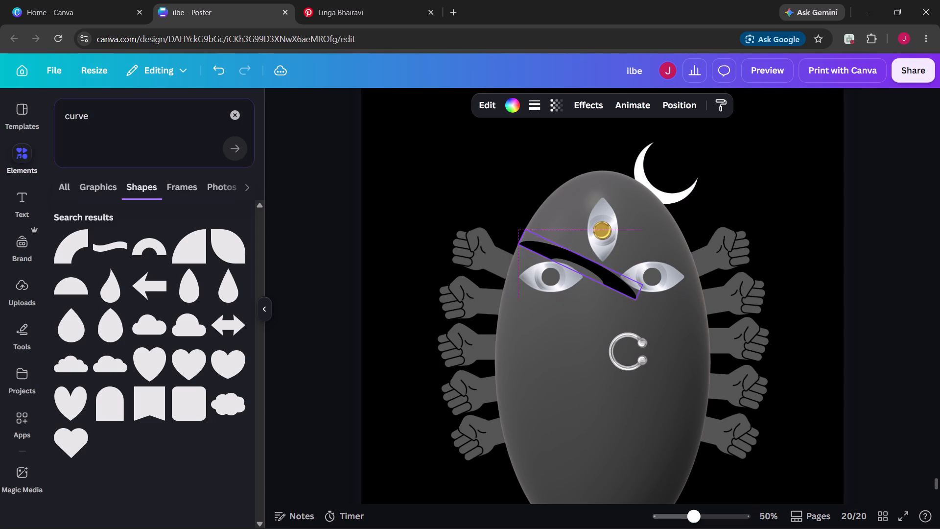
drag(607, 279, 606, 279)
drag(642, 294, 630, 286)
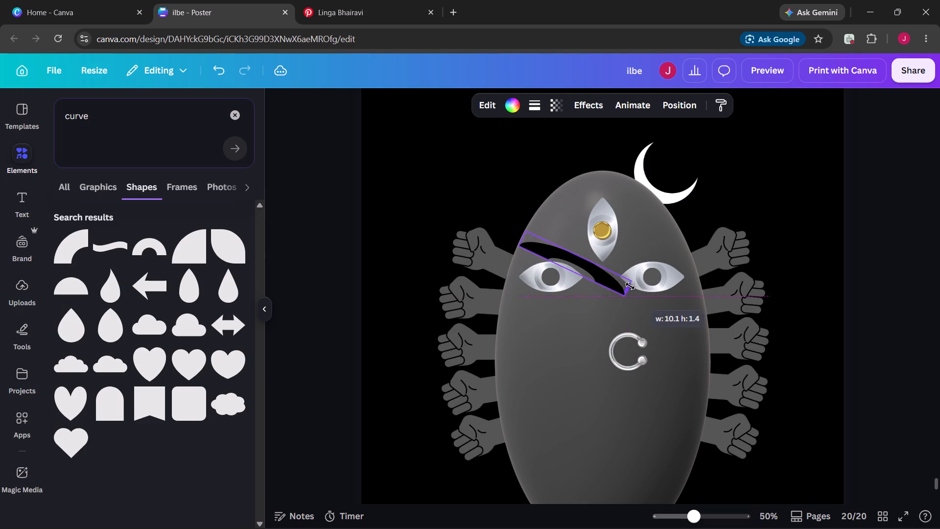
drag(630, 286, 625, 282)
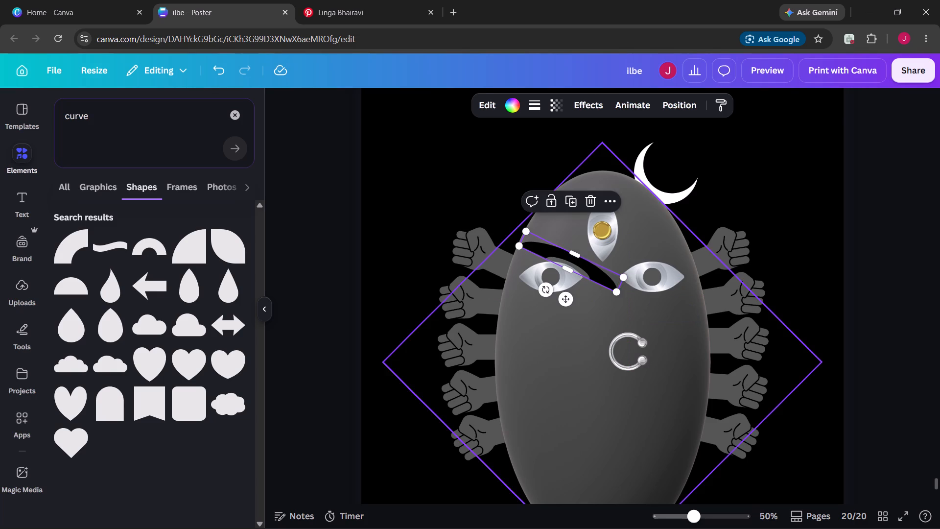
Duplicate the eyebrow arc and place the copy, tilted the opposite way, over the eye on the face's right.
click(589, 346)
click(607, 278)
click(565, 202)
drag(552, 291, 579, 310)
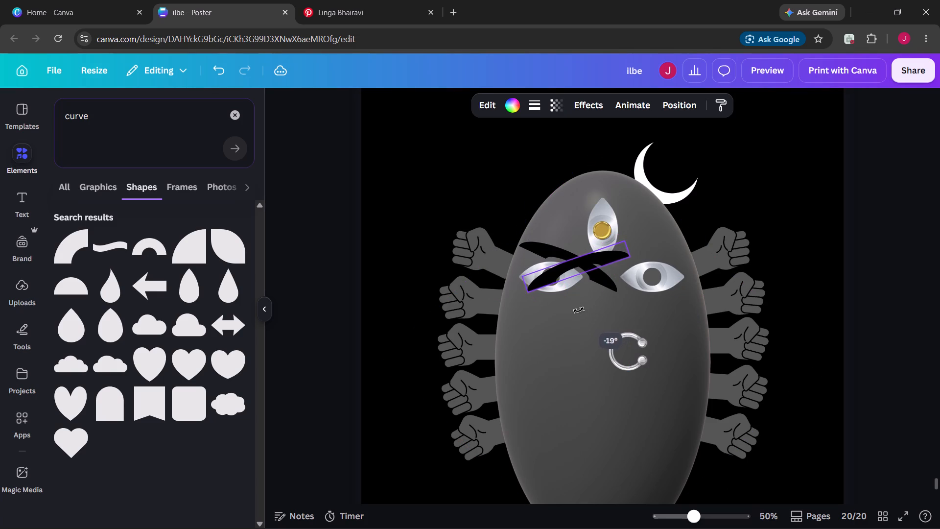
drag(579, 310, 576, 309)
drag(598, 299, 649, 294)
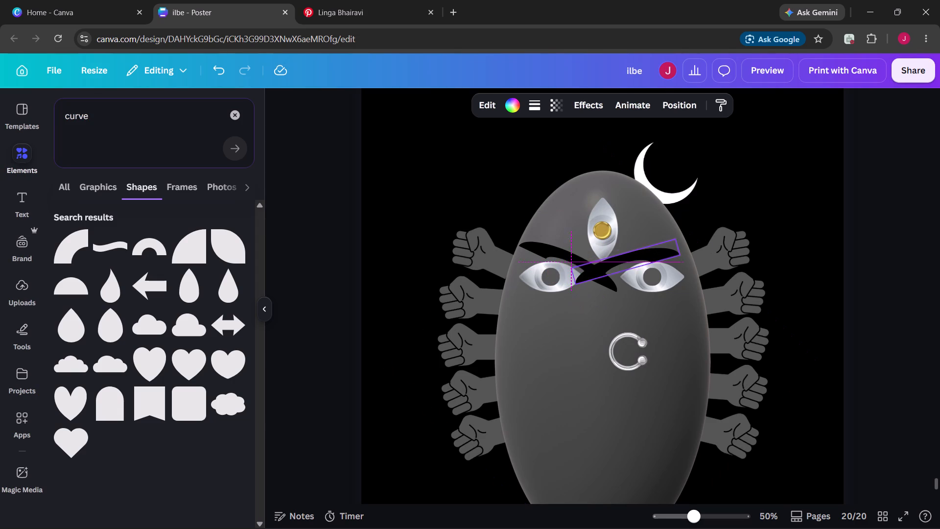
drag(649, 294, 660, 290)
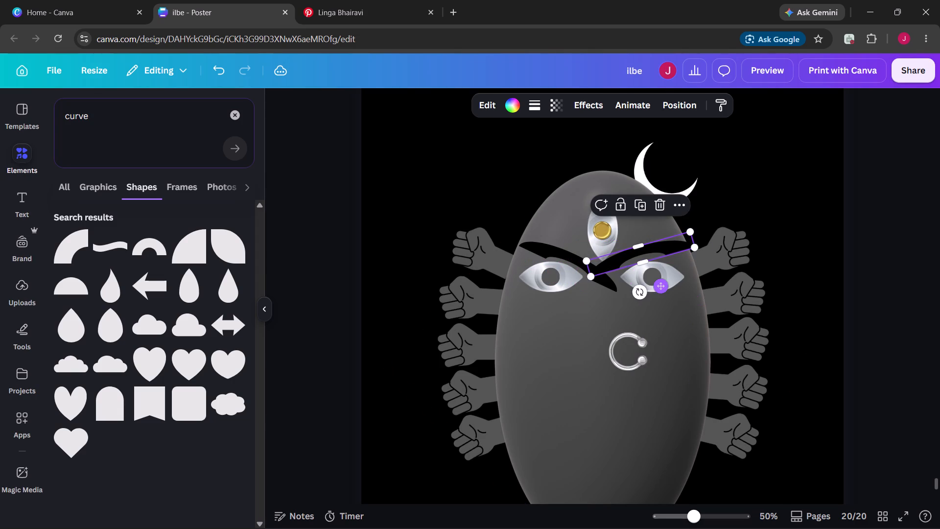
Adjust the copied eyebrow's tilt and position so it slopes down towards the nose and mirrors the other eyebrow.
drag(644, 290, 639, 294)
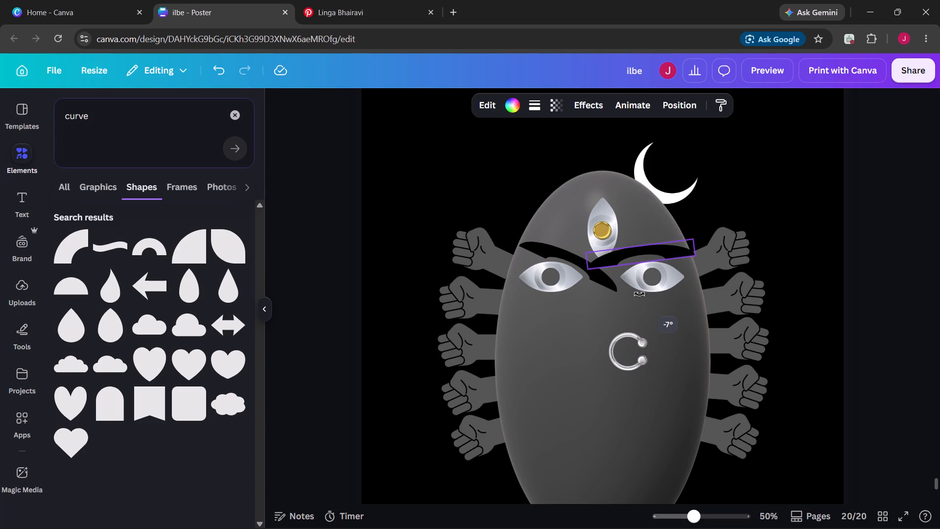
drag(639, 294, 639, 294)
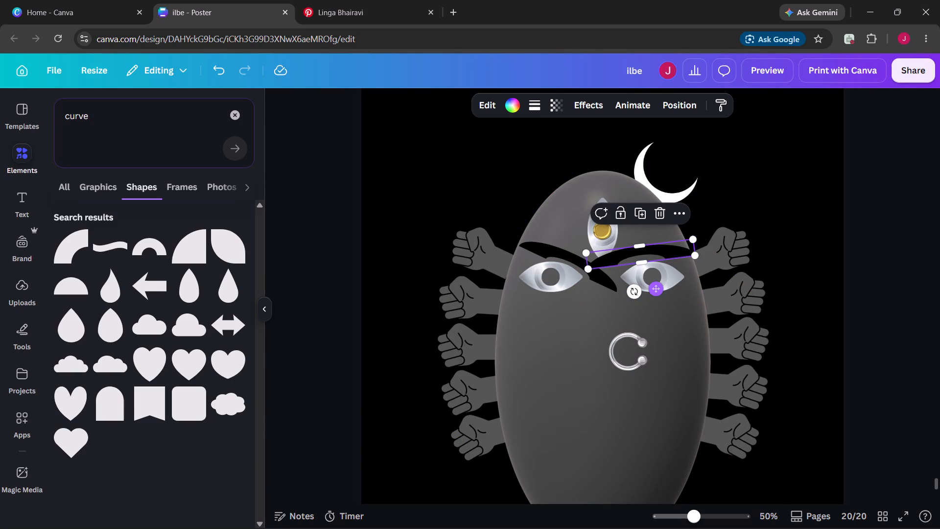
drag(657, 290, 661, 299)
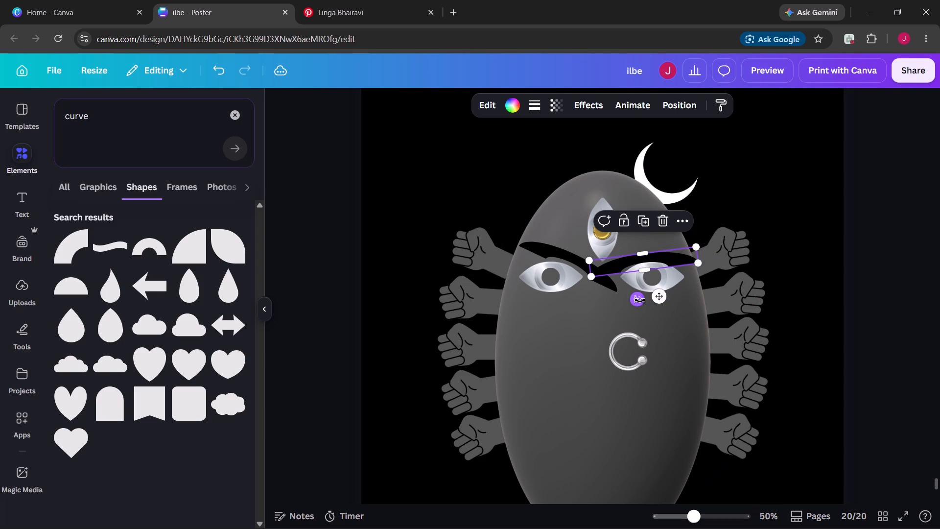
drag(640, 300, 655, 313)
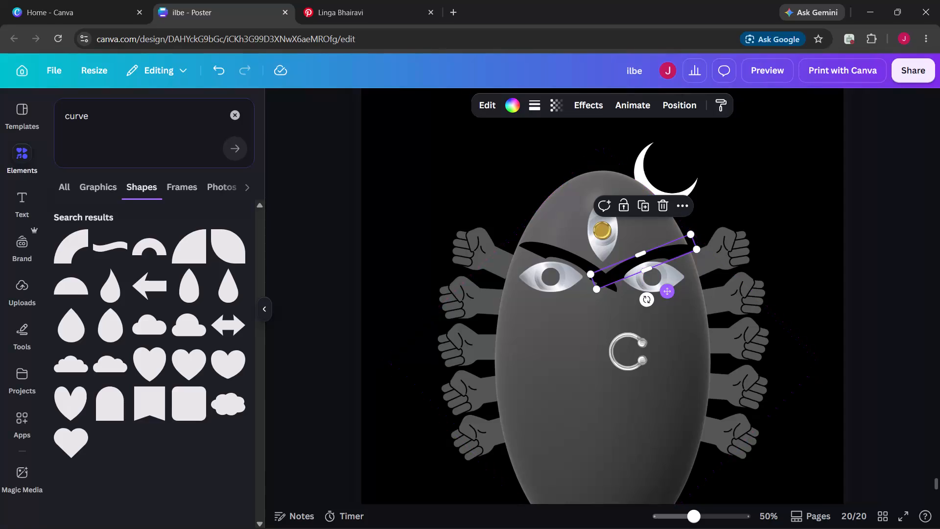
drag(671, 289, 663, 288)
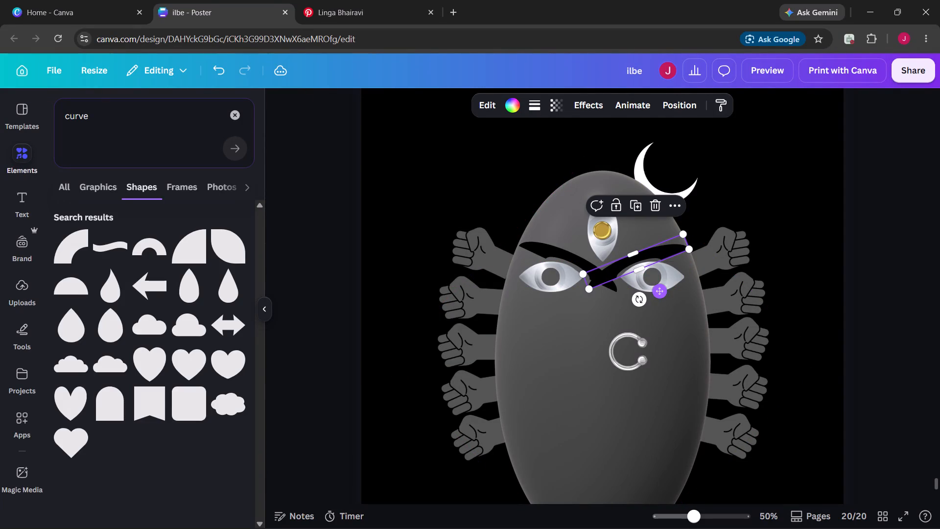
click(665, 296)
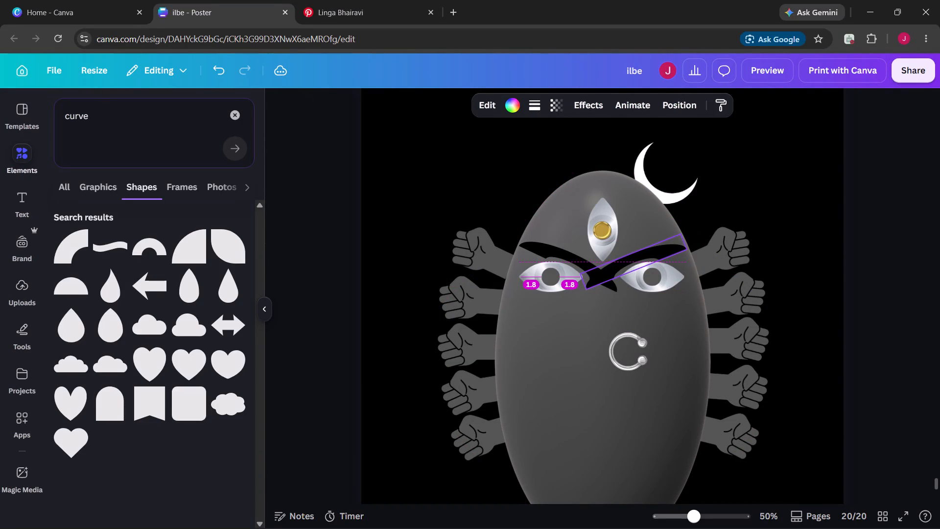
click(677, 320)
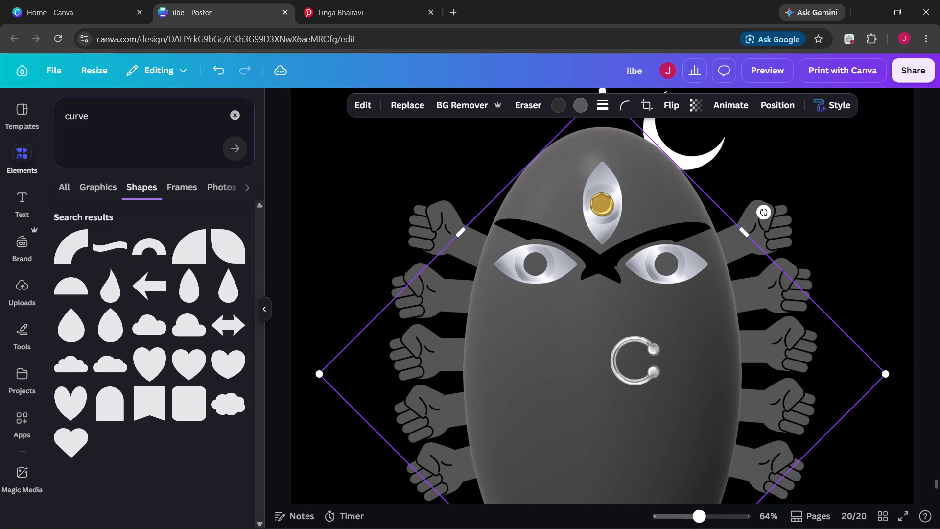
click(615, 241)
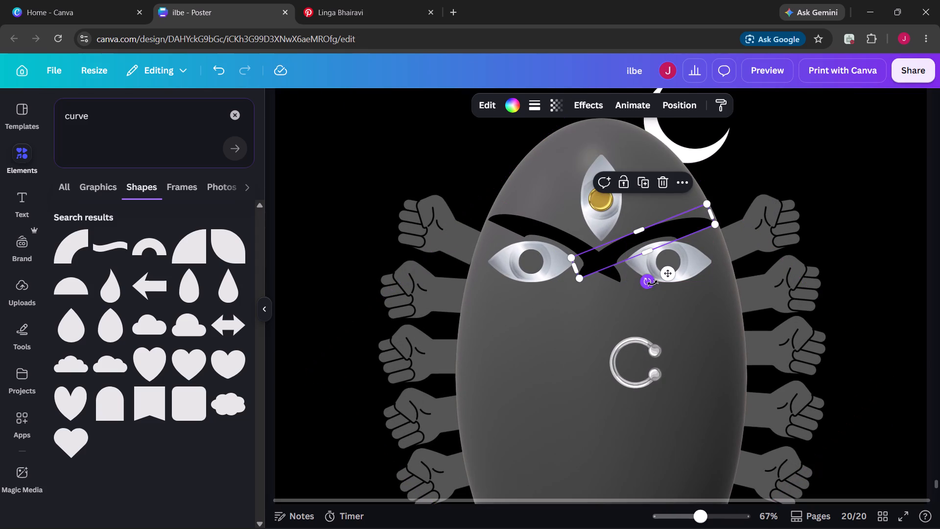
click(651, 283)
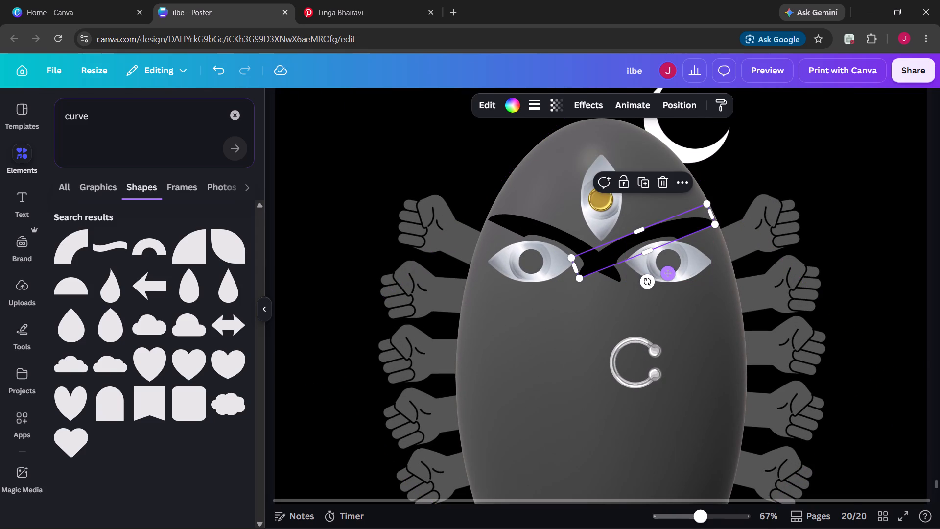
click(669, 273)
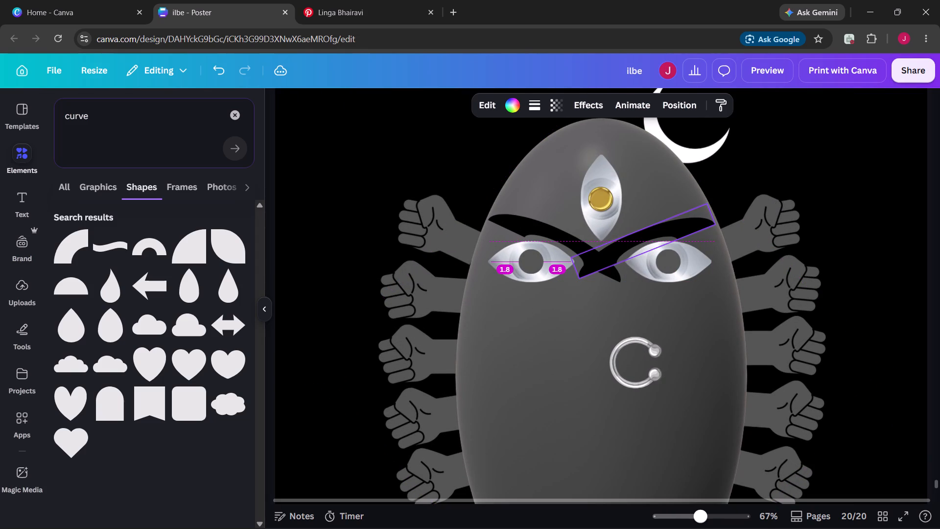
click(661, 330)
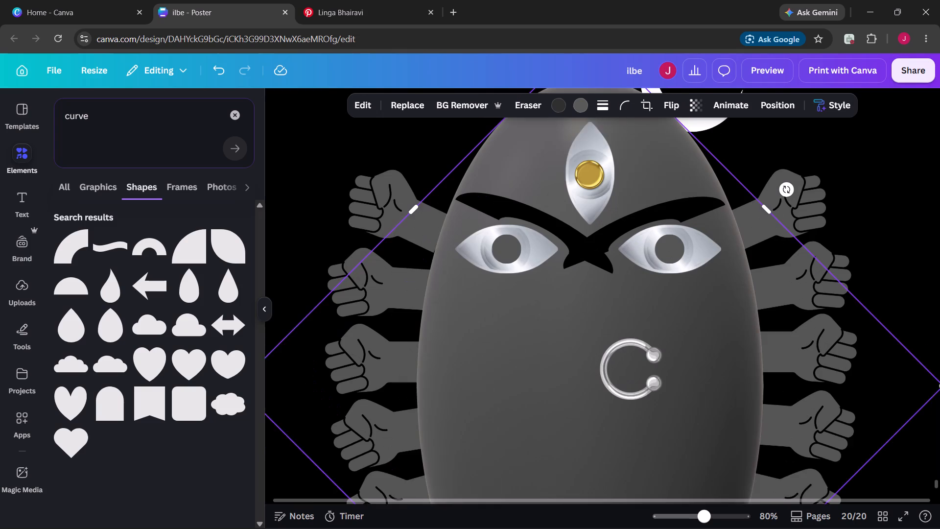
Nudge the eyebrow on the face's right slightly inwards and down towards the bridge of the nose.
click(605, 224)
key(Left)
key(Left)
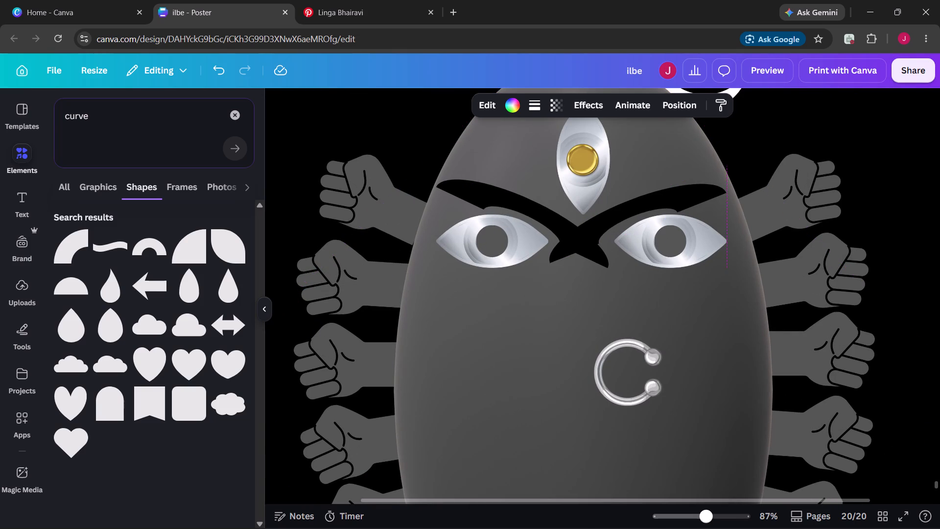
key(Left)
key(Down)
key(Down)
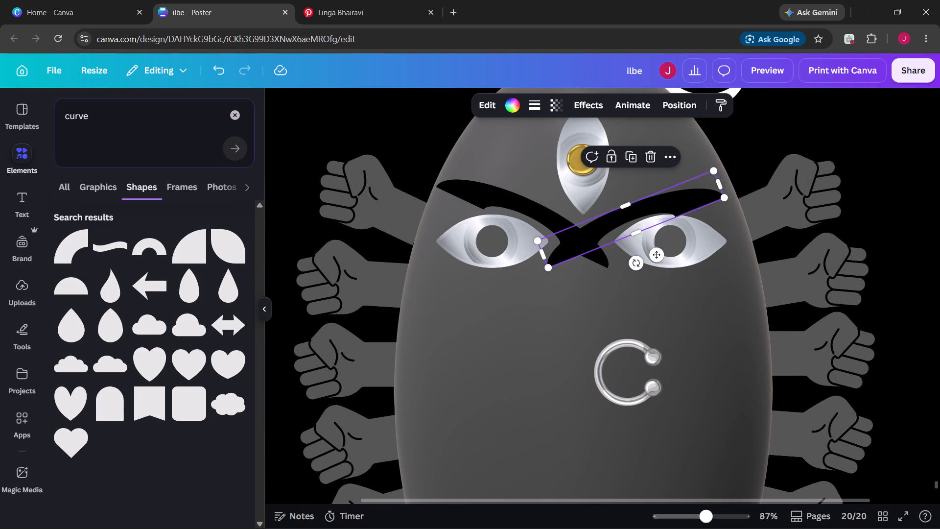
Tilt the eyebrow on the face's right a little more steeply and nudge it slightly up.
drag(635, 262, 636, 263)
drag(636, 263, 639, 264)
key(Left)
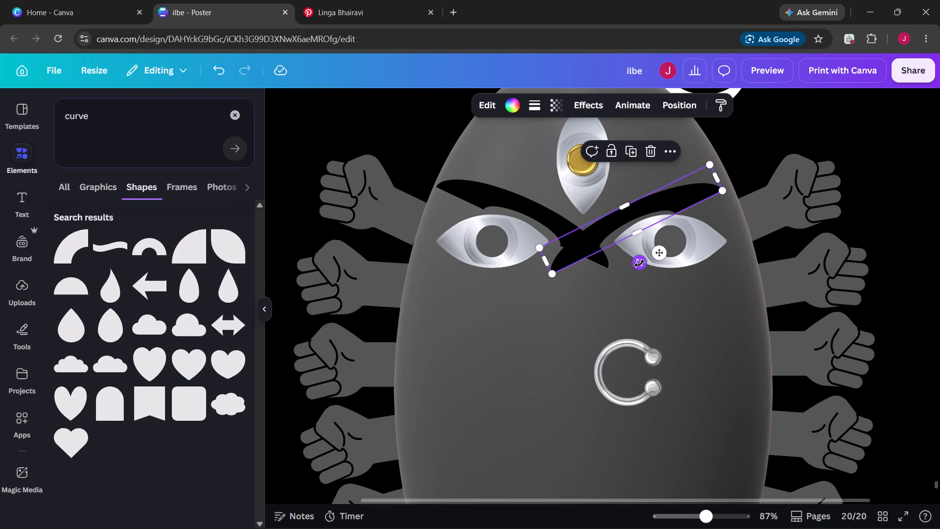
key(Right)
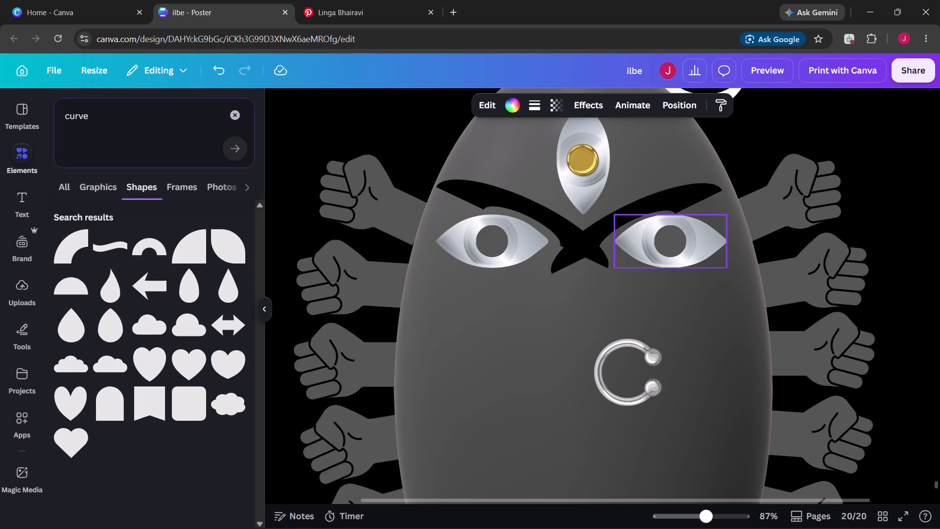
click(710, 321)
click(584, 242)
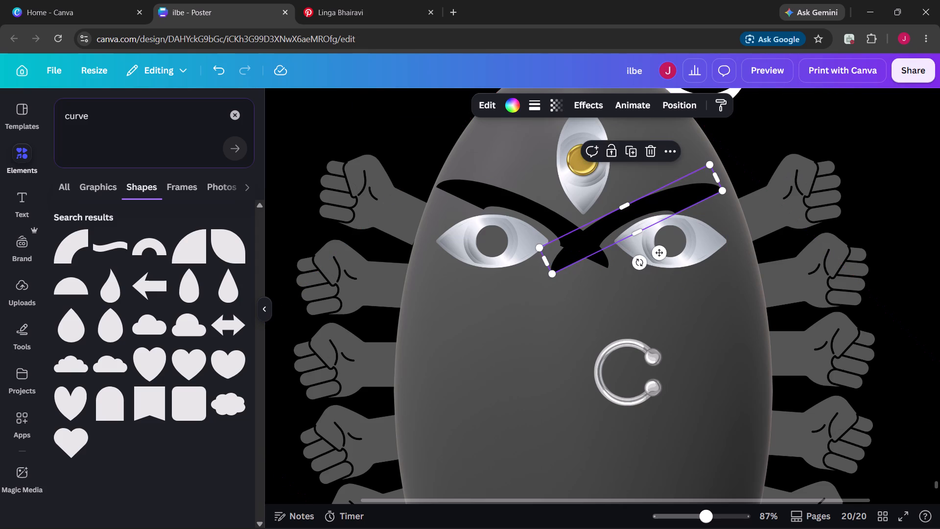
key(Up)
key(Up)
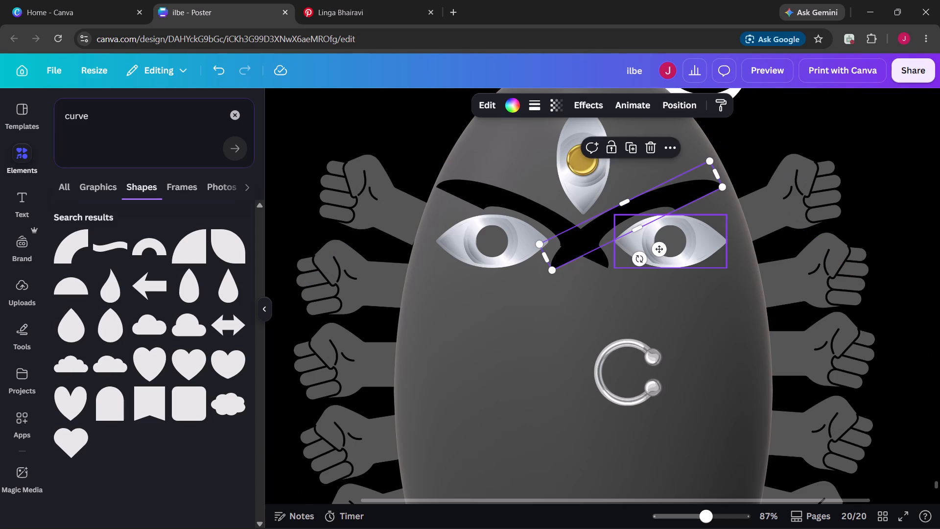
click(661, 302)
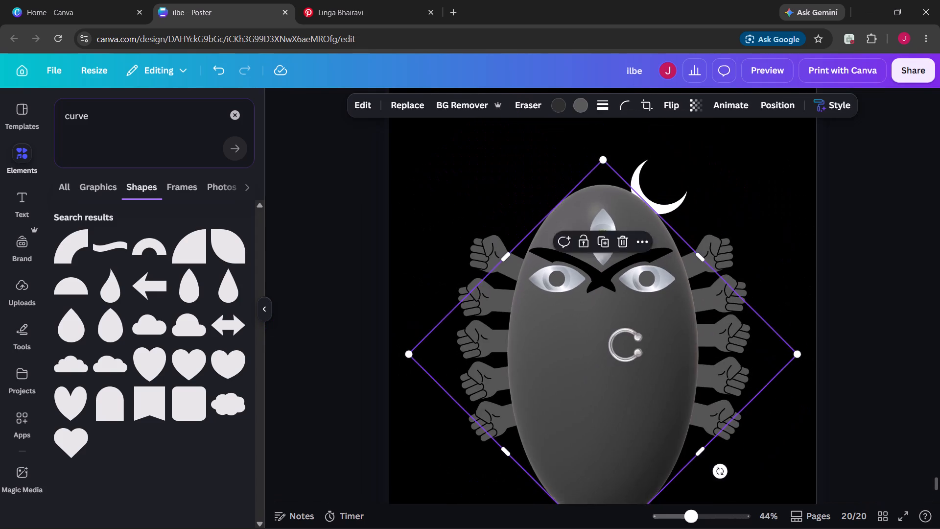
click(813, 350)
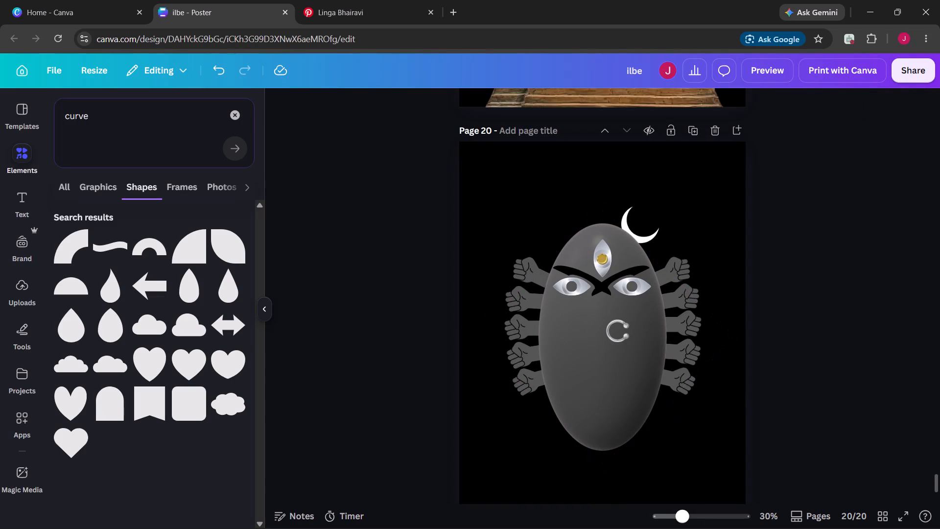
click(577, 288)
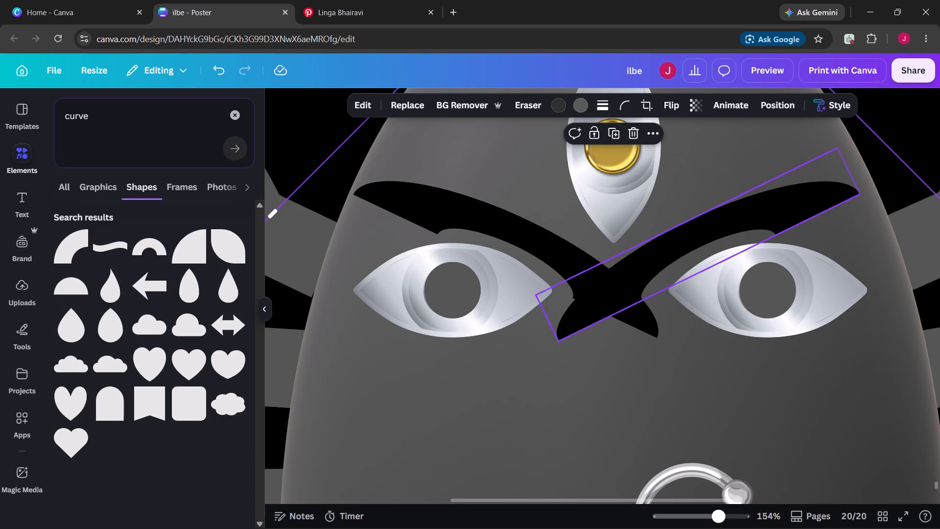
click(564, 320)
drag(546, 319, 561, 313)
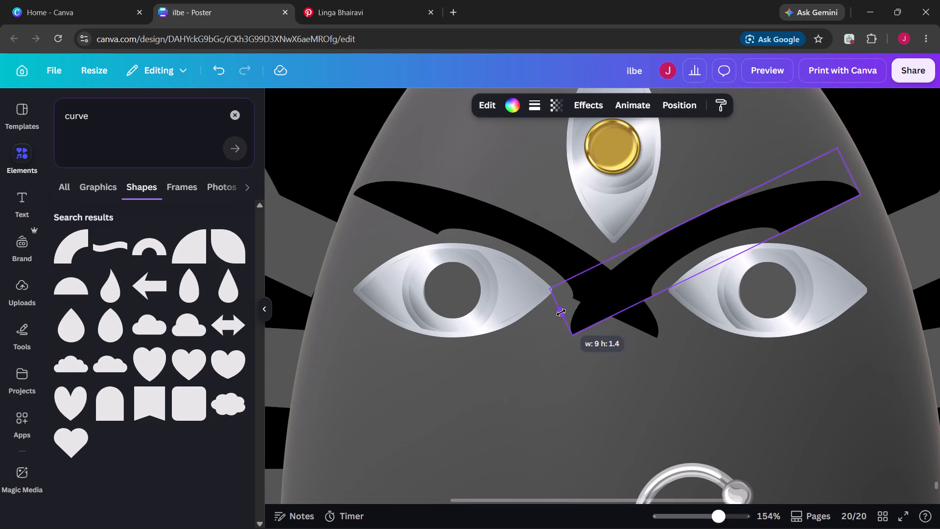
drag(561, 313, 592, 295)
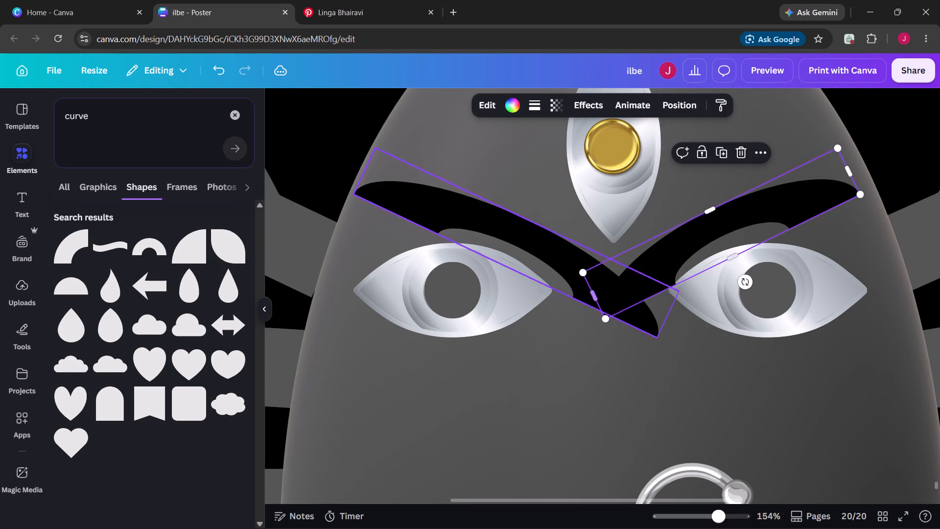
click(640, 326)
click(669, 319)
drag(669, 319, 642, 300)
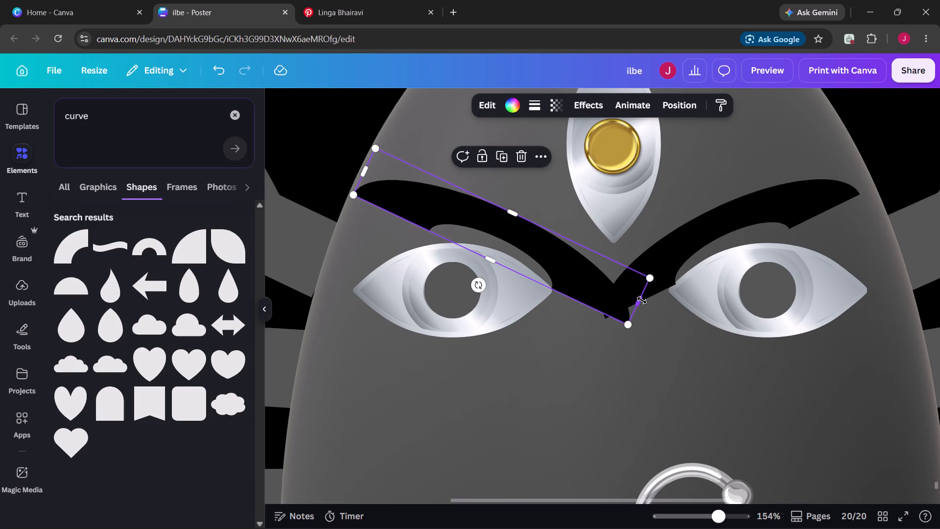
click(627, 372)
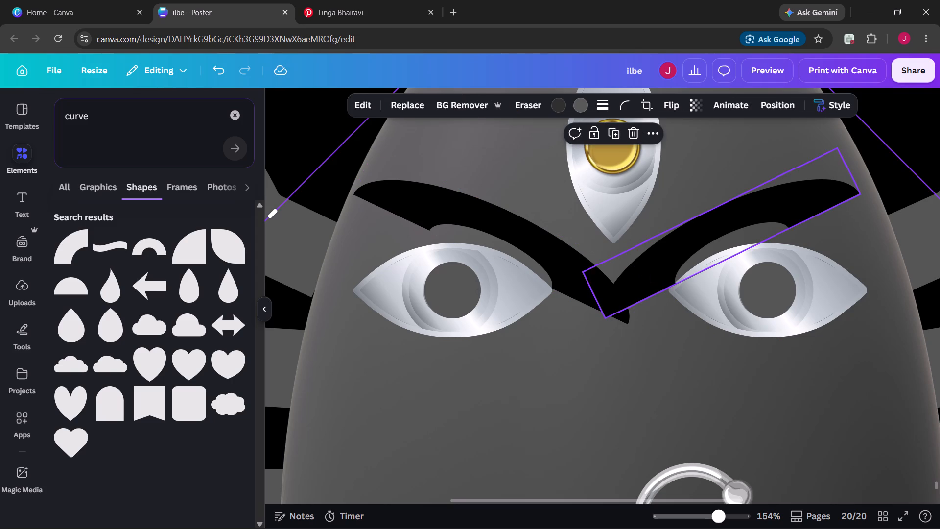
Rotate both eyebrows to a slightly flatter, matching slope on each side of the face.
click(554, 263)
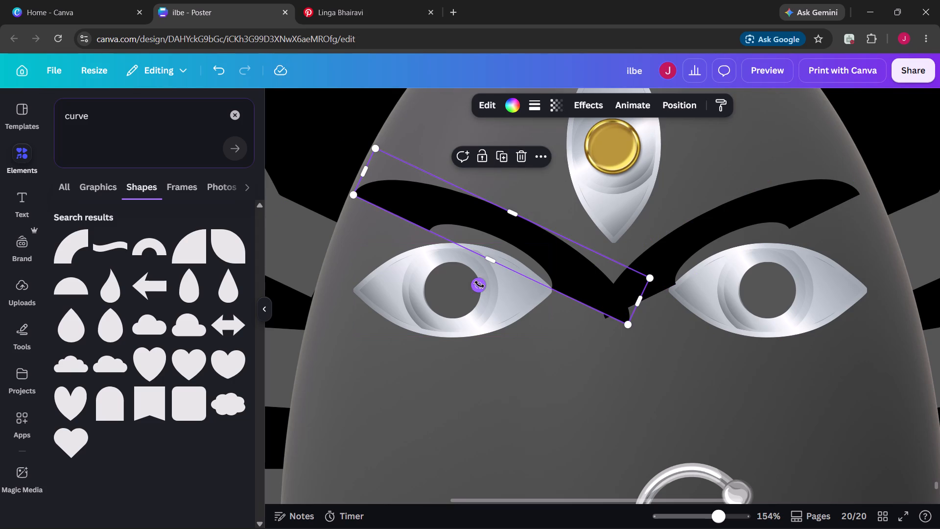
drag(479, 285, 482, 289)
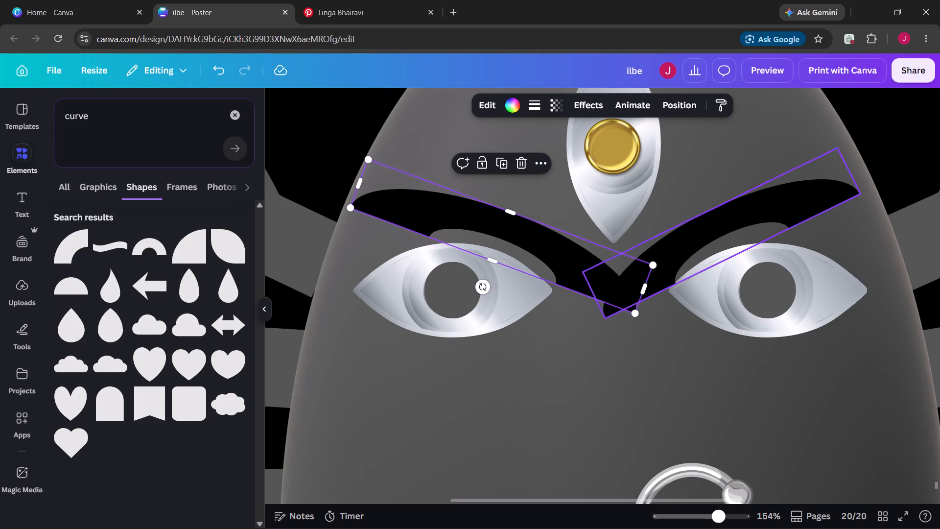
click(696, 235)
drag(742, 280, 734, 275)
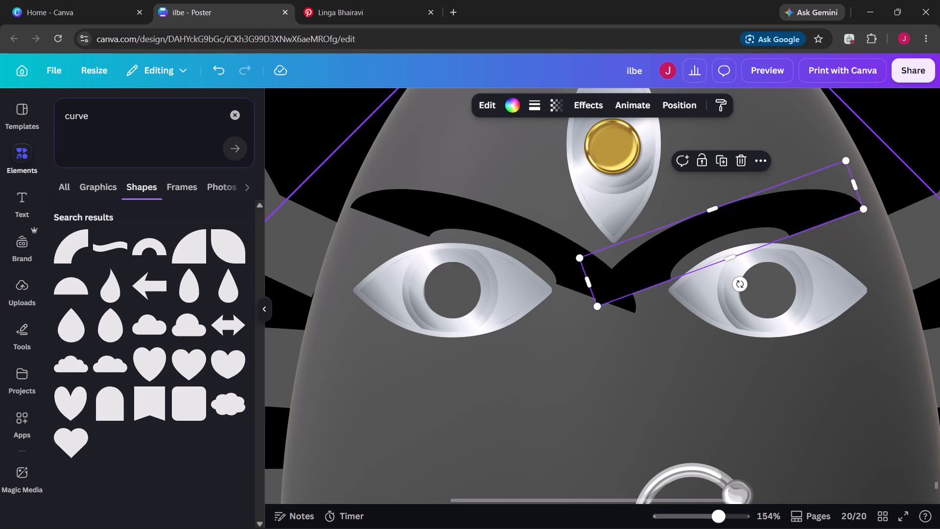
Nudge the eyebrow on the face's right slightly inwards and down so both inner ends line up symmetrically between the eyes.
click(635, 405)
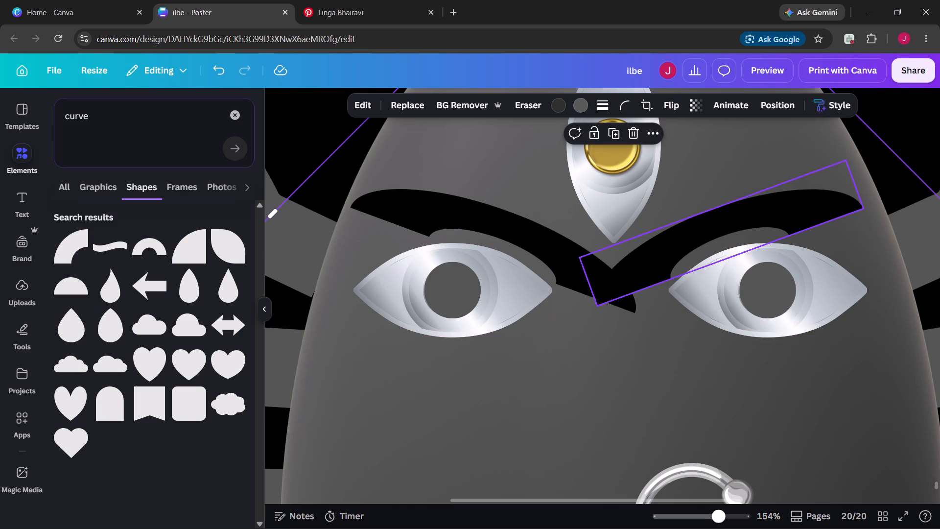
click(610, 292)
key(Left)
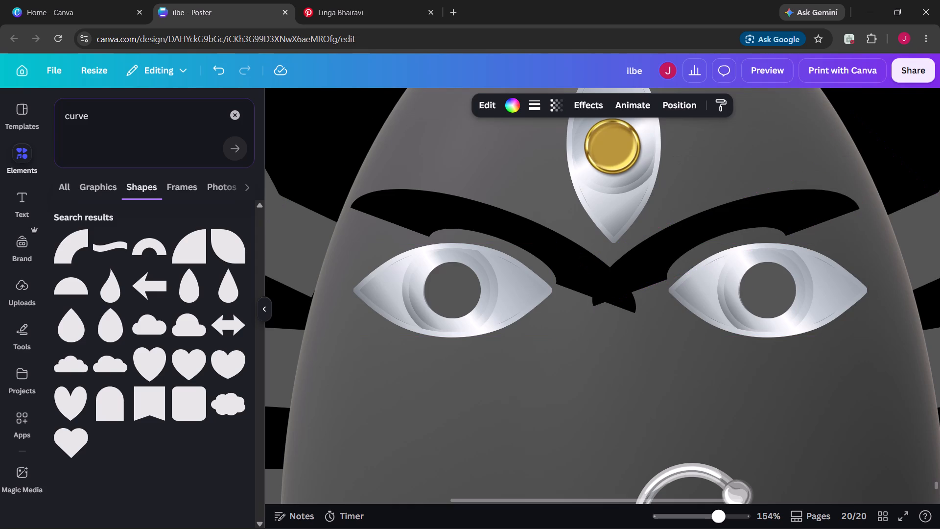
key(Left)
key(Left)
key(Down)
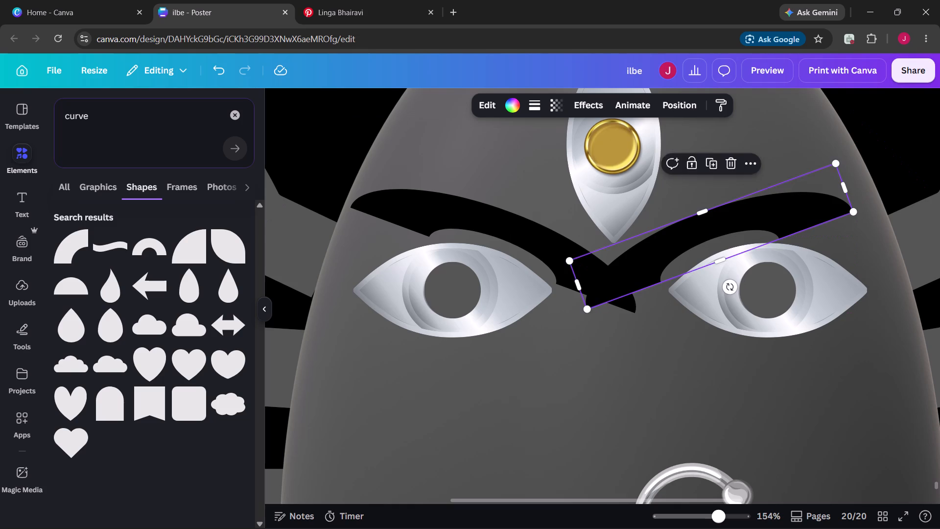
key(Down)
click(629, 376)
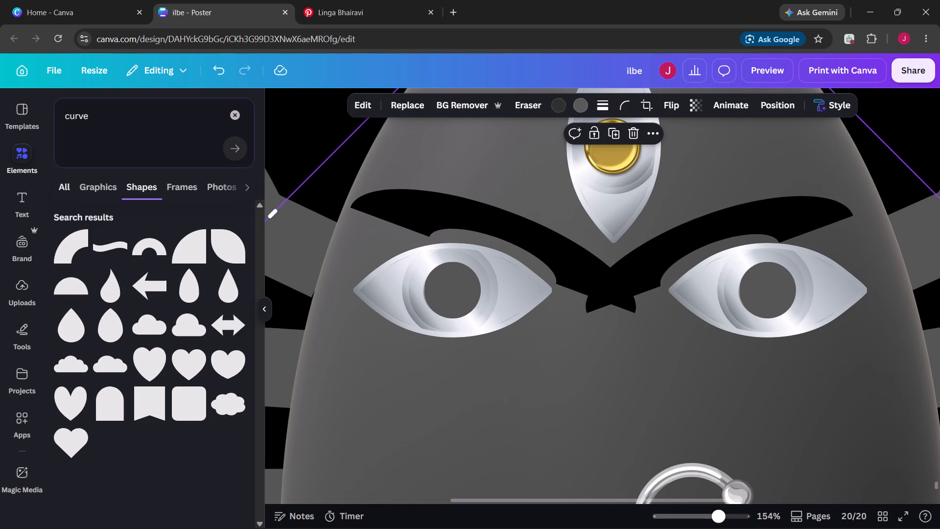
Add a basic circle shape, shrink it to a small dot, and centre it between the eyes over the meeting eyebrow ends.
click(250, 118)
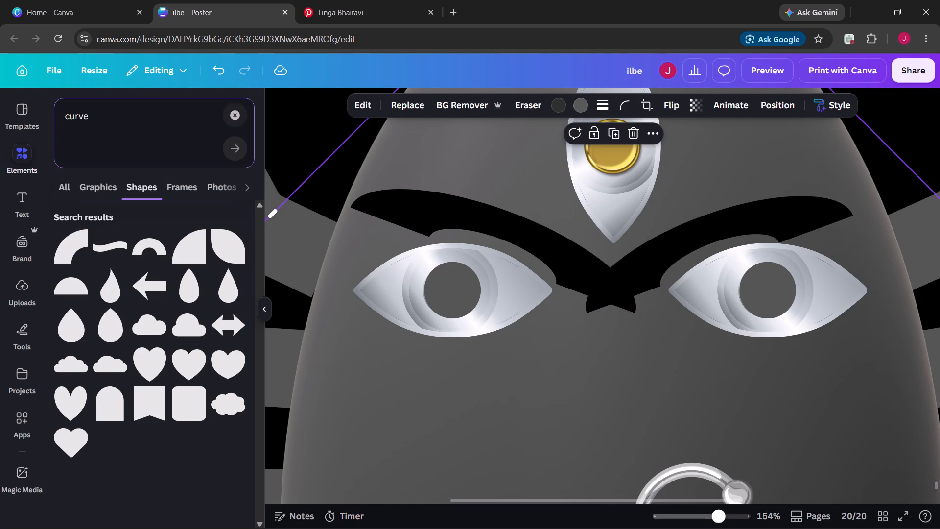
click(241, 113)
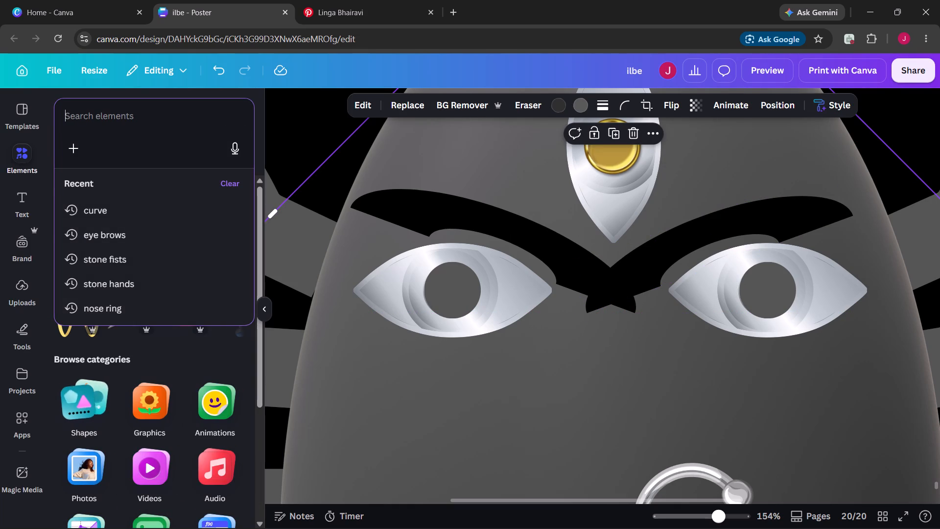
click(75, 398)
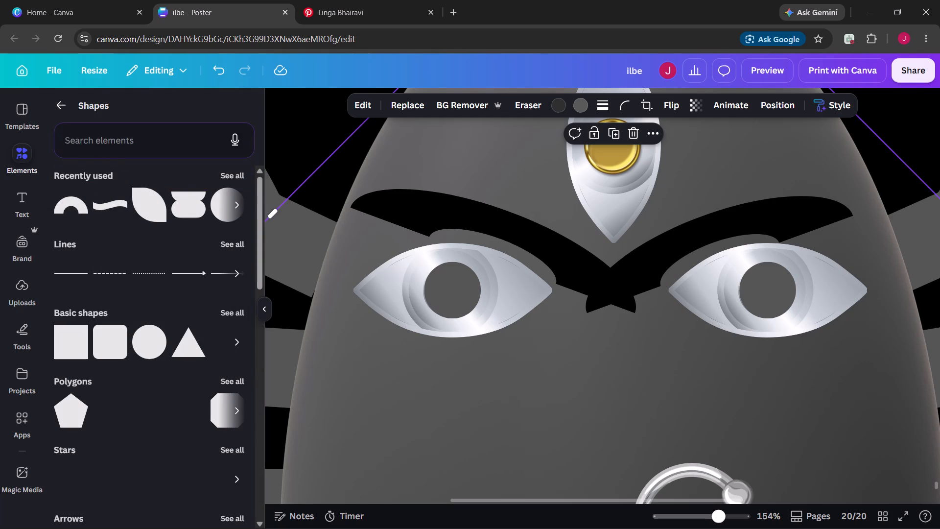
click(147, 353)
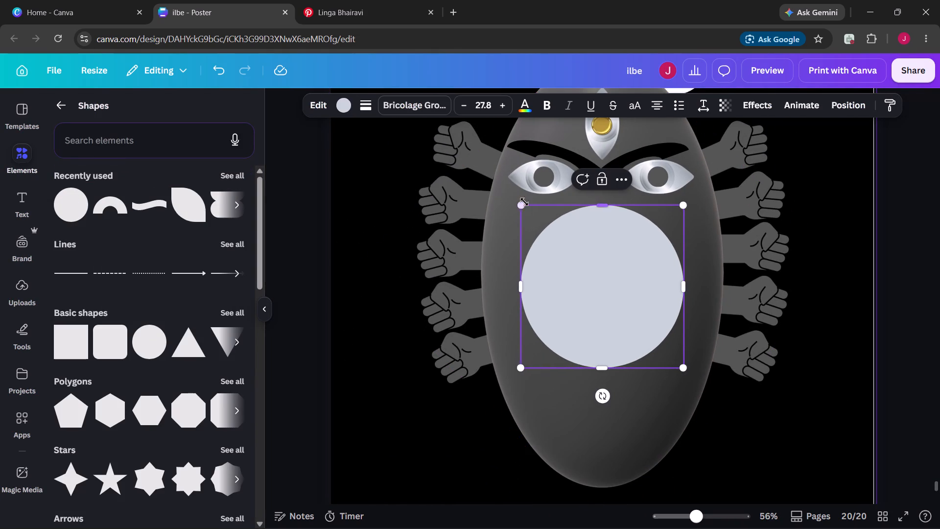
drag(522, 205, 679, 327)
drag(682, 397, 624, 249)
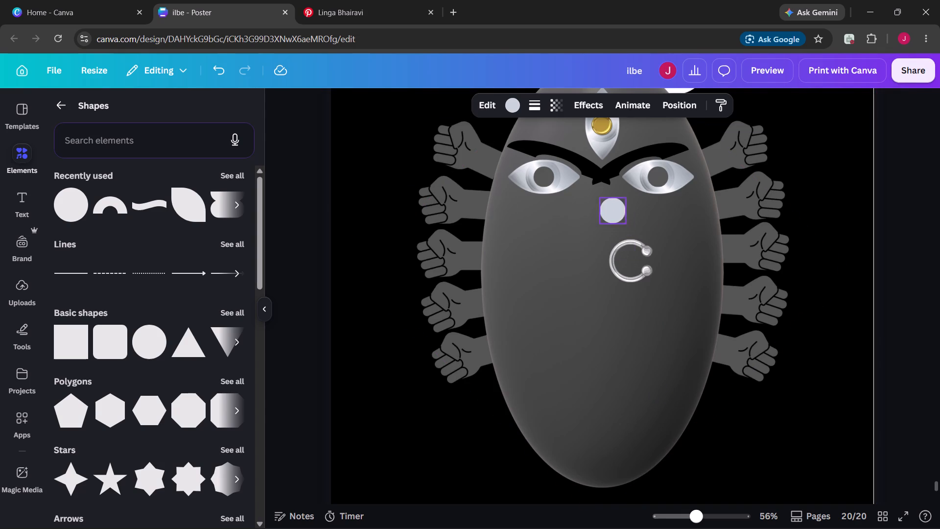
drag(624, 249, 611, 218)
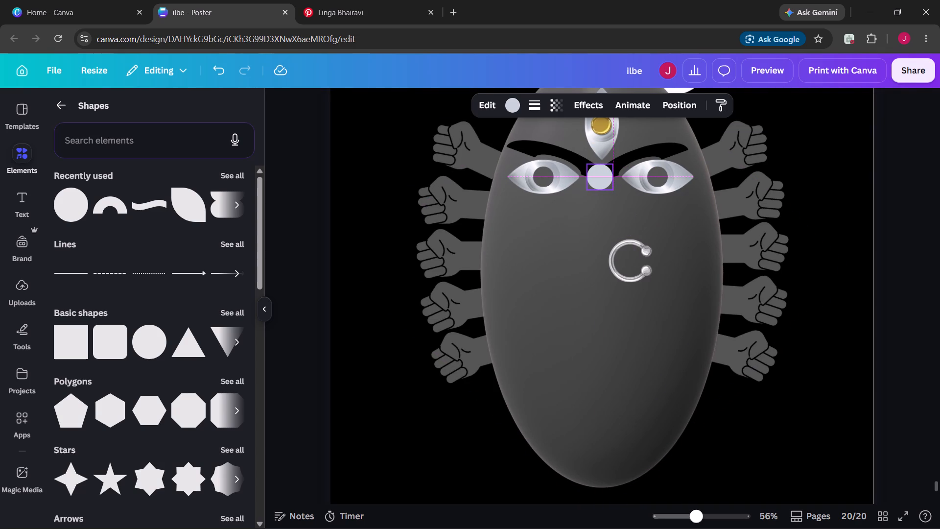
drag(611, 218, 612, 217)
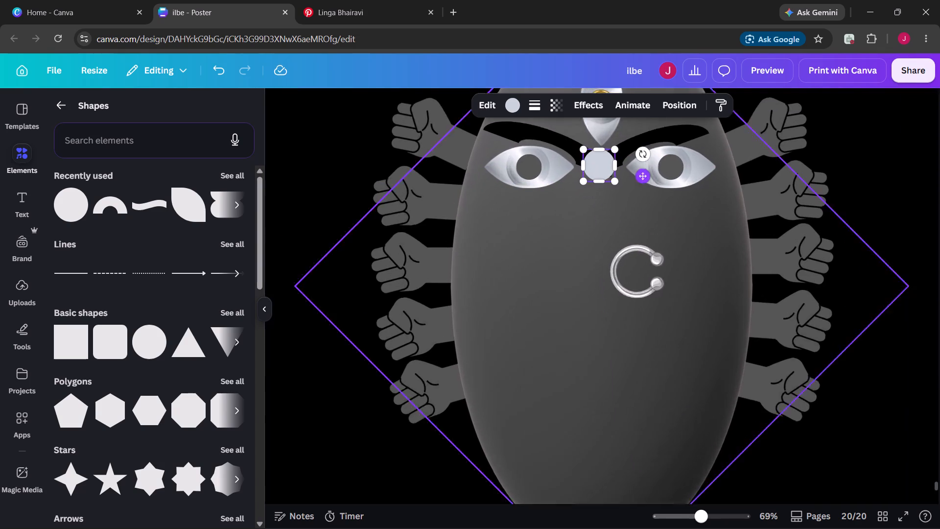
scroll(612, 217, up, 1)
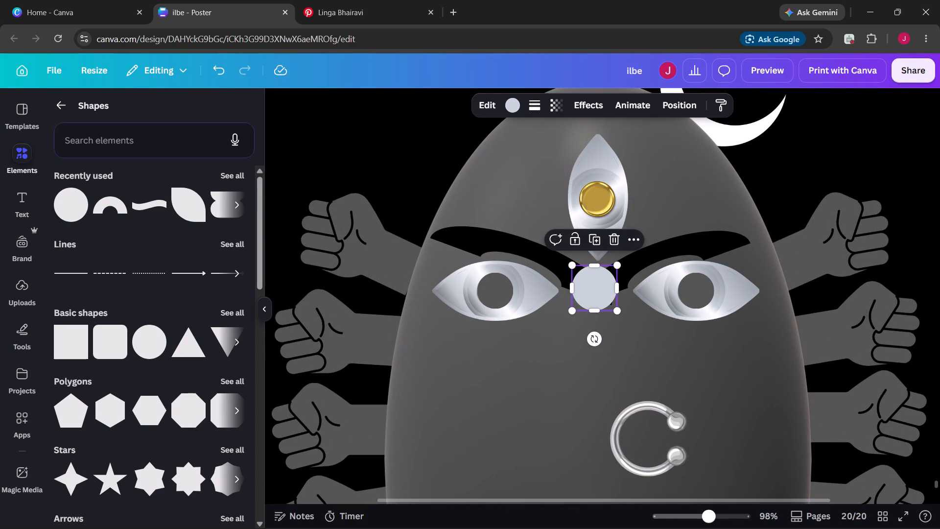
click(593, 286)
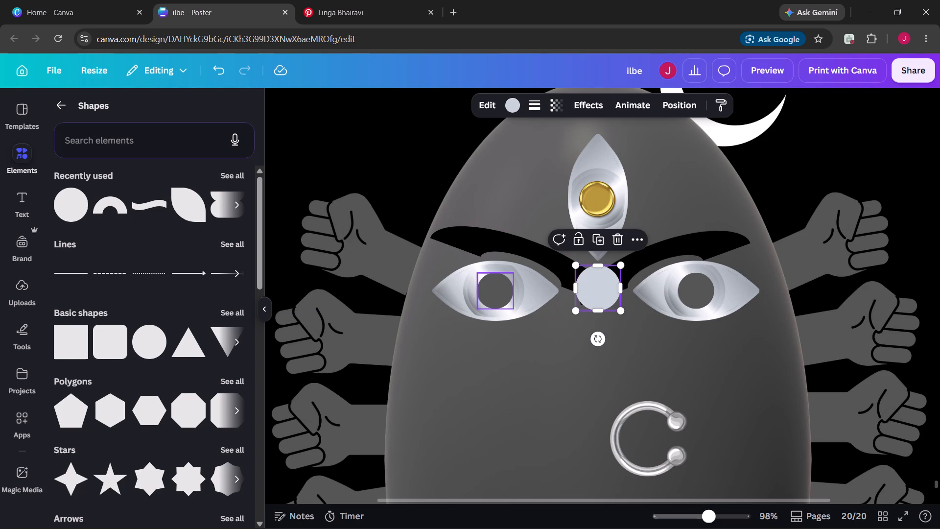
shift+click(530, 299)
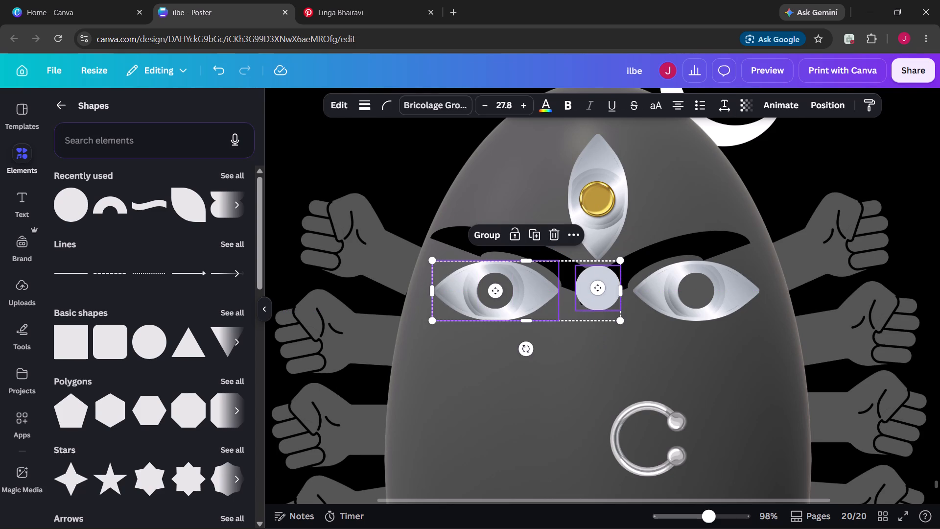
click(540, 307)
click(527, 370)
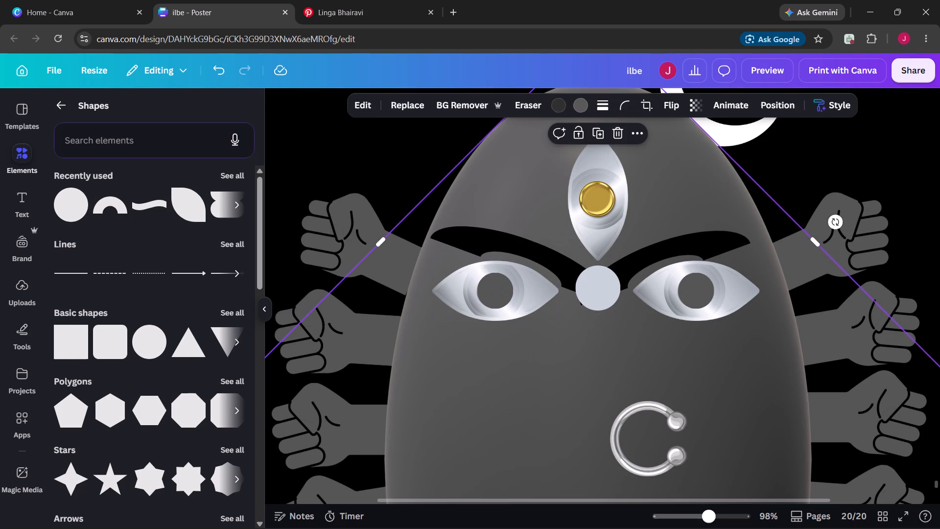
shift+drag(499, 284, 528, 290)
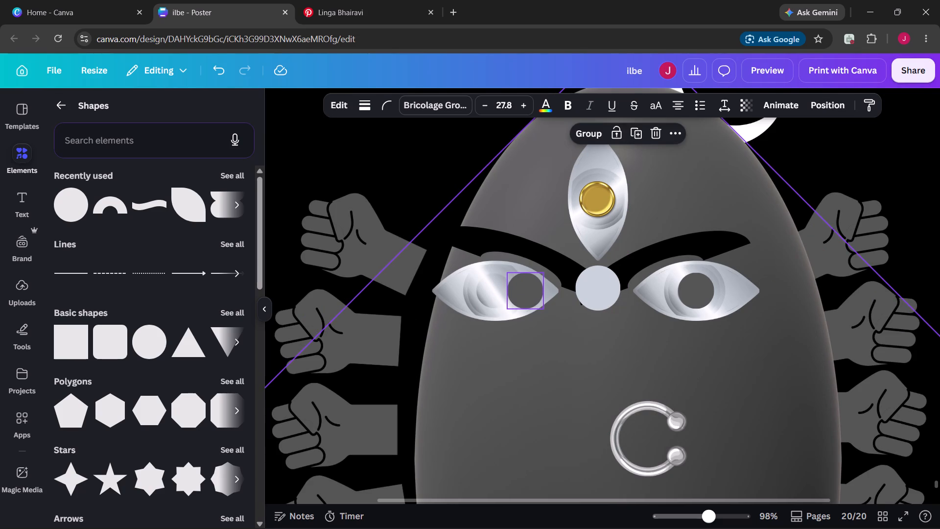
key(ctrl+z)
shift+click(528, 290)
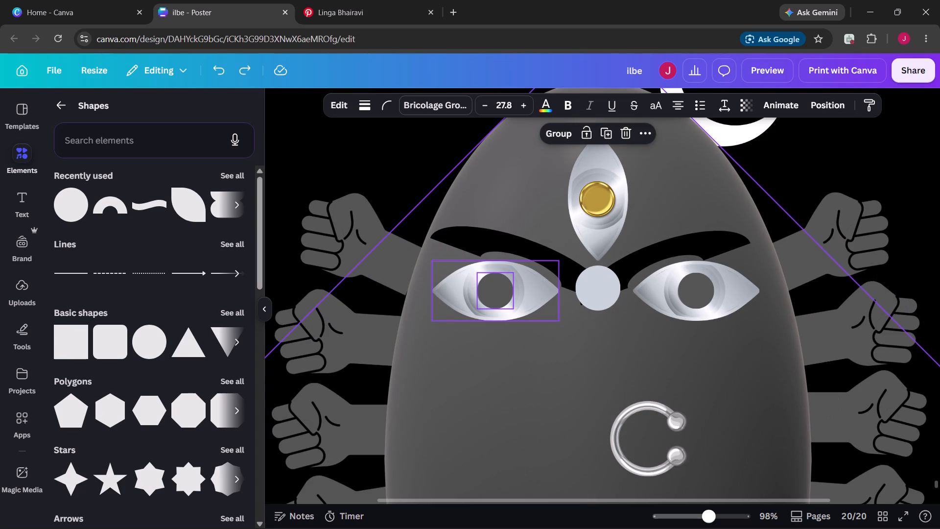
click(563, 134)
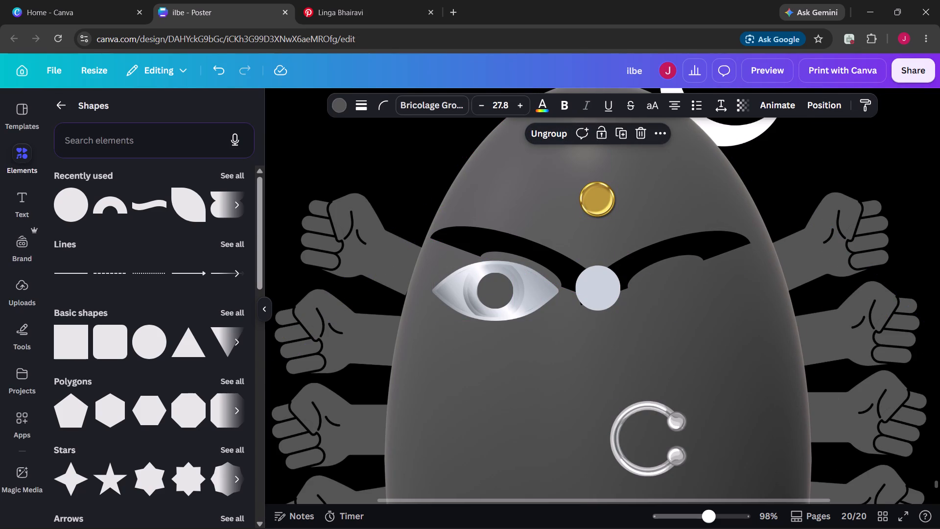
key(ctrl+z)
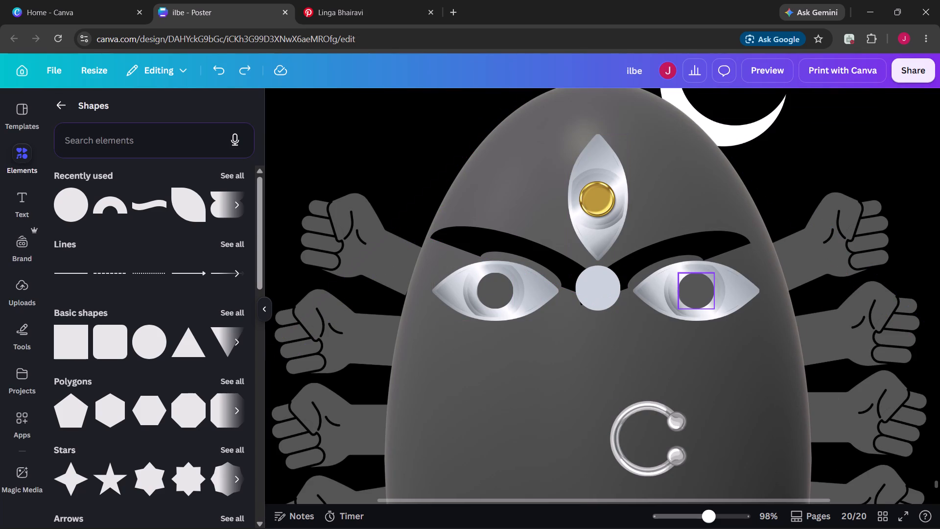
Group both eyes with their pupils and move the group slightly down, keeping it centred on the face.
shift+click(687, 288)
shift+click(662, 291)
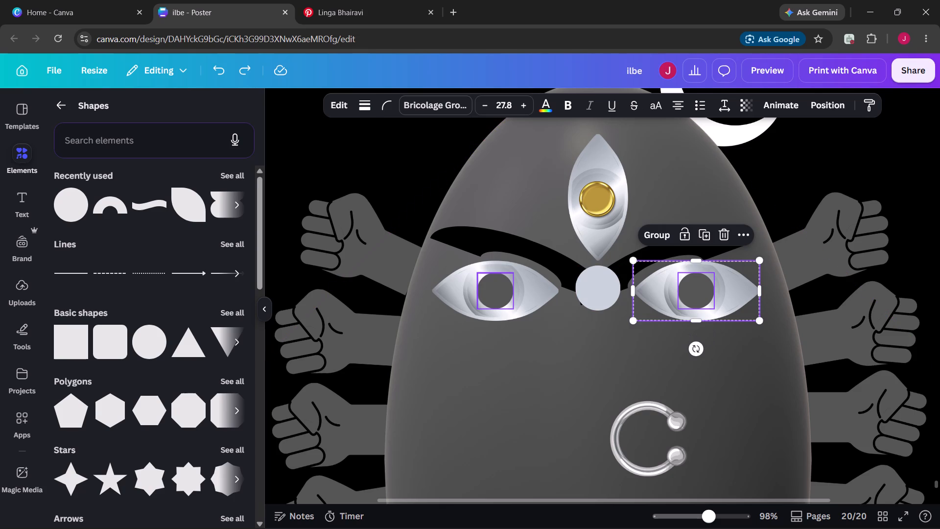
shift+click(506, 292)
shift+click(446, 301)
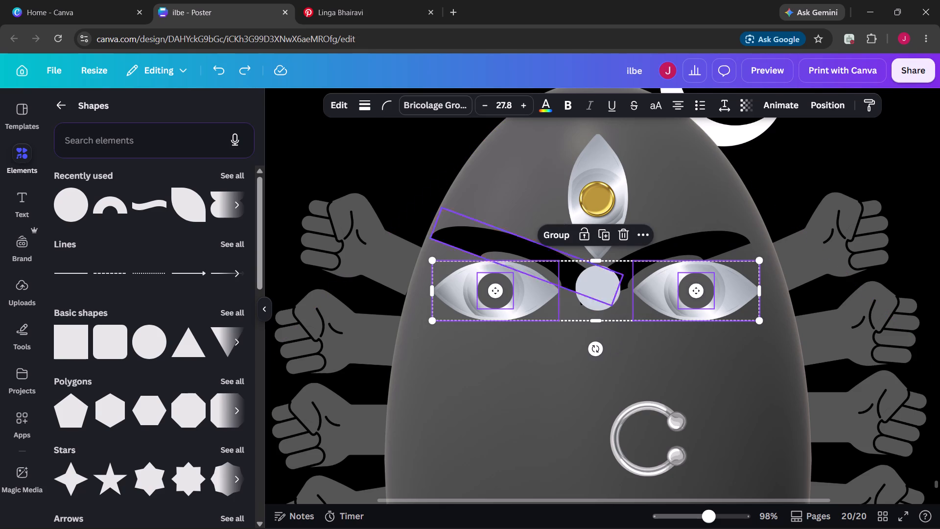
click(549, 238)
drag(645, 309, 649, 313)
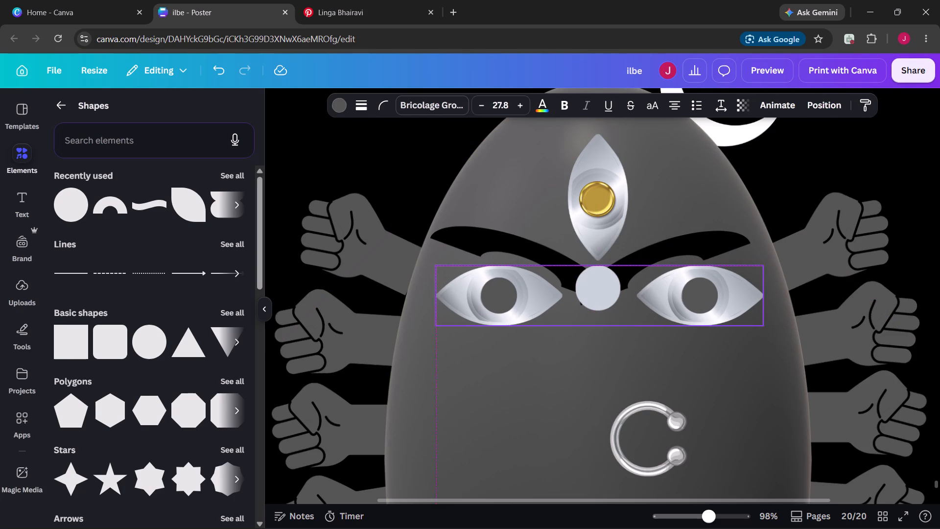
drag(649, 313, 646, 317)
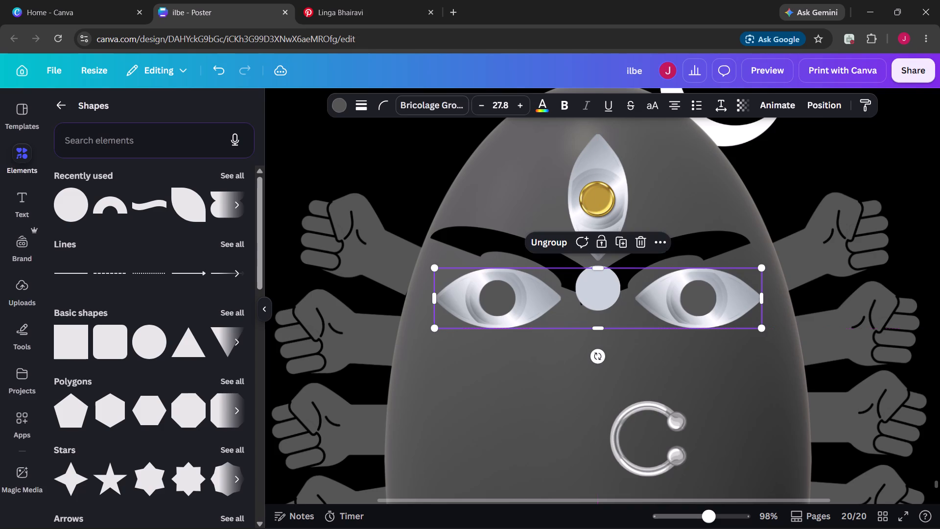
click(813, 171)
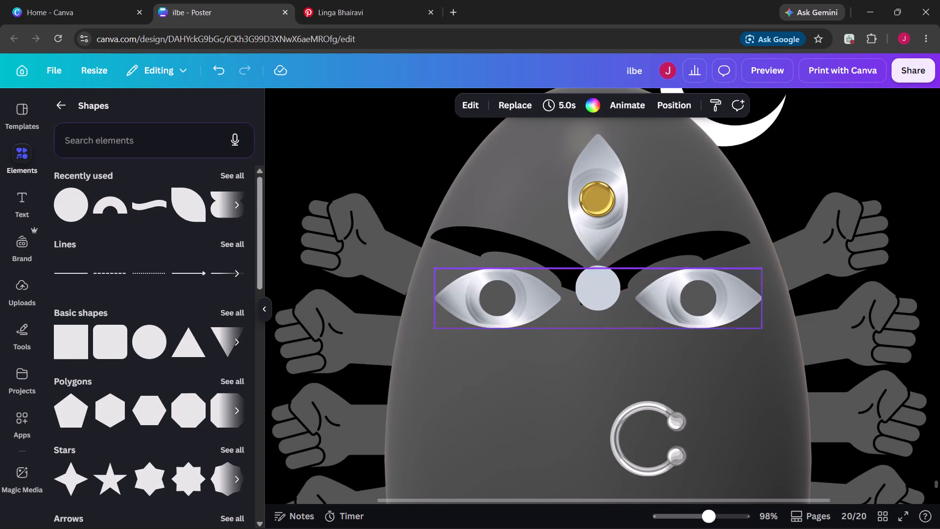
Recolour the circle between the eyes to Cherry red #ff2828.
click(593, 302)
click(506, 109)
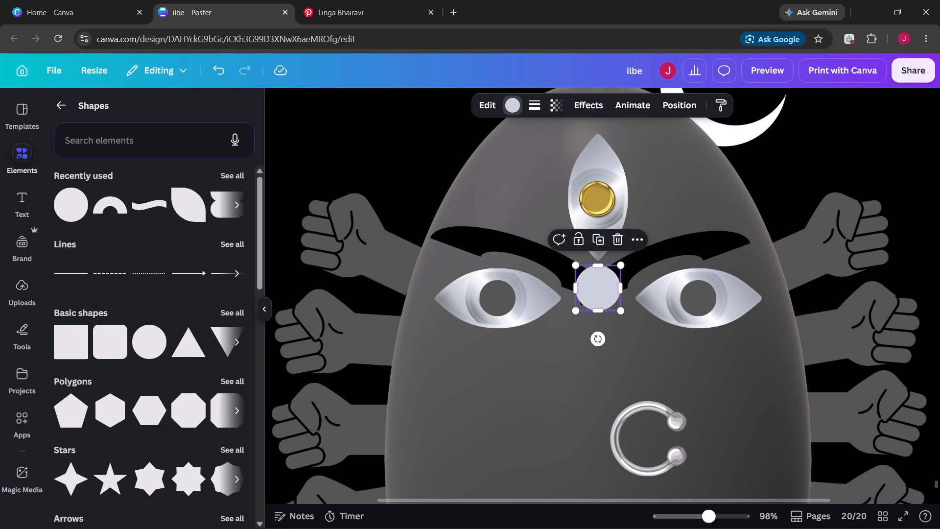
click(149, 192)
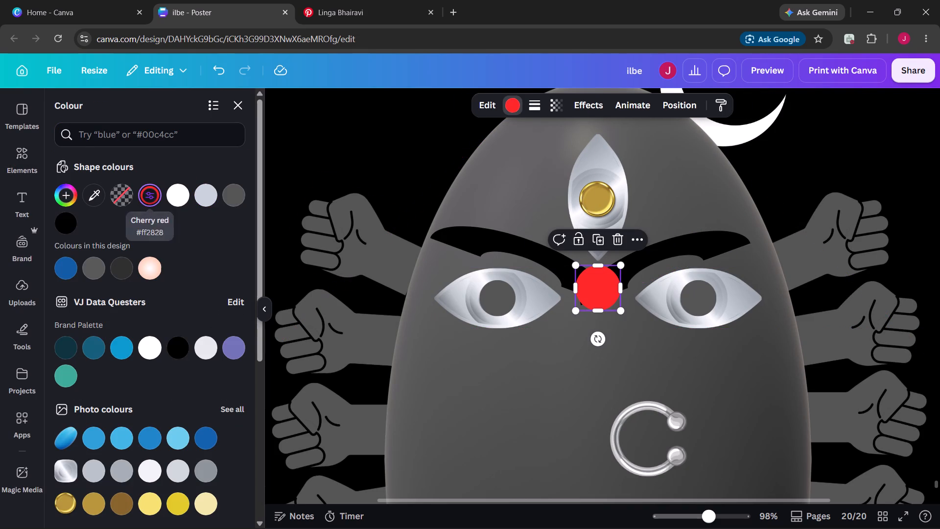
click(787, 425)
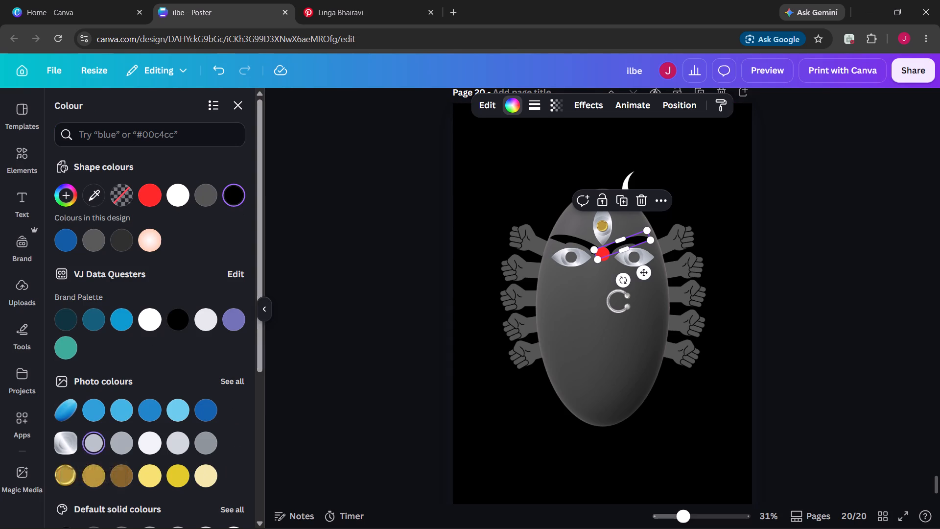
click(564, 238)
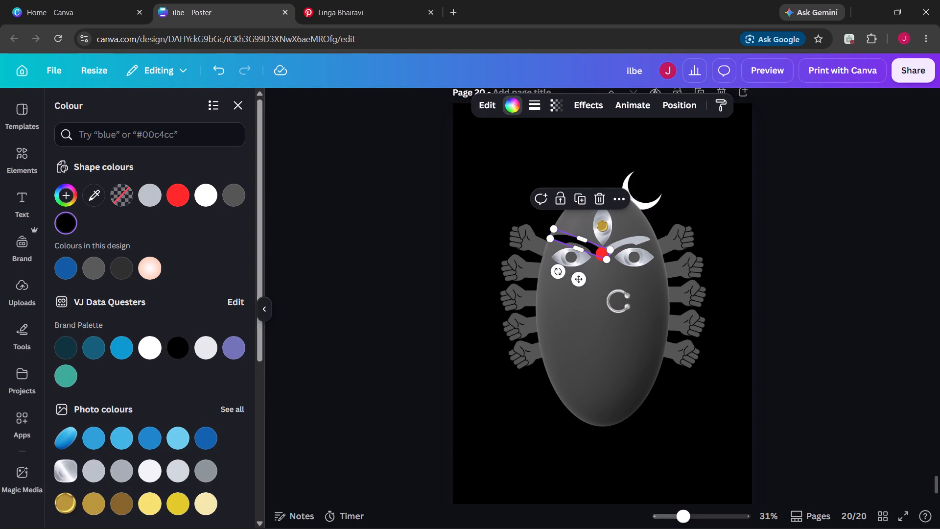
click(94, 472)
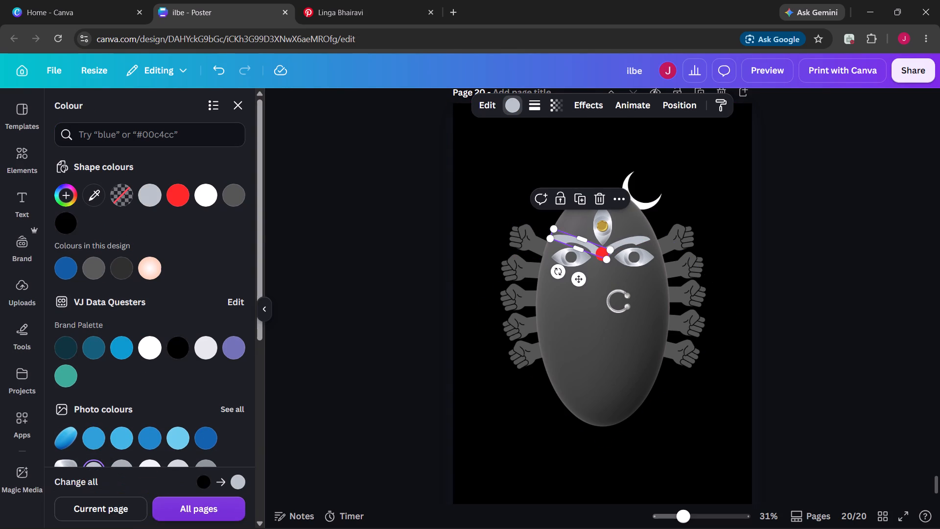
click(819, 357)
click(819, 357)
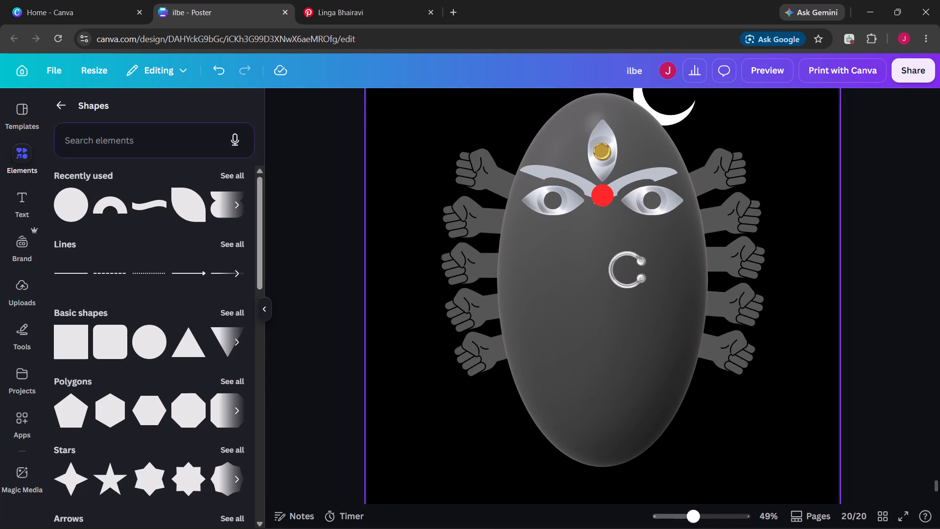
Nudge the red dot slightly downward between the eyes, keeping it centred on the face.
scroll(590, 270, up, 1)
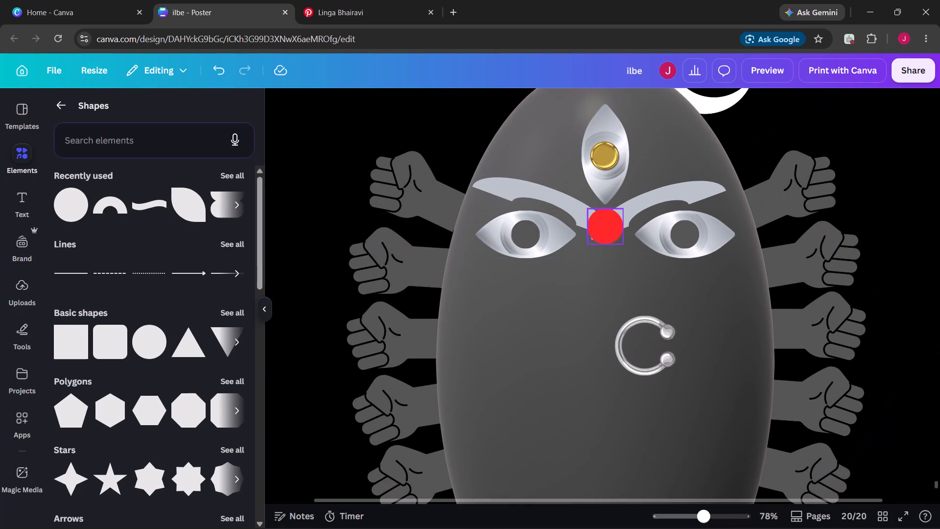
click(603, 231)
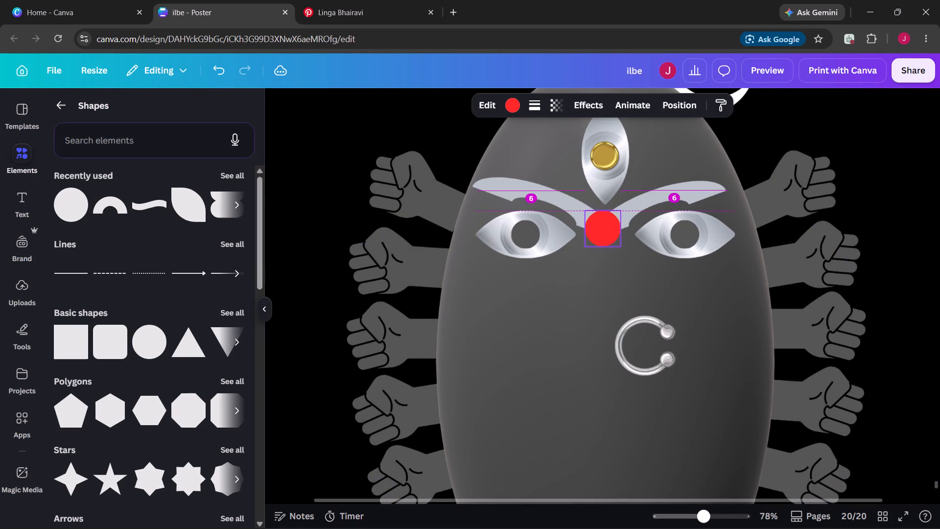
click(649, 264)
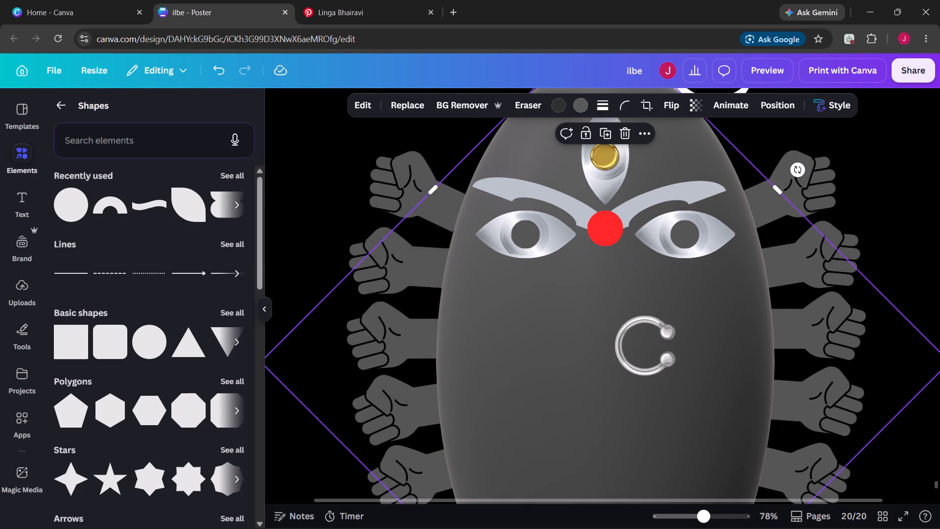
click(790, 352)
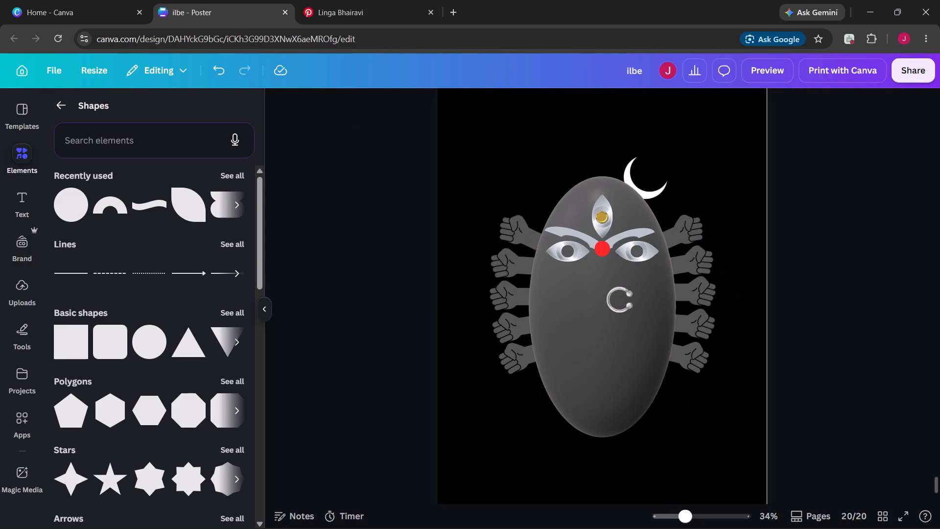
Nudge the silver eyebrow above the viewer's-left eye slightly to the right, toward the red dot.
scroll(784, 332, up, 1)
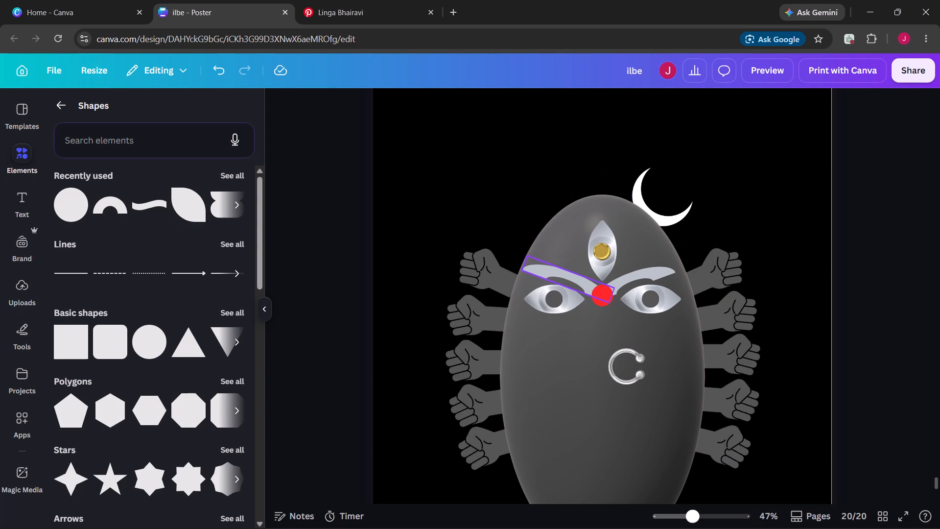
click(559, 277)
key(Right)
key(Right)
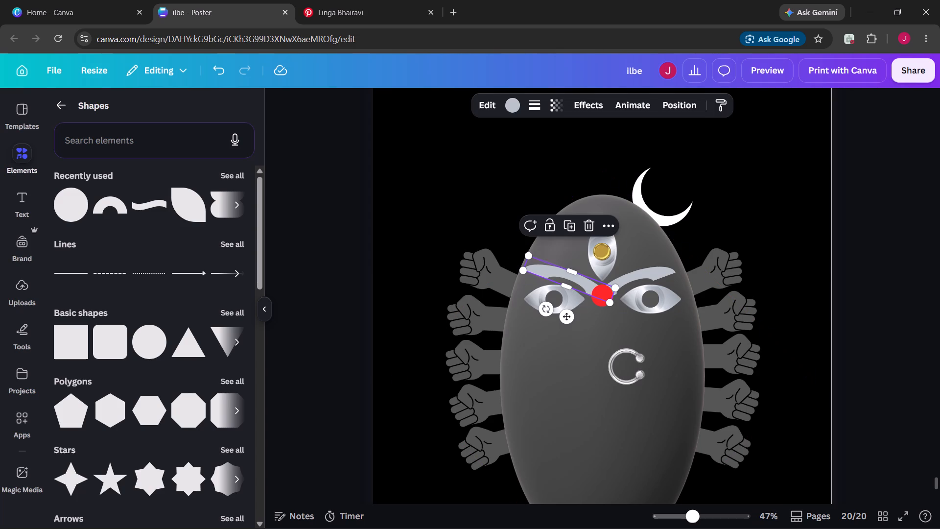
click(885, 341)
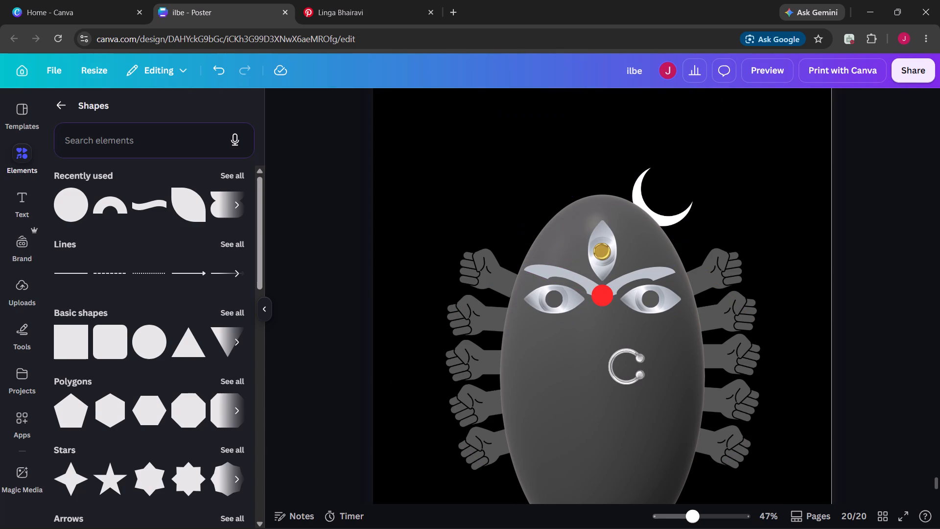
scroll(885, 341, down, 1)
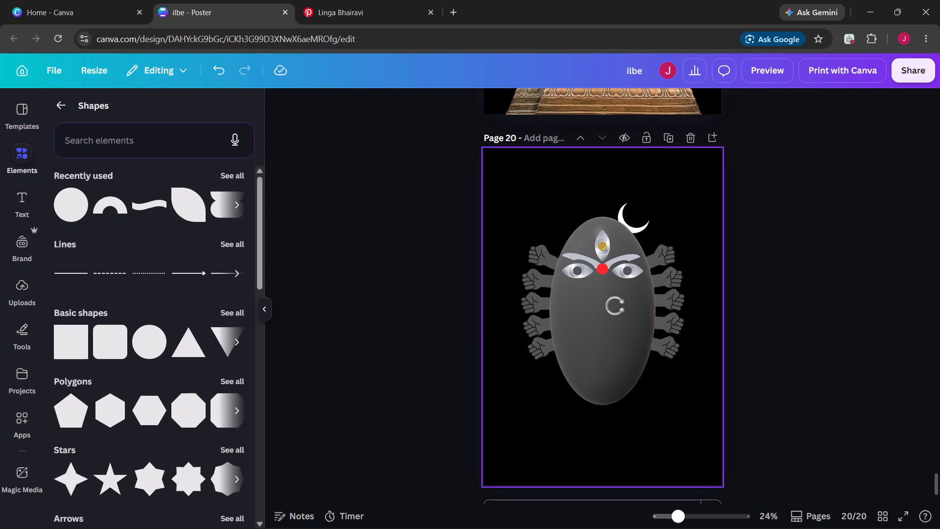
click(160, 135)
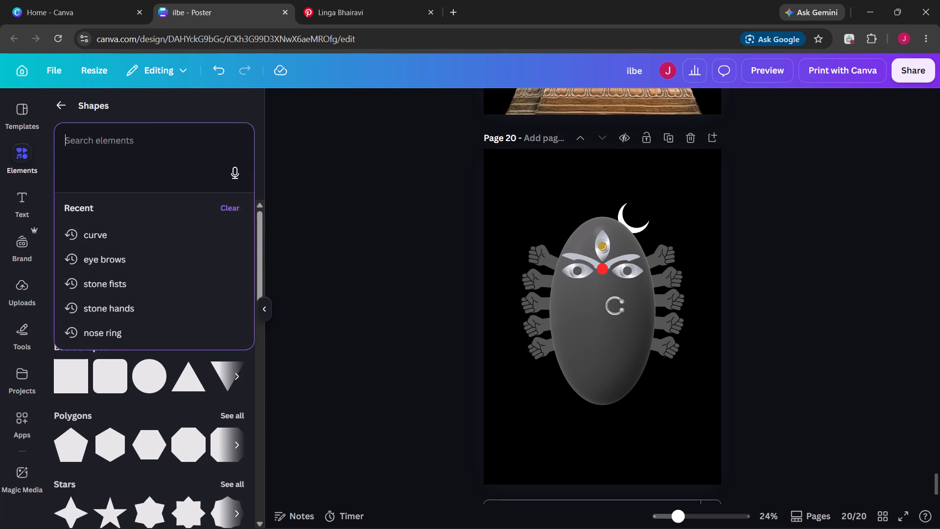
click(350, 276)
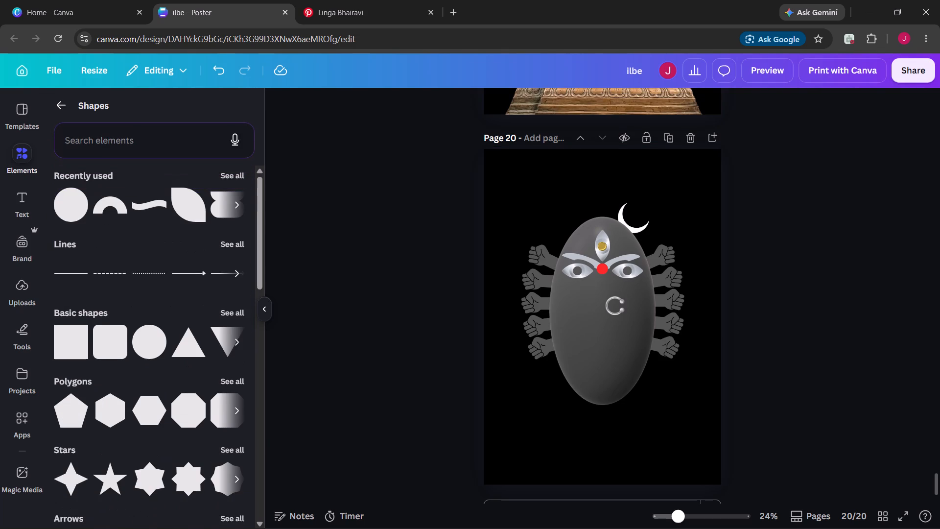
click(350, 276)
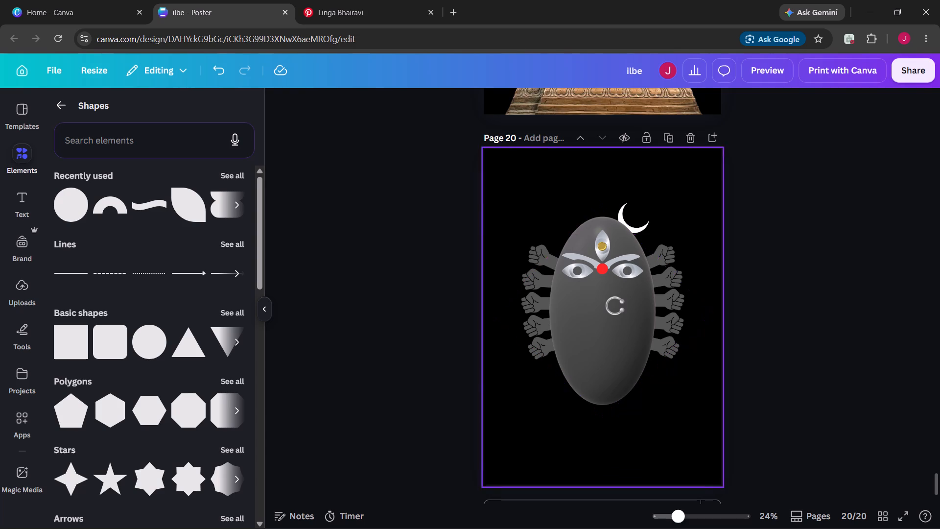
click(232, 313)
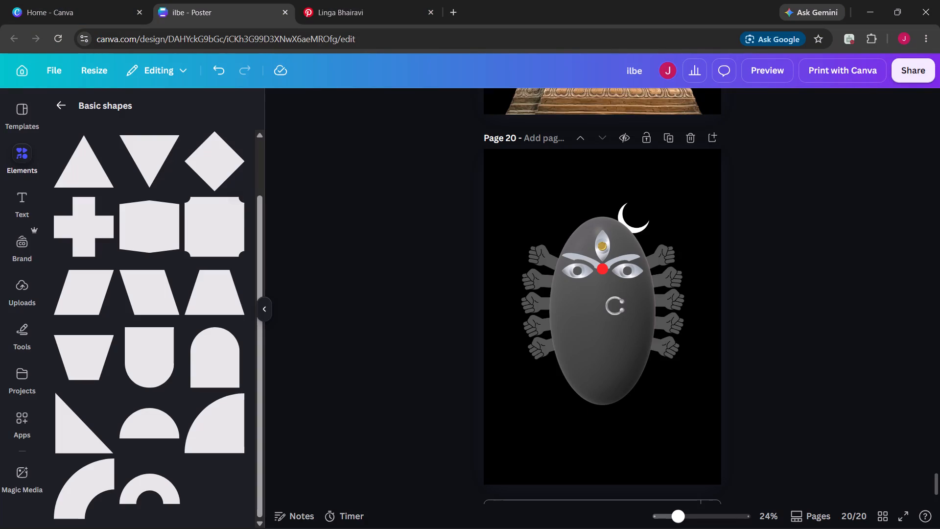
Switch back to the Canva poster, add a half circle, and rotate it flat side up at a tilt on the stone's lower-left area.
click(163, 424)
drag(615, 364, 590, 426)
drag(561, 424, 670, 290)
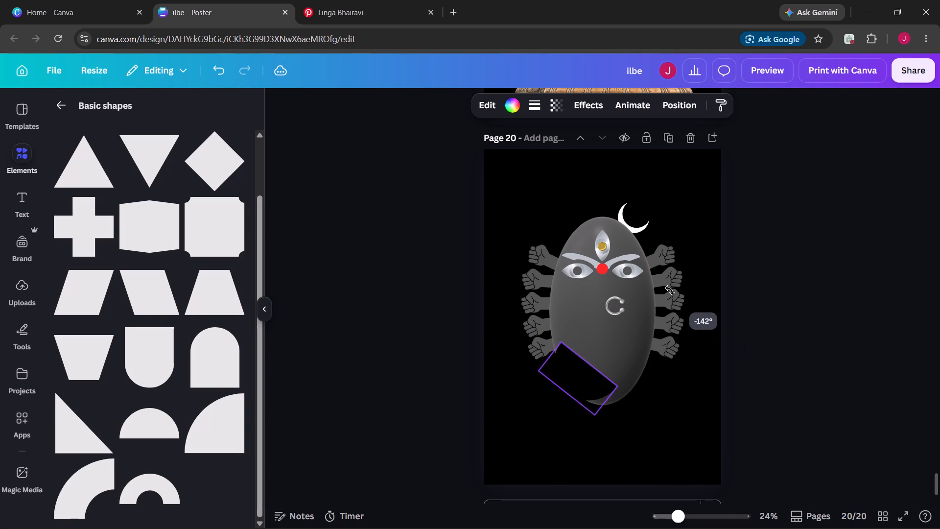
drag(670, 290, 658, 276)
drag(582, 389, 586, 375)
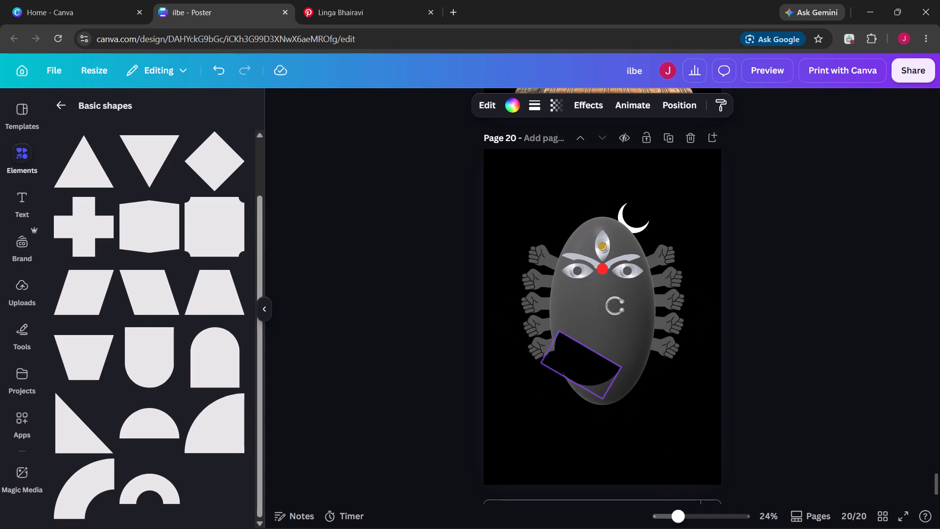
drag(586, 375, 580, 355)
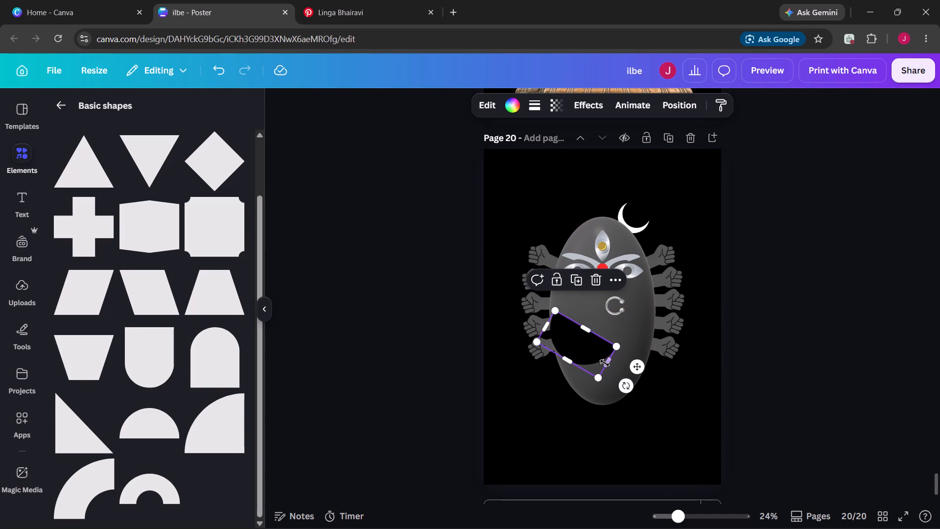
Stretch the tilted black half circle to about 19.7 wide and 7.6 high so it spans the lower face.
drag(606, 363, 640, 382)
drag(586, 370, 587, 373)
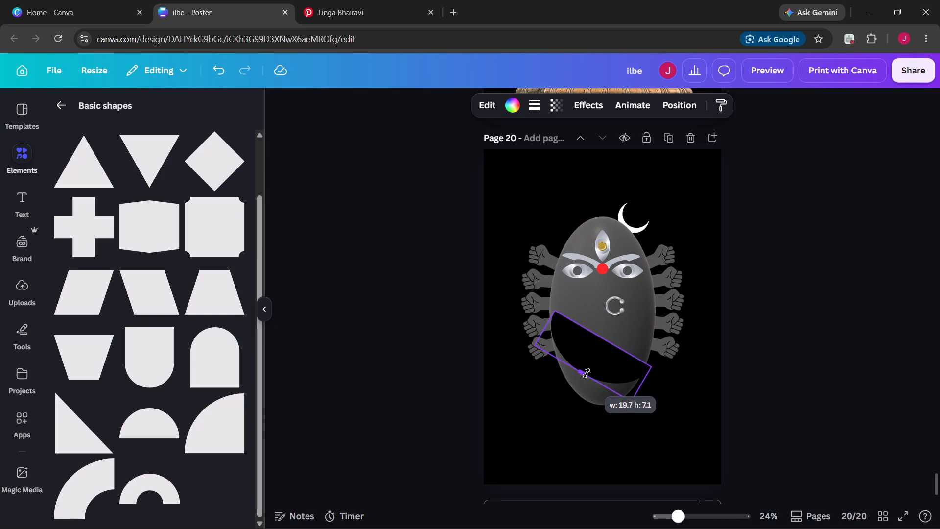
drag(587, 373, 584, 377)
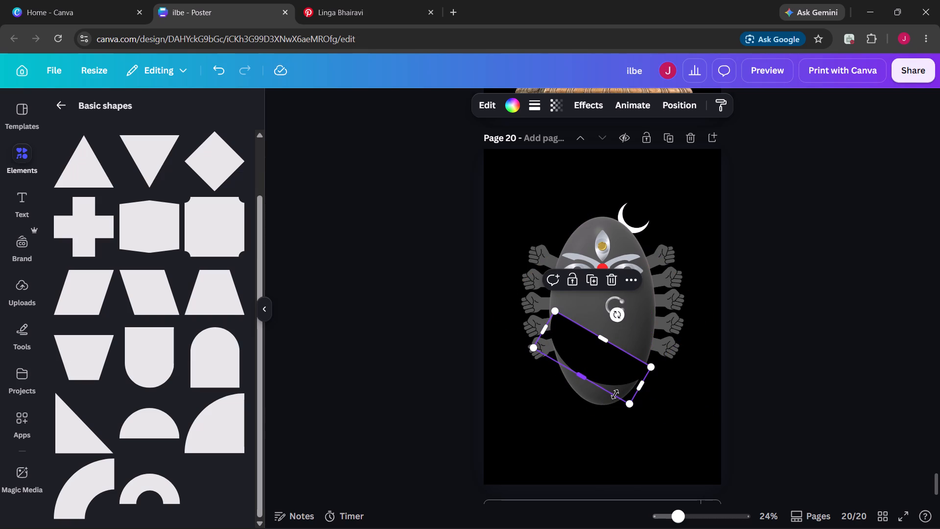
click(672, 424)
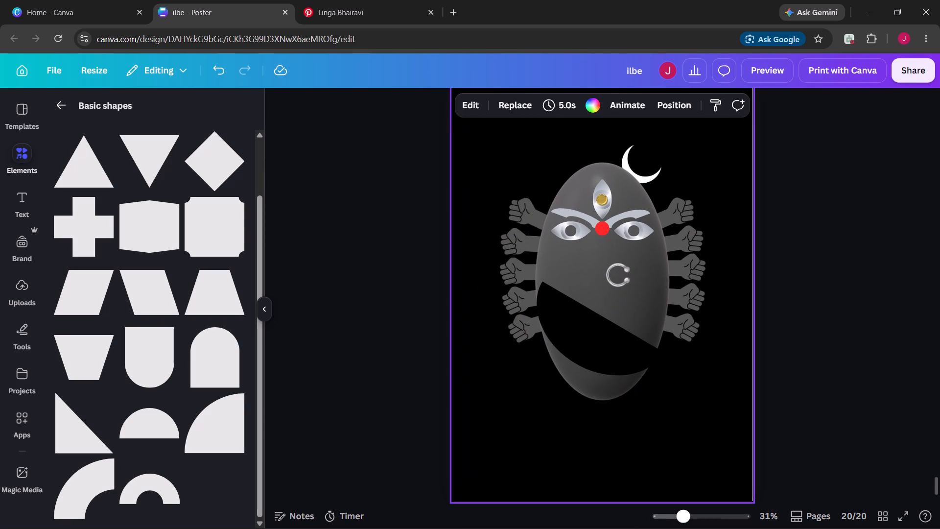
Reduce the half circle's tilt and narrow it to about 18.7 wide to fit the stone's edges.
click(607, 345)
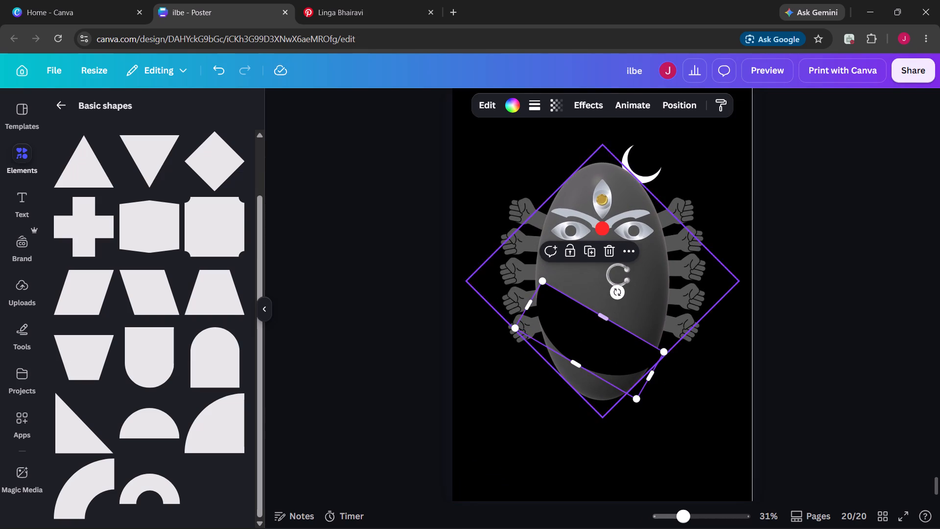
drag(616, 292, 611, 288)
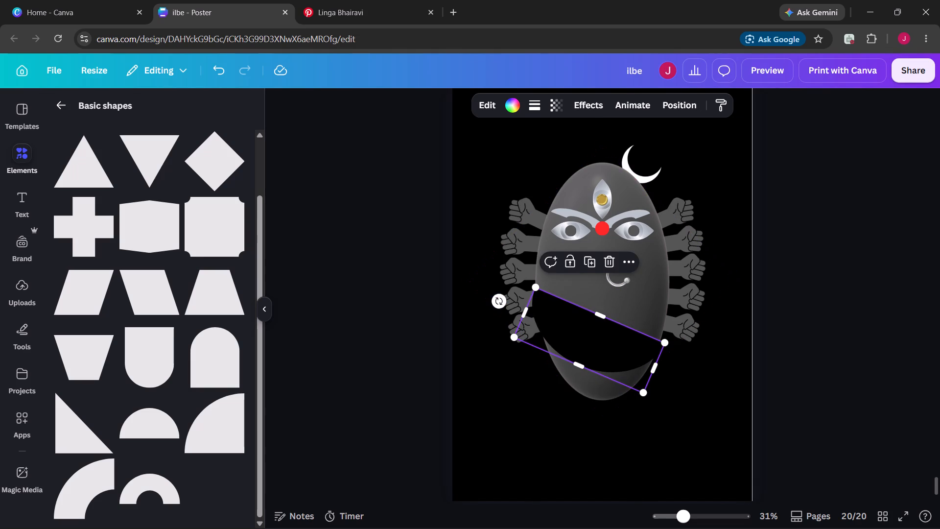
click(580, 321)
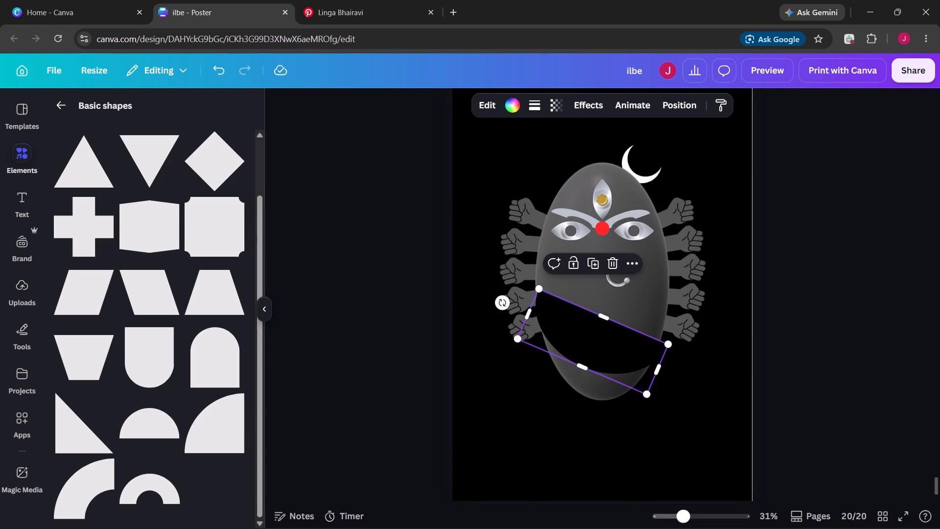
drag(661, 368, 657, 364)
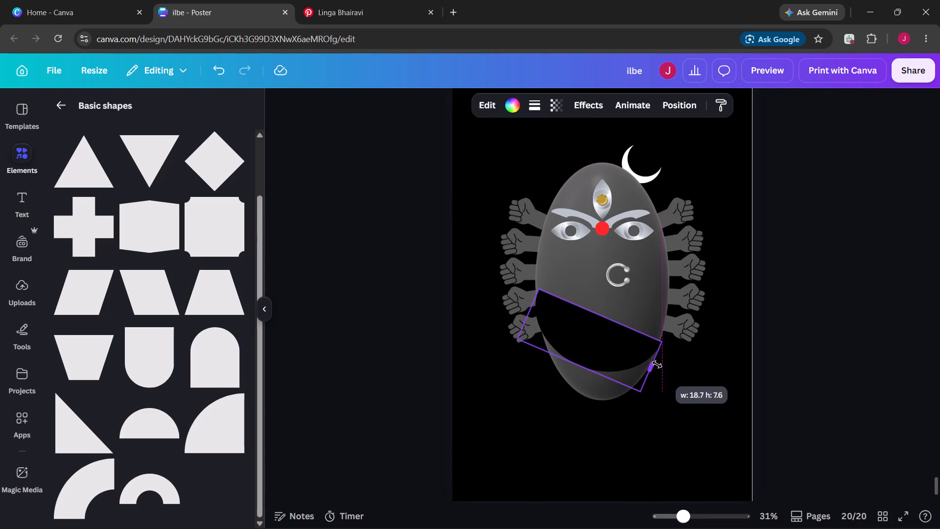
drag(657, 364, 656, 364)
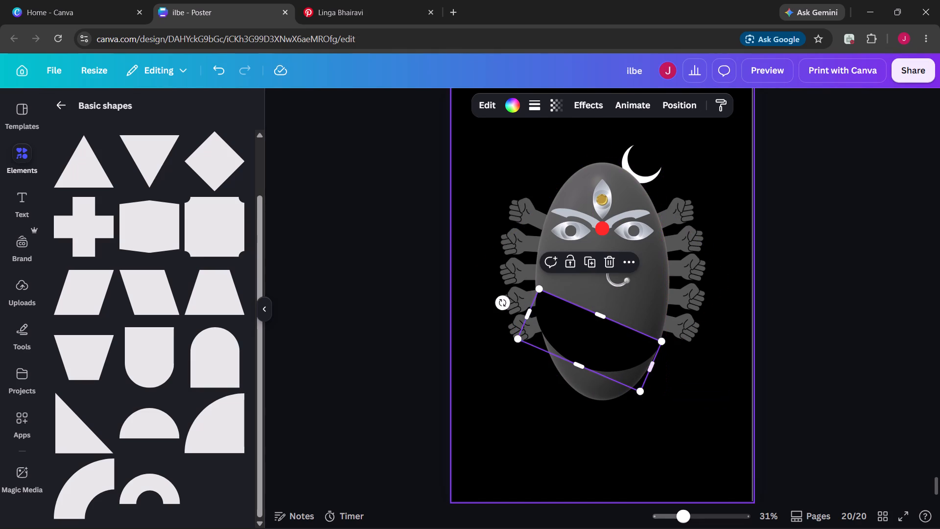
click(695, 402)
scroll(695, 402, down, 1)
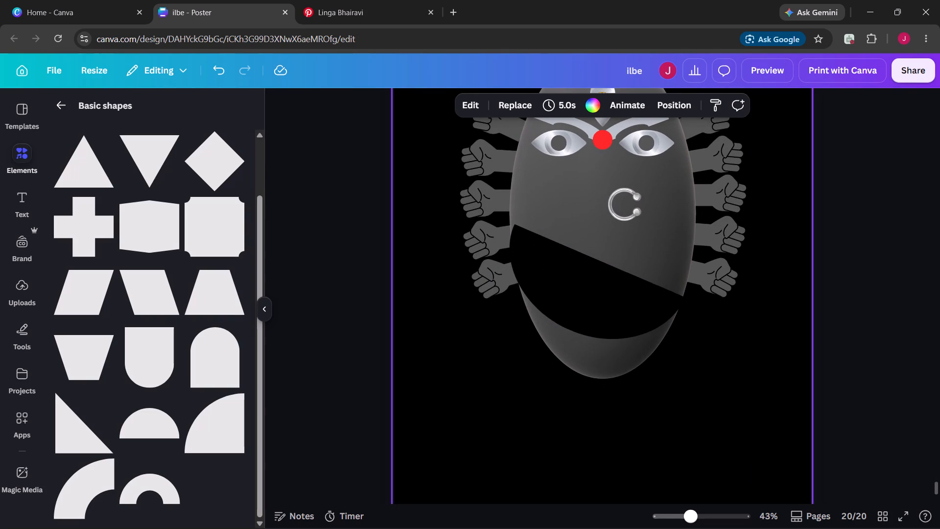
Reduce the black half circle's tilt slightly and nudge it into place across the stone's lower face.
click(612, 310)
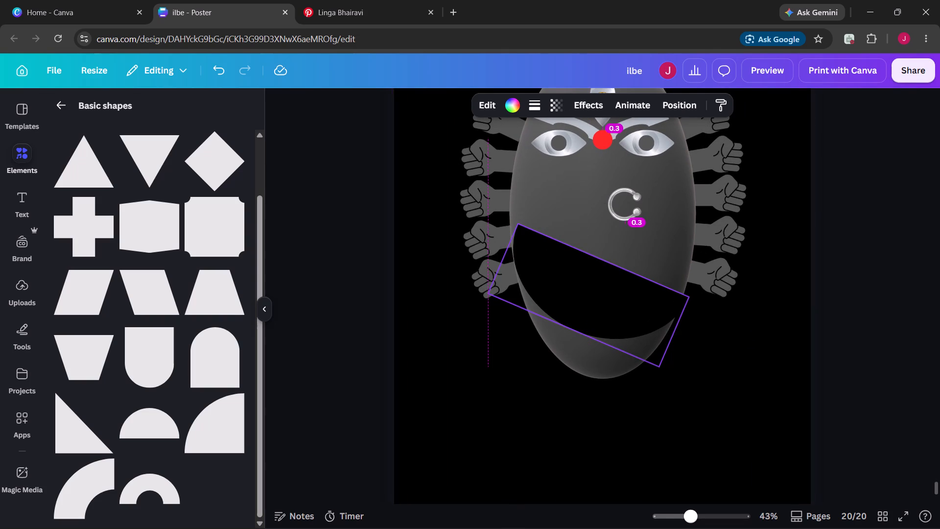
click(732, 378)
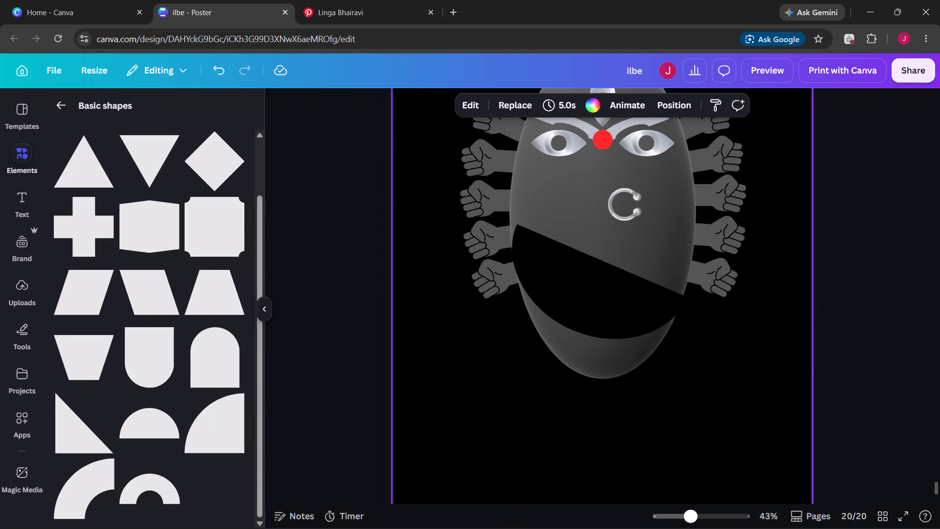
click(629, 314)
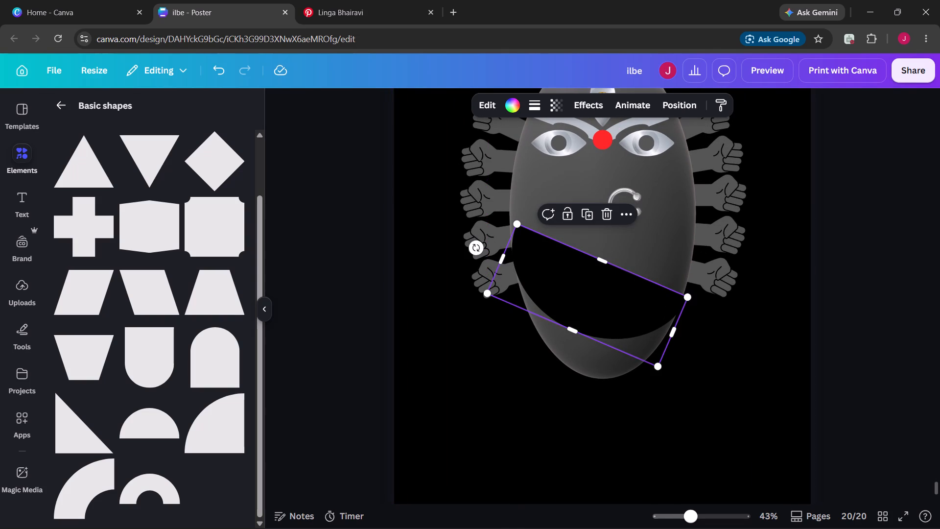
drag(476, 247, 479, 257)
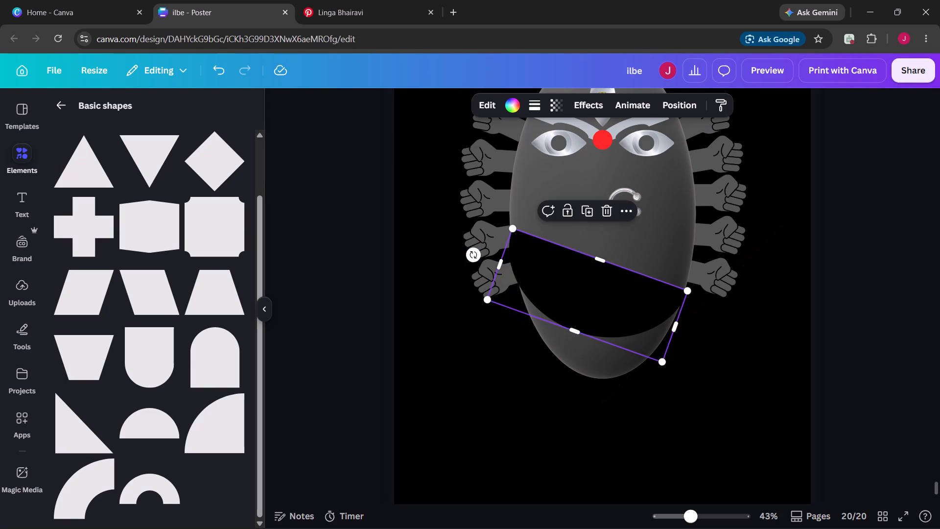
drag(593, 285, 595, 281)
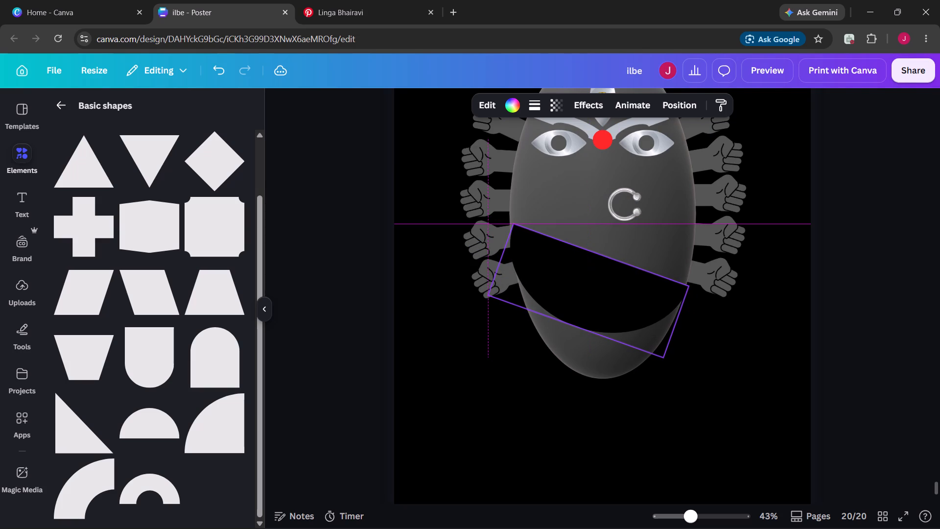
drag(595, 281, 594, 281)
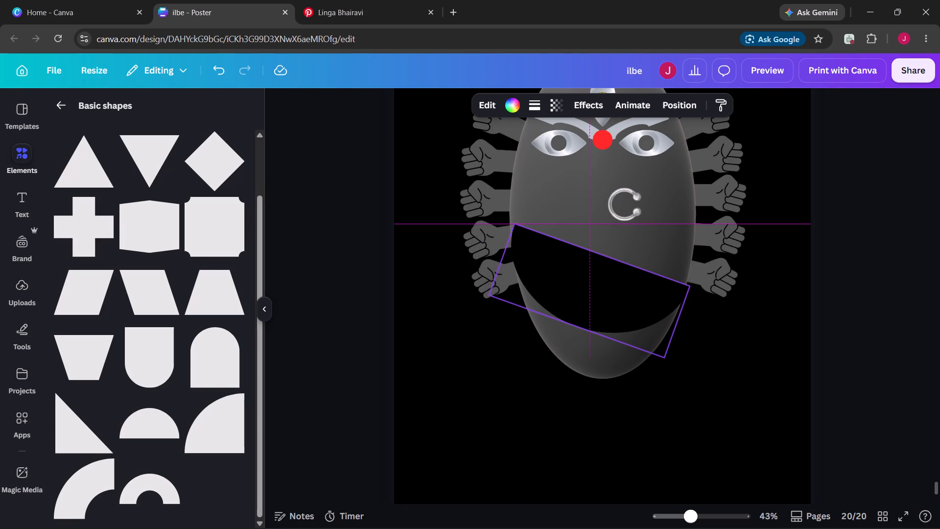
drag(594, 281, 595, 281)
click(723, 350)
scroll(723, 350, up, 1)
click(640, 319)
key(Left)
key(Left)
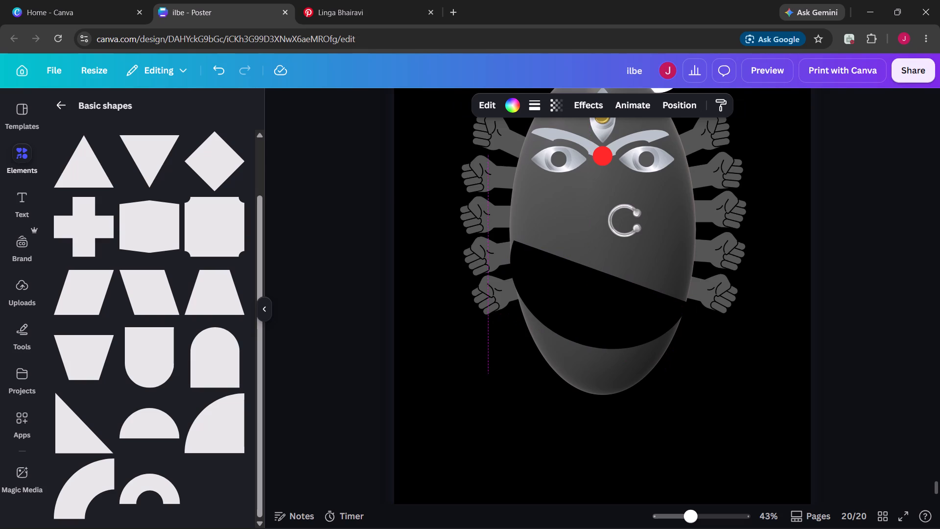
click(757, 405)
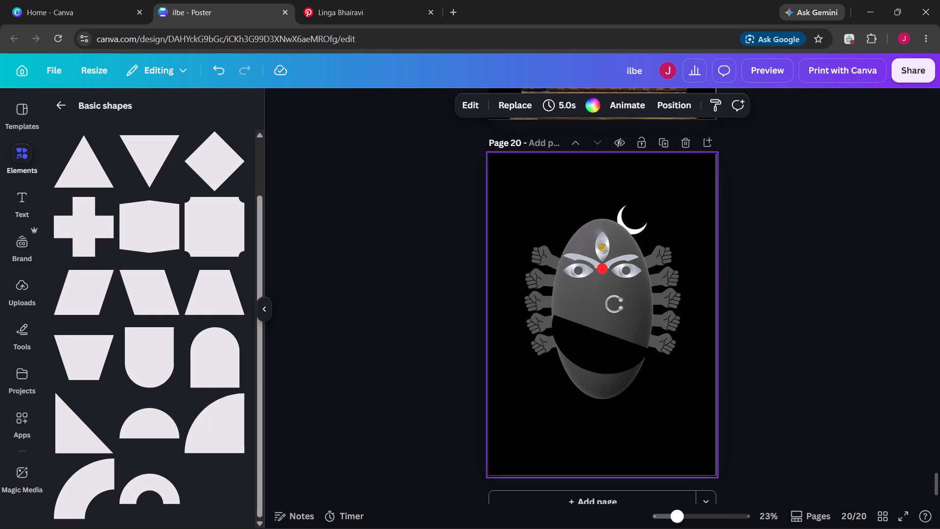
Delete the black half circle from the stone's lower face.
click(564, 346)
key(BackSpace)
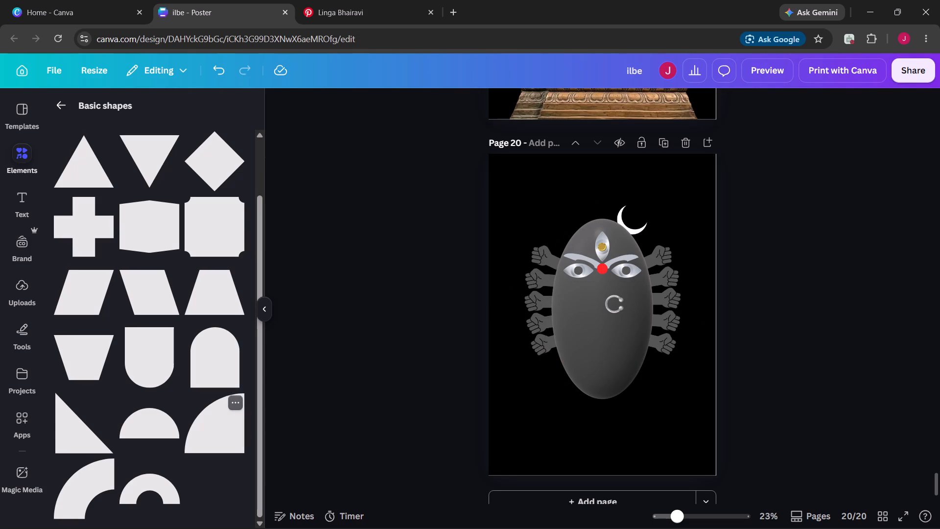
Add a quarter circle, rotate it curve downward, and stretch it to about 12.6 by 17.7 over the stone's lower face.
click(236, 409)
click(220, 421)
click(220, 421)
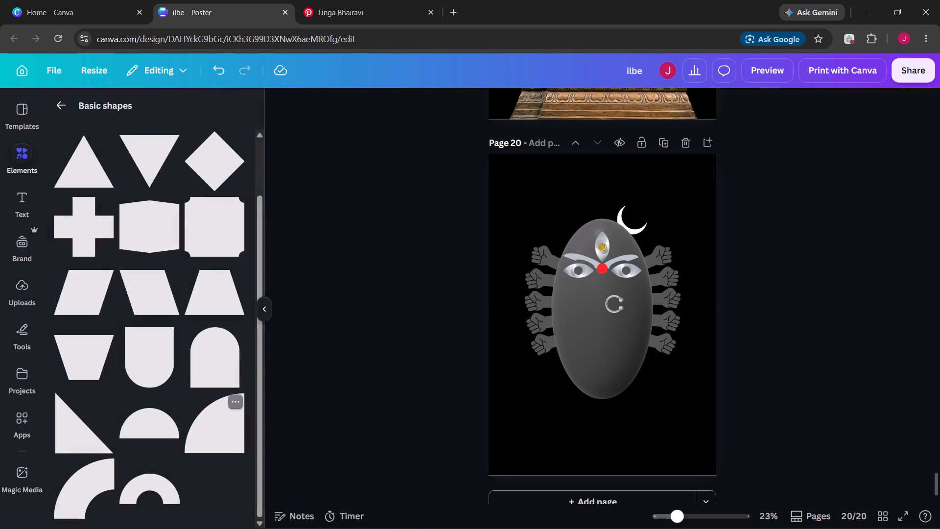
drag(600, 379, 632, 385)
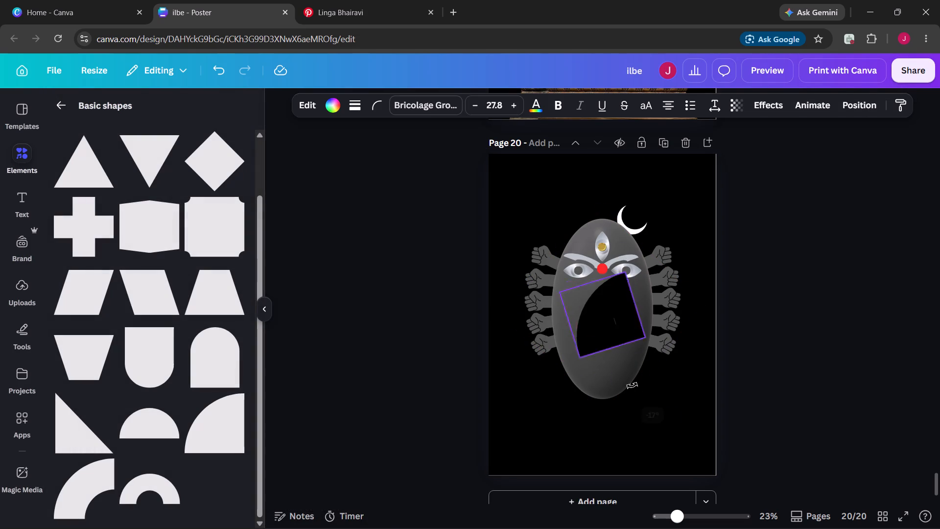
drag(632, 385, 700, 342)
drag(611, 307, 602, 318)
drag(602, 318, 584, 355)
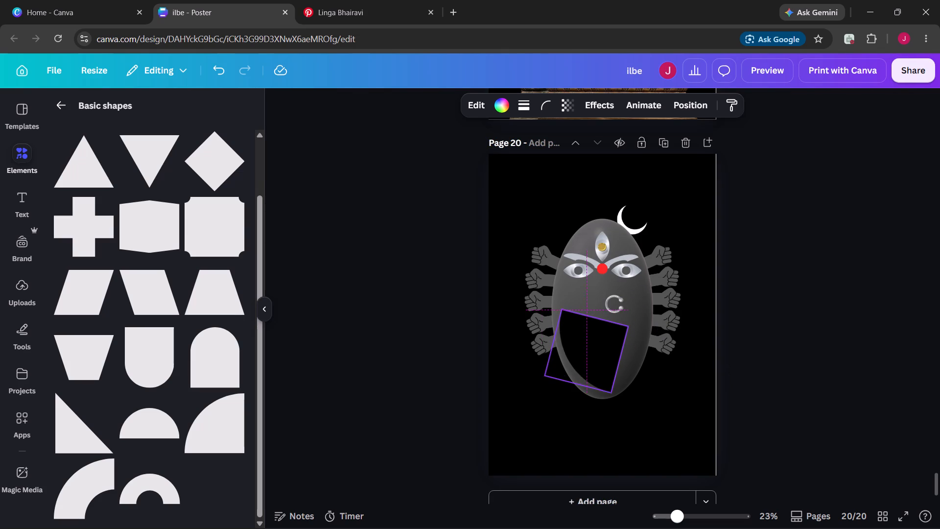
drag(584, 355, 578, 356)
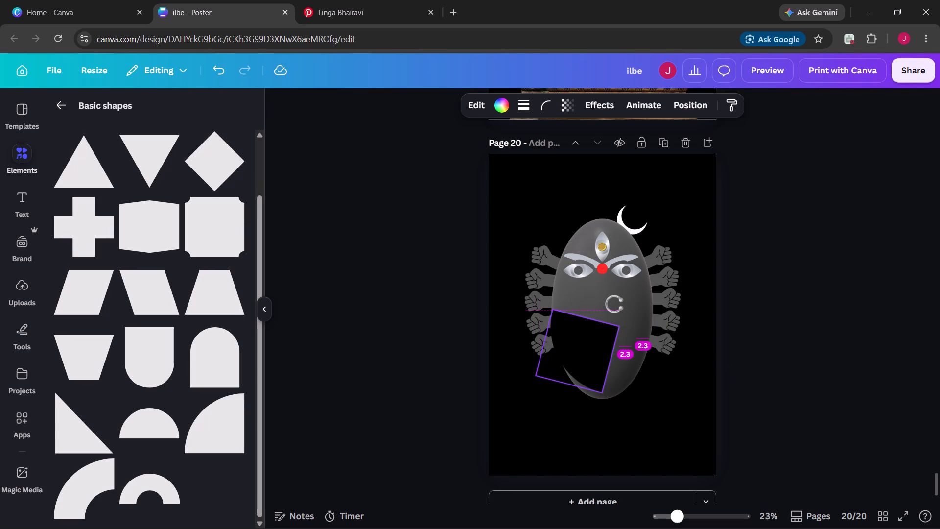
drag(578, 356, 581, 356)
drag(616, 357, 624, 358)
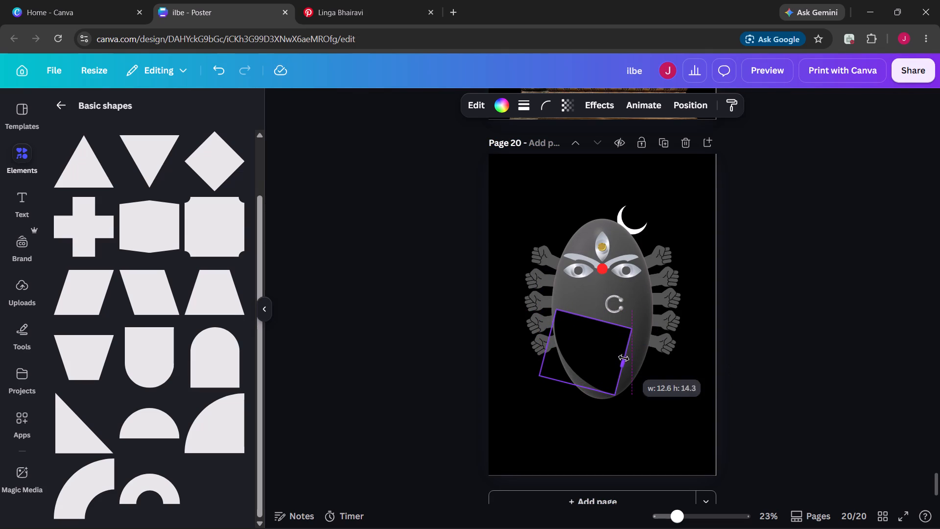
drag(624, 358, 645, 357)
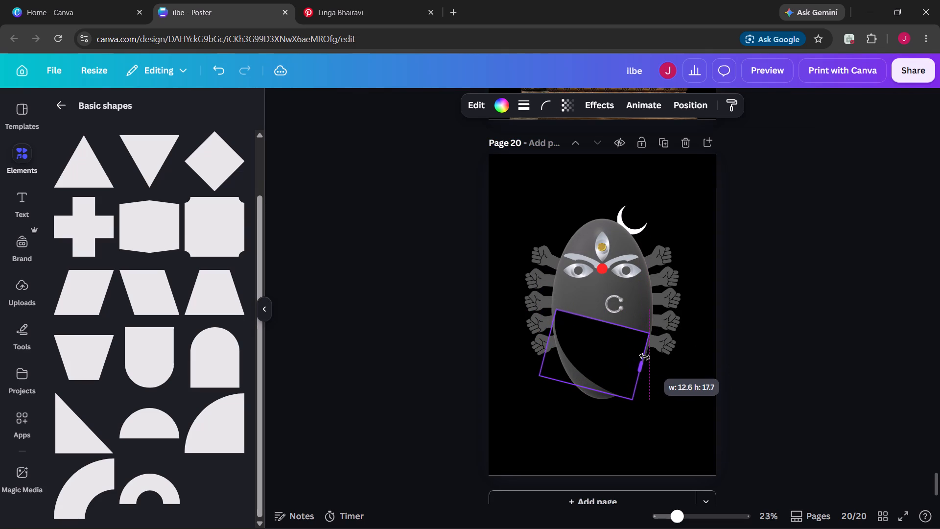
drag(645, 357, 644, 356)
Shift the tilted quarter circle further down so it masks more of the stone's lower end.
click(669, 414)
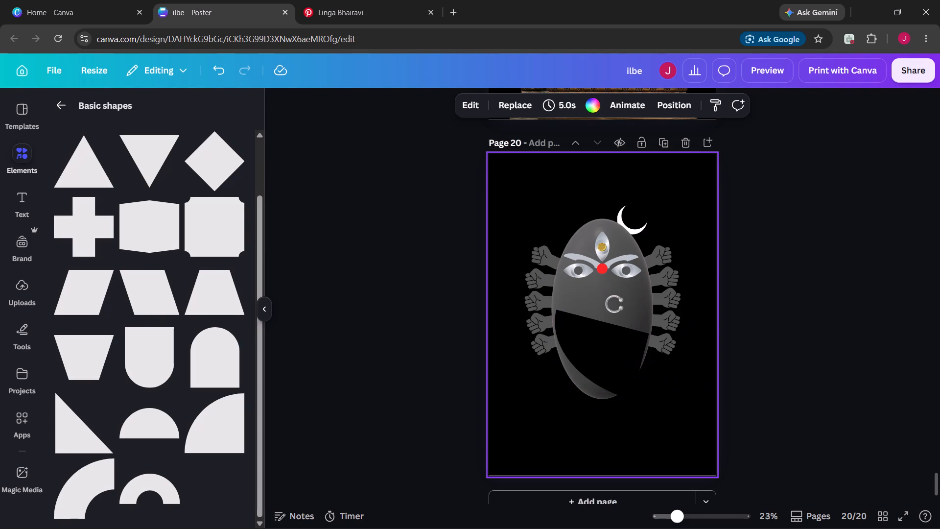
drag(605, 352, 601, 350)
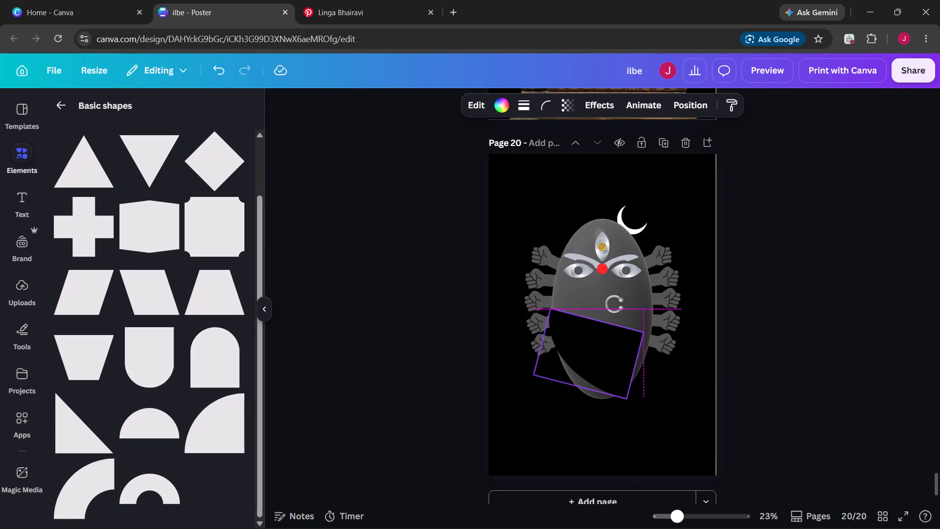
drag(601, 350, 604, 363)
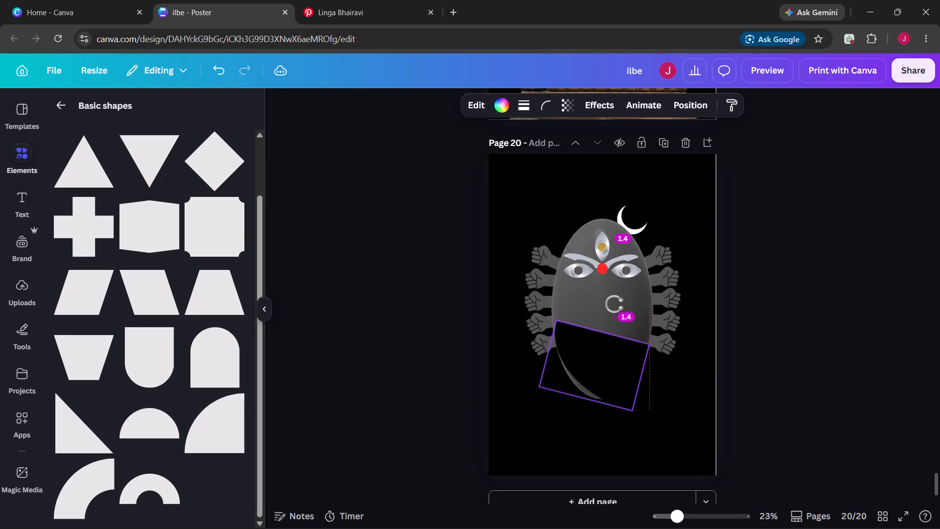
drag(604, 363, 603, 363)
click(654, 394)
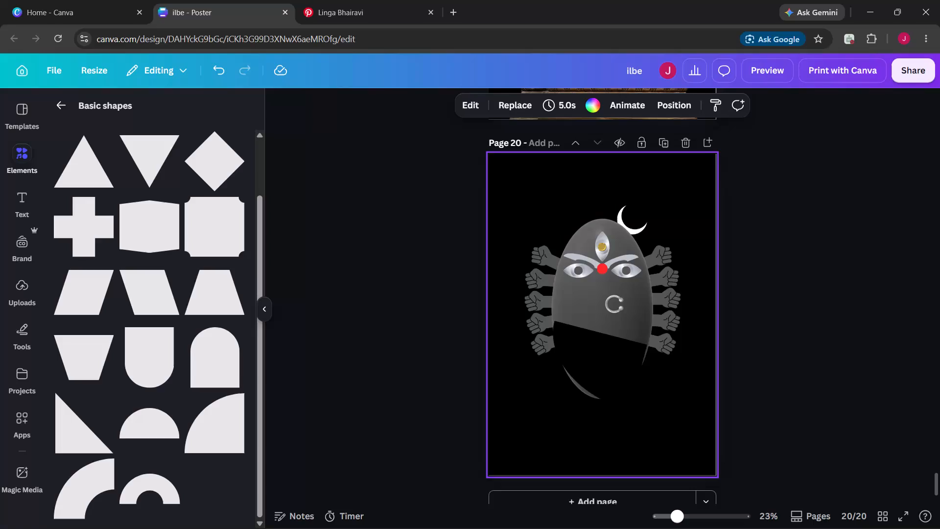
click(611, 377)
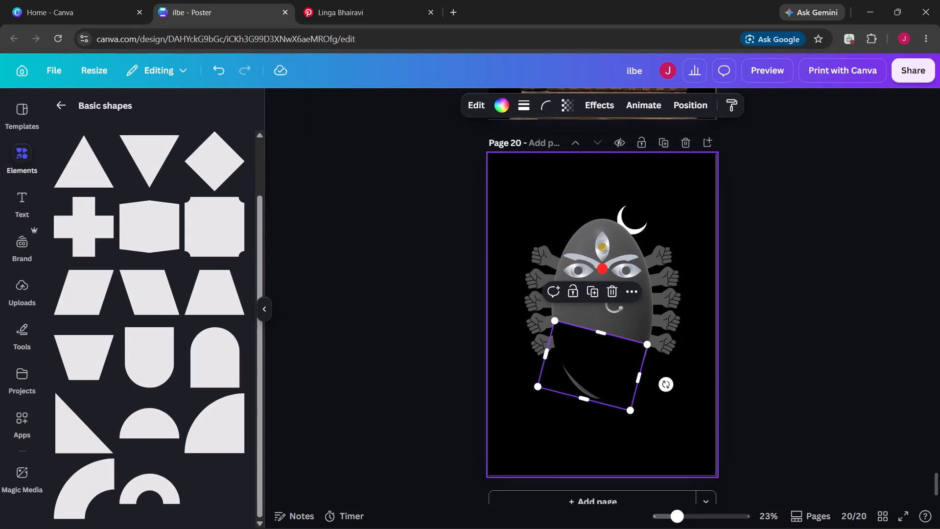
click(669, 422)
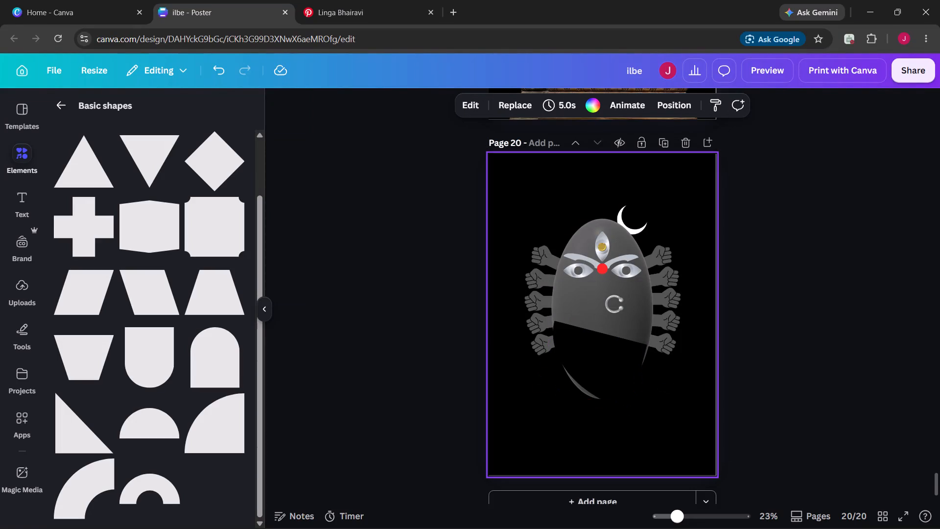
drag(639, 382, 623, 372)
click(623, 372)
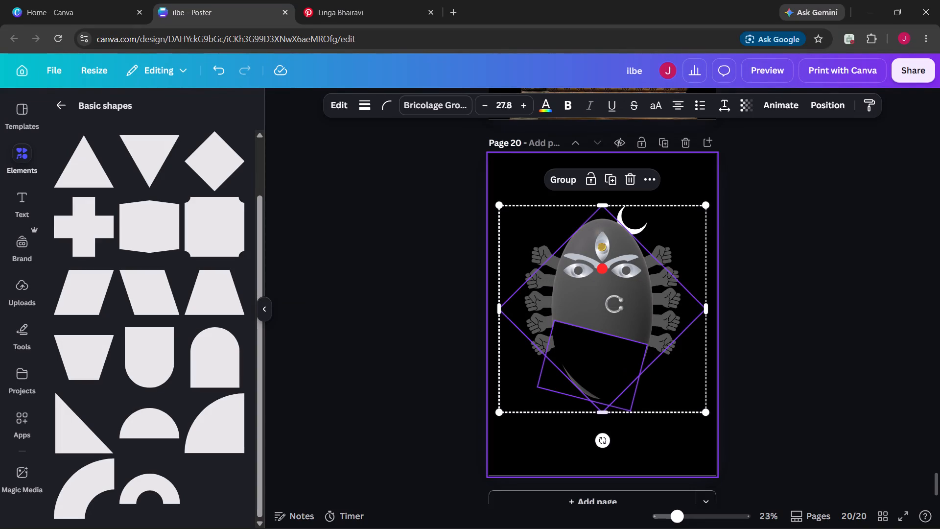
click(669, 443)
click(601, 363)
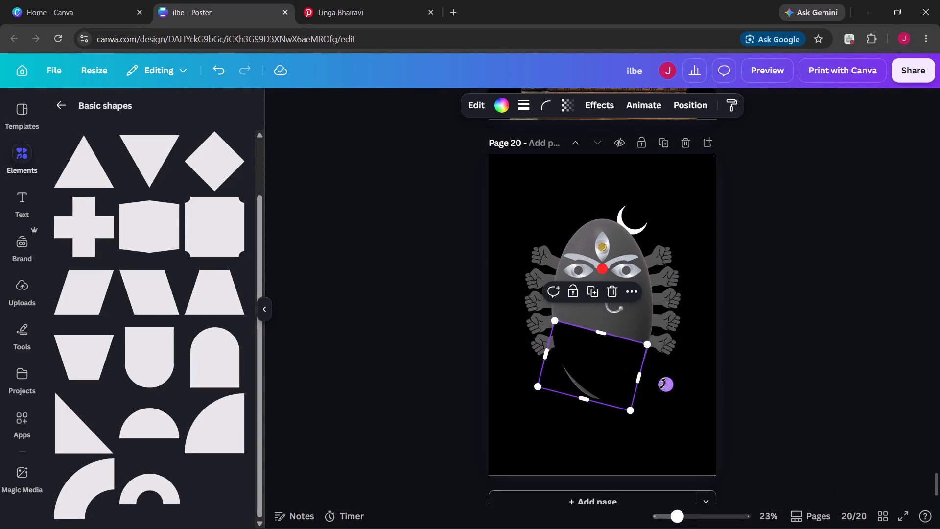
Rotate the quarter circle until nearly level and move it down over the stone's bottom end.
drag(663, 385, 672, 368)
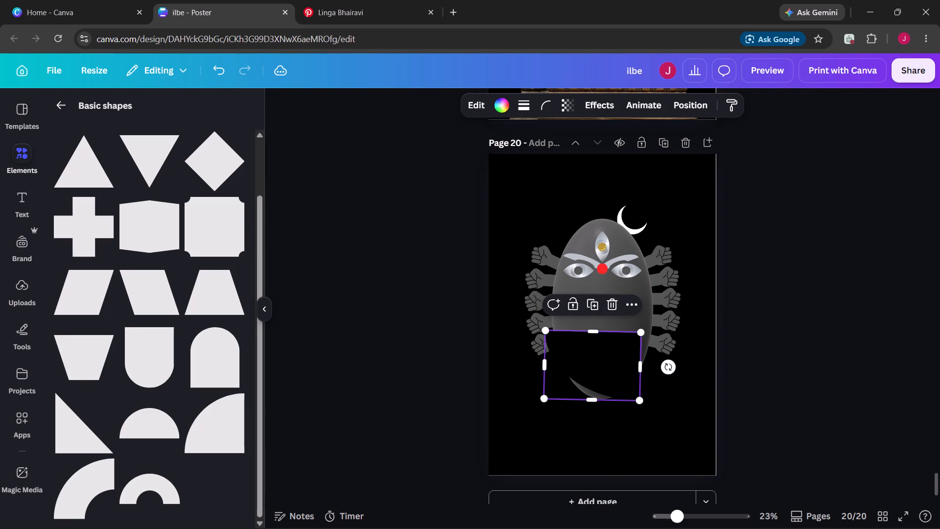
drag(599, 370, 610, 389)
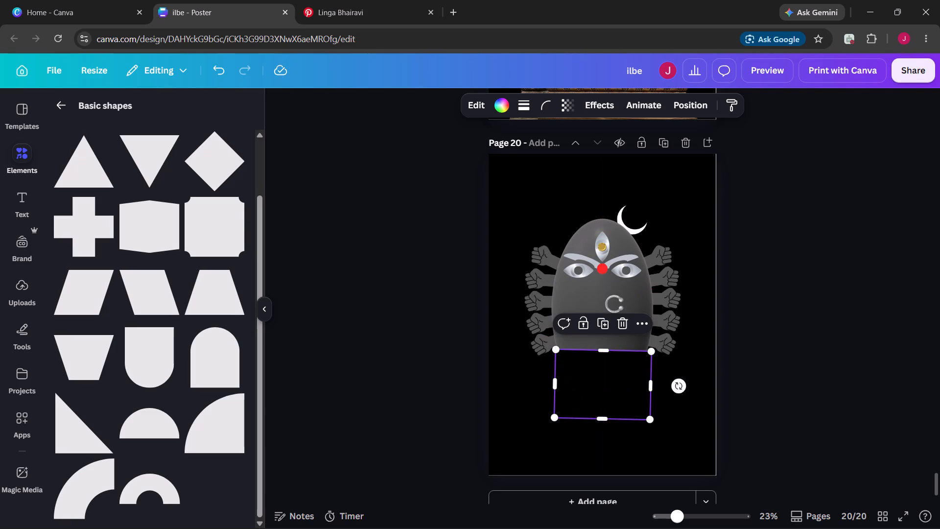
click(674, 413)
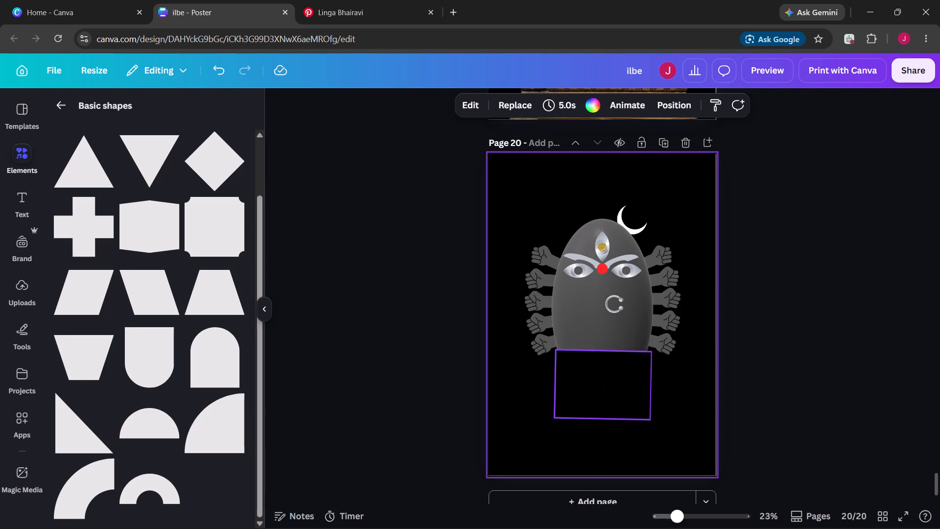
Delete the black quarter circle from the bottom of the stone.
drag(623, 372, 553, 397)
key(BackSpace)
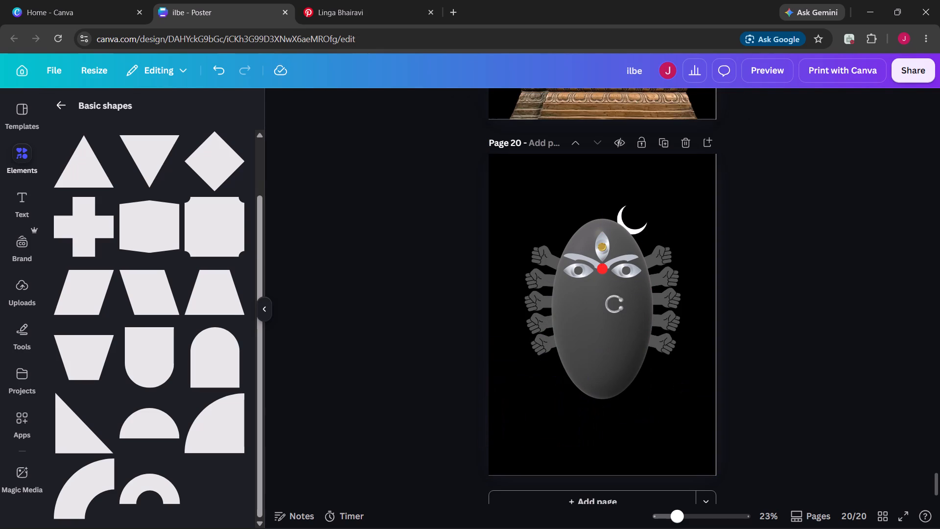
Add page 21 and place the downloaded Ornate Garlanded Shrine Deity with Lamp.png from the ChatGPT browser window on it.
scroll(579, 411, down, 2)
click(578, 472)
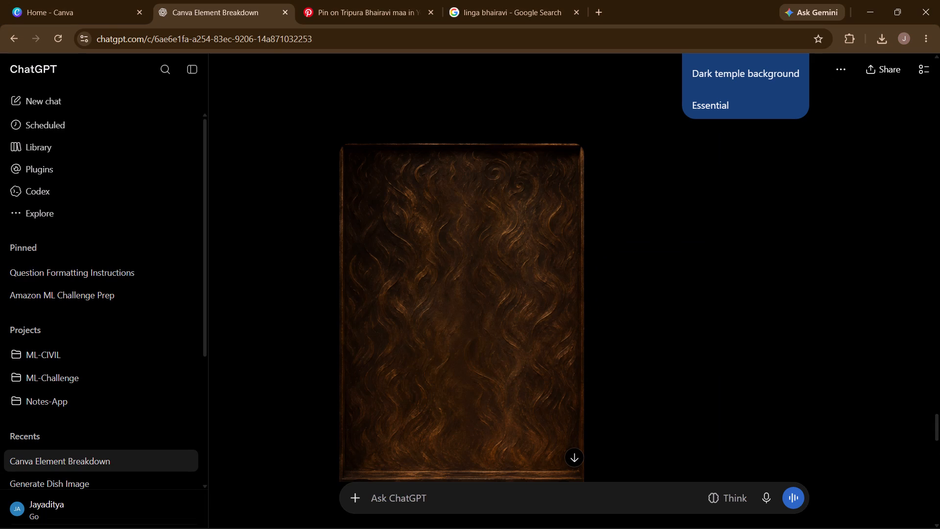
click(885, 32)
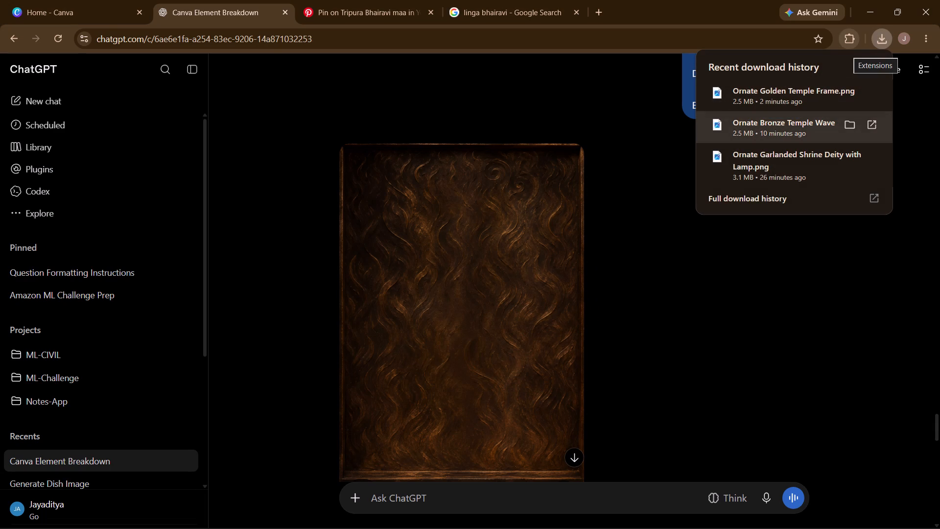
drag(788, 154, 627, 439)
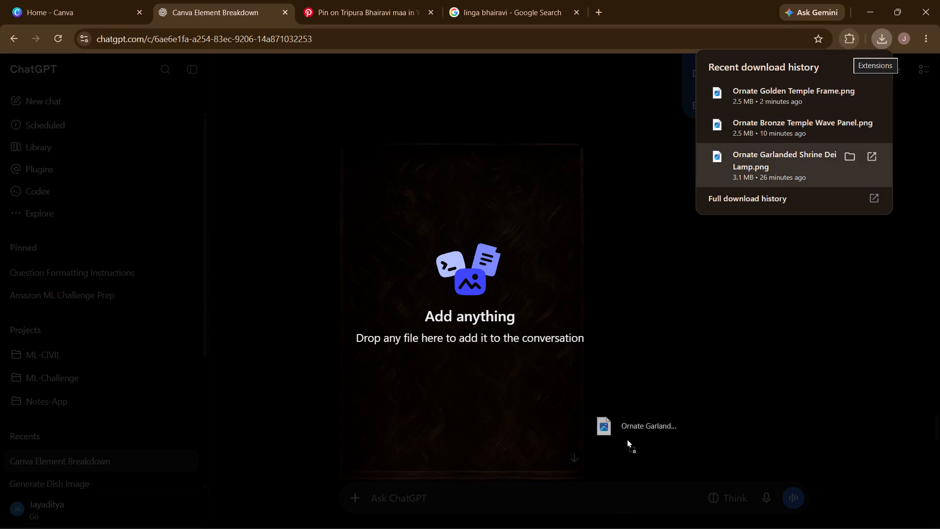
drag(627, 439, 716, 513)
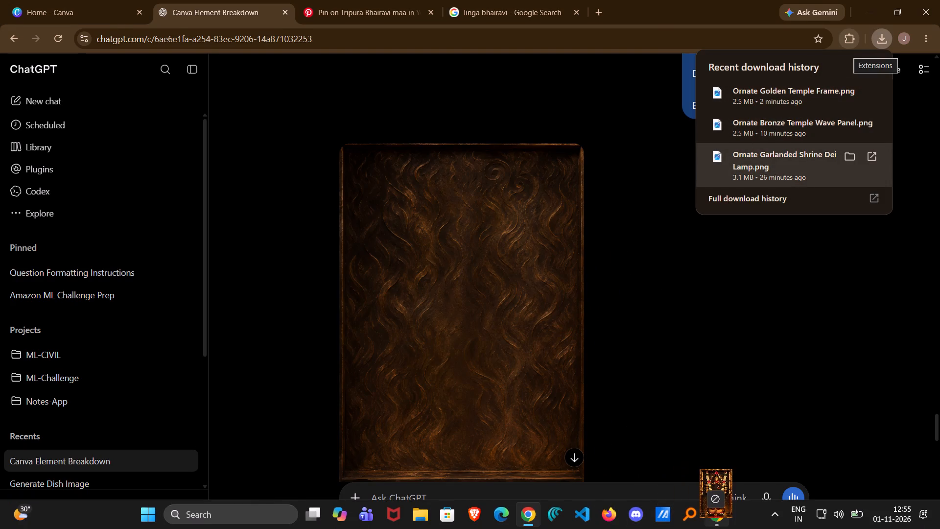
drag(716, 513, 604, 281)
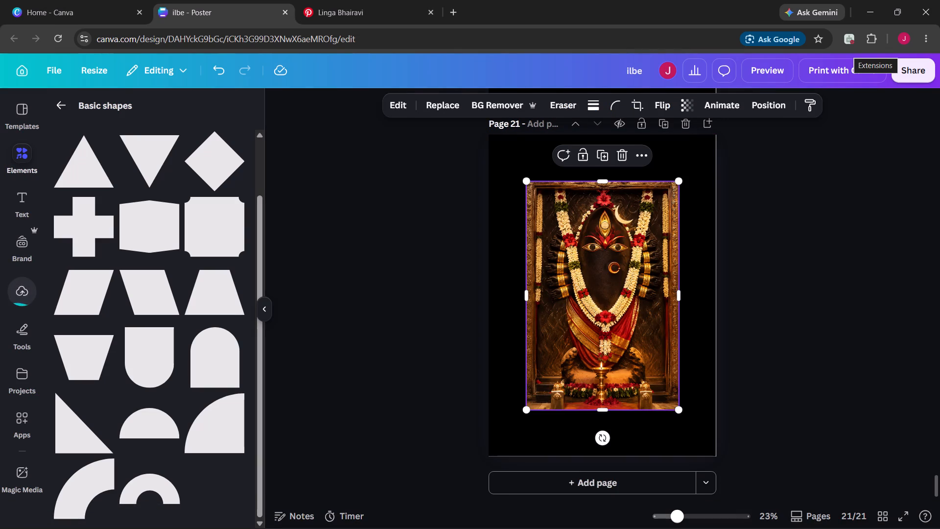
Add page 22 and place the downloaded Ornate Bronze Temple Wave Panel.png from the ChatGPT browser window on it.
click(612, 493)
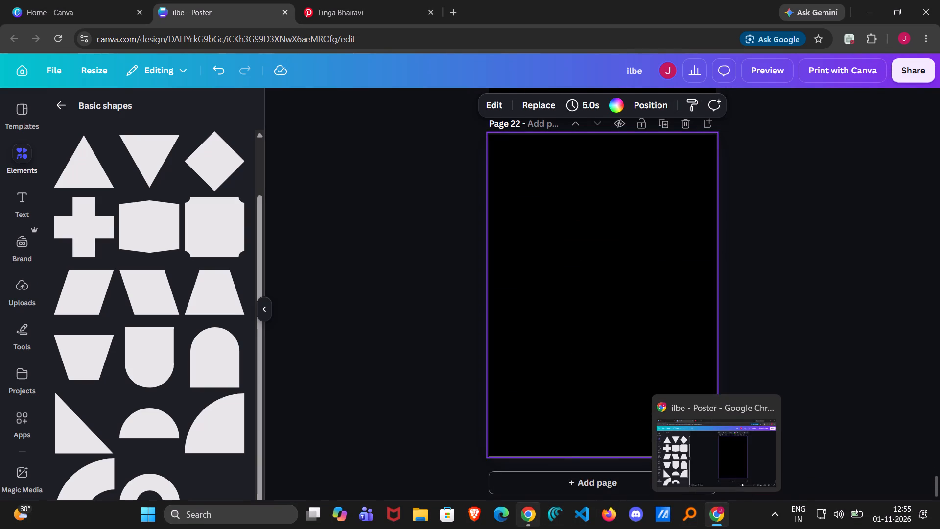
click(530, 511)
drag(789, 121, 726, 528)
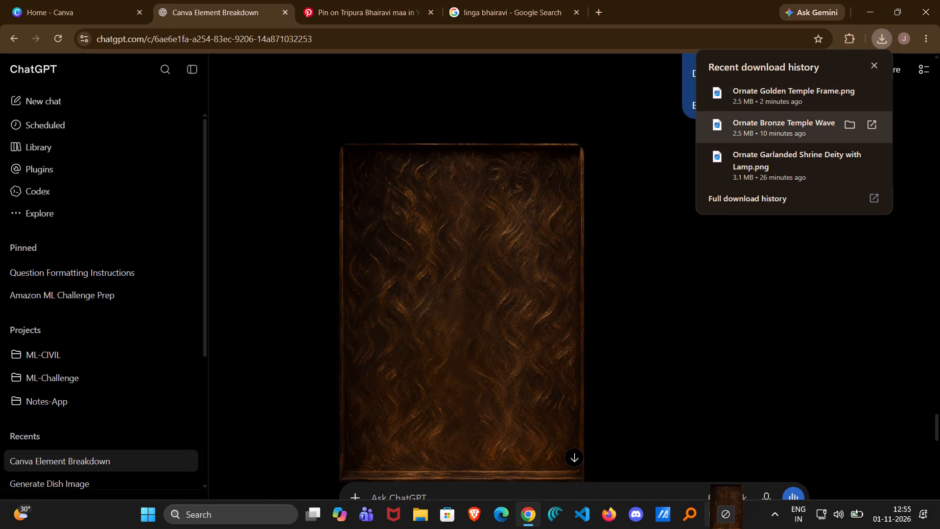
drag(726, 528, 612, 286)
drag(612, 286, 609, 285)
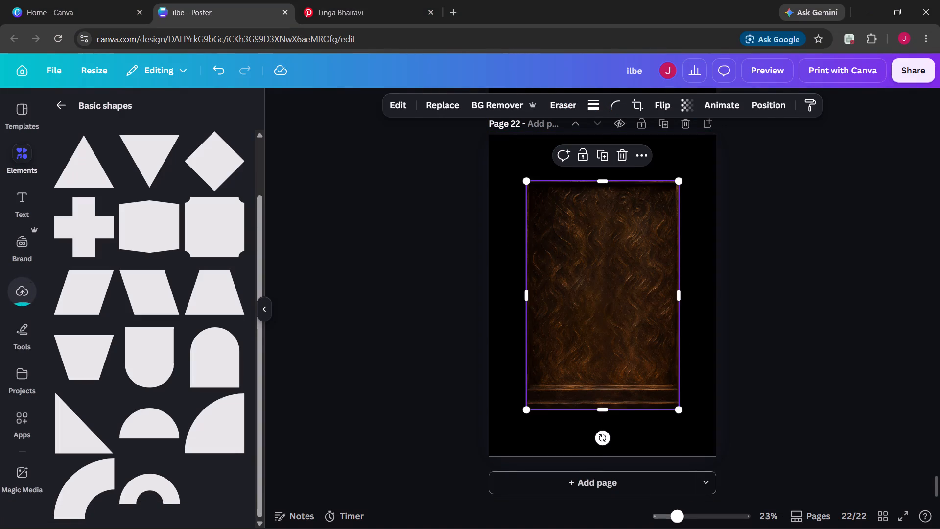
Move the bronze wave panel to page 22's top-left corner and enlarge it to the full page width.
drag(609, 285, 592, 266)
scroll(592, 266, up, 1)
drag(594, 362, 582, 335)
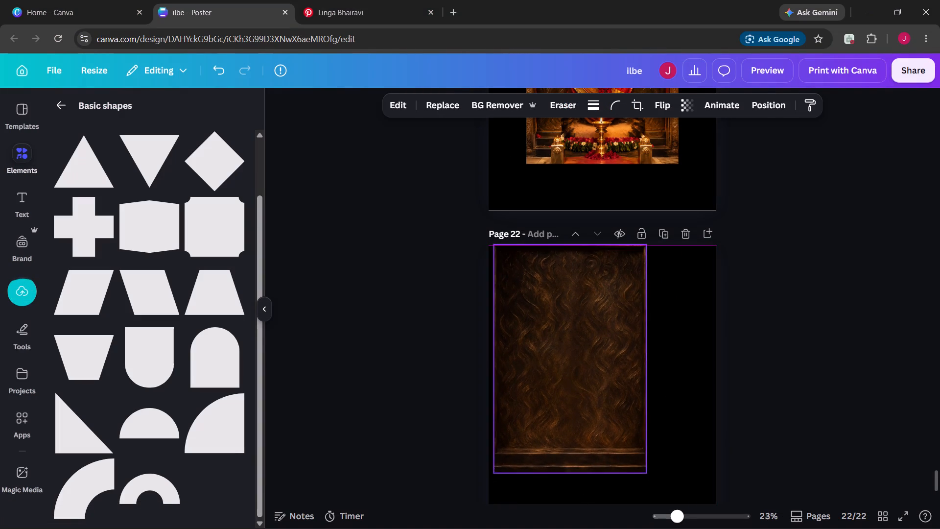
drag(582, 335, 579, 333)
scroll(579, 333, down, 1)
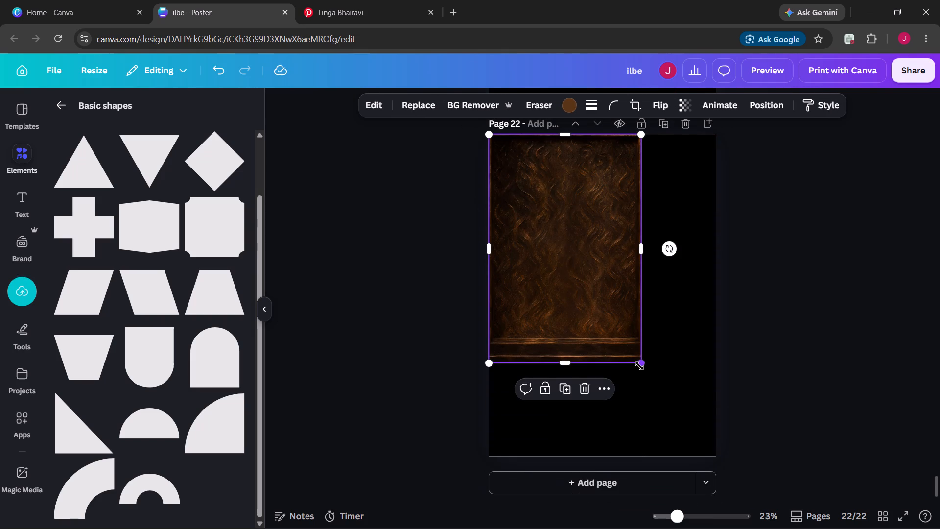
drag(639, 366, 757, 444)
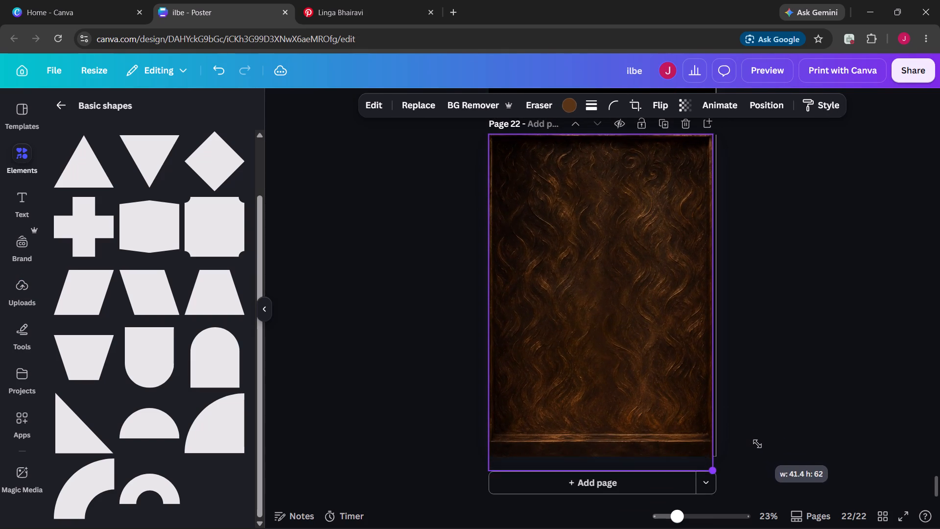
drag(757, 444, 762, 446)
click(762, 446)
scroll(762, 446, up, 1)
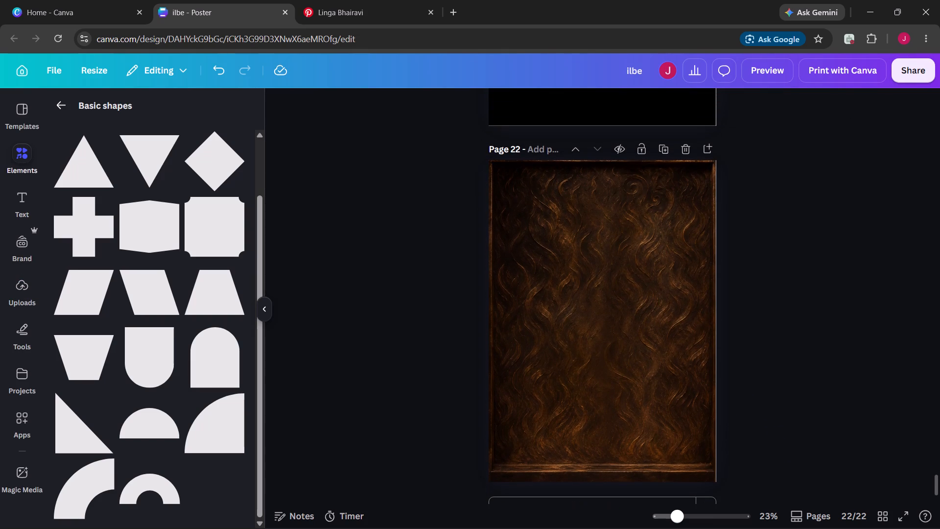
scroll(762, 446, up, 1)
scroll(755, 386, down, 2)
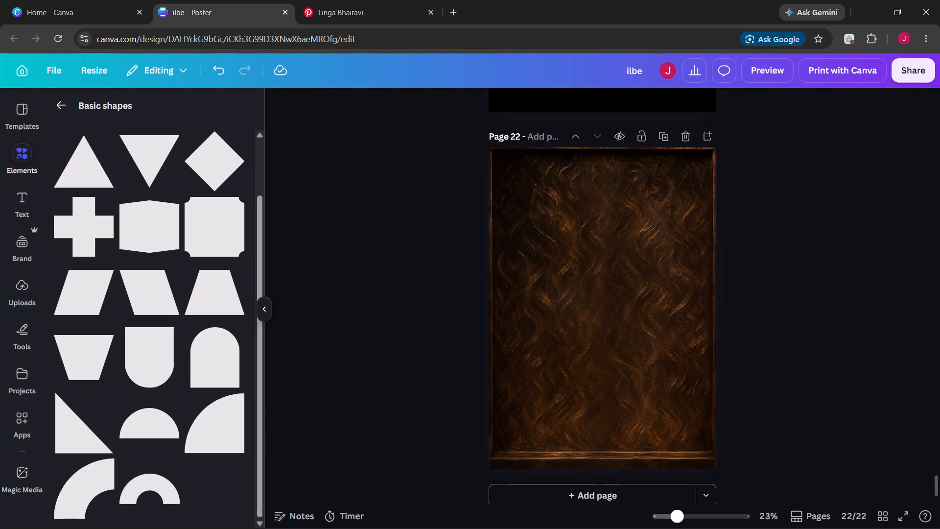
click(667, 326)
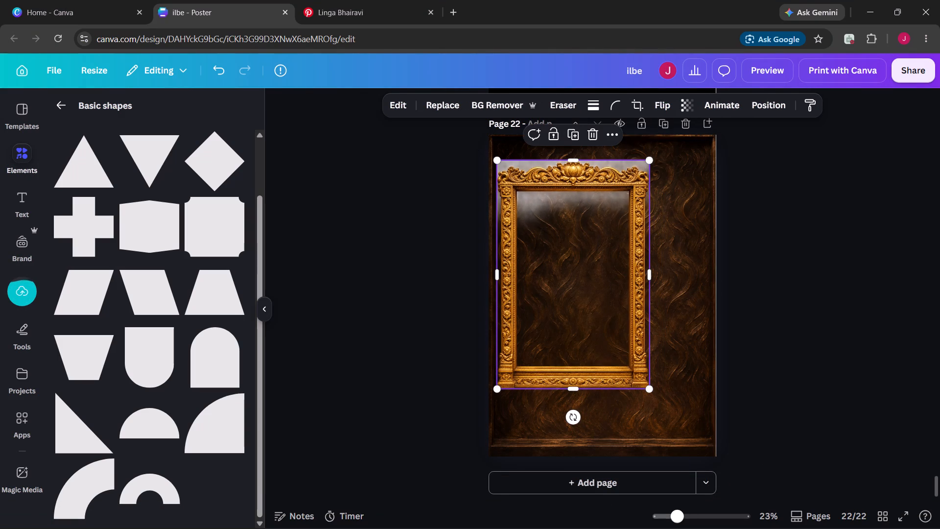
Remove the background from the golden frame image.
click(506, 102)
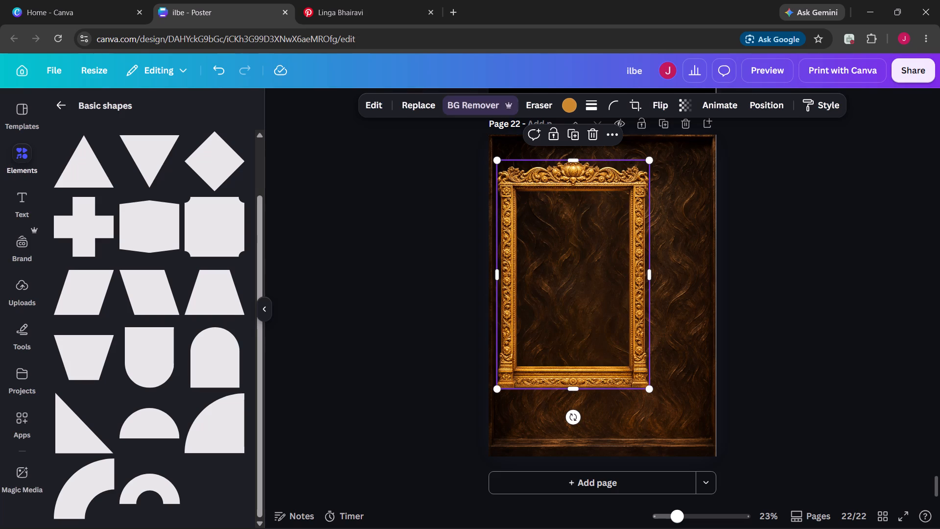
Align the golden frame with page 22's left edge near the top and enlarge it to the full page width.
scroll(538, 225, up, 1)
drag(573, 346, 565, 318)
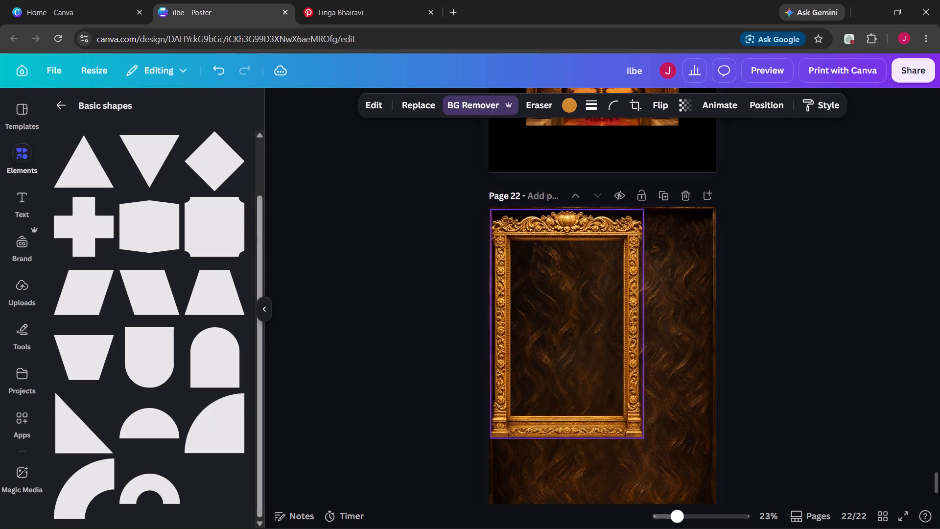
drag(565, 318, 564, 313)
scroll(564, 313, down, 1)
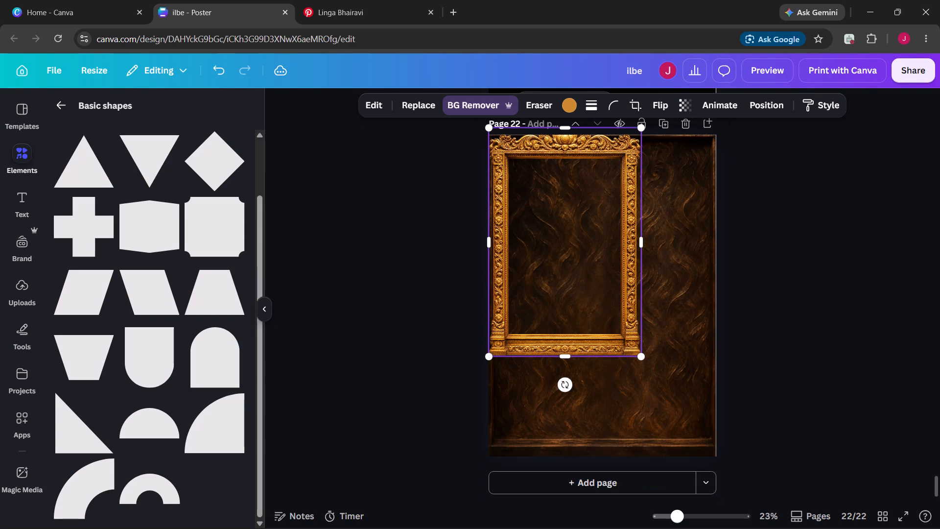
drag(642, 357, 728, 449)
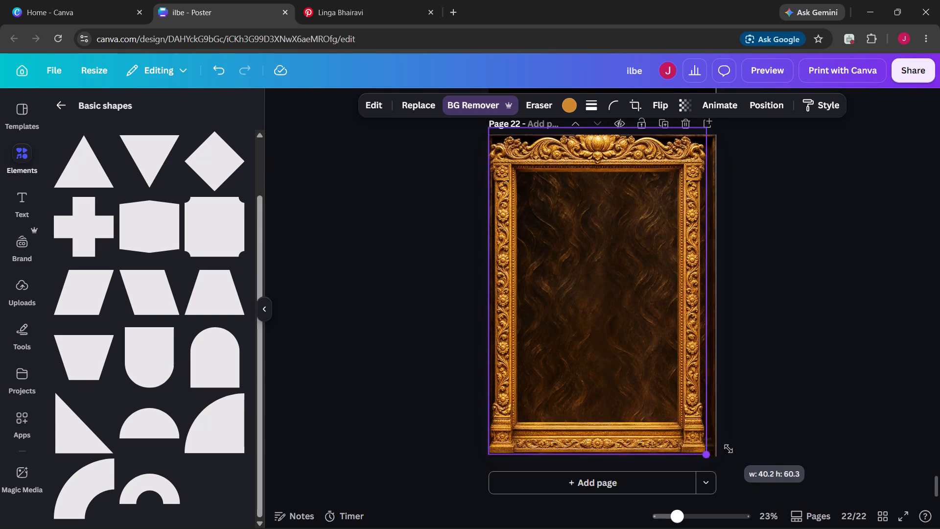
drag(728, 449, 735, 458)
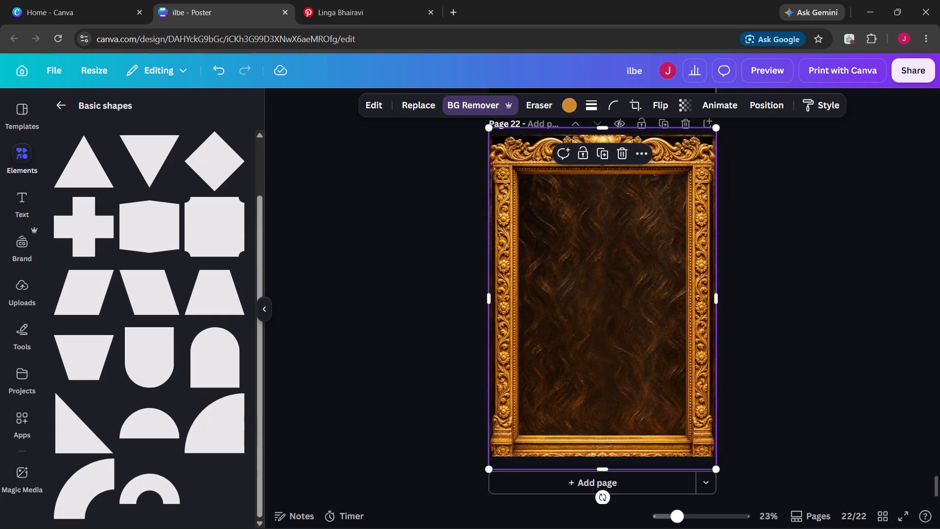
Resize page 22's canvas to match the selected golden frame.
right_click(660, 344)
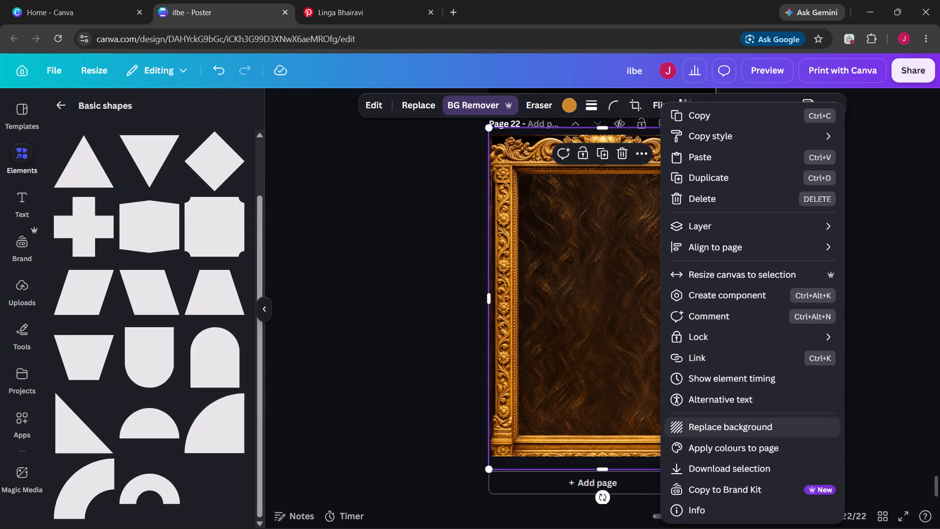
scroll(719, 457, down, 1)
click(727, 270)
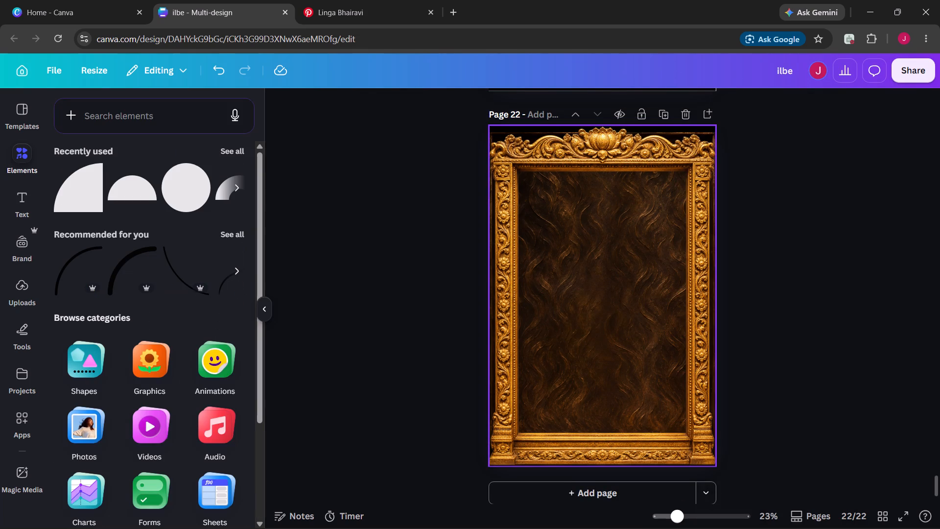
click(645, 328)
click(645, 328)
click(833, 371)
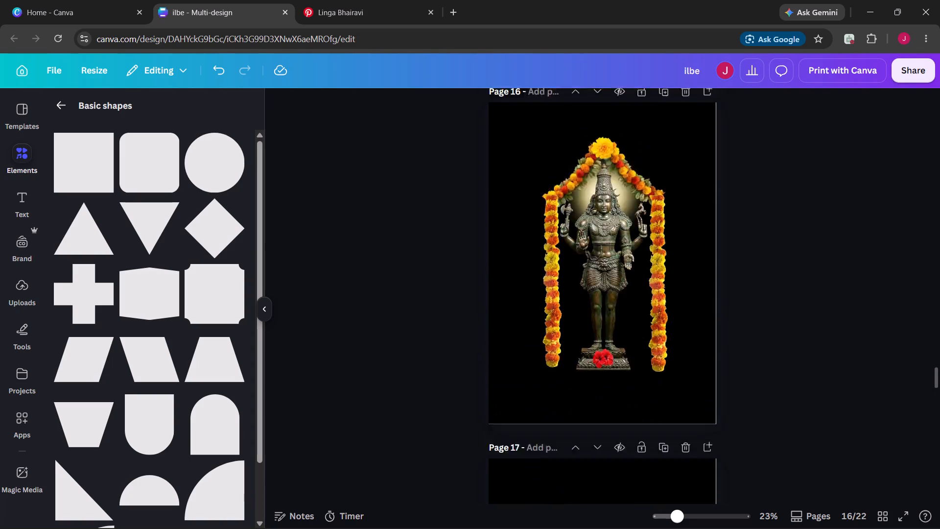
scroll(833, 371, up, 15)
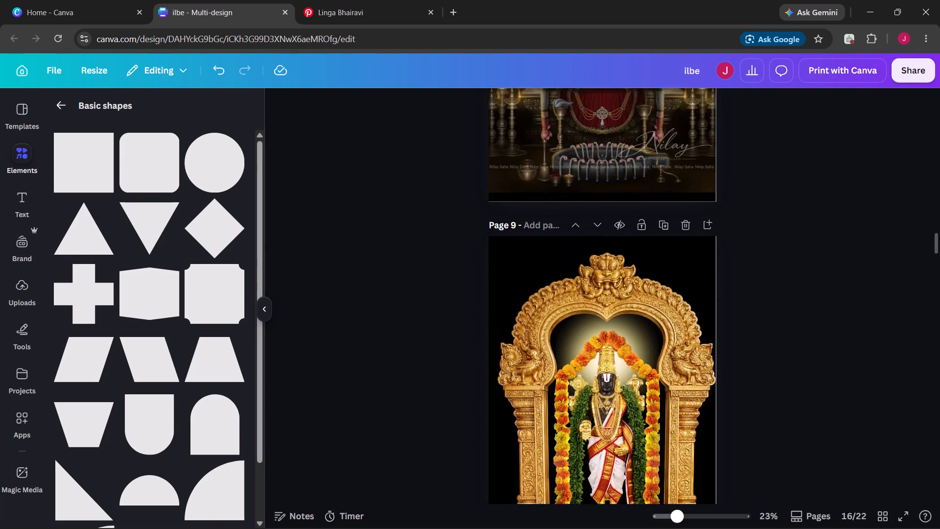
scroll(833, 371, up, 14)
scroll(833, 371, down, 2)
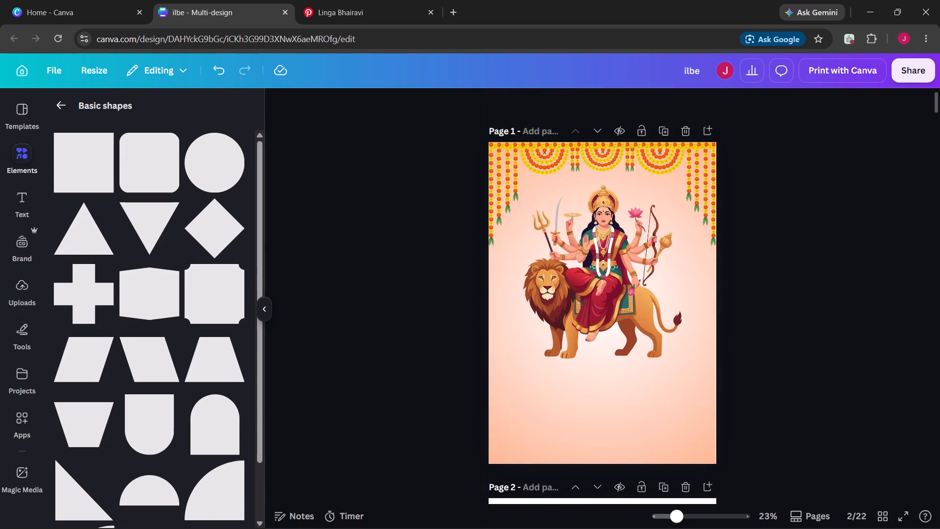
scroll(833, 371, down, 17)
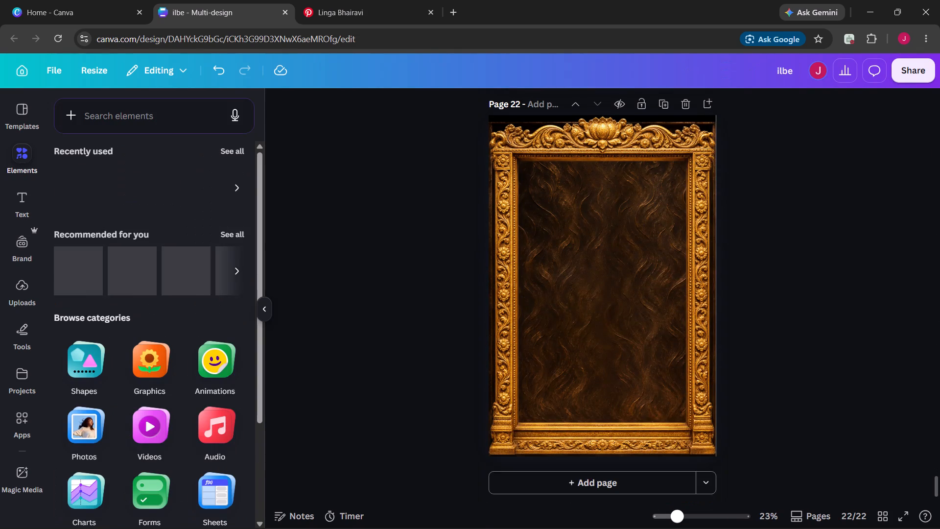
scroll(833, 371, down, 1)
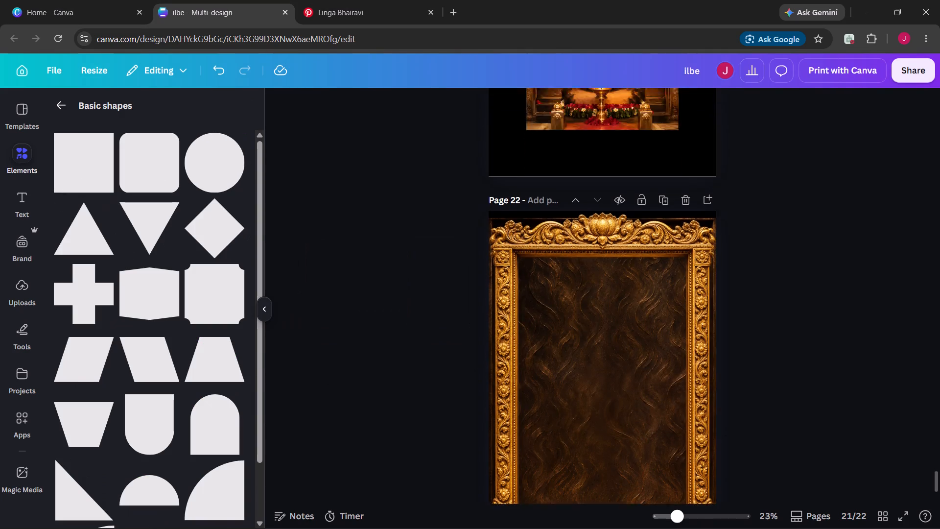
Check the Linga Bhairavi reference pin on Pinterest and the garlanded shrine image on page 21.
click(336, 1)
click(93, 0)
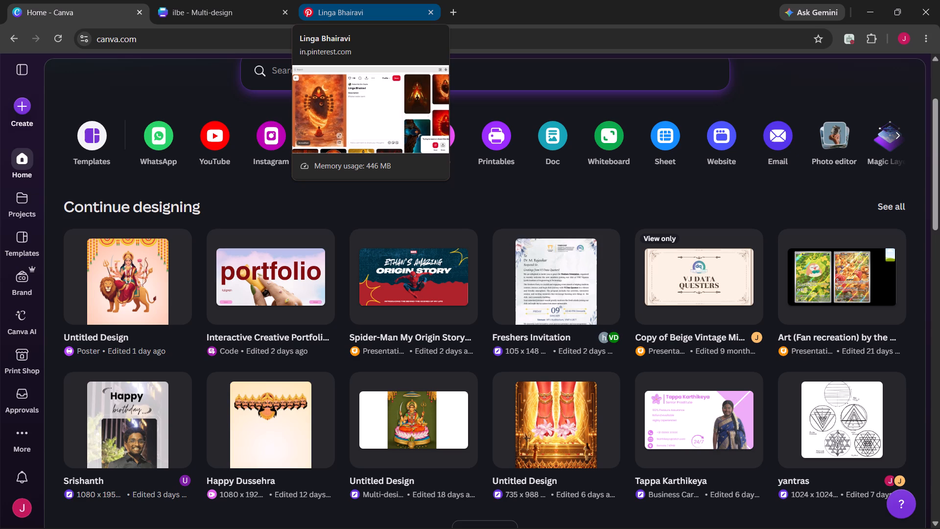
click(343, 0)
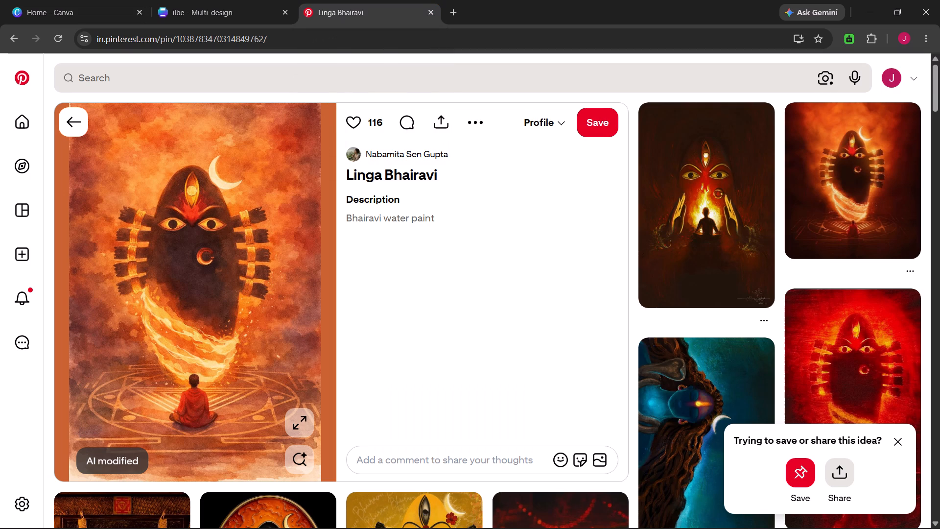
click(235, 0)
scroll(534, 235, up, 2)
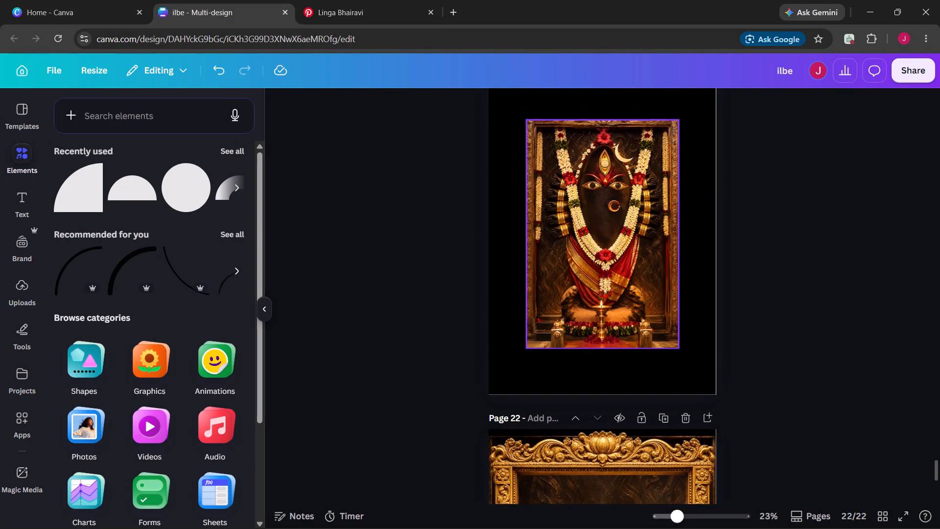
scroll(534, 235, up, 1)
scroll(534, 235, down, 2)
scroll(560, 355, down, 1)
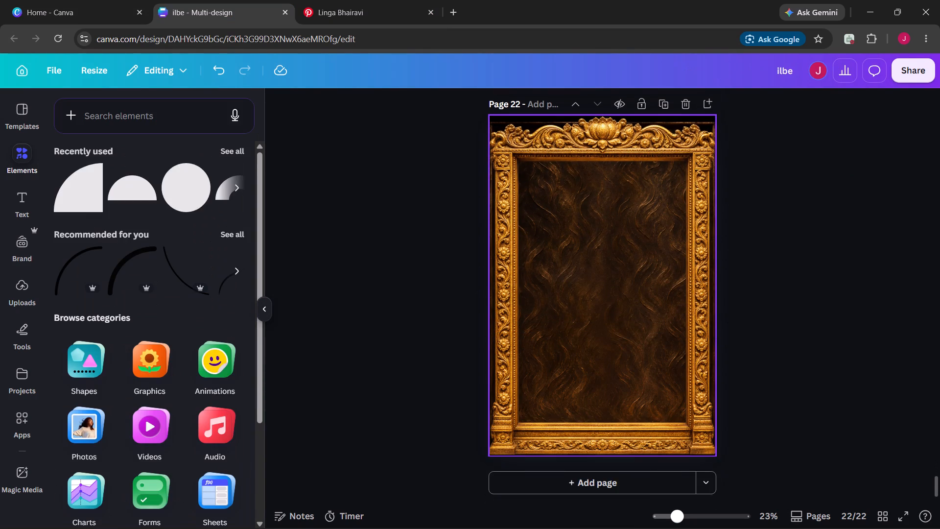
Enlarge the golden frame slightly beyond page 22's edges and centre it horizontally over the bronze panel.
scroll(560, 355, down, 1)
click(560, 355)
drag(490, 456, 486, 460)
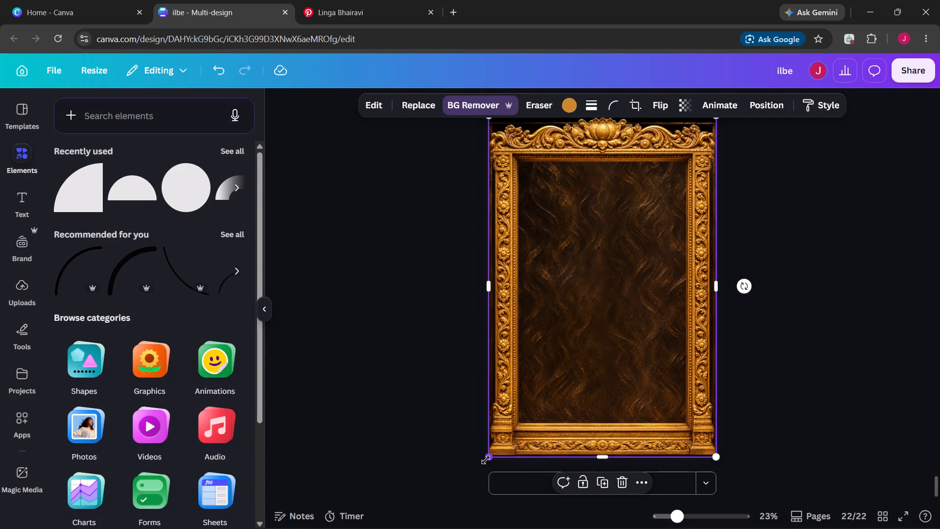
drag(486, 460, 473, 469)
drag(602, 397, 607, 388)
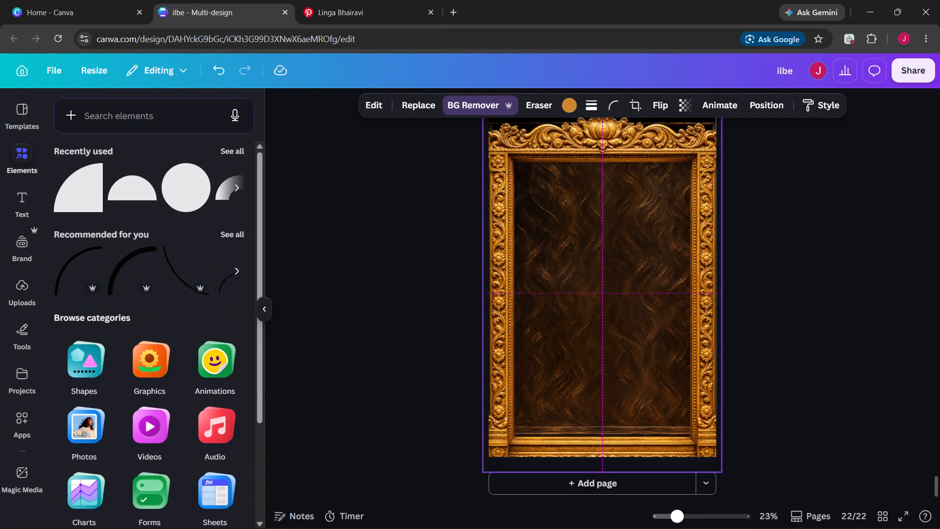
drag(607, 388, 608, 385)
scroll(608, 385, up, 1)
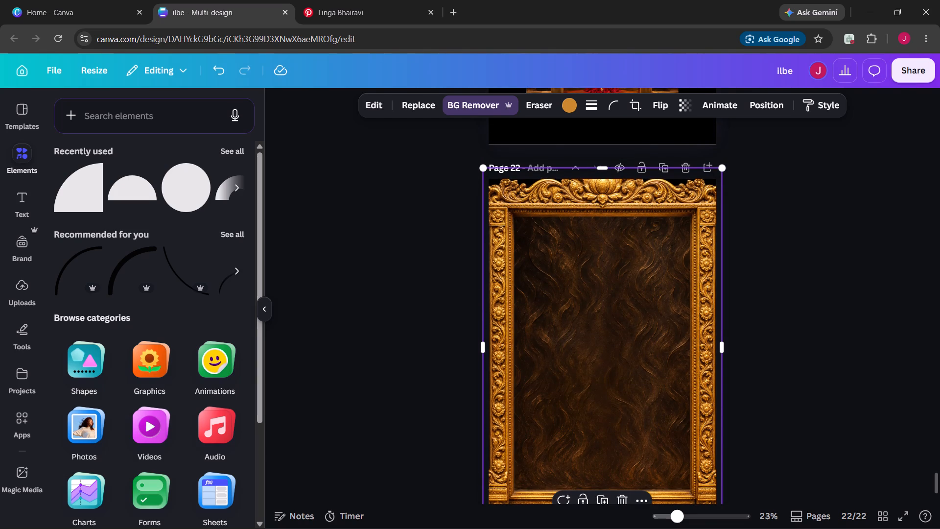
drag(484, 166, 467, 148)
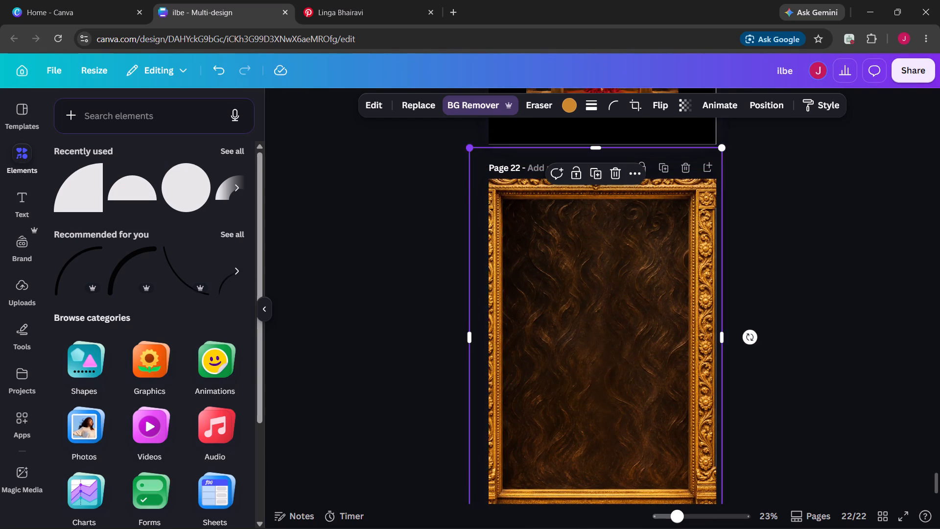
drag(567, 266, 575, 268)
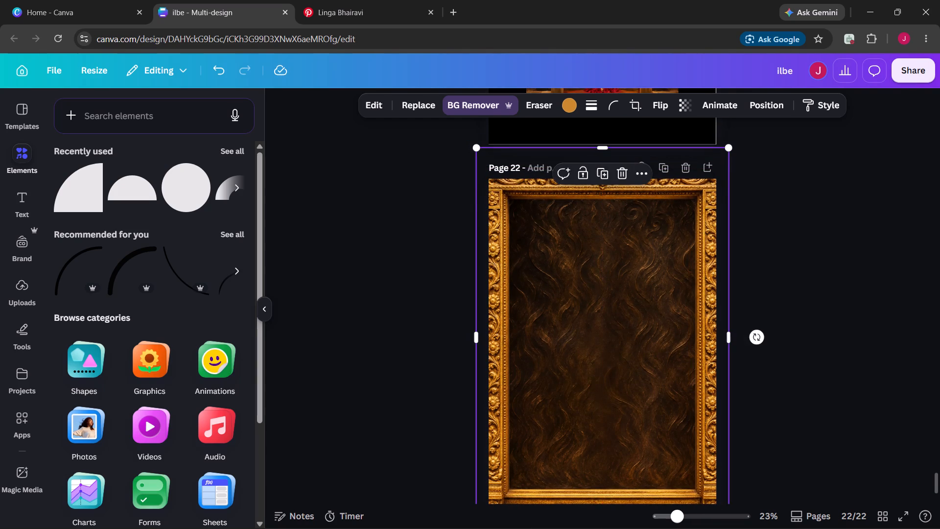
Refit the golden frame over the bronze panel on page 22, shifting it slightly down, enlarging it a little and centring it horizontally.
scroll(803, 326, down, 1)
click(803, 326)
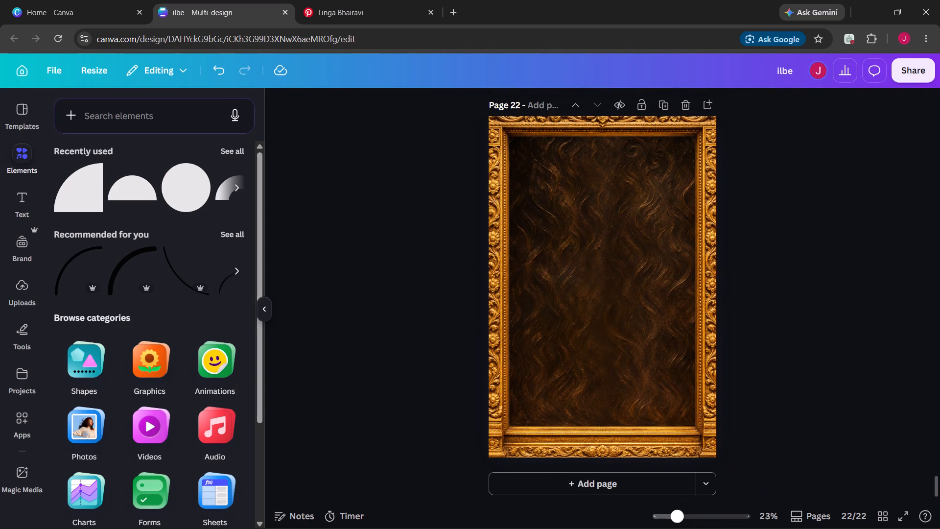
click(689, 315)
drag(689, 315, 689, 327)
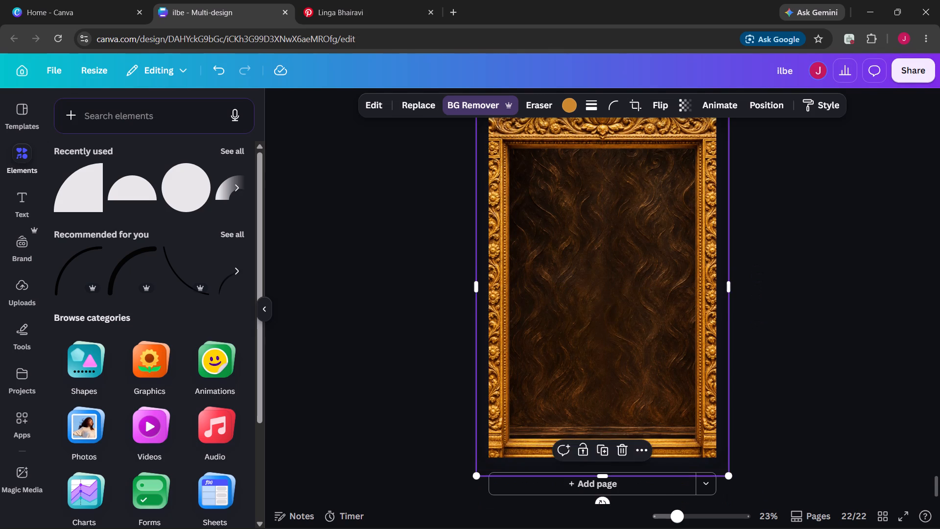
scroll(689, 327, up, 1)
drag(479, 171, 474, 164)
right_click(593, 333)
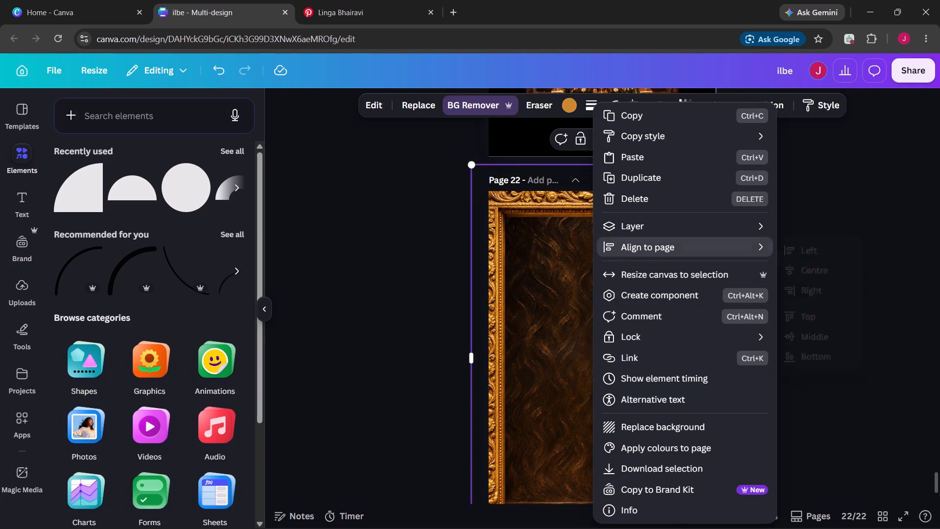
click(800, 267)
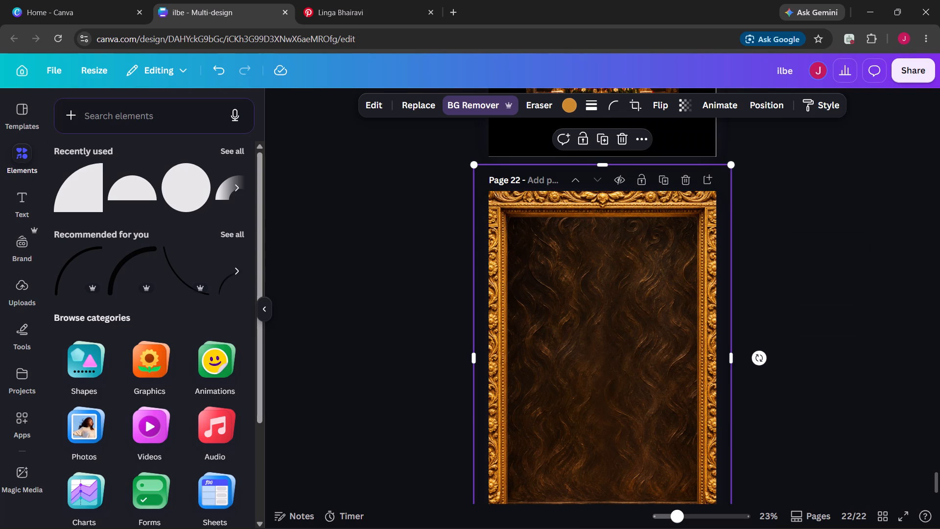
click(810, 256)
scroll(810, 256, down, 1)
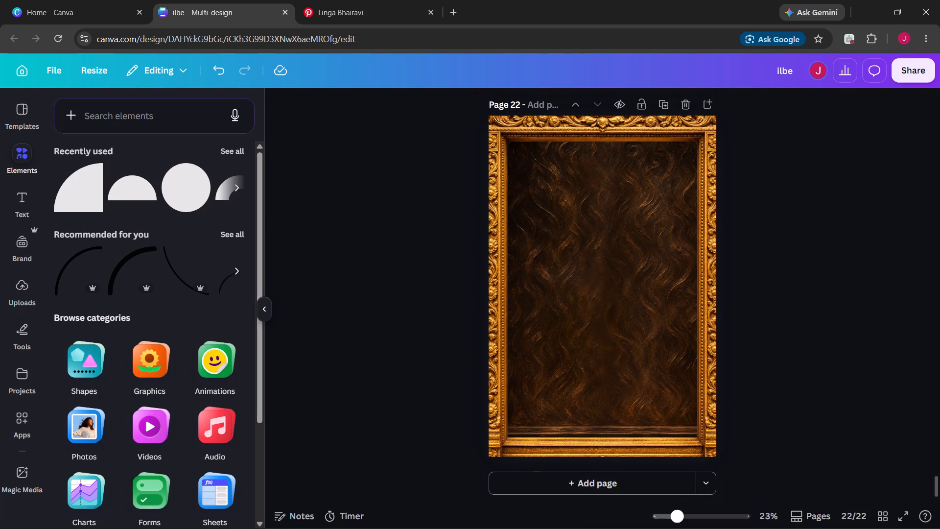
Switch to the ChatGPT chat and download the generated dark stone Linga Bhairavi form, Element 03.
scroll(810, 256, up, 4)
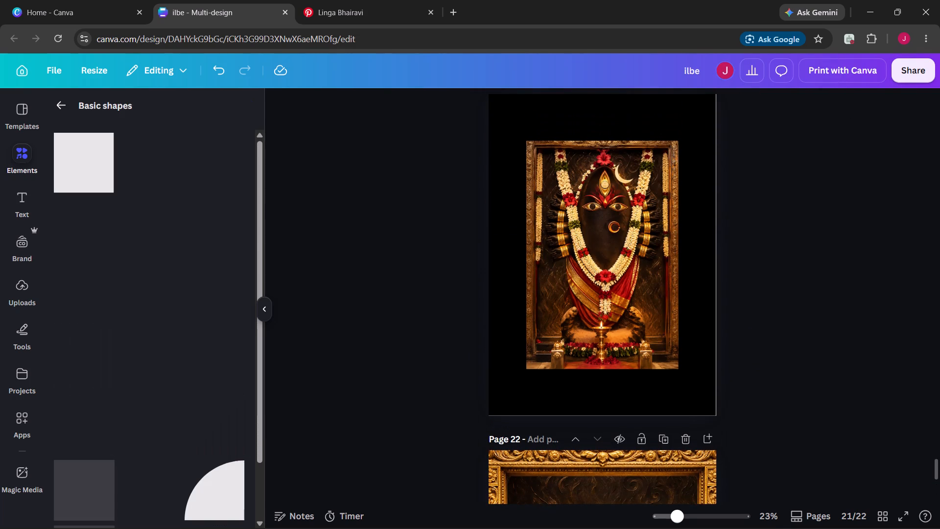
click(358, 1)
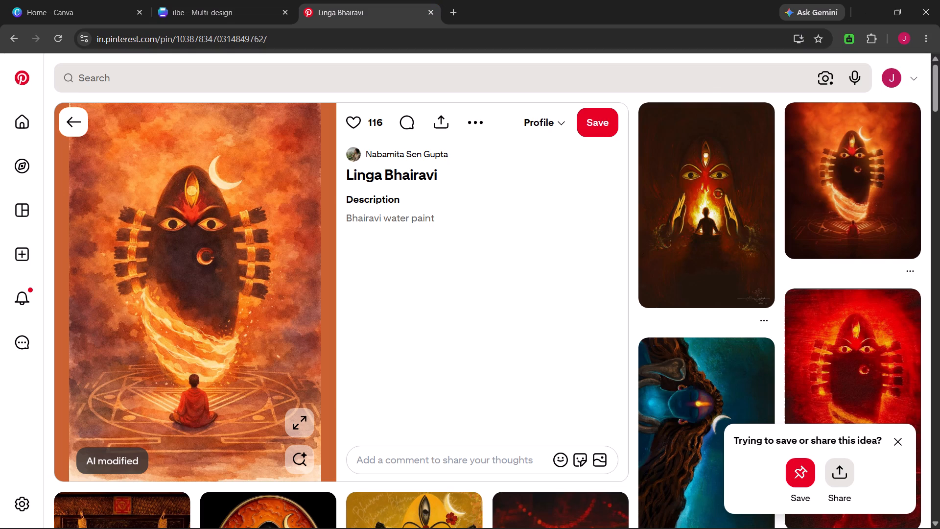
scroll(442, 266, down, 7)
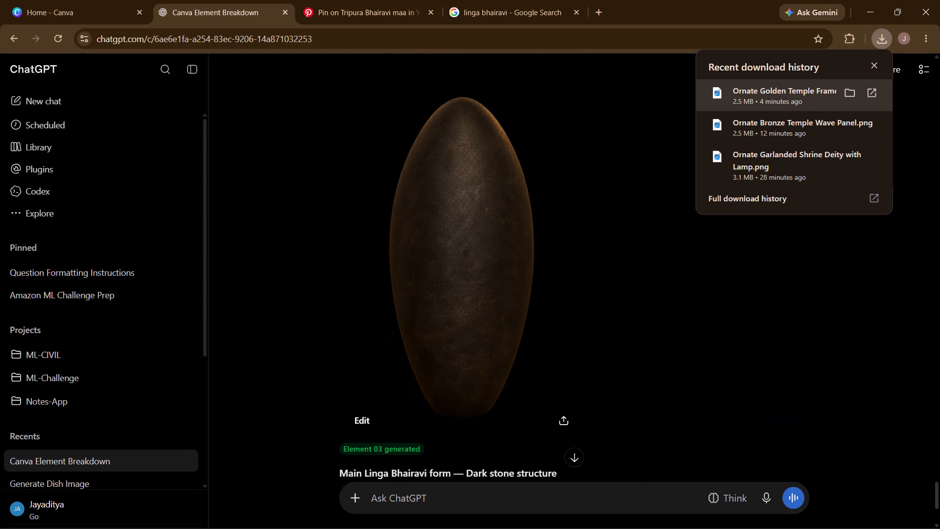
click(442, 266)
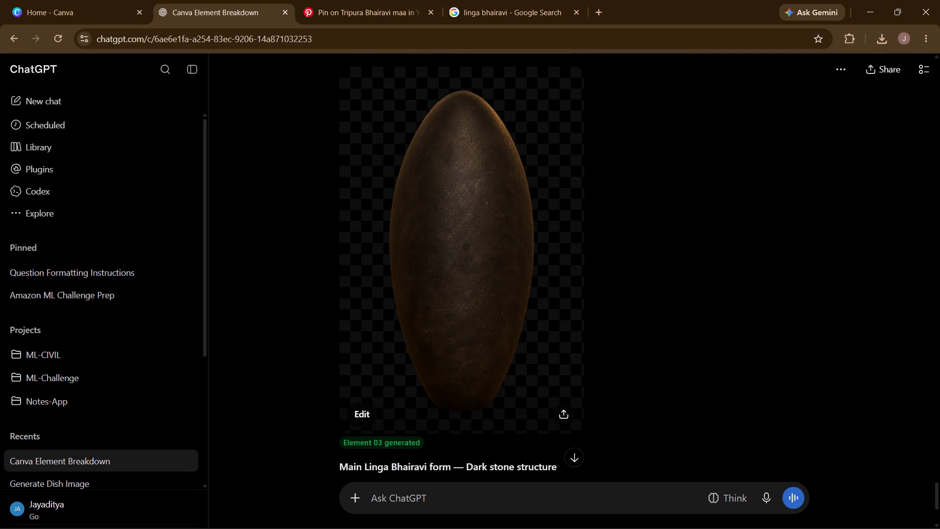
drag(497, 255, 734, 39)
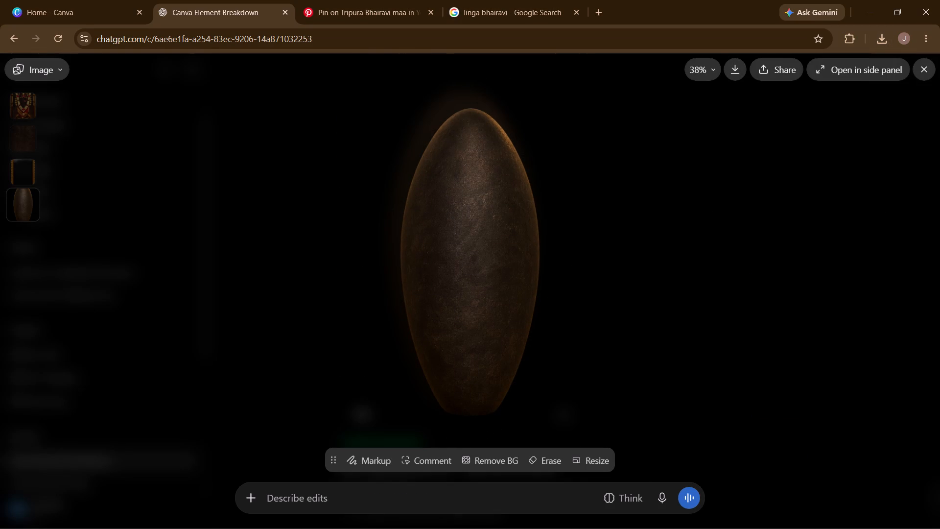
drag(734, 39, 733, 72)
click(733, 72)
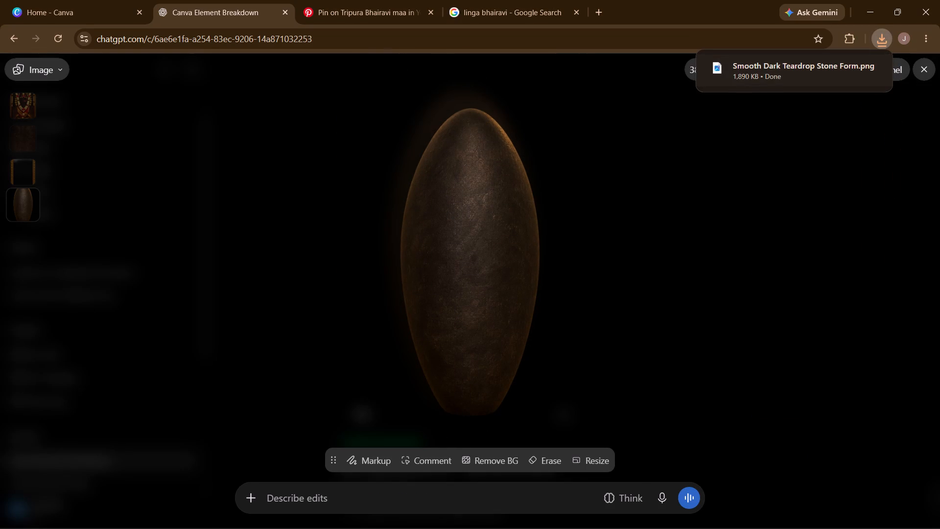
click(928, 67)
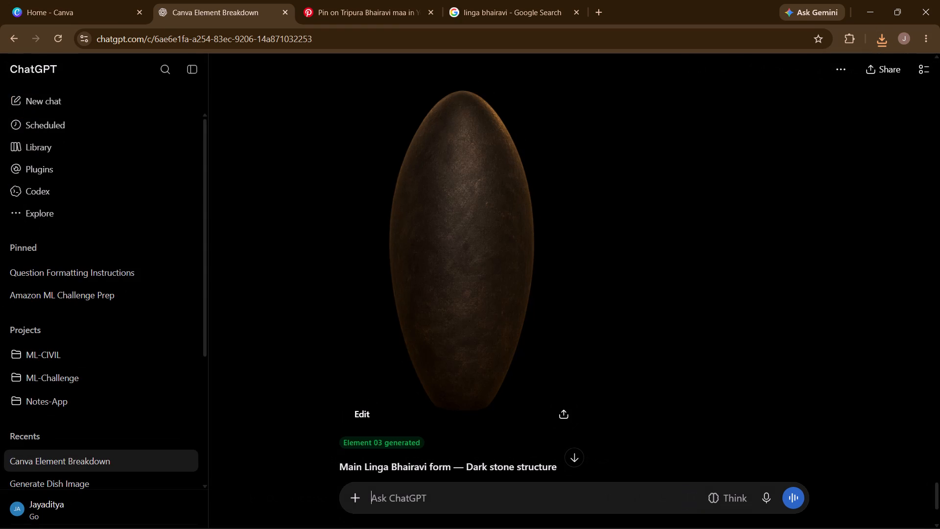
Ask ChatGPT for the third-eye ornament with the prompt "element 4".
scroll(532, 400, down, 4)
click(424, 506)
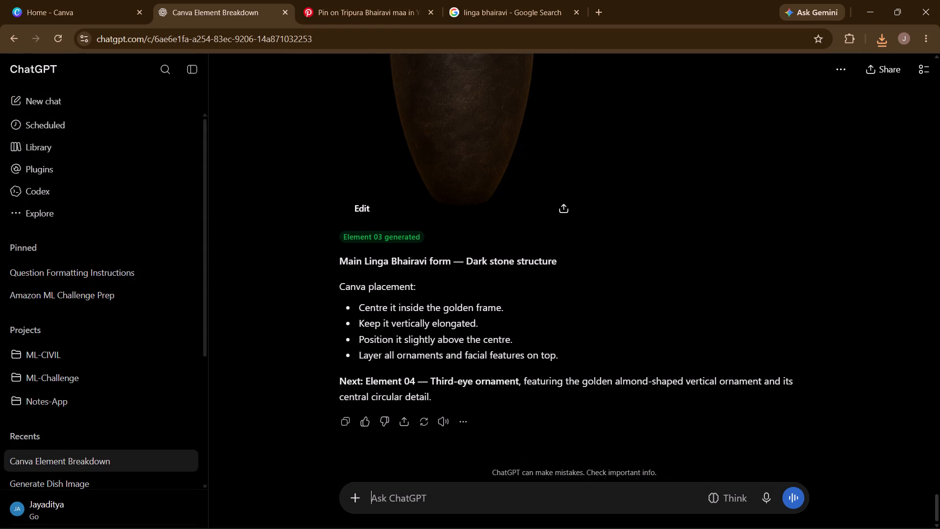
text(elemnt)
key(space)
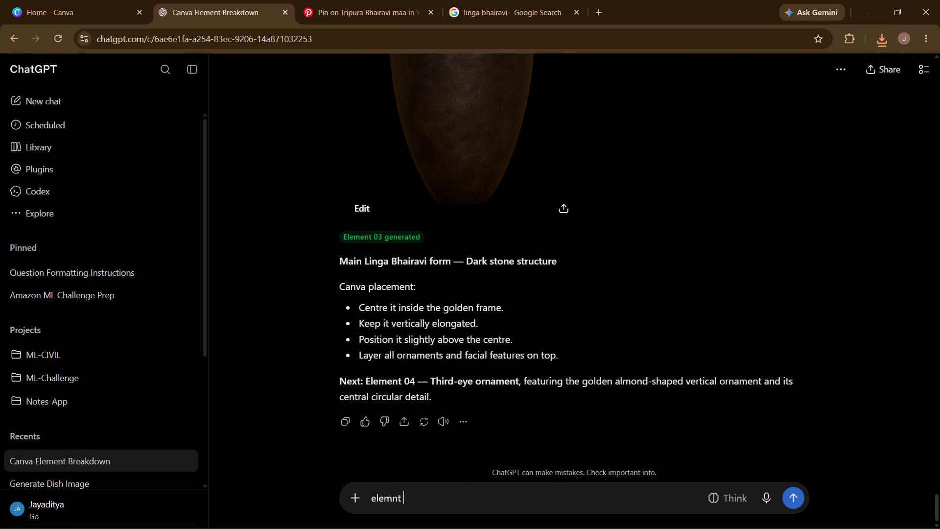
key(BackSpace)
key(BackSpace)
key(BackSpace)
text(ent 4)
key(Return)
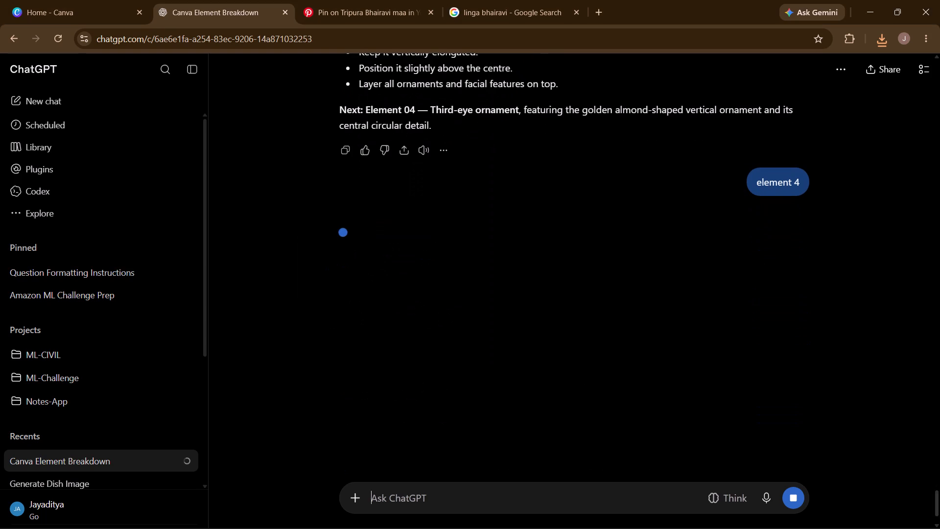
Bring the downloaded Smooth Dark Teardrop Stone Form.png into the Canva design, placing it over the shrine image on page 21.
click(877, 47)
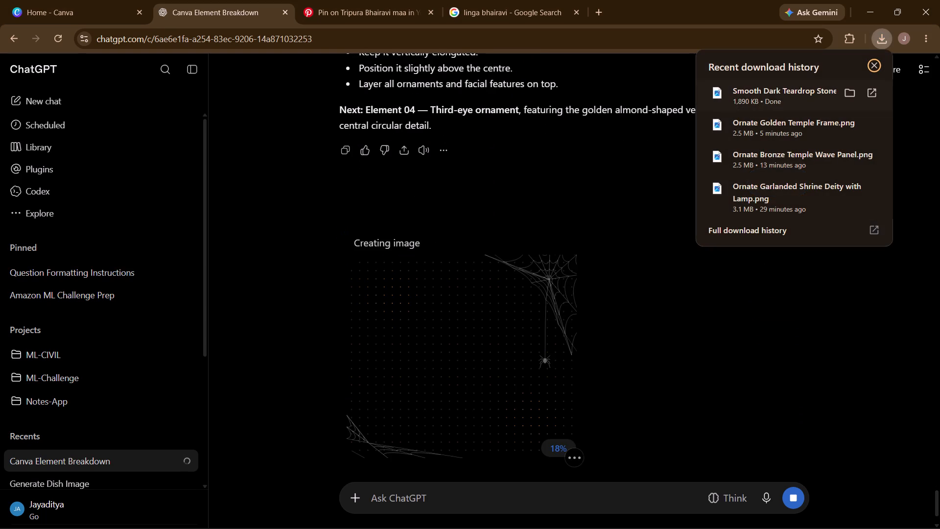
drag(795, 90, 713, 523)
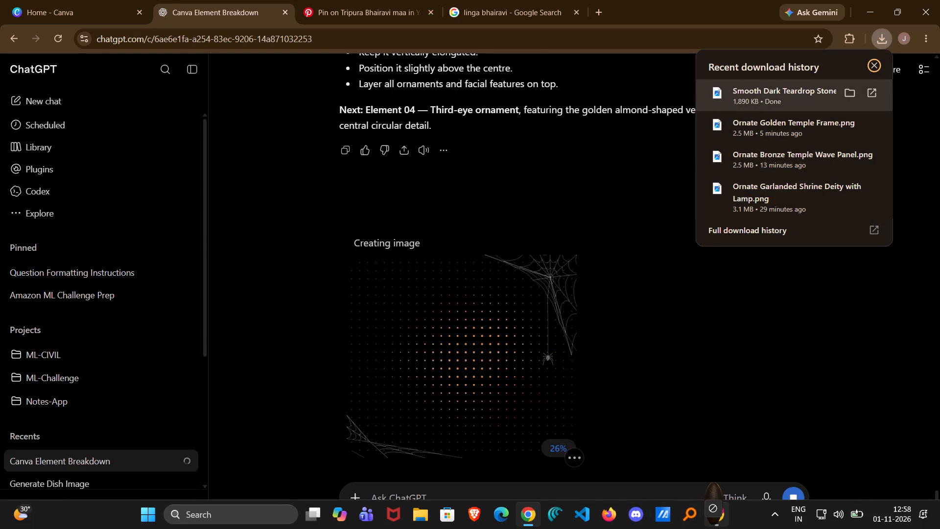
drag(713, 523, 60, 0)
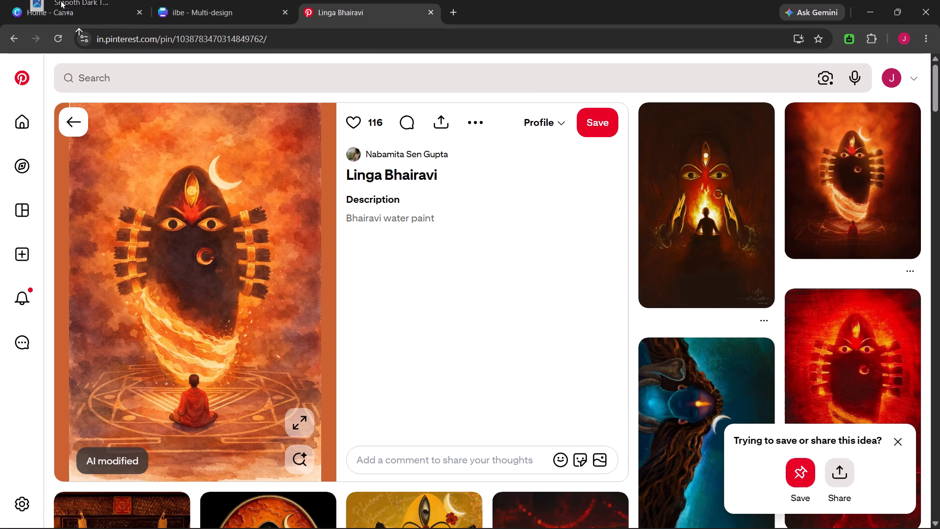
drag(60, 0, 598, 354)
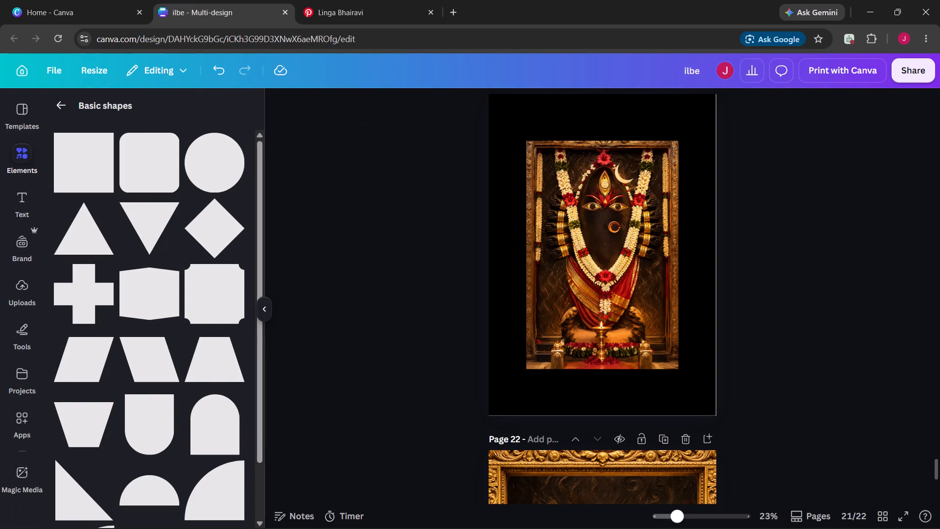
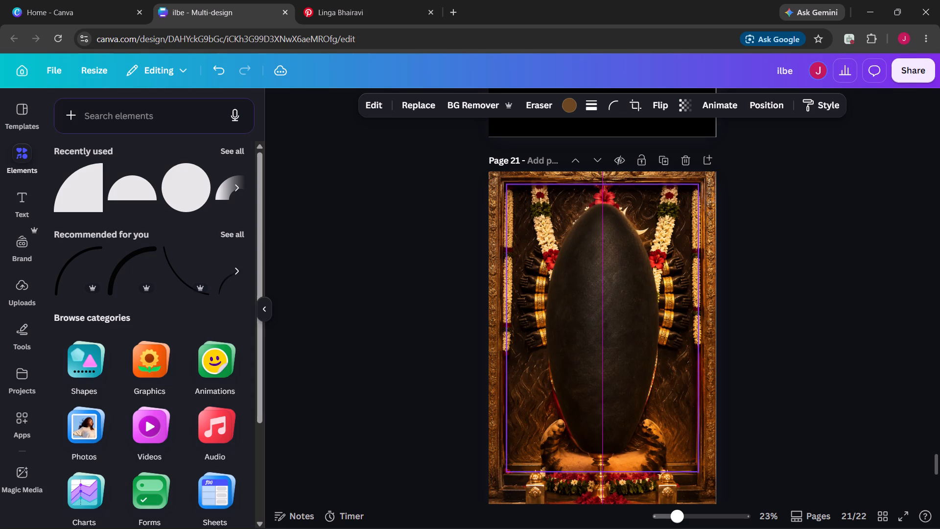
drag(600, 302, 600, 304)
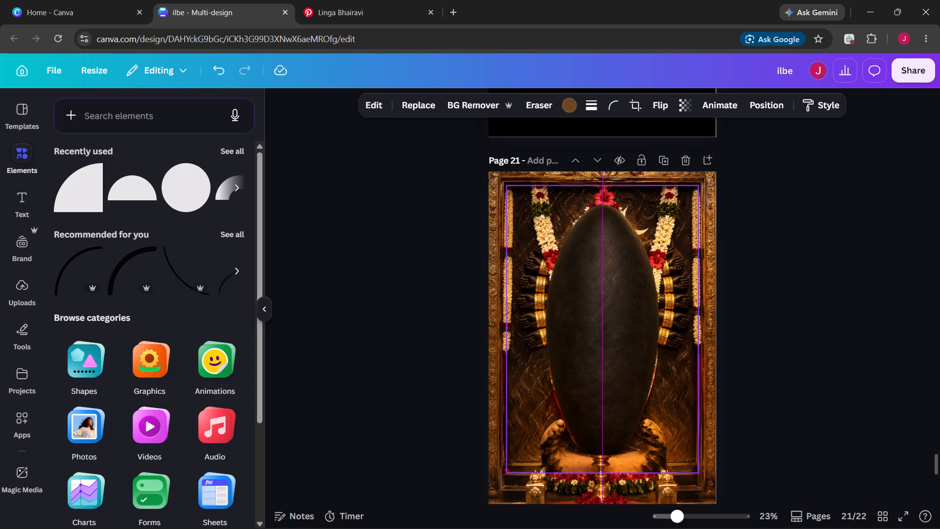
Move the enlarged stone oval from page 21 onto the gold-framed background on page 22.
key(ctrl+x)
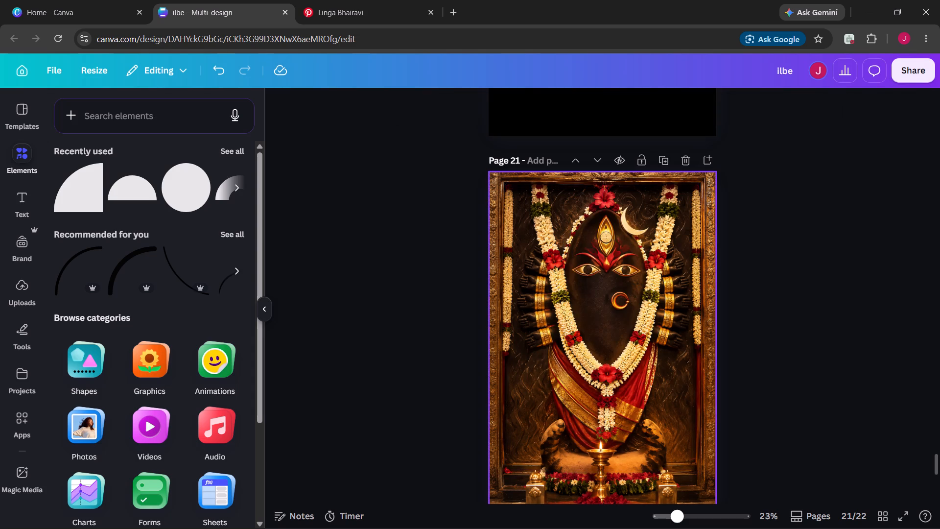
scroll(600, 304, down, 6)
key(ctrl+v)
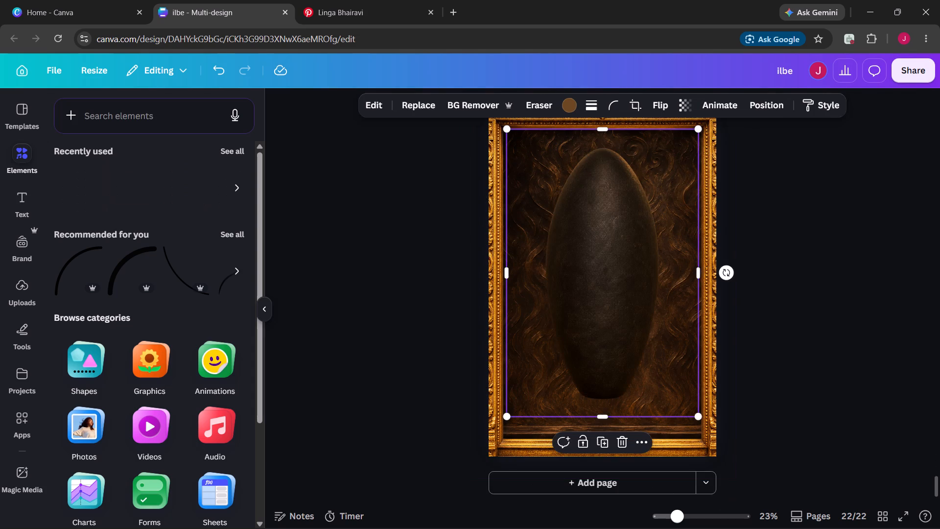
scroll(600, 304, up, 3)
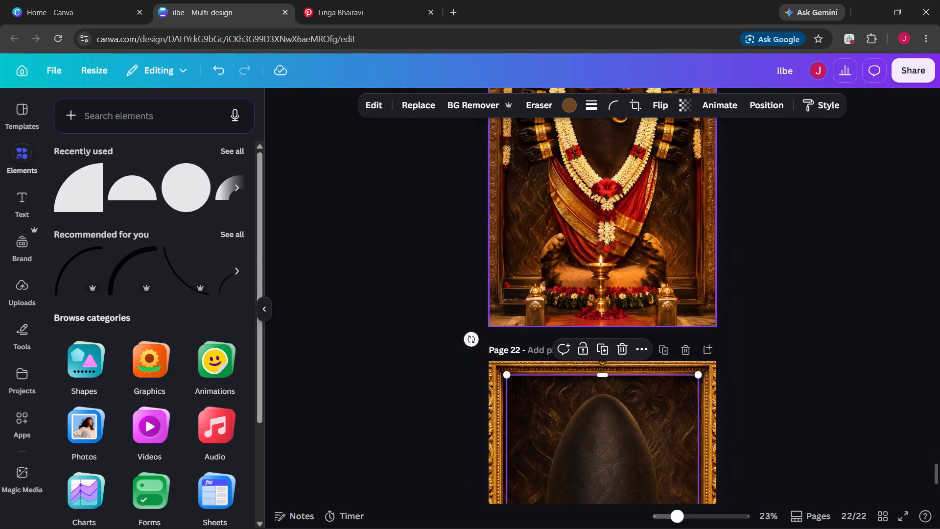
scroll(600, 304, down, 1)
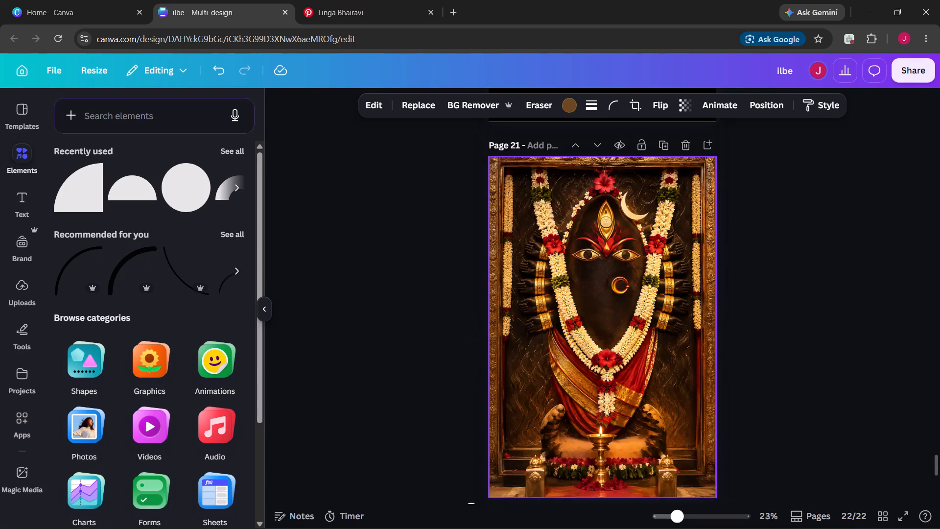
scroll(600, 304, down, 2)
click(858, 409)
scroll(858, 409, down, 3)
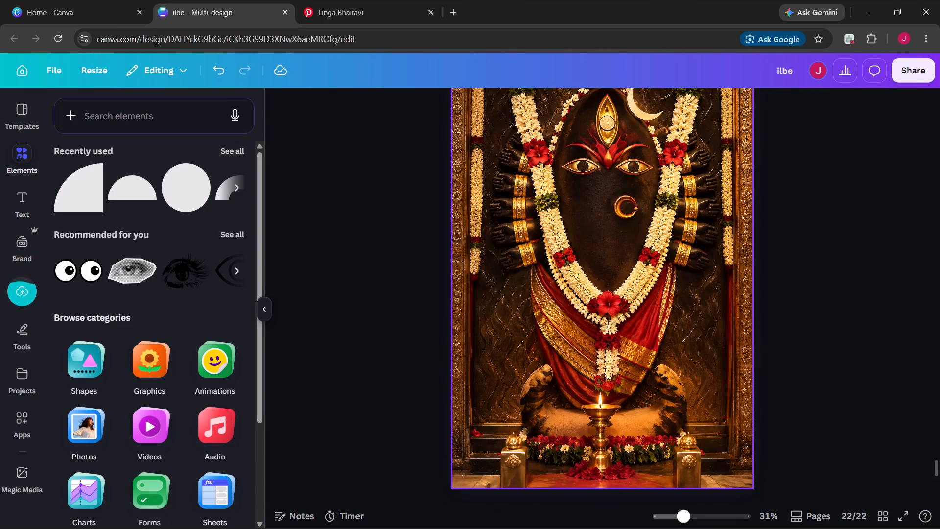
scroll(624, 332, up, 2)
key(ctrl+v)
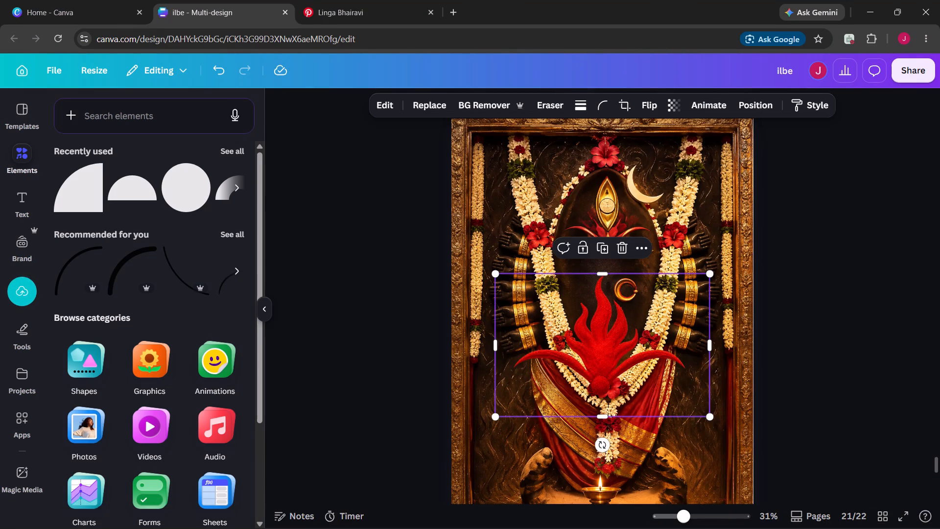
drag(604, 364, 615, 231)
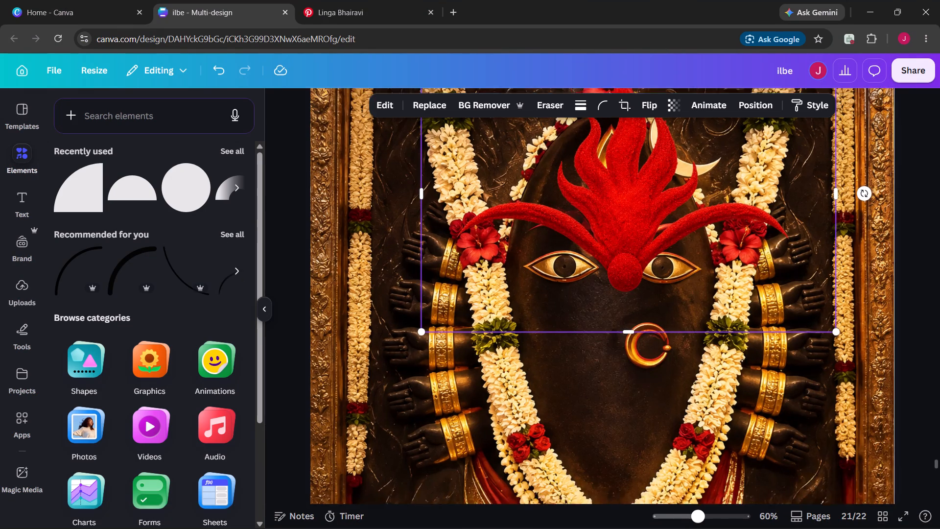
Shrink the red flame tilak on page 21 and align it with the goddess's own forehead marking and brows.
scroll(503, 187, up, 1)
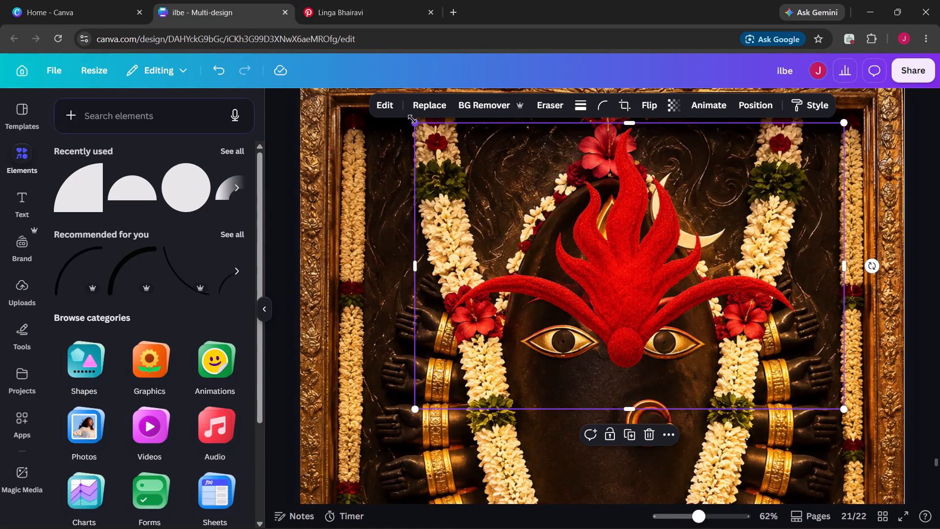
drag(414, 122, 655, 266)
drag(786, 359, 652, 317)
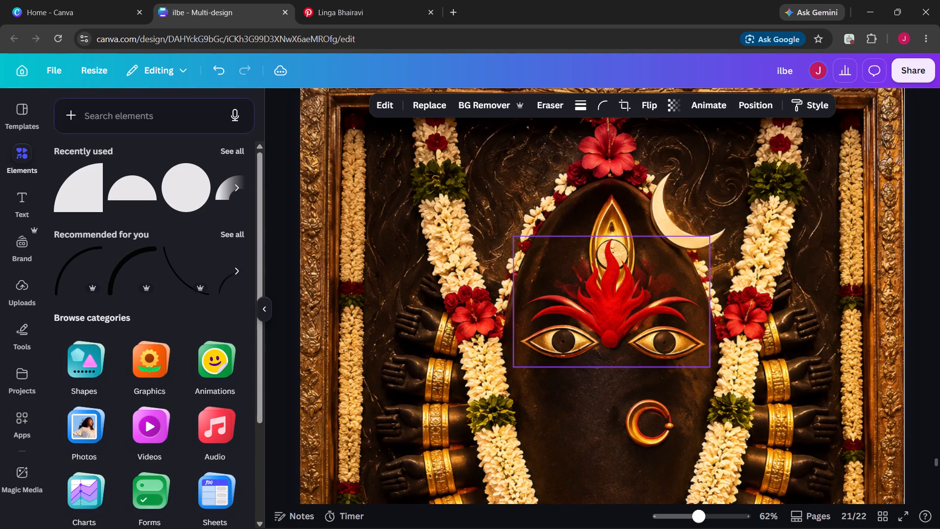
drag(652, 317, 652, 316)
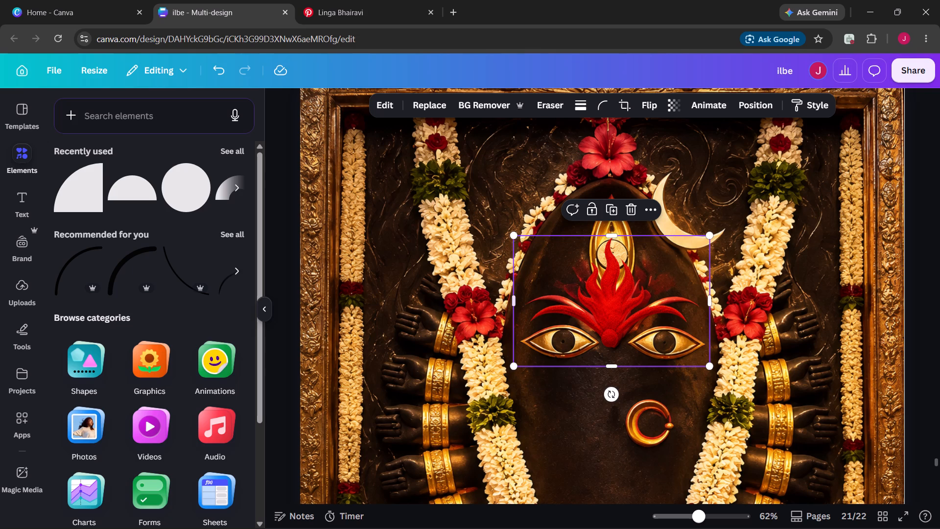
drag(516, 239, 495, 223)
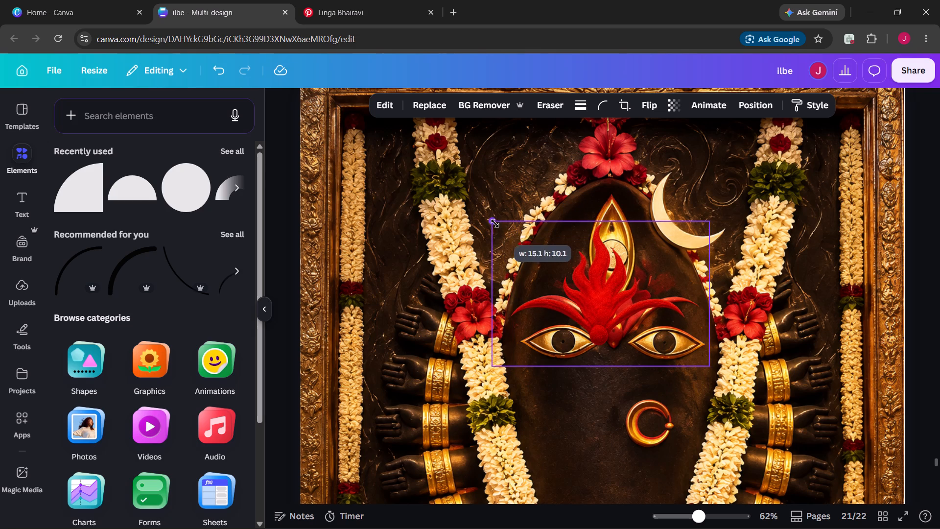
drag(590, 308, 609, 311)
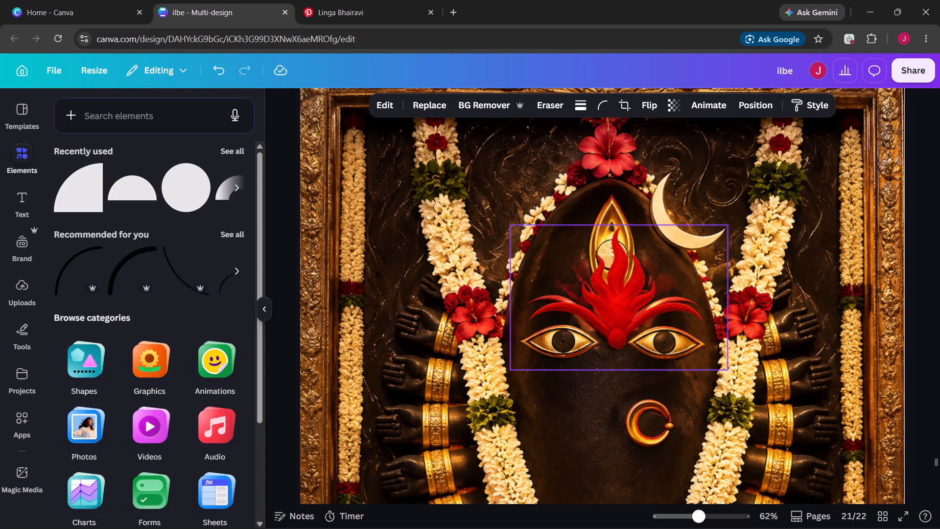
drag(609, 311, 606, 310)
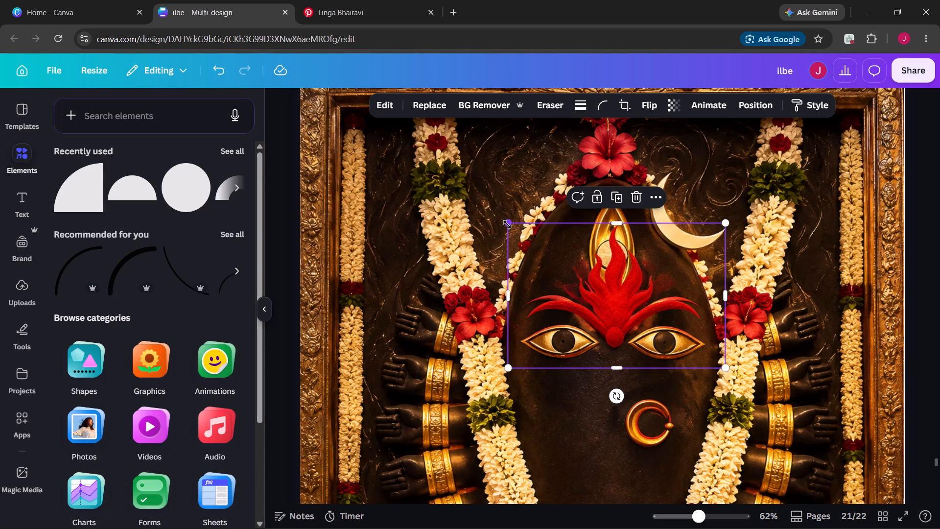
drag(507, 224, 497, 219)
click(565, 276)
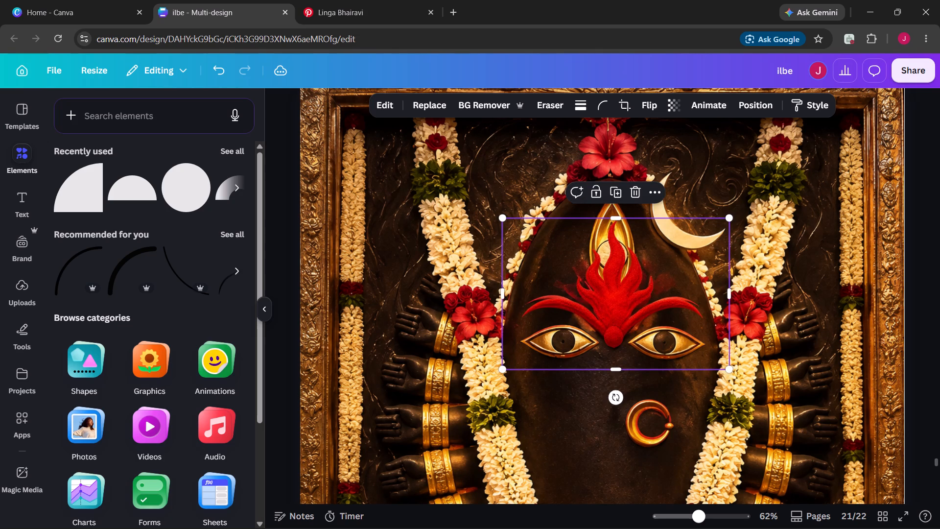
Move the red flame tilak from page 21 to page 22 and place it between the eyes, over the golden third eye.
key(ctrl+x)
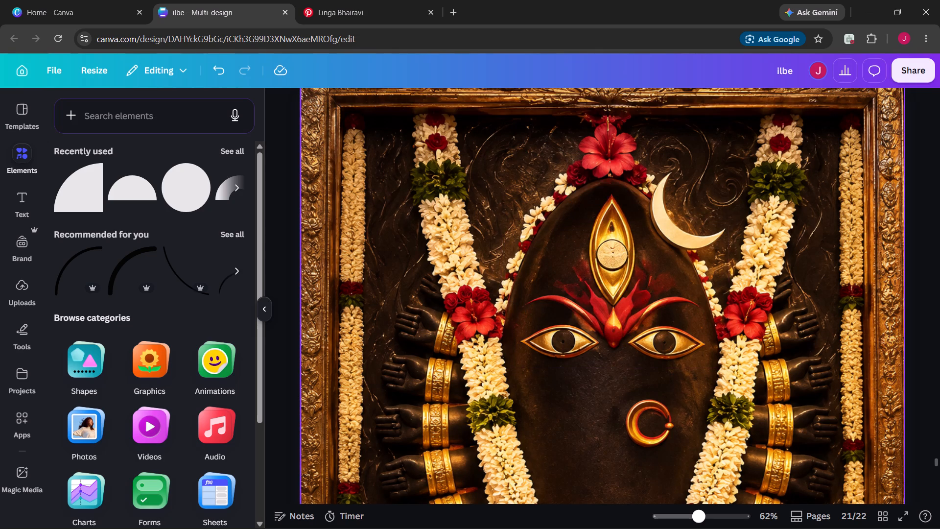
scroll(569, 277, down, 12)
scroll(569, 277, up, 2)
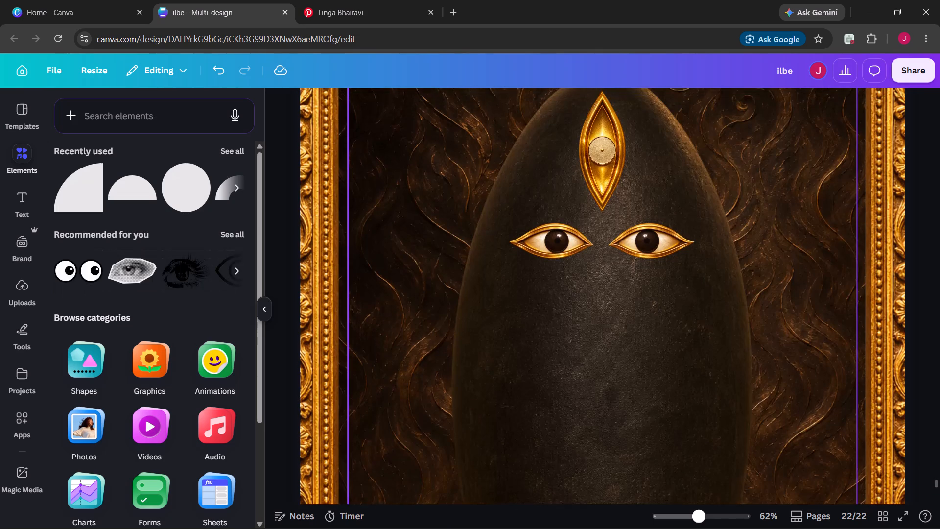
key(ctrl+v)
drag(615, 229, 606, 231)
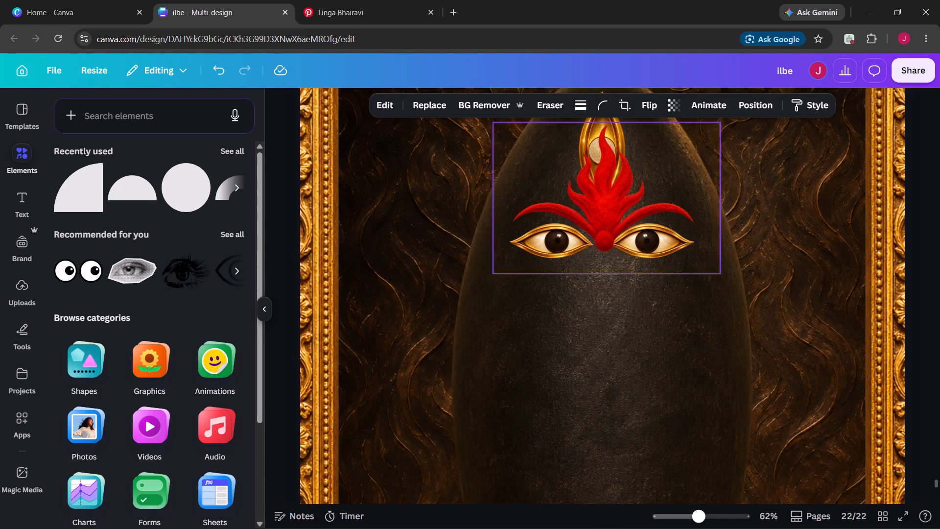
drag(606, 231, 606, 232)
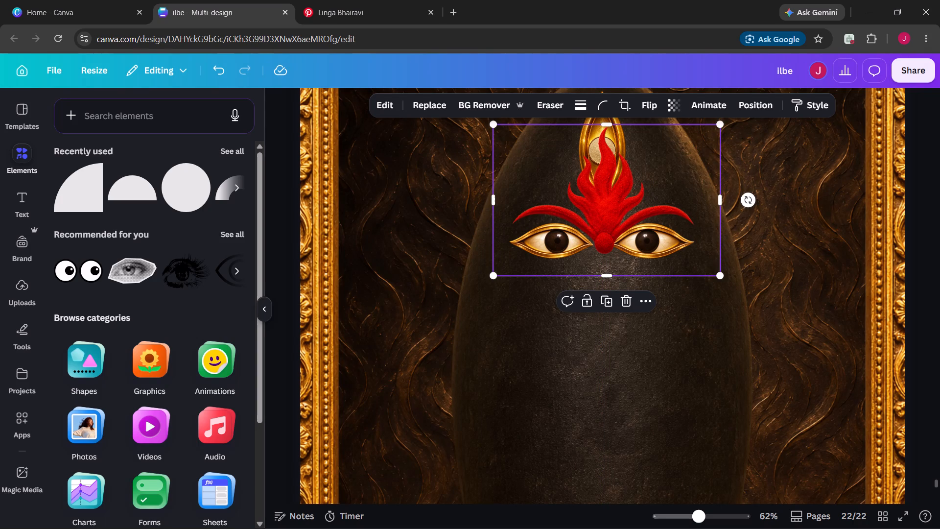
Send the red flame tilak on page 22 two layers backward, behind the pair of eyes and the golden third eye.
right_click(558, 242)
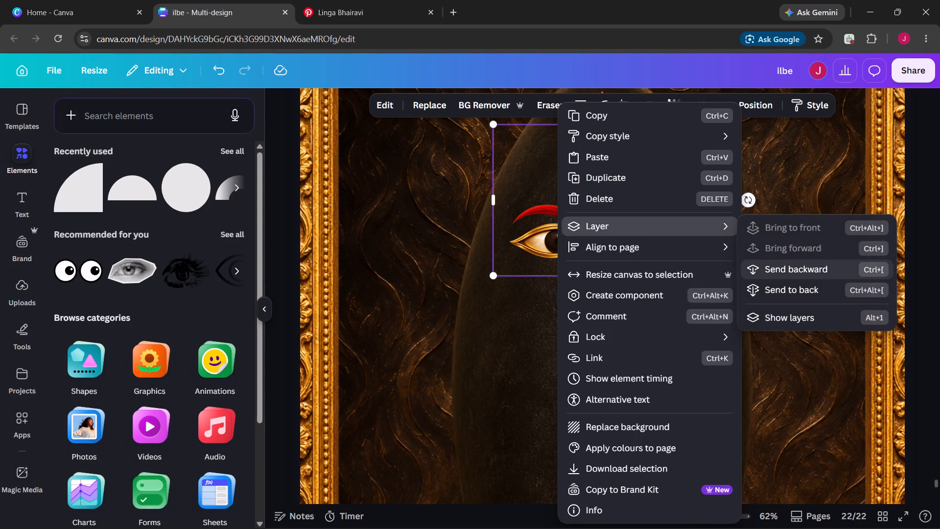
click(758, 268)
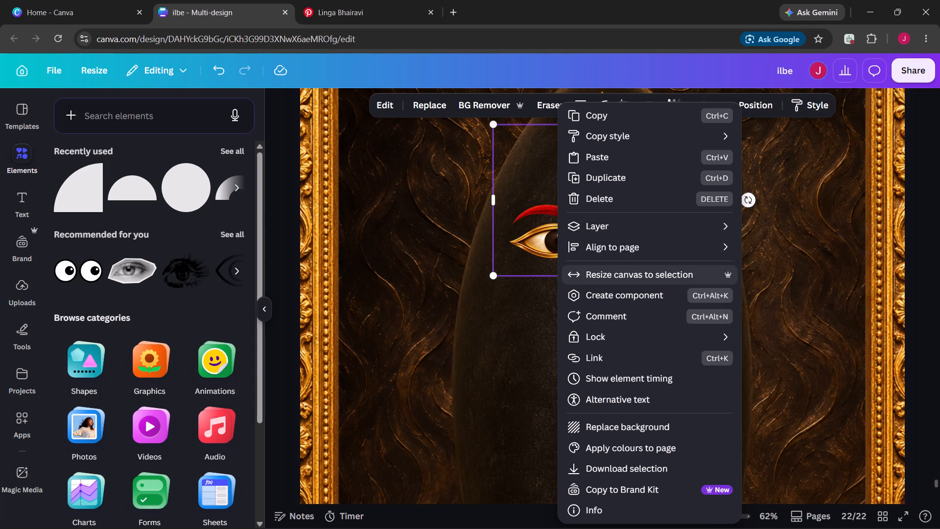
click(551, 322)
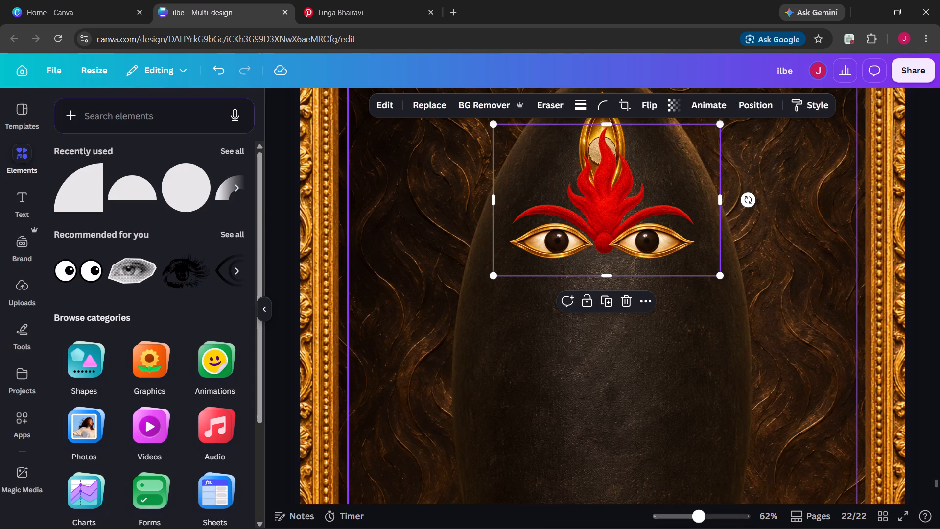
right_click(611, 187)
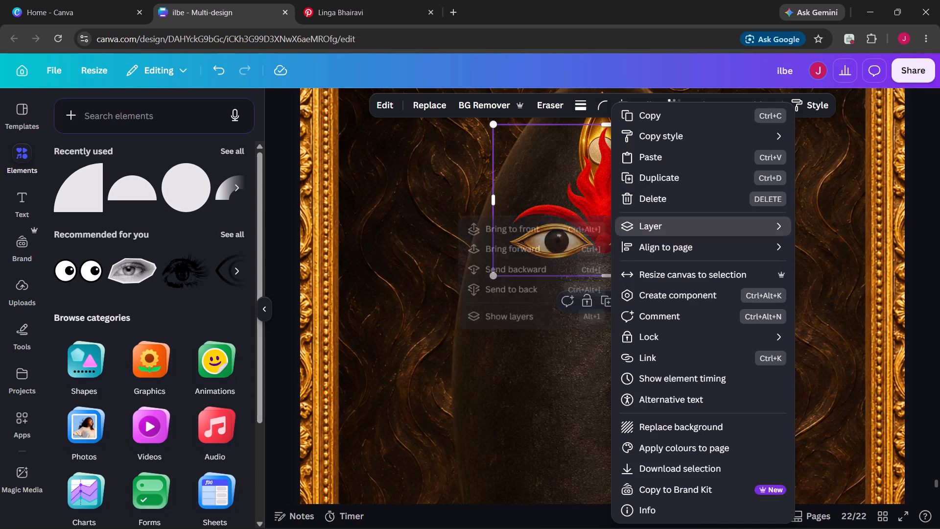
click(564, 266)
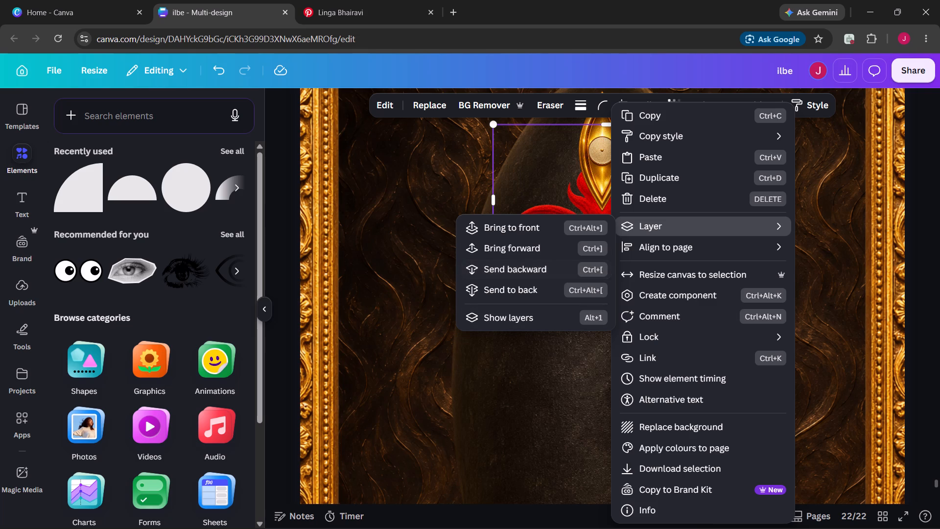
click(587, 353)
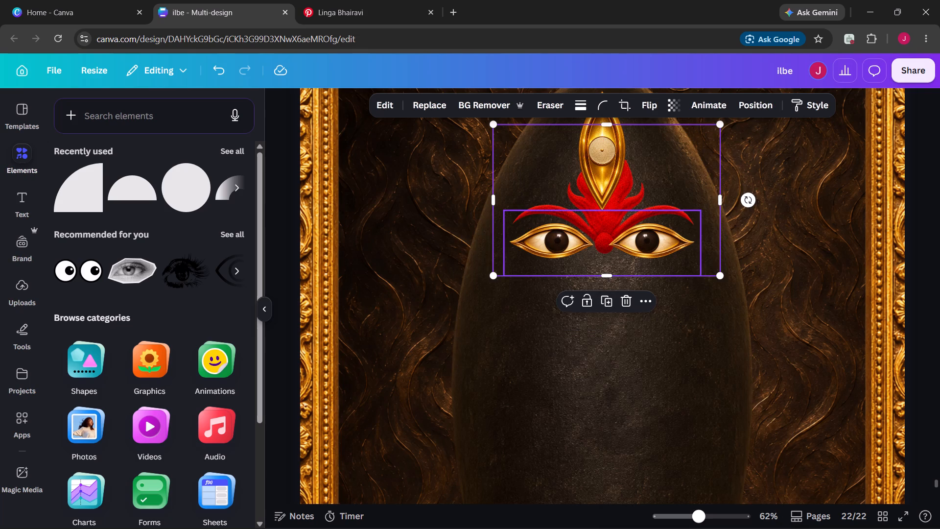
Slightly enlarge the pair of eyes on page 22 and centre it around the base of the red tilak, under the brows.
click(597, 238)
click(597, 238)
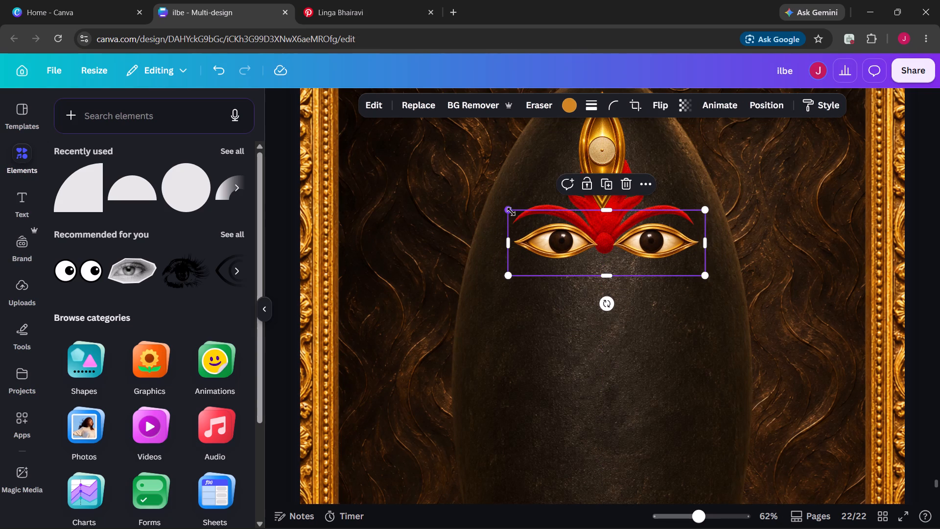
drag(511, 212, 500, 209)
drag(598, 247, 600, 250)
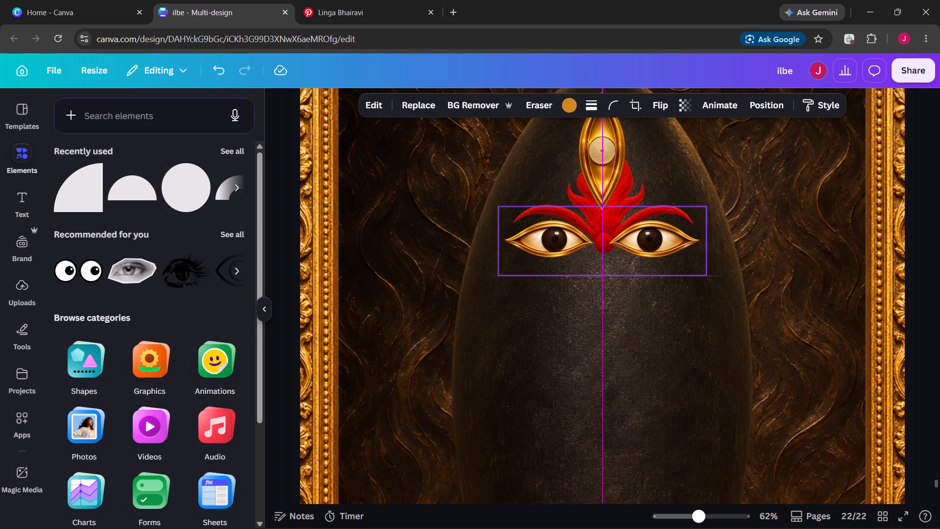
drag(600, 250, 602, 253)
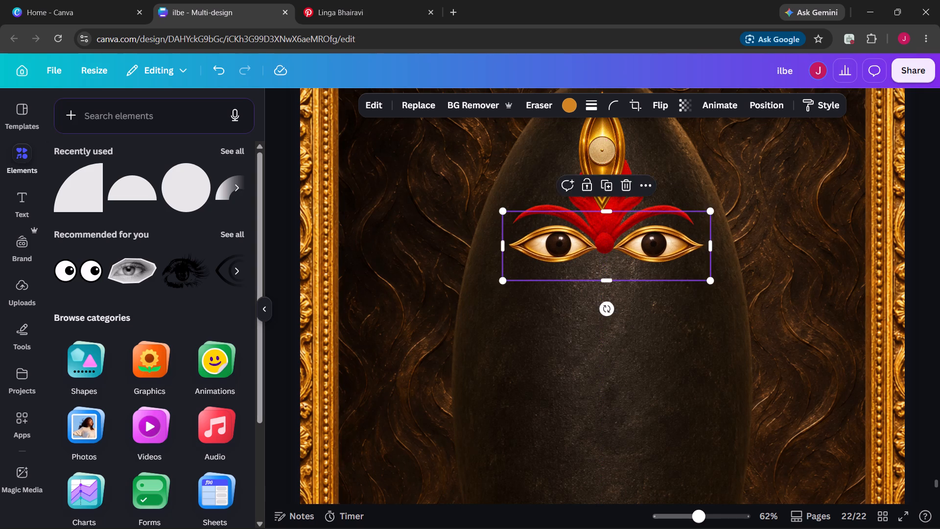
scroll(602, 253, up, 1)
drag(428, 200, 417, 199)
click(499, 268)
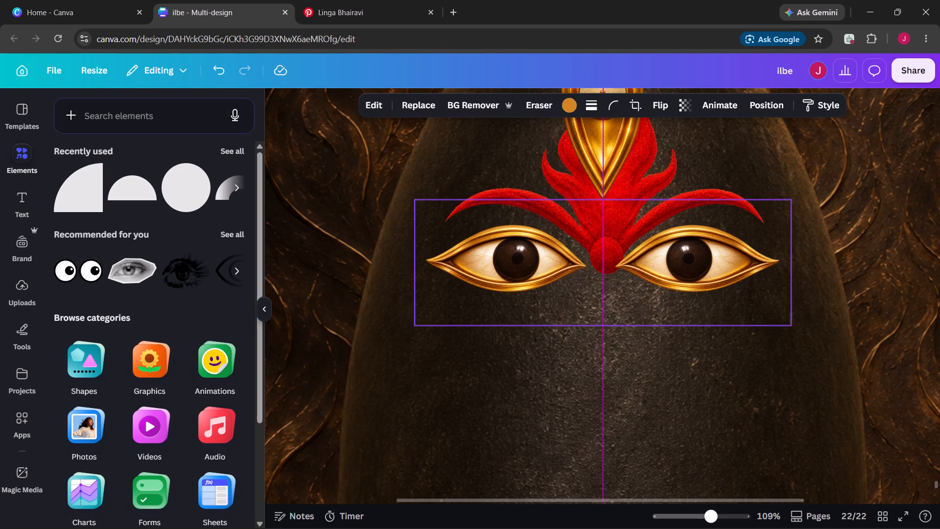
key(Right)
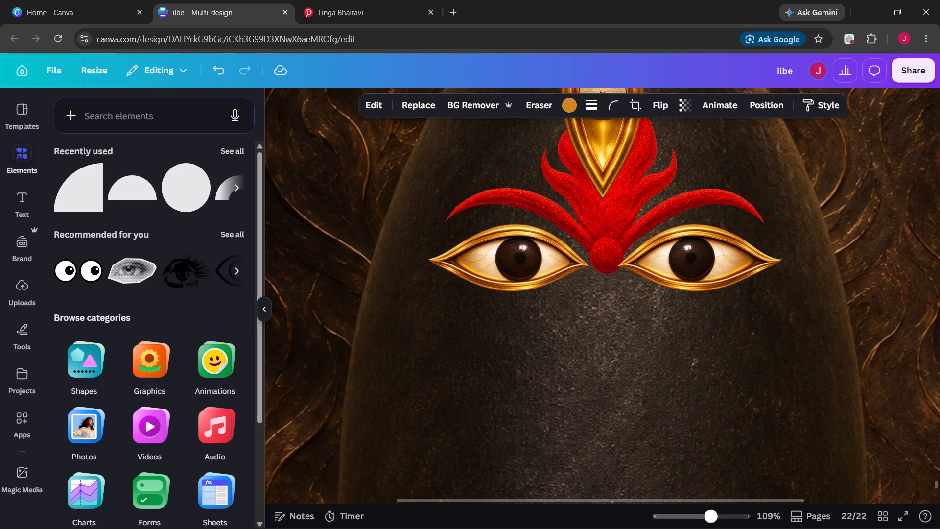
key(Right)
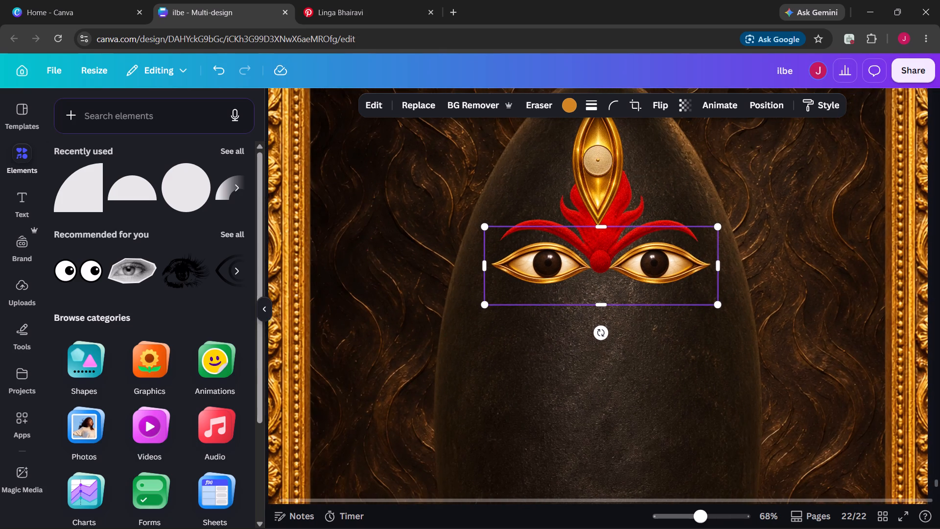
click(848, 357)
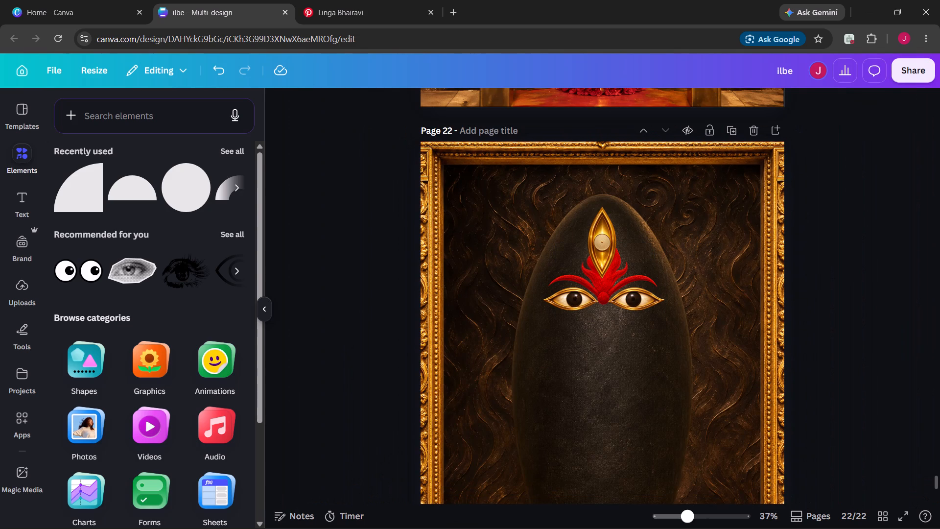
Check the face against page 21, then duplicate page 22's pair of eyes and crop one copy to each eye.
scroll(848, 357, up, 5)
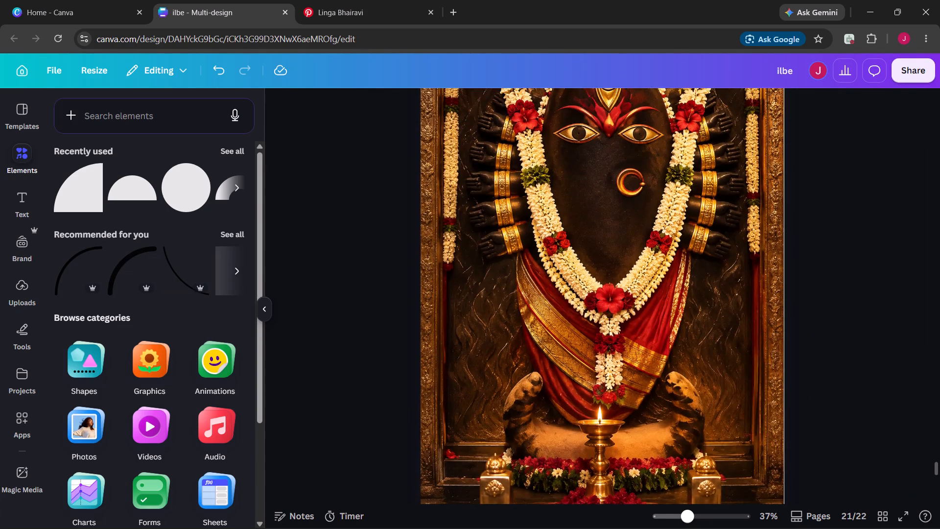
scroll(848, 357, down, 2)
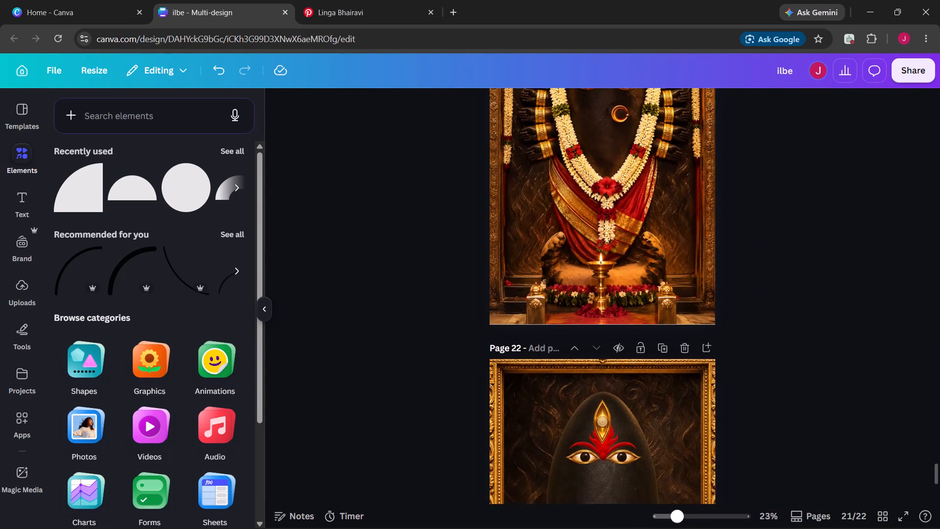
scroll(848, 357, up, 2)
scroll(848, 357, down, 2)
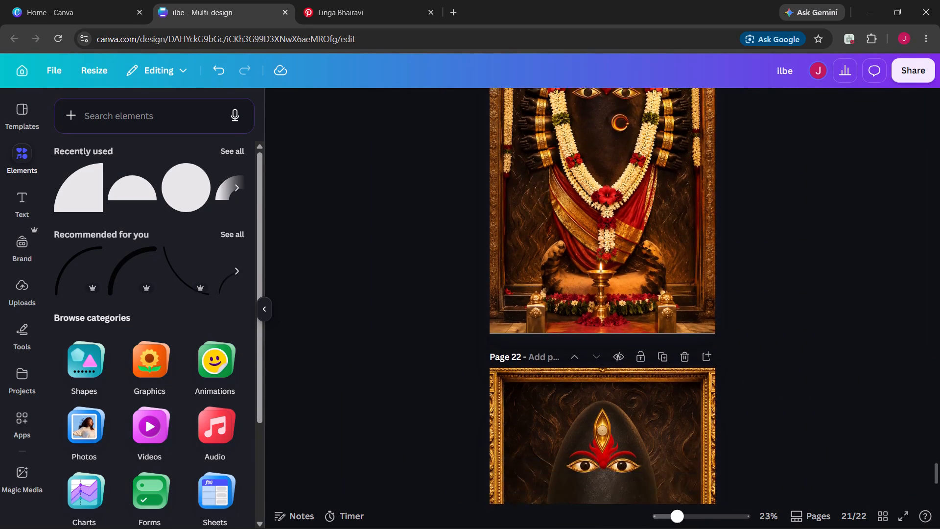
scroll(848, 357, down, 2)
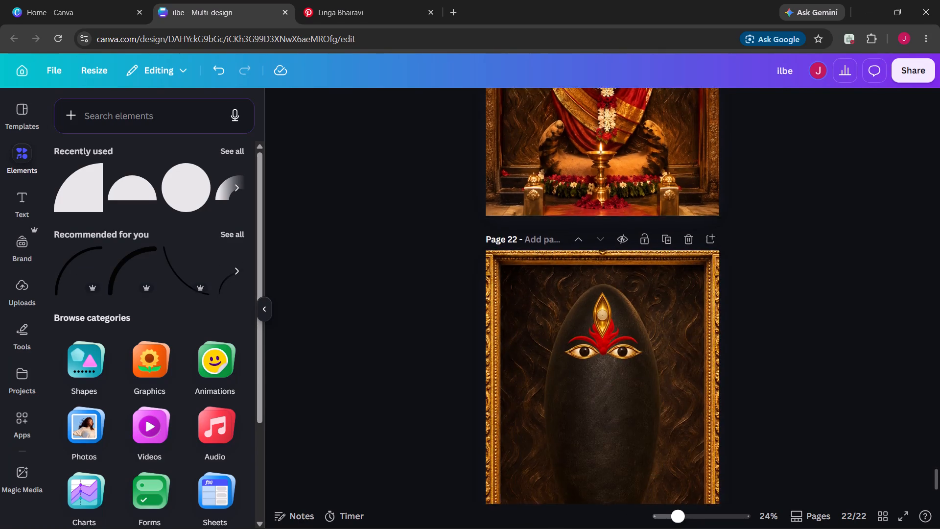
scroll(848, 357, down, 1)
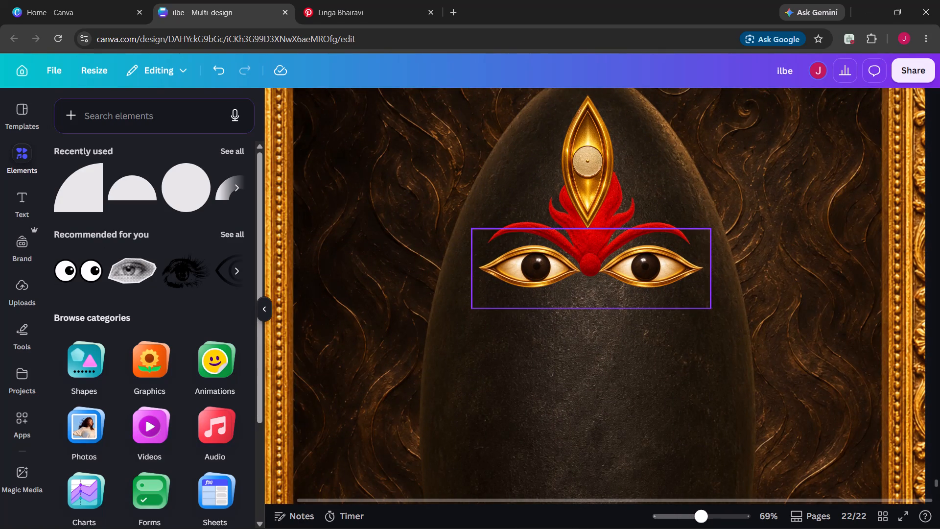
click(639, 273)
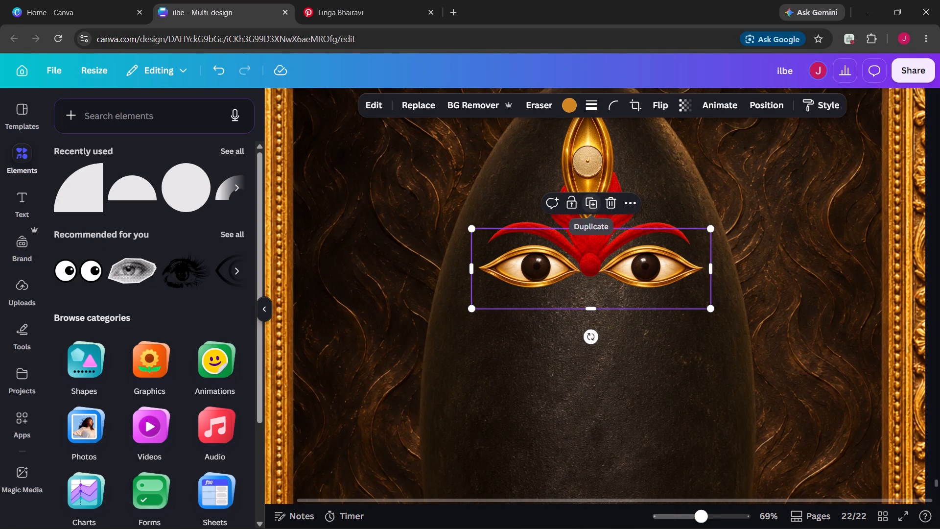
click(587, 202)
drag(575, 289, 569, 281)
drag(710, 269, 677, 268)
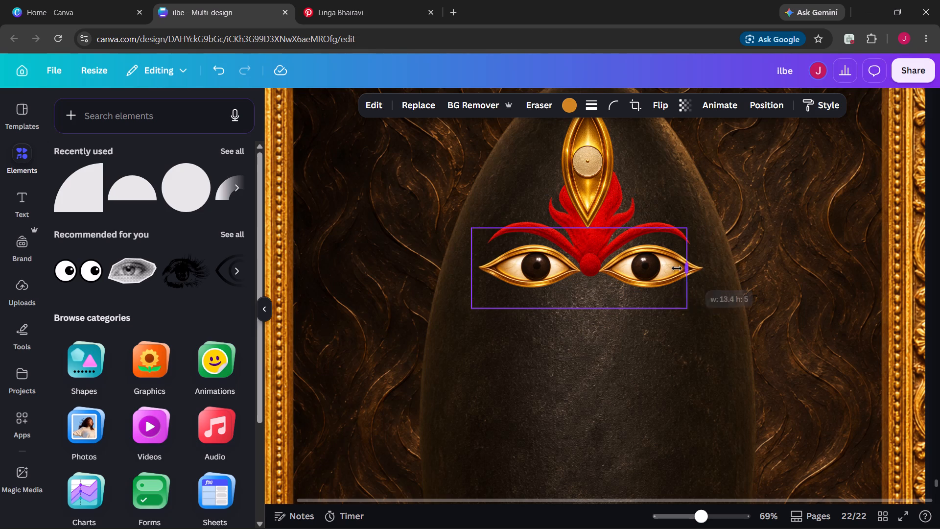
drag(677, 268, 590, 271)
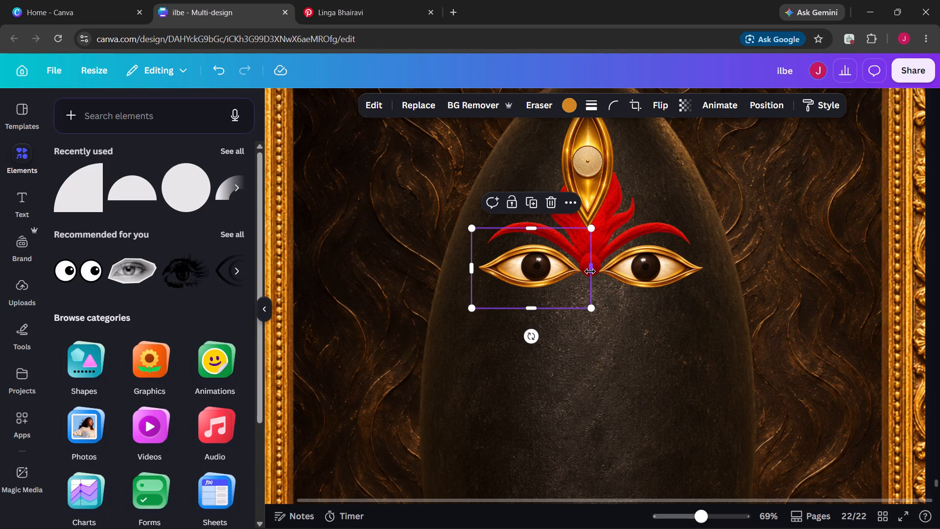
click(651, 275)
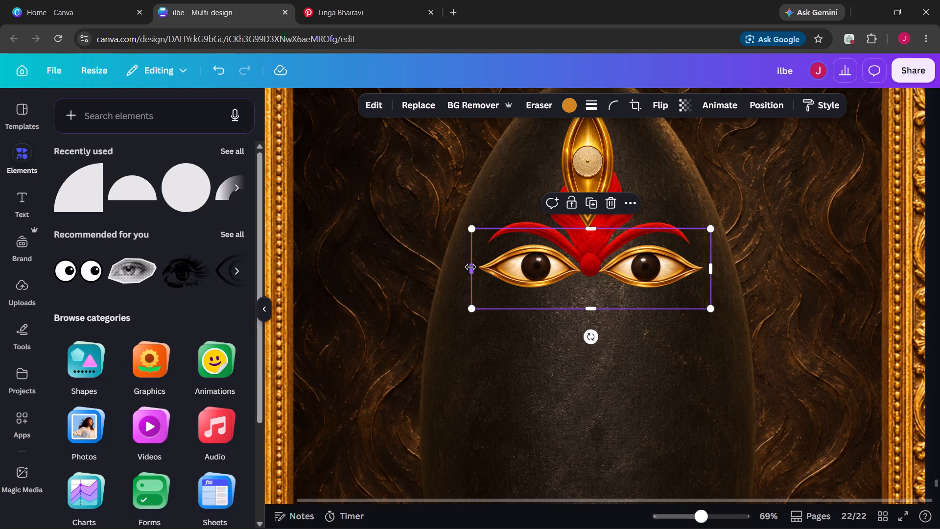
drag(470, 267, 585, 271)
Nudge the two separate eyes slightly apart and upward so they sit level and symmetrical on either side of the tilak.
click(643, 274)
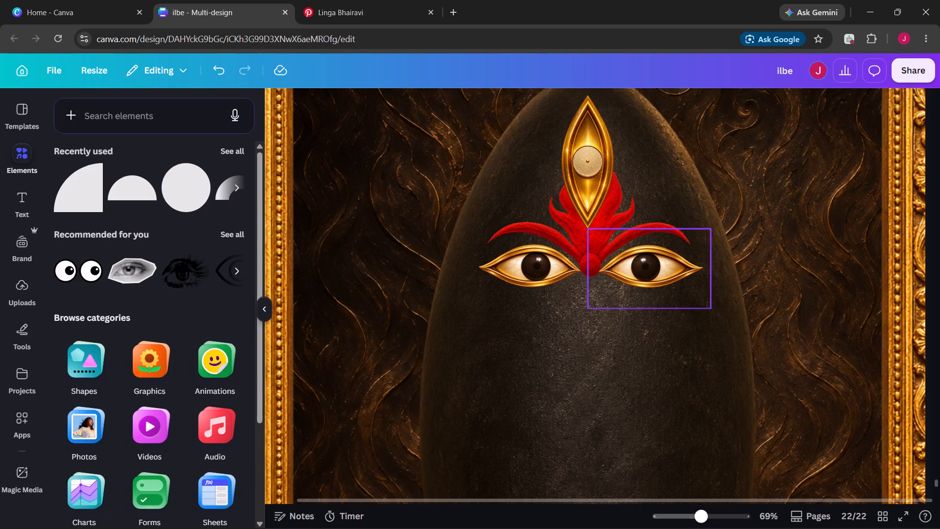
key(Left)
click(651, 269)
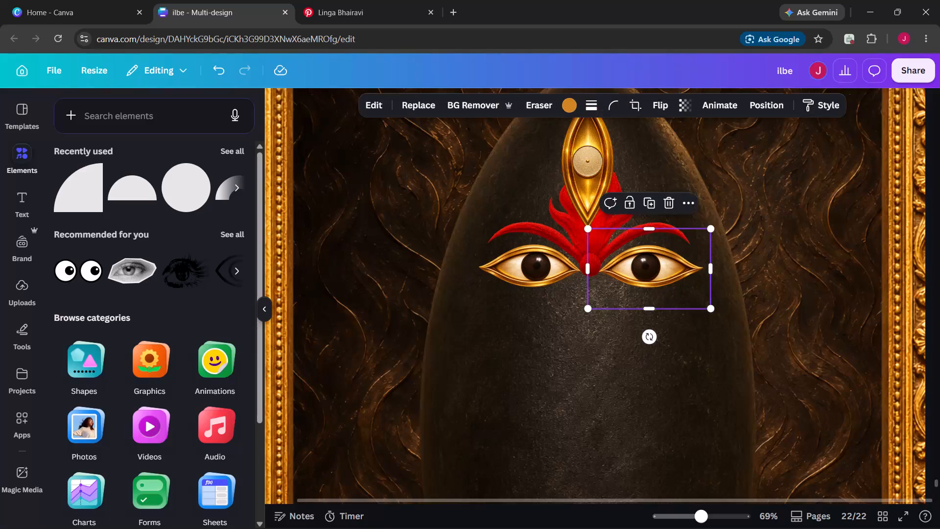
key(Right)
key(Right)
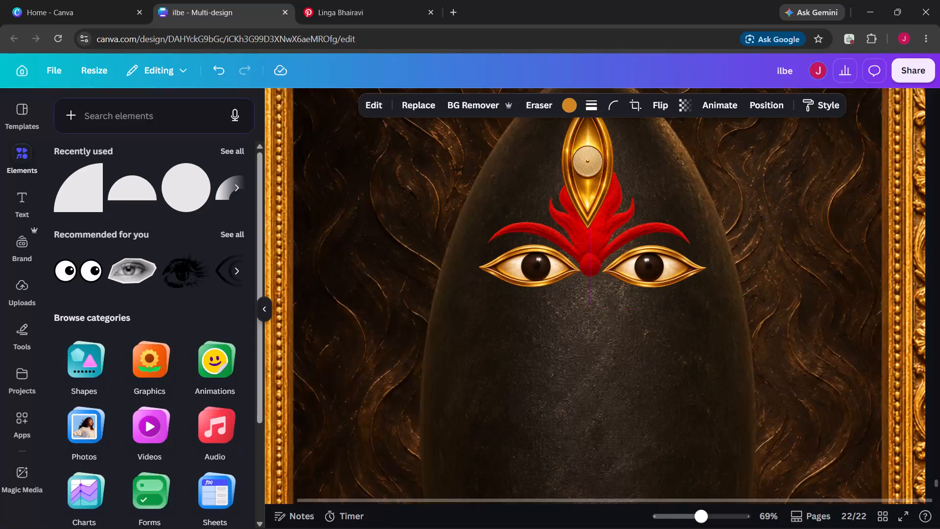
click(559, 274)
key(Left)
key(Left)
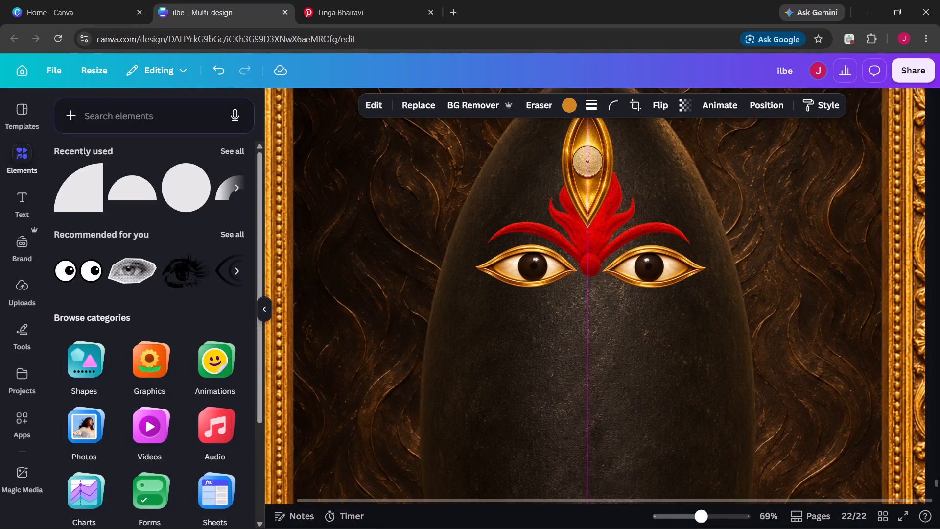
click(681, 281)
key(Up)
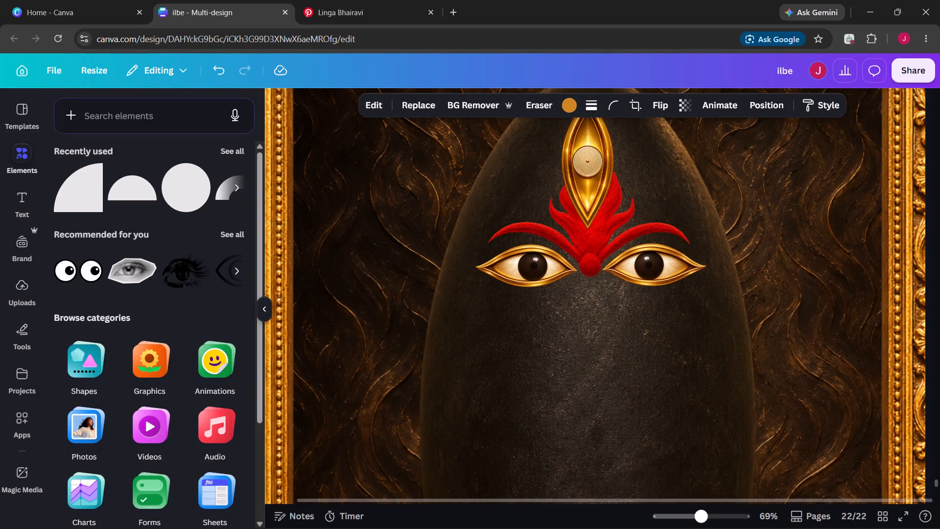
click(540, 272)
key(Up)
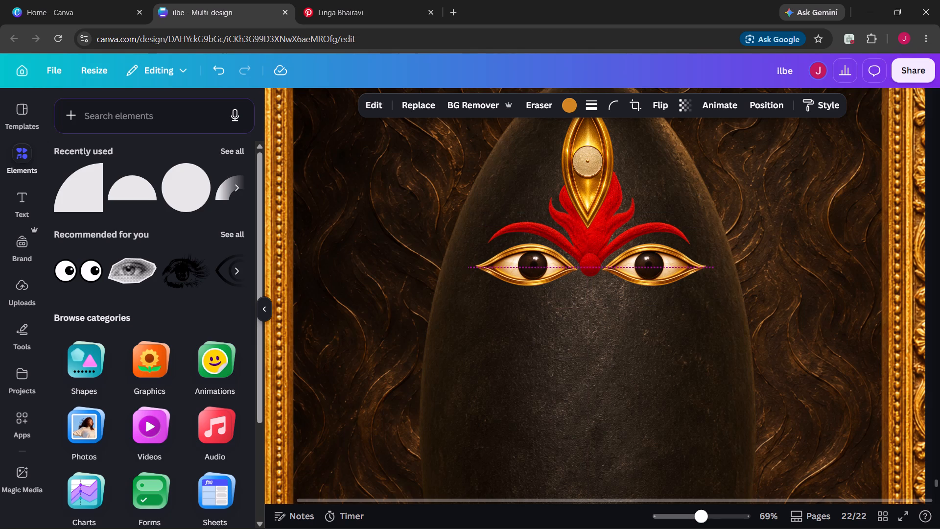
click(726, 313)
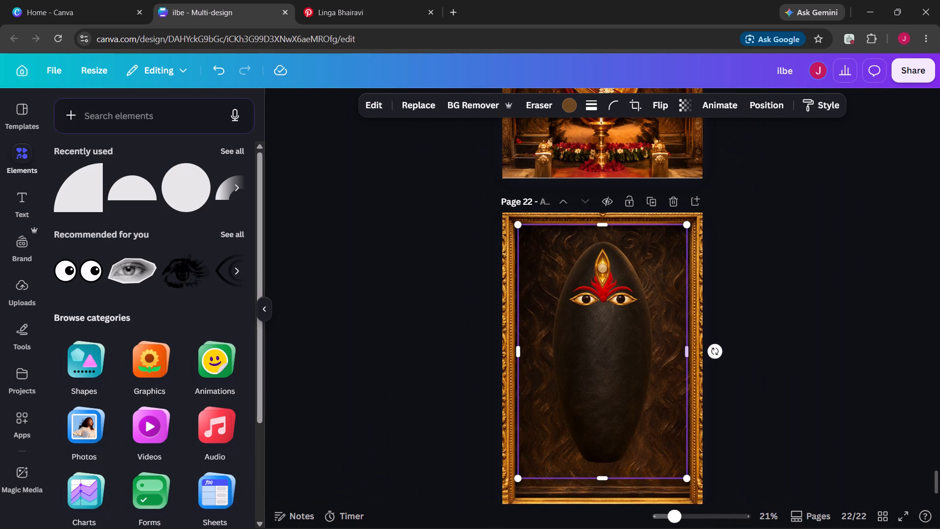
click(799, 260)
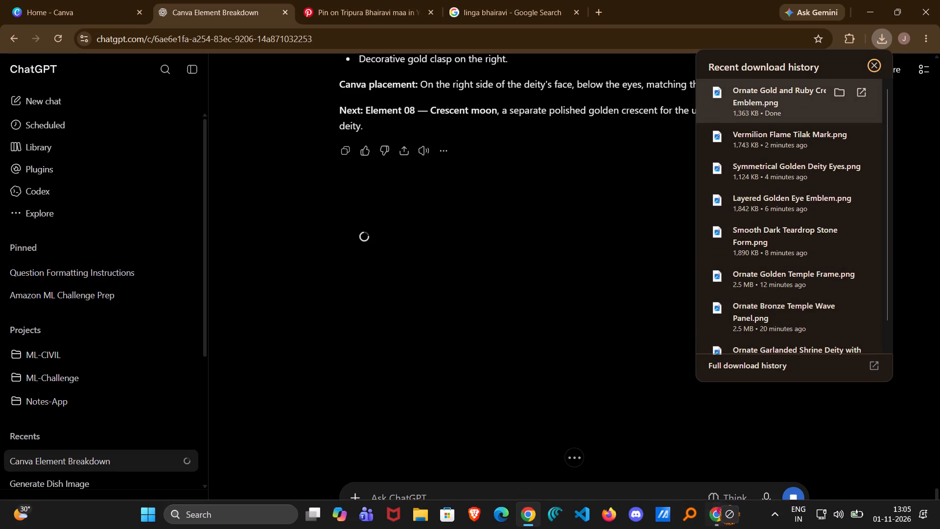
drag(730, 528, 608, 348)
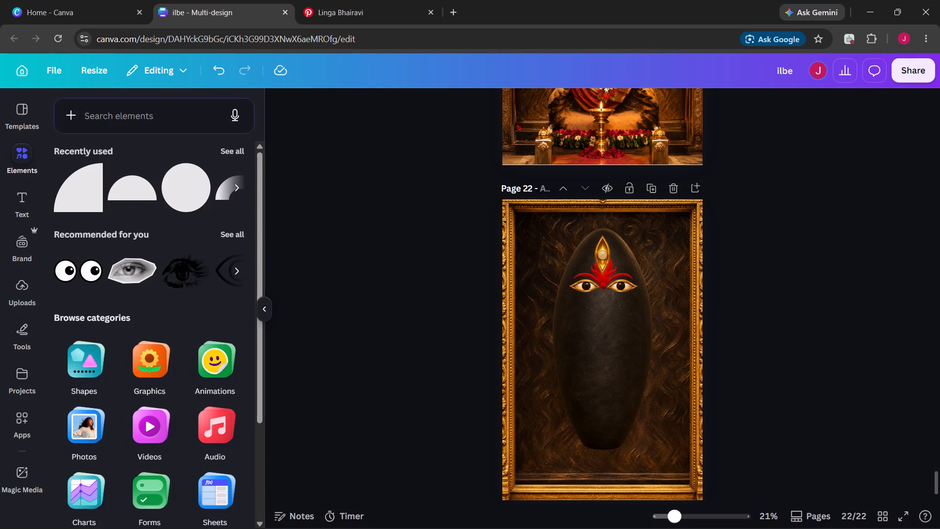
scroll(608, 348, up, 2)
scroll(608, 348, down, 1)
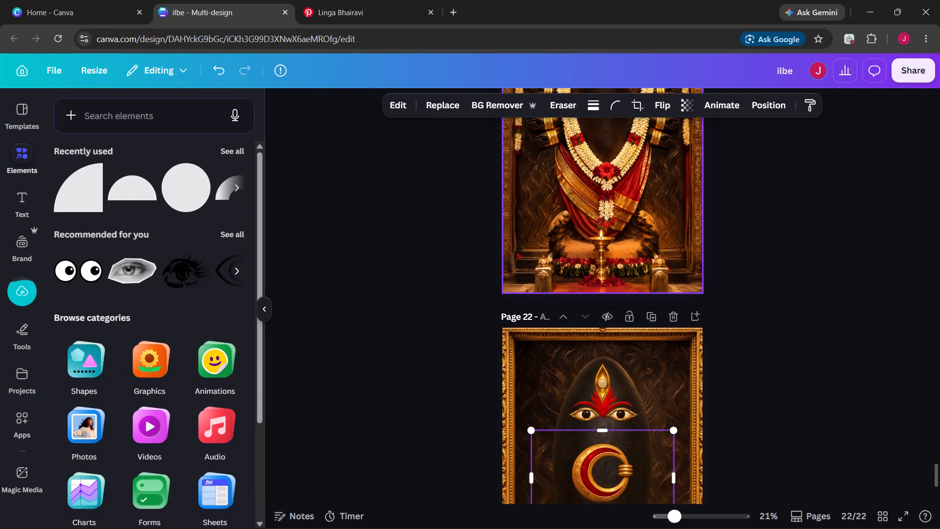
scroll(608, 348, down, 1)
drag(607, 479, 623, 170)
scroll(623, 170, up, 1)
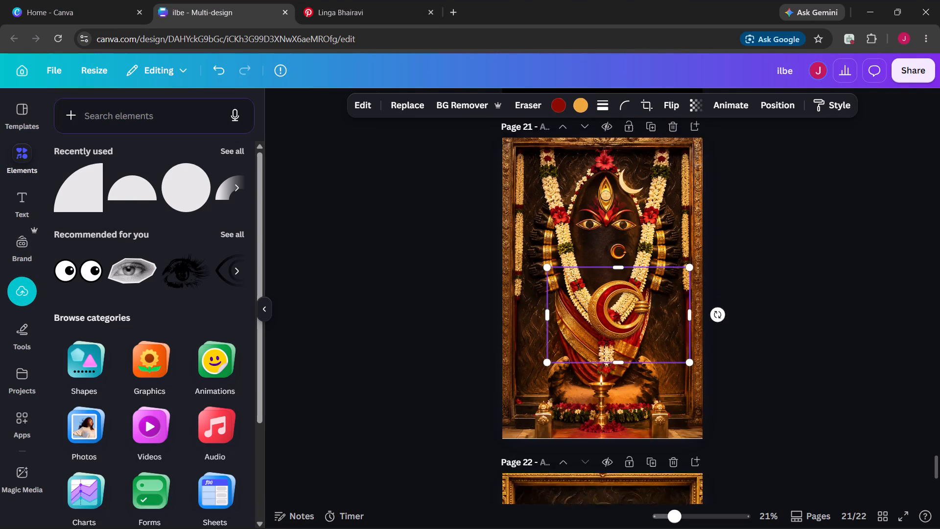
scroll(623, 170, up, 1)
drag(627, 349, 632, 295)
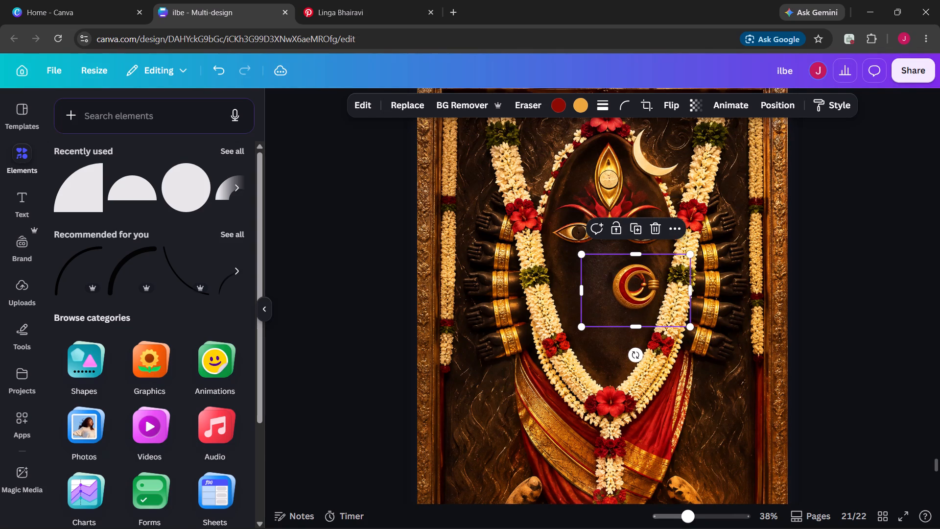
drag(692, 327, 679, 316)
drag(584, 256, 593, 259)
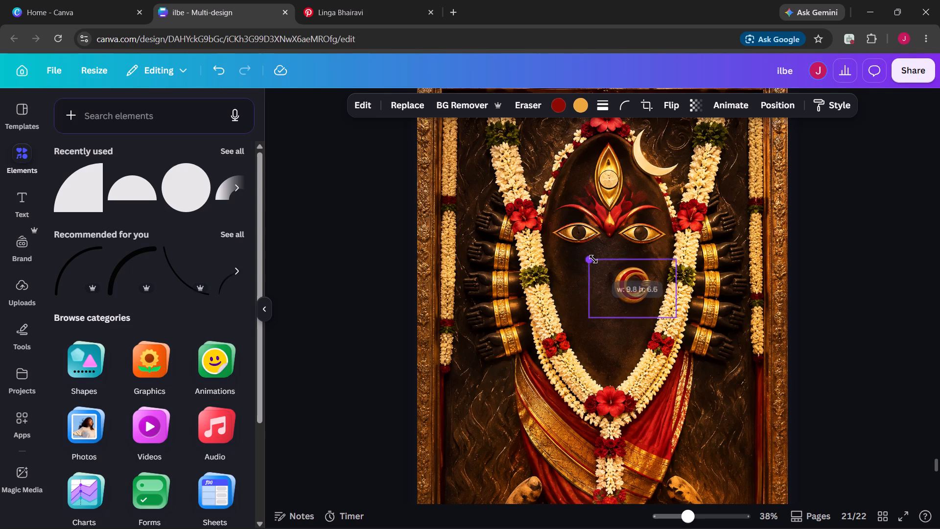
drag(593, 259, 602, 259)
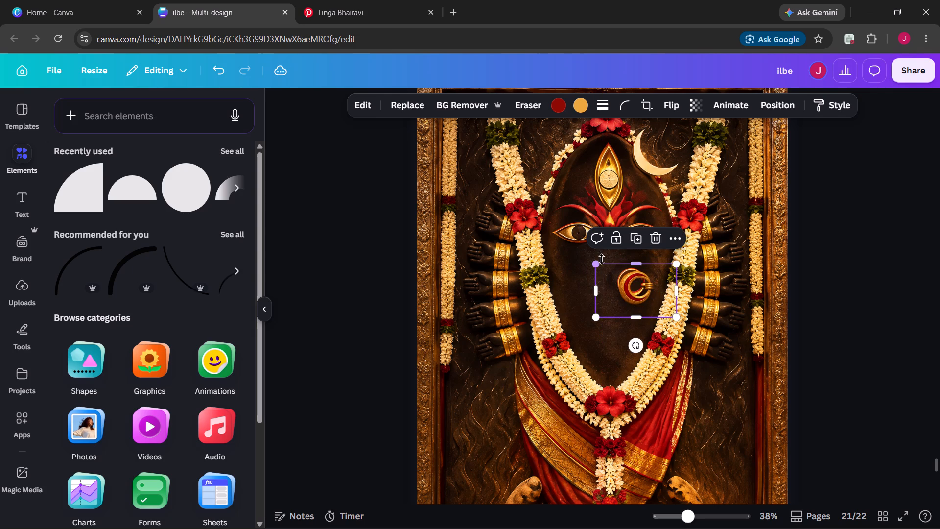
click(633, 284)
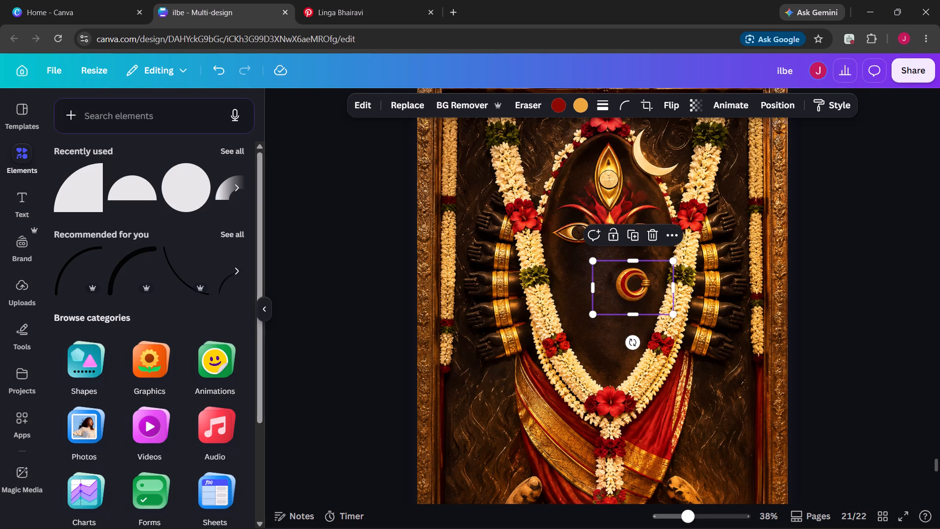
Set page 21's goddess reference image as the page background.
right_click(714, 346)
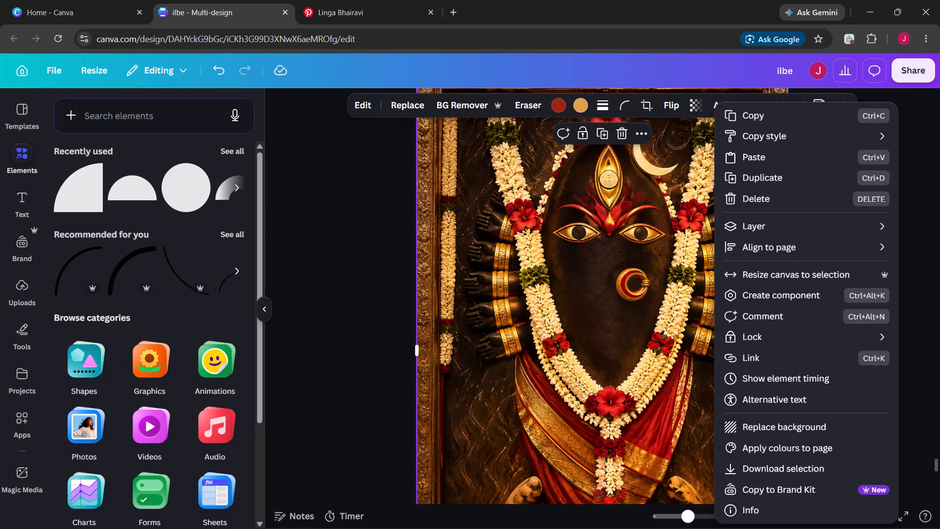
click(753, 423)
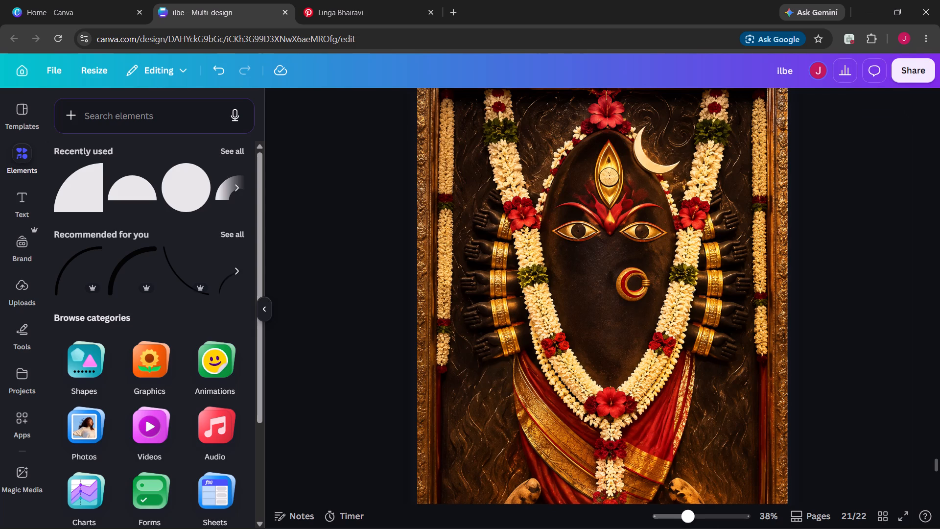
Shrink the nose ring on page 21 slightly more and nudge it to cover the reference nose ring.
click(641, 290)
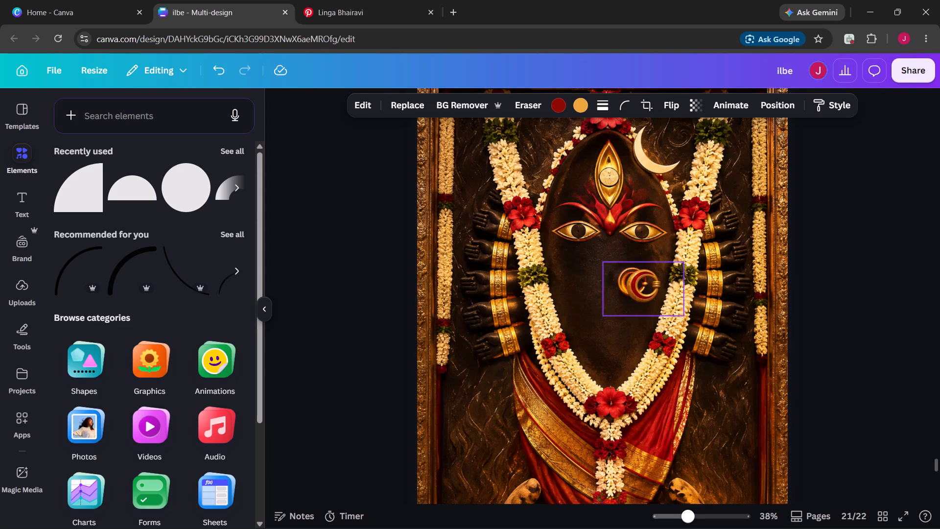
click(639, 288)
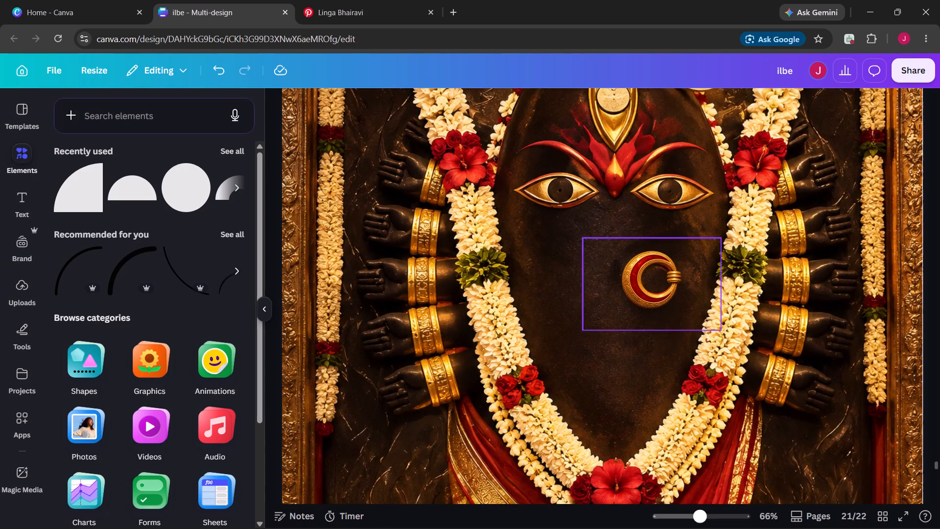
click(682, 286)
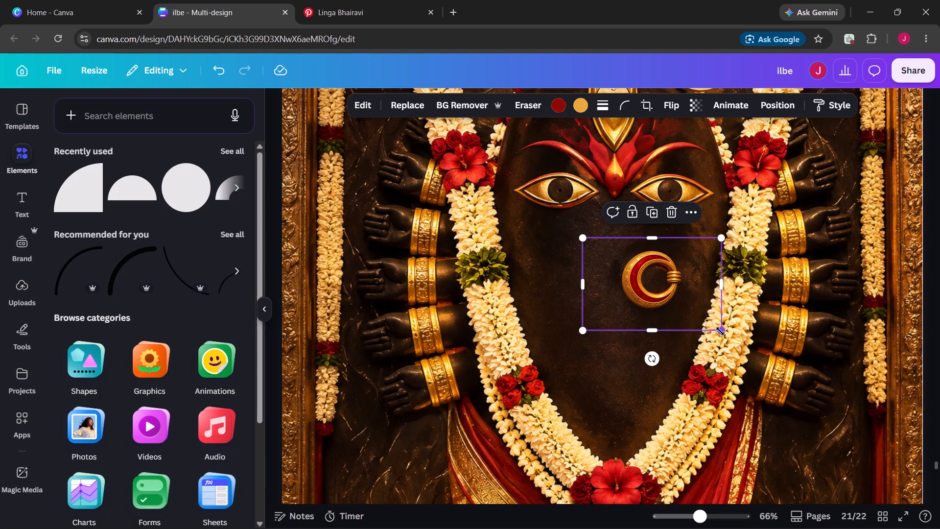
drag(720, 331, 712, 325)
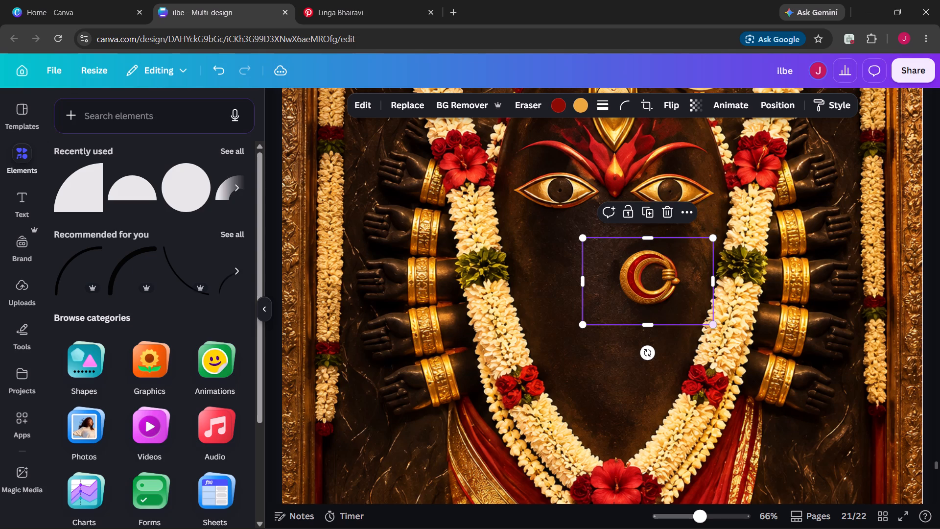
drag(643, 281, 648, 283)
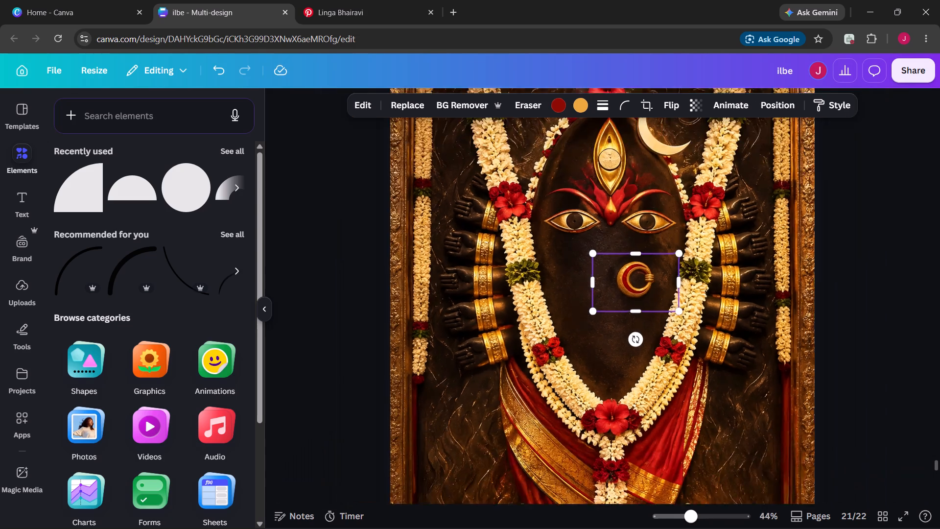
Cut the right-hand eye from page 22, paste it on page 21, and shrink and align it over the reference's right-hand eye.
scroll(648, 283, down, 5)
click(636, 299)
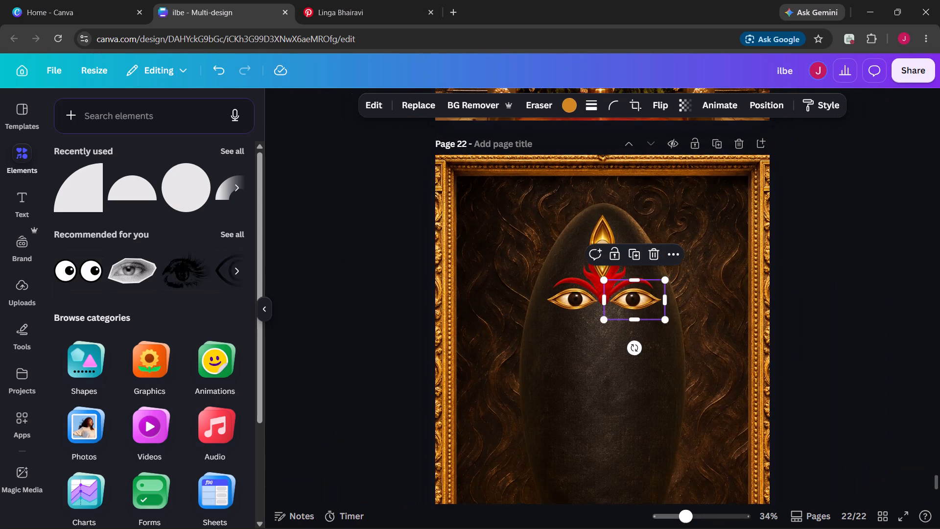
key(ctrl+x)
scroll(636, 299, up, 6)
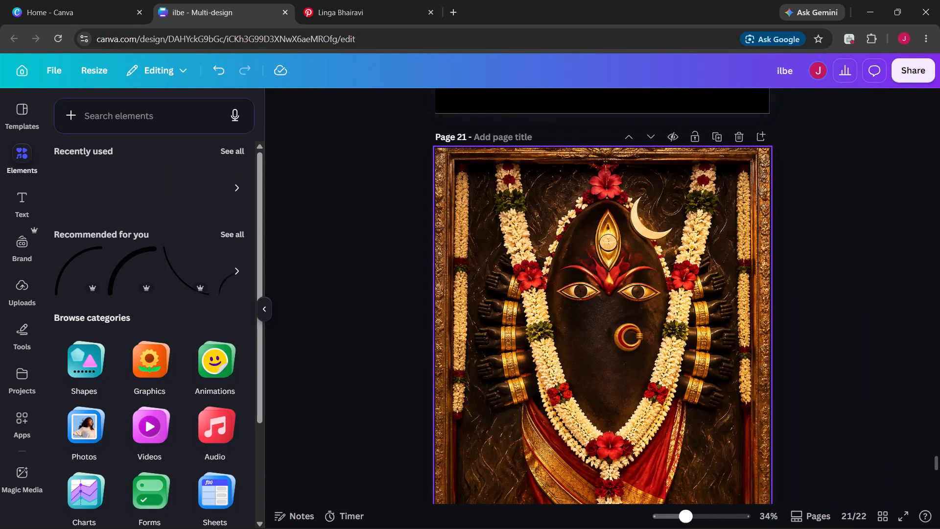
key(ctrl+v)
drag(636, 284, 650, 287)
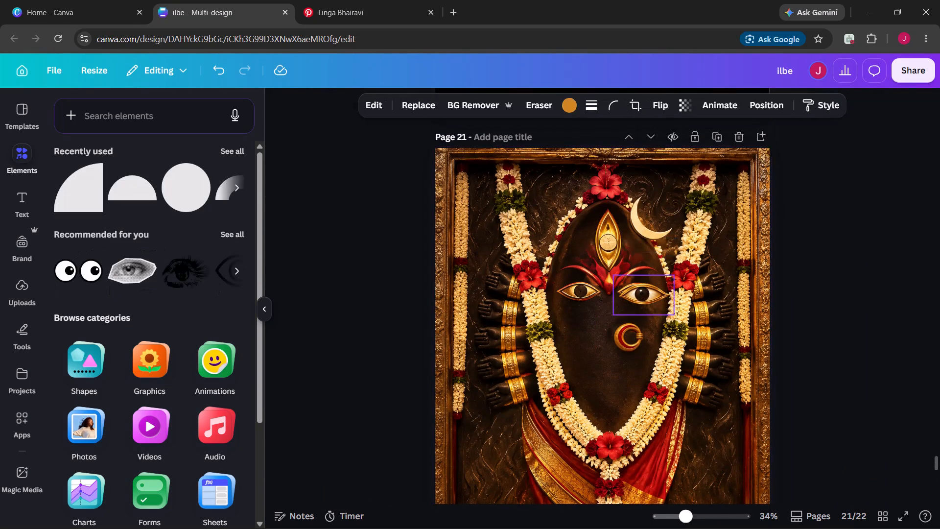
drag(650, 287, 647, 283)
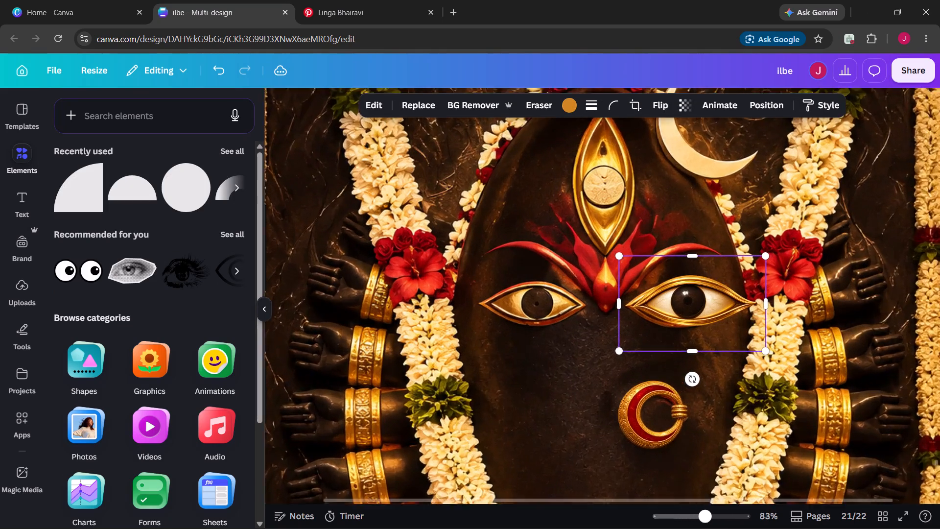
drag(684, 301, 674, 299)
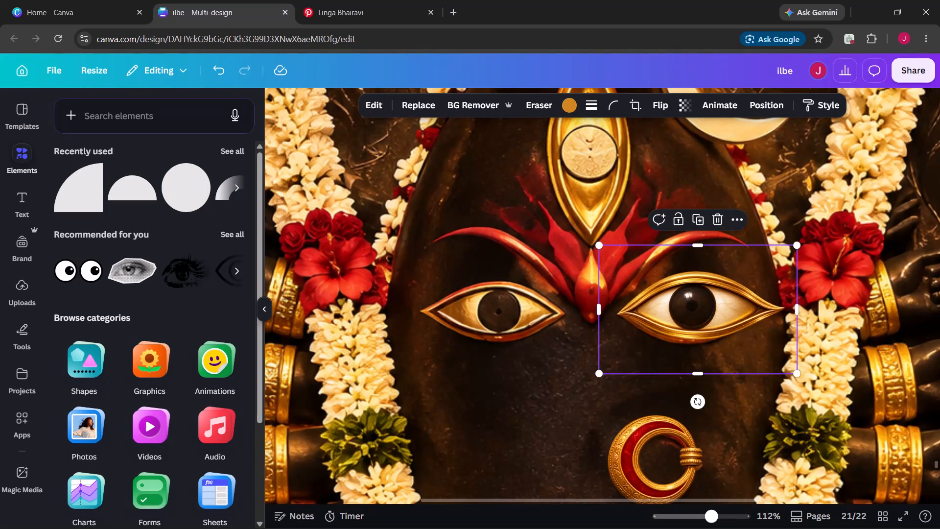
drag(797, 244, 750, 251)
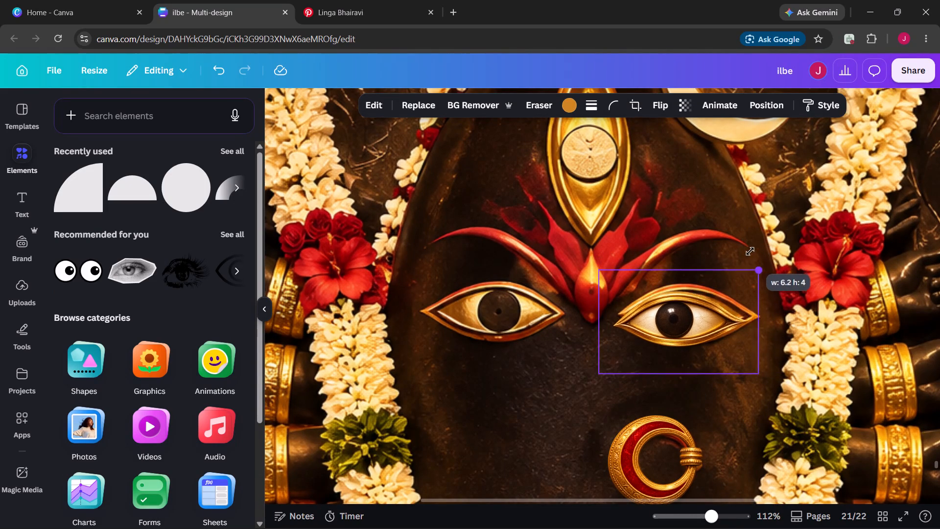
drag(750, 251, 769, 247)
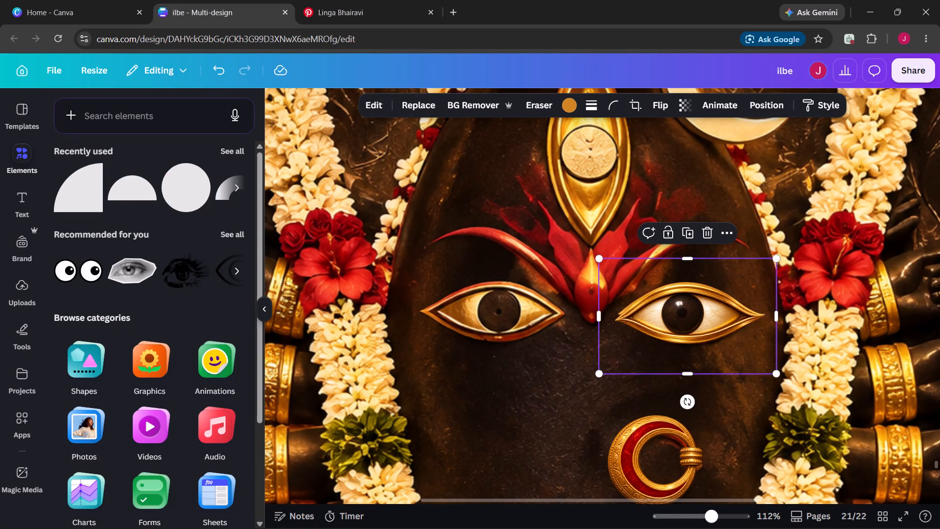
click(704, 308)
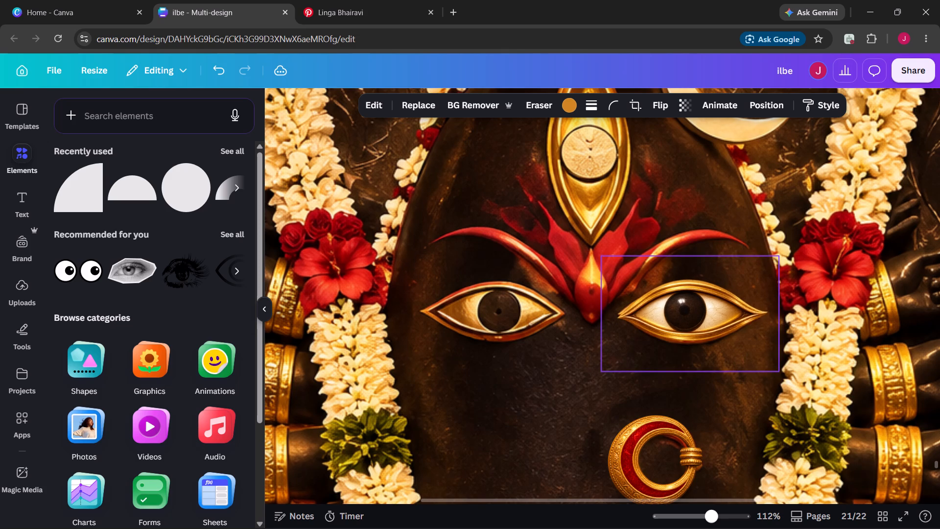
Cut the red forehead mark with its brow strokes from page 22.
scroll(706, 306, down, 10)
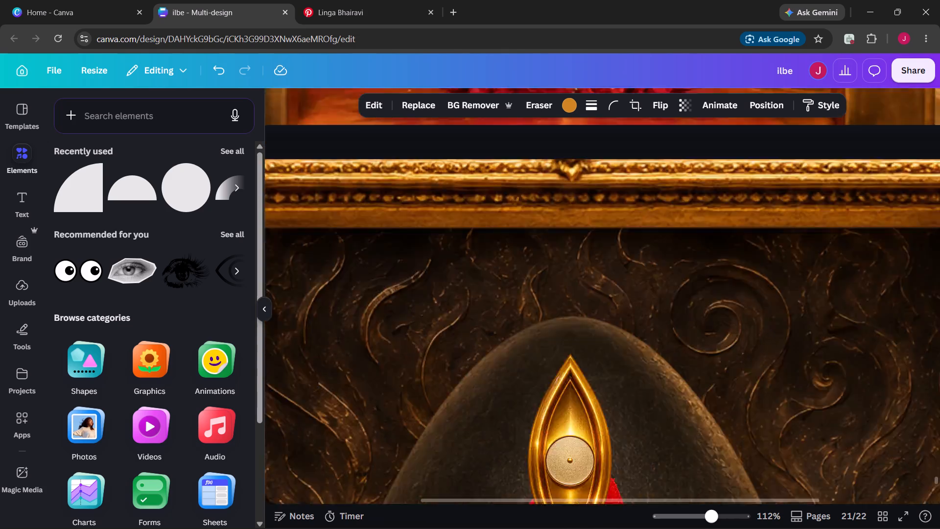
scroll(706, 306, down, 2)
scroll(706, 306, up, 4)
click(471, 226)
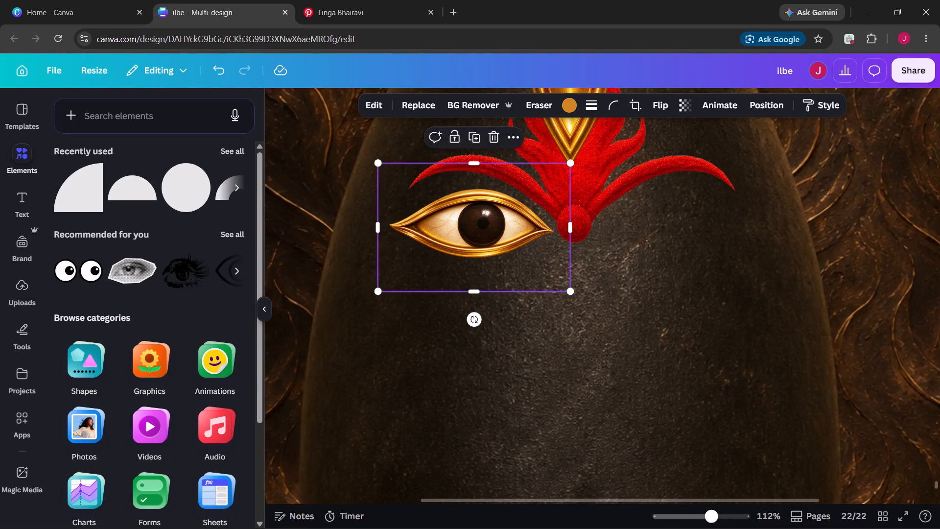
ctrl+click(471, 226)
key(ctrl+x)
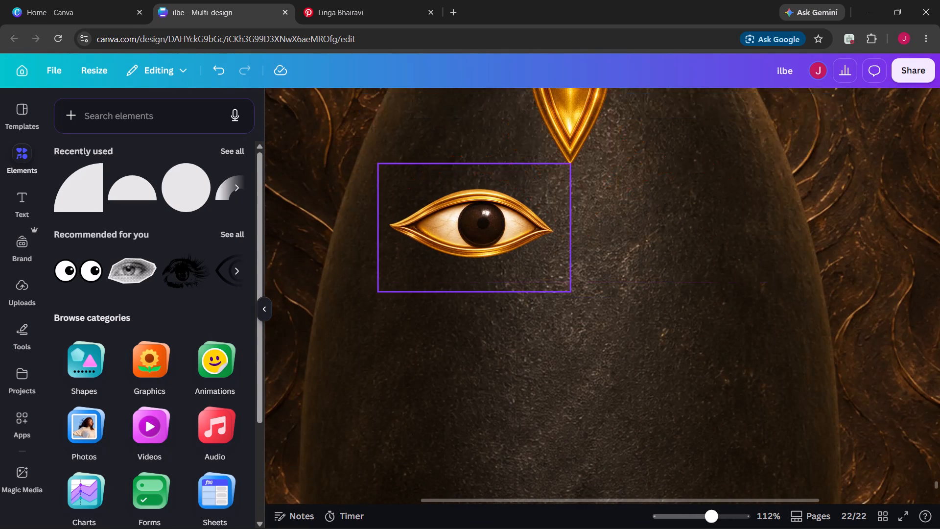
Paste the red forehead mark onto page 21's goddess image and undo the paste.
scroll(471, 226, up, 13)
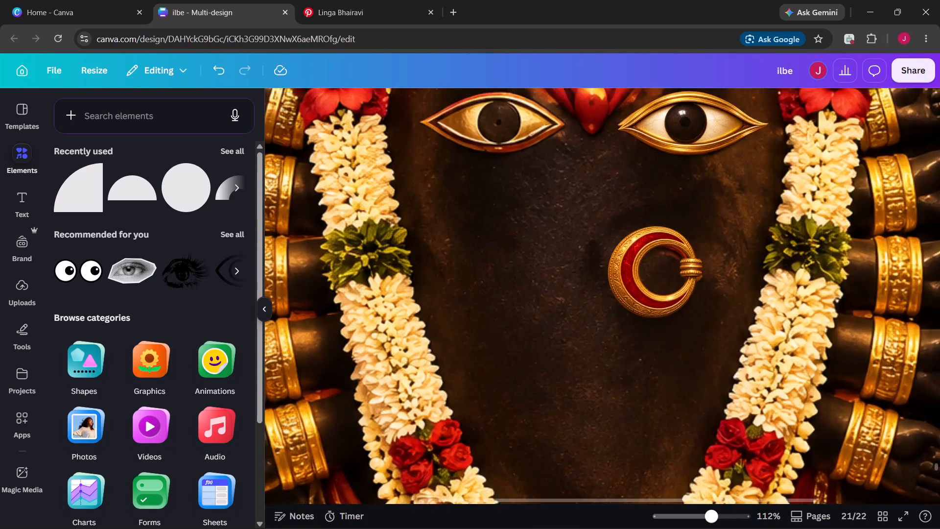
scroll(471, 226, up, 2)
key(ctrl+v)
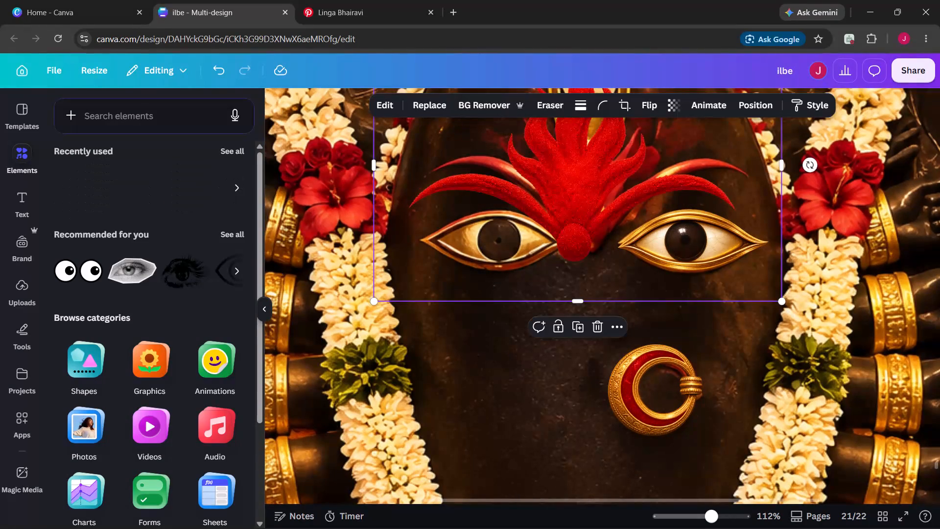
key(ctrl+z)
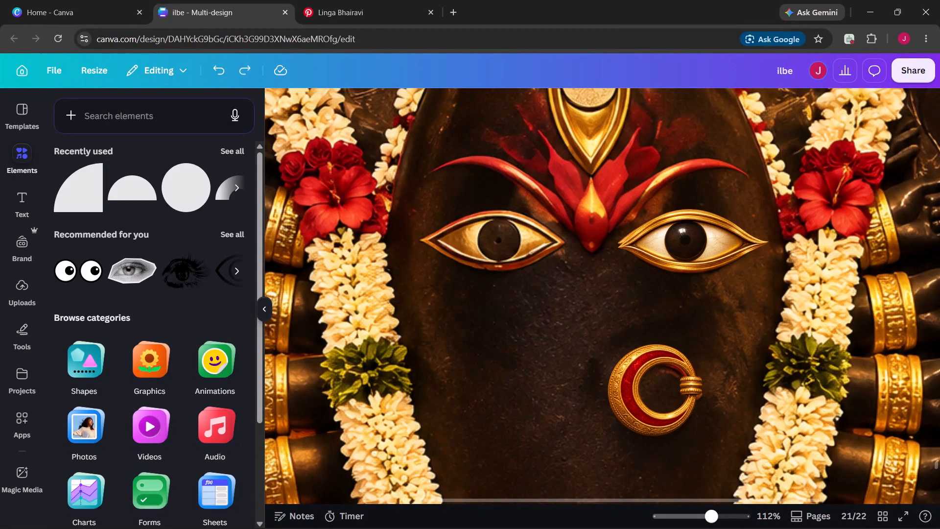
Copy the black linga stone from page 22 and paste it onto page 21 over the goddess image.
scroll(554, 217, down, 16)
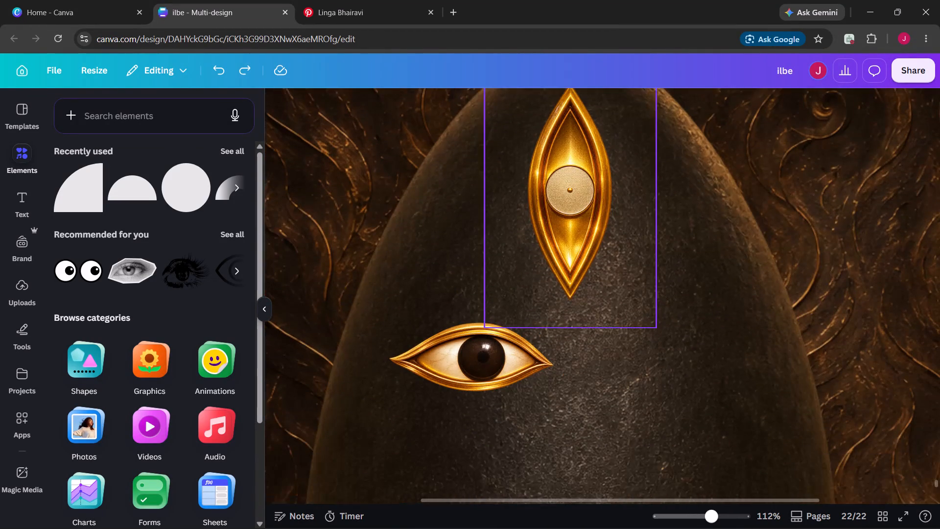
click(681, 406)
scroll(681, 406, down, 1)
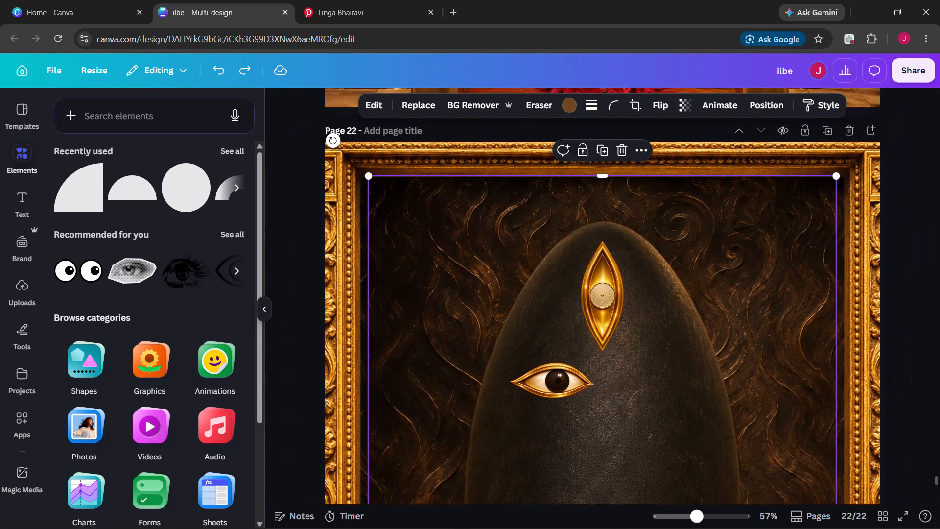
scroll(681, 406, down, 1)
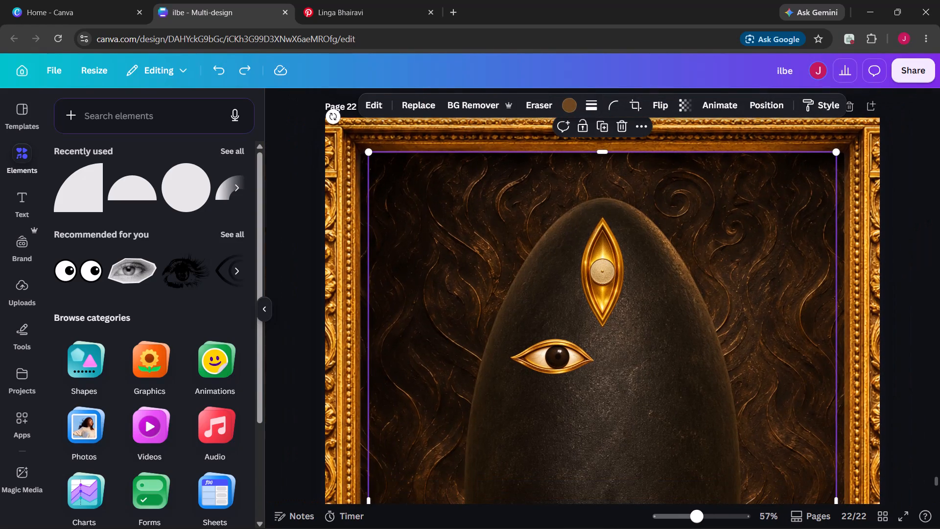
key(ctrl+c)
scroll(681, 406, up, 4)
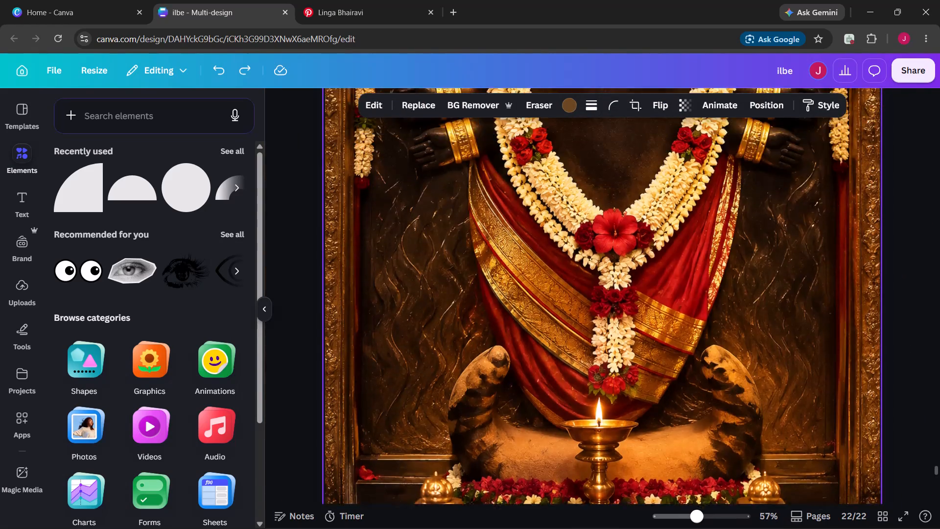
scroll(681, 406, up, 2)
key(ctrl+v)
drag(618, 338, 609, 336)
Enlarge the linga stone on page 21 to about 36.1 by 54.1 and centre it horizontally over the reference goddess.
scroll(609, 336, up, 3)
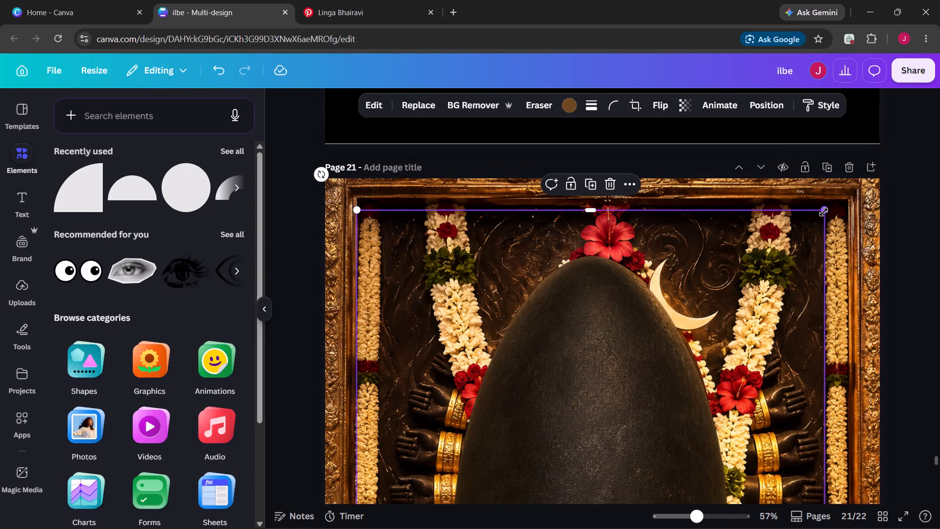
drag(823, 212, 836, 201)
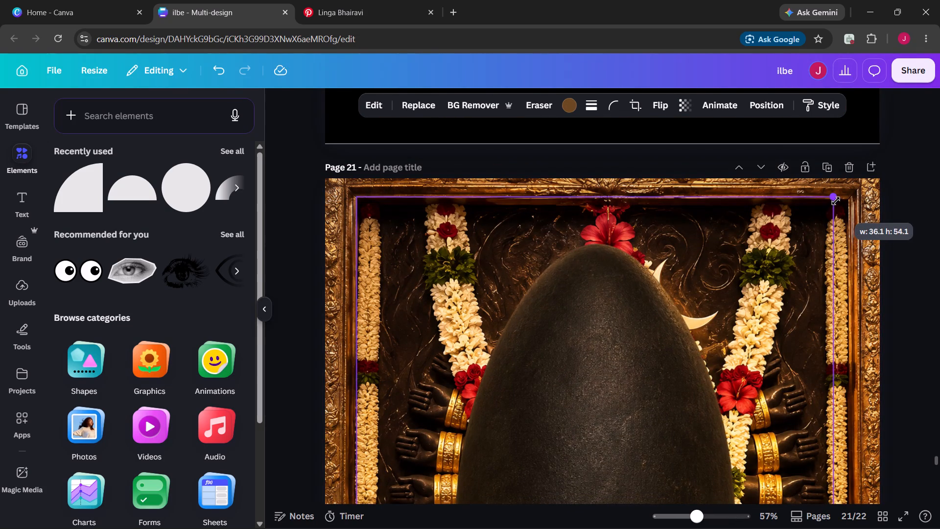
drag(836, 201, 835, 202)
drag(594, 355, 618, 371)
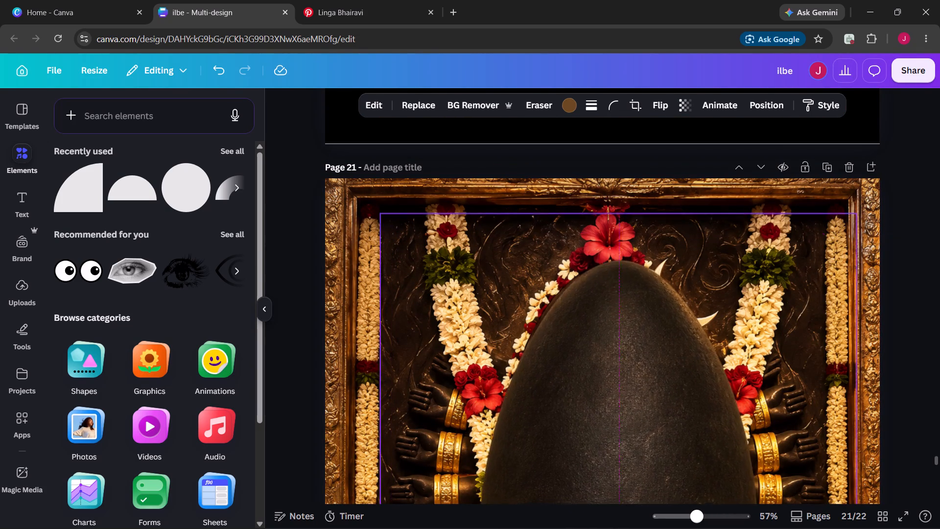
drag(618, 371, 614, 370)
scroll(614, 370, down, 4)
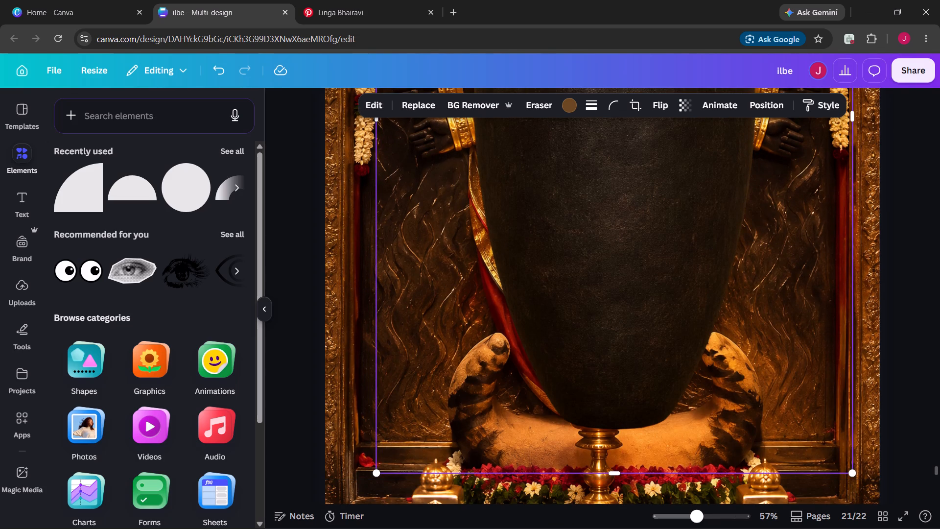
scroll(614, 370, down, 1)
drag(618, 308, 604, 307)
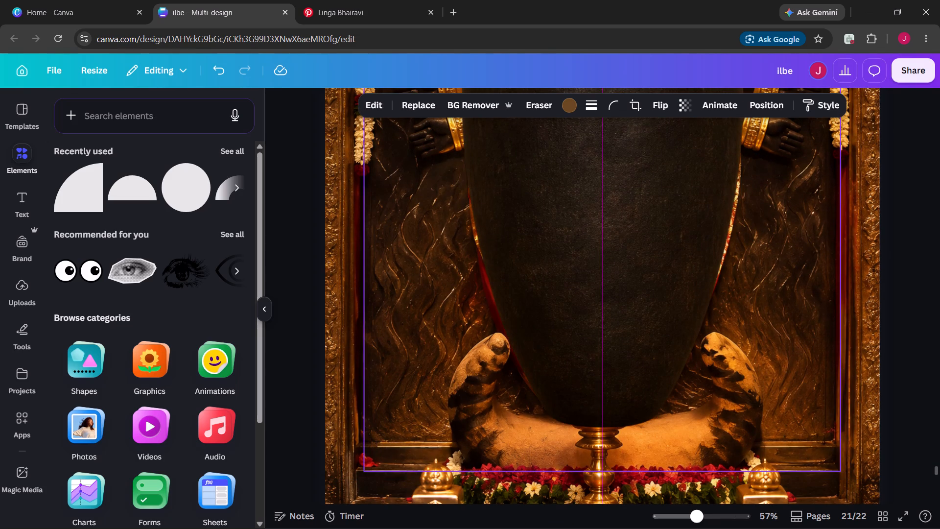
drag(604, 307, 603, 307)
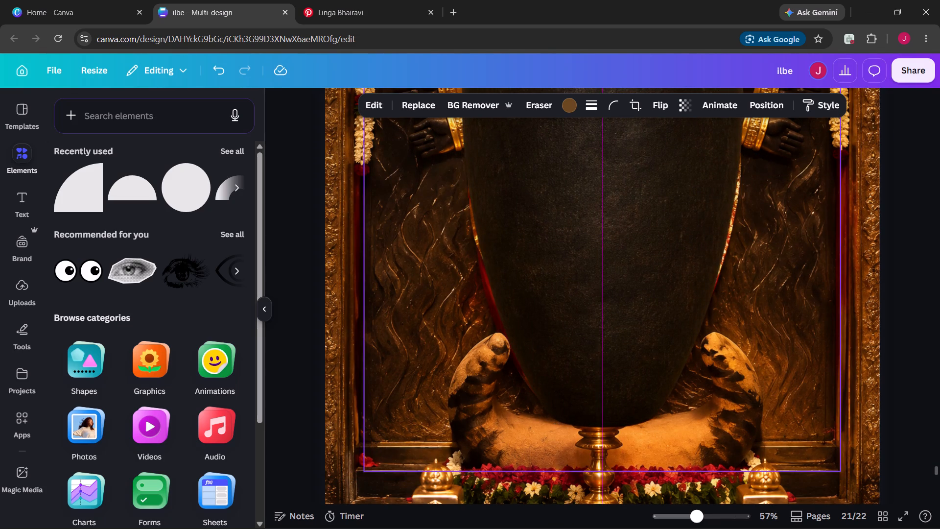
Send the linga stone on page 21 to the back, behind the eye and nose ring.
scroll(603, 307, up, 4)
click(603, 307)
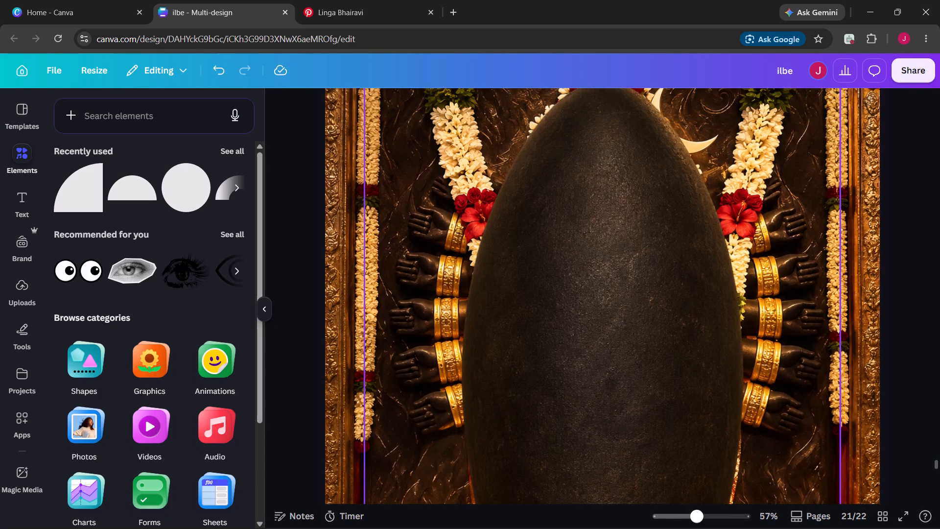
scroll(603, 307, down, 1)
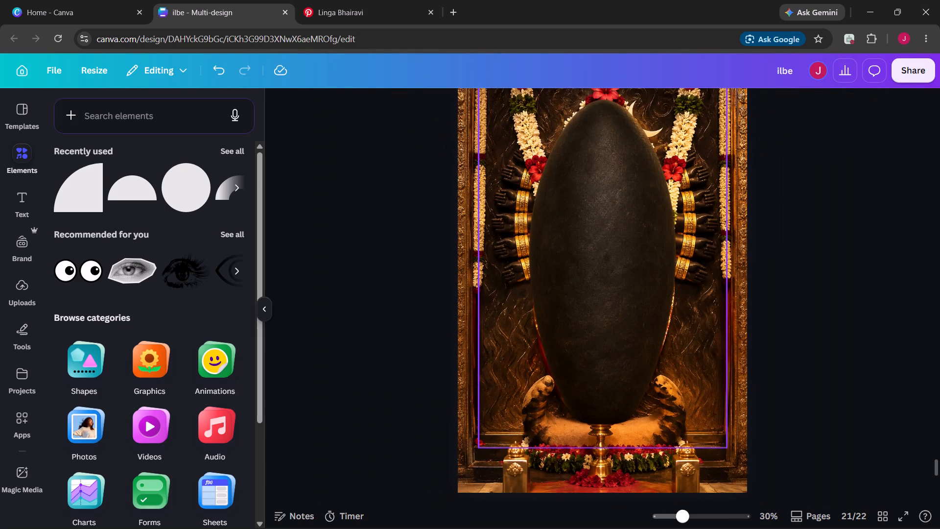
scroll(603, 307, up, 1)
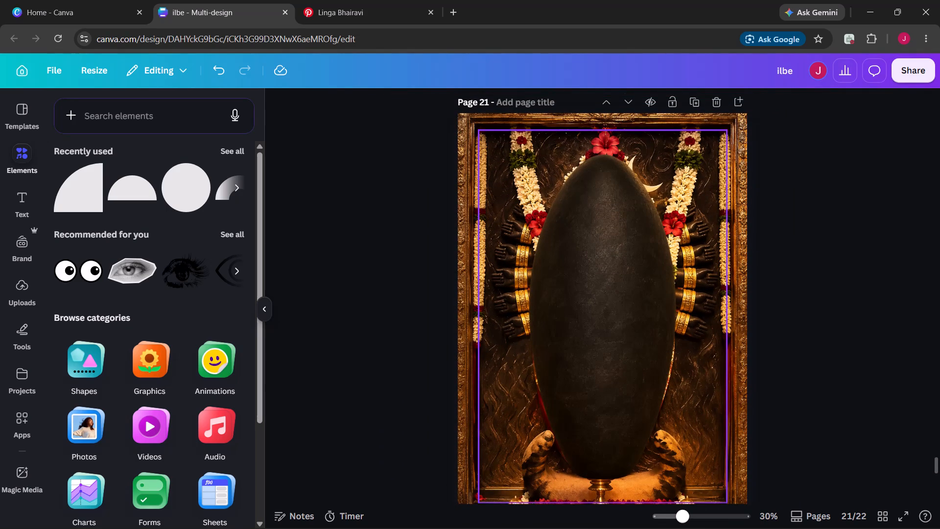
right_click(603, 307)
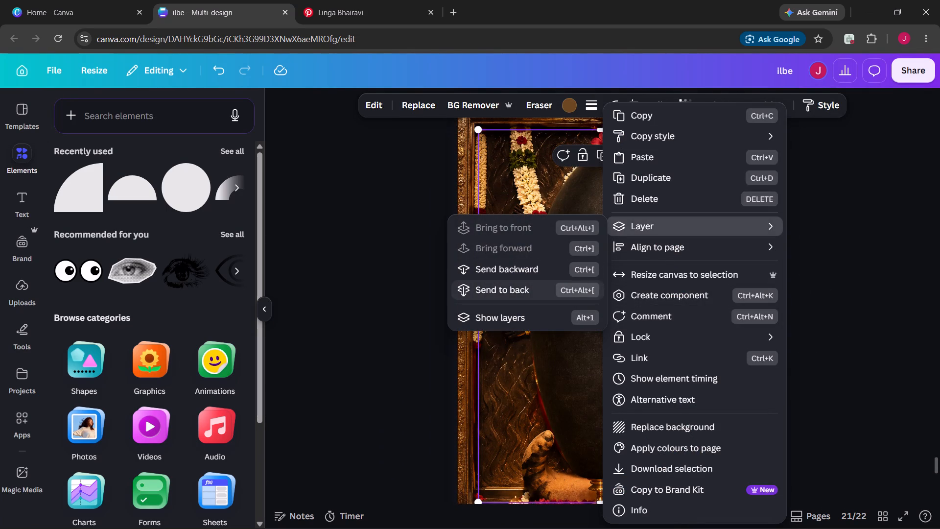
click(540, 281)
click(851, 287)
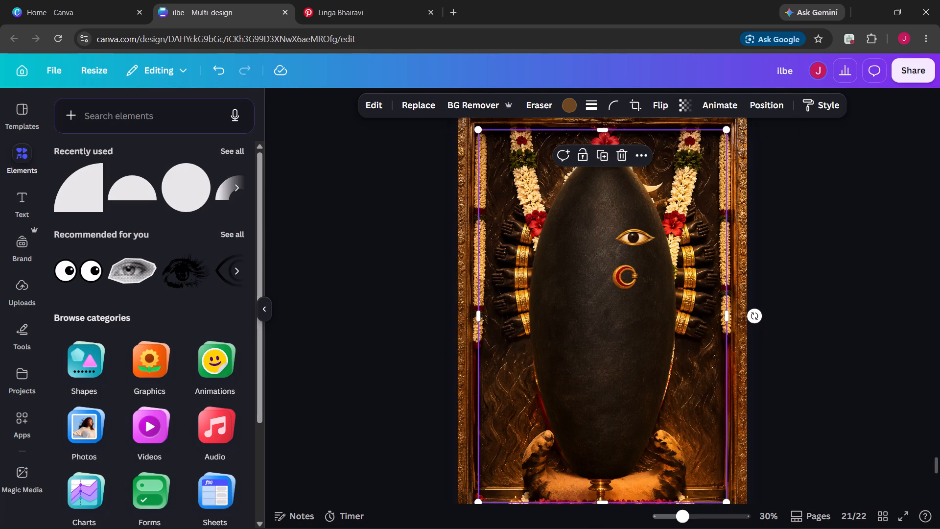
scroll(798, 280, up, 1)
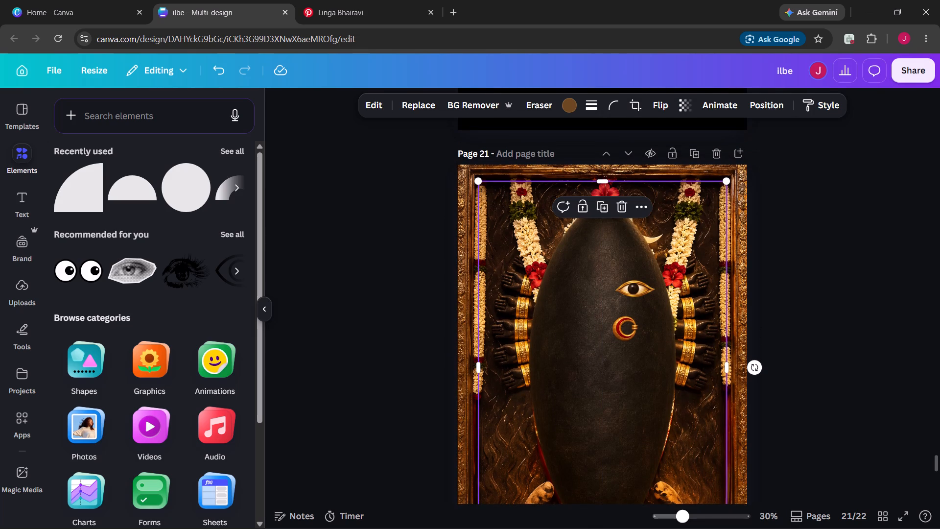
right_click(622, 265)
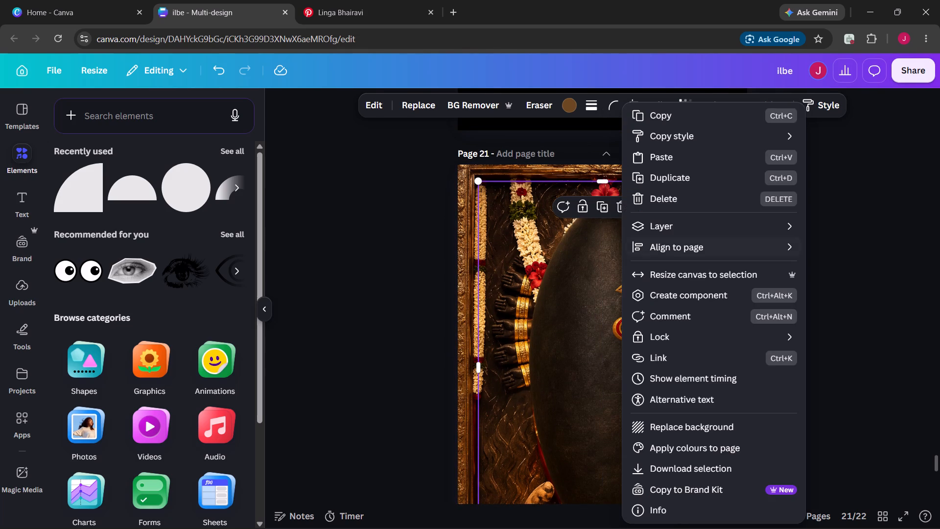
click(492, 321)
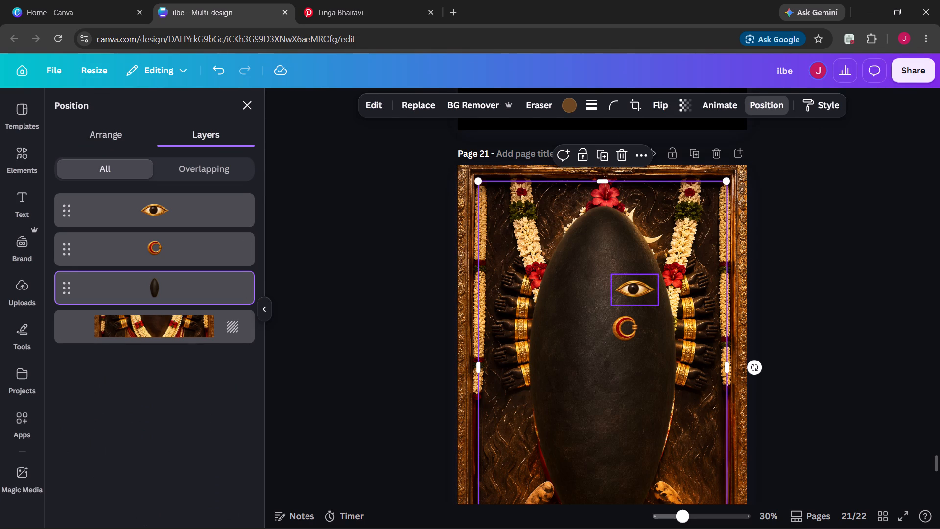
key(ctrl+z)
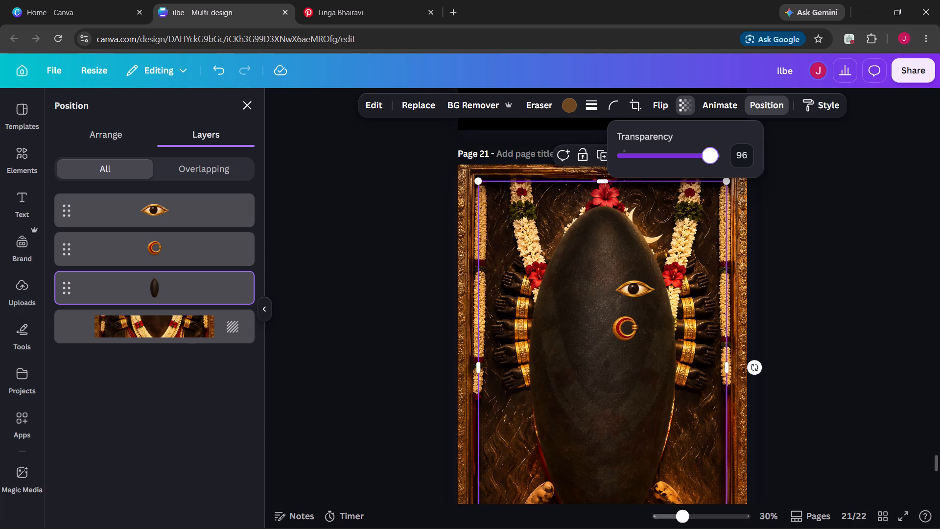
drag(711, 158, 596, 172)
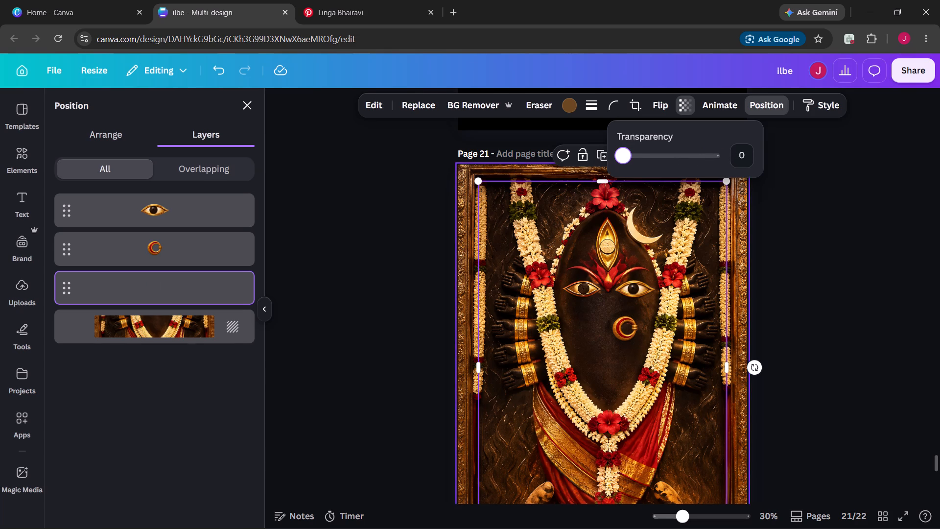
click(835, 271)
Cut the remaining golden eye from page 22 and paste it onto page 21.
scroll(835, 271, down, 4)
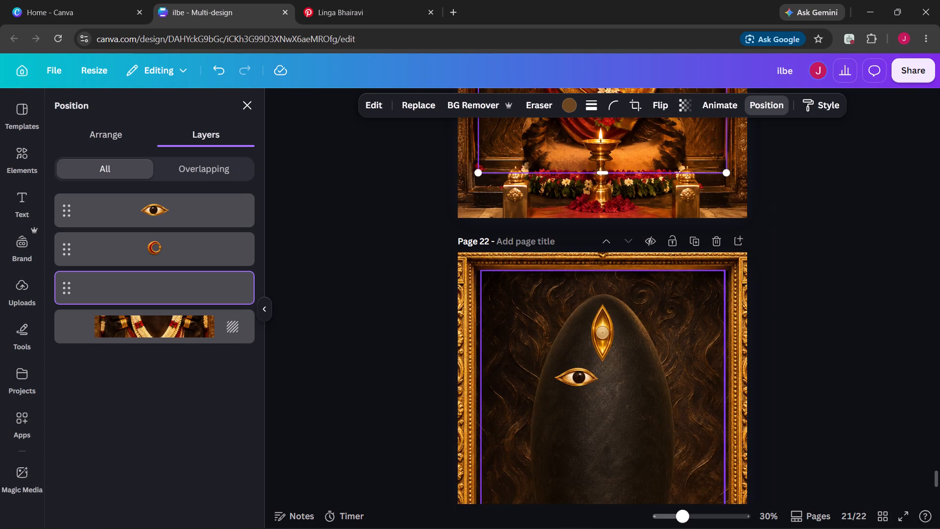
click(562, 387)
key(ctrl+c)
key(ctrl+x)
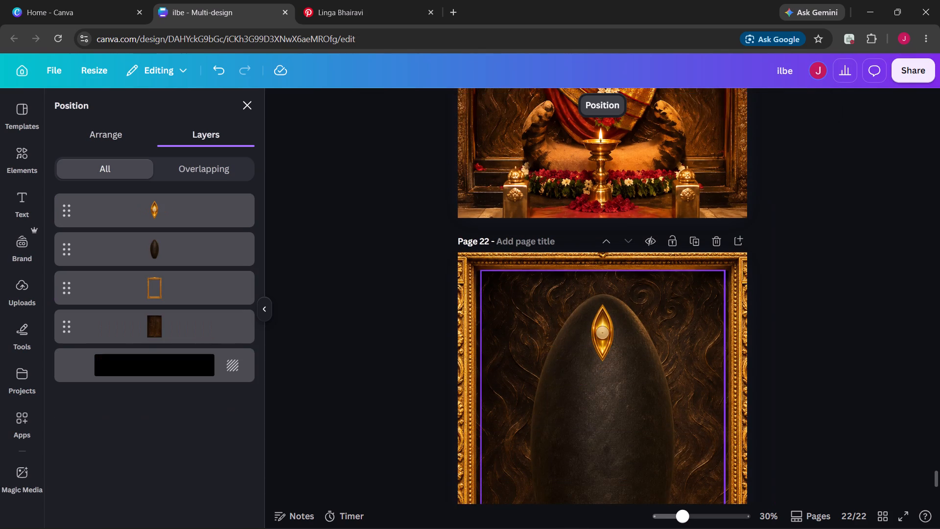
scroll(562, 387, up, 3)
key(ctrl+v)
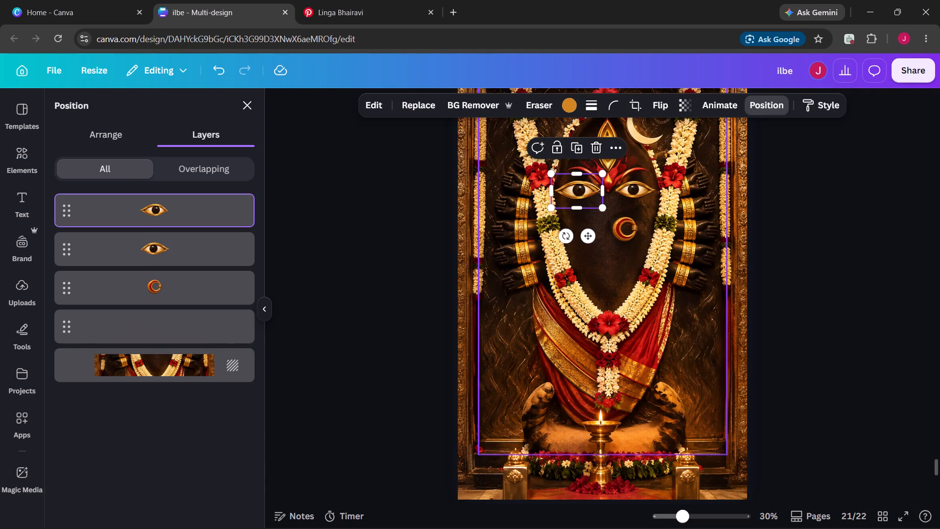
Shrink the pasted eye on page 21 to about 6.5 by 4.4 and align it over the reference goddess's left-hand eye.
scroll(585, 295, up, 2)
drag(558, 297, 563, 294)
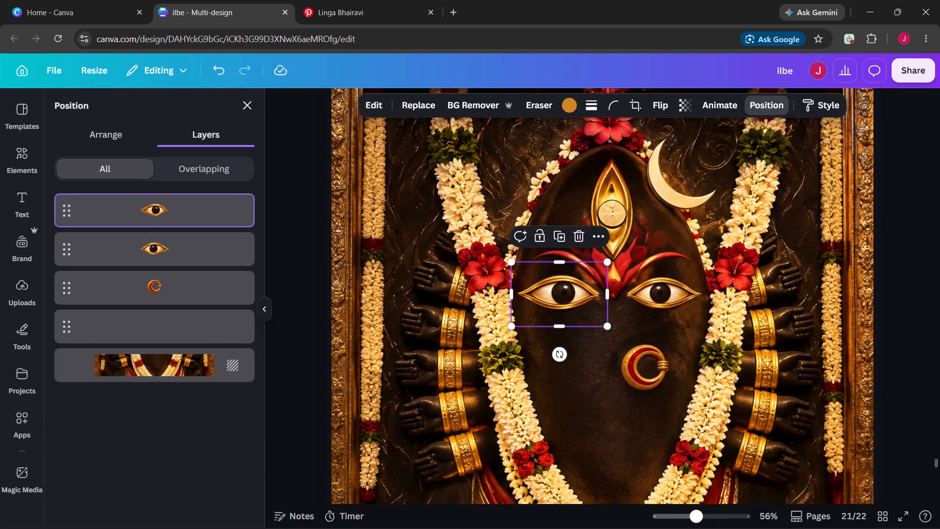
drag(511, 324, 528, 326)
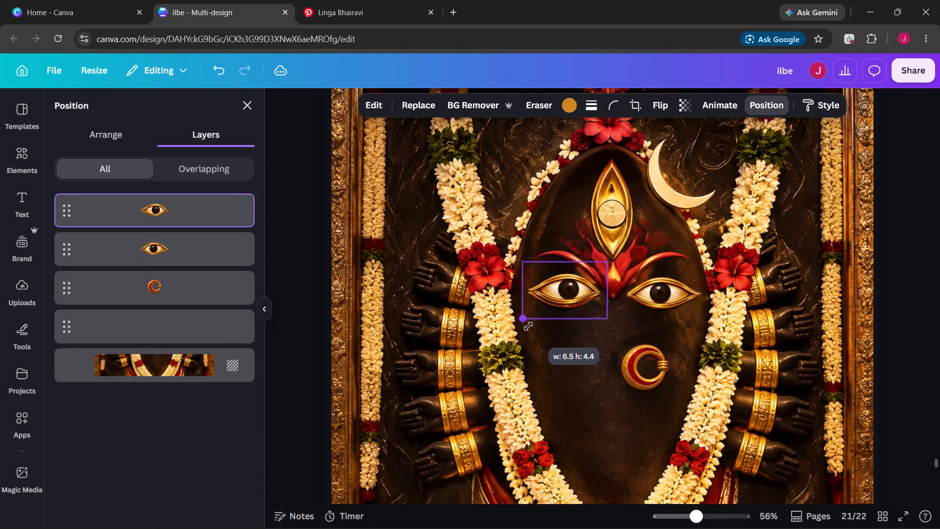
drag(528, 326, 527, 328)
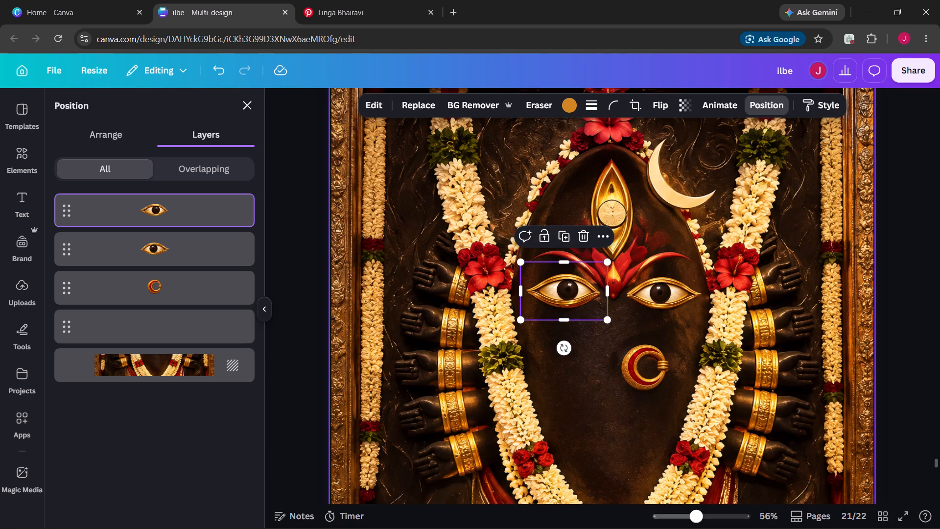
drag(573, 297, 573, 304)
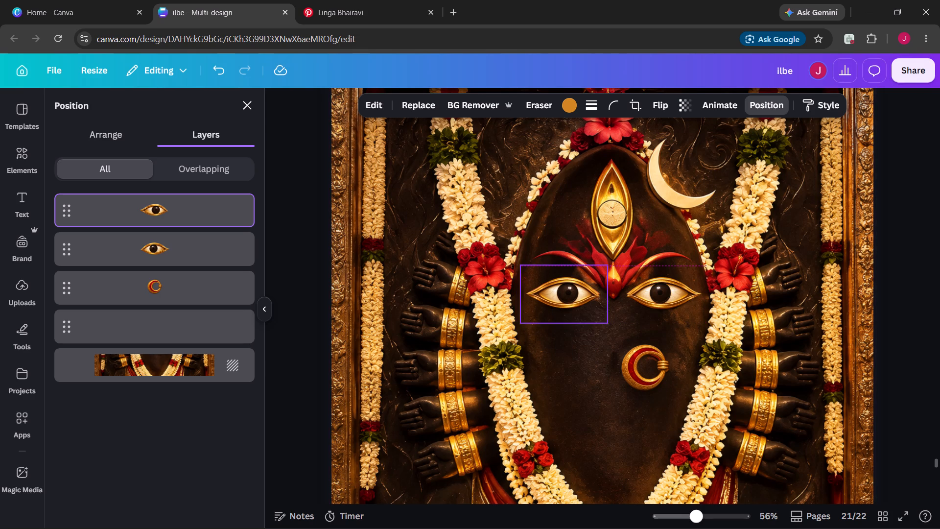
drag(573, 304, 573, 303)
click(909, 304)
click(909, 304)
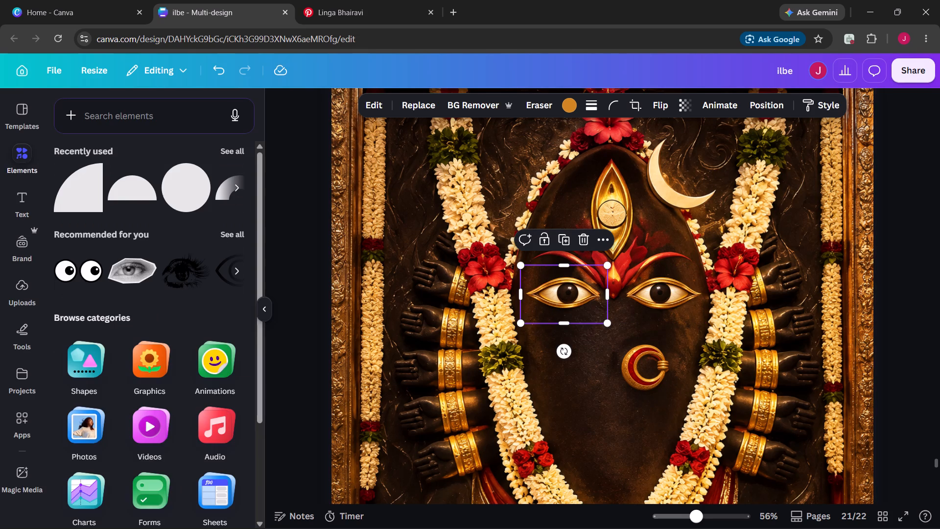
Move the golden third eye from page 22 to page 21 and align it over the reference third eye on the forehead.
scroll(909, 304, down, 8)
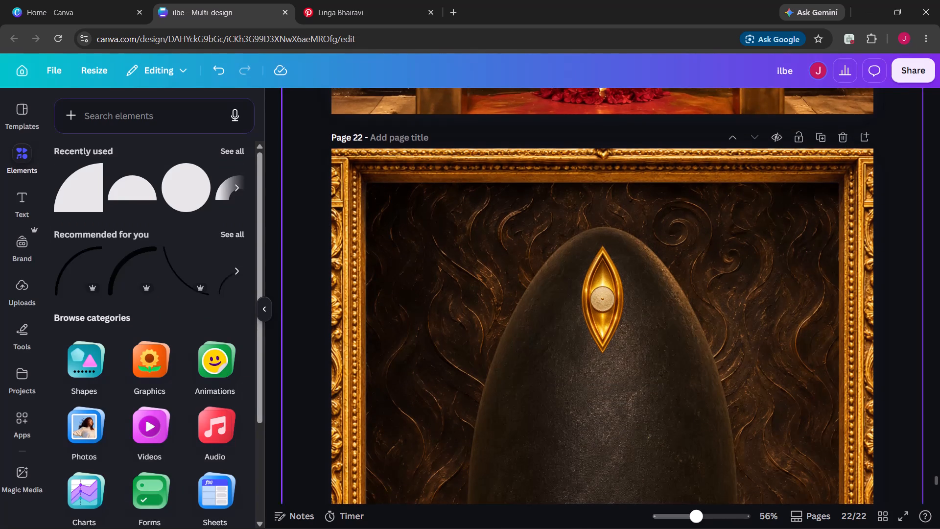
click(611, 303)
key(ctrl+x)
scroll(611, 303, up, 3)
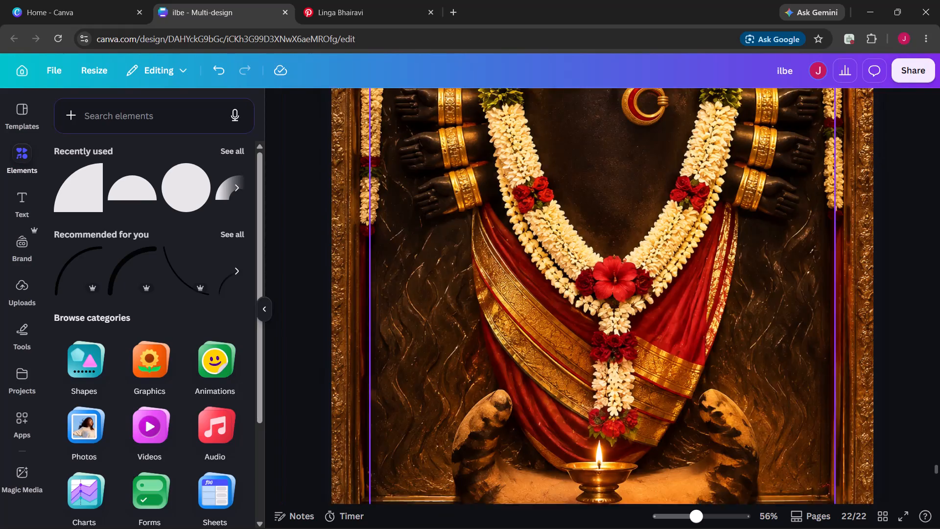
scroll(611, 303, up, 4)
key(ctrl+v)
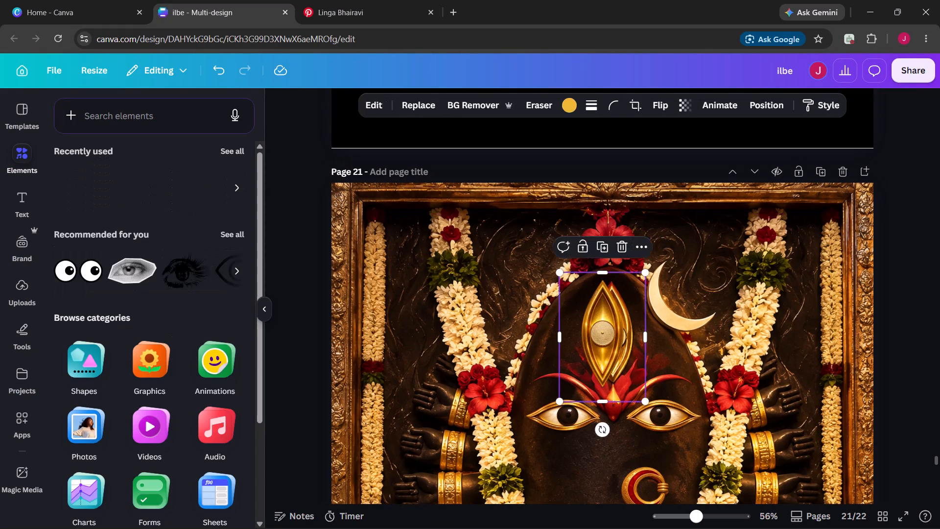
drag(601, 301, 610, 303)
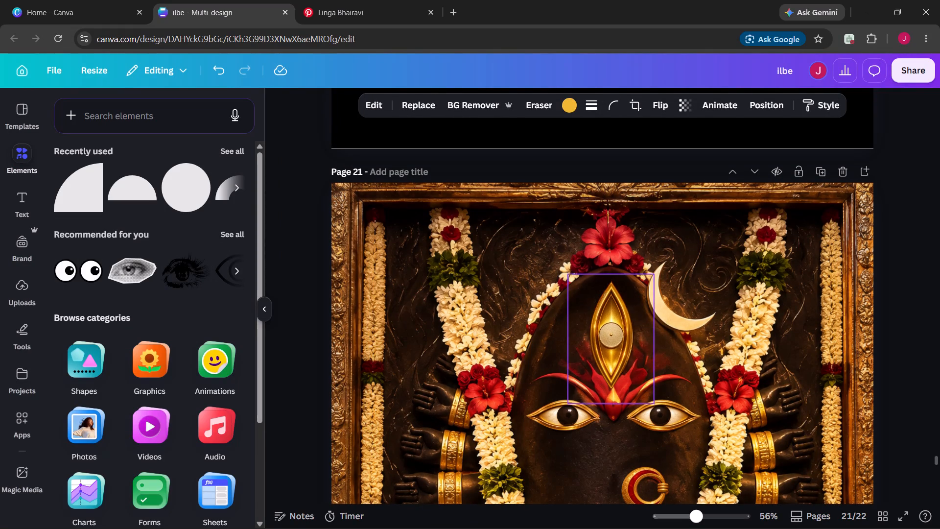
drag(610, 303, 611, 302)
click(873, 323)
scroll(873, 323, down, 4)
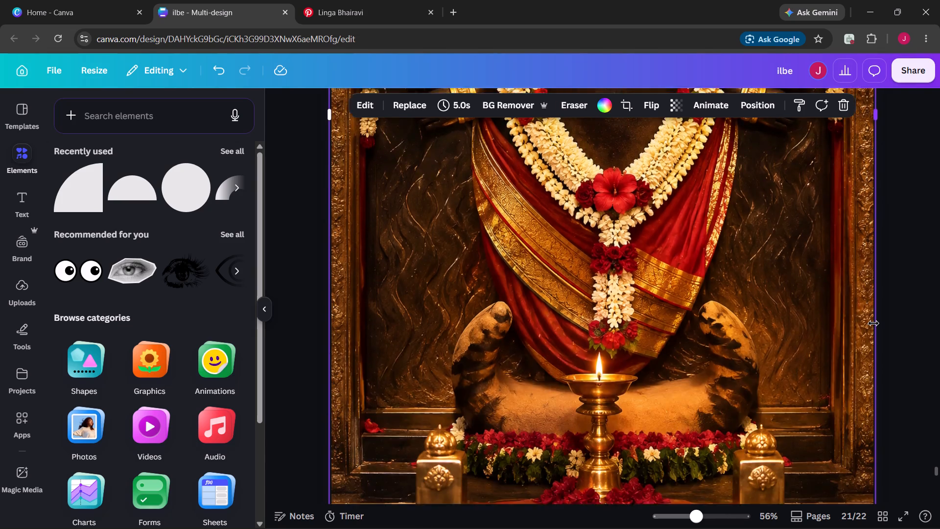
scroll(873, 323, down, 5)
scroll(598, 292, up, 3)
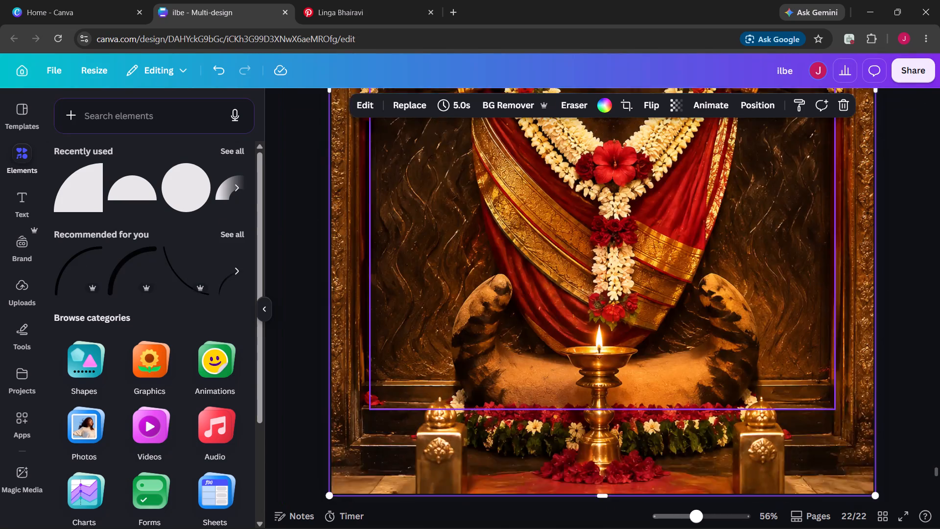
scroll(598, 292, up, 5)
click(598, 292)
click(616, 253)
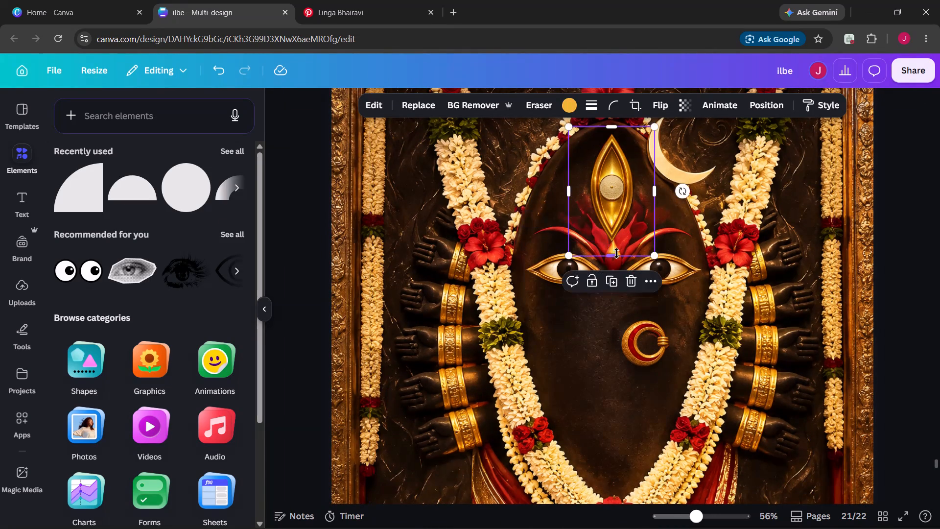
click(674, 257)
Add the uploaded red flame tilak to page 22, then cut it and paste it onto page 21.
scroll(594, 337, down, 7)
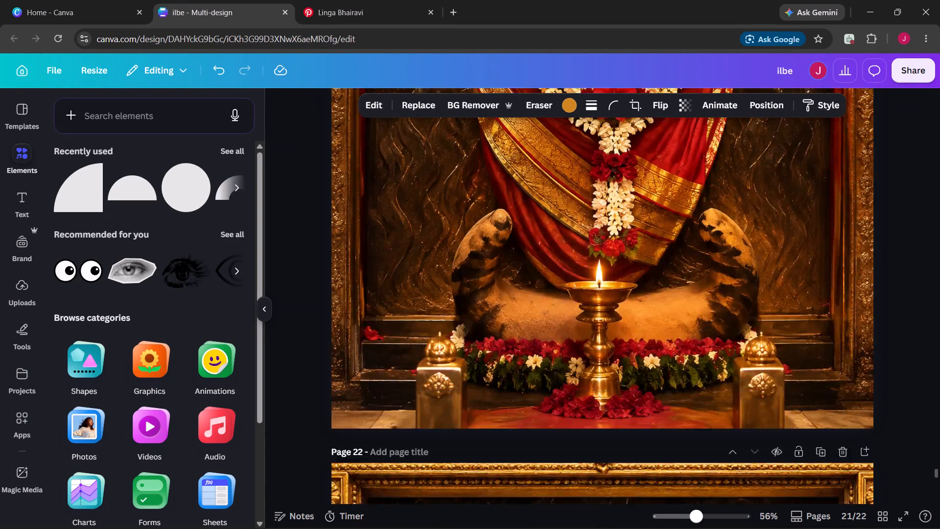
scroll(594, 337, down, 2)
click(19, 293)
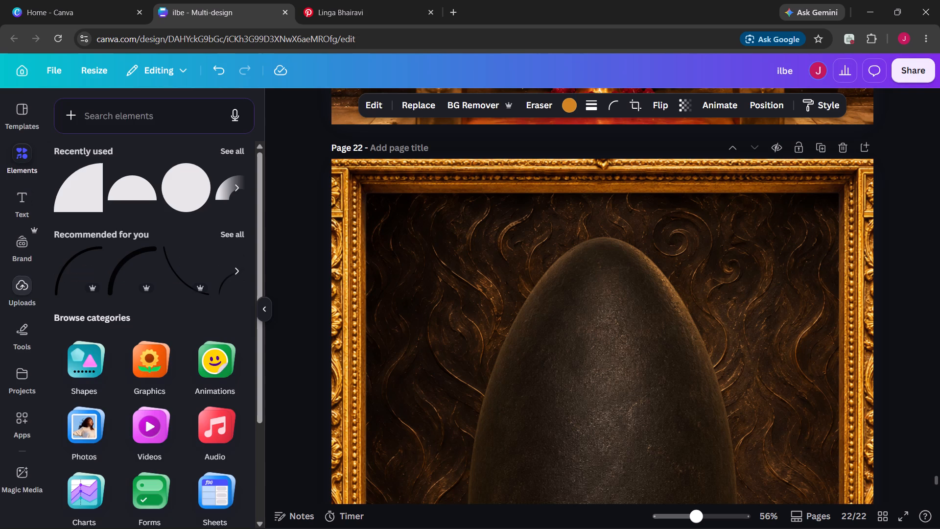
click(171, 273)
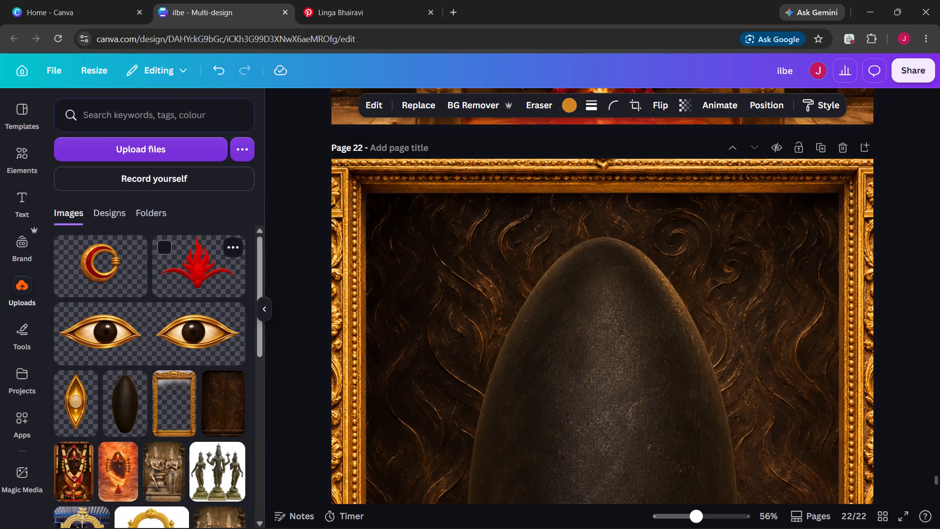
key(ctrl+x)
scroll(570, 408, up, 4)
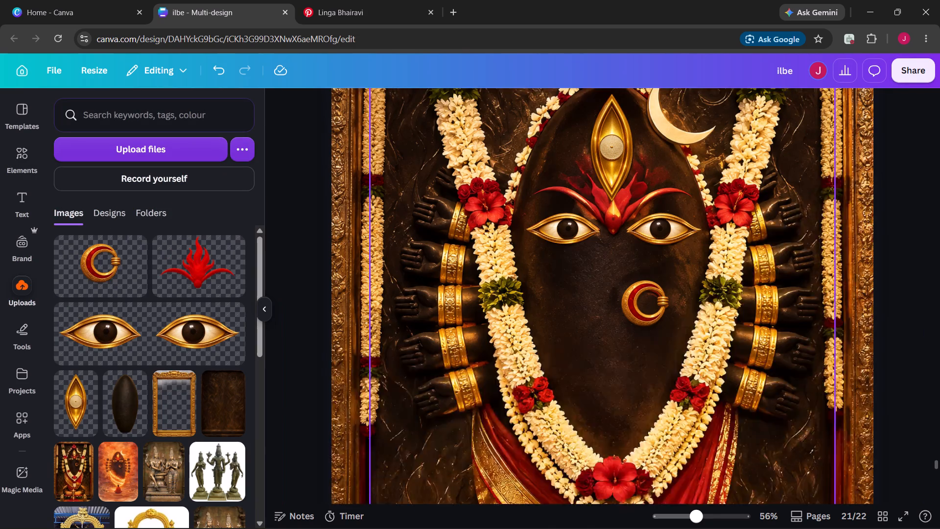
scroll(570, 408, up, 2)
key(ctrl+v)
Shrink the red flame tilak to roughly half size and align it over the reference tilak between the goddess's brows on page 21.
drag(620, 440, 633, 196)
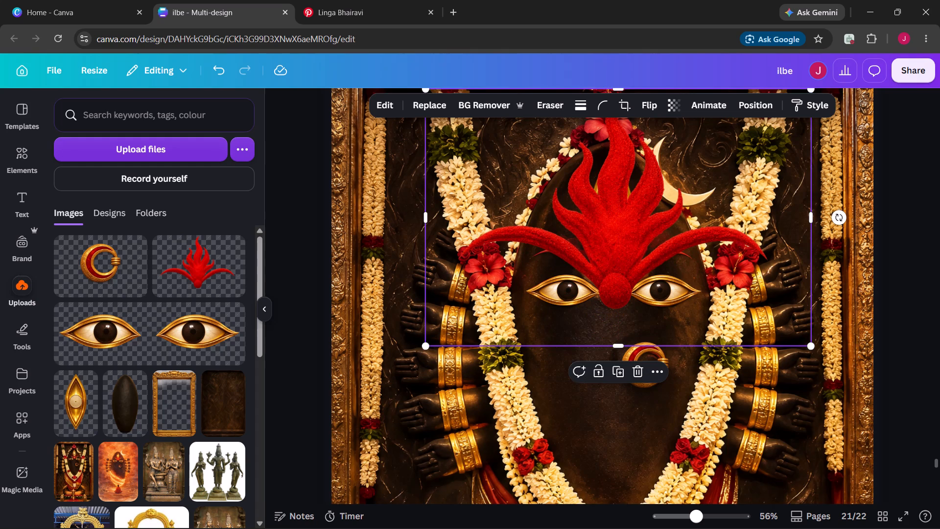
scroll(496, 195, up, 2)
drag(426, 184, 430, 185)
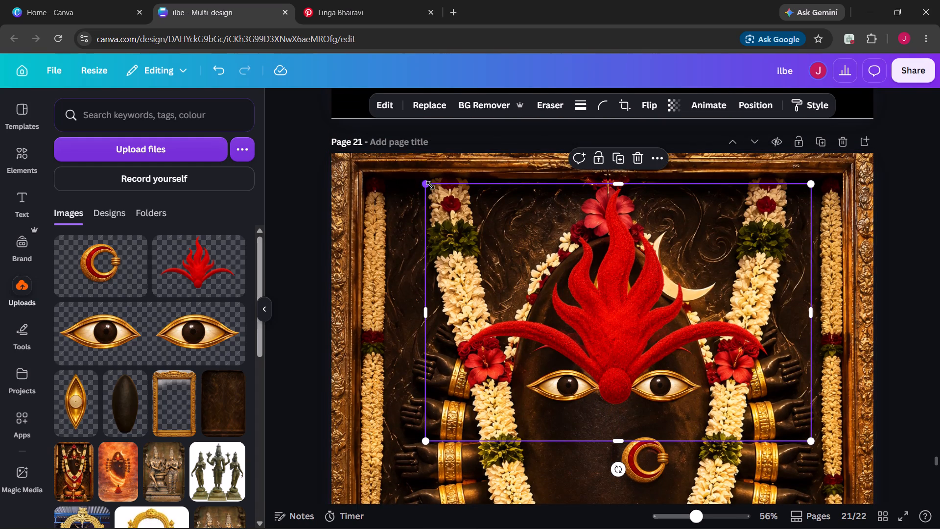
drag(430, 185, 623, 303)
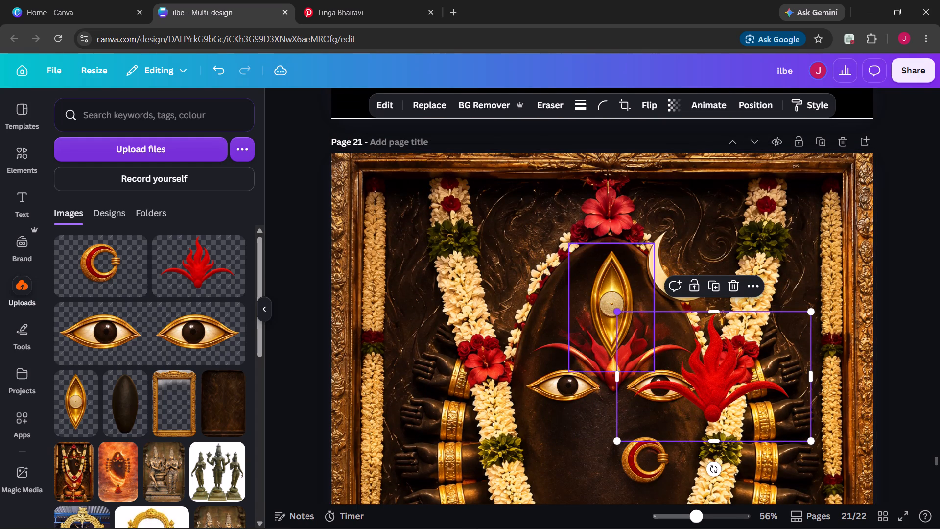
drag(703, 389, 594, 354)
drag(614, 367, 622, 374)
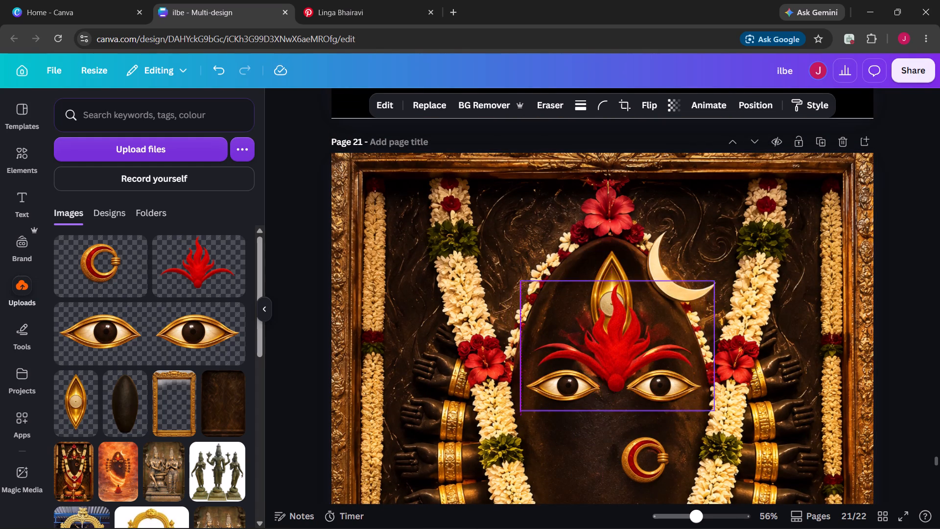
drag(622, 374, 619, 372)
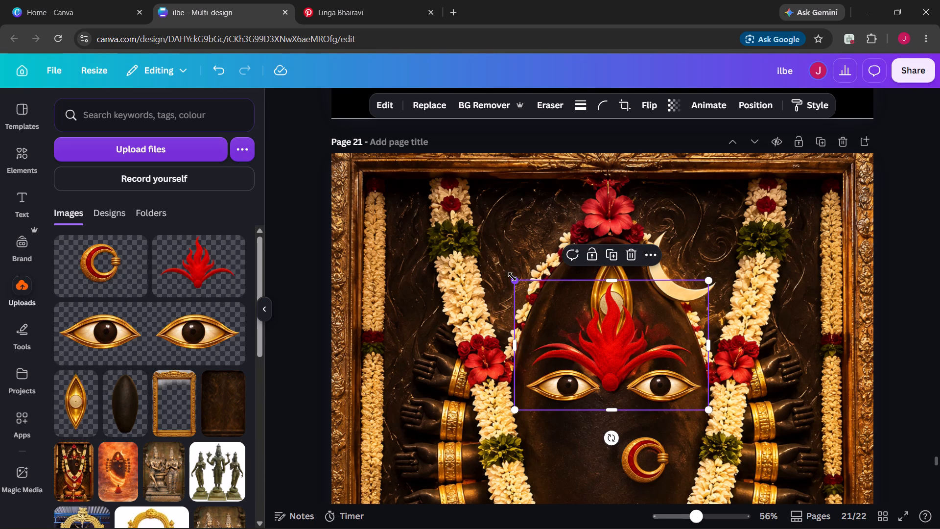
drag(512, 277, 505, 272)
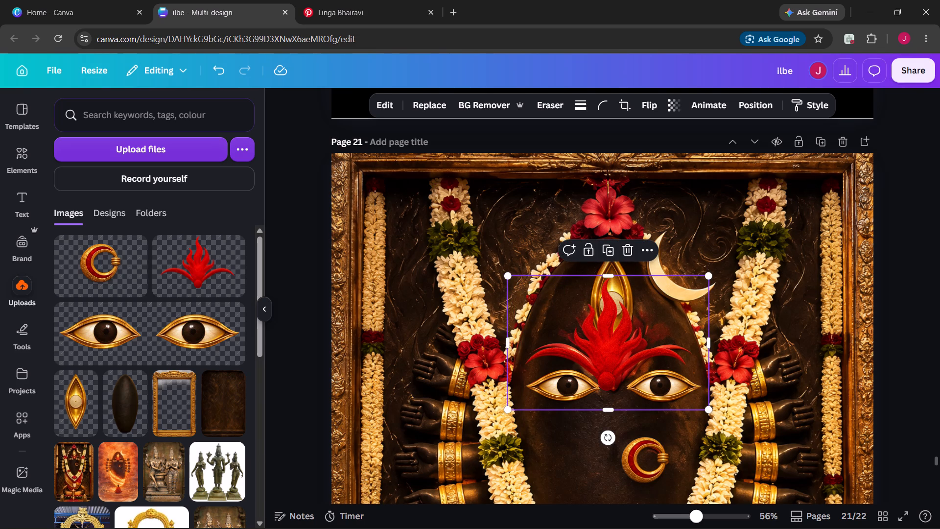
drag(604, 352, 610, 351)
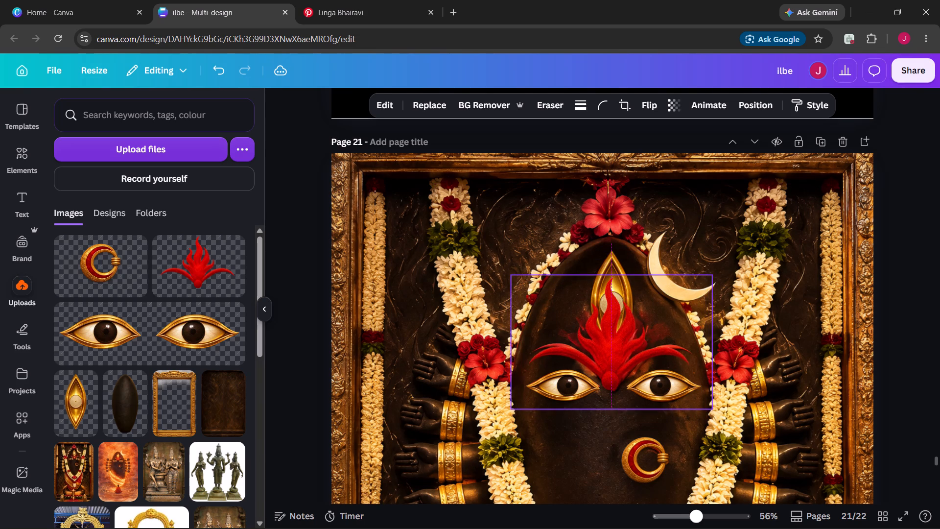
drag(610, 351, 611, 350)
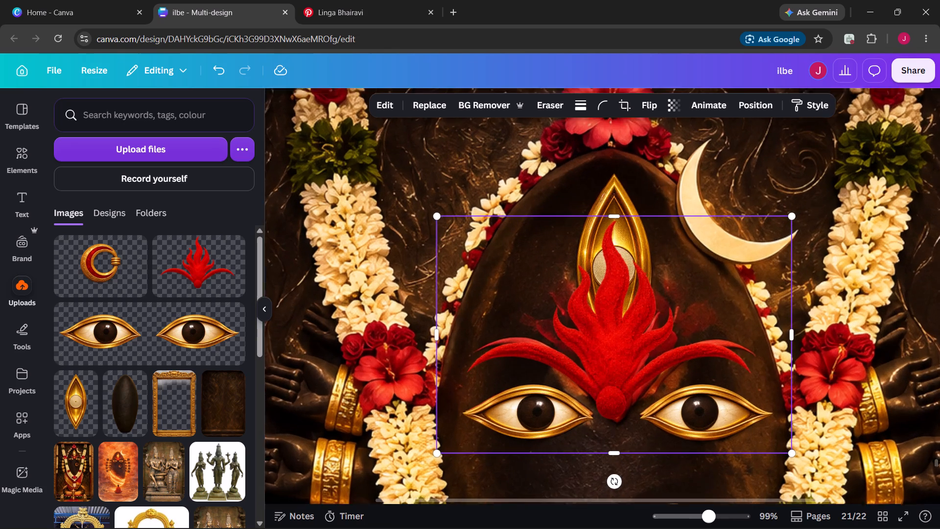
drag(611, 350, 618, 353)
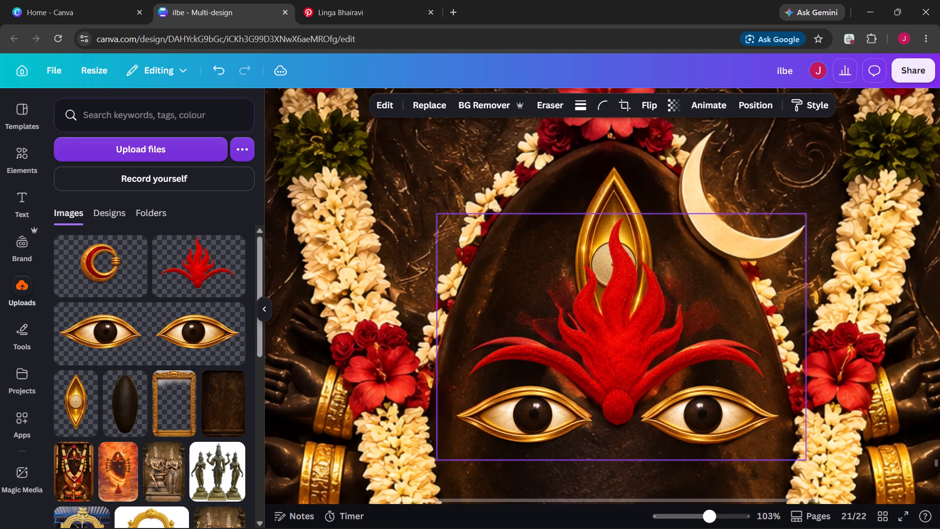
drag(618, 353, 618, 353)
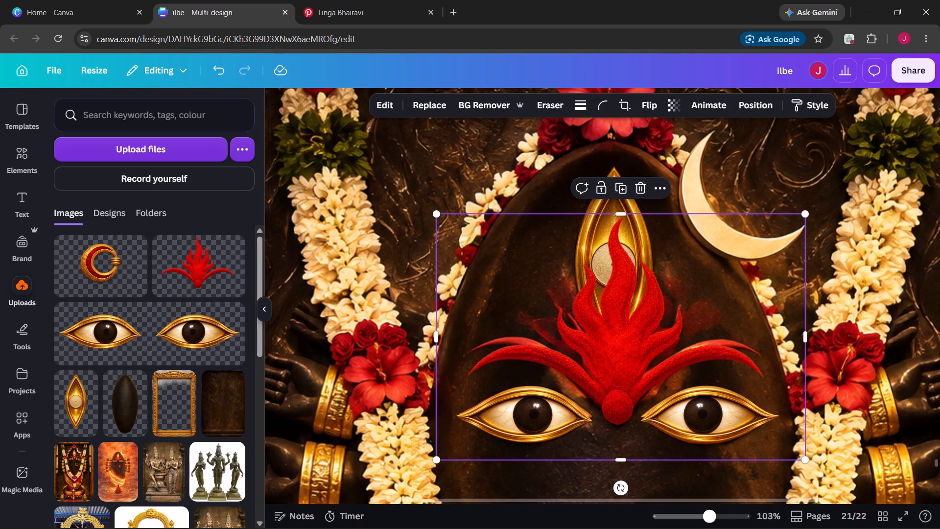
Send the red flame tilak on page 21 to the back, behind the golden third eye, and deselect it.
right_click(618, 353)
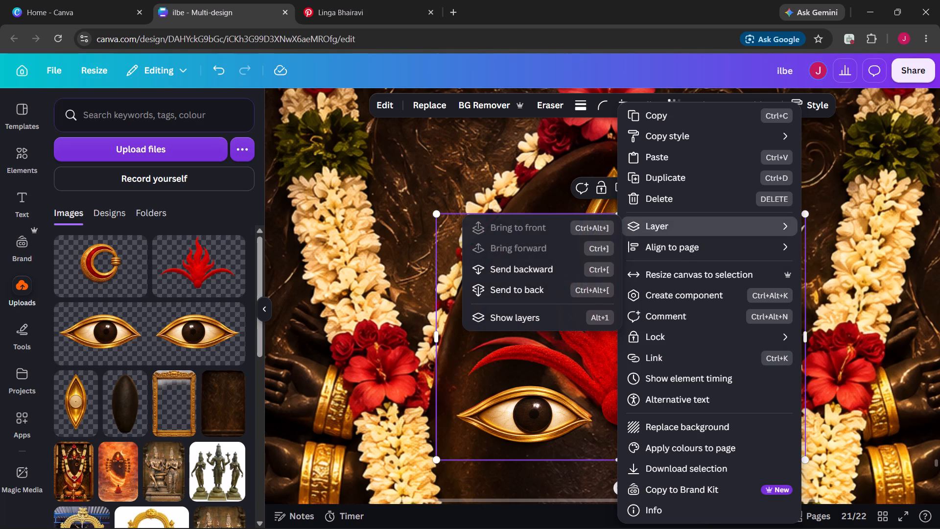
click(547, 283)
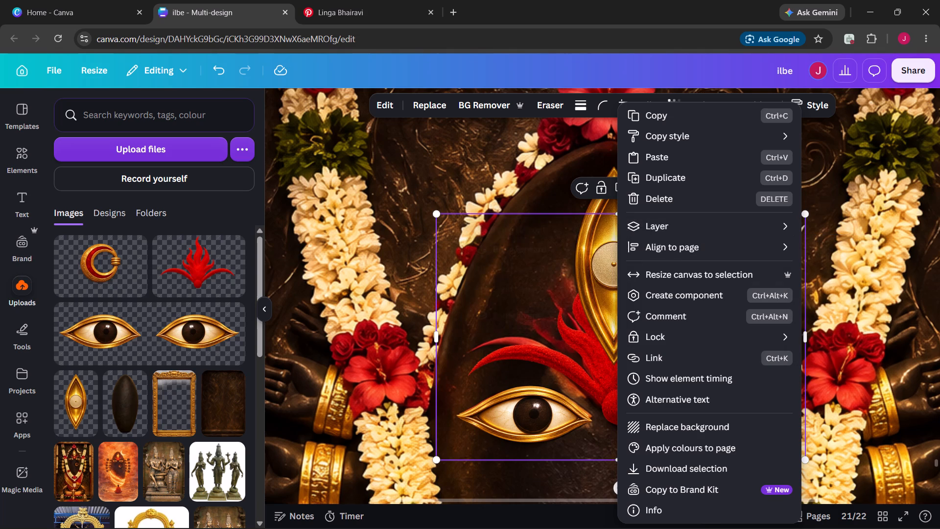
click(828, 243)
scroll(828, 243, down, 1)
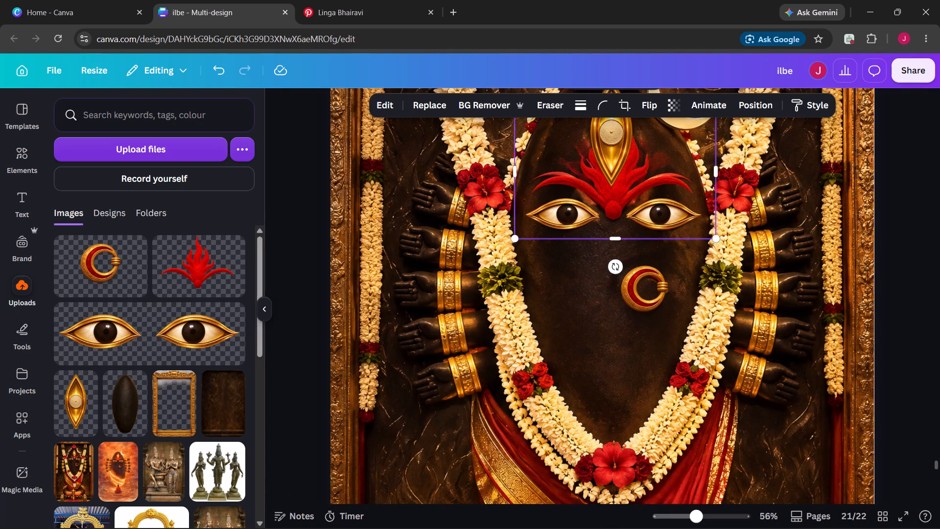
click(863, 349)
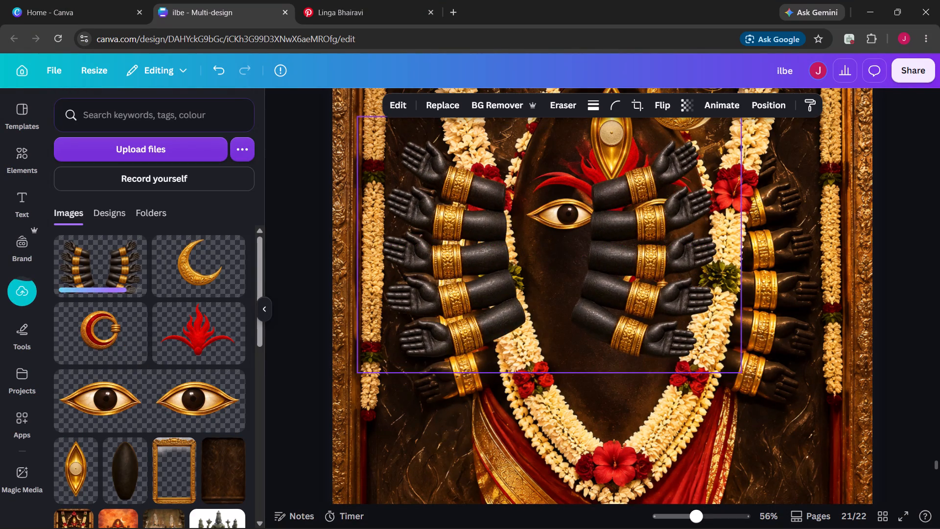
drag(552, 234, 567, 250)
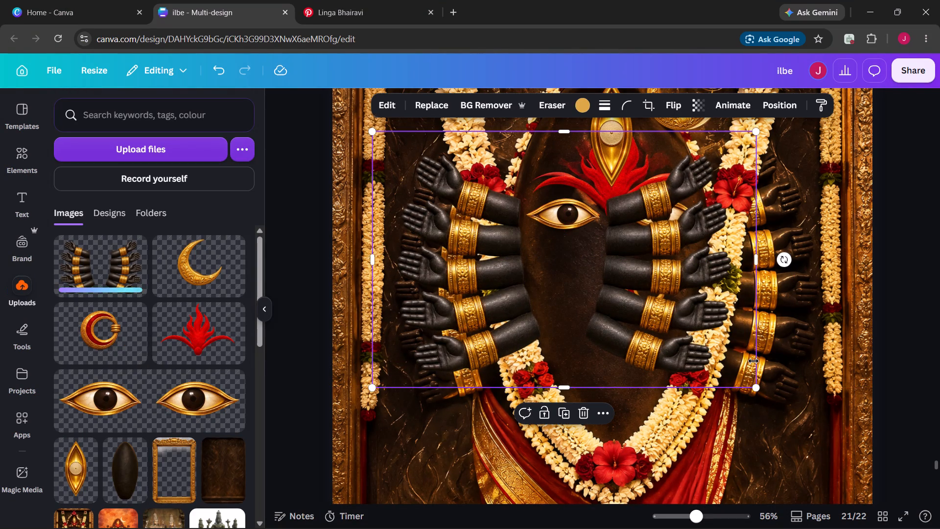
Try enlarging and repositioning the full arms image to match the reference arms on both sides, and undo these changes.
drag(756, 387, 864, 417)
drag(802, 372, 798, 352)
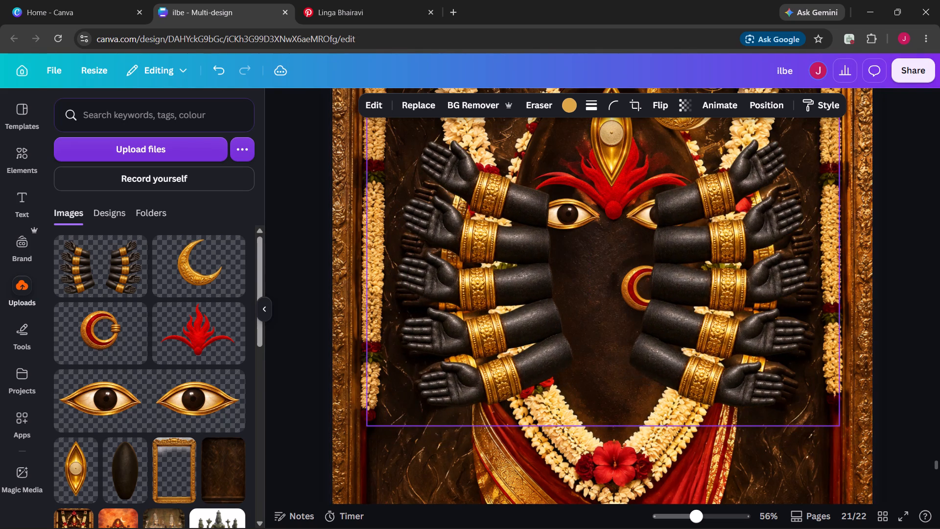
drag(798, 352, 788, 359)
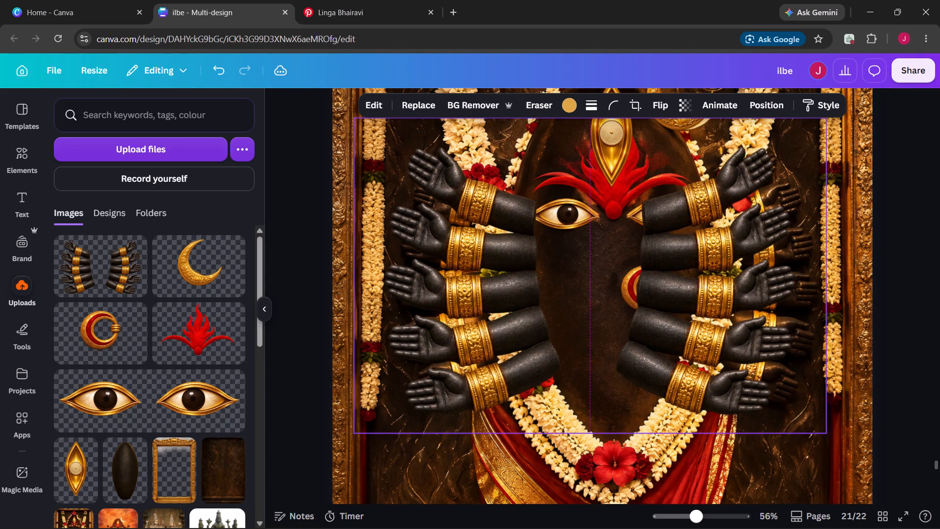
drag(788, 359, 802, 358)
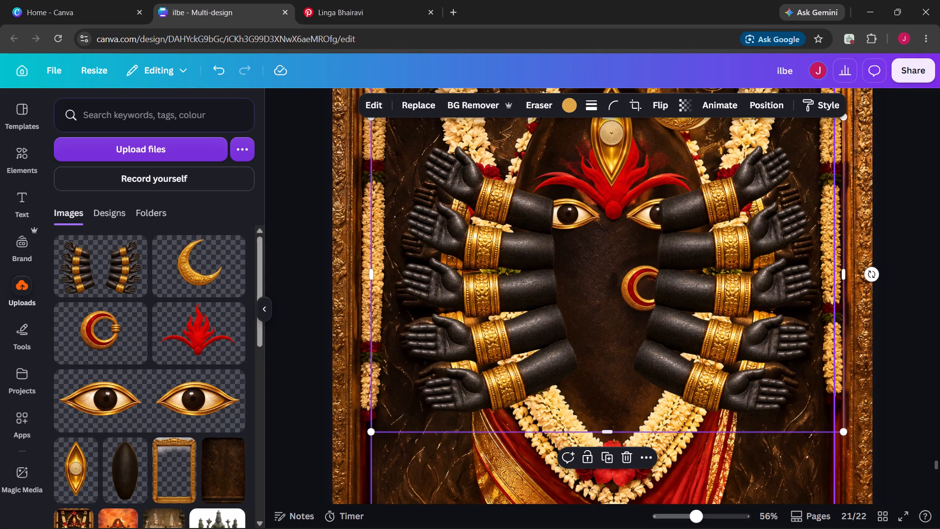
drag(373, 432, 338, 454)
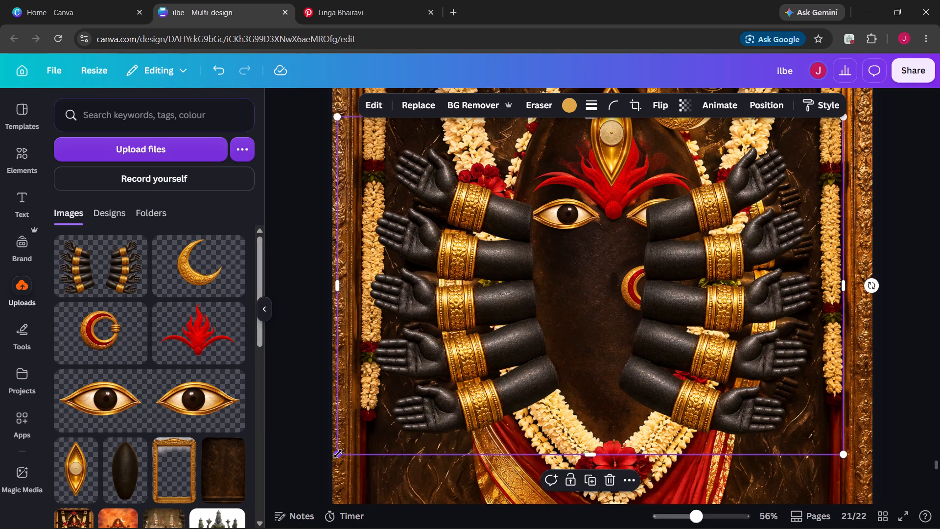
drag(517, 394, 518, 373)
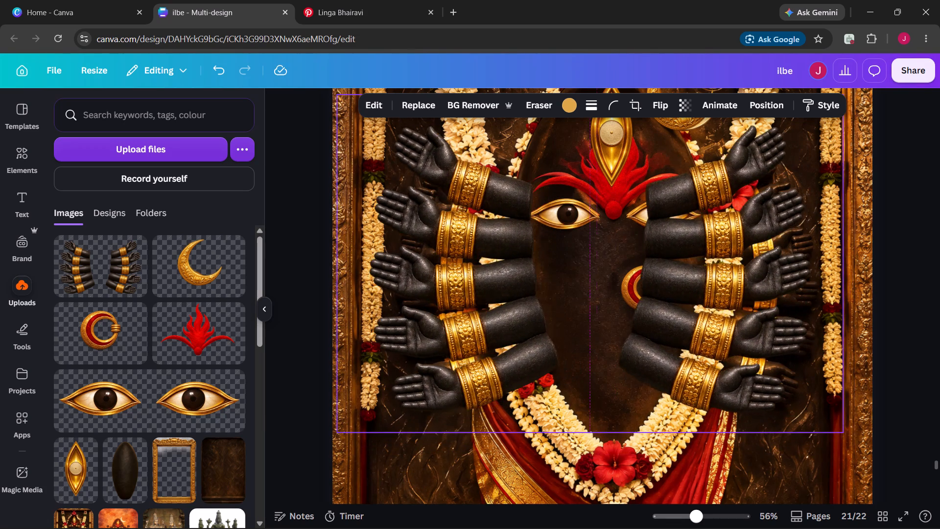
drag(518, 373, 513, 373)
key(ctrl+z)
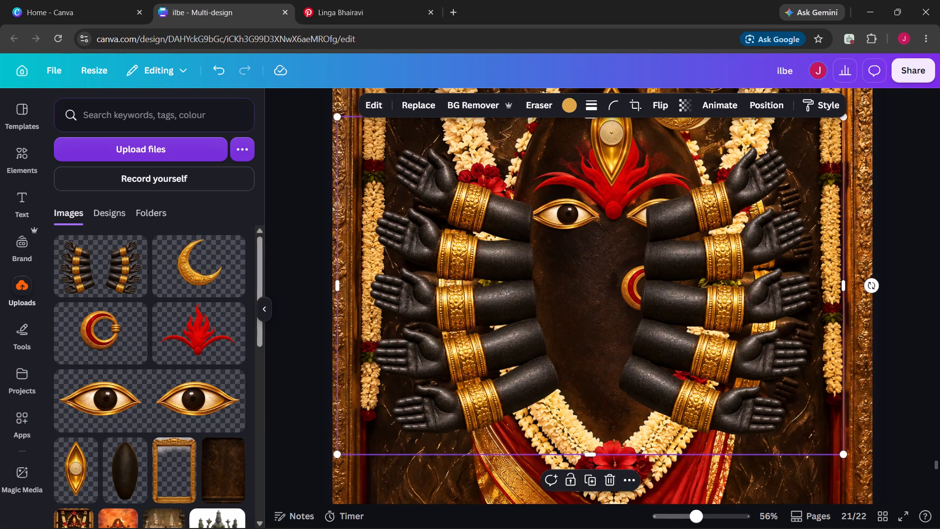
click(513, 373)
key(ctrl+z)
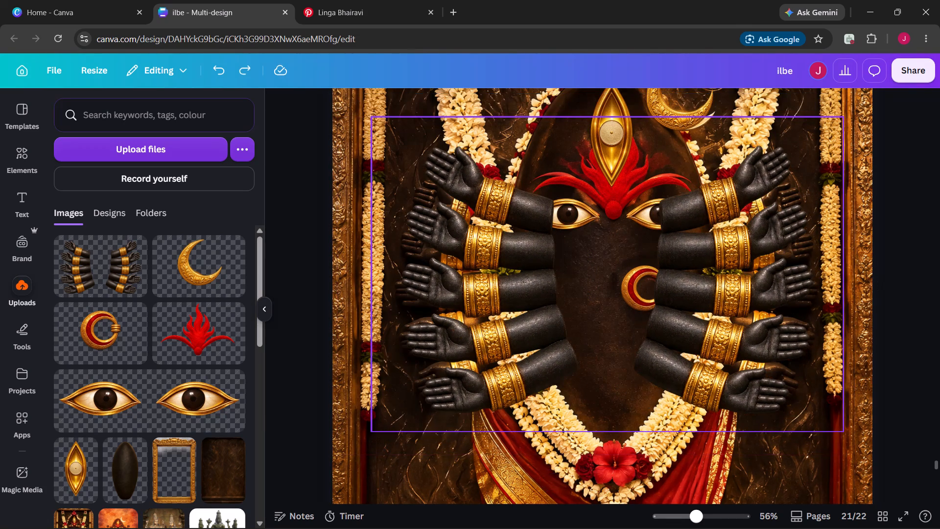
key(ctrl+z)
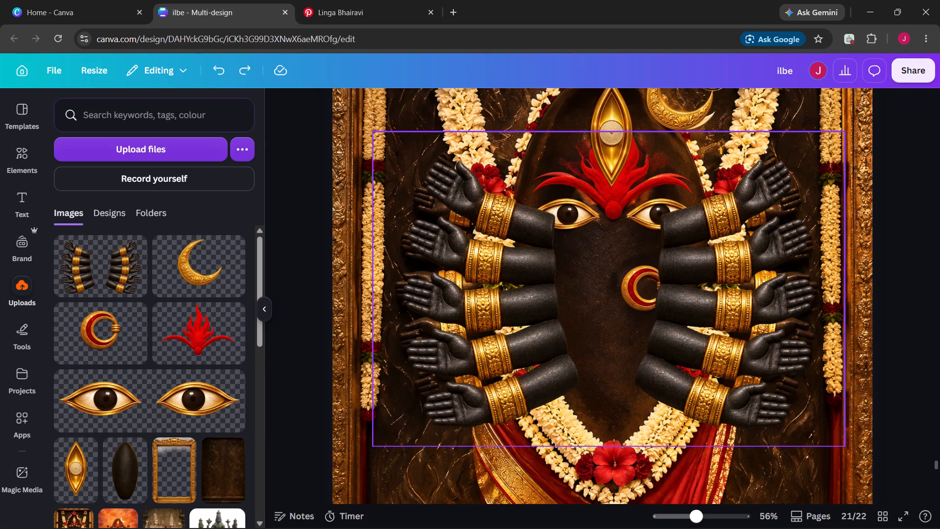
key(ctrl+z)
Crop the arms image so that only its left column of five arms remains.
click(582, 269)
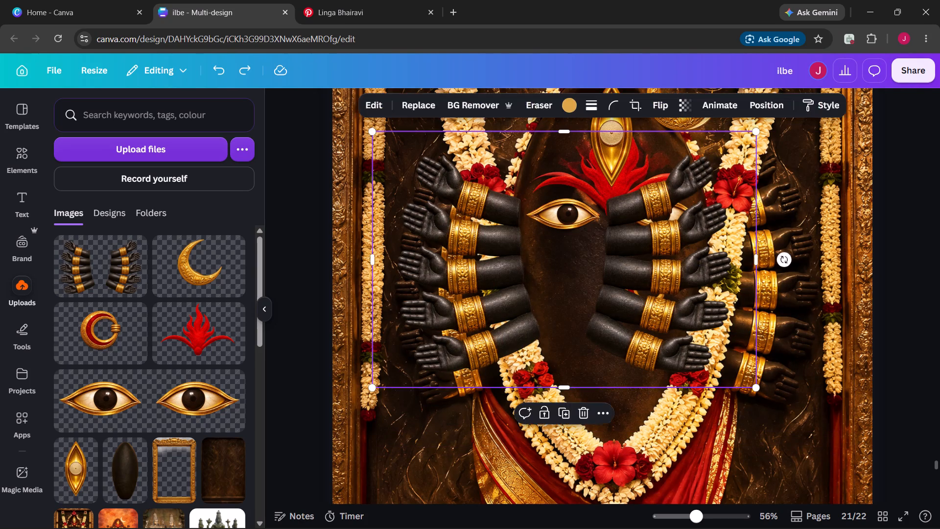
drag(758, 260, 538, 272)
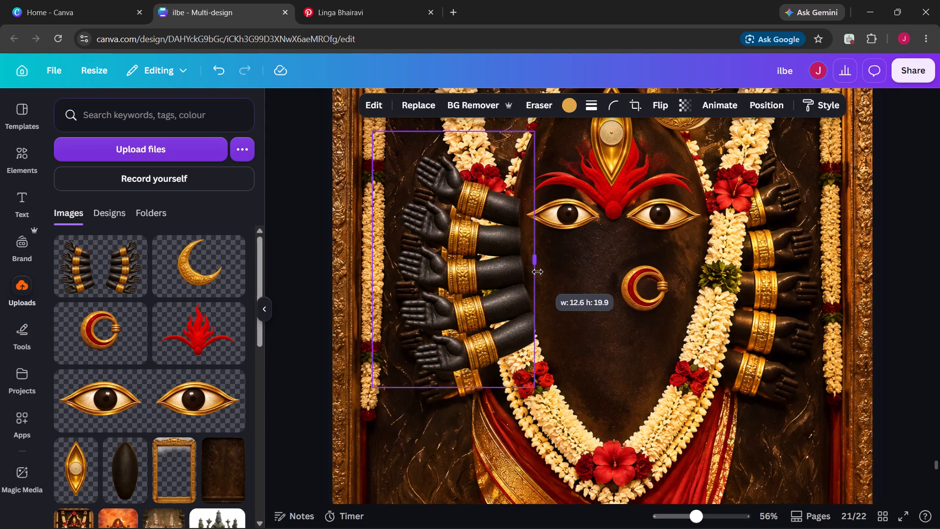
drag(538, 272, 539, 272)
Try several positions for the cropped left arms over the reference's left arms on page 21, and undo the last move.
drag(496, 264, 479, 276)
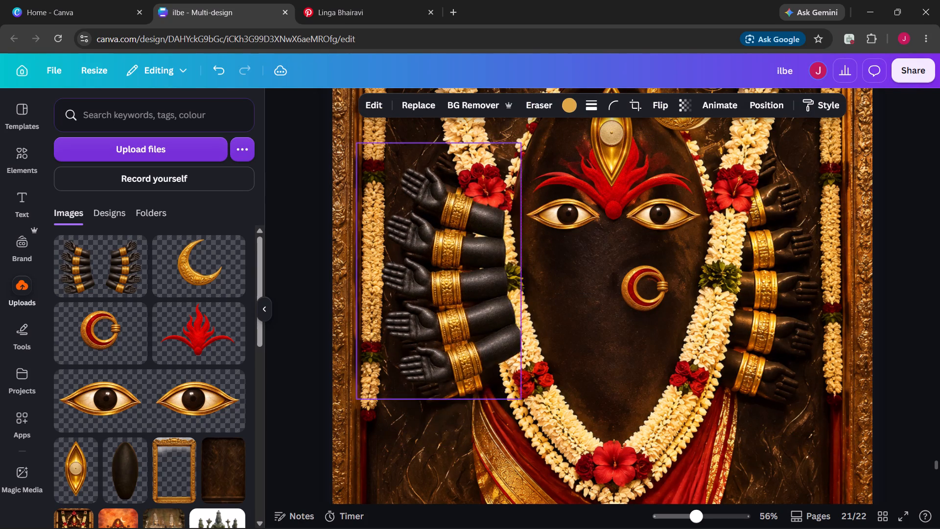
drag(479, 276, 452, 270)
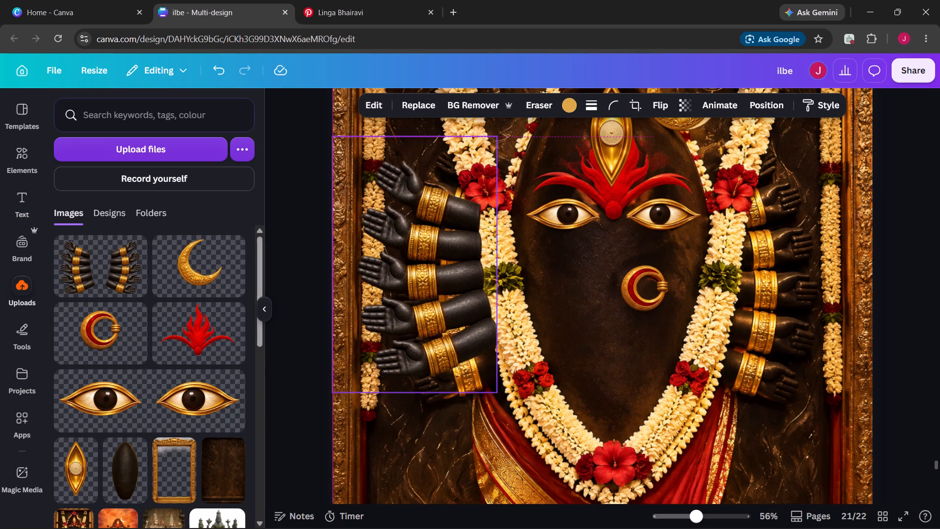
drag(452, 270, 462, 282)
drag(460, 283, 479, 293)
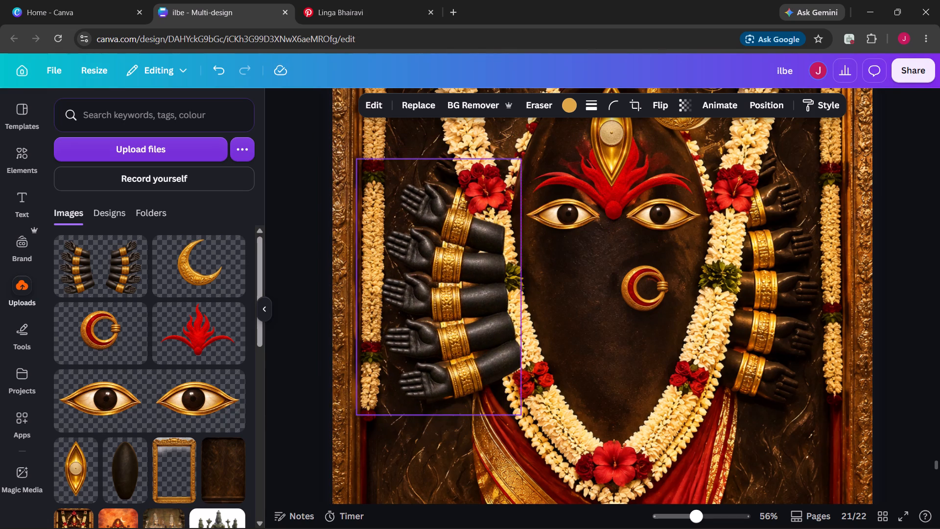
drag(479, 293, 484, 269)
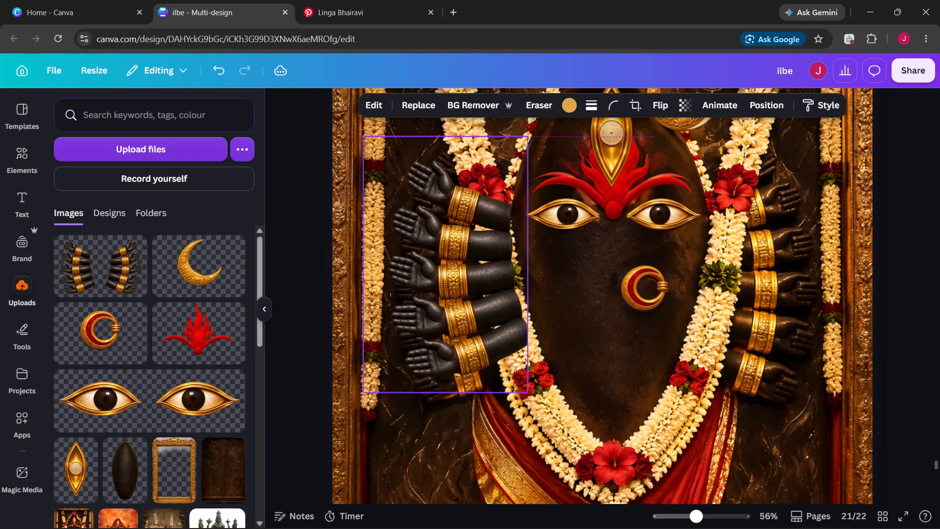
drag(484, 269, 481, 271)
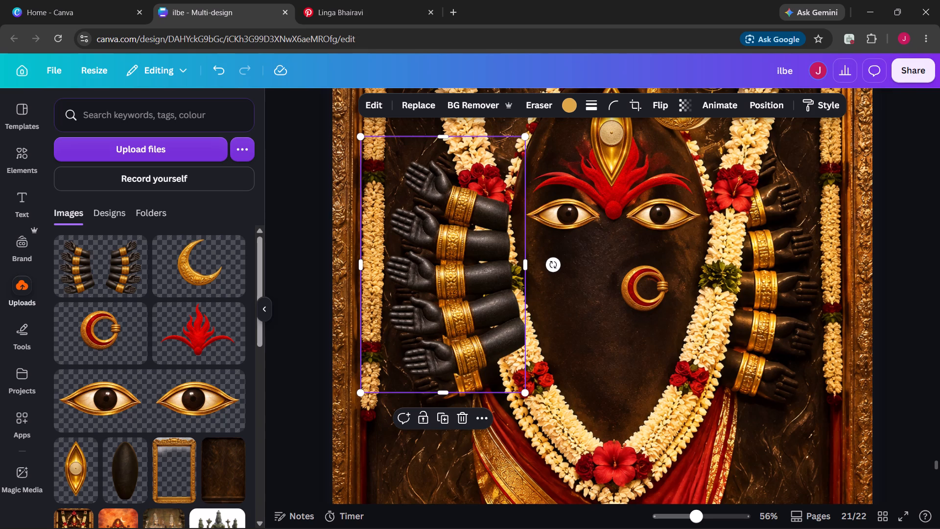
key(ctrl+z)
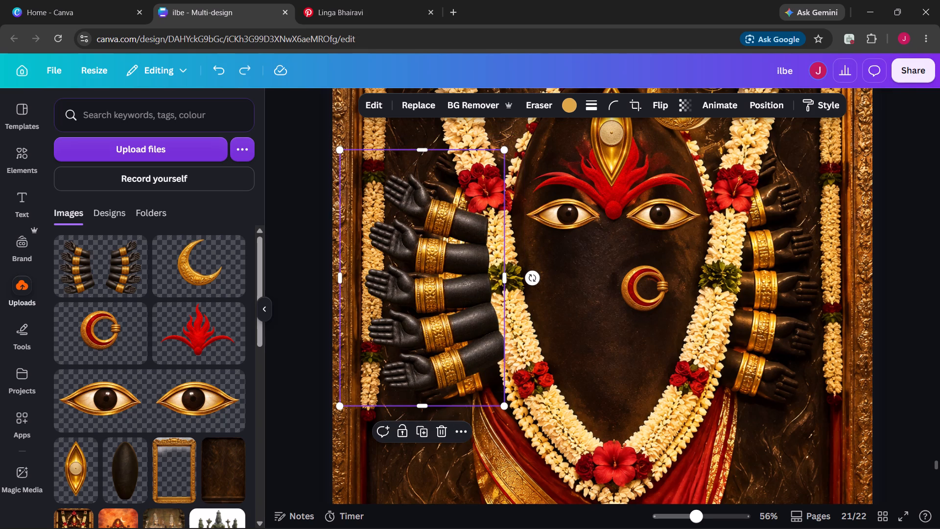
Cut the cropped left arms from page 21 and paste them onto page 22.
key(ctrl+x)
scroll(481, 271, down, 10)
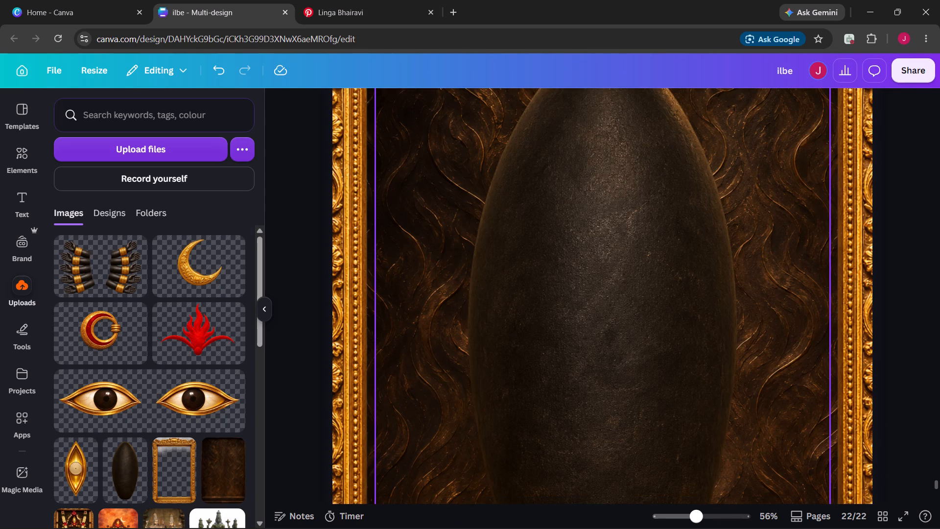
key(ctrl+x)
key(ctrl+v)
Rotate the left arms slightly clockwise, enlarge them a little, and position them against the left edge of the dark stone on page 22.
drag(471, 285, 458, 306)
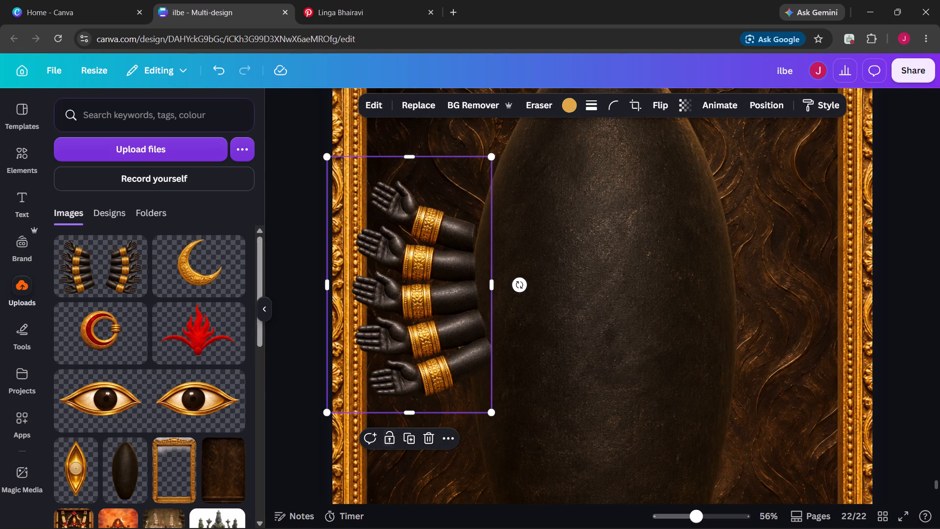
drag(520, 282, 532, 302)
drag(514, 168, 538, 147)
drag(467, 286, 484, 304)
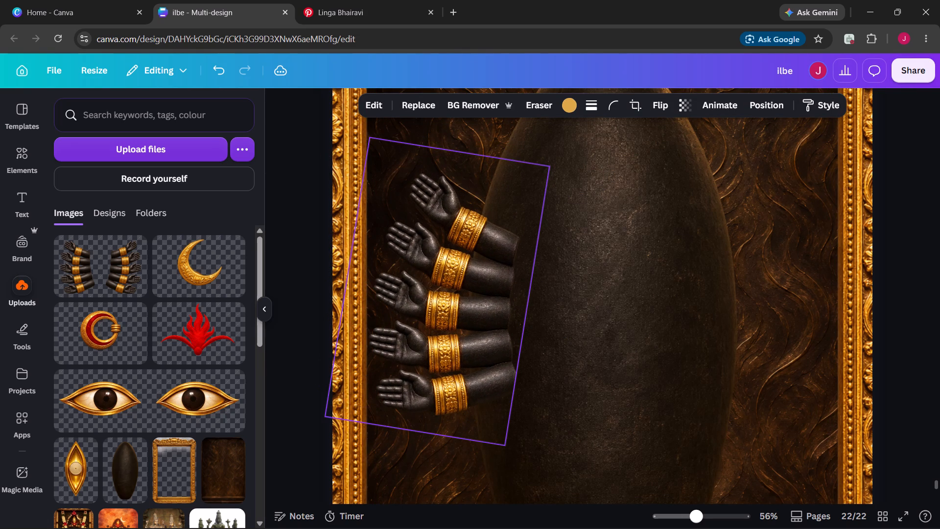
drag(484, 304, 484, 310)
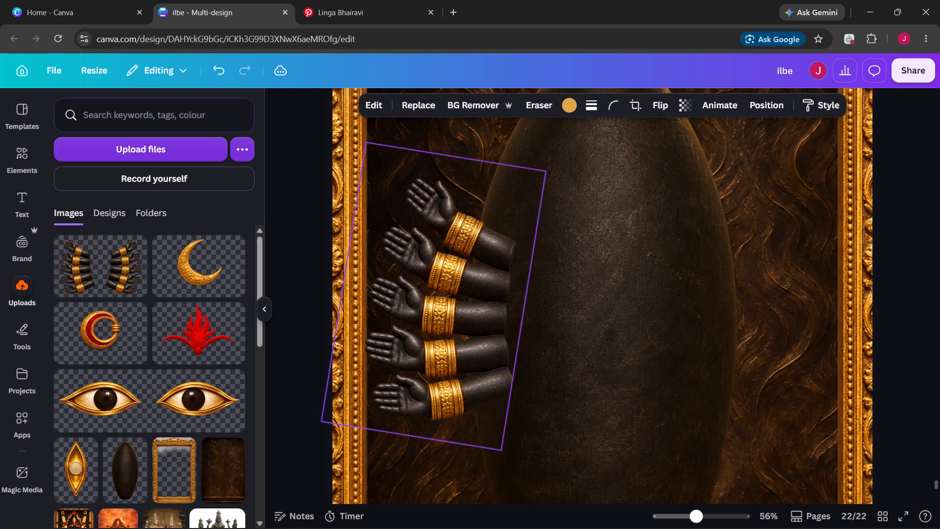
drag(484, 310, 485, 310)
Send the left arms to the back of page 22's layers and bring them forward one level above the background.
right_click(485, 310)
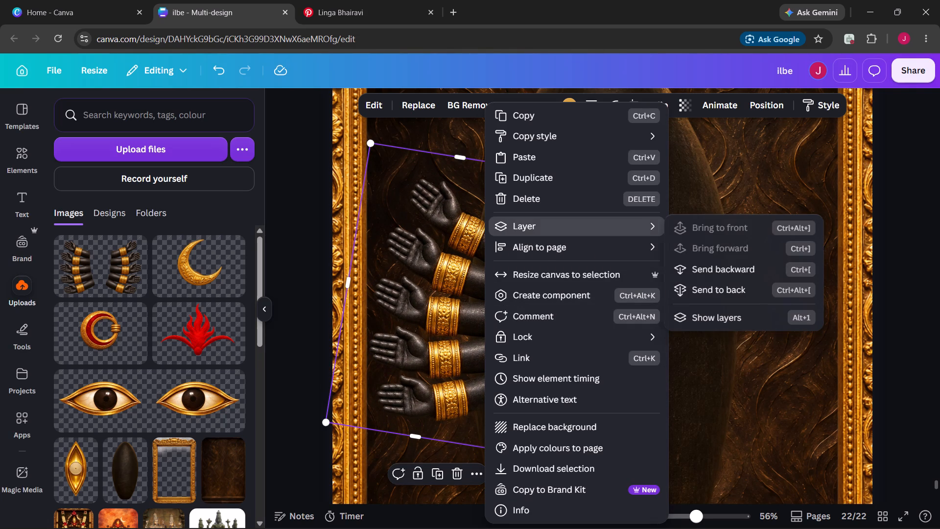
click(732, 288)
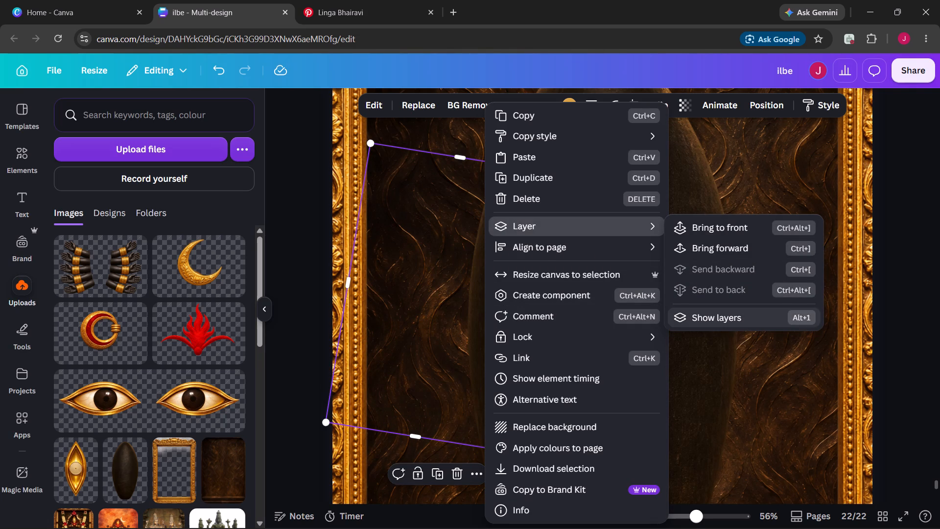
click(705, 253)
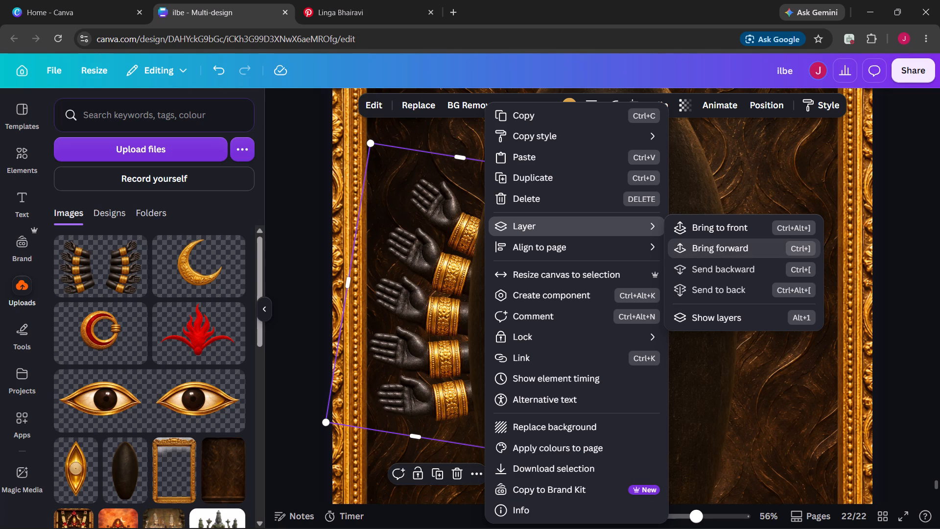
Shrink the dark stone on page 22 slightly, keeping its upper-right corner fixed.
click(728, 361)
click(450, 343)
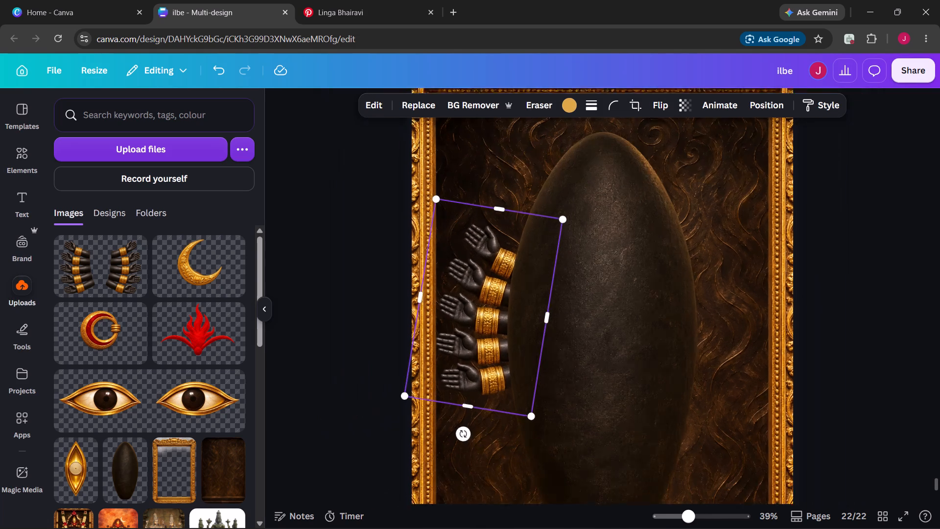
click(580, 375)
scroll(580, 375, down, 1)
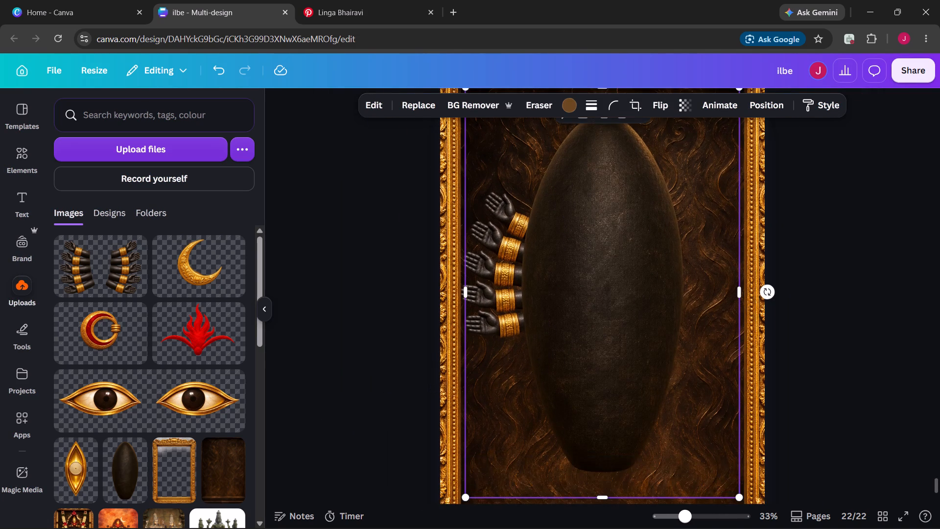
drag(468, 499, 486, 476)
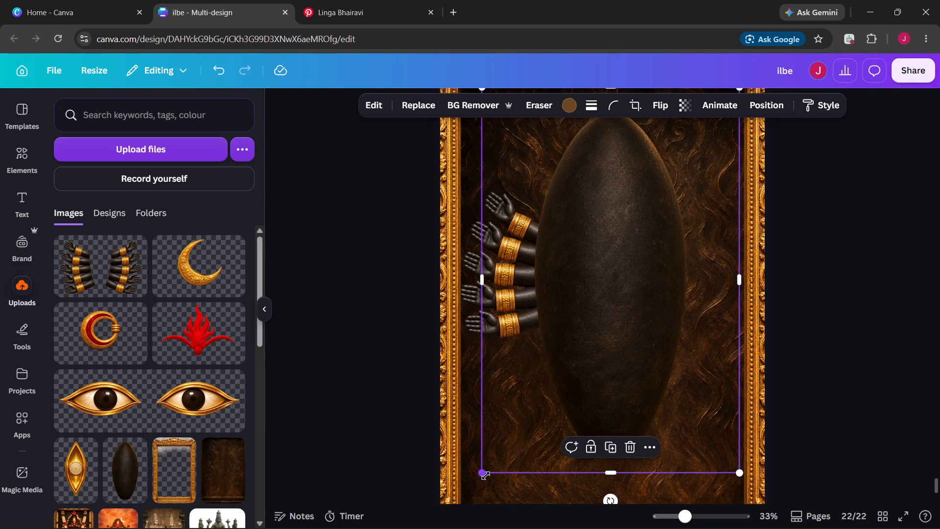
click(480, 314)
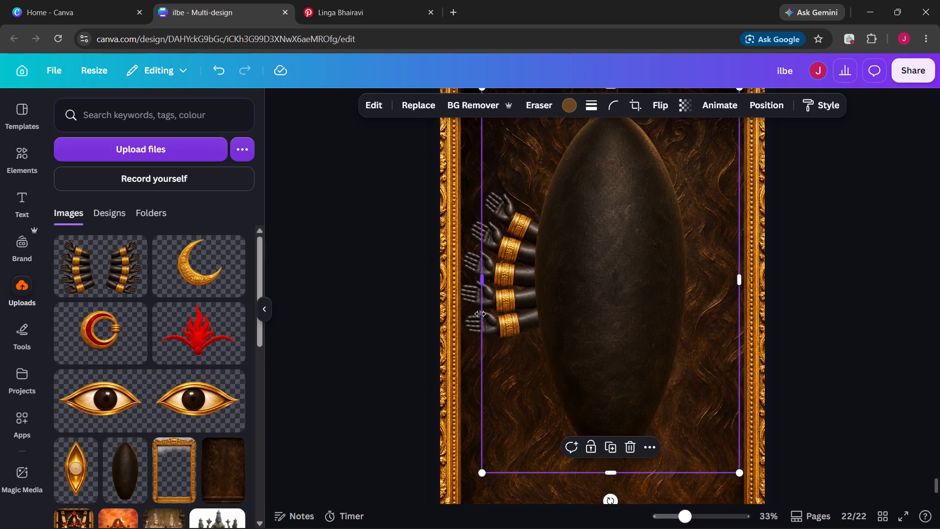
click(471, 315)
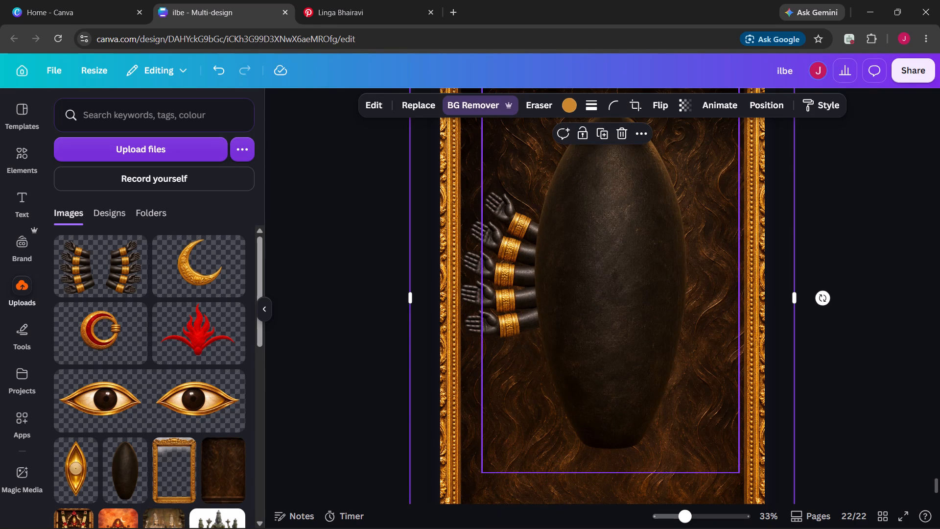
click(601, 358)
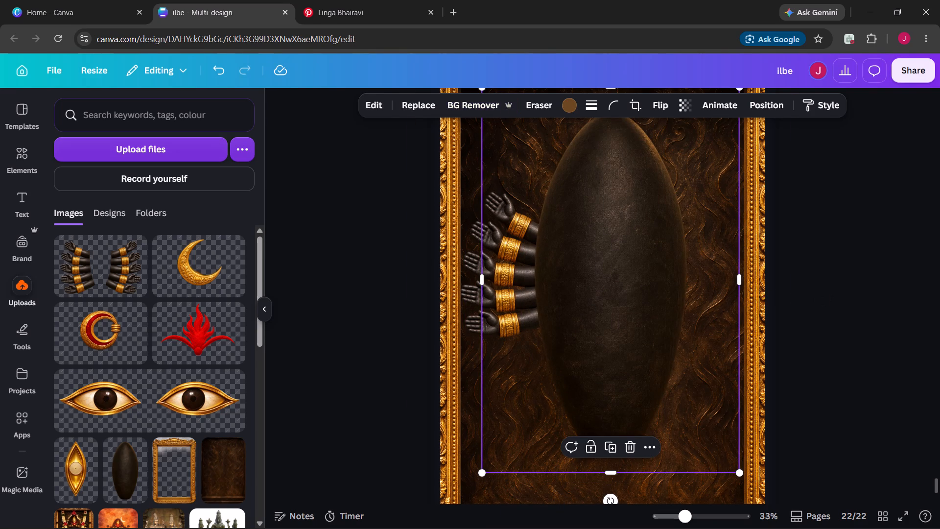
click(895, 402)
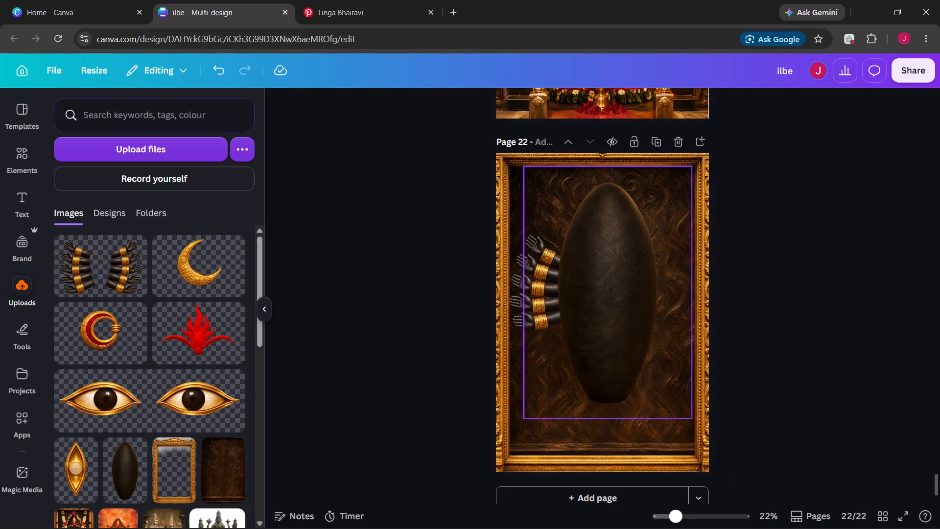
Shrink the dark stone on page 22 further and move it left against the inner ends of the left arms.
click(591, 311)
drag(524, 420, 537, 399)
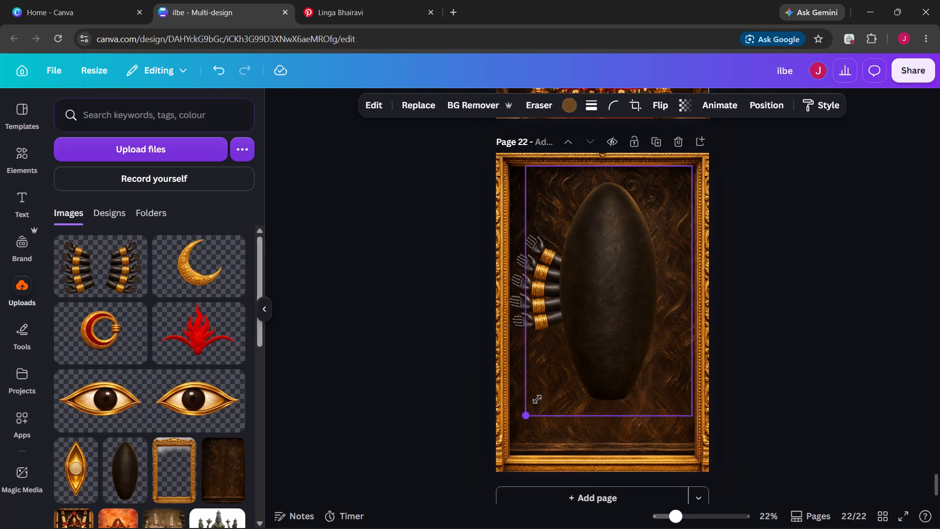
drag(537, 399, 546, 378)
drag(623, 309, 602, 322)
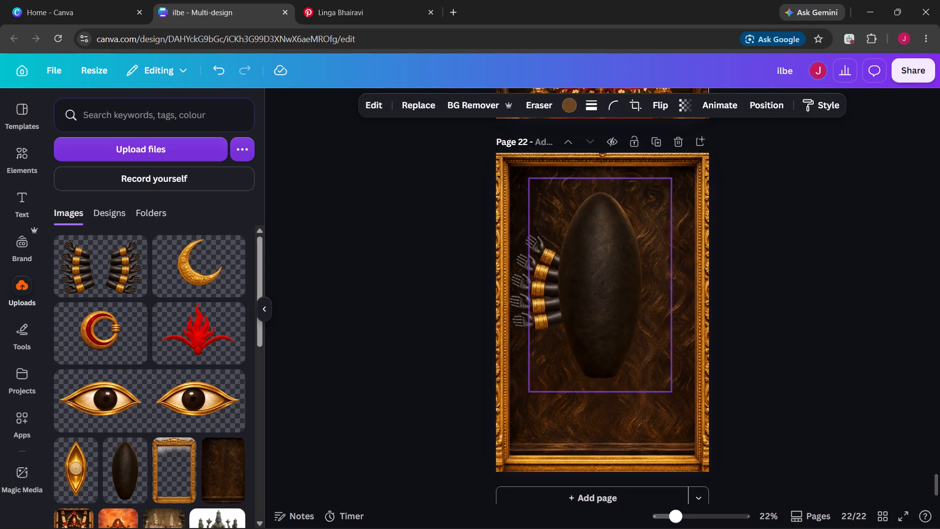
drag(602, 322, 598, 324)
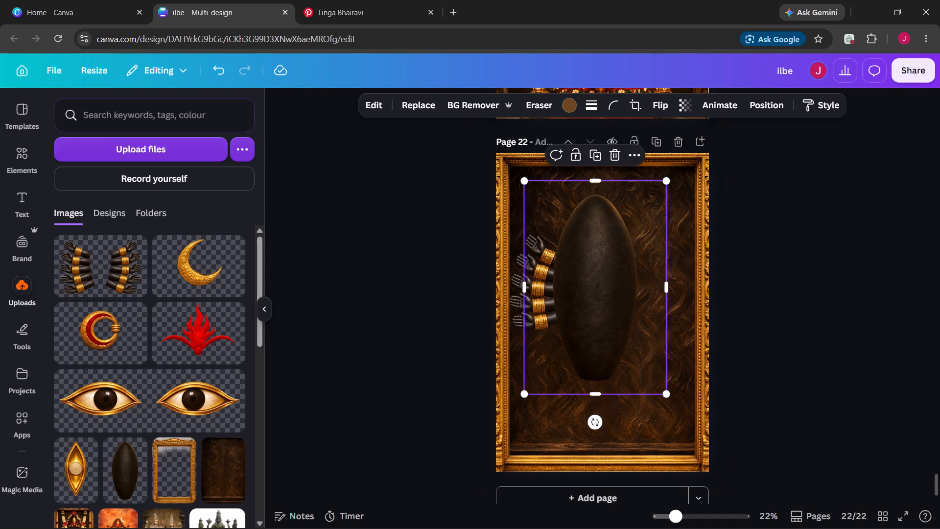
Compare page 22 with page 21's goddess image, and move the dark stone slightly lower and left over the inner ends of the arms.
click(730, 300)
scroll(730, 300, up, 2)
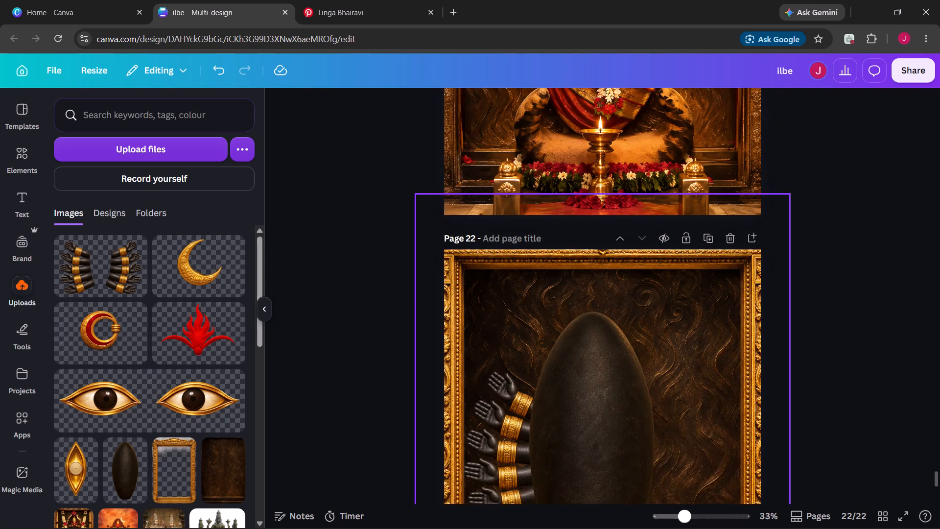
scroll(730, 300, up, 3)
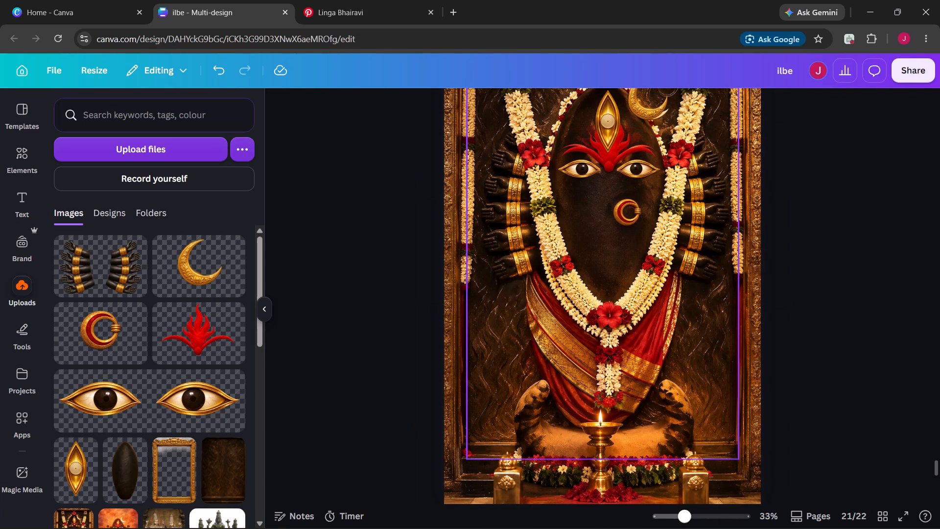
scroll(635, 385, down, 2)
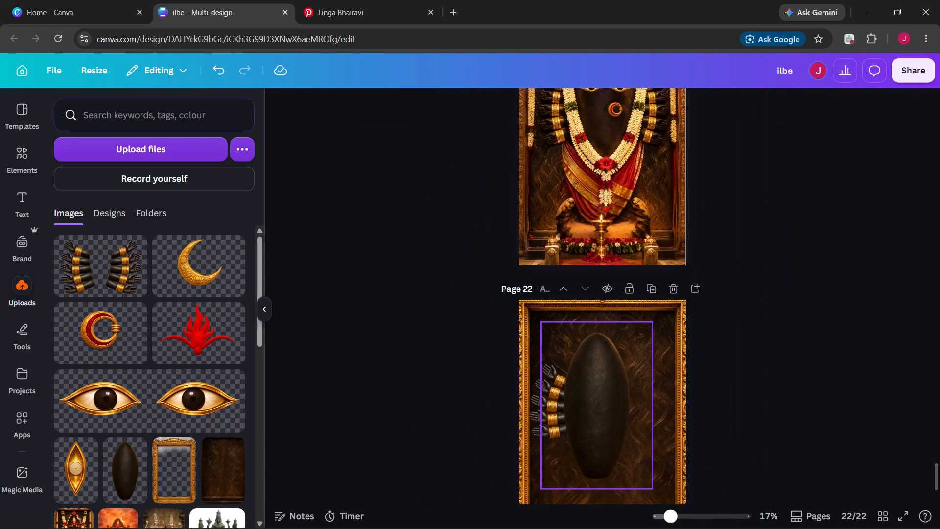
drag(548, 414, 534, 423)
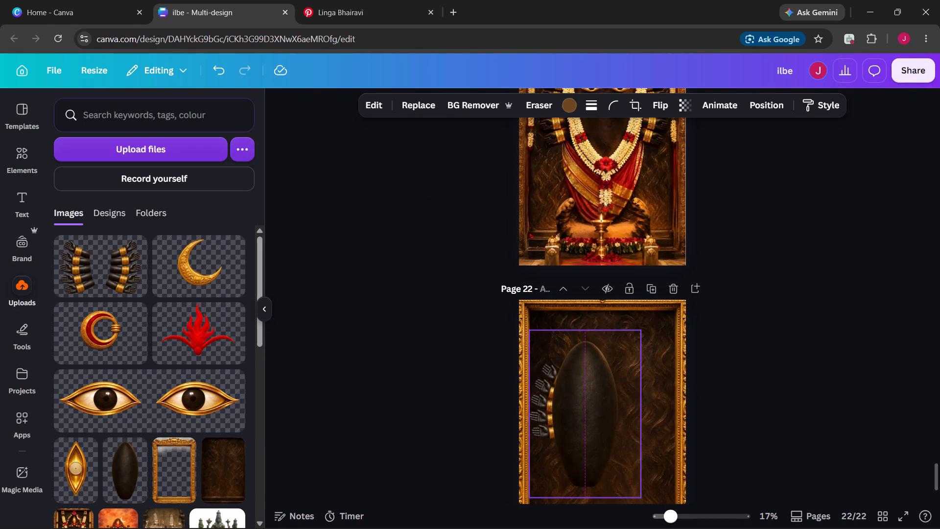
drag(534, 423, 543, 423)
click(718, 400)
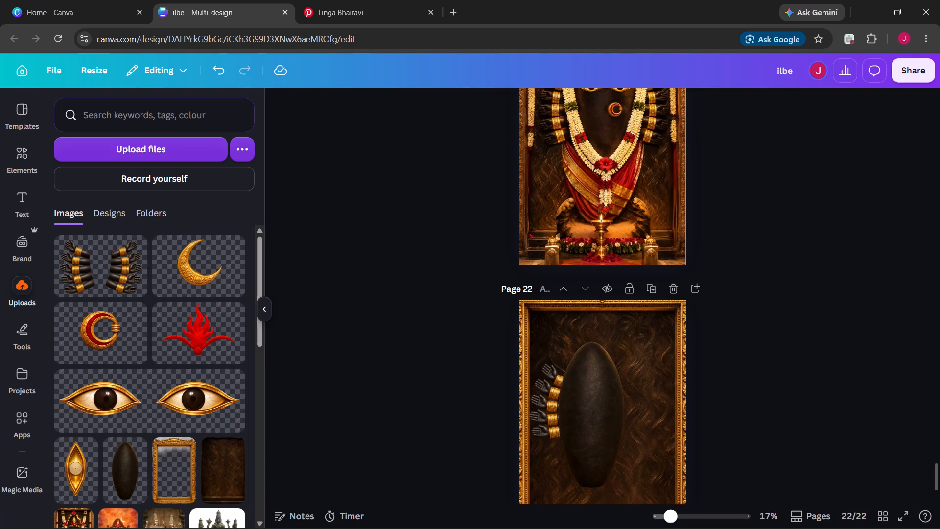
Add the uploaded arms image to page 21, place it over the goddess's left side, and crop it to the left arms.
scroll(690, 345, up, 2)
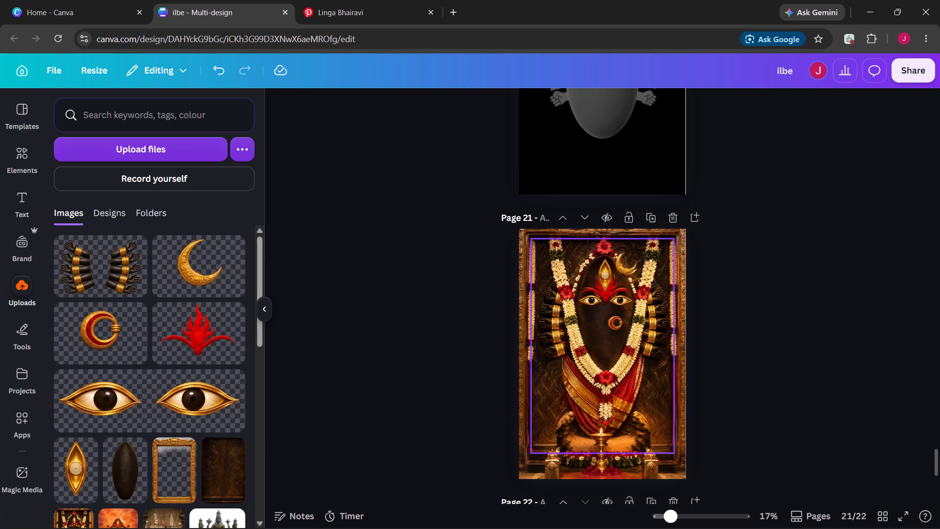
click(93, 281)
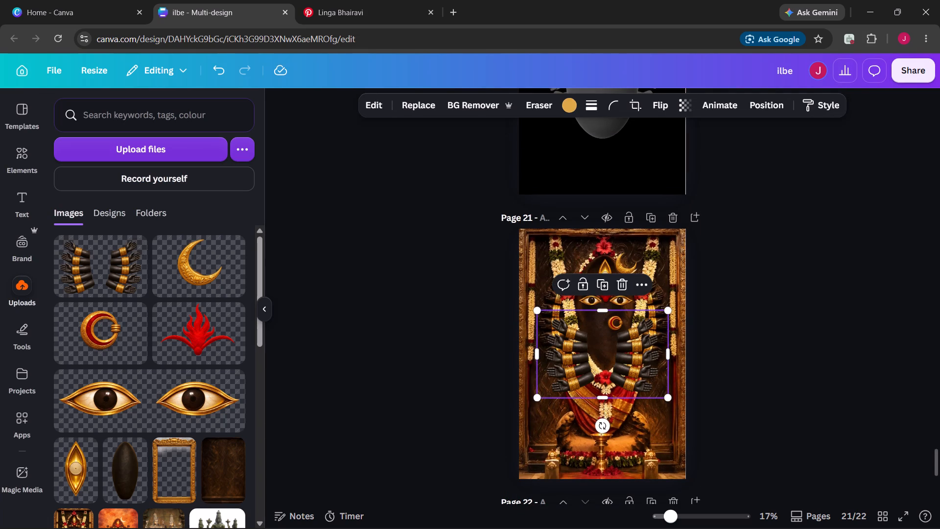
drag(608, 373, 597, 336)
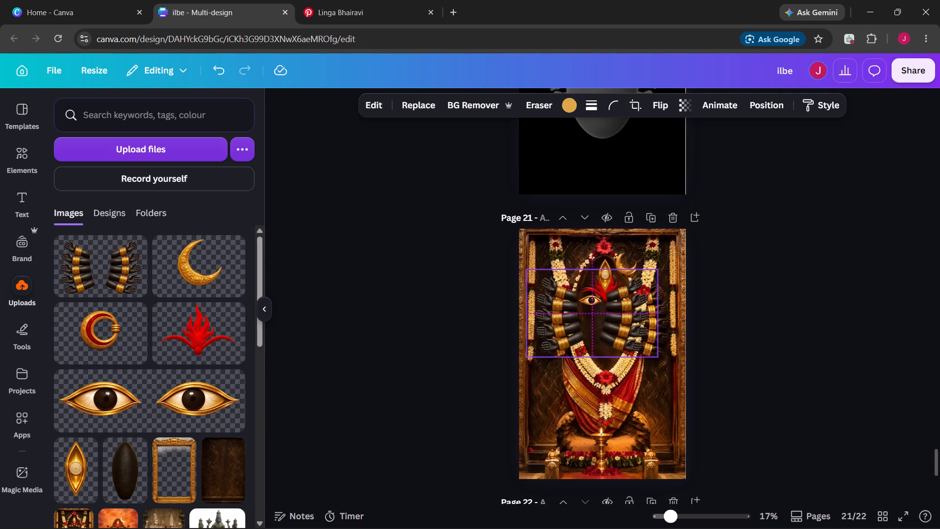
drag(597, 336, 597, 337)
drag(656, 323, 655, 323)
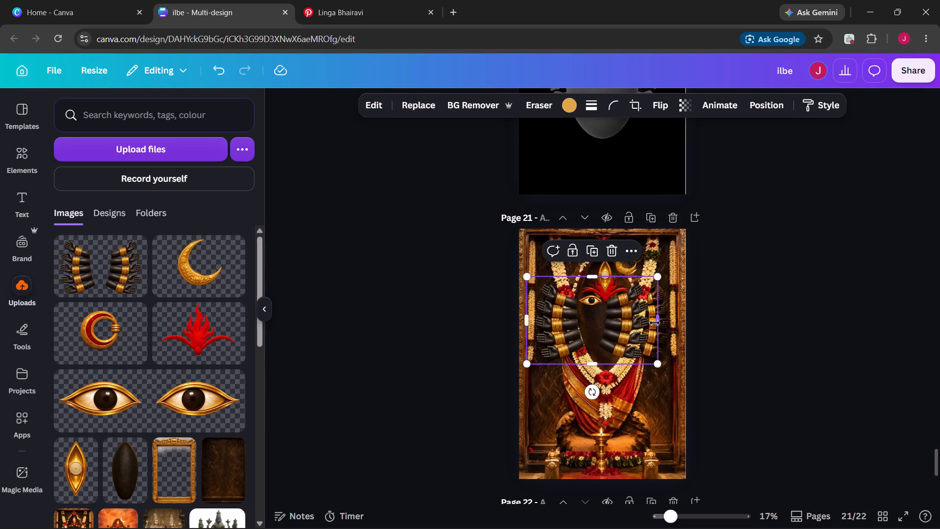
drag(655, 323, 571, 322)
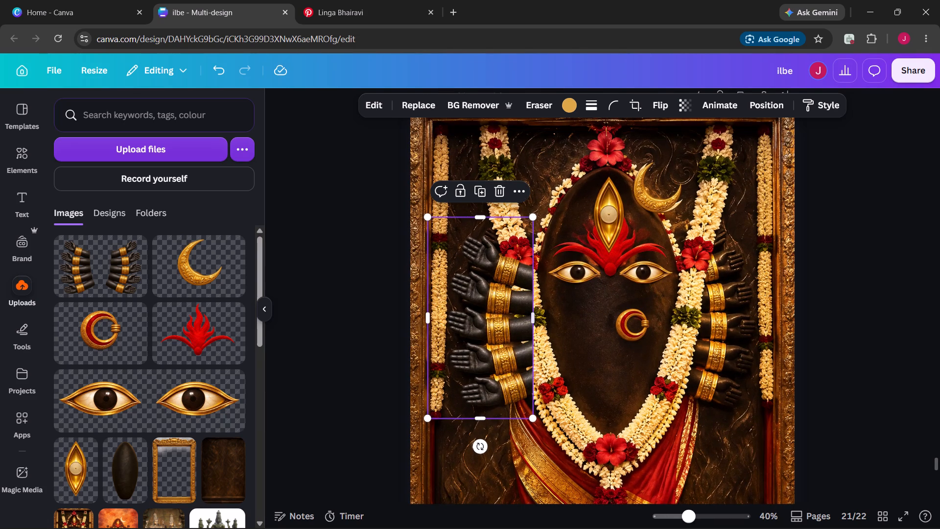
Duplicate the cropped left arms, place the copy over the original, and widen the copy's crop to bring back the right arms.
click(483, 192)
drag(498, 314, 494, 308)
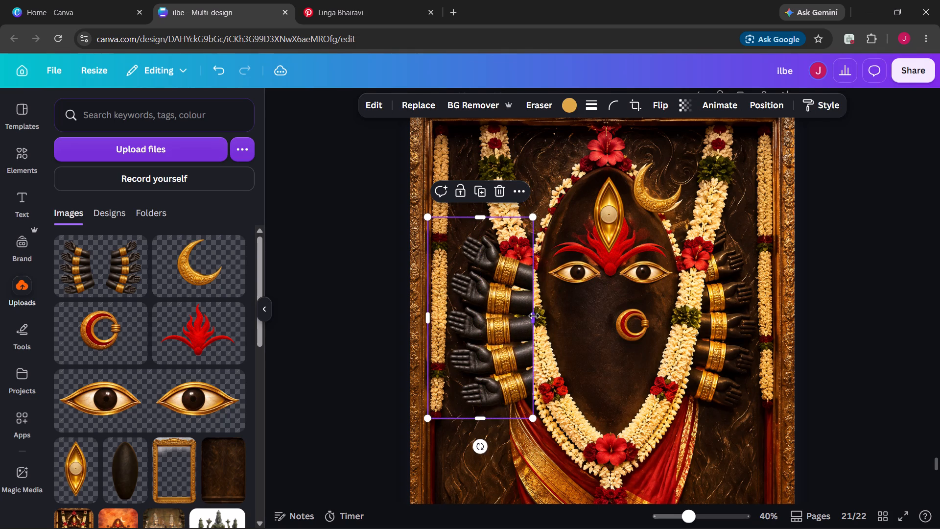
drag(534, 316, 752, 324)
key(ctrl+z)
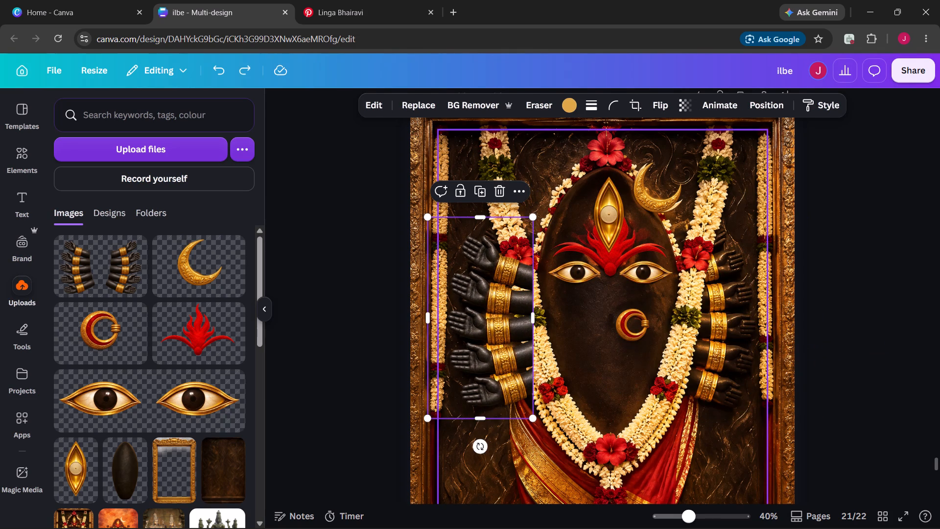
drag(536, 319, 647, 314)
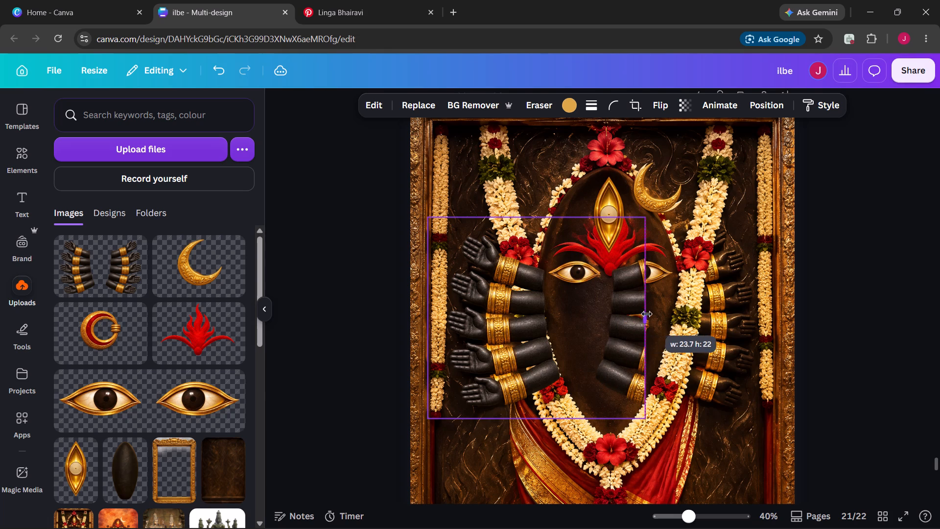
drag(647, 314, 692, 315)
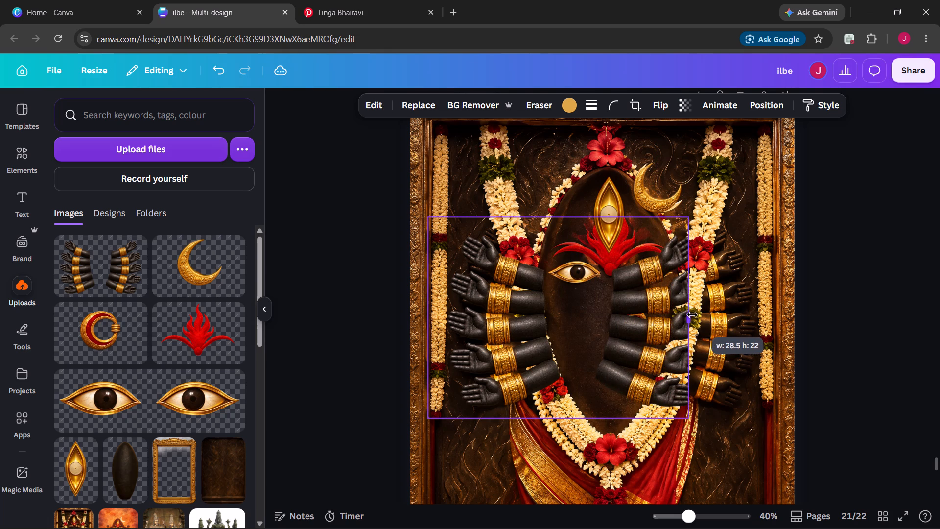
drag(692, 315, 710, 314)
Move the uncropped arms copy across page 21 so its right arms lie over the reference's right arms.
drag(638, 314, 707, 312)
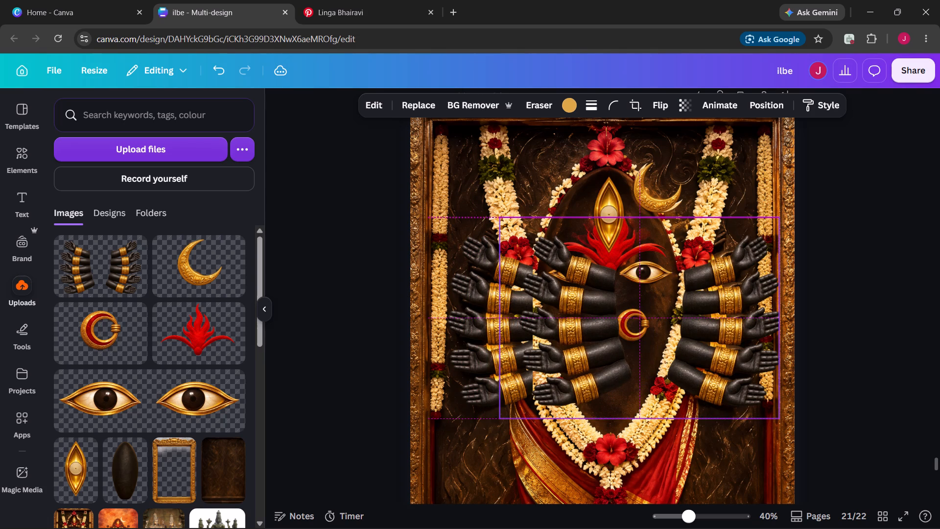
drag(707, 312, 683, 317)
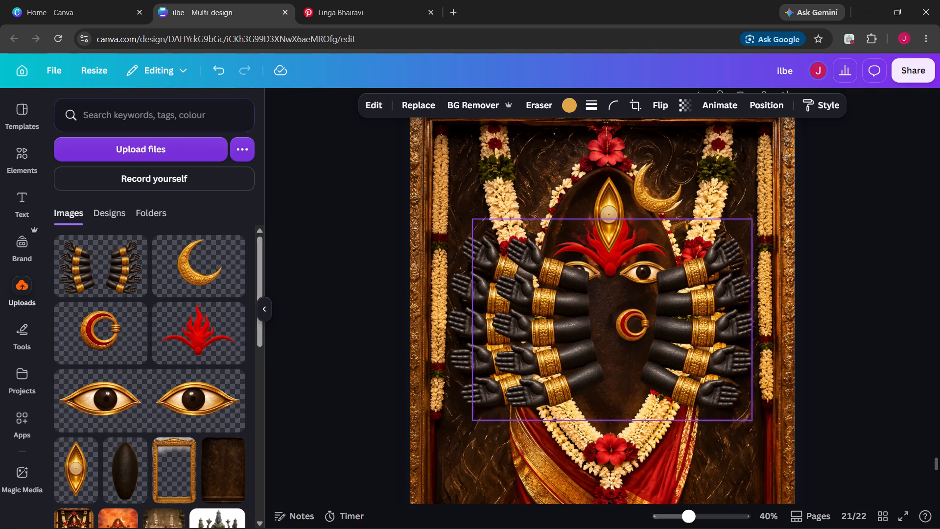
drag(683, 317, 627, 314)
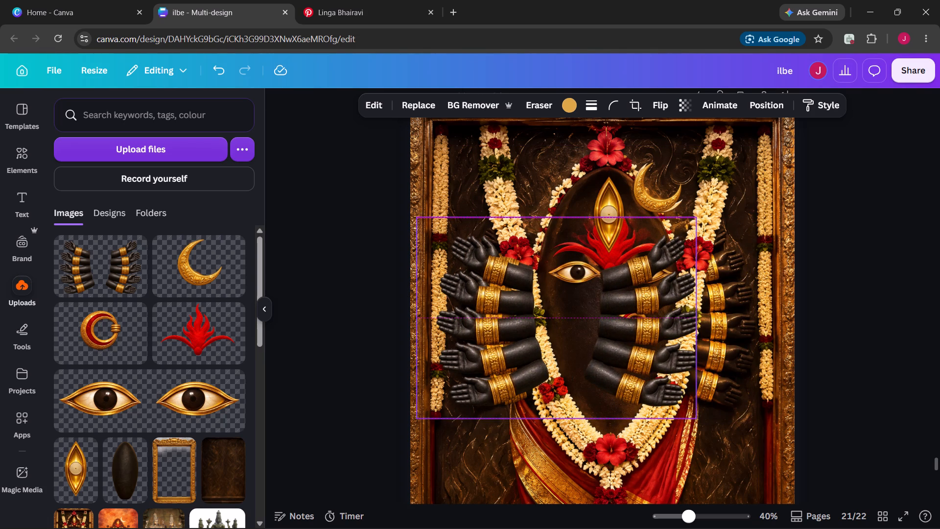
drag(627, 314, 625, 318)
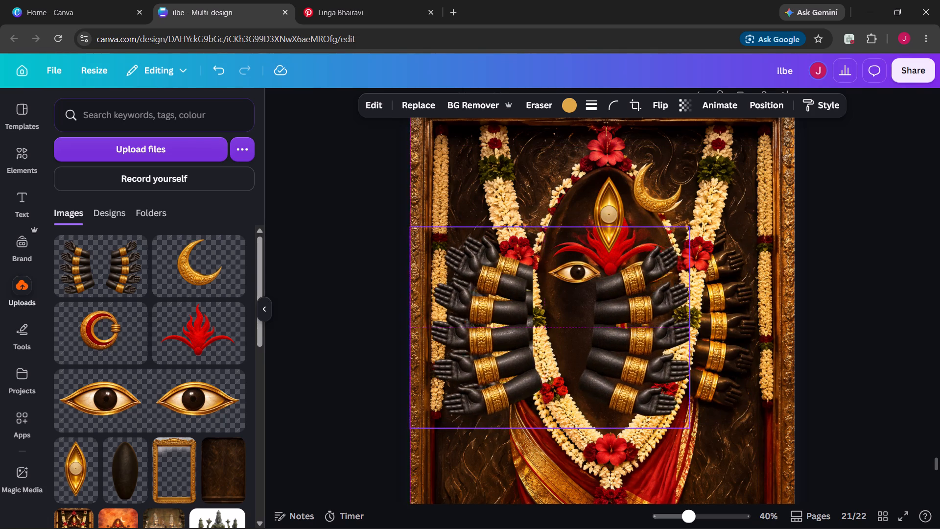
drag(625, 318, 718, 314)
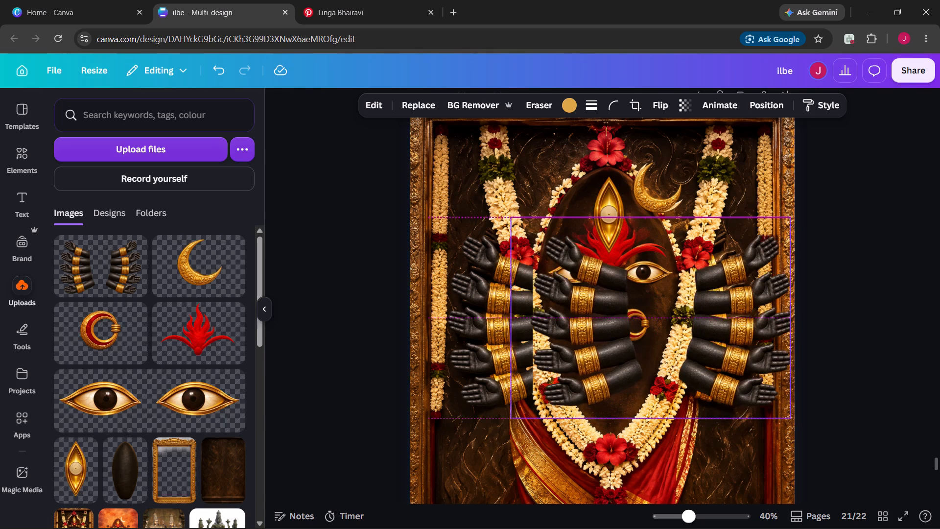
drag(718, 314, 707, 319)
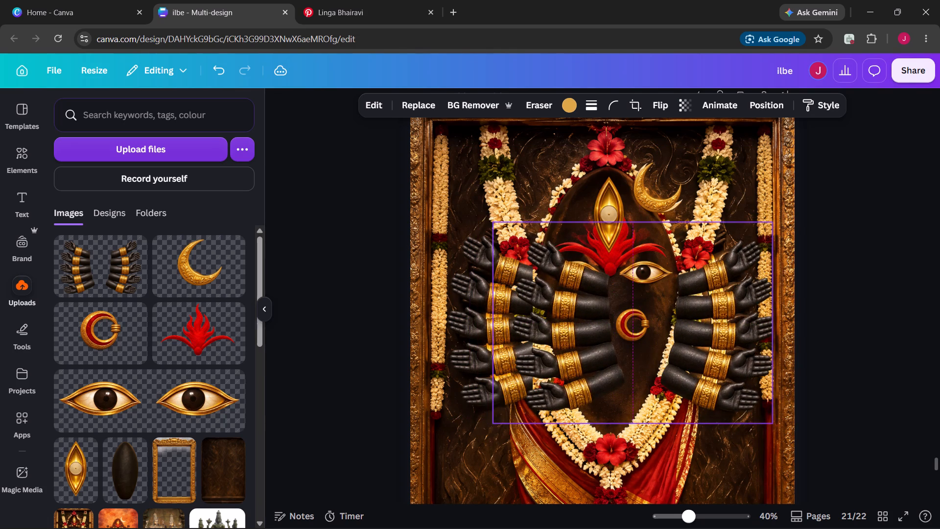
drag(707, 319, 705, 319)
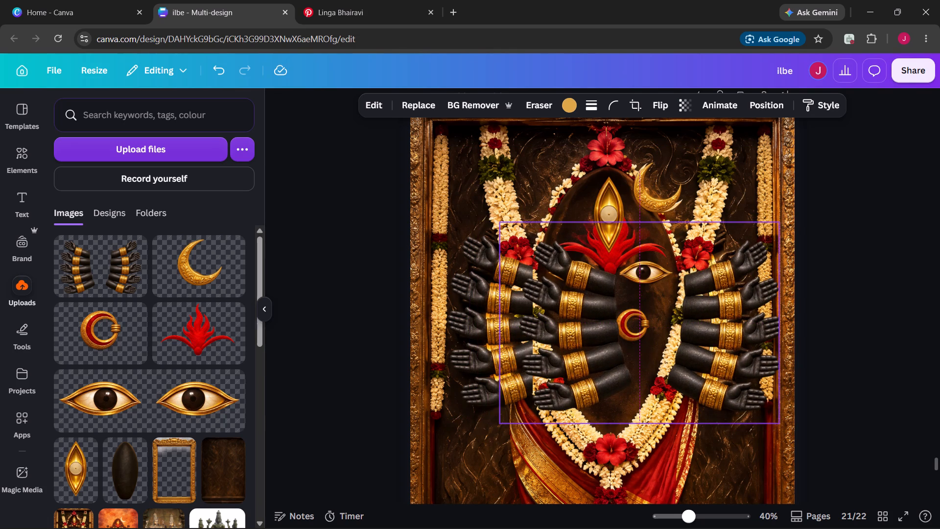
drag(705, 319, 706, 318)
Crop the arms copy to only the right arms and align it level with the left arms on page 21.
drag(494, 320, 609, 323)
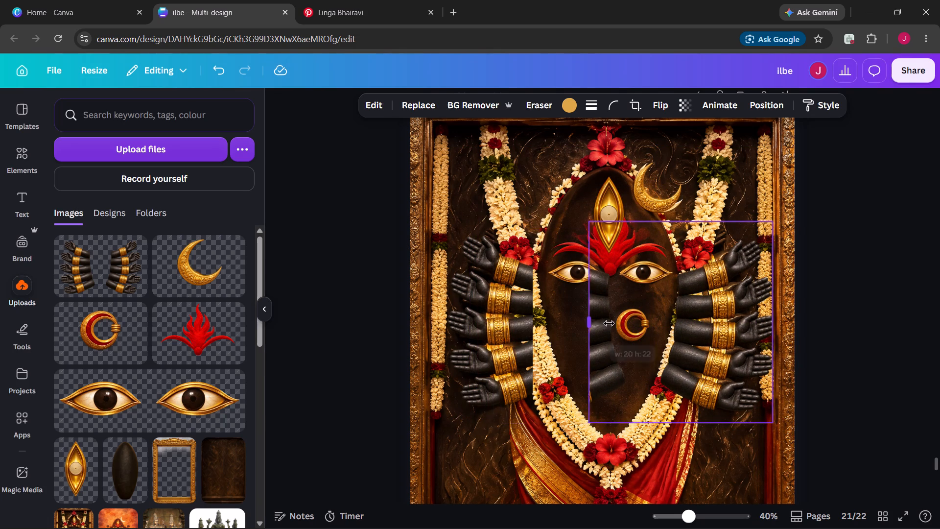
drag(609, 323, 665, 320)
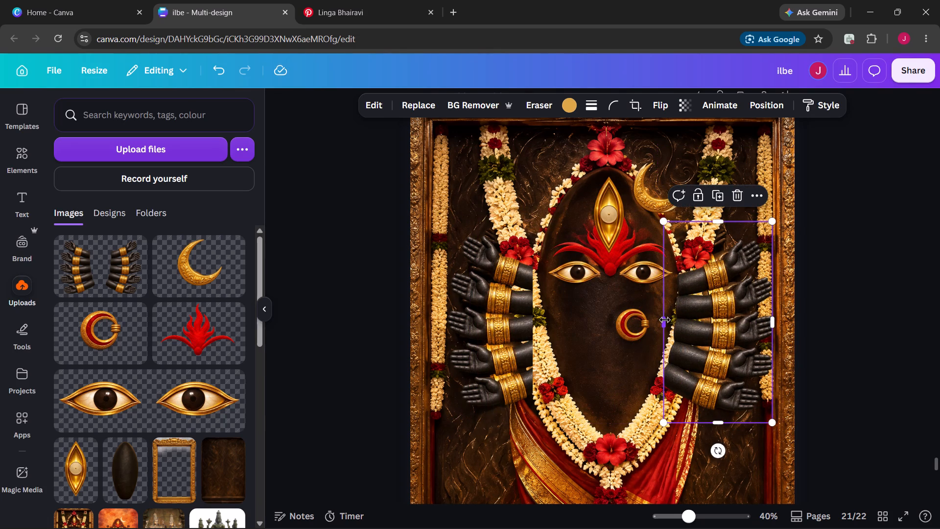
drag(665, 320, 681, 319)
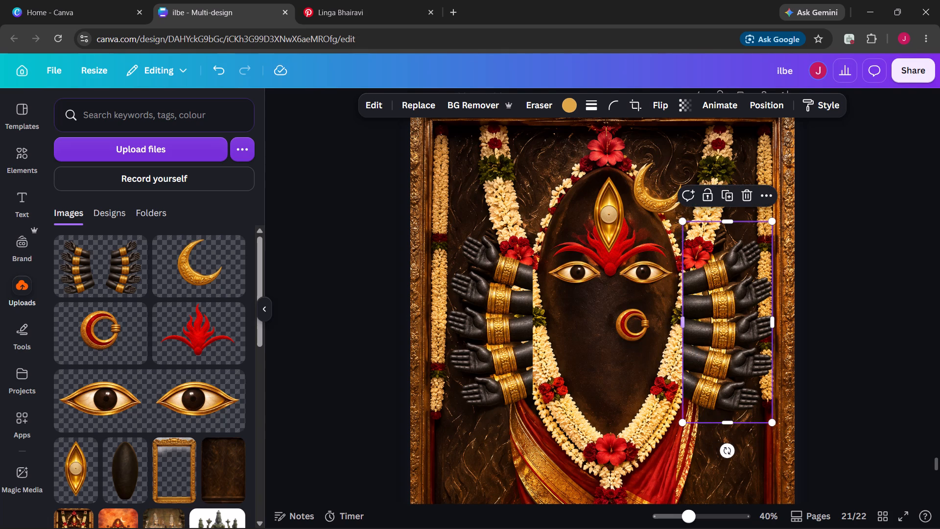
drag(711, 329, 716, 325)
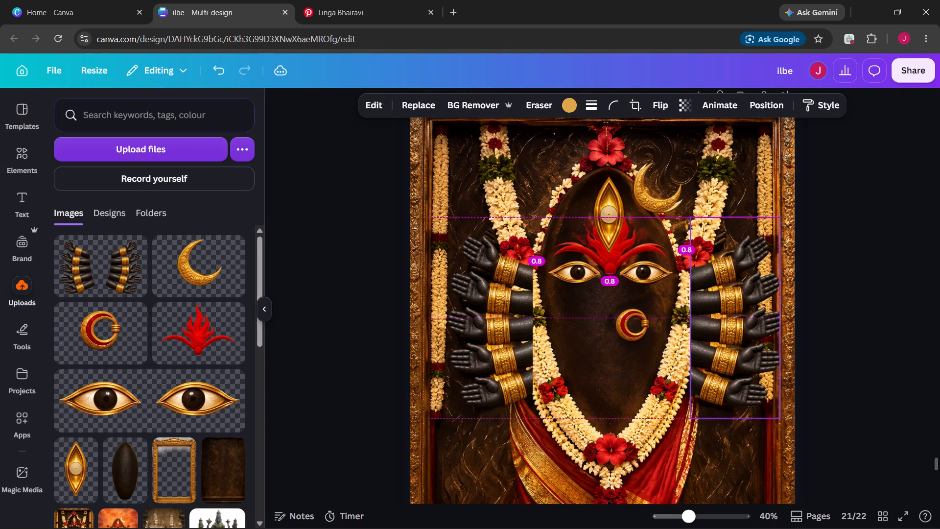
Move the right arms inward on page 21 and crop their inner edge back to the garland's outer edge.
drag(716, 325, 716, 324)
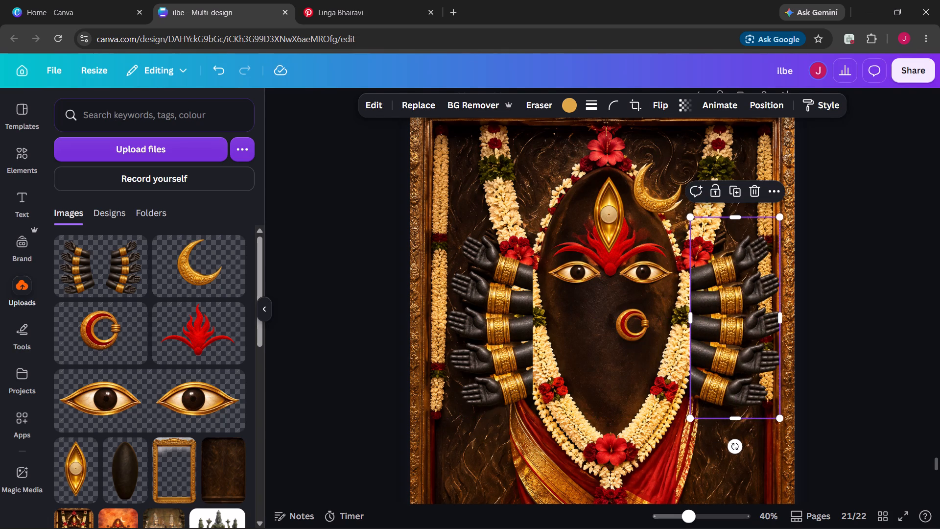
click(834, 331)
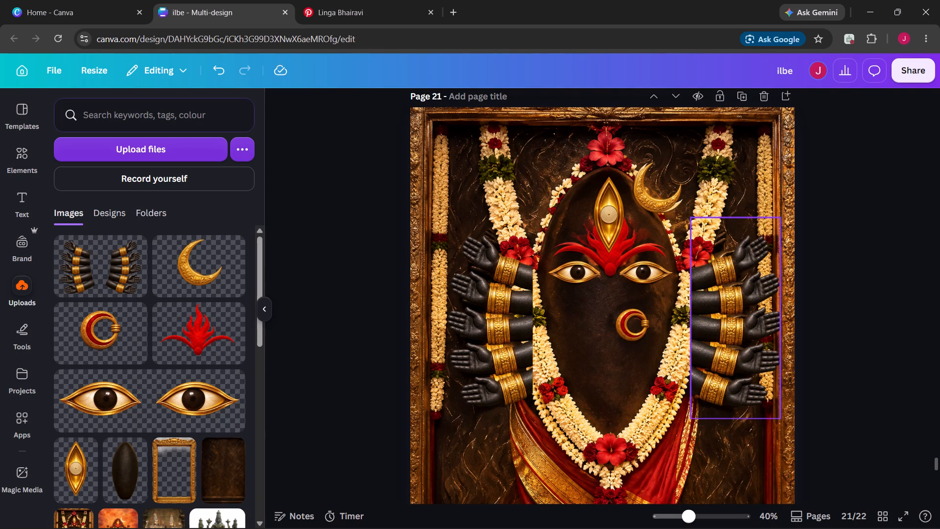
click(744, 338)
drag(744, 338, 715, 339)
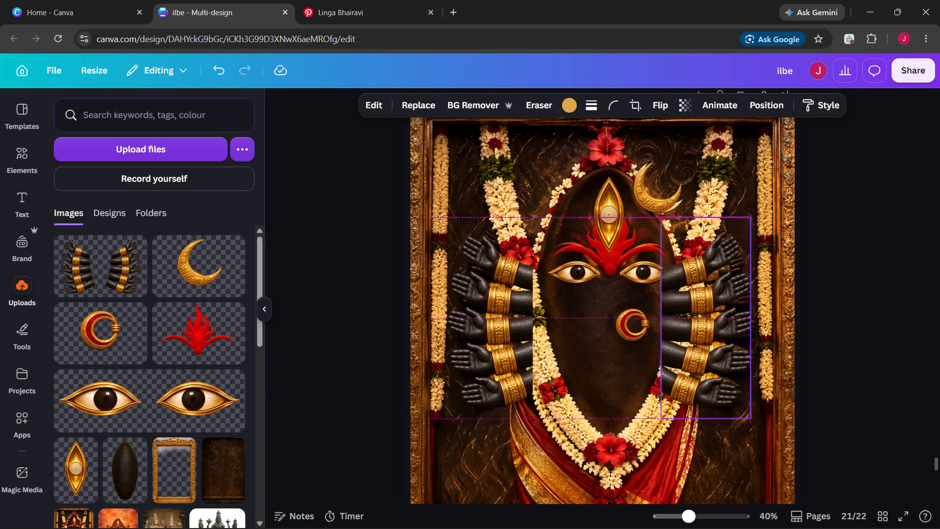
drag(715, 339, 725, 341)
drag(672, 324, 690, 321)
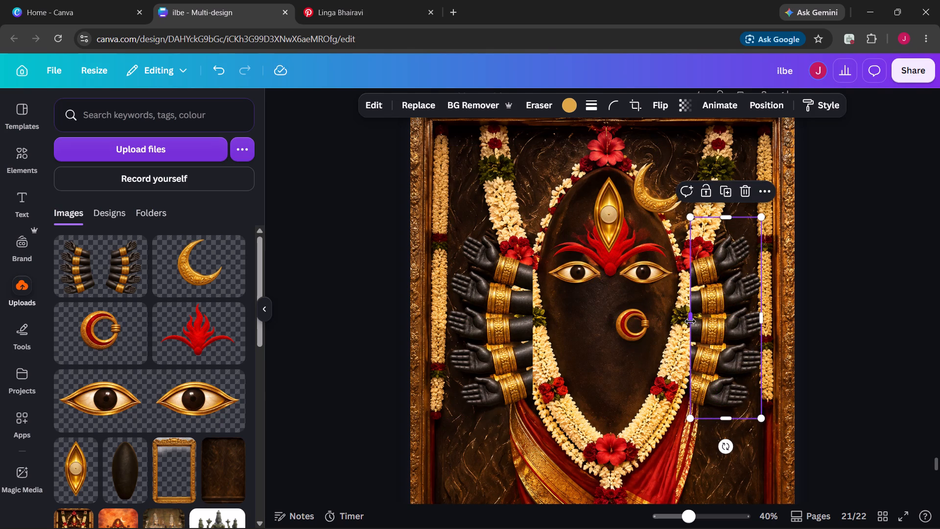
click(813, 353)
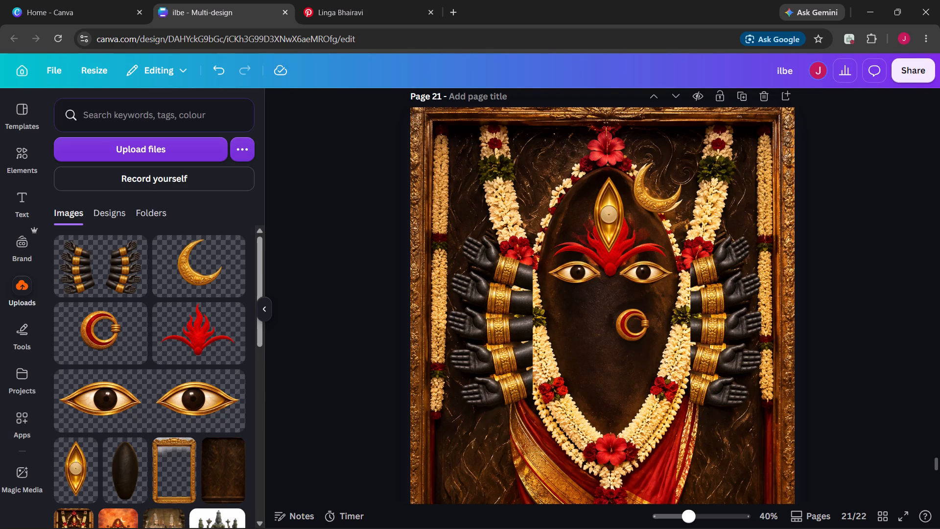
Duplicate page 22, which holds the gold frame, dark stone and left arms.
scroll(813, 353, down, 1)
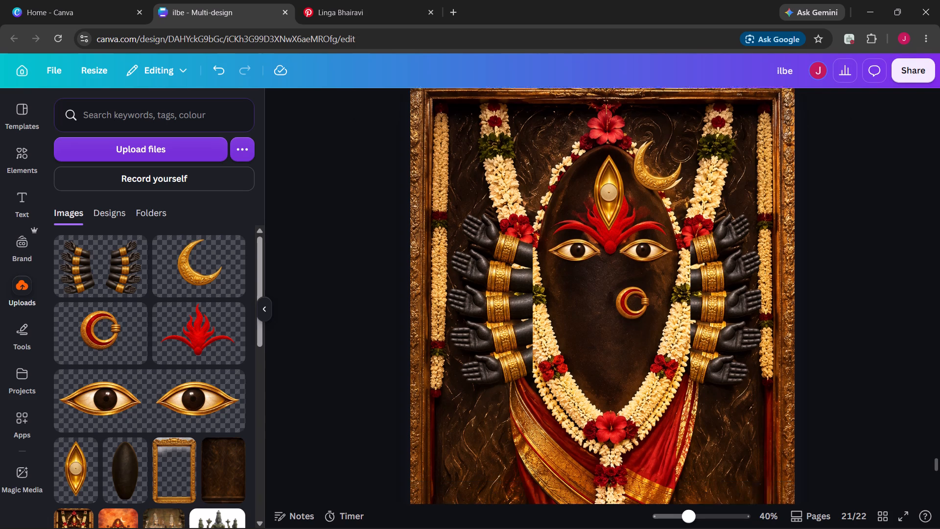
scroll(813, 353, down, 1)
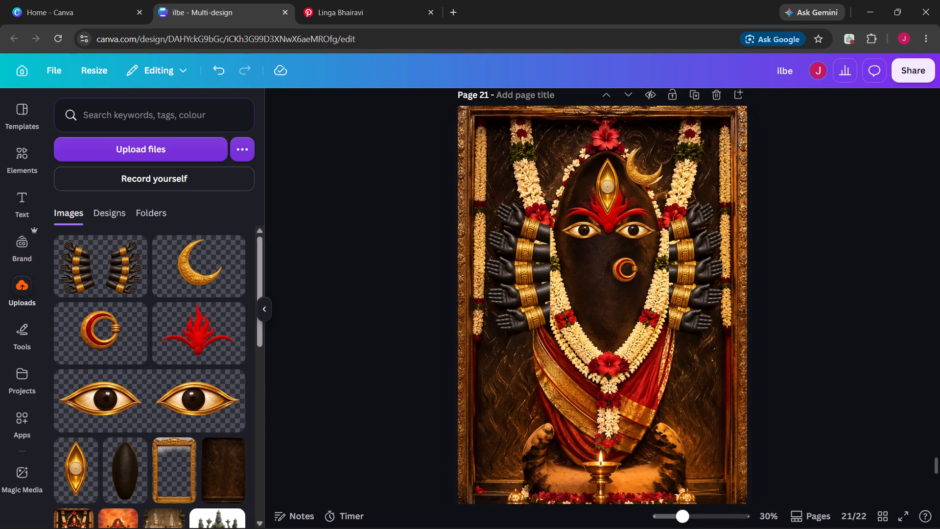
click(391, 300)
scroll(368, 257, down, 1)
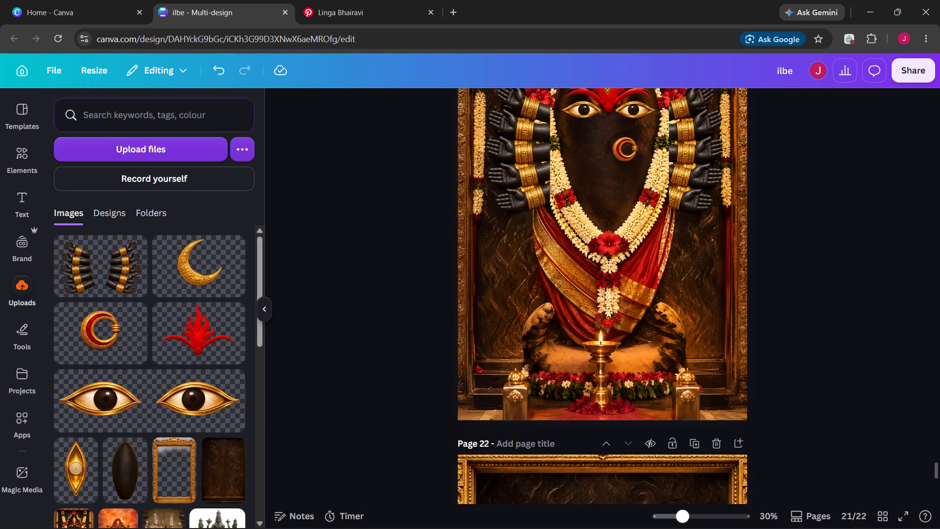
scroll(368, 257, down, 3)
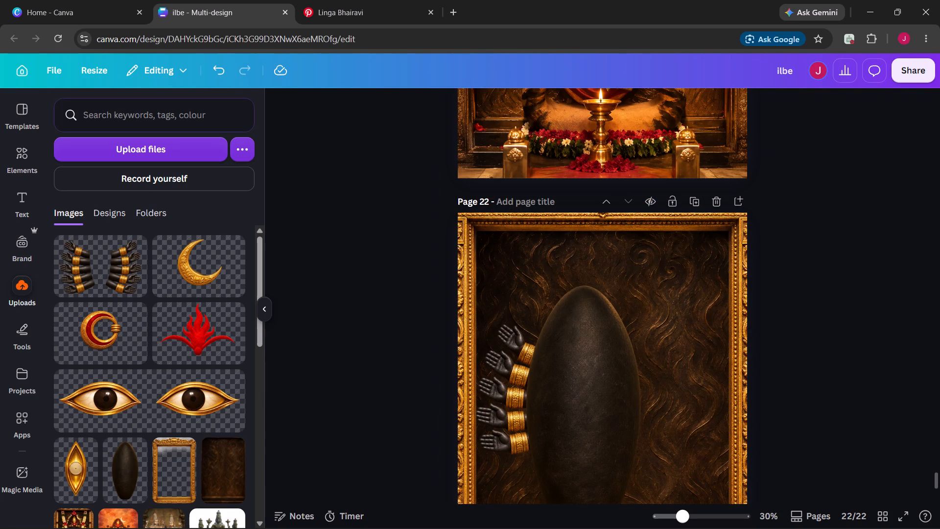
click(693, 204)
Delete the dark oval stone, the gold frame and the left arms from page 22, leaving its page 23 copy intact.
scroll(683, 198, up, 1)
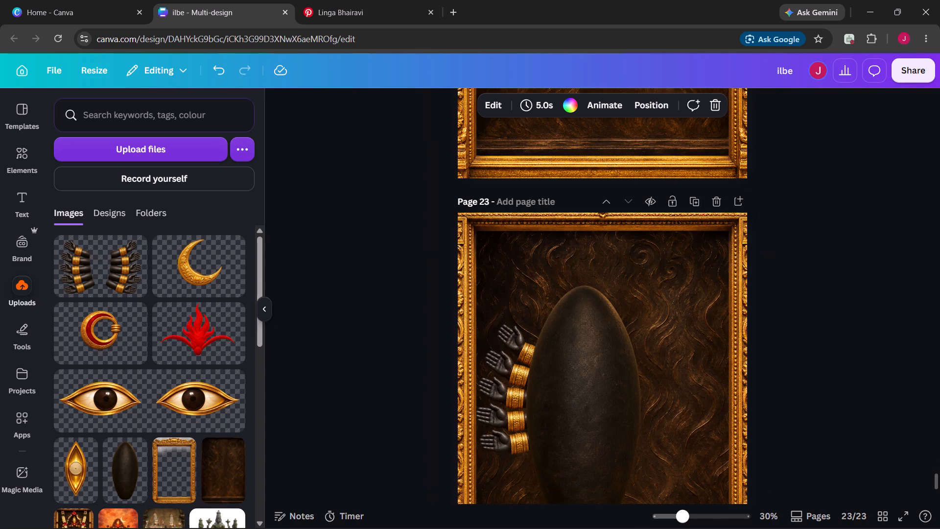
scroll(683, 198, up, 5)
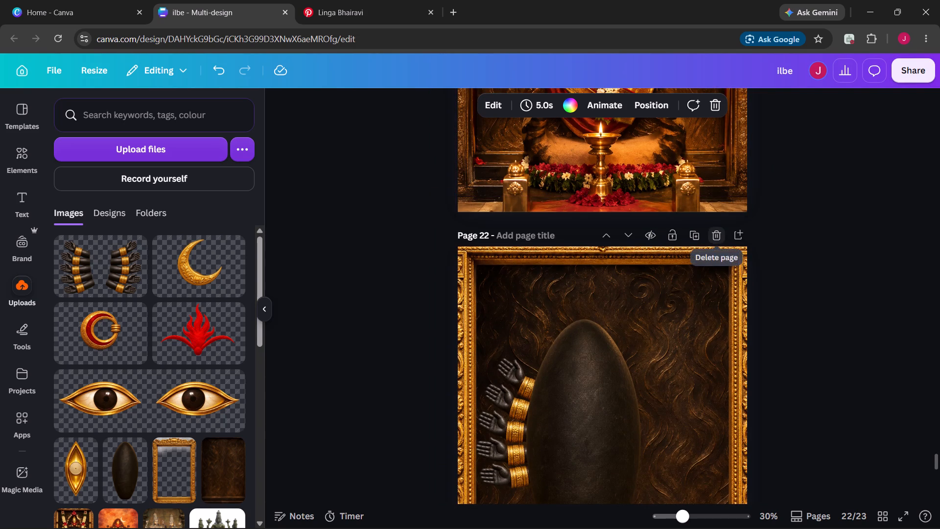
click(513, 320)
key(BackSpace)
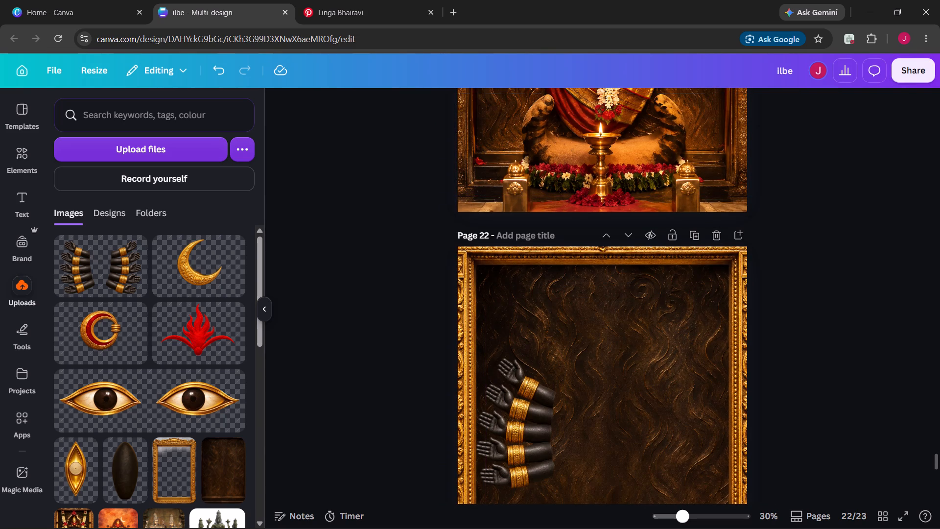
click(522, 438)
key(BackSpace)
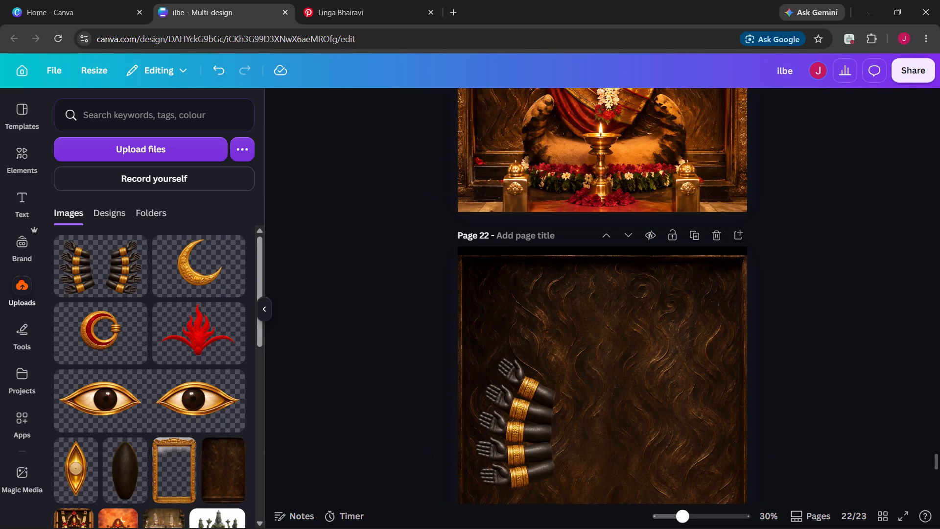
click(548, 453)
key(BackSpace)
scroll(548, 453, up, 3)
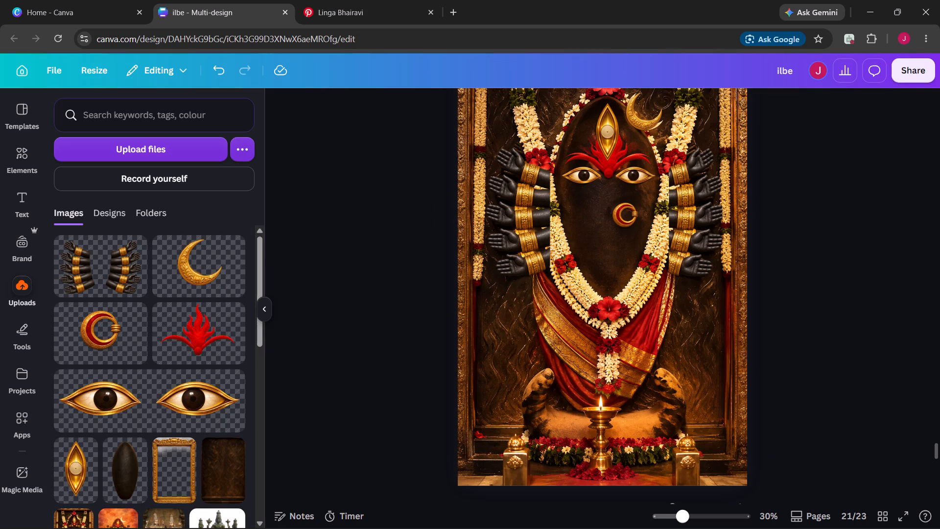
scroll(548, 453, up, 1)
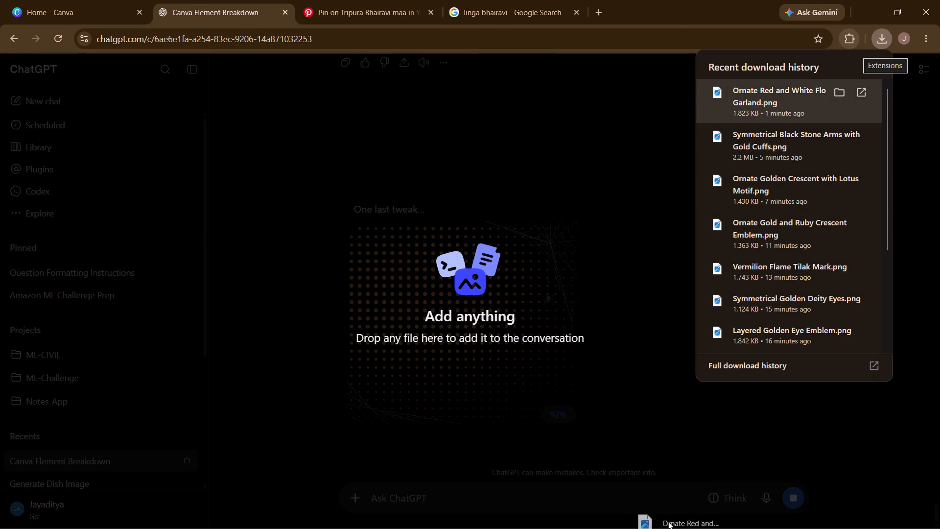
drag(668, 521, 714, 517)
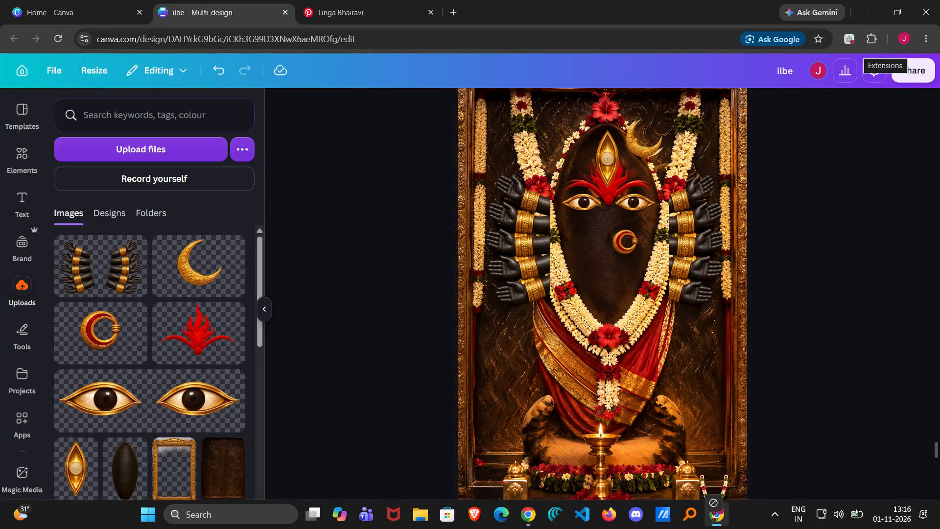
drag(714, 517, 600, 291)
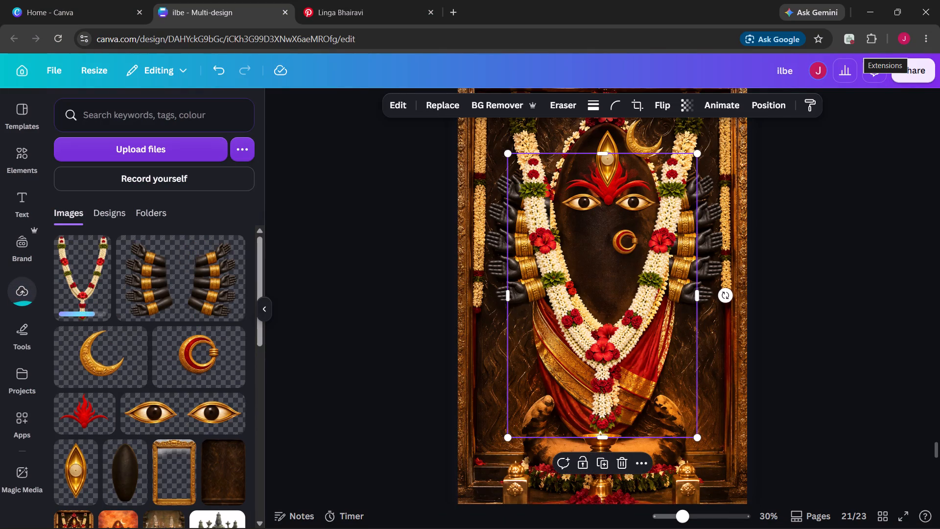
Move the new garland up to the top of page 21's goddess image and enlarge it to cover the reference garland.
drag(593, 292, 583, 259)
scroll(583, 259, up, 1)
drag(586, 308, 586, 302)
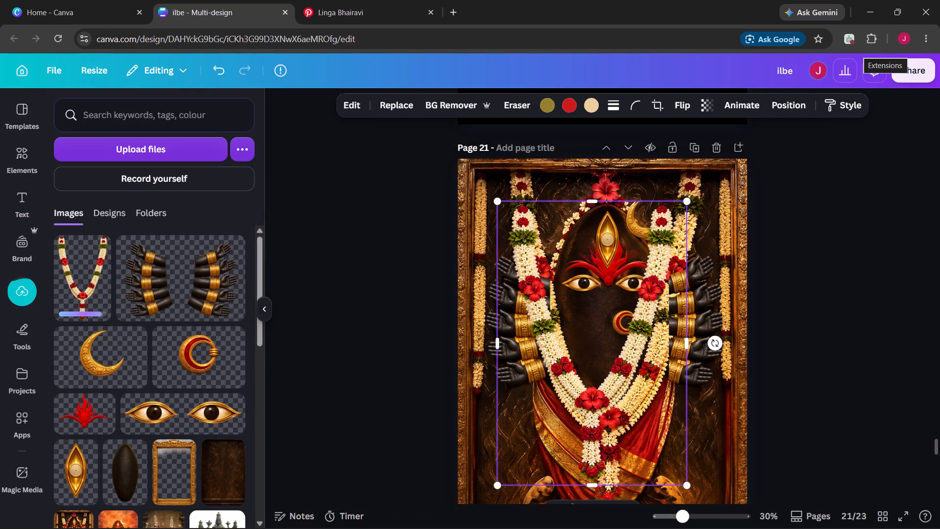
drag(586, 302, 585, 270)
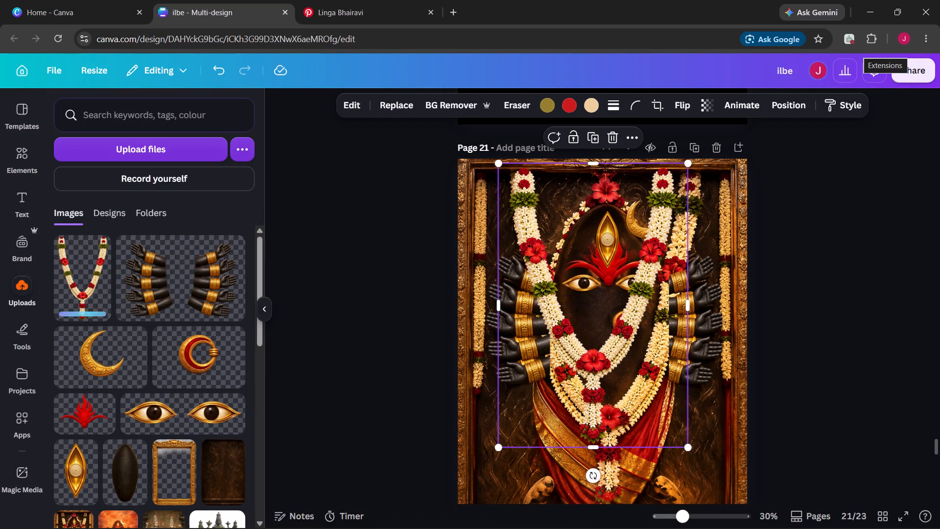
drag(689, 448, 711, 460)
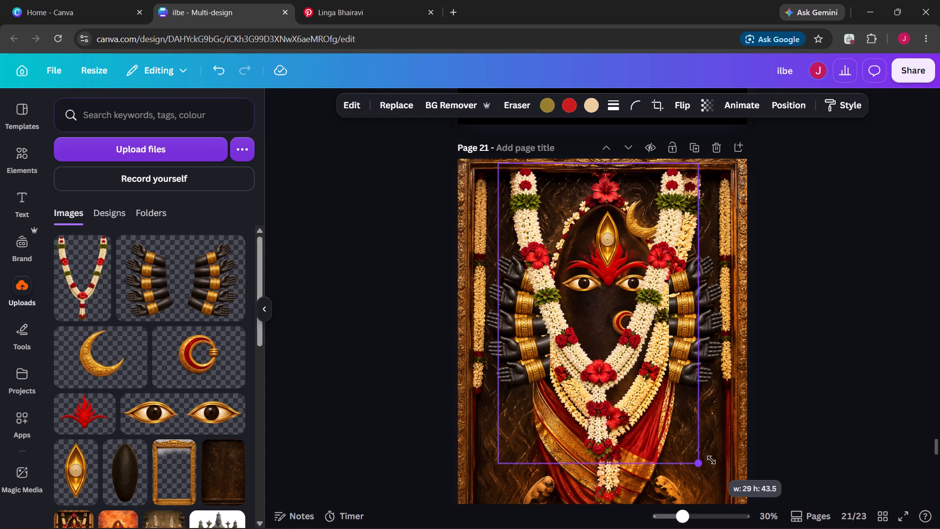
drag(711, 460, 769, 503)
drag(712, 439, 704, 440)
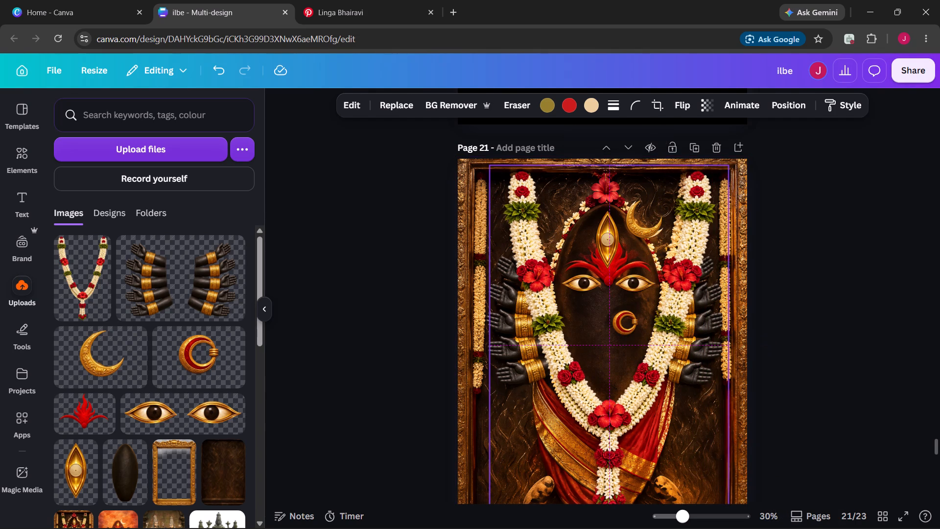
drag(704, 440, 700, 444)
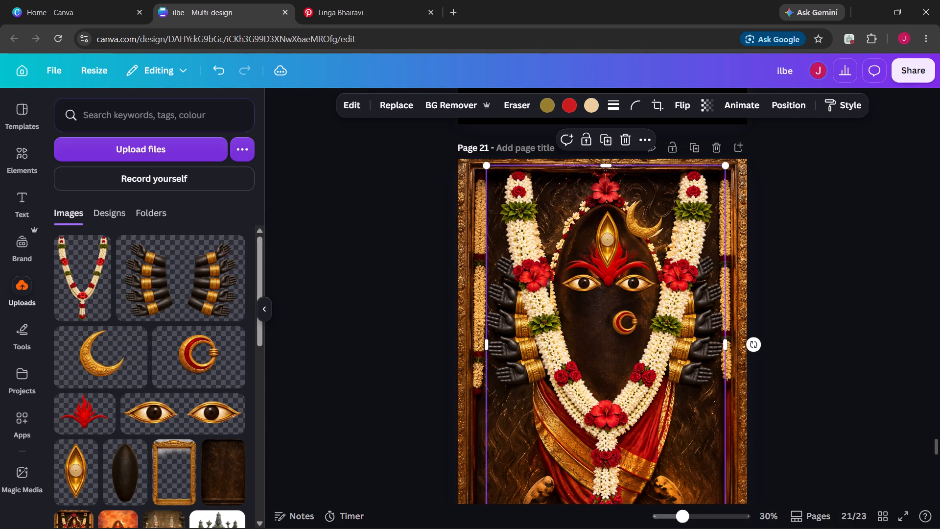
Shrink the garland slightly to about 33 wide by 50 high and realign it over the reference garland, with its tassel above the lamp.
scroll(827, 402, down, 1)
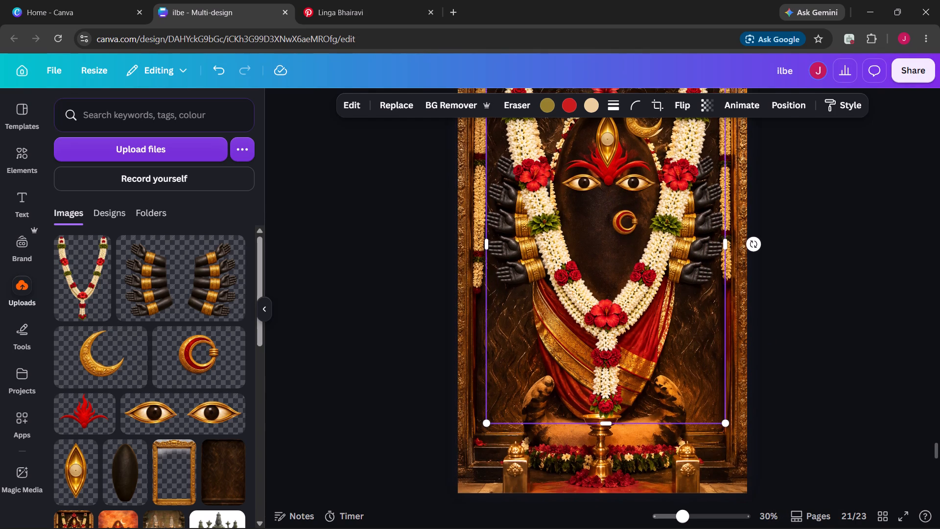
scroll(827, 402, up, 1)
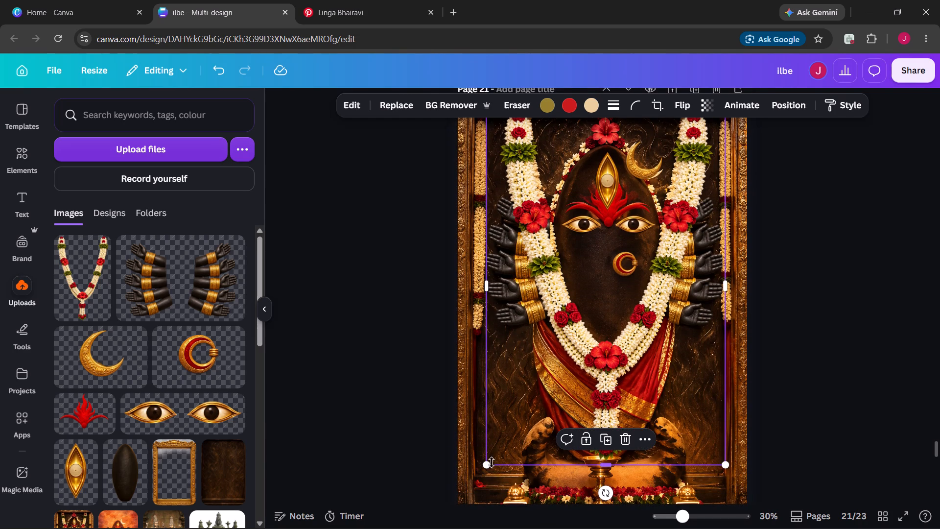
drag(485, 464, 490, 459)
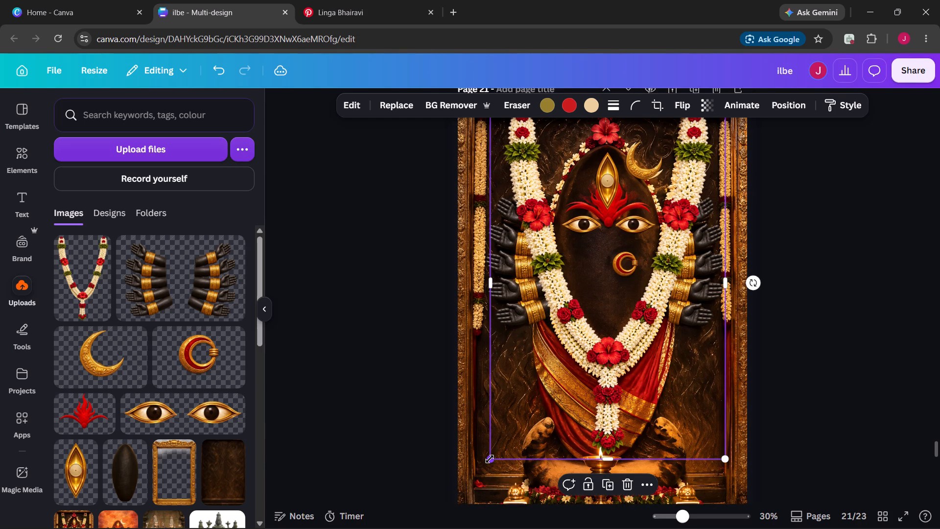
scroll(577, 389, up, 1)
scroll(577, 389, down, 1)
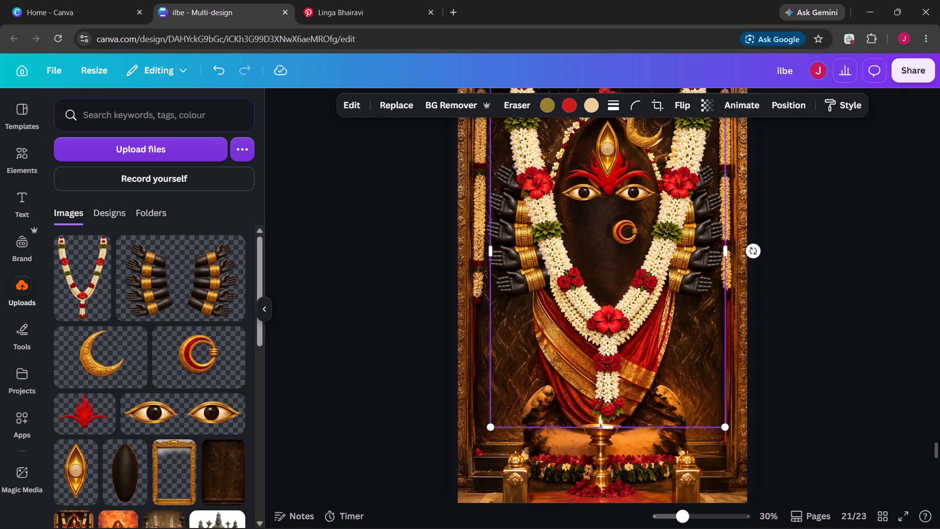
scroll(577, 389, down, 1)
drag(488, 425, 492, 418)
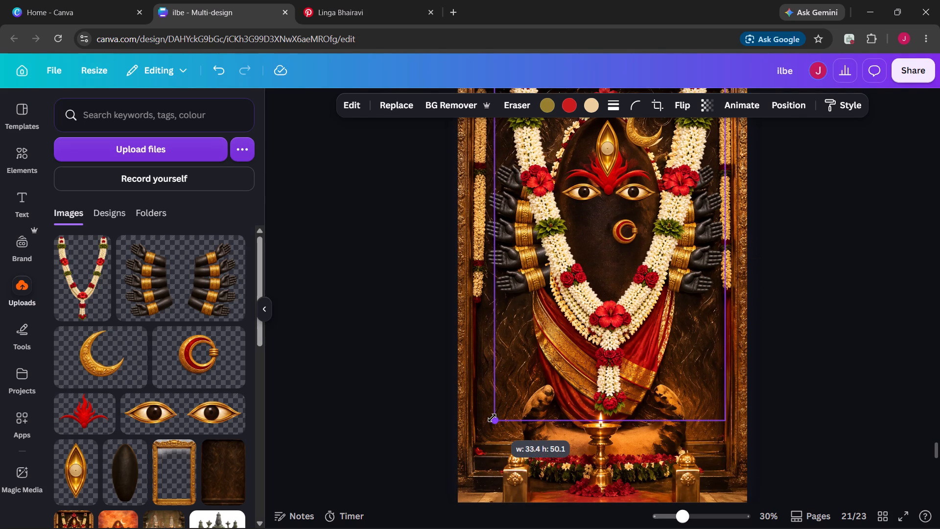
drag(492, 418, 491, 420)
drag(598, 329, 599, 343)
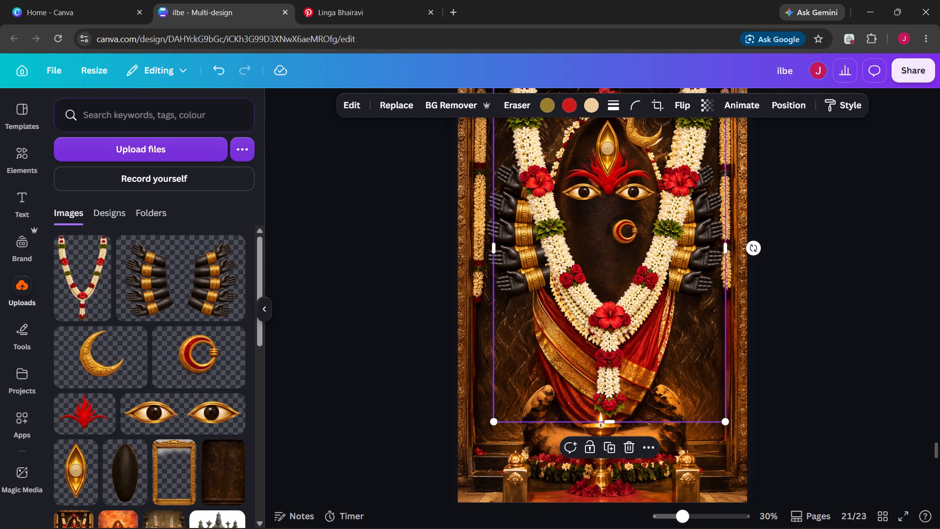
drag(599, 343, 597, 336)
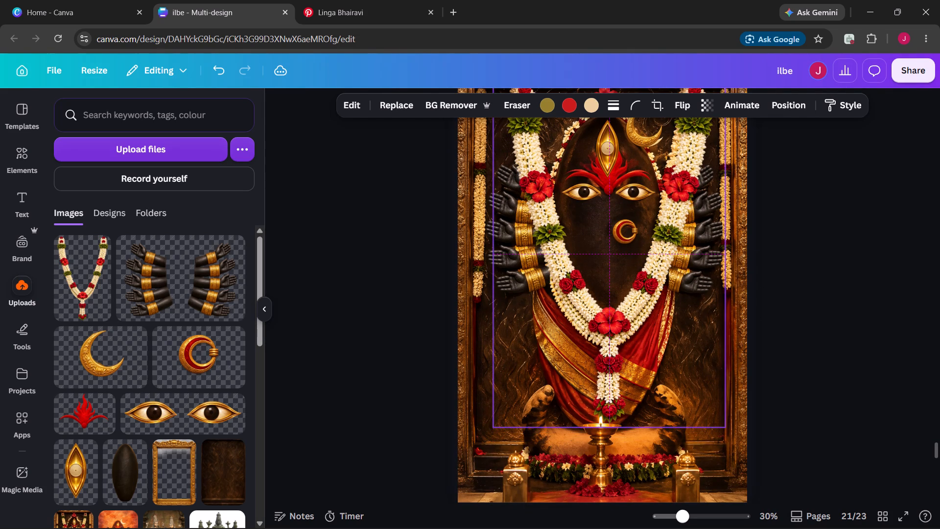
drag(597, 336, 596, 337)
Move the garland up to page 21's top edge, enlarge it to about 34 wide by 51 high, and centre it over the goddess.
click(747, 362)
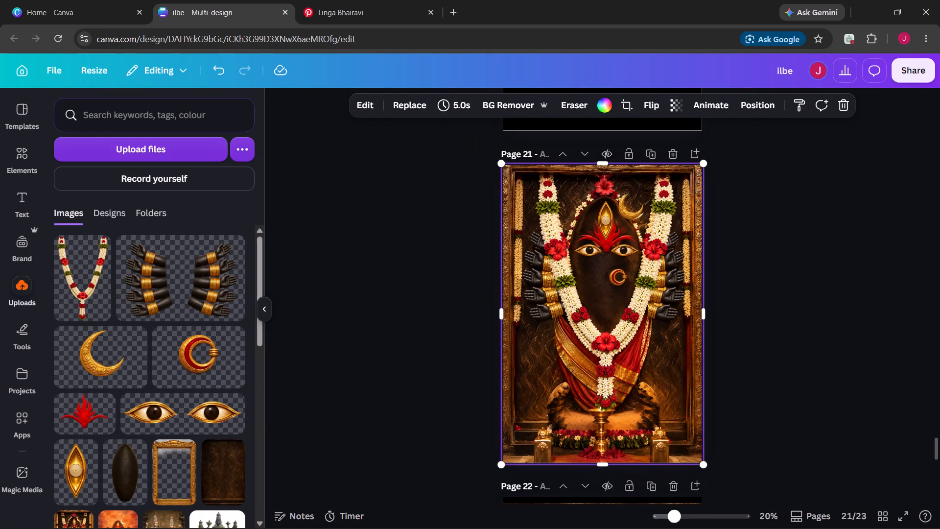
drag(623, 312, 625, 303)
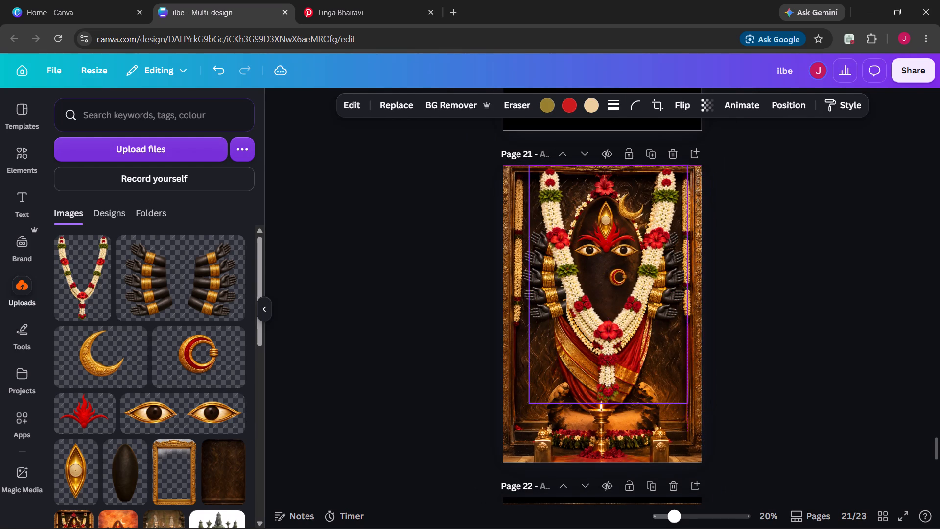
drag(625, 303, 623, 302)
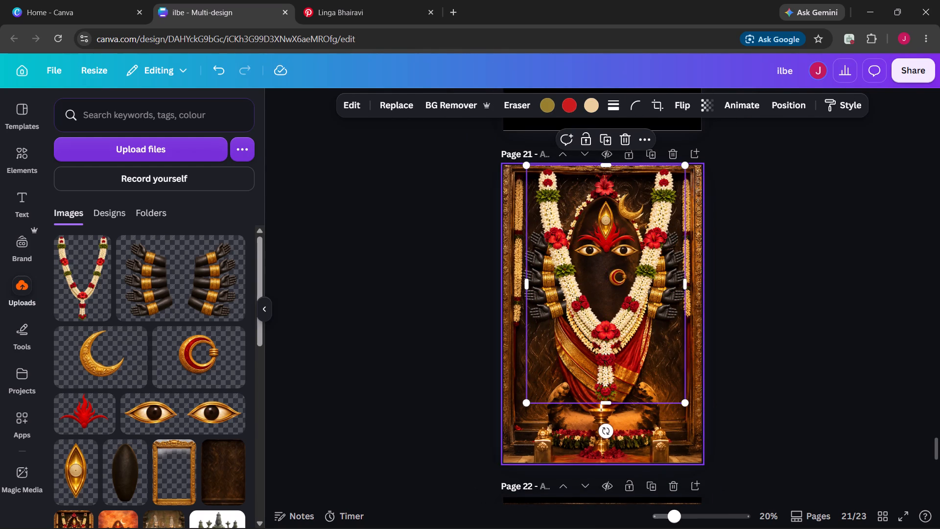
drag(685, 404, 699, 402)
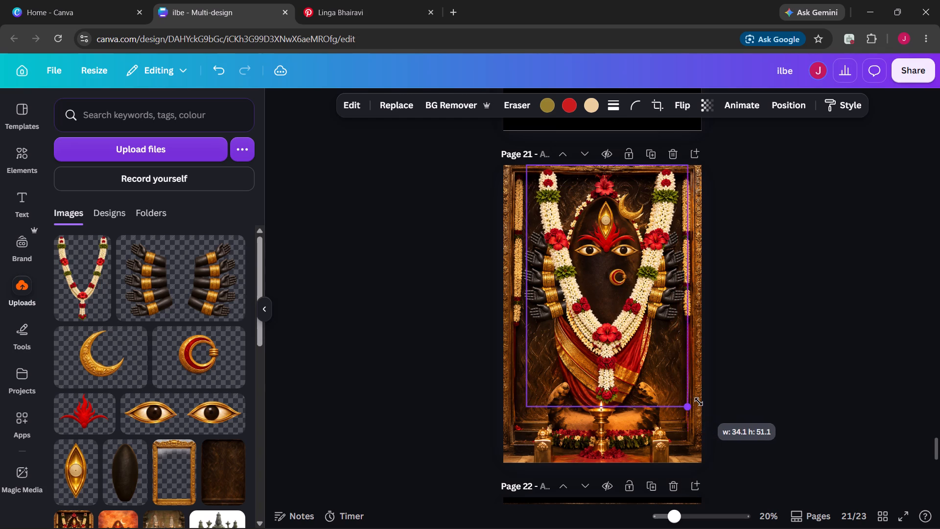
drag(699, 402, 696, 402)
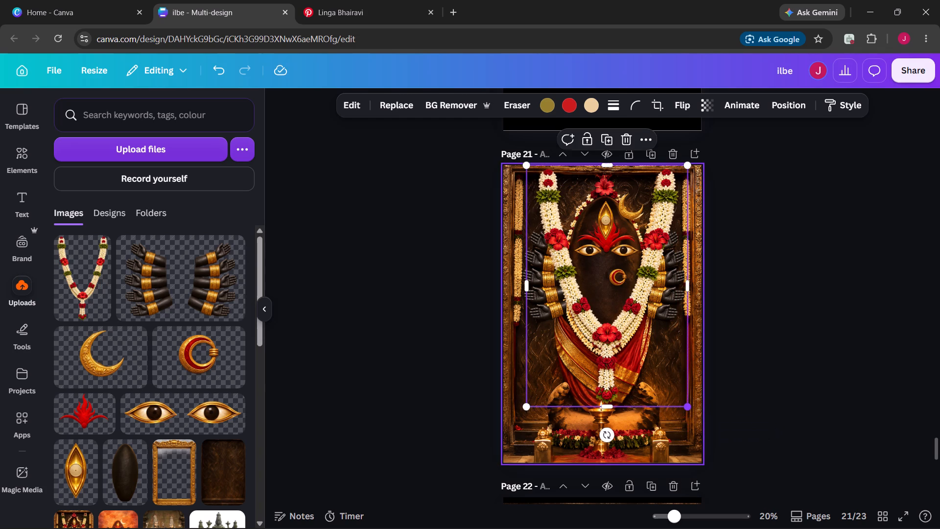
click(643, 354)
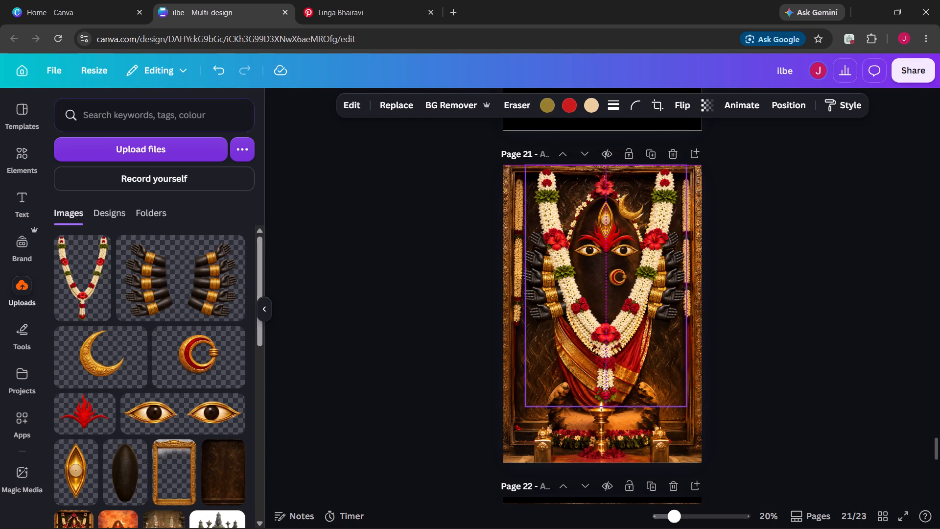
click(725, 364)
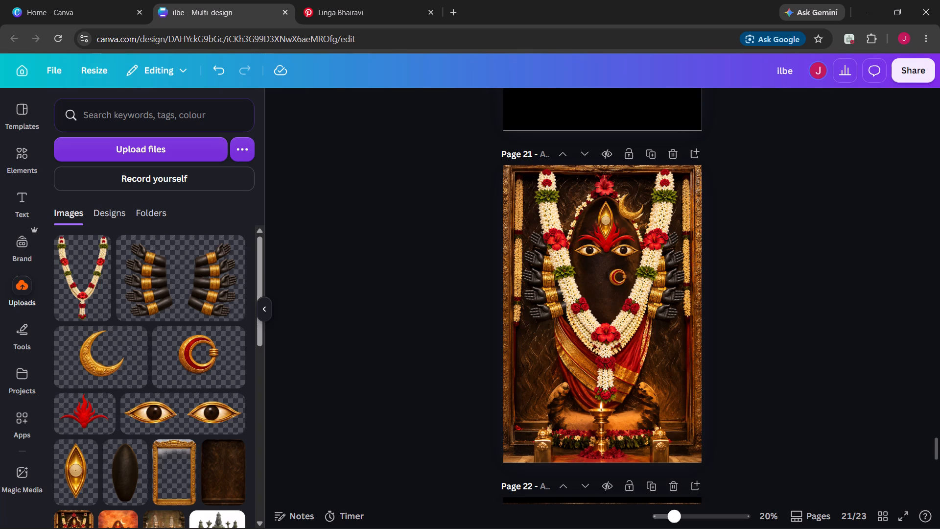
click(725, 364)
scroll(725, 364, down, 6)
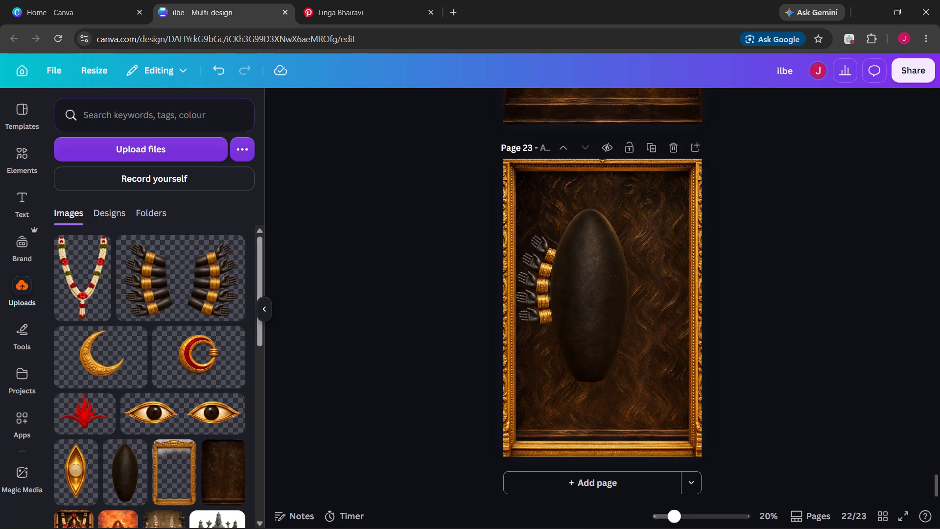
scroll(725, 364, down, 2)
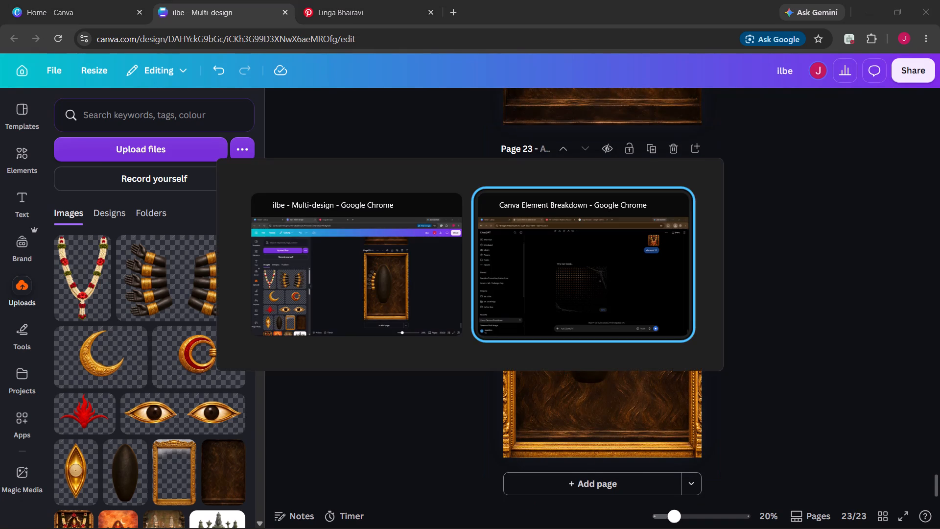
scroll(390, 271, down, 1)
scroll(390, 271, up, 2)
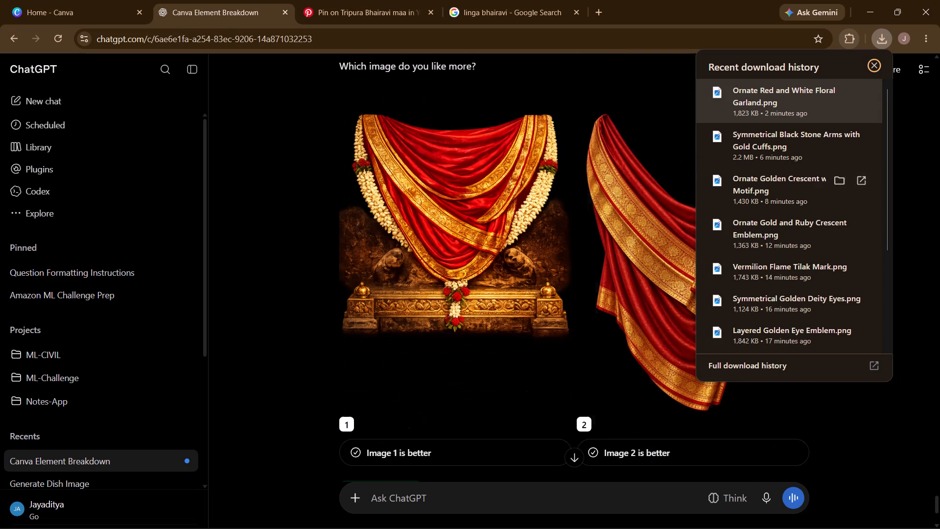
click(875, 64)
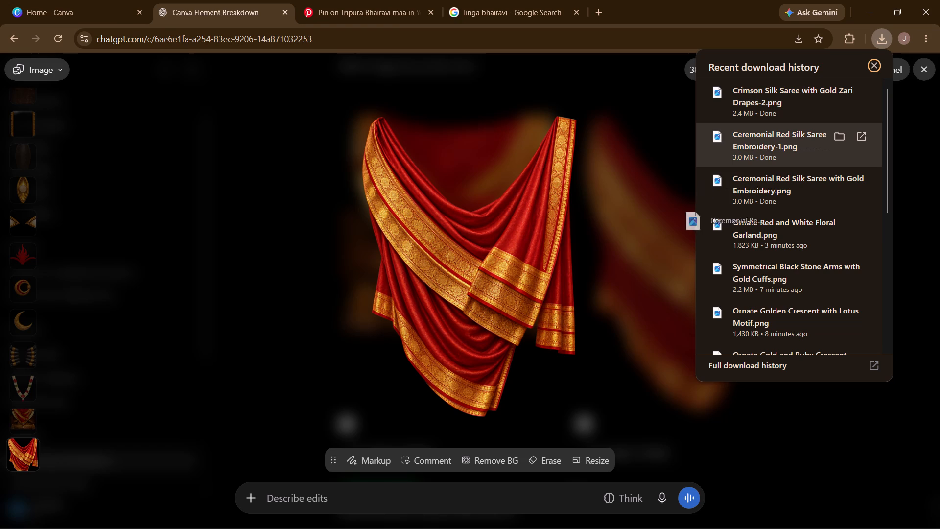
drag(714, 226, 600, 348)
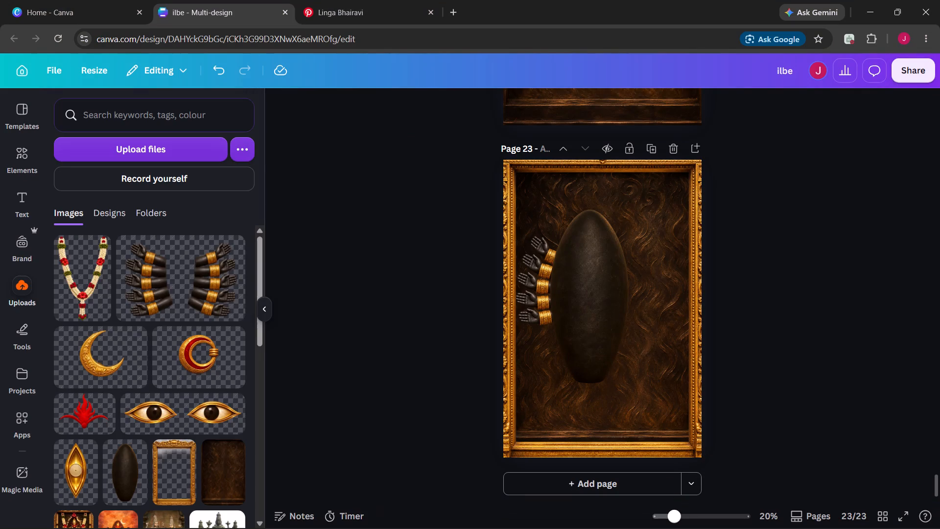
drag(600, 348, 596, 438)
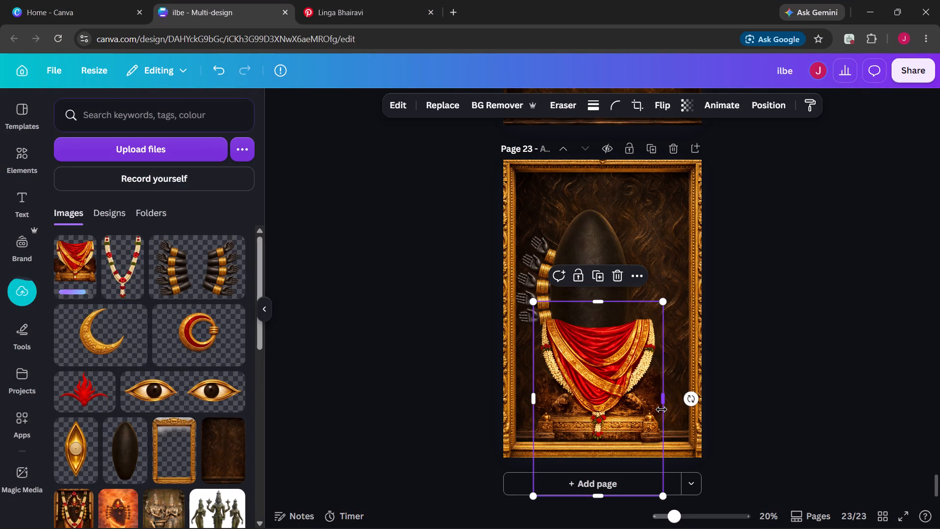
click(810, 347)
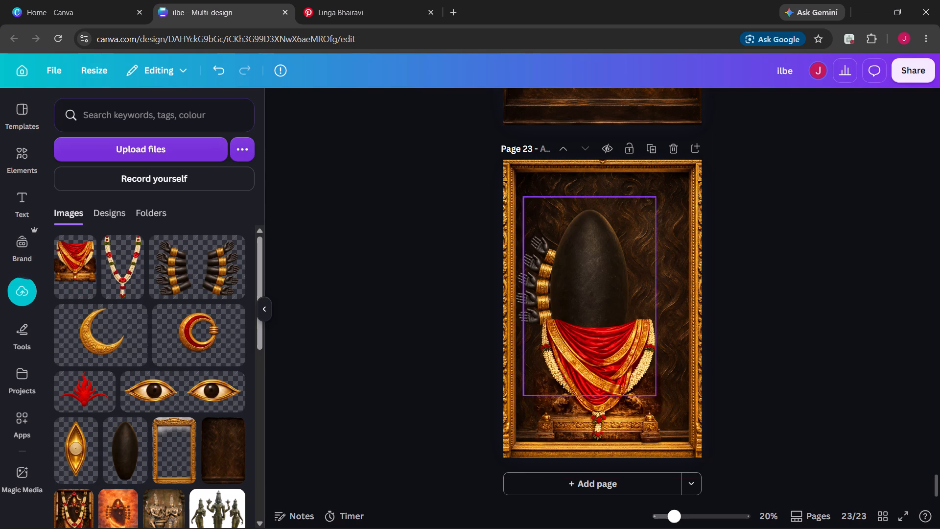
Enlarge the black oval stone on page 23 slightly, extending it upward and outward above the red drape.
click(610, 275)
drag(653, 197, 669, 182)
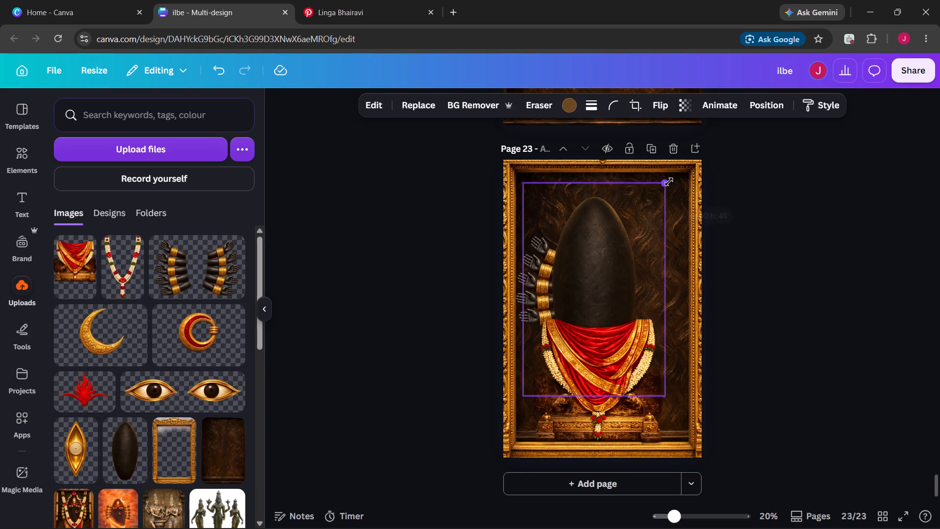
drag(669, 182, 670, 180)
click(782, 254)
Copy the red saree drape with altar base from page 23 onto page 21's goddess image.
scroll(782, 254, up, 2)
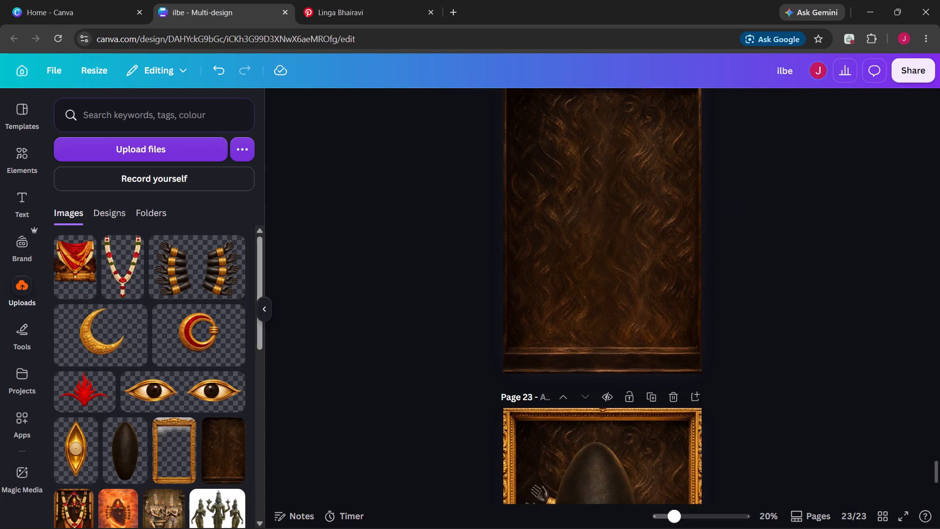
scroll(782, 254, up, 6)
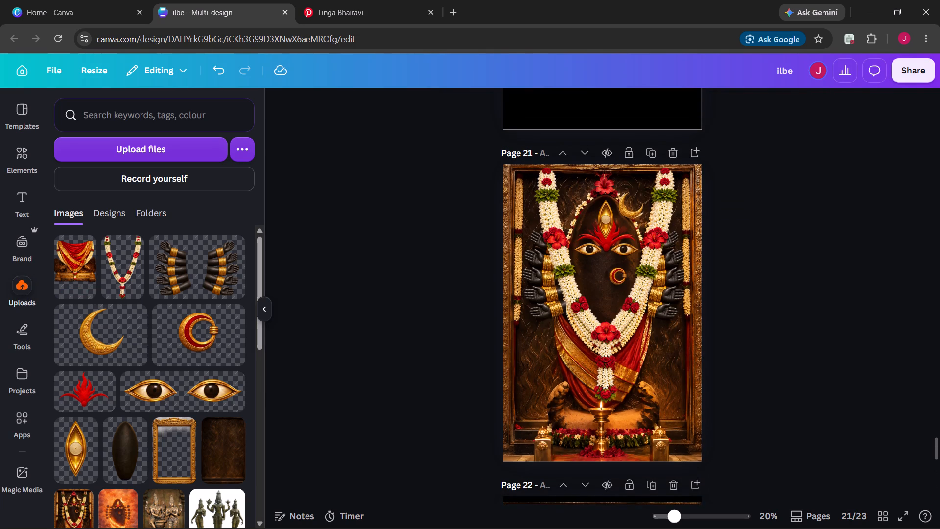
scroll(765, 253, down, 2)
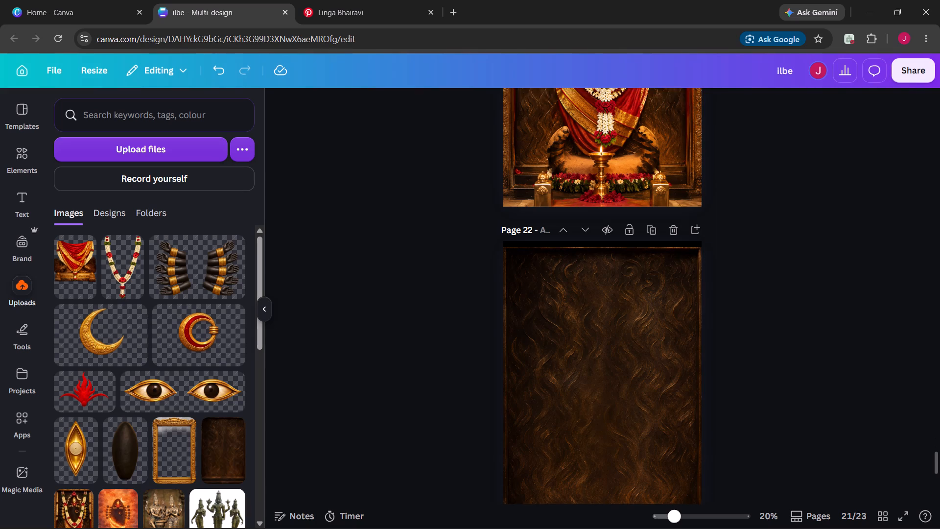
scroll(765, 253, down, 1)
scroll(630, 371, down, 2)
click(579, 491)
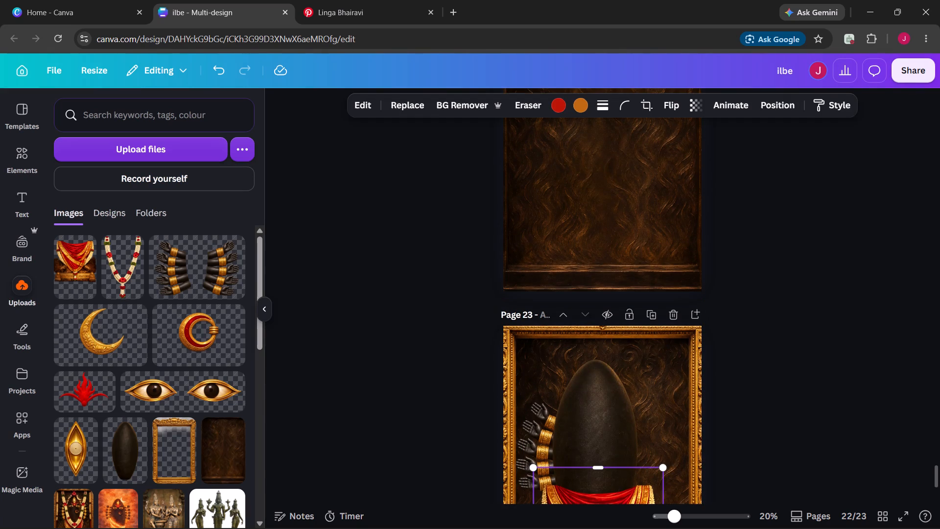
key(ctrl+c)
scroll(579, 491, up, 4)
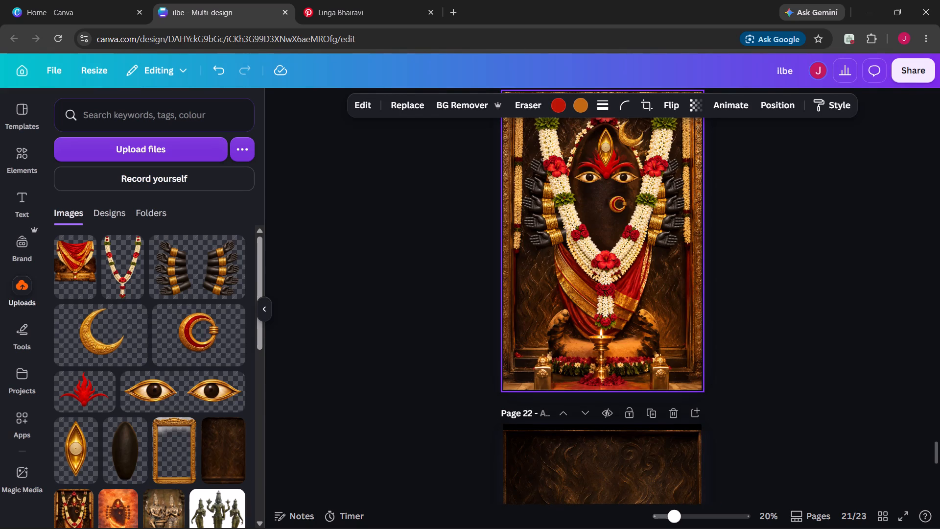
key(ctrl+v)
click(602, 337)
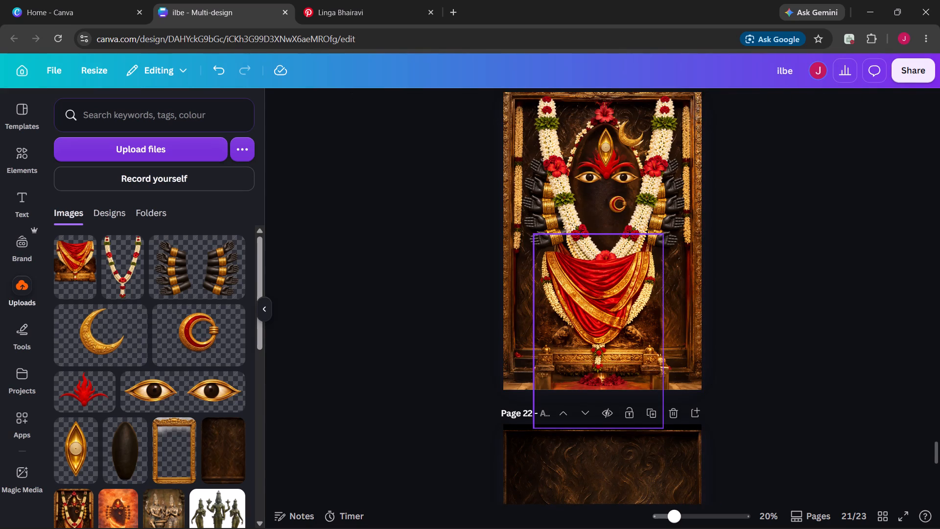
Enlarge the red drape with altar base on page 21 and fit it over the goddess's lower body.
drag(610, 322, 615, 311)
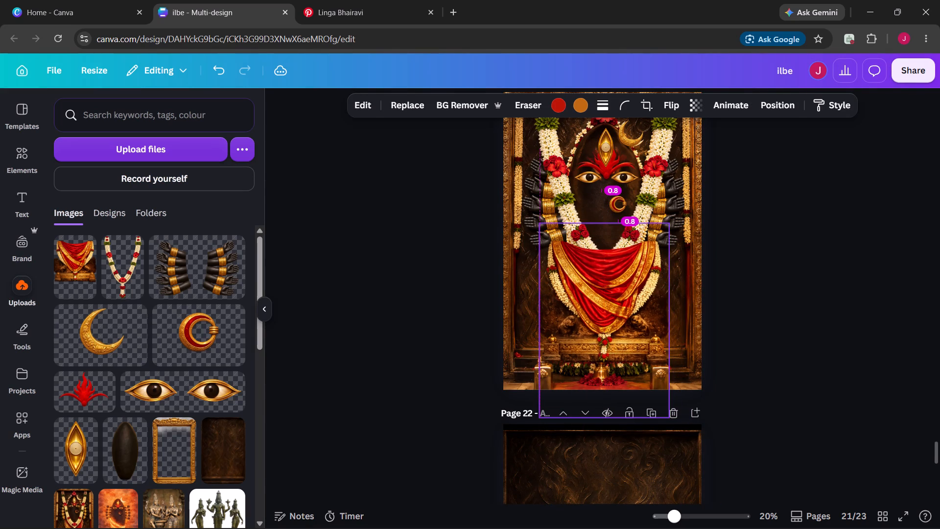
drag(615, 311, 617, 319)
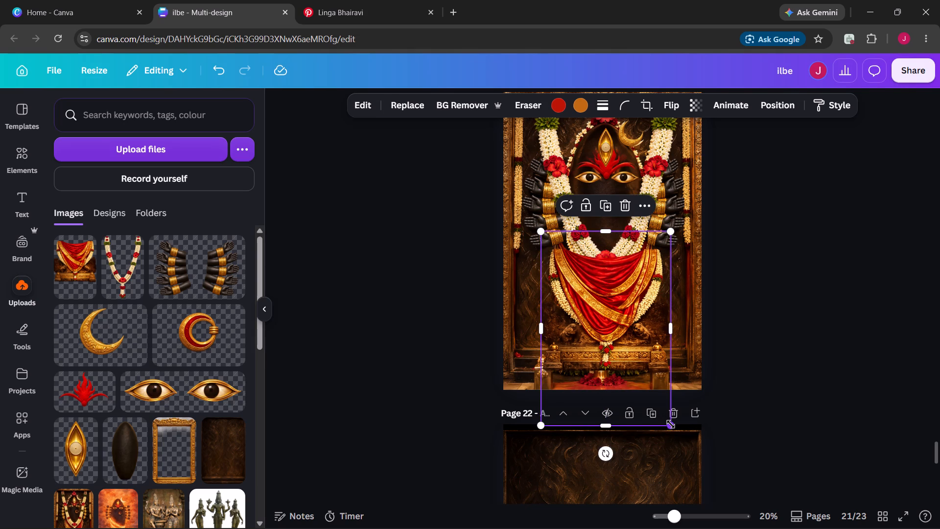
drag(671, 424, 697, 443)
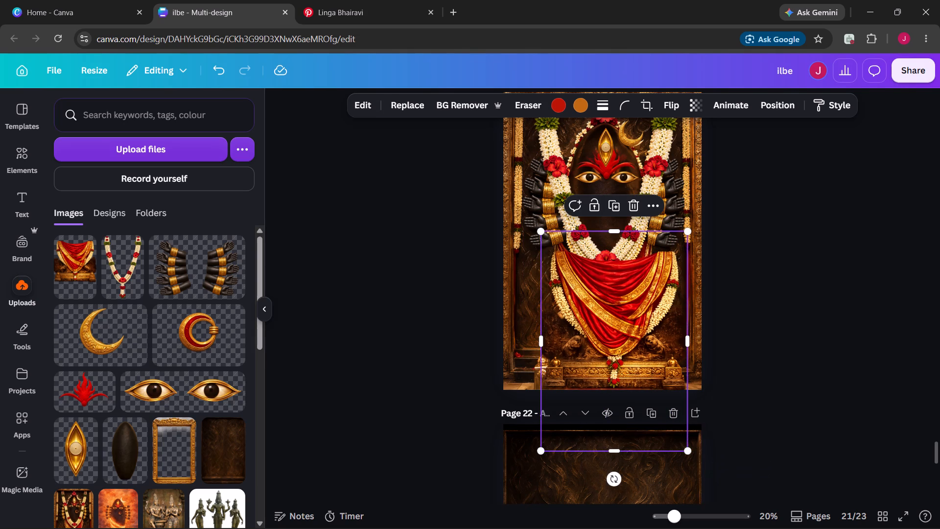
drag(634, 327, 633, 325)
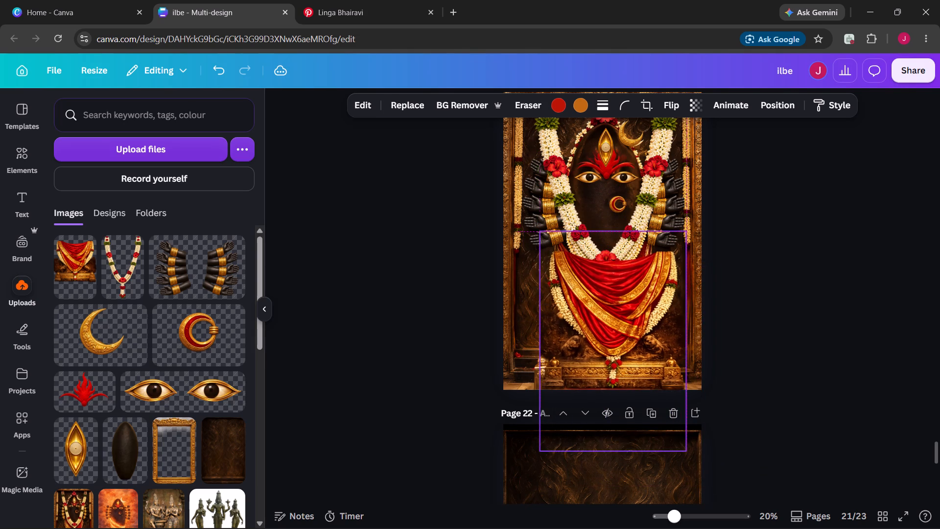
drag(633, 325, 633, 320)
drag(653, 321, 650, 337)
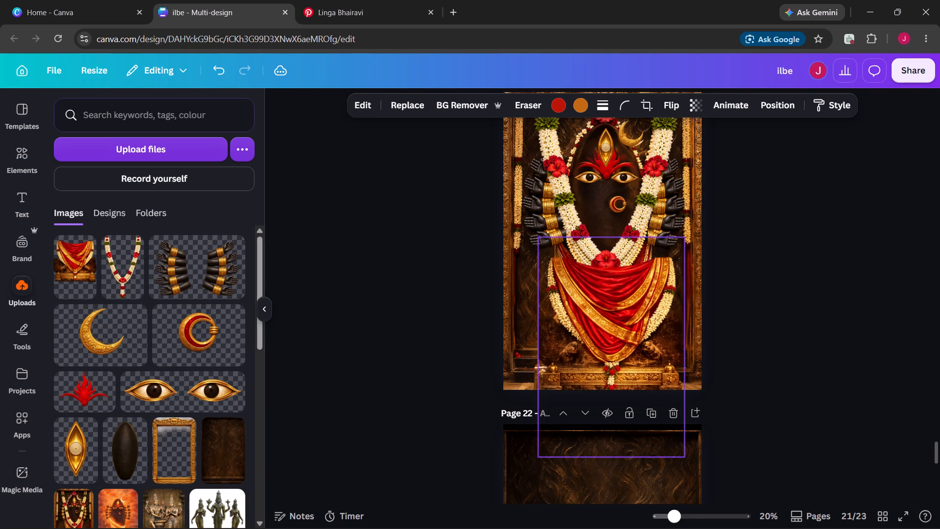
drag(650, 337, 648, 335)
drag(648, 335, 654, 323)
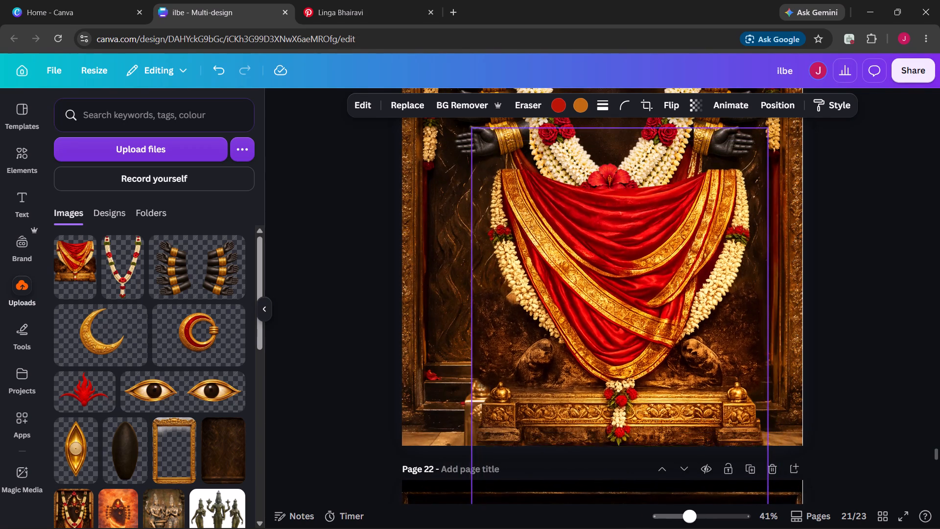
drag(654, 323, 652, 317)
Send the red drape with altar base one layer backward, behind the floral garland on page 21.
right_click(652, 317)
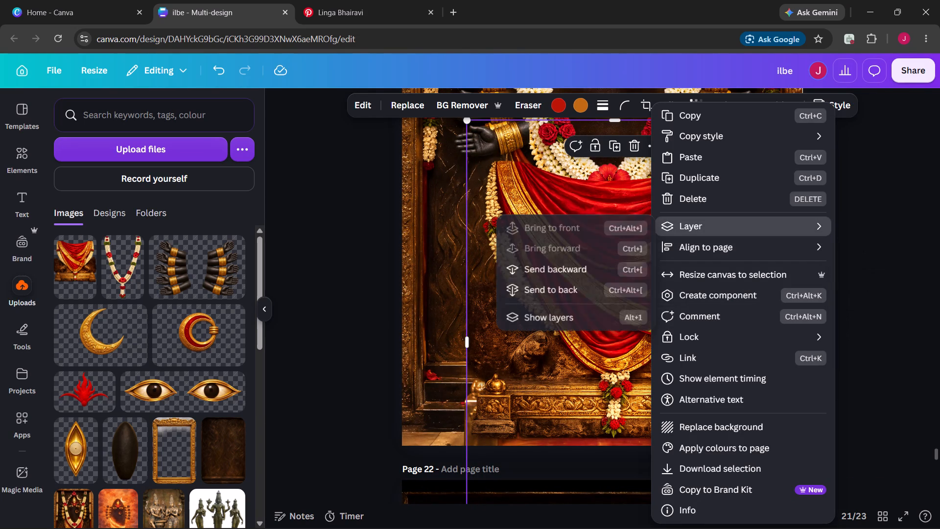
click(602, 269)
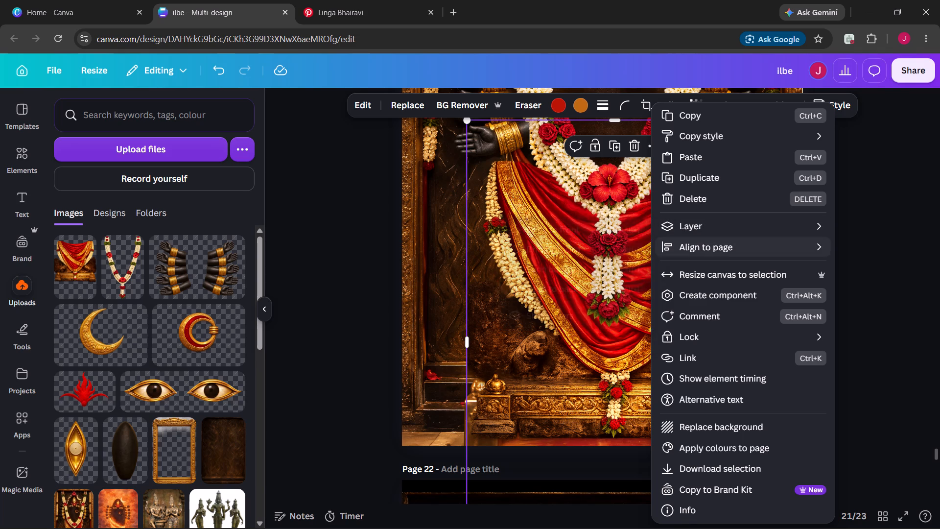
click(874, 248)
Reduce the red drape with altar base and centre it beneath the goddess's lowest hands on page 21.
drag(660, 266, 660, 265)
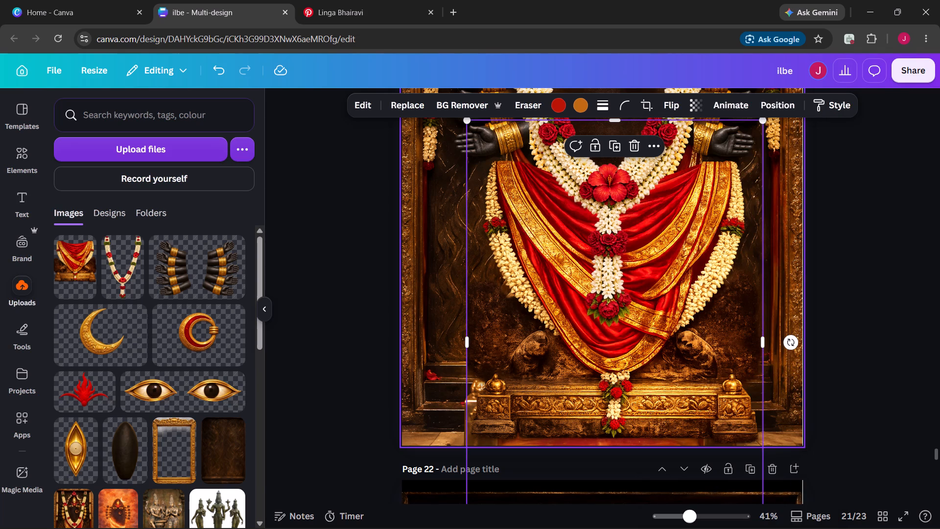
drag(660, 265, 665, 261)
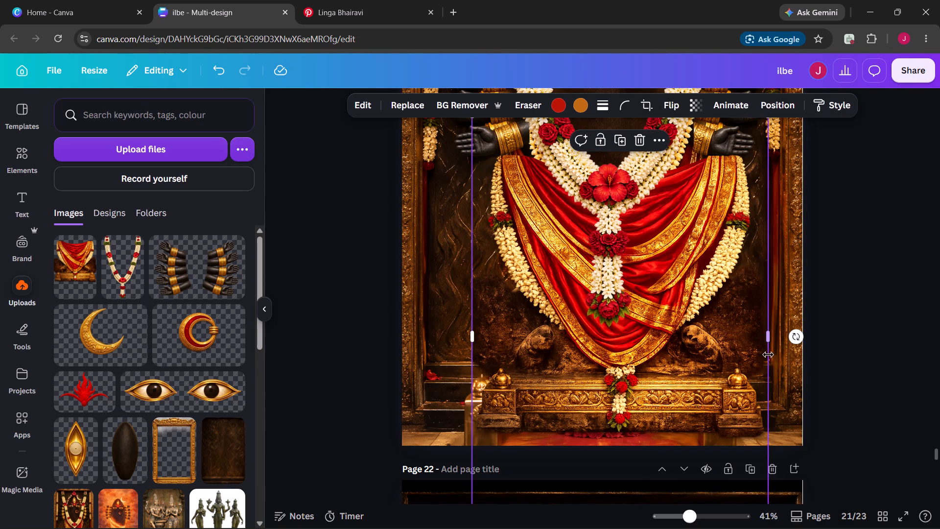
scroll(773, 456, up, 1)
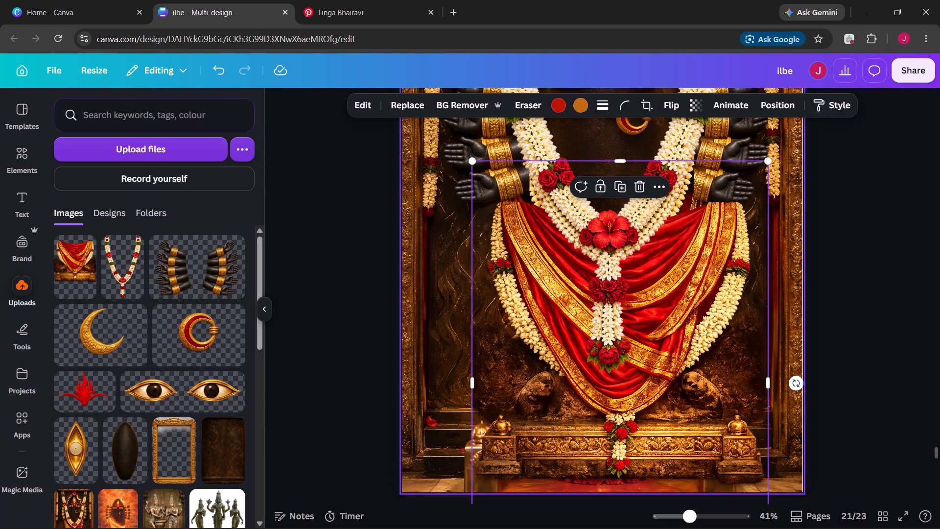
drag(769, 163, 720, 211)
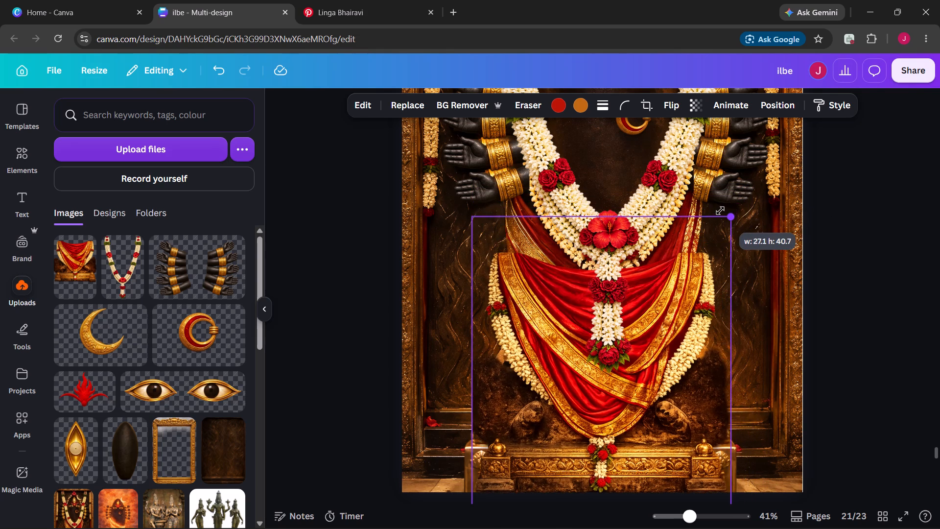
drag(720, 211, 714, 217)
drag(642, 435, 652, 377)
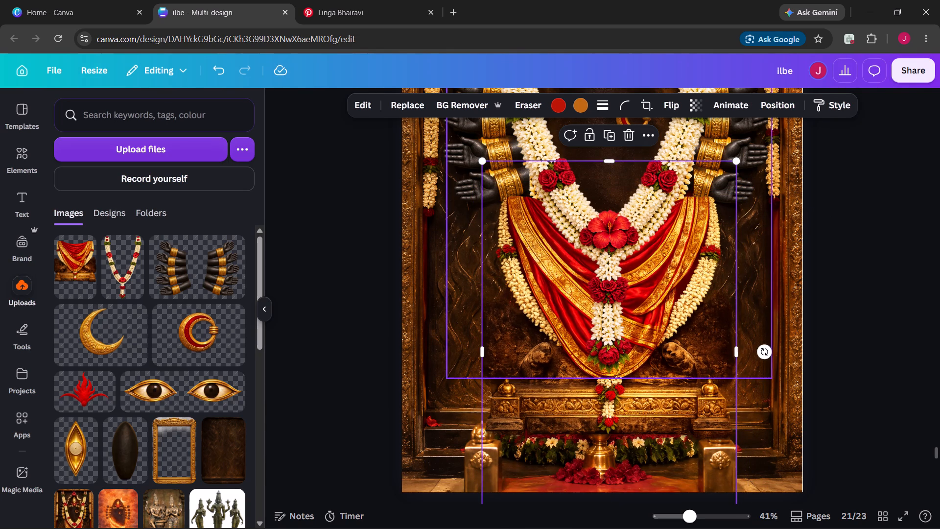
click(852, 329)
Move the red drape with altar base aside, mostly past the right edge of page 21.
scroll(852, 329, down, 1)
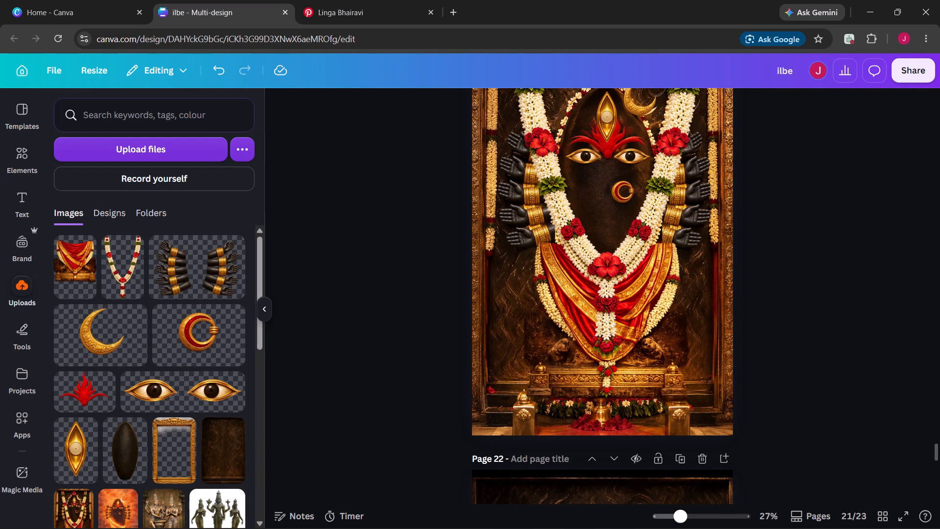
drag(645, 306, 679, 324)
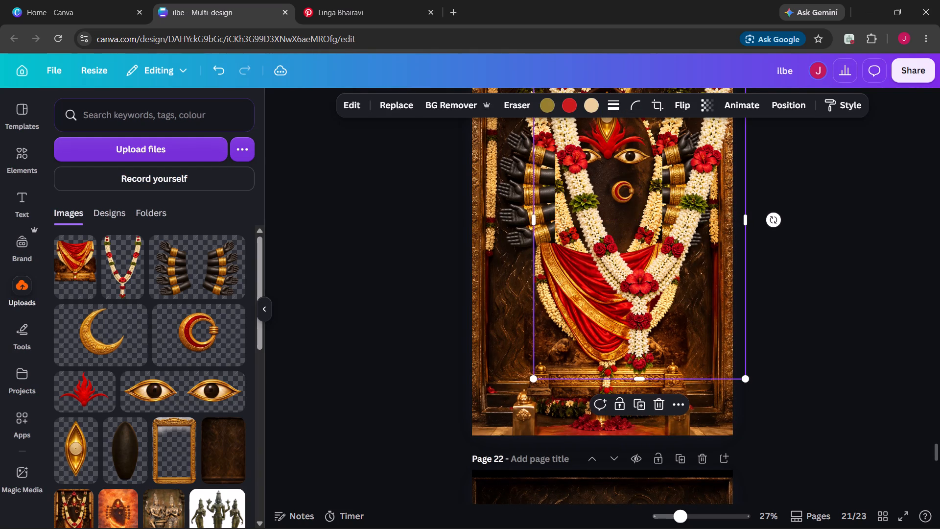
key(ctrl+z)
click(549, 377)
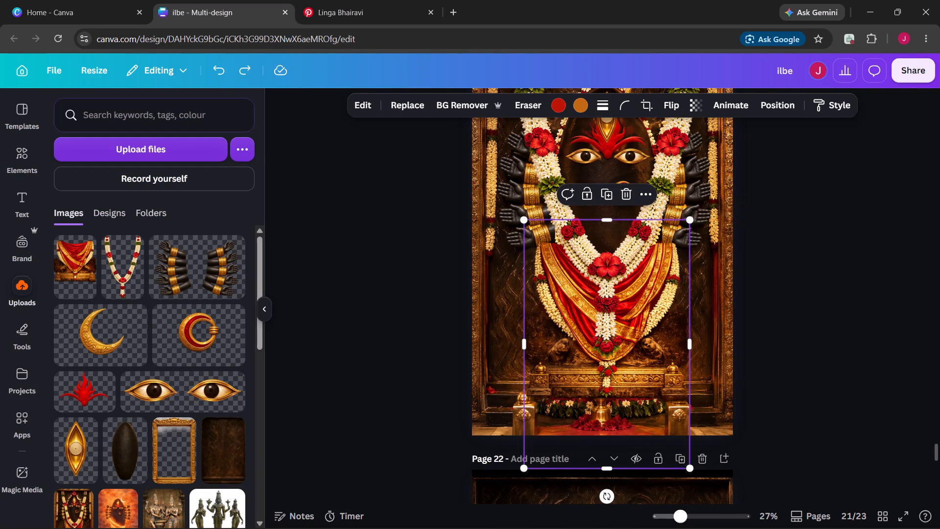
drag(549, 377, 721, 383)
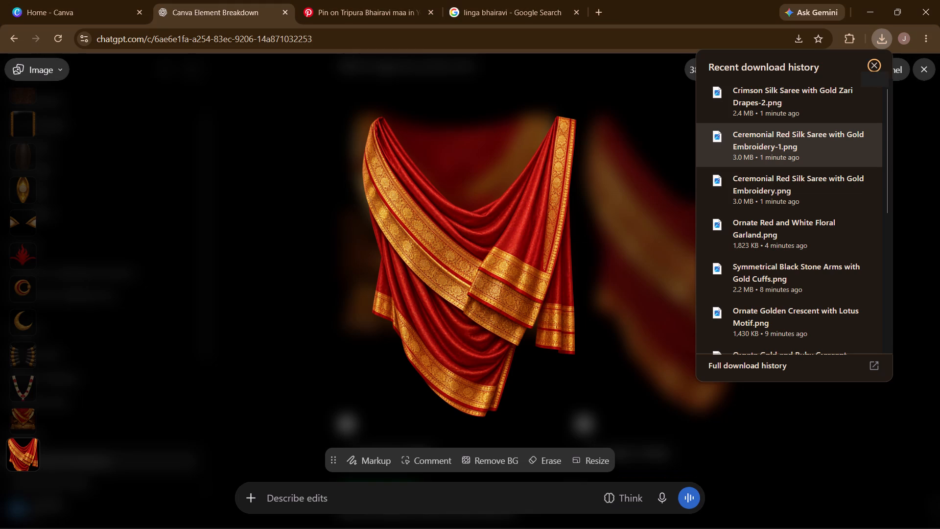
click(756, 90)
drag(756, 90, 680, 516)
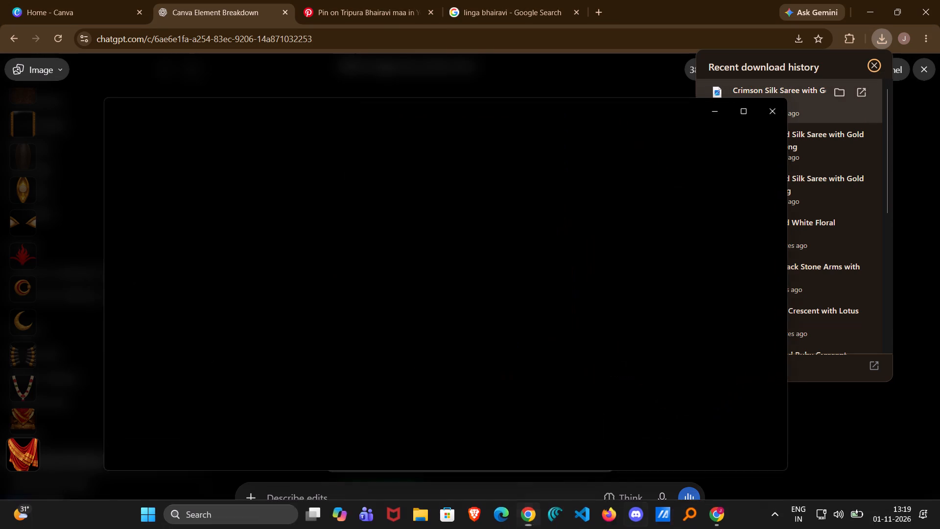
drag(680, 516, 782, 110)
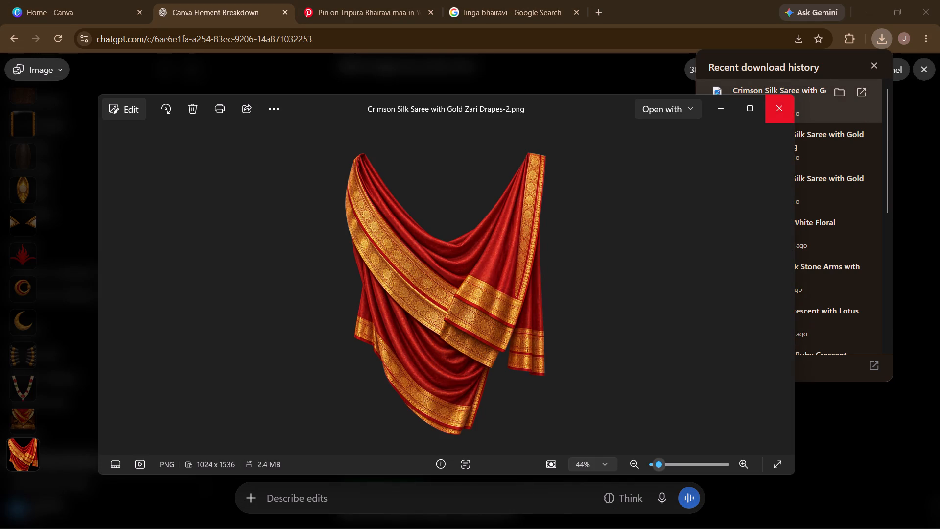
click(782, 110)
Bring "Crimson Silk Saree with Gold Zari Drapes-2.png" from the ChatGPT downloads into Canva, over the lower half of page 21's goddess image.
drag(781, 98, 669, 426)
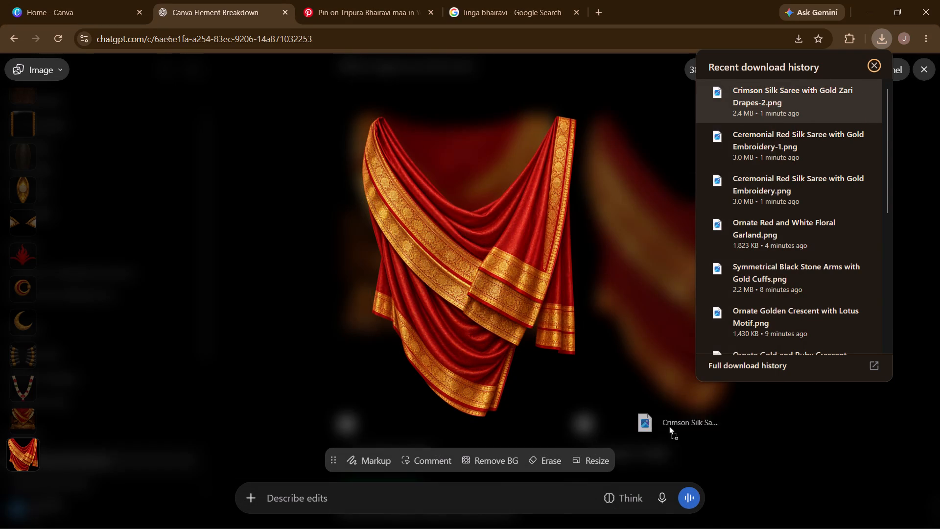
drag(669, 426, 682, 528)
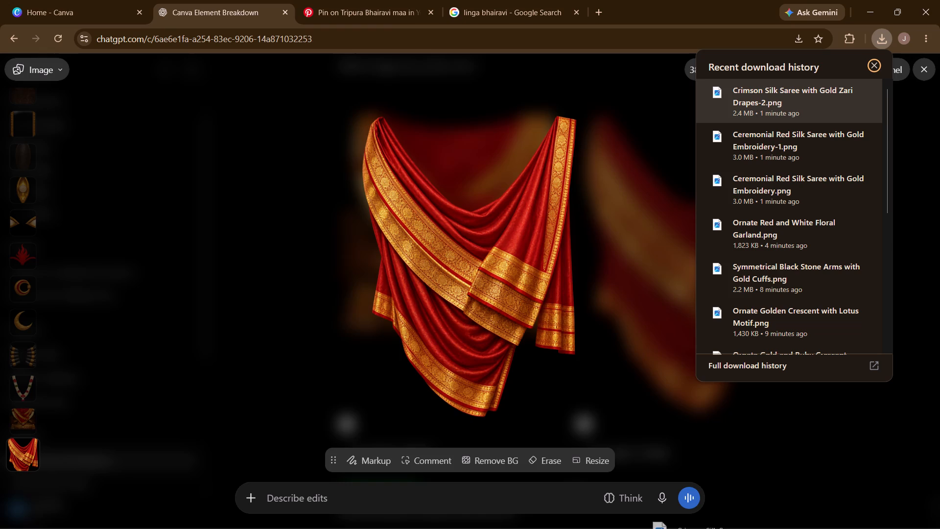
drag(682, 528, 613, 310)
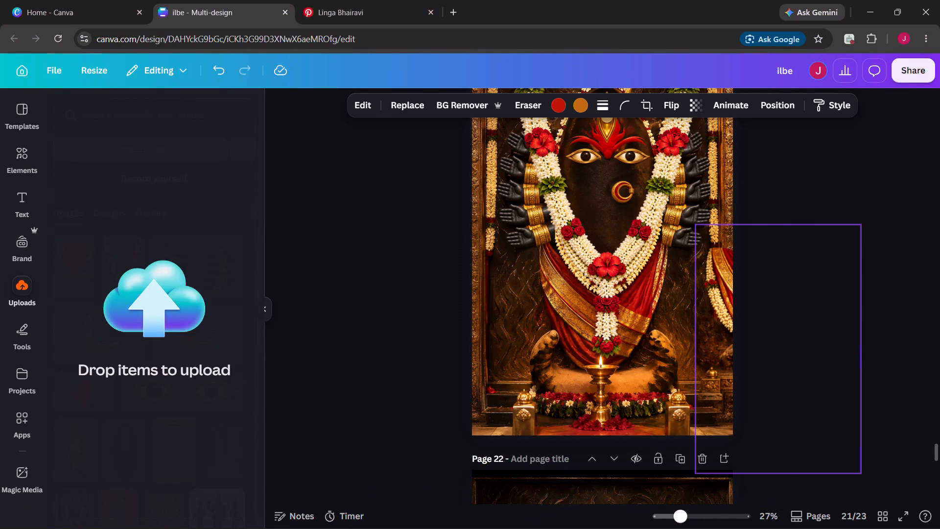
drag(613, 310, 616, 436)
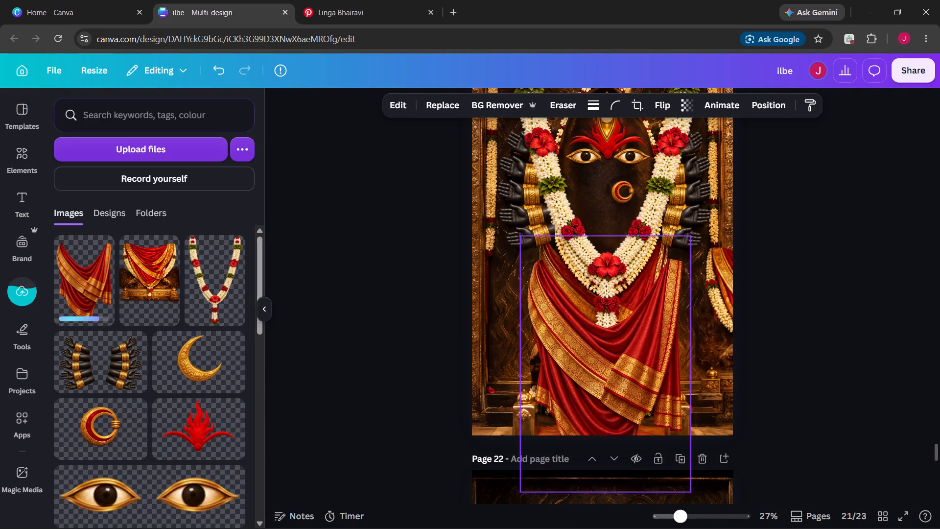
drag(616, 436, 606, 419)
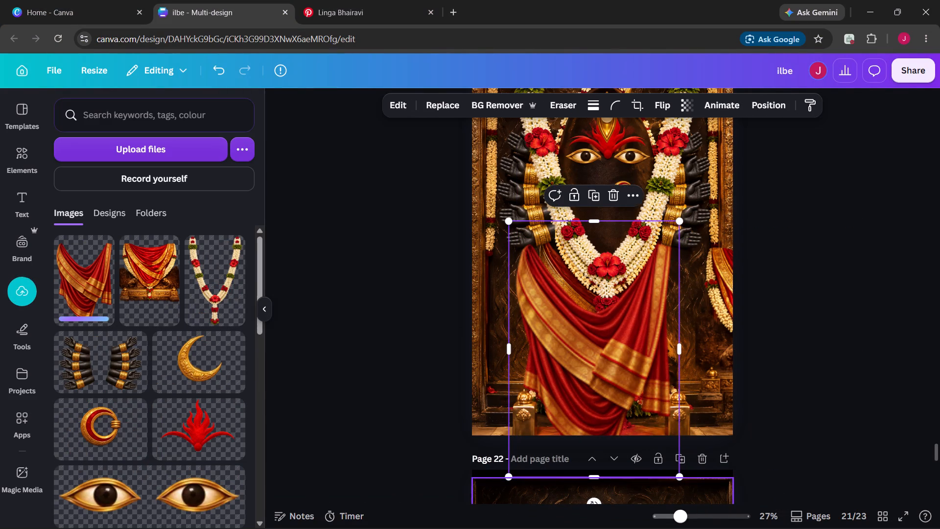
Reduce the plain crimson saree and position it over the goddess's lower body, between her lowest hands.
drag(509, 479, 539, 450)
click(583, 387)
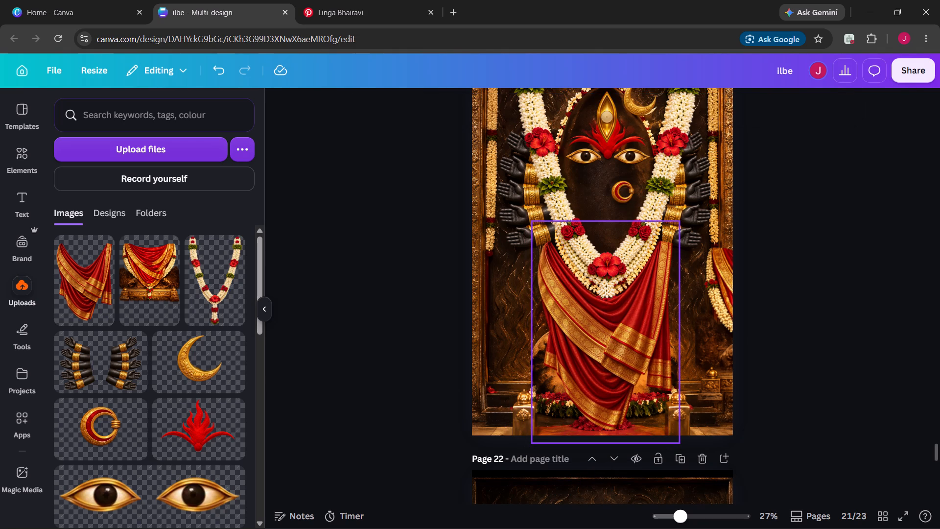
drag(587, 371, 594, 363)
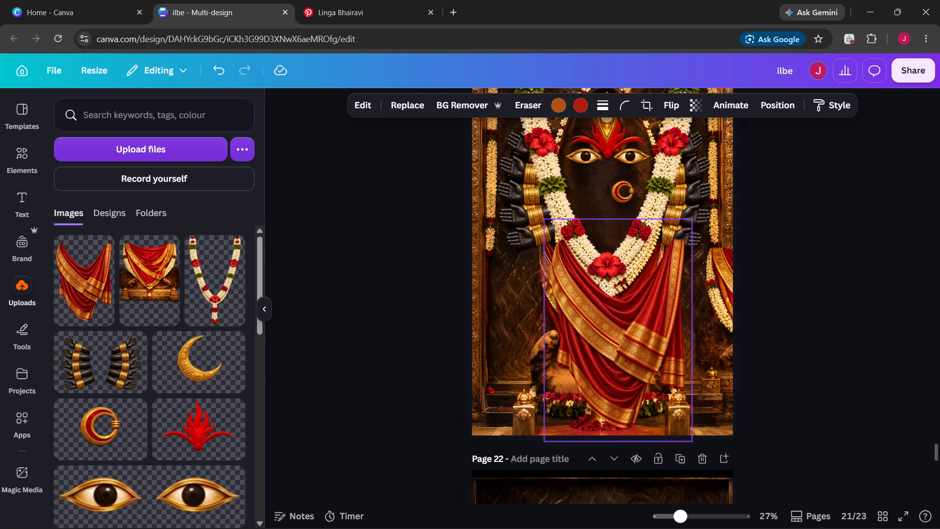
drag(594, 363, 610, 320)
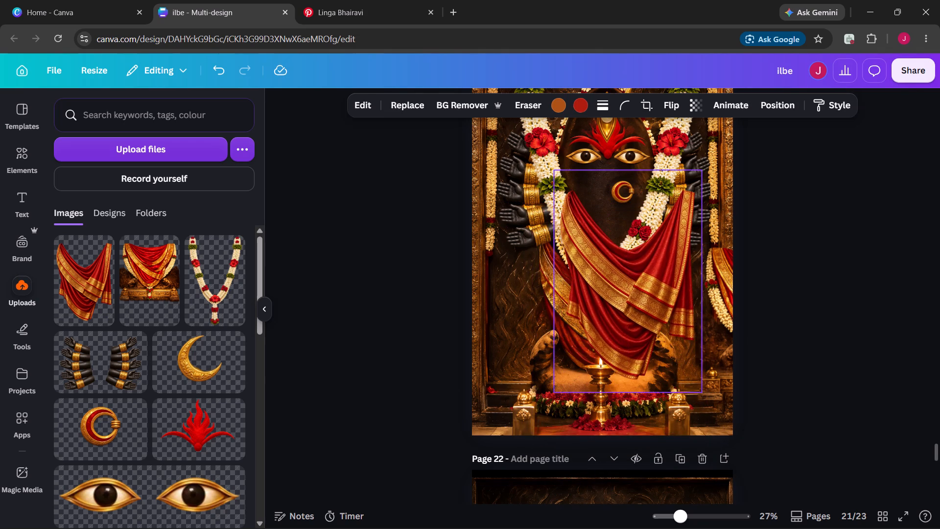
drag(610, 320, 587, 365)
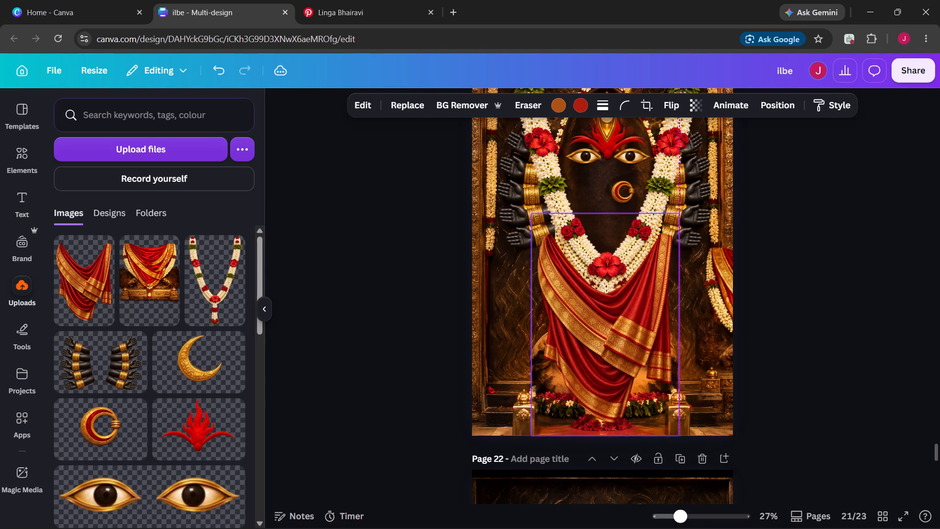
drag(587, 365, 587, 366)
Send the plain crimson saree one layer backward, behind the floral garland on page 21.
right_click(587, 366)
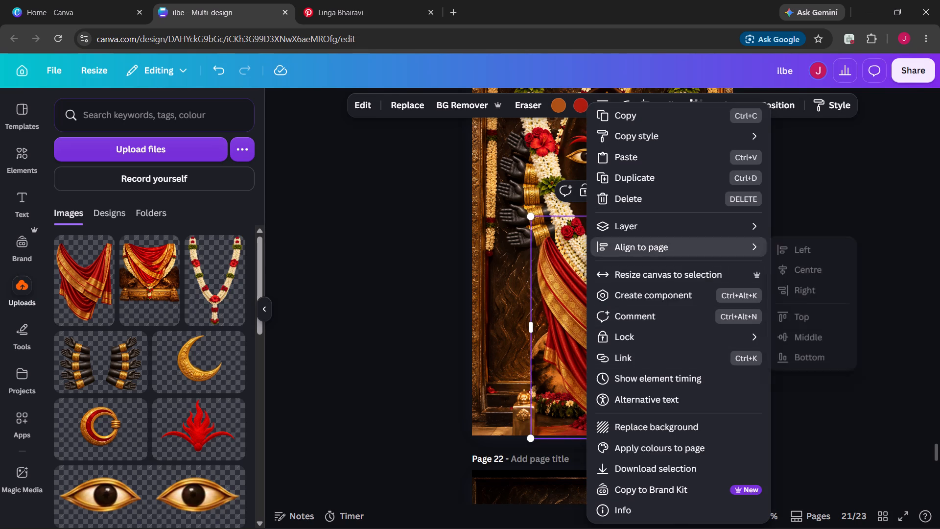
click(832, 268)
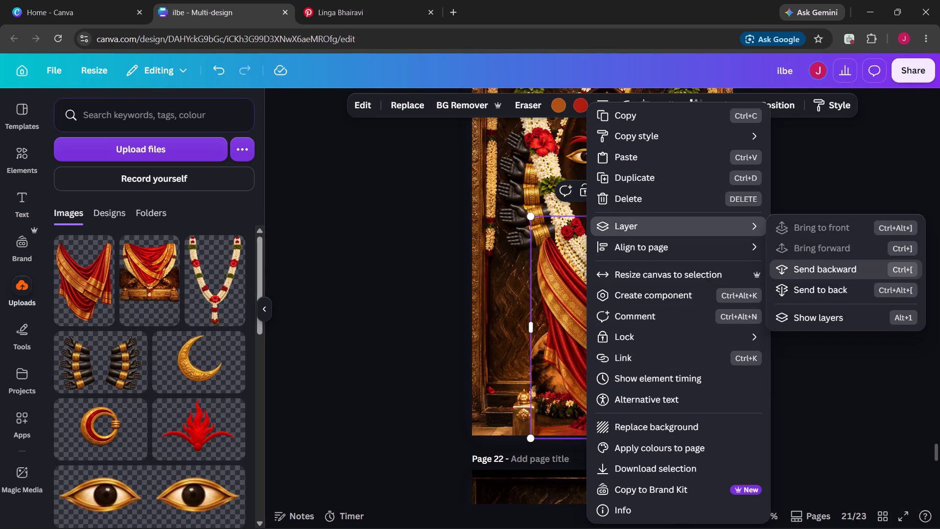
click(817, 195)
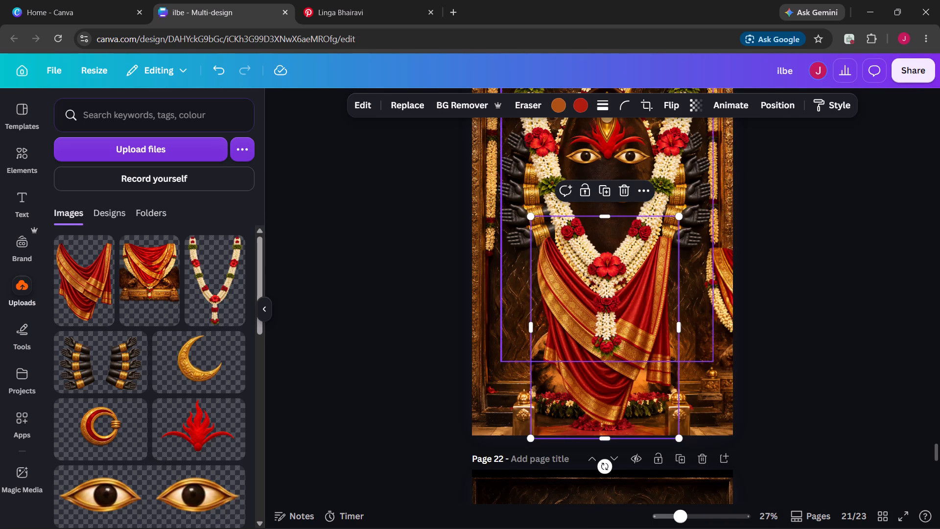
Fine-tune the plain crimson saree's size and position behind the garland, ending it just above page 21's pedestal base.
click(629, 337)
drag(599, 405, 600, 386)
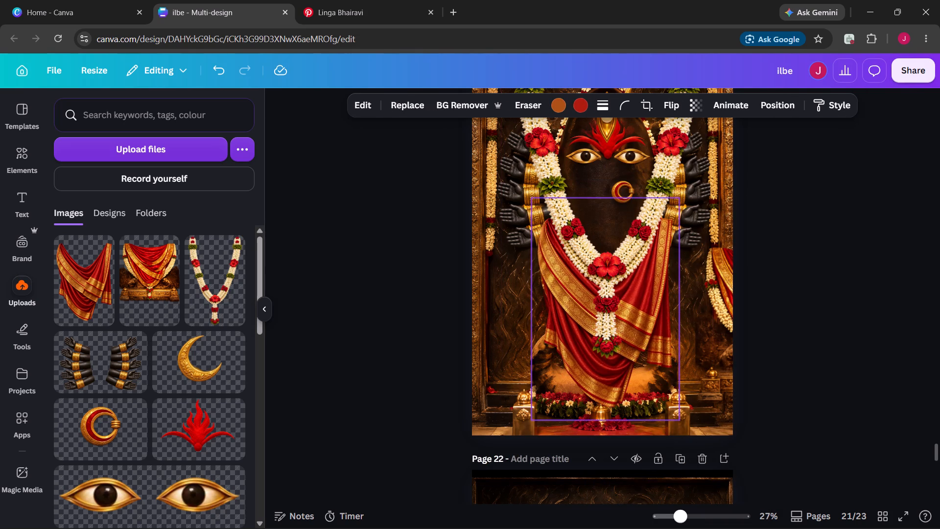
drag(600, 386, 599, 403)
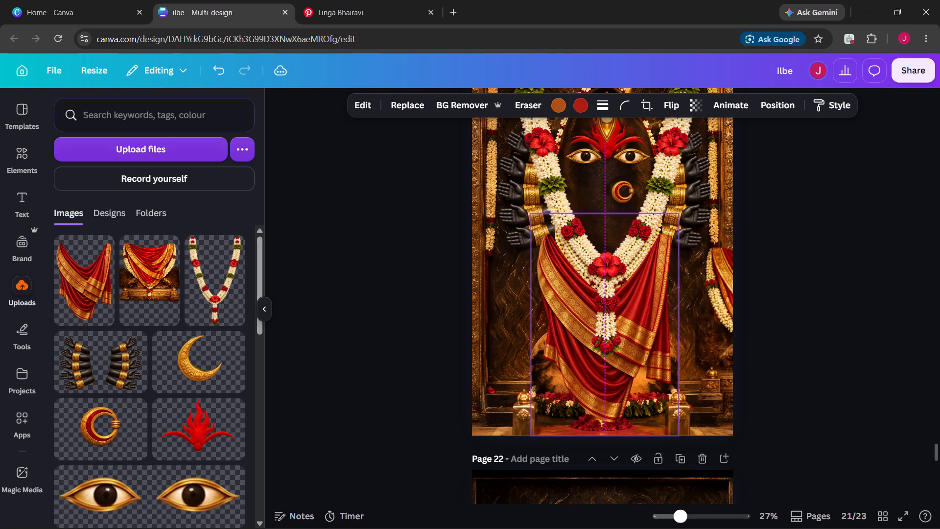
drag(599, 403, 598, 409)
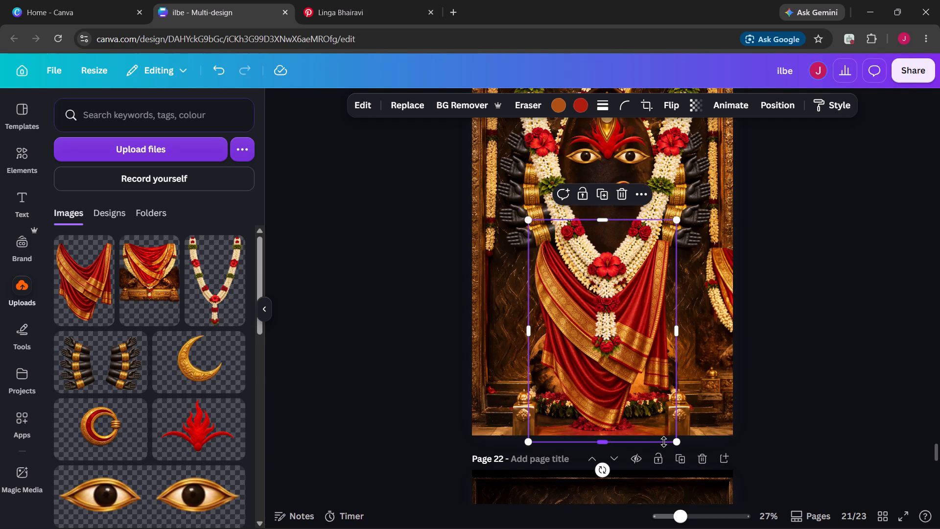
drag(673, 442, 649, 406)
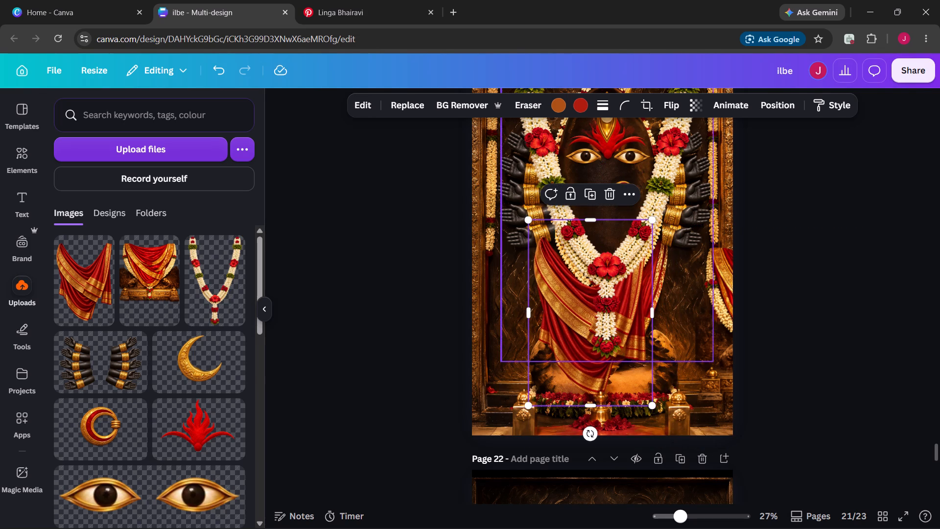
drag(589, 357, 604, 352)
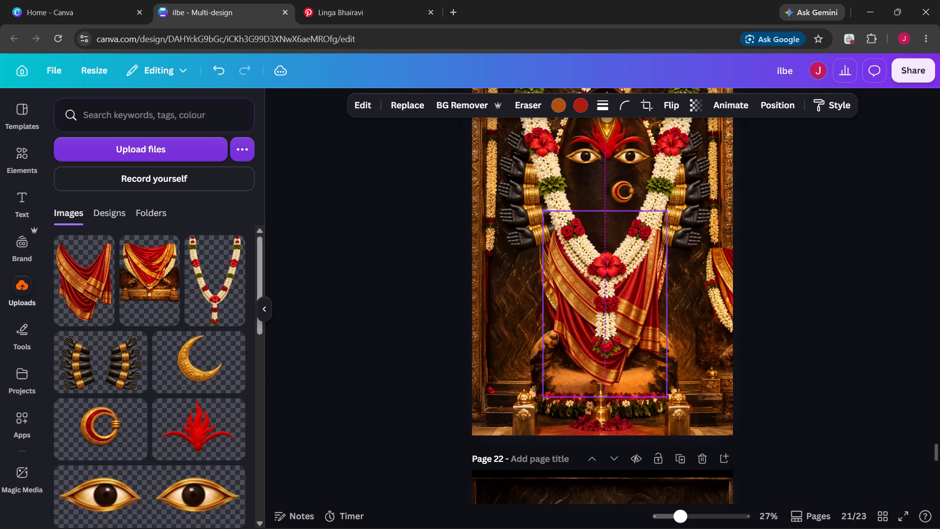
drag(604, 352, 595, 352)
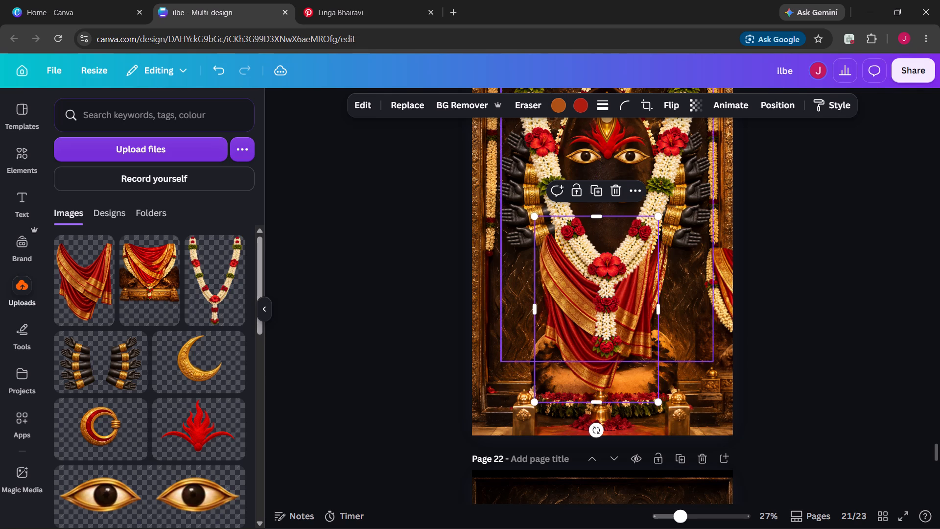
drag(658, 402, 674, 403)
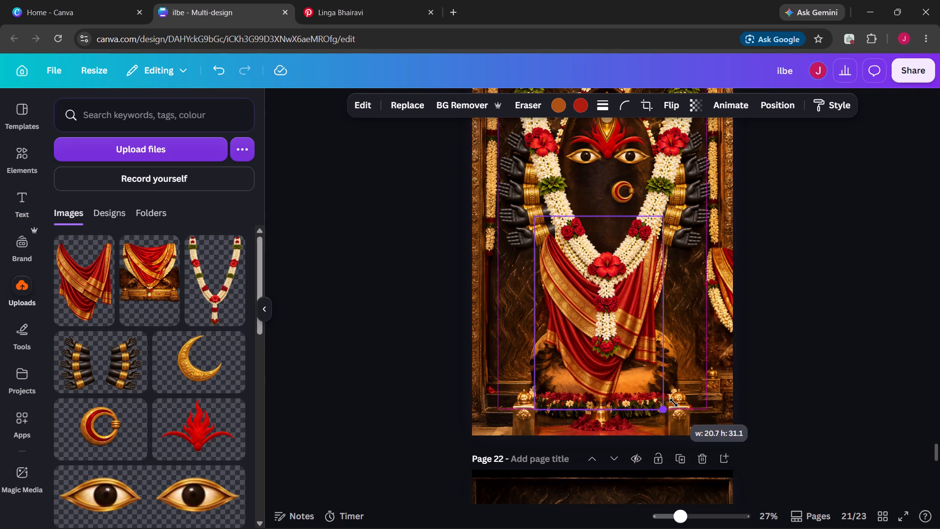
drag(674, 403, 694, 408)
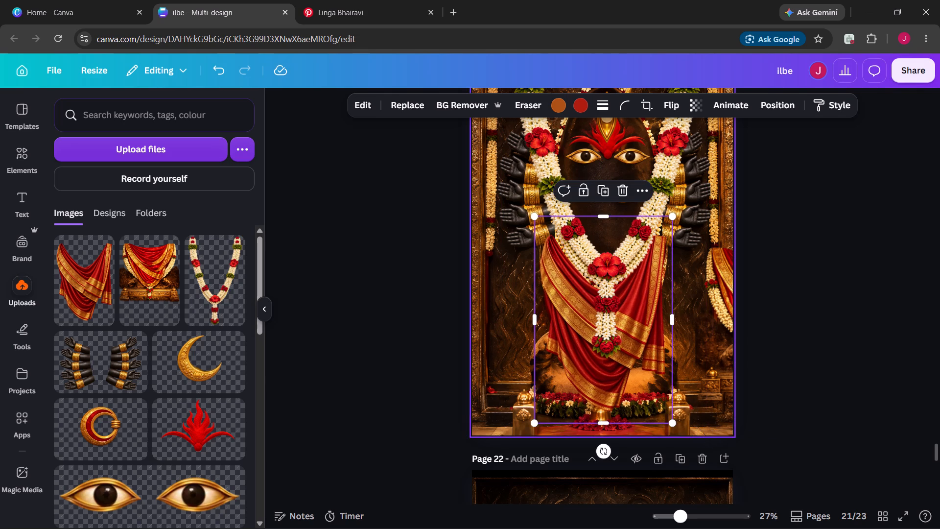
click(850, 382)
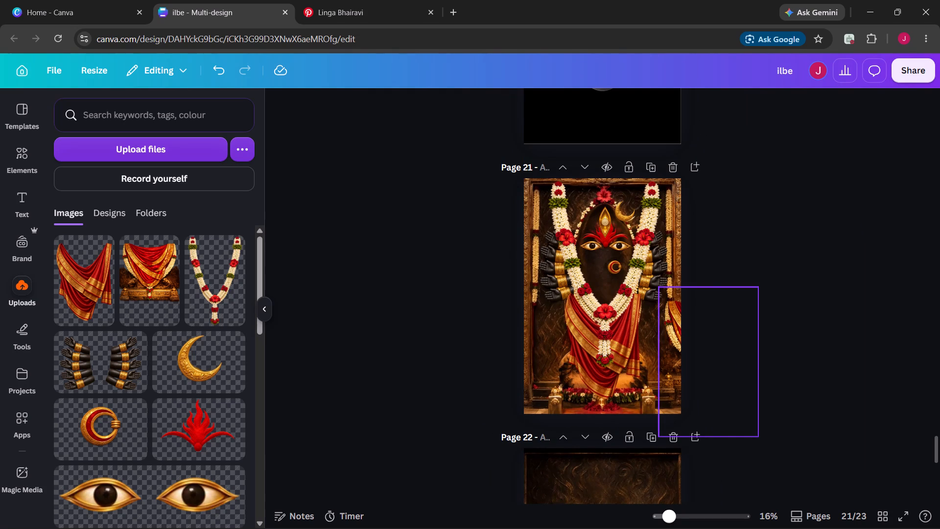
Adjust the position of the red drape with altar base at page 21's right edge.
drag(673, 336, 681, 341)
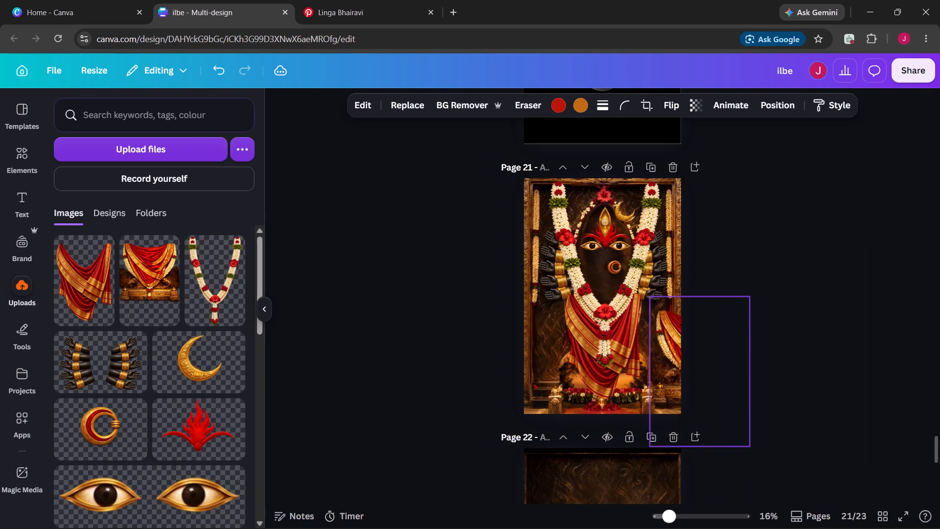
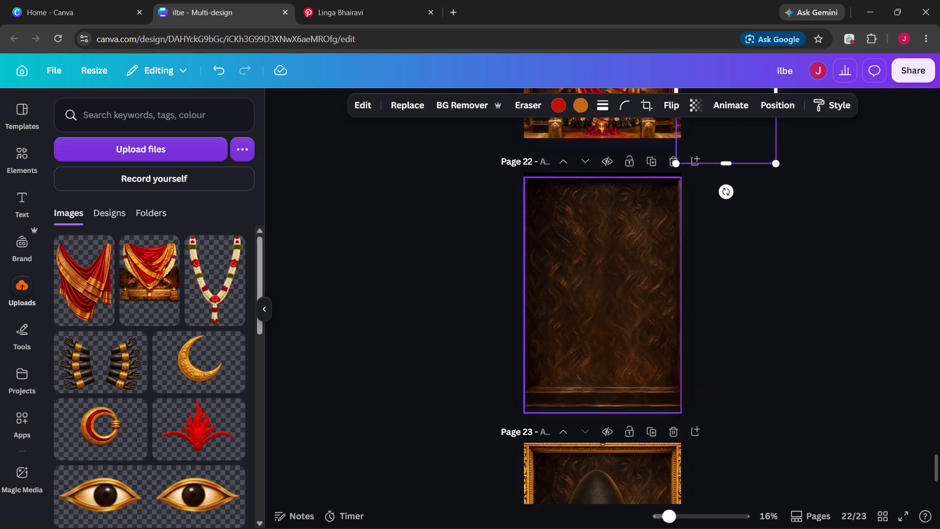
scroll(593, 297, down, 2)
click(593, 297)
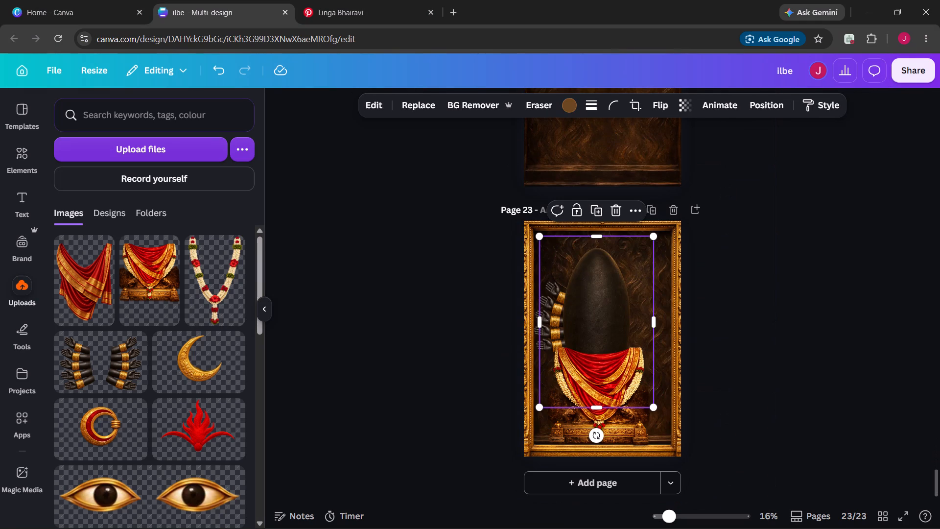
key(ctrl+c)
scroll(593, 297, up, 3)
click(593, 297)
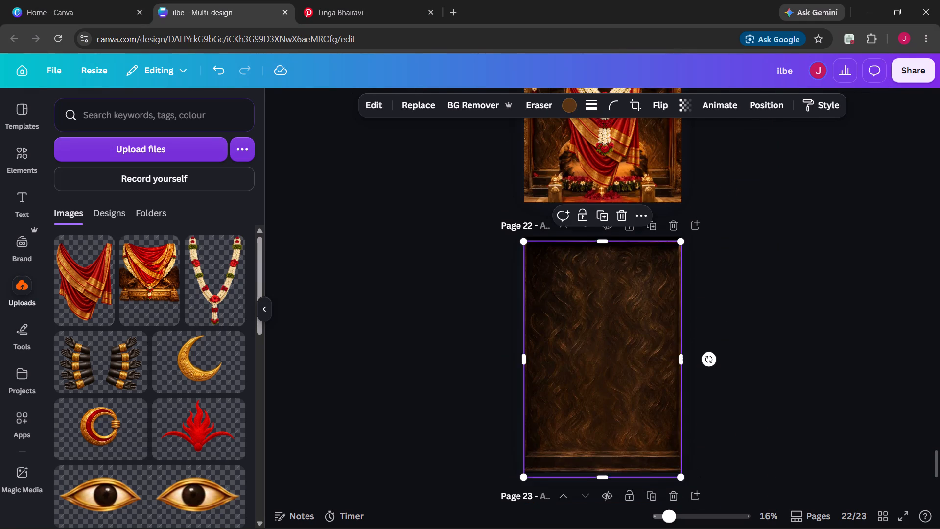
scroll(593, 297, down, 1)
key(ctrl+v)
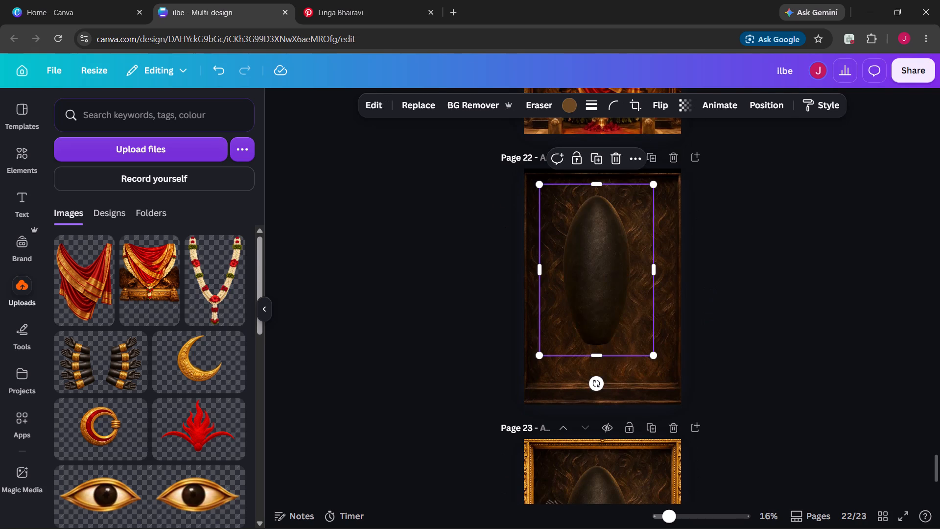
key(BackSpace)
Group all the separate deity elements layered over page 21's background, including the drape past its edge.
scroll(593, 297, up, 3)
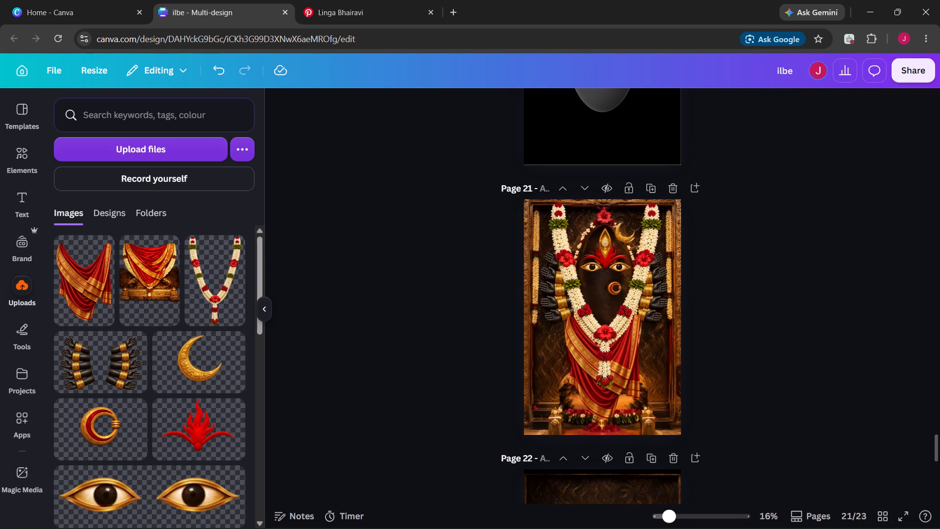
drag(492, 206, 727, 420)
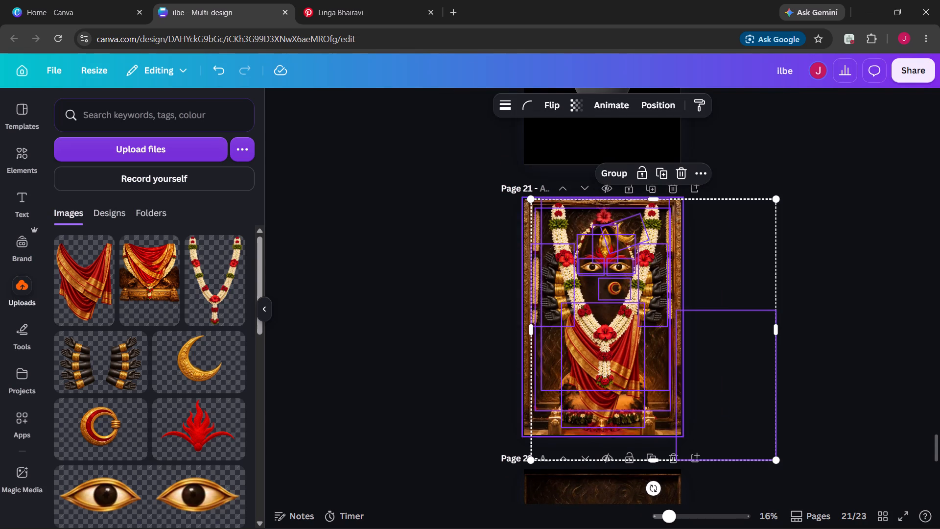
click(614, 179)
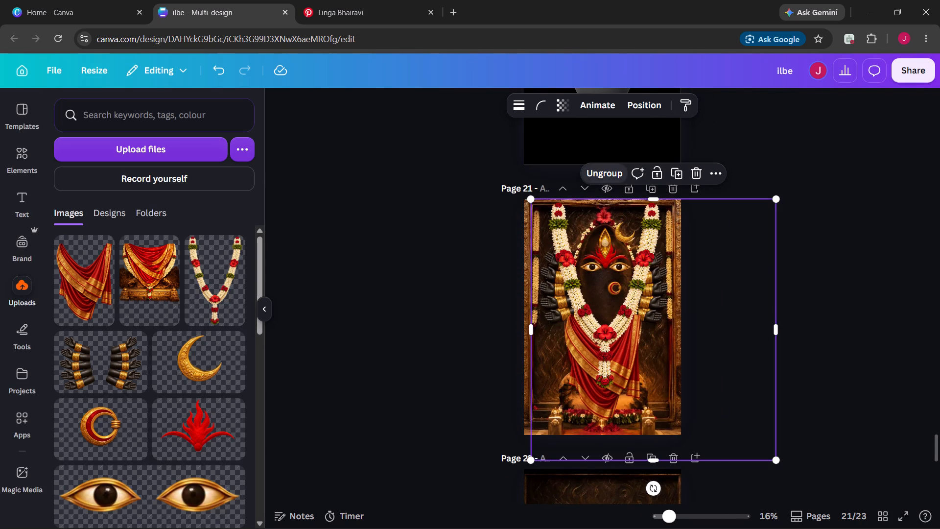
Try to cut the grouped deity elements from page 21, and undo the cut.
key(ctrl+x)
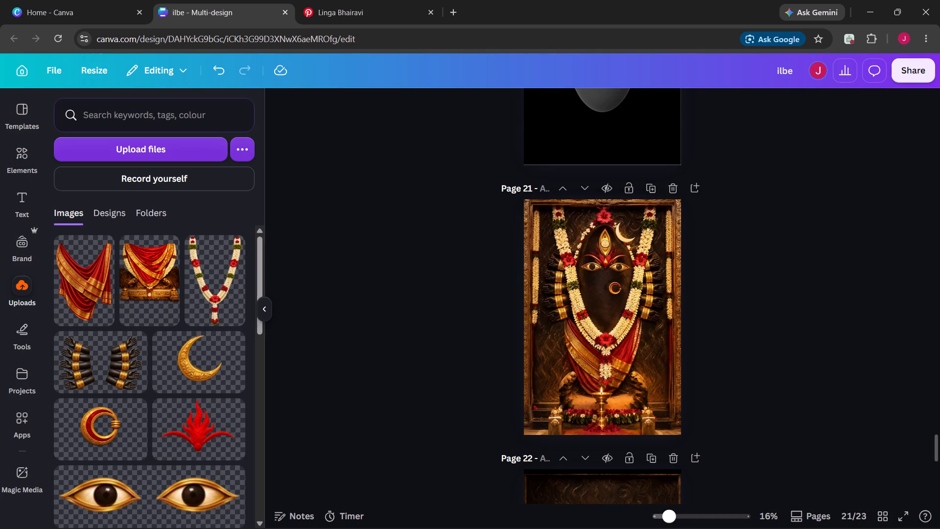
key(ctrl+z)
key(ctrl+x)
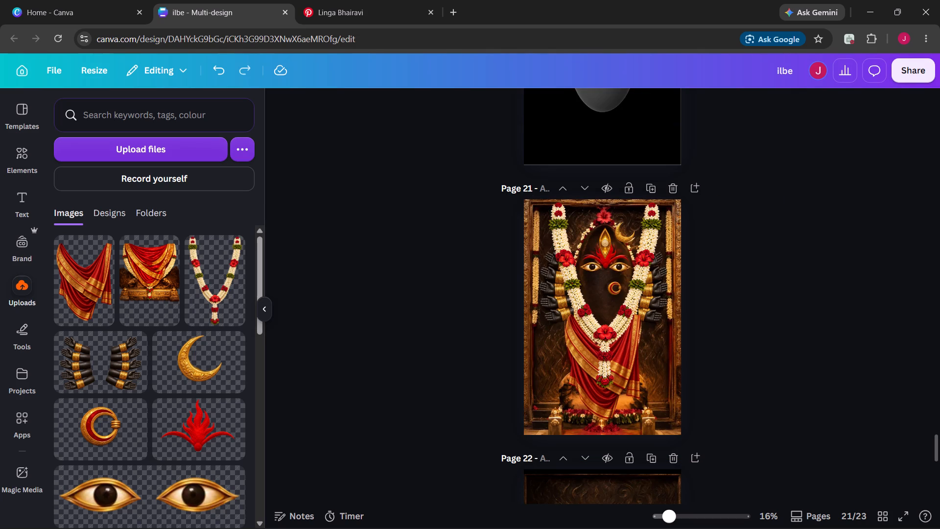
Copy the grouped deity elements from page 21 and paste them over the dark carved background on page 22.
click(613, 299)
key(ctrl+c)
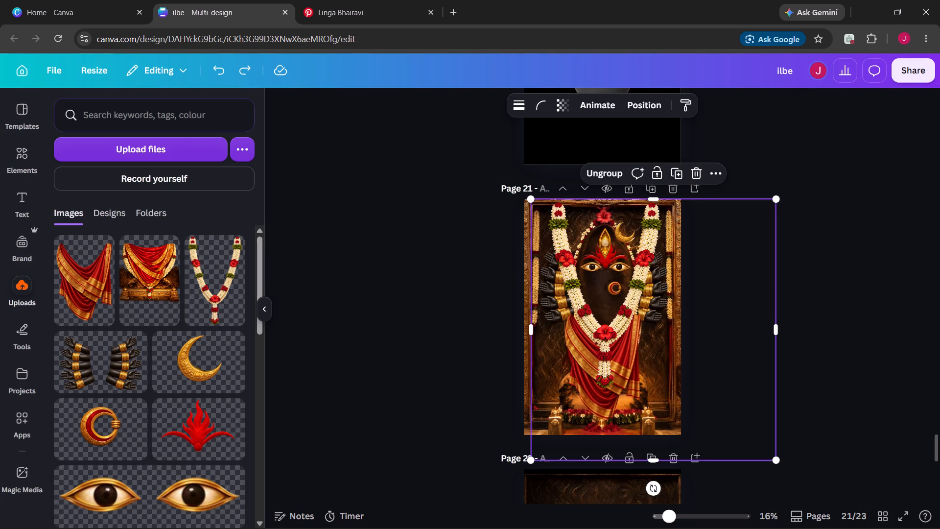
scroll(613, 299, down, 3)
scroll(605, 311, up, 2)
click(605, 311)
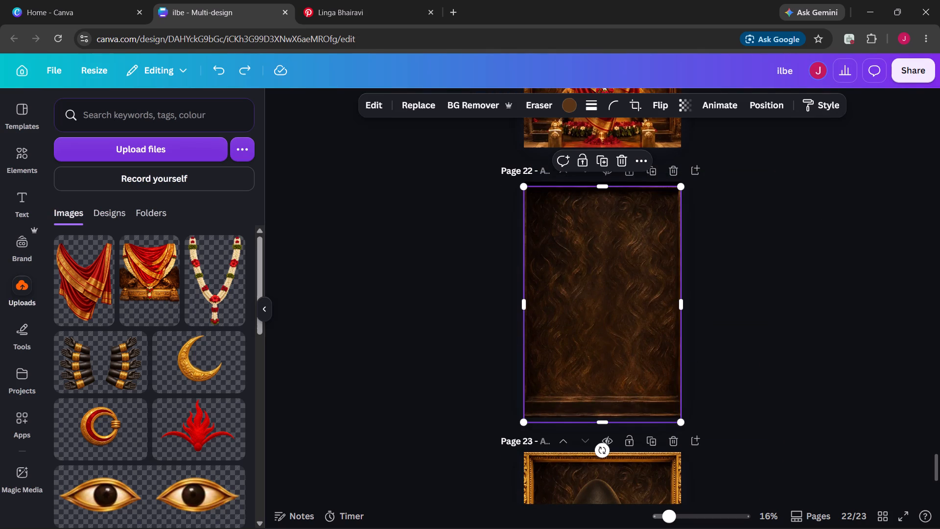
key(ctrl+v)
click(810, 345)
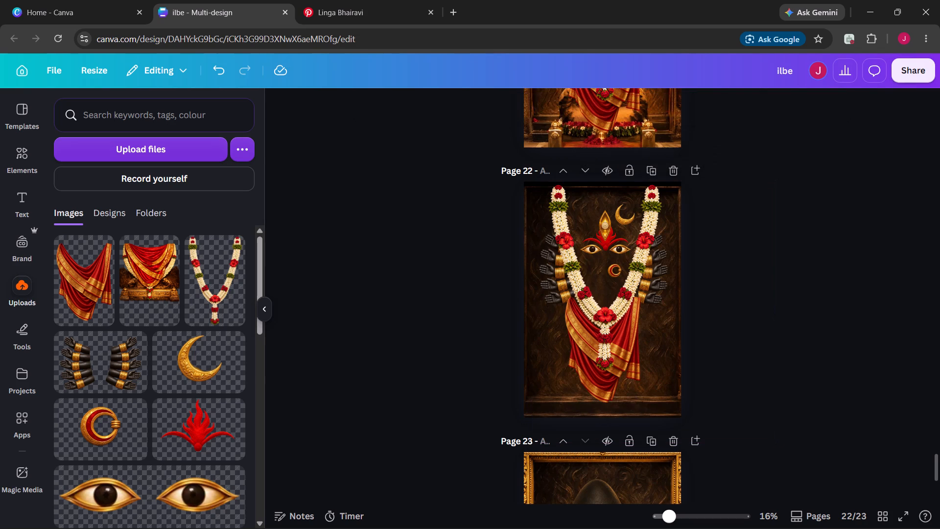
Leave the garland's crop mode without cropping and ungroup the floral garland on page 22.
scroll(771, 307, up, 2)
scroll(771, 307, down, 2)
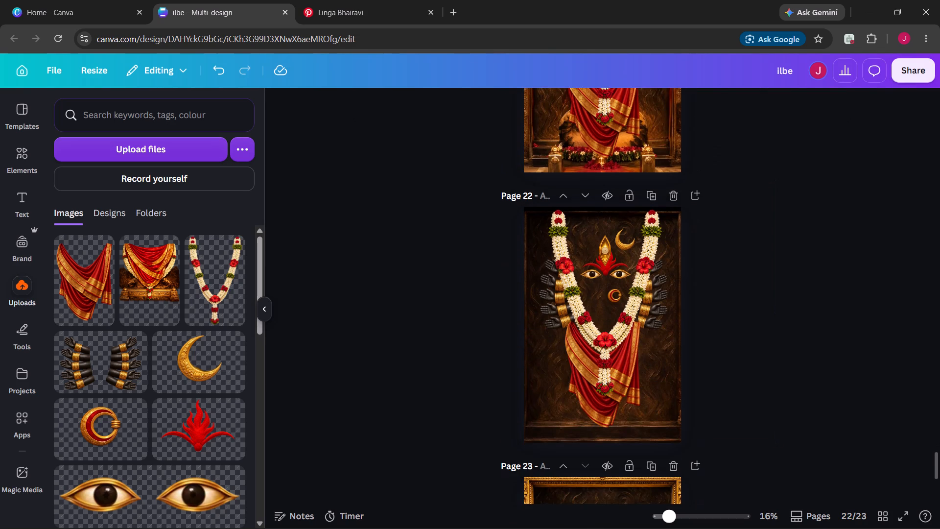
double_click(613, 323)
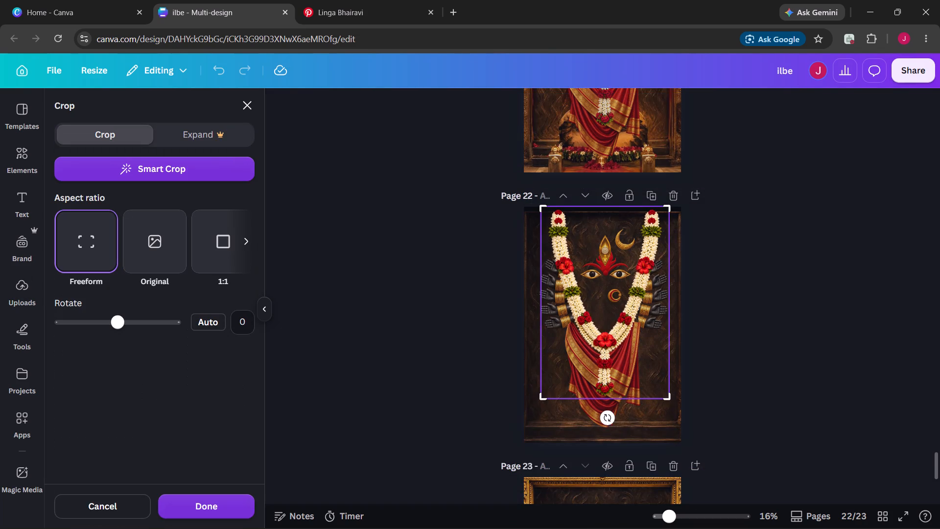
click(600, 307)
click(240, 104)
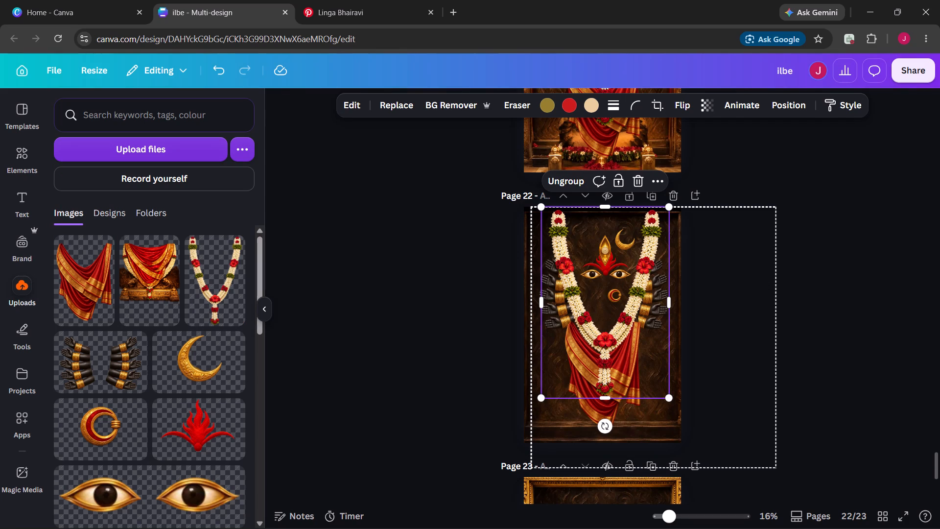
click(571, 182)
click(775, 278)
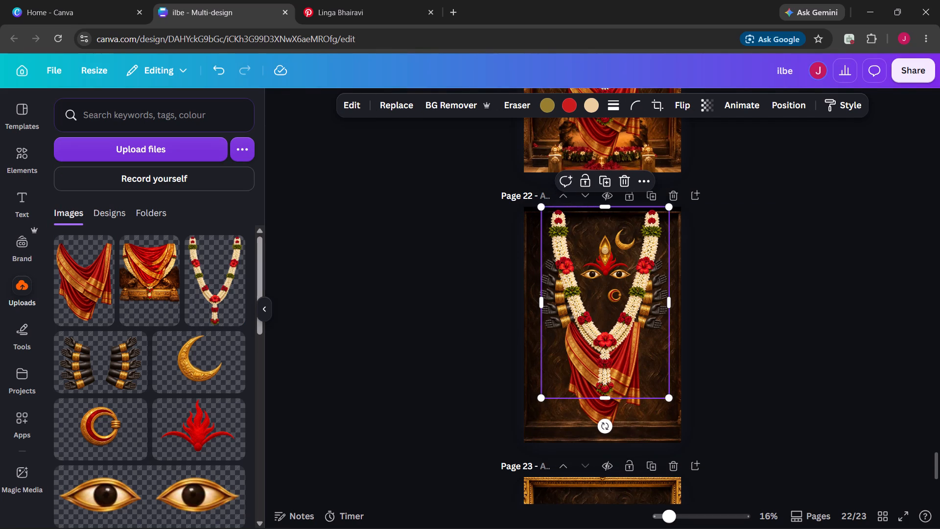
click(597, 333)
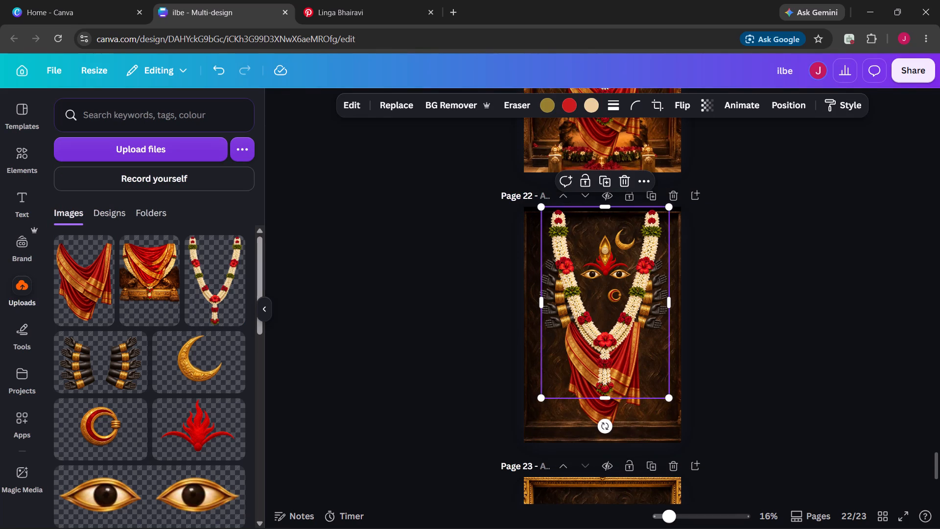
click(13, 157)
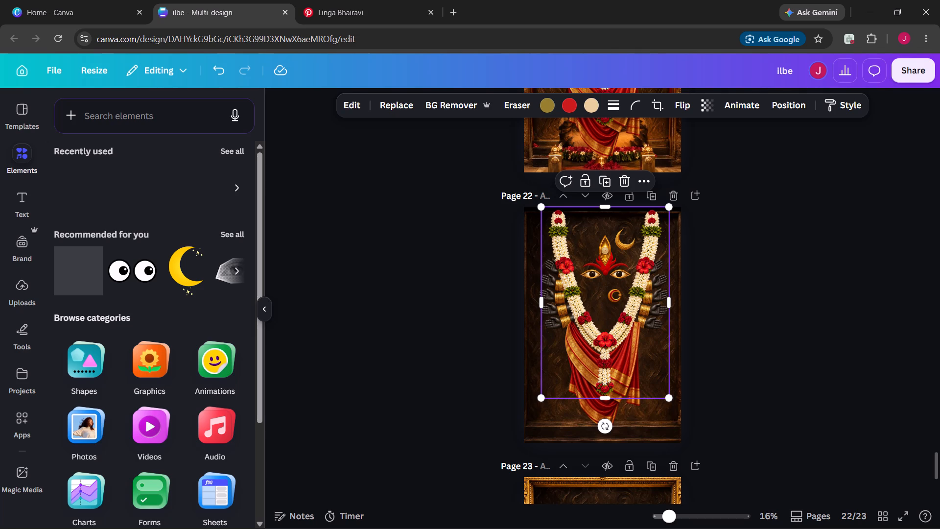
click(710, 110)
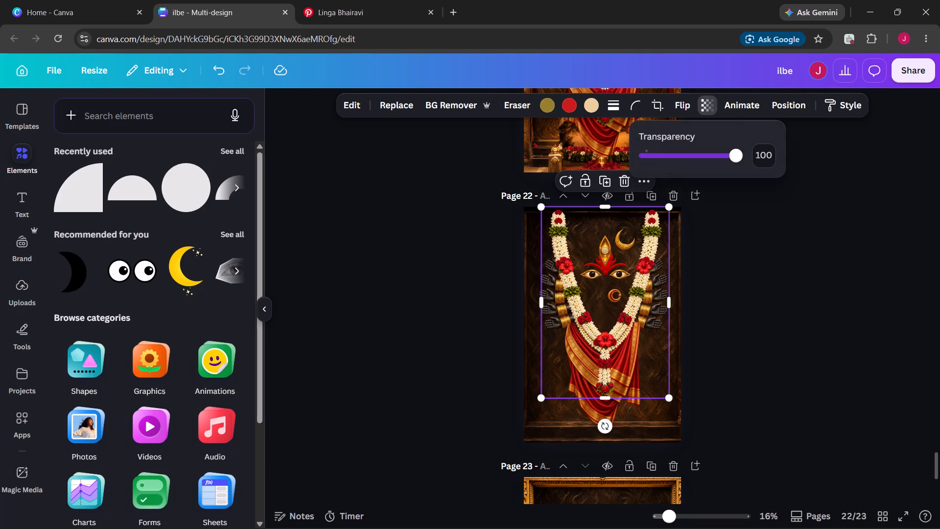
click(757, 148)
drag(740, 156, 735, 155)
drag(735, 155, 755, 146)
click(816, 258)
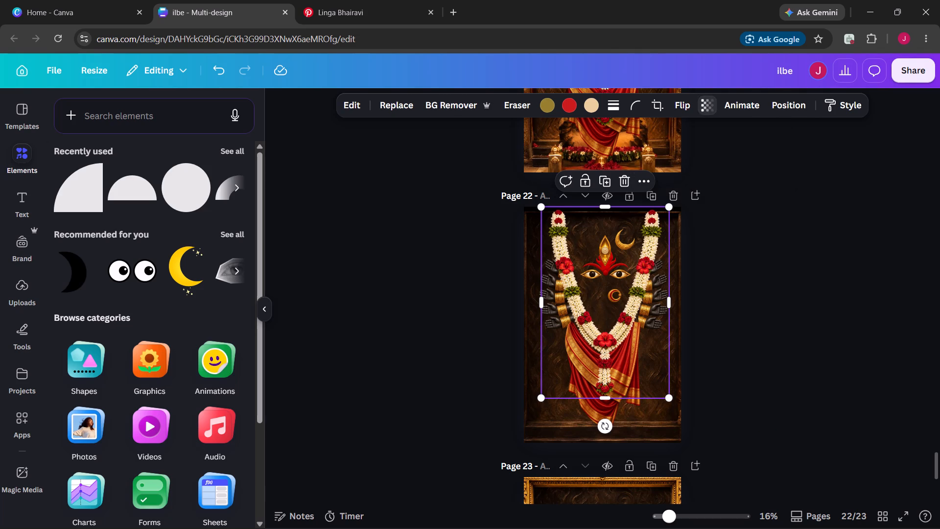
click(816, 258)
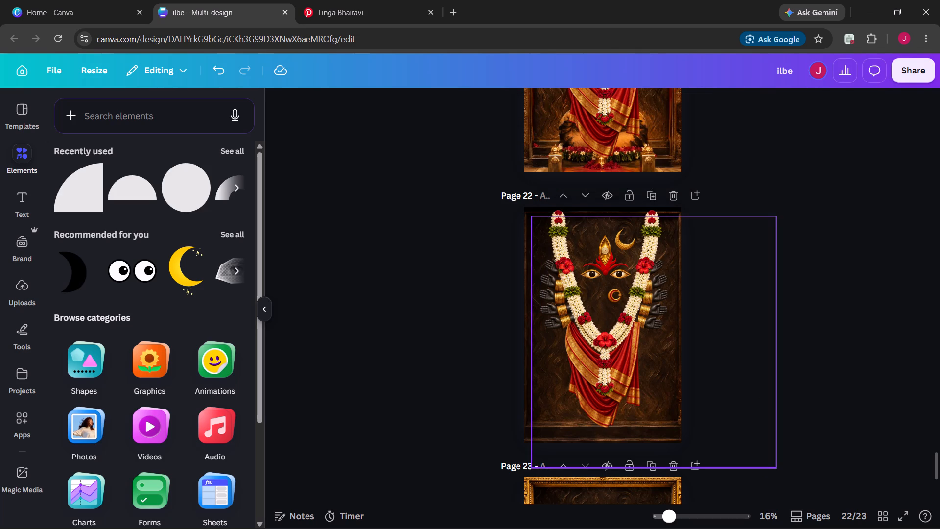
Ungroup the remaining pasted deity elements on page 22.
click(596, 401)
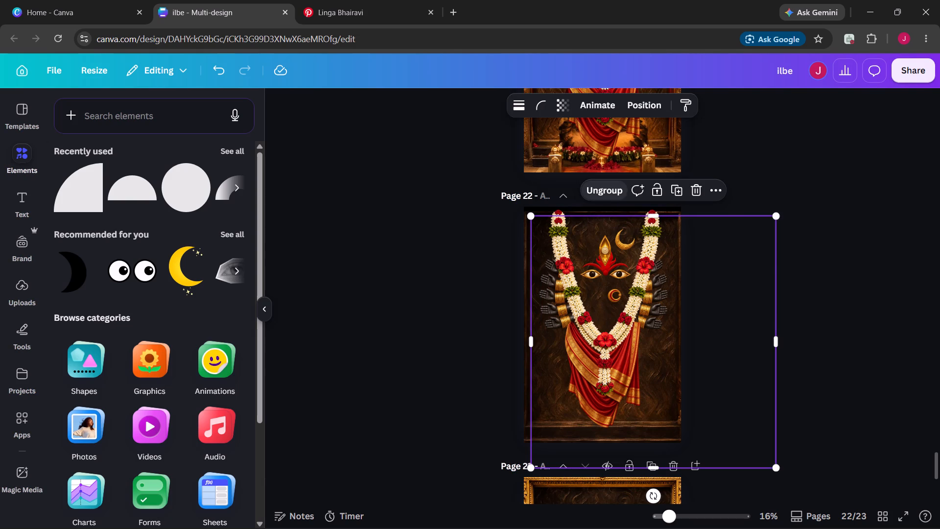
click(604, 194)
click(836, 205)
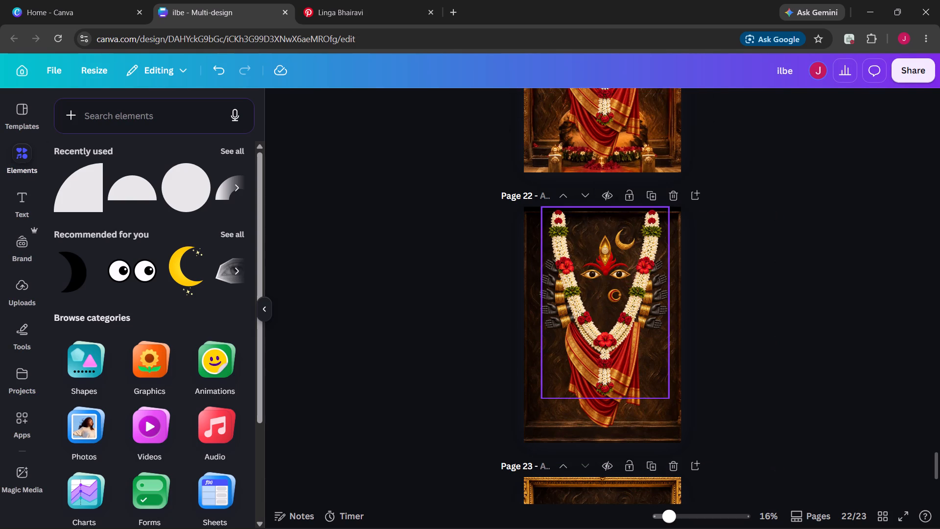
Examine page 22's layer list from the saree, checking the blank-looking layer and the crescent nose ring layer.
click(610, 306)
click(585, 413)
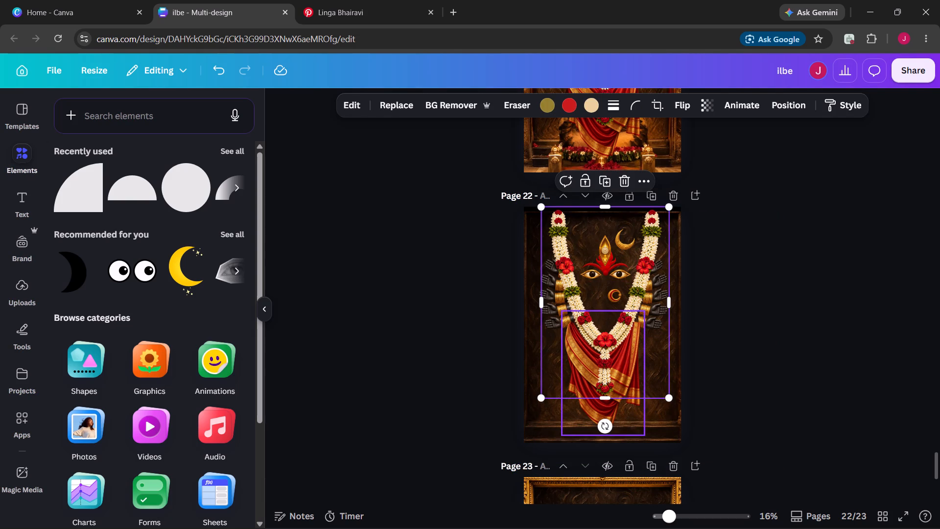
right_click(624, 342)
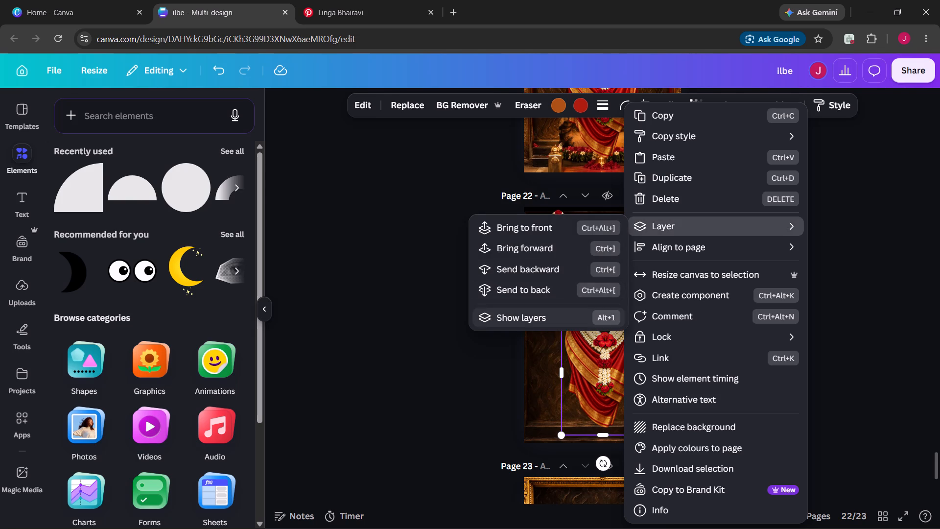
click(538, 312)
scroll(136, 333, down, 6)
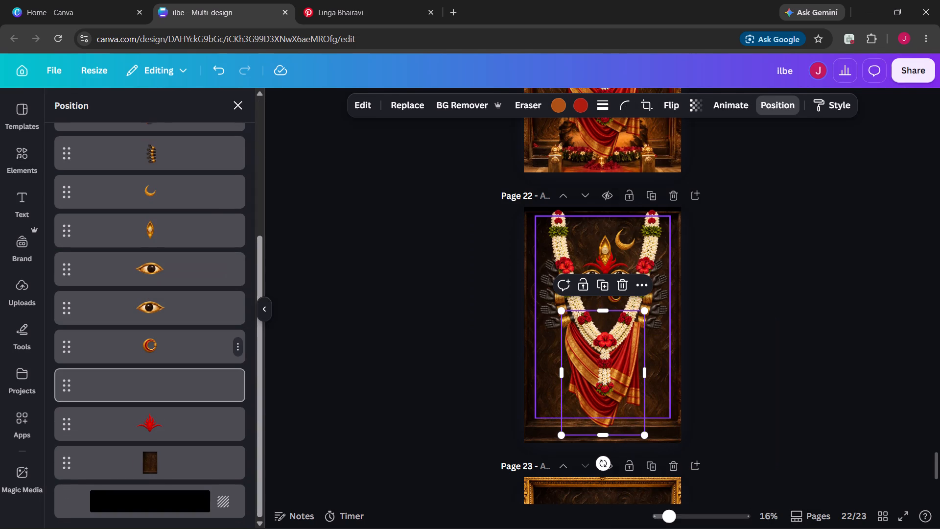
click(148, 396)
click(153, 356)
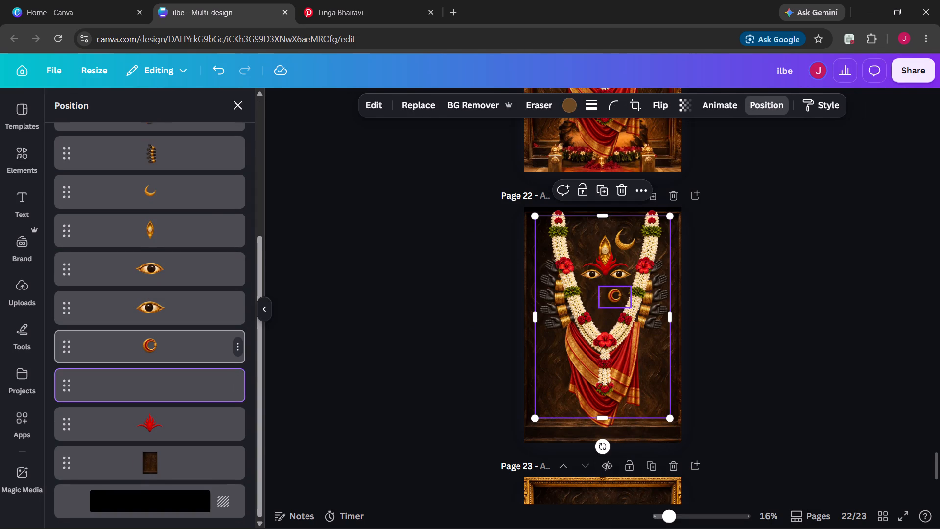
scroll(153, 356, up, 3)
scroll(152, 353, down, 3)
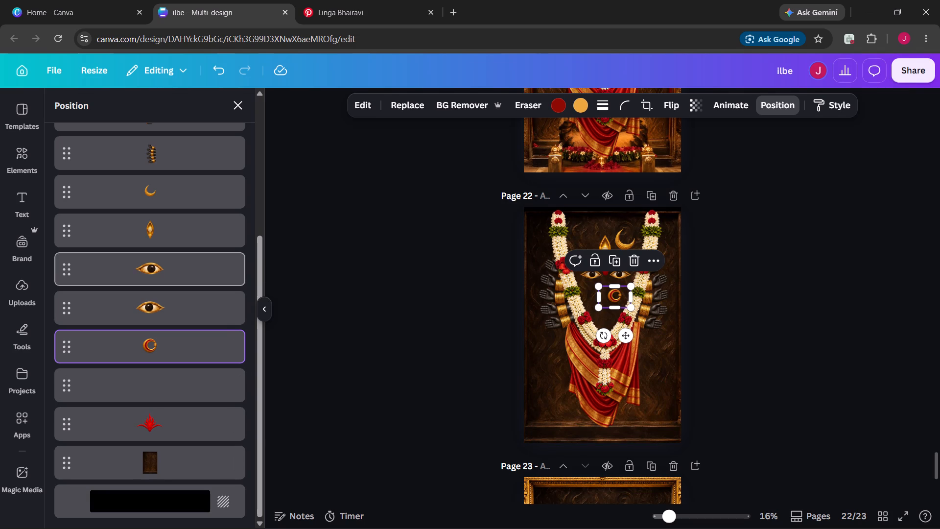
click(403, 248)
Copy the dark oval stone linga from page 23 and paste it onto page 22.
scroll(403, 248, down, 2)
click(403, 248)
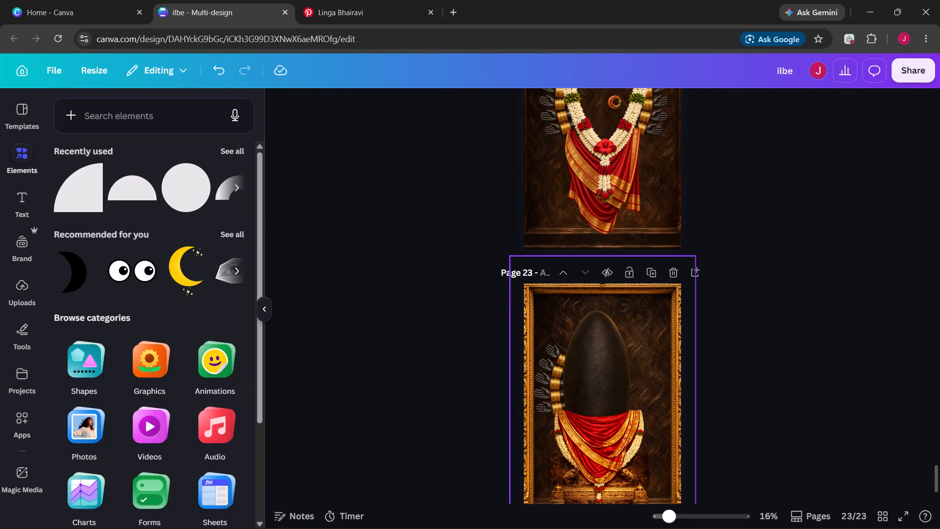
click(595, 329)
key(ctrl+c)
scroll(595, 329, up, 3)
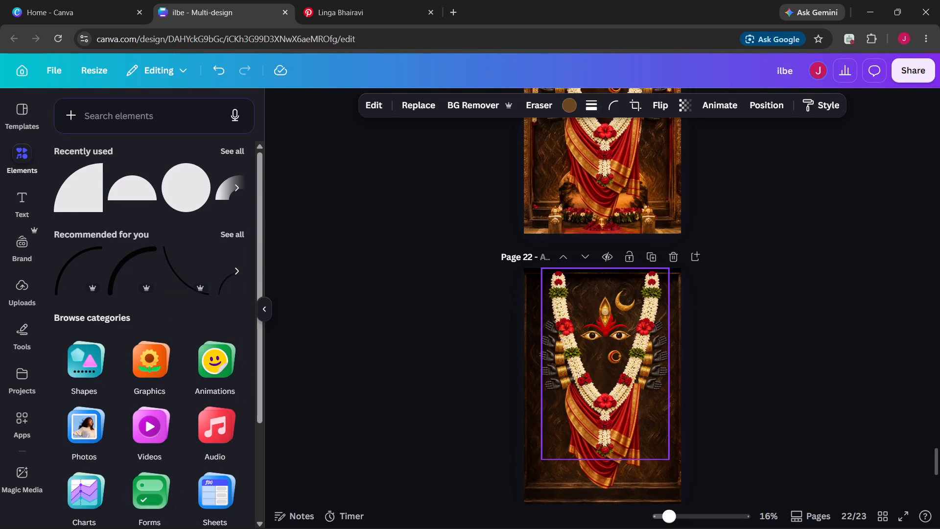
key(ctrl+v)
Enlarge the pasted stone linga and place it centrally over the deity elements on page 22.
drag(593, 354, 603, 364)
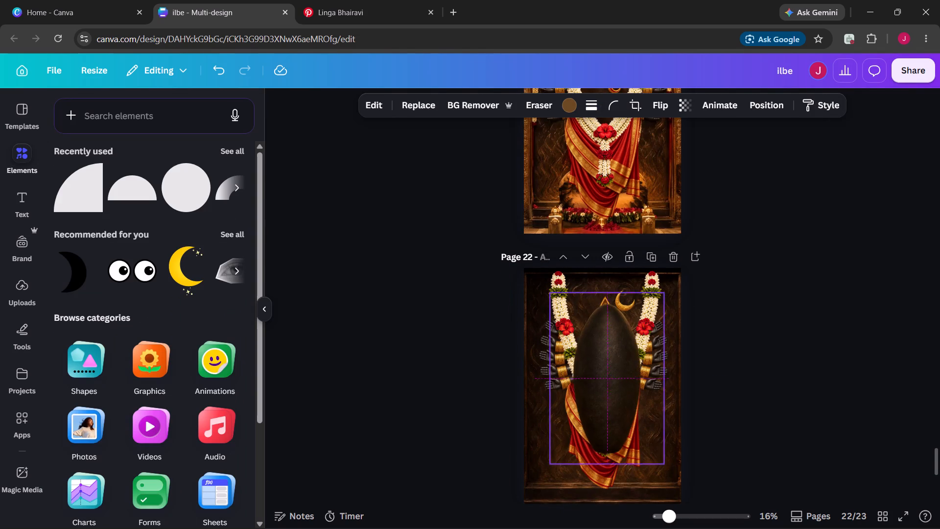
drag(603, 364, 600, 362)
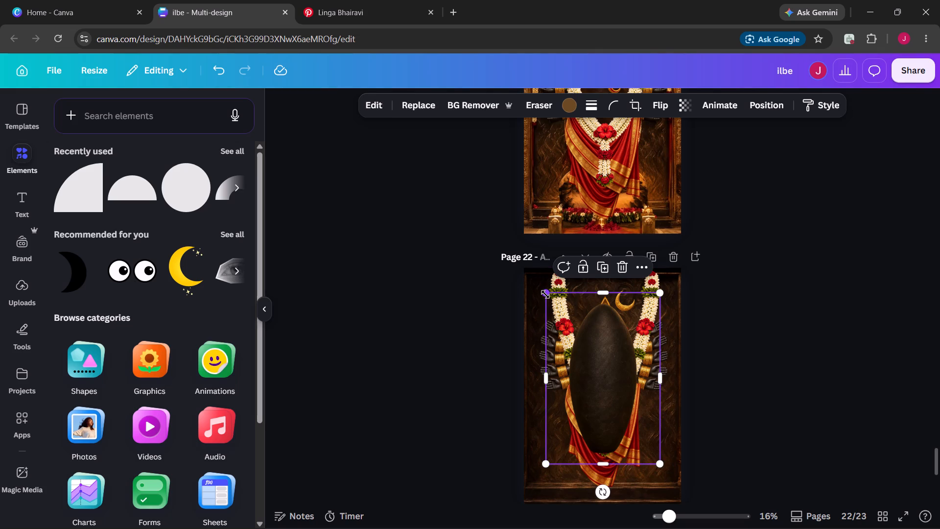
drag(622, 383, 622, 363)
drag(657, 440, 677, 455)
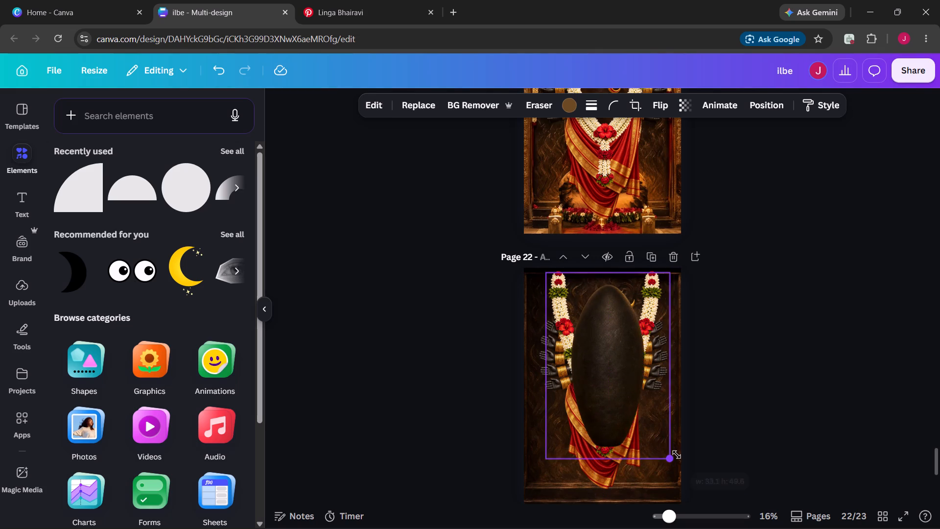
drag(677, 455, 679, 456)
drag(637, 418, 631, 421)
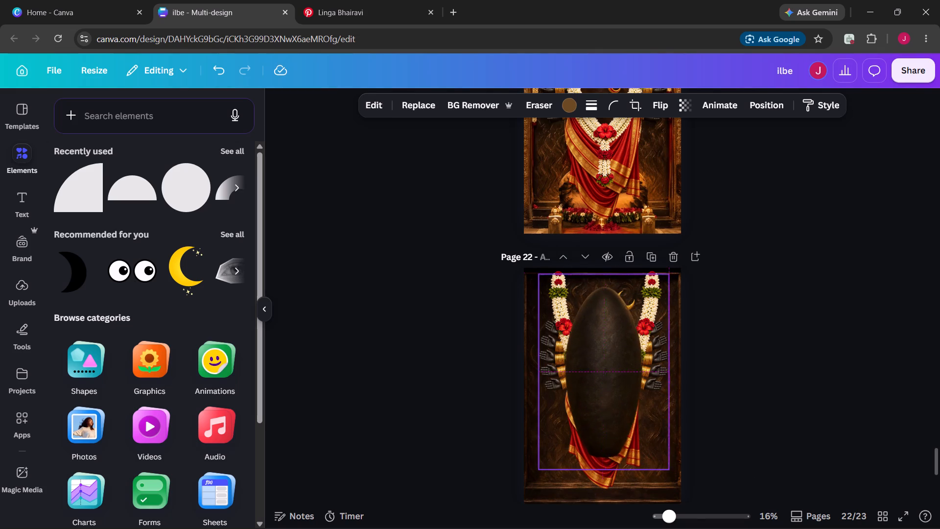
drag(631, 421, 629, 427)
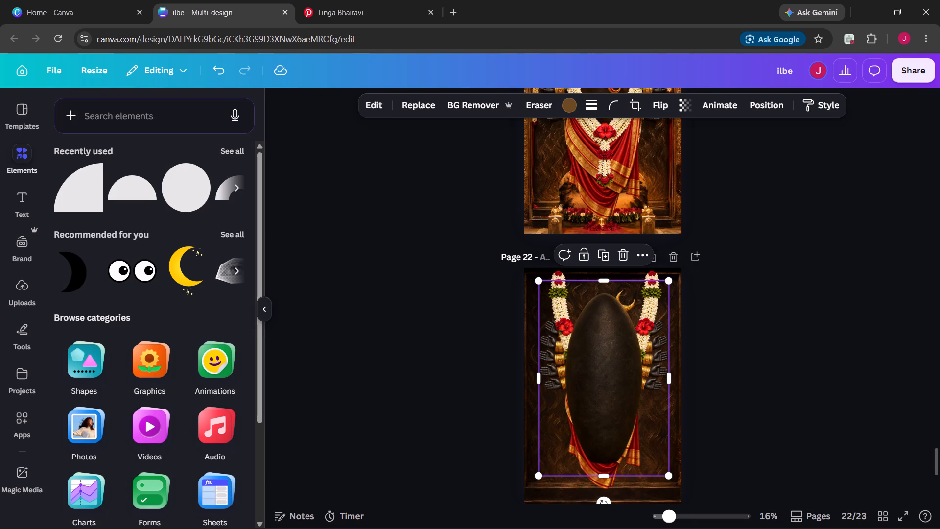
Move the stone linga's layer below the garland, both saree pieces and both sets of arms.
right_click(606, 372)
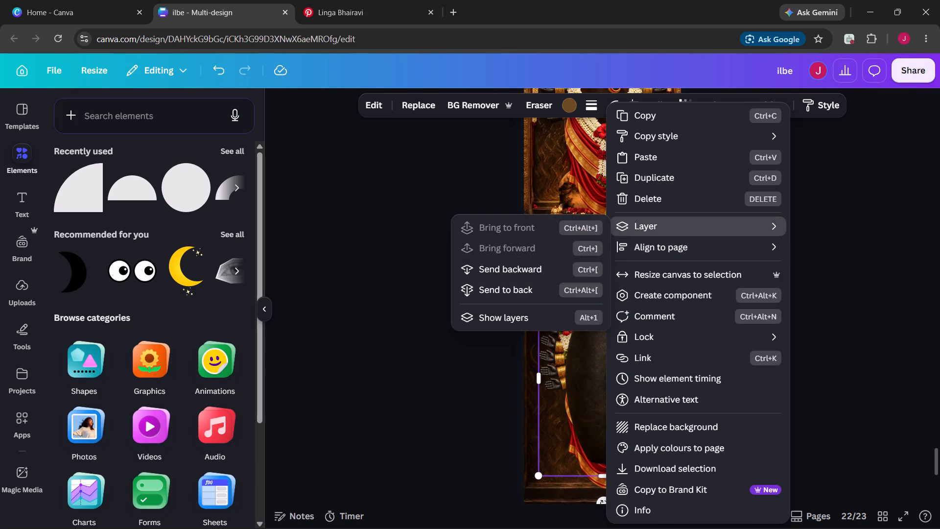
click(525, 319)
drag(199, 210, 197, 248)
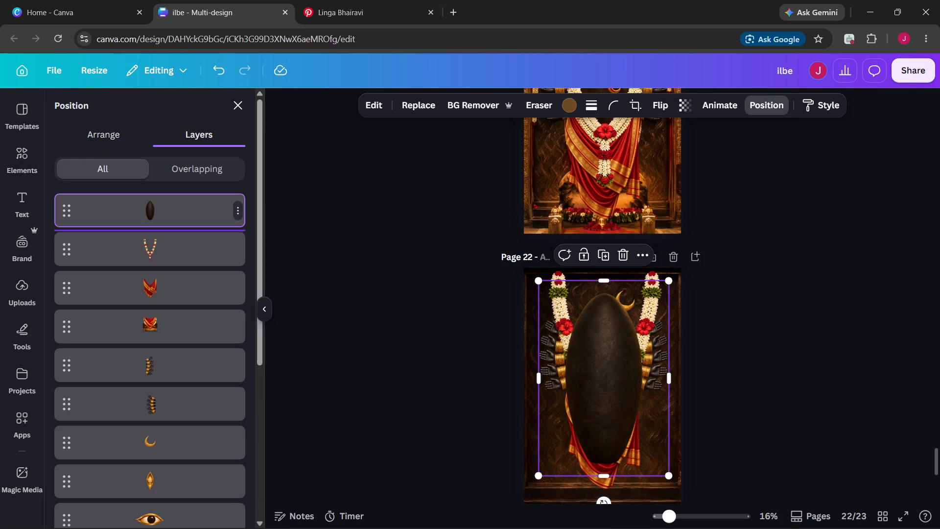
drag(197, 248, 198, 267)
drag(193, 250, 188, 298)
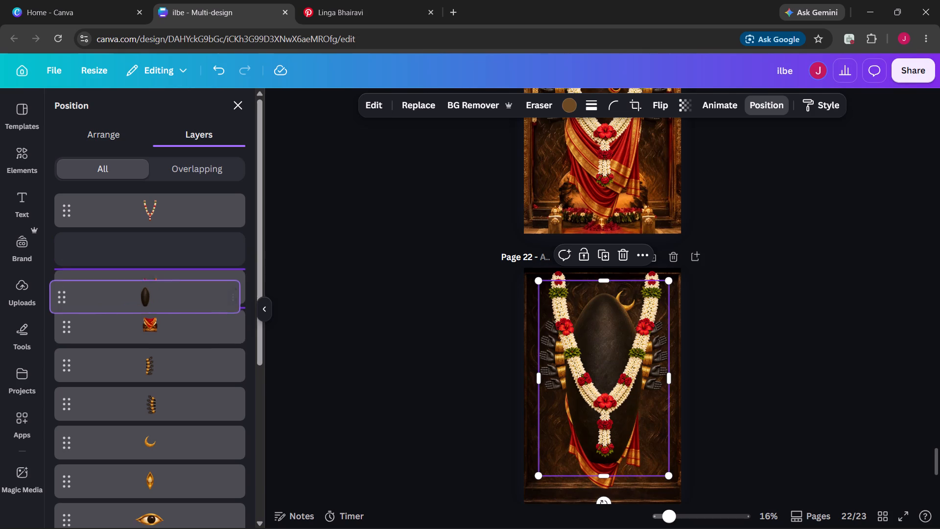
drag(188, 298, 188, 303)
drag(186, 287, 188, 338)
drag(186, 324, 187, 374)
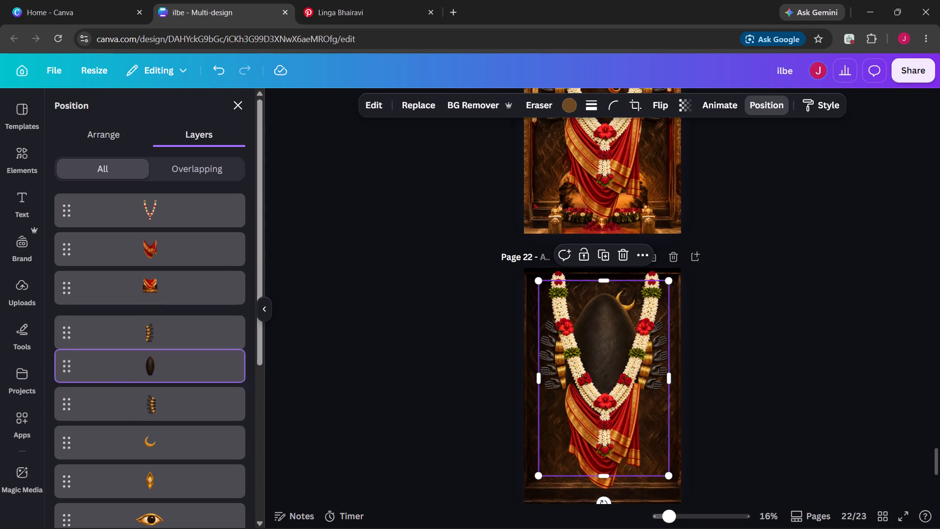
drag(185, 364, 187, 410)
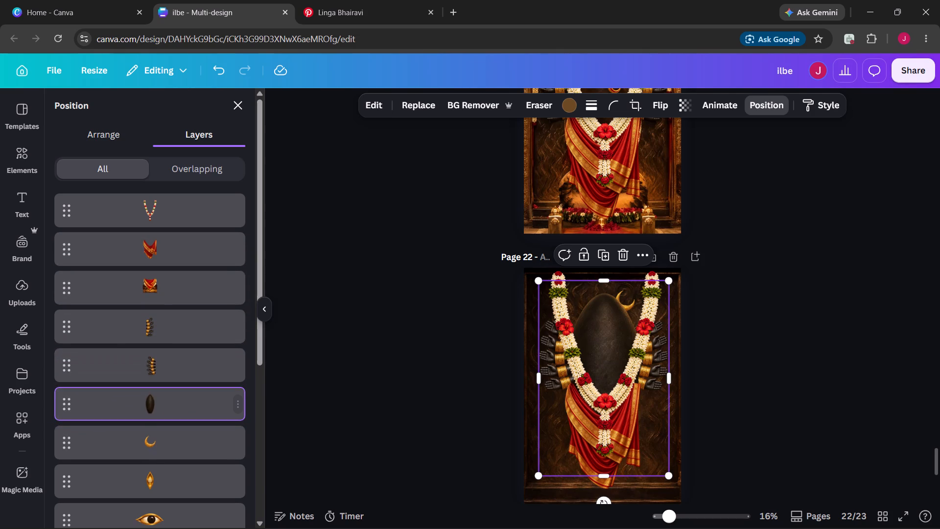
Move the stone linga's layer further down, below the crescent, forehead jewel, eyes, nose ring and blank-looking layer.
drag(187, 402, 186, 466)
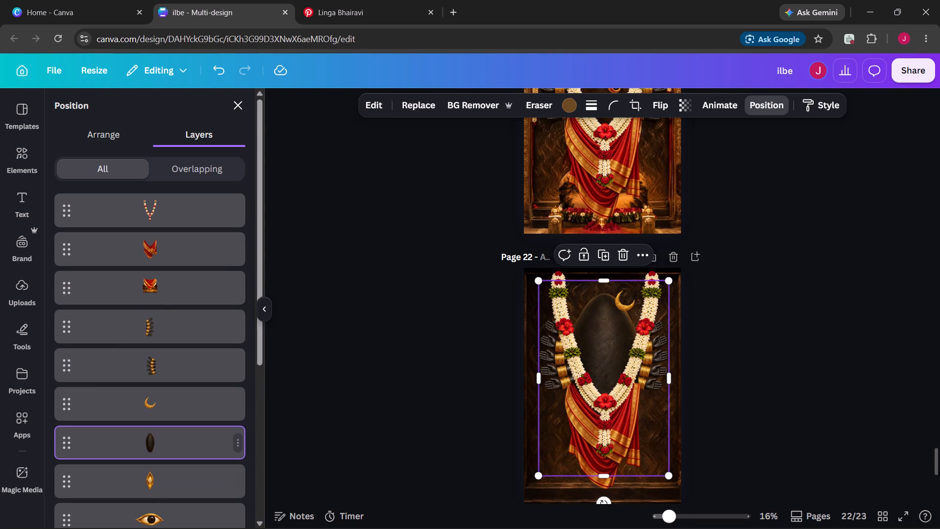
drag(176, 442, 175, 479)
scroll(175, 479, down, 1)
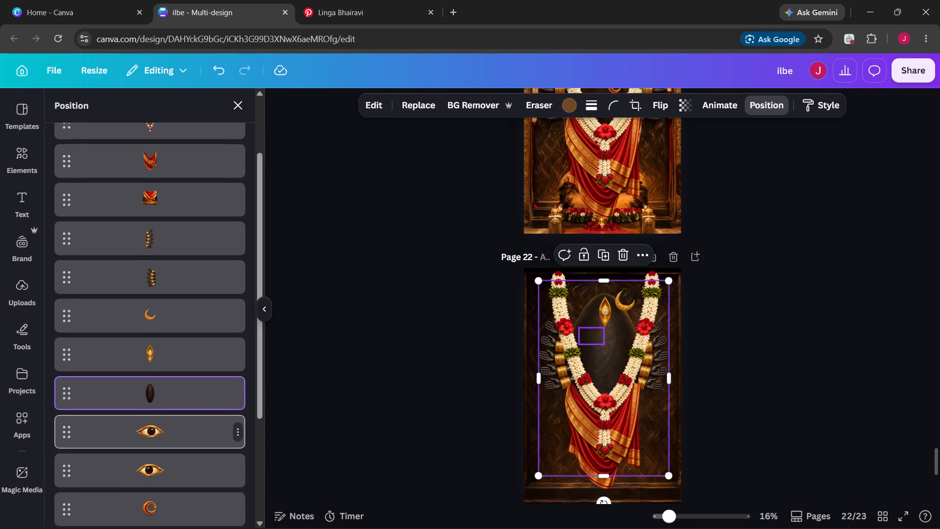
scroll(175, 479, down, 1)
drag(168, 355, 164, 450)
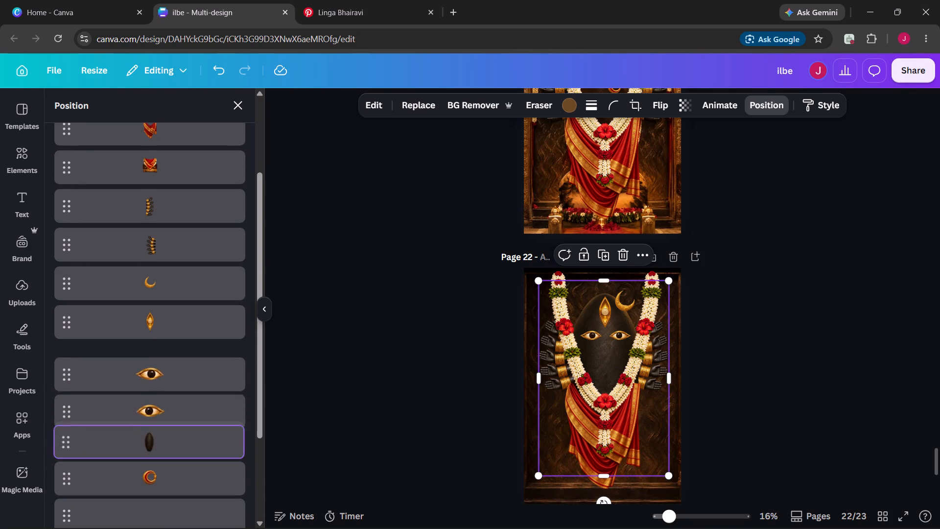
scroll(164, 450, down, 2)
drag(170, 330, 175, 369)
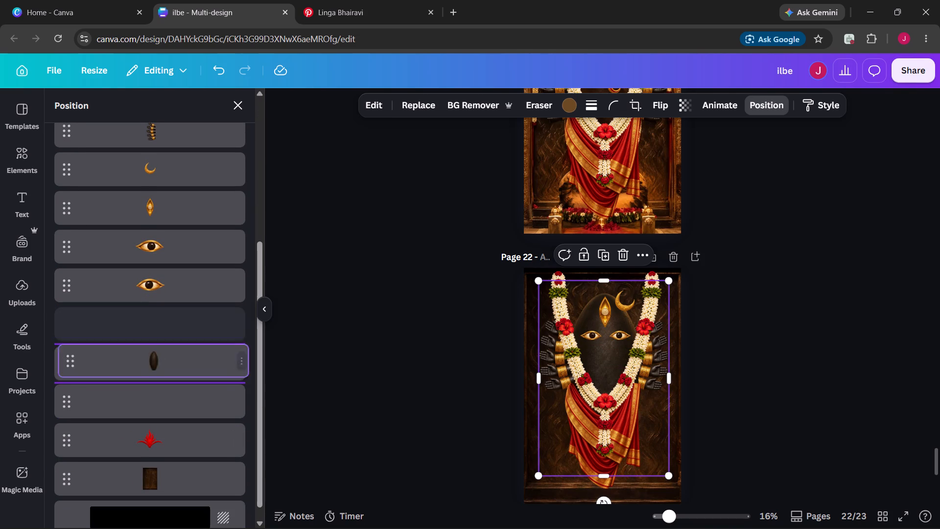
drag(175, 369, 179, 396)
drag(177, 363, 179, 397)
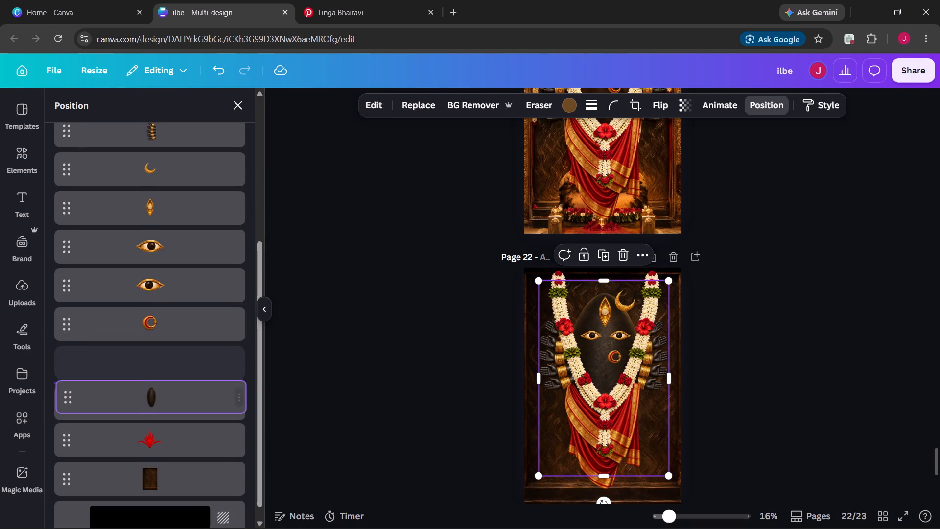
drag(179, 397, 180, 410)
Examine the blank-looking layer directly above the stone linga and the area it covers on page 22.
click(165, 361)
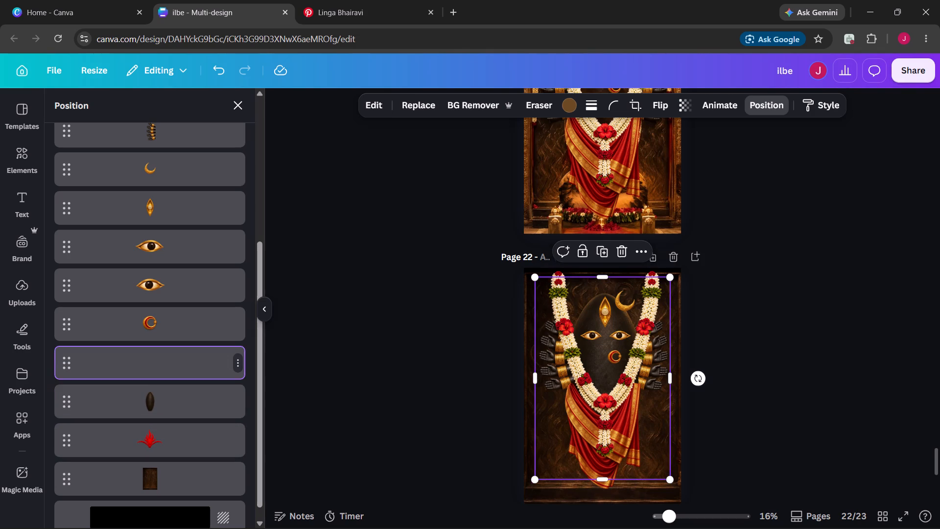
drag(165, 361, 200, 359)
drag(200, 359, 187, 359)
click(187, 359)
click(549, 441)
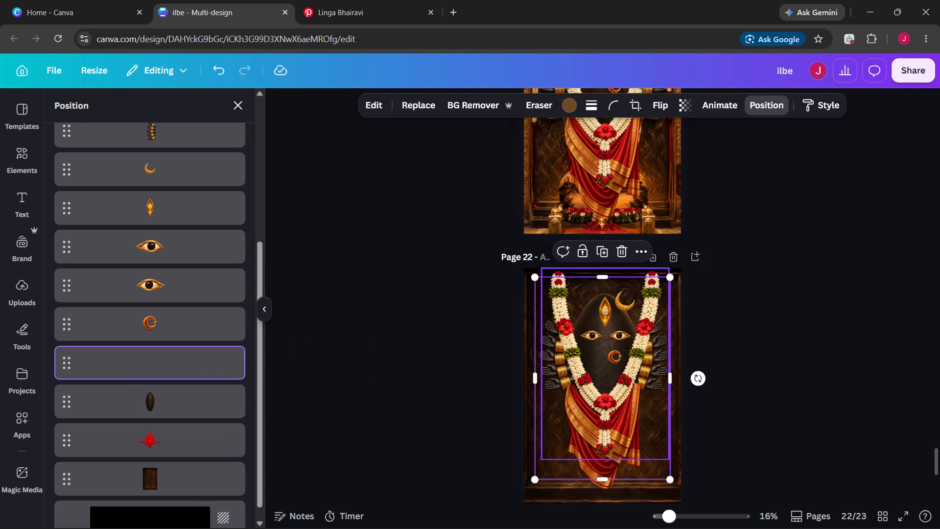
scroll(167, 376, down, 2)
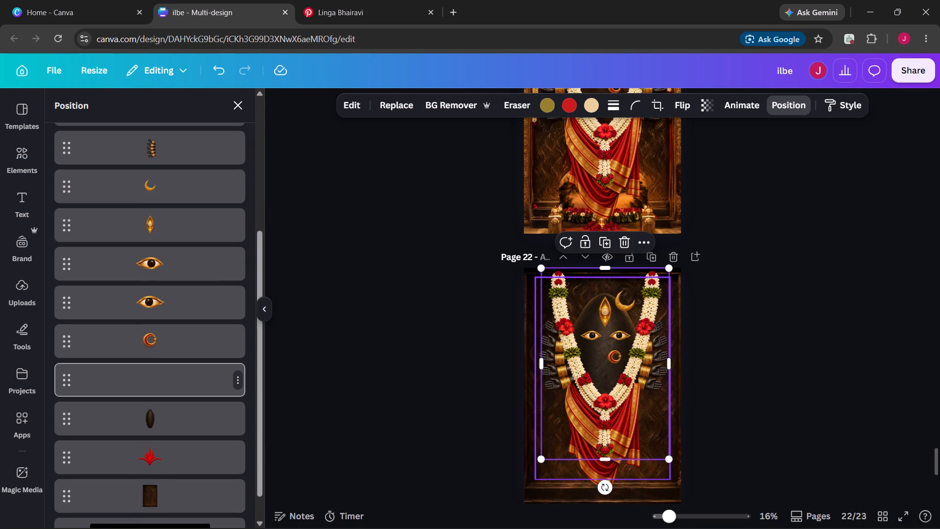
click(167, 376)
drag(167, 376, 173, 374)
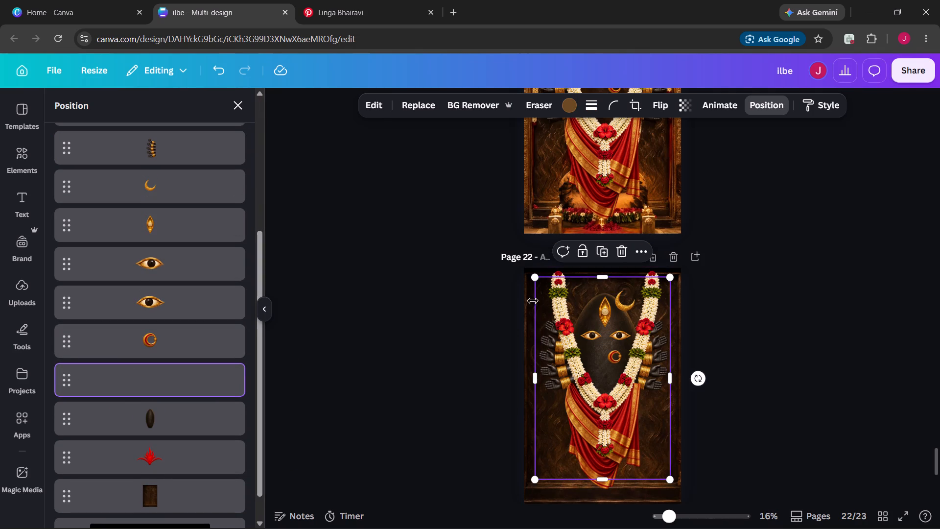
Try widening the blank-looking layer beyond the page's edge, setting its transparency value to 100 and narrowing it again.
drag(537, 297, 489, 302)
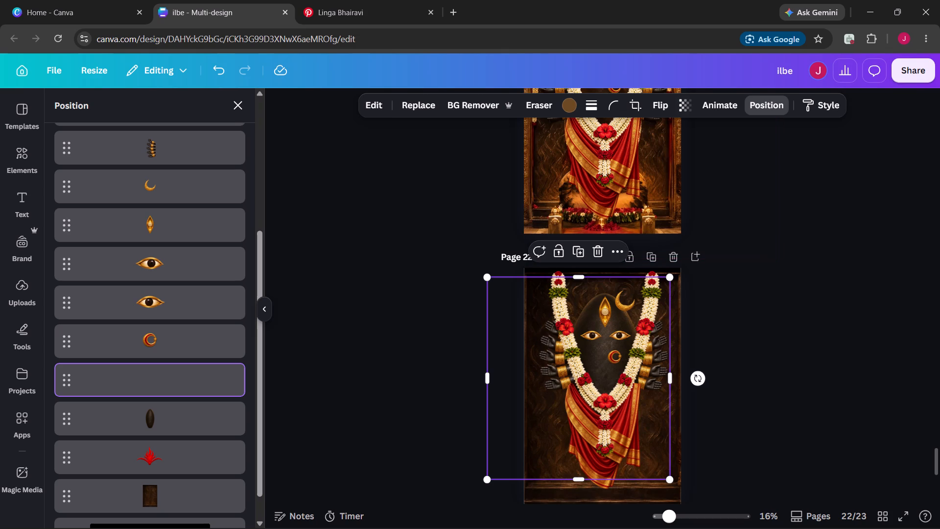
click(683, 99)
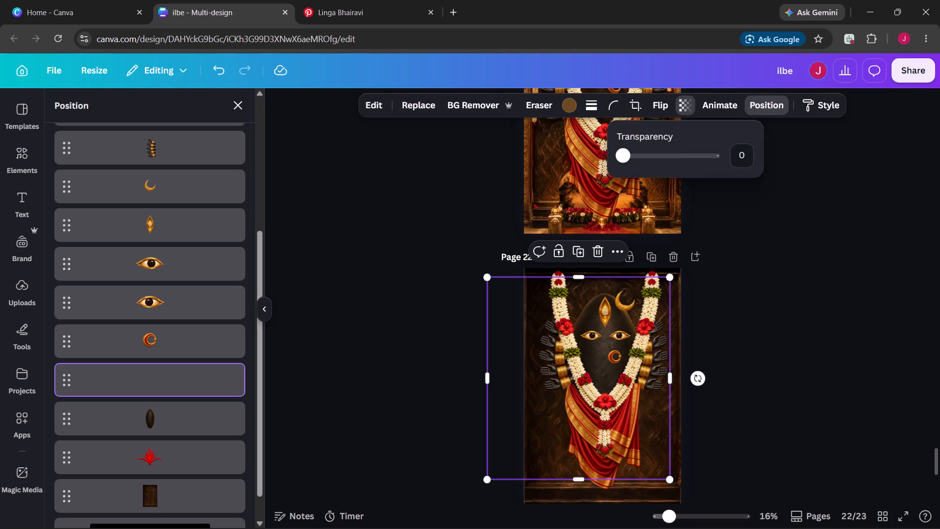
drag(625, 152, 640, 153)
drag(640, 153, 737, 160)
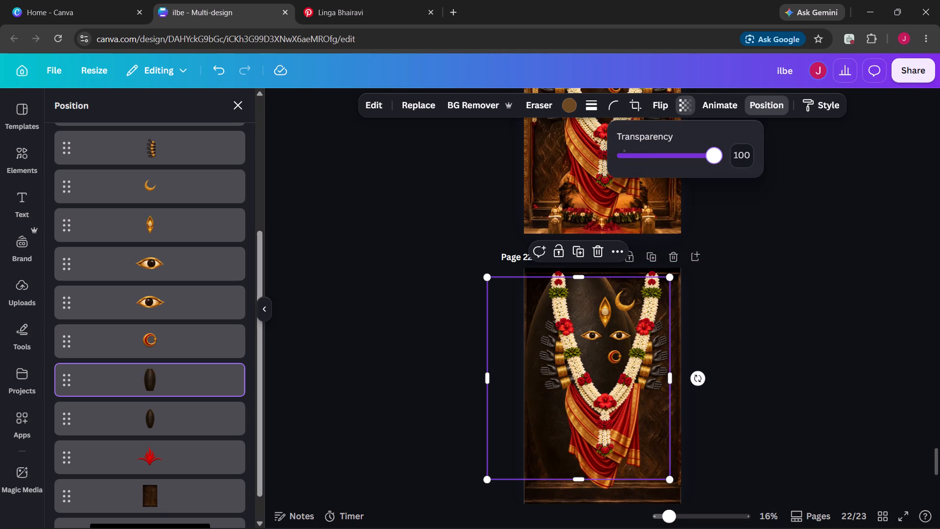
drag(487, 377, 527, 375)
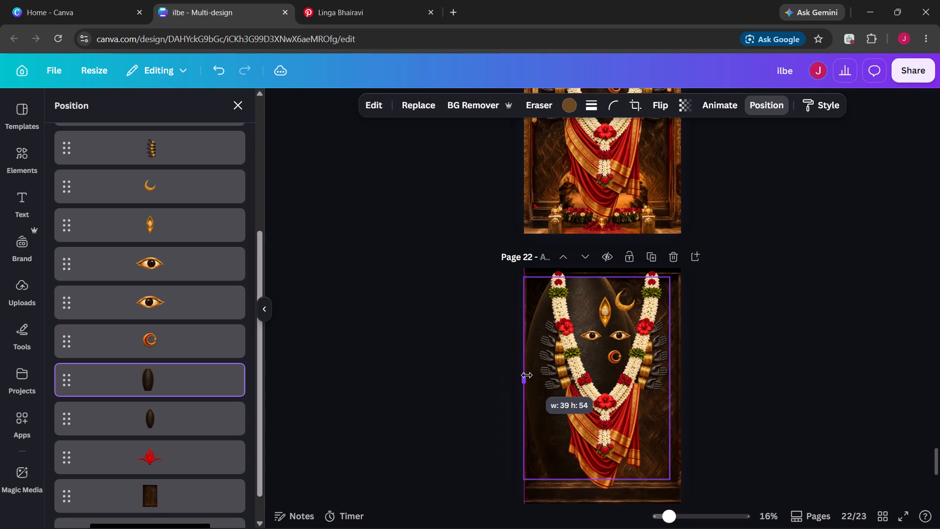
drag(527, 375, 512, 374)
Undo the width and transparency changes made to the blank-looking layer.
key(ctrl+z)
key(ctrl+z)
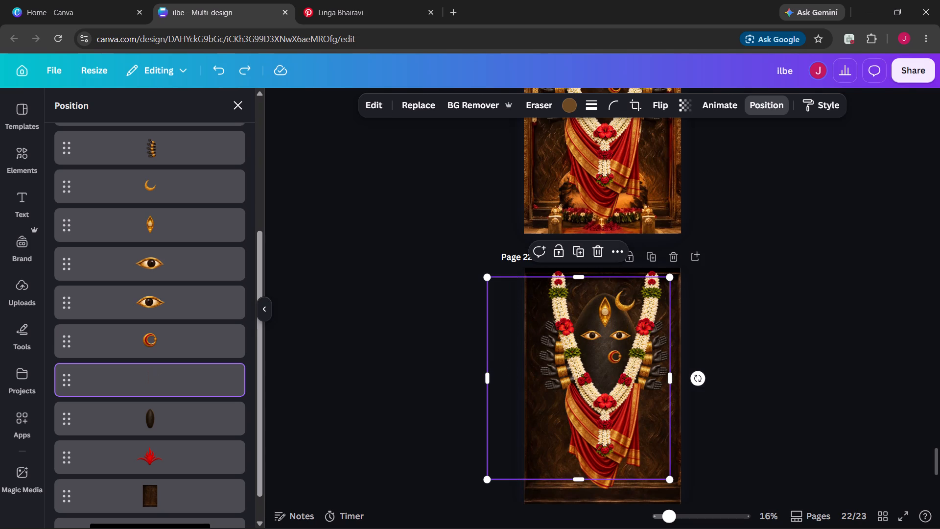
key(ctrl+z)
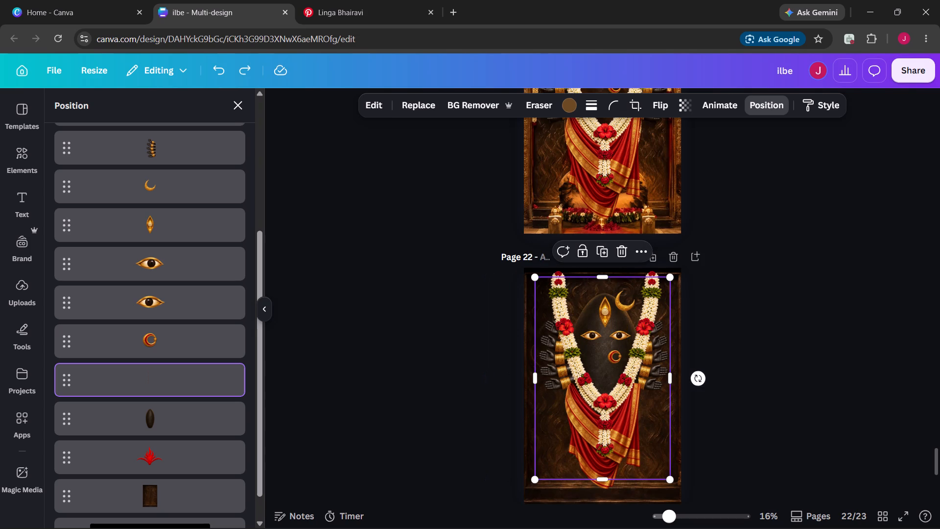
Raise the transparency value of the blank-looking layer to its maximum, keeping its original width.
click(403, 359)
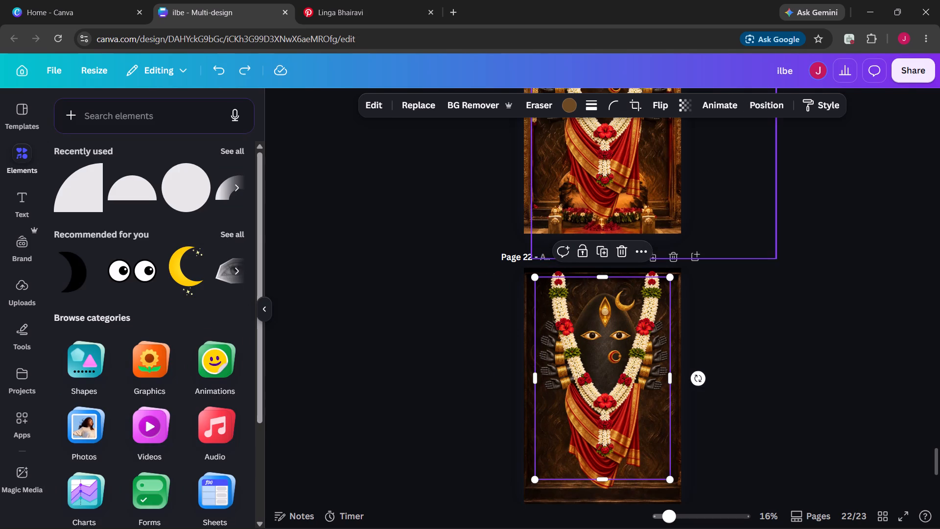
click(685, 106)
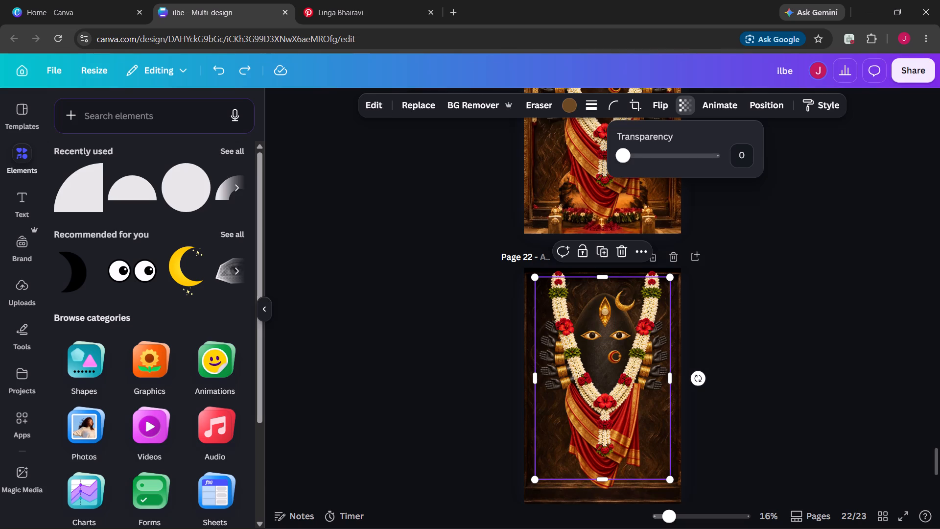
drag(625, 158, 717, 168)
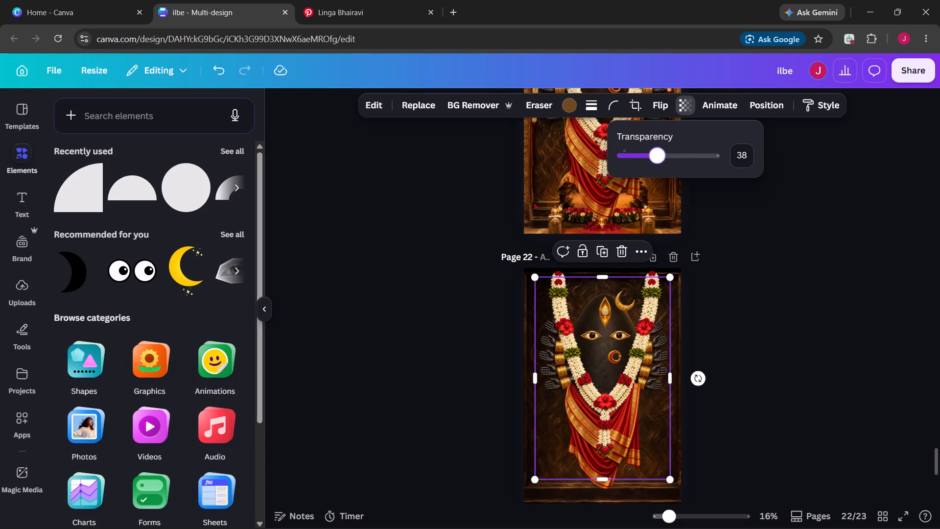
drag(717, 168, 797, 177)
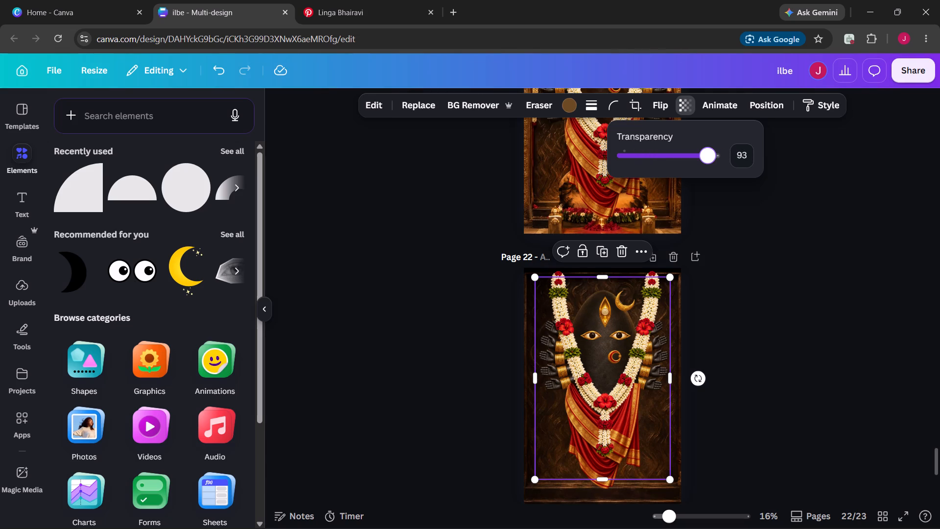
drag(797, 177, 797, 178)
click(797, 178)
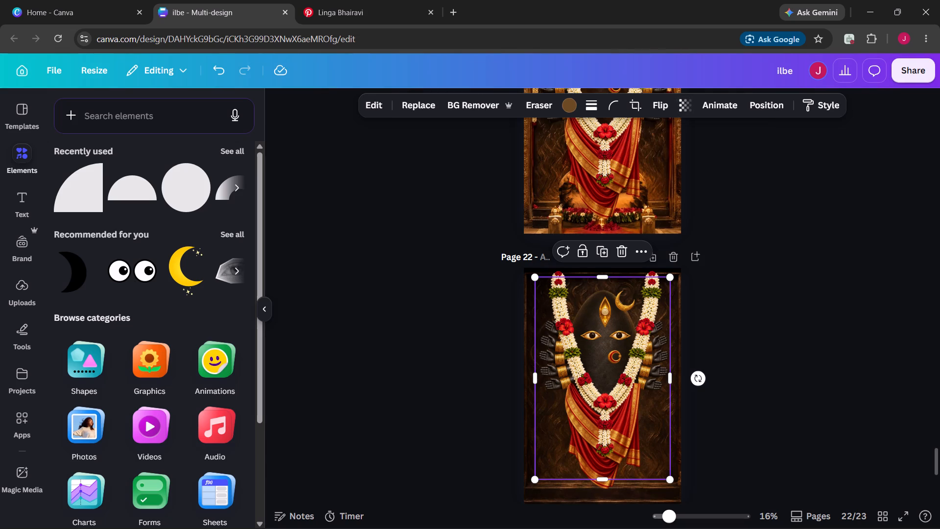
Delete the upper of the two overlapping stone linga layers on page 22.
right_click(589, 405)
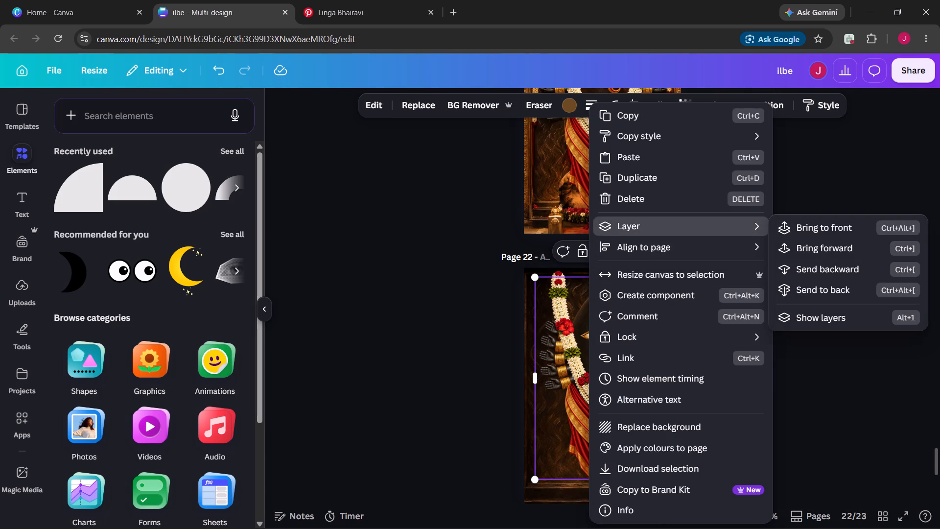
click(804, 324)
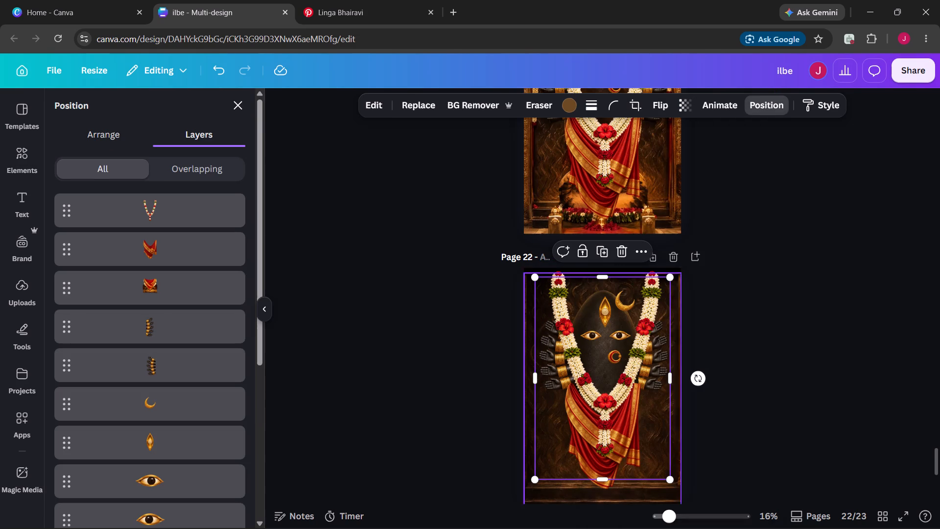
scroll(182, 370, down, 2)
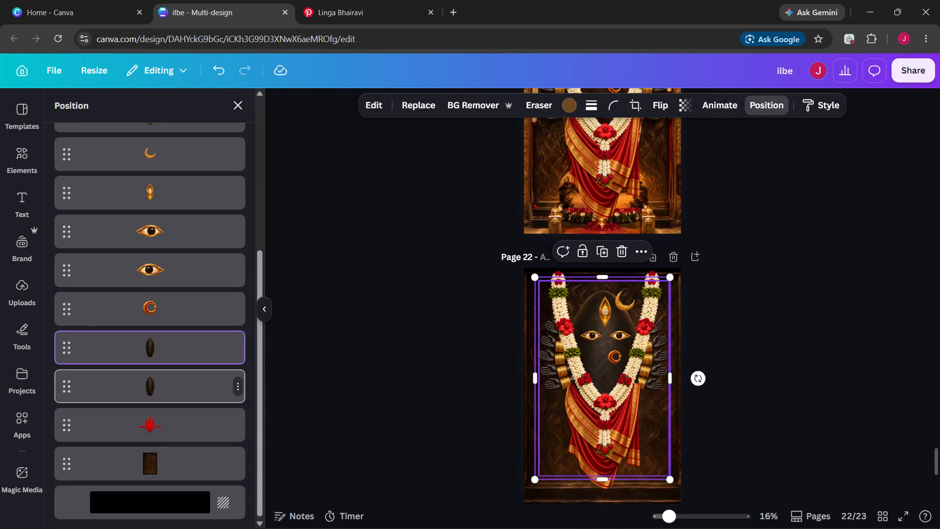
click(182, 370)
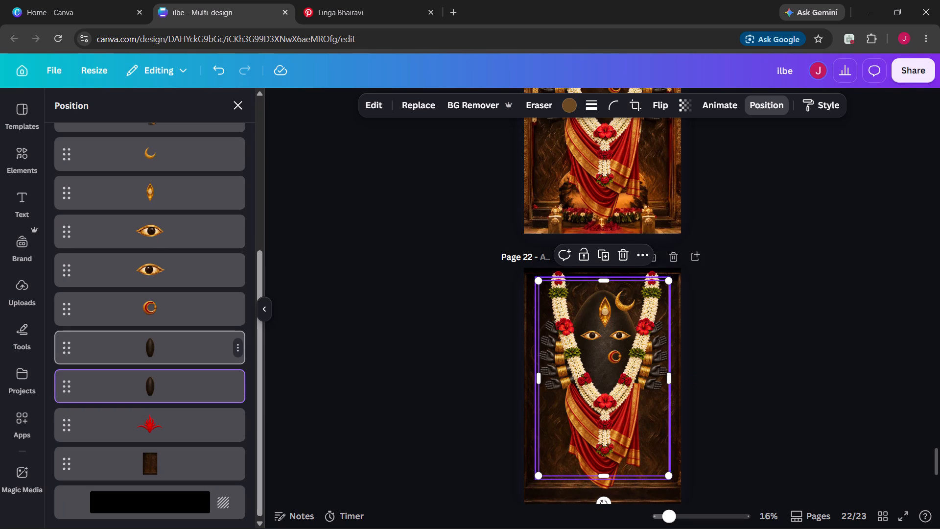
click(179, 355)
key(BackSpace)
key(backslash)
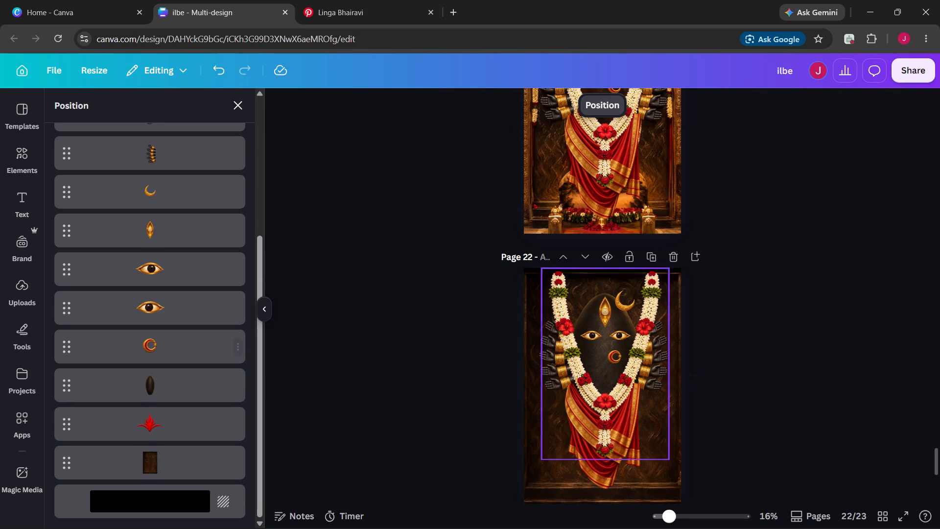
Align the remaining stone linga layer to the horizontal centre of page 22.
scroll(764, 405, down, 2)
scroll(764, 405, up, 2)
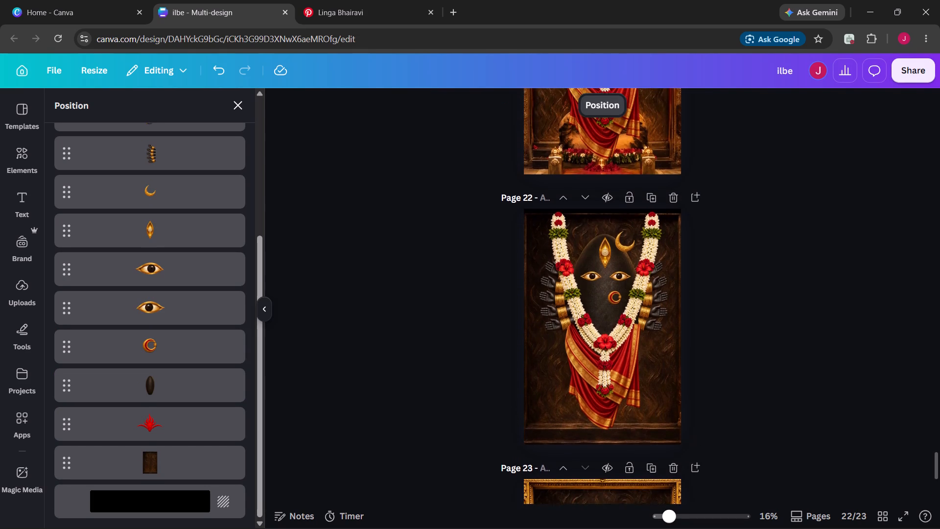
click(607, 234)
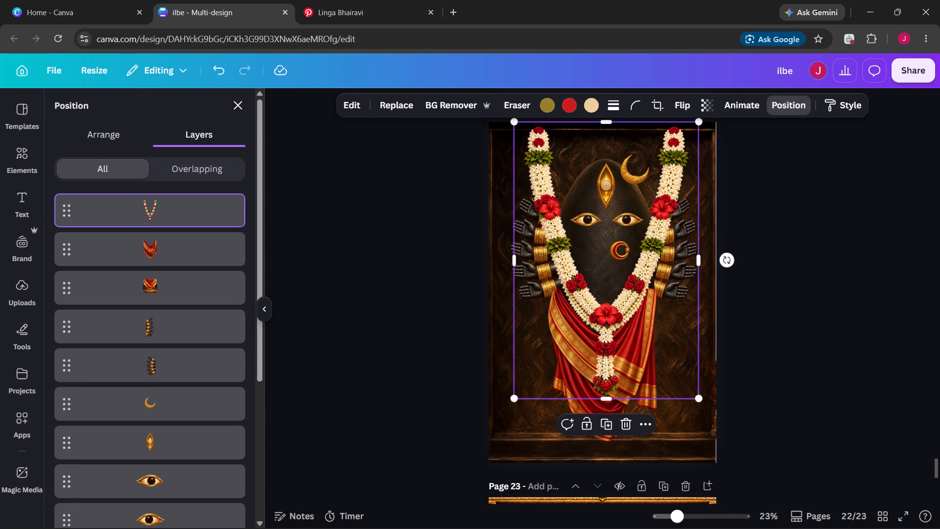
scroll(156, 344, down, 3)
click(162, 379)
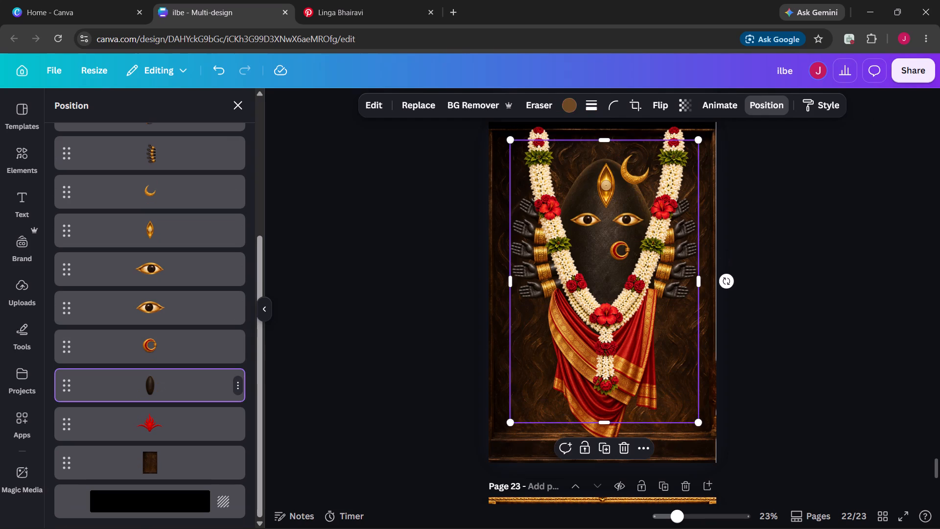
right_click(162, 379)
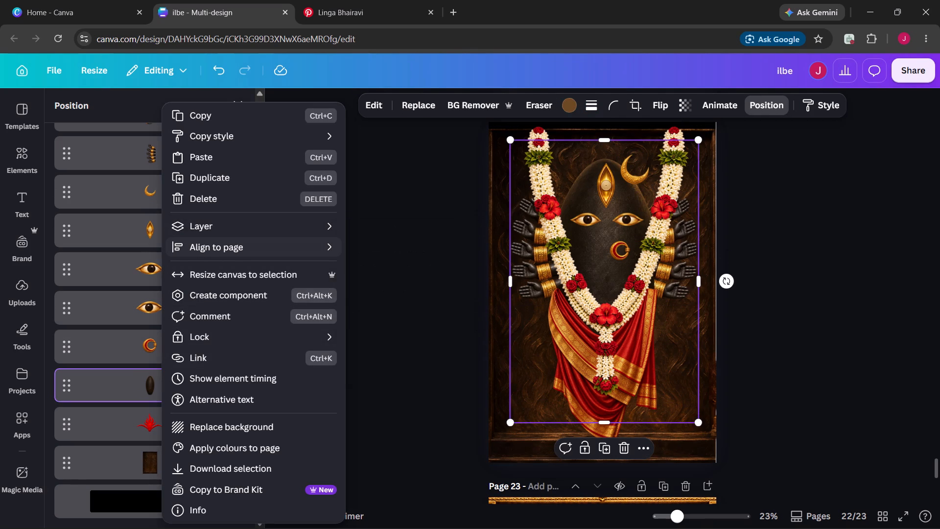
click(381, 264)
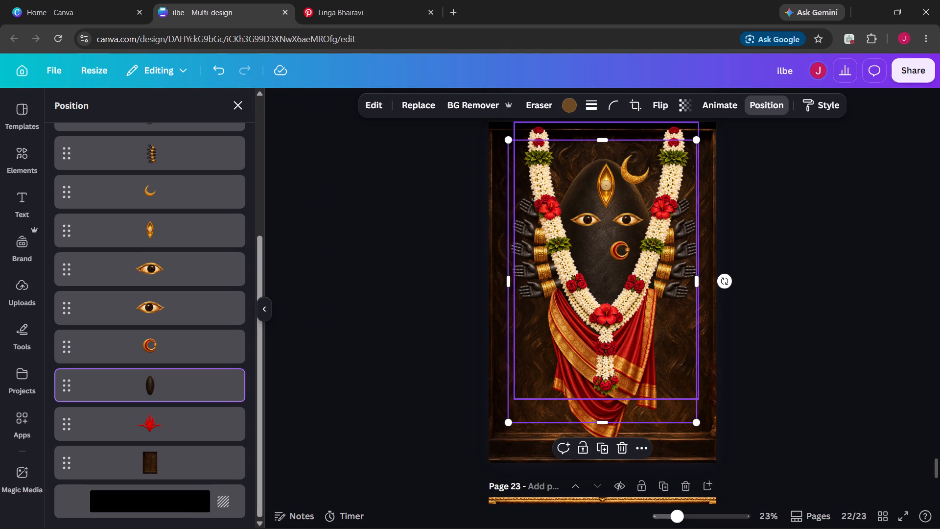
click(186, 353)
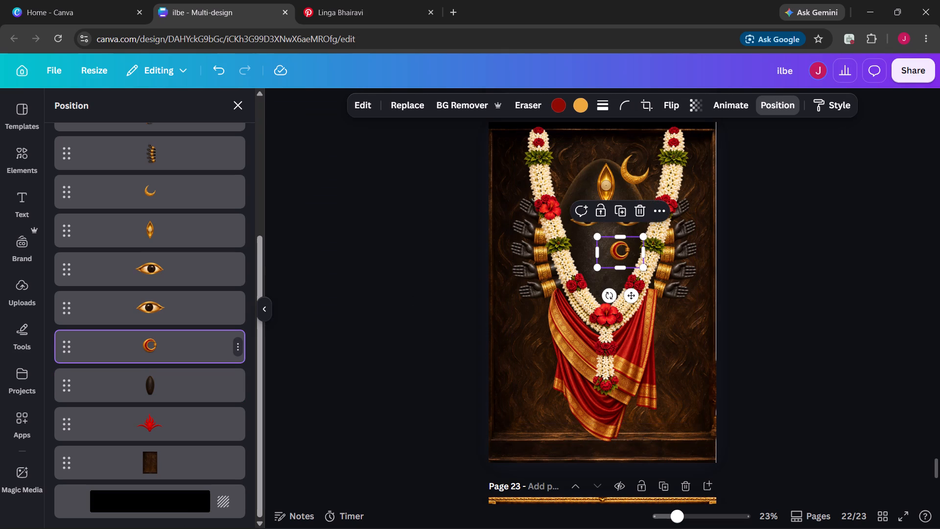
click(159, 237)
right_click(159, 237)
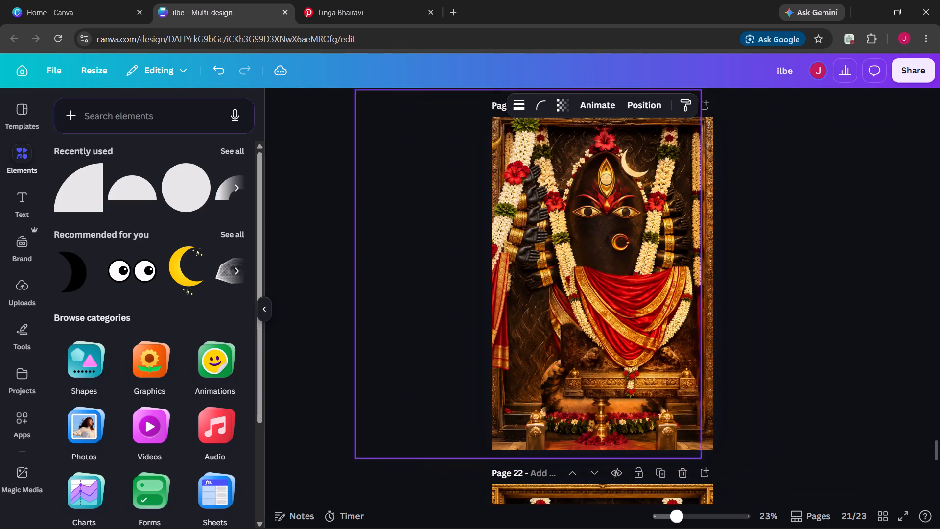
drag(473, 309, 533, 343)
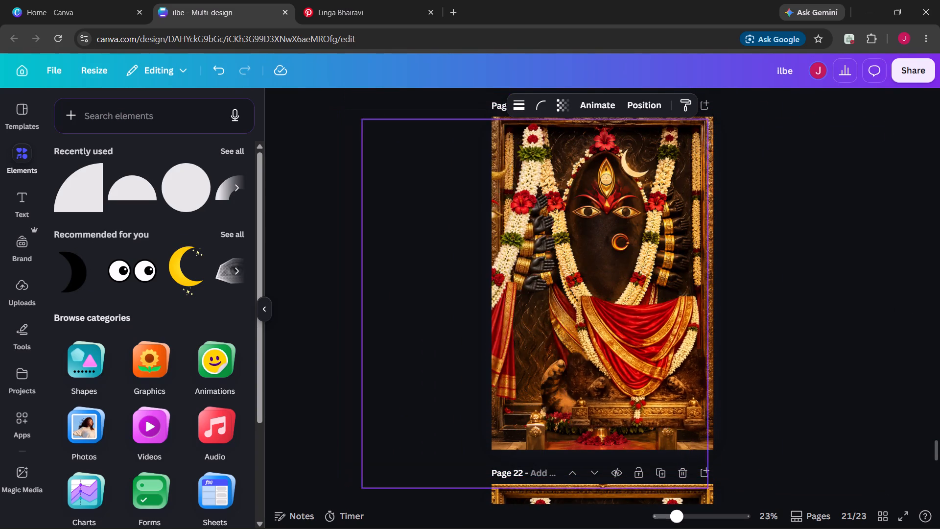
drag(533, 343, 626, 343)
Move the red forehead mark layer on page 22 directly above the stone linga layer.
scroll(626, 343, down, 2)
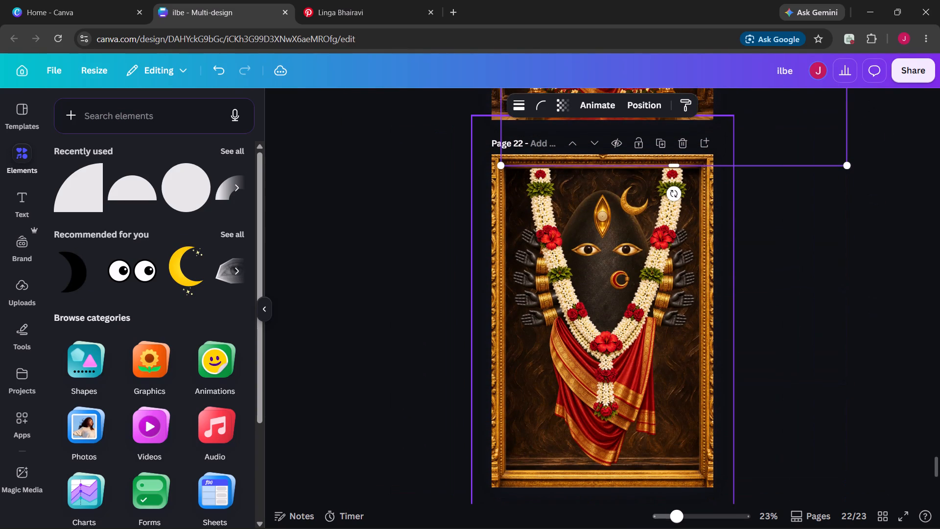
scroll(662, 276, up, 1)
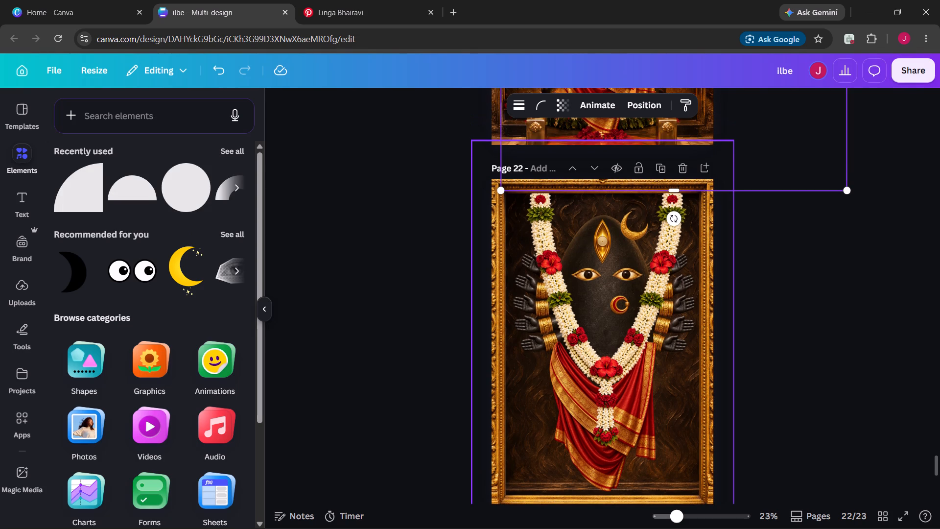
click(639, 281)
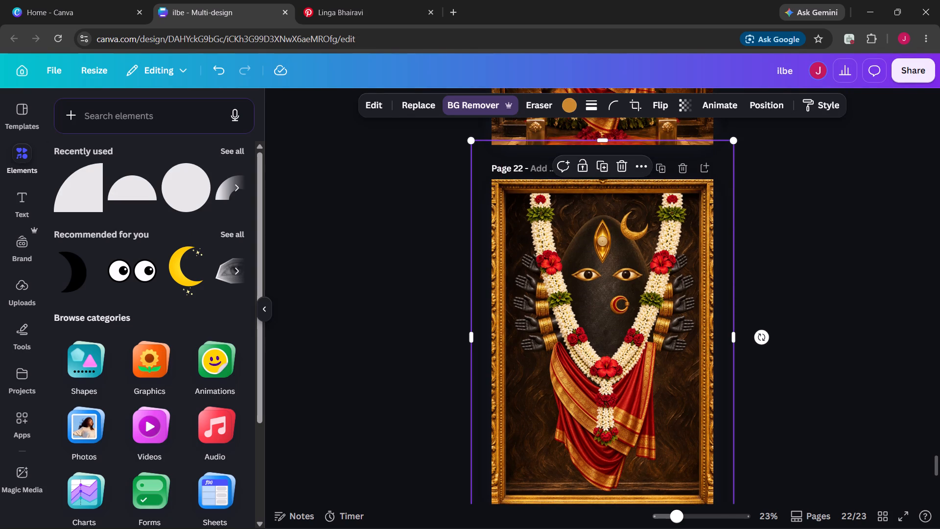
right_click(539, 253)
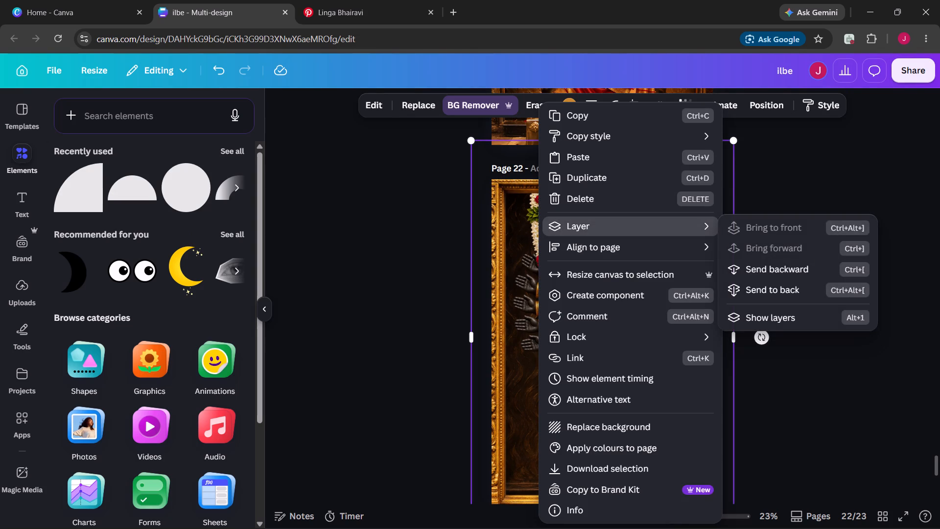
click(777, 316)
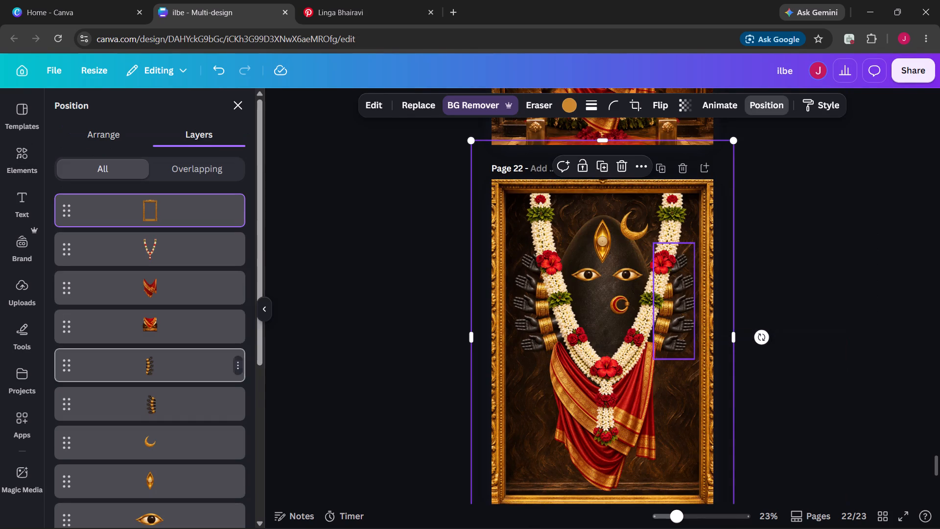
scroll(165, 361, down, 3)
click(171, 416)
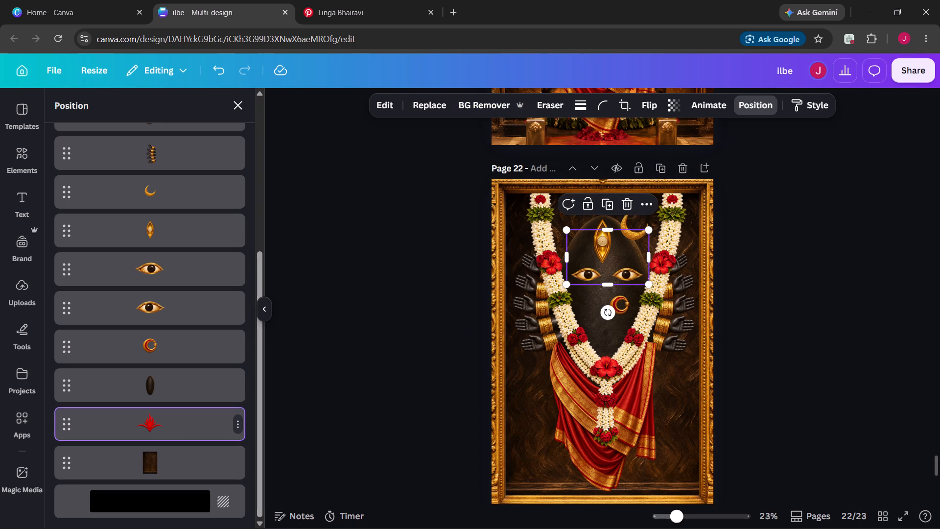
drag(171, 416, 169, 365)
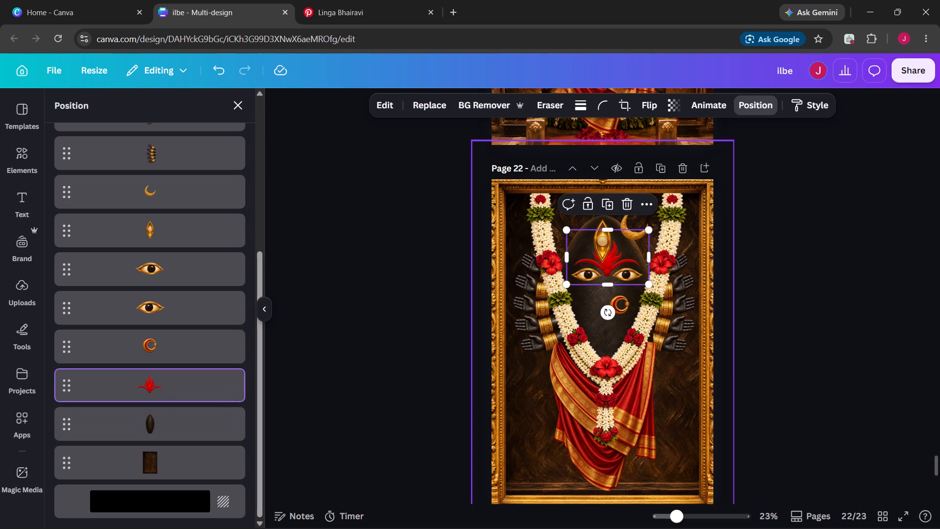
Centre the red forehead mark horizontally on page 22, just below the third eye and between the two eyes.
drag(625, 261, 616, 263)
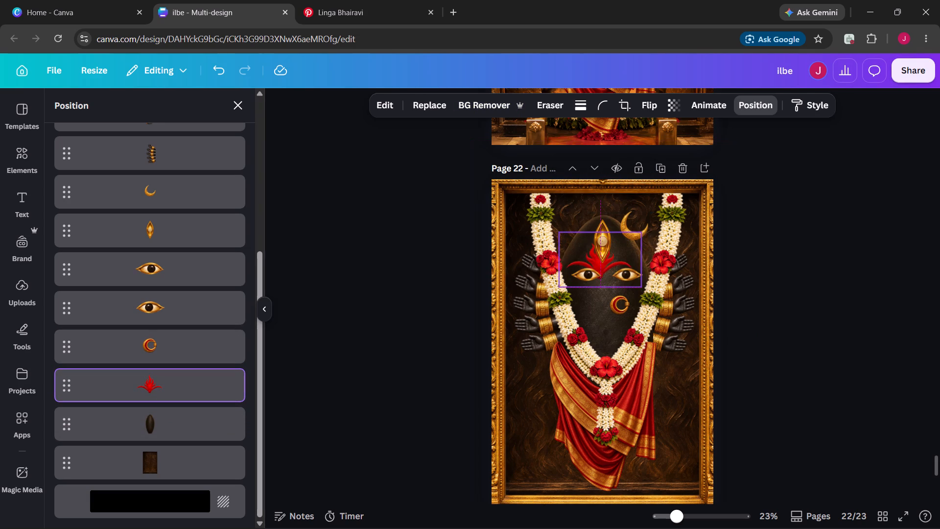
drag(616, 263, 619, 261)
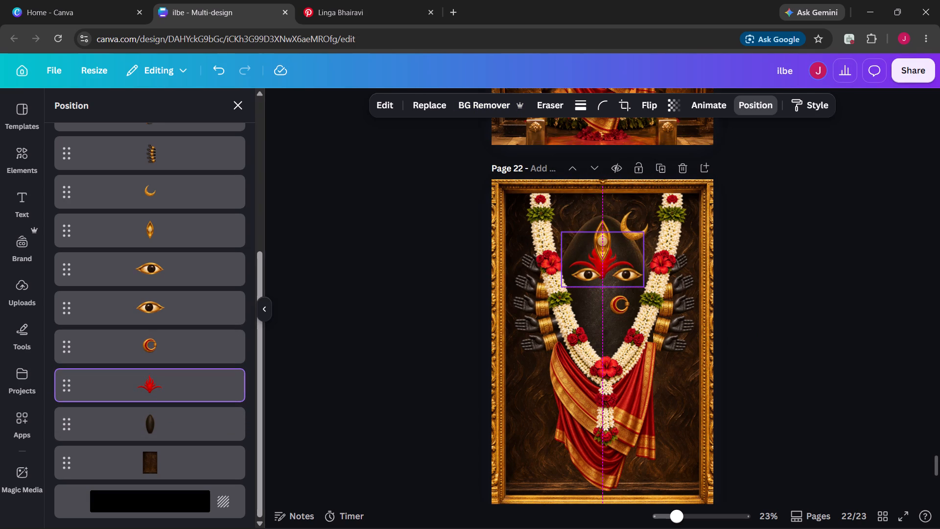
drag(619, 261, 619, 261)
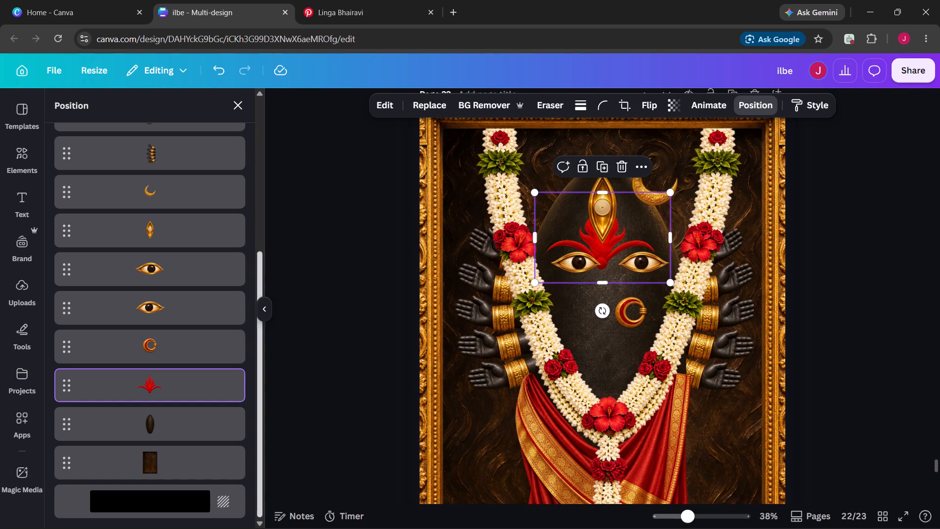
Reposition both eyes on page 22 so they sit evenly on either side of the red forehead mark.
click(180, 301)
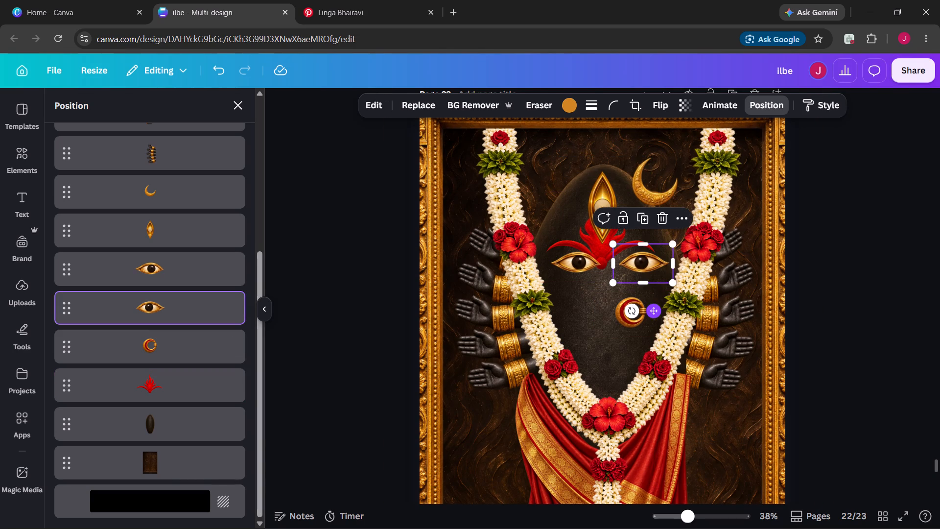
drag(656, 311, 647, 313)
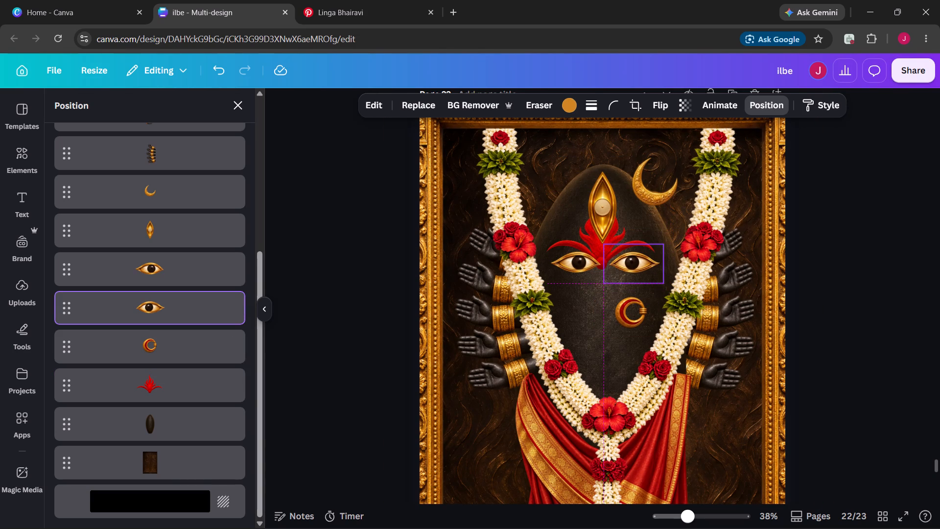
drag(647, 313, 648, 313)
click(211, 255)
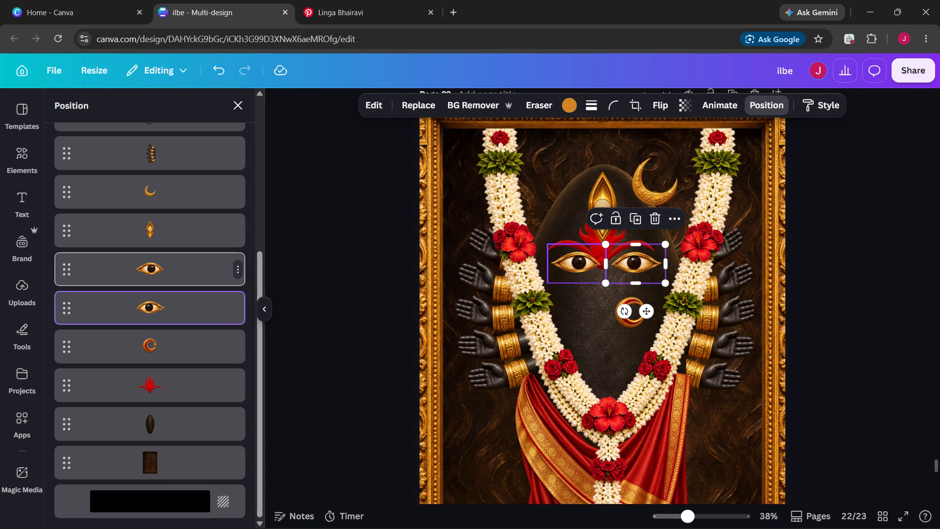
drag(587, 311, 582, 312)
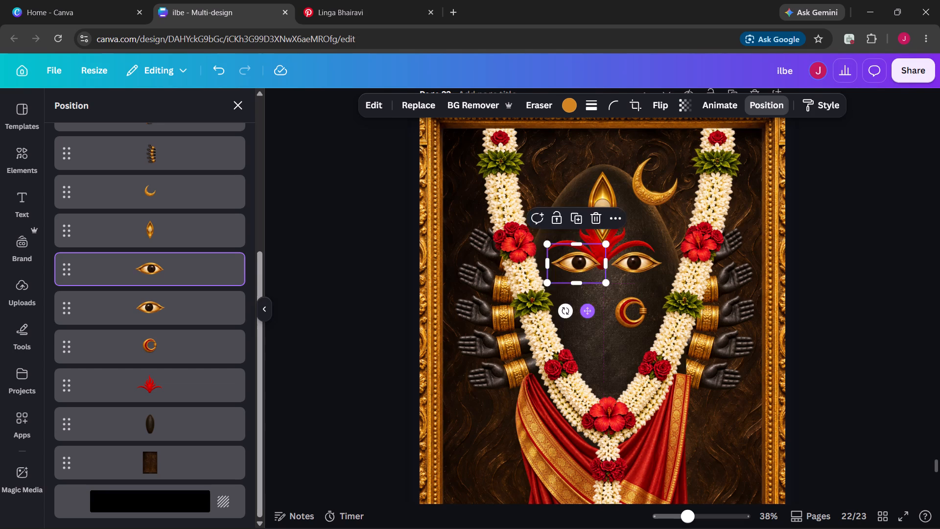
drag(582, 312, 577, 314)
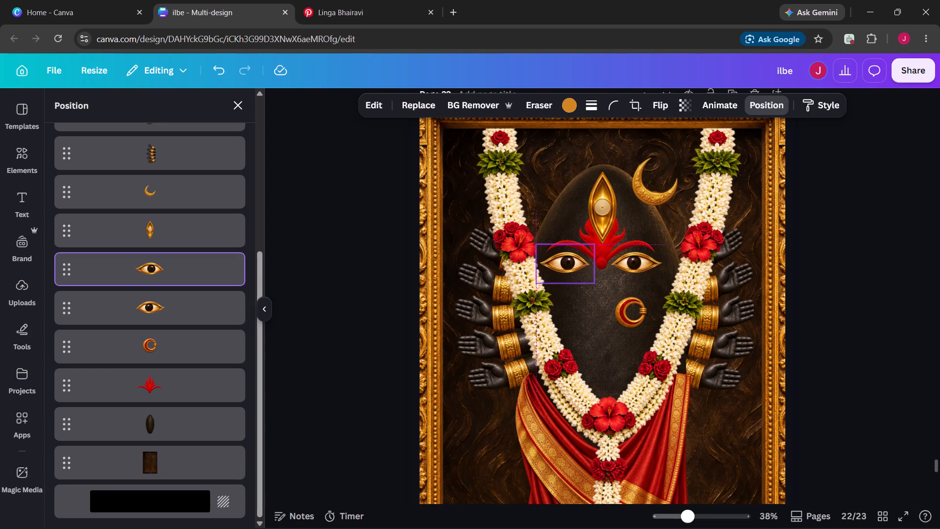
drag(577, 314, 577, 314)
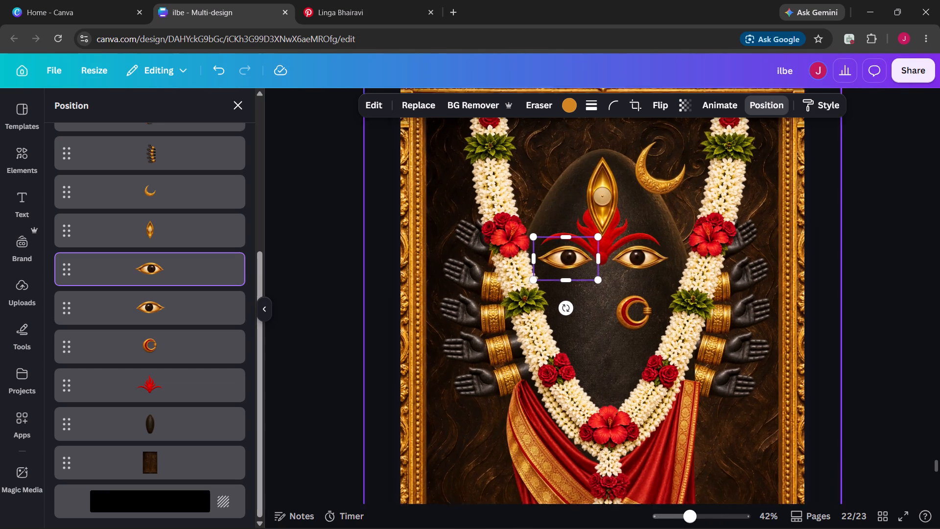
click(905, 280)
right_click(905, 280)
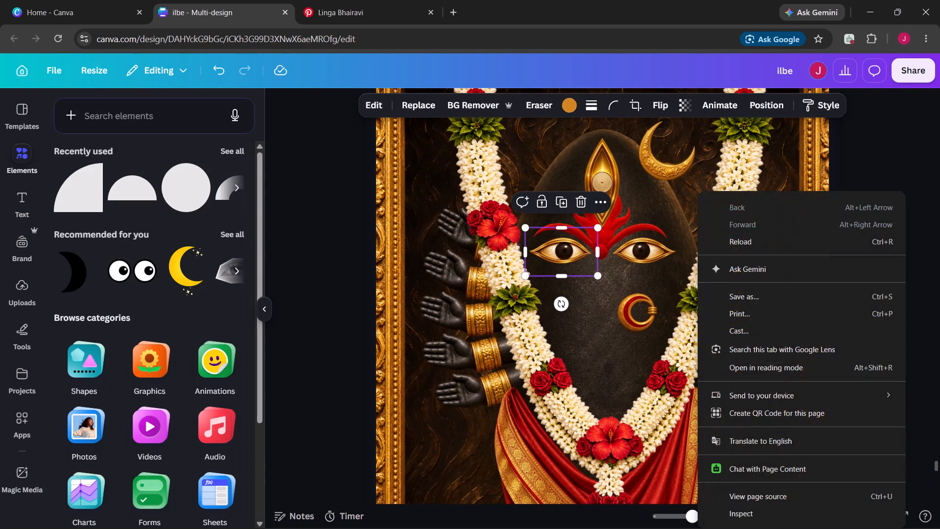
click(891, 163)
scroll(891, 163, left, 1)
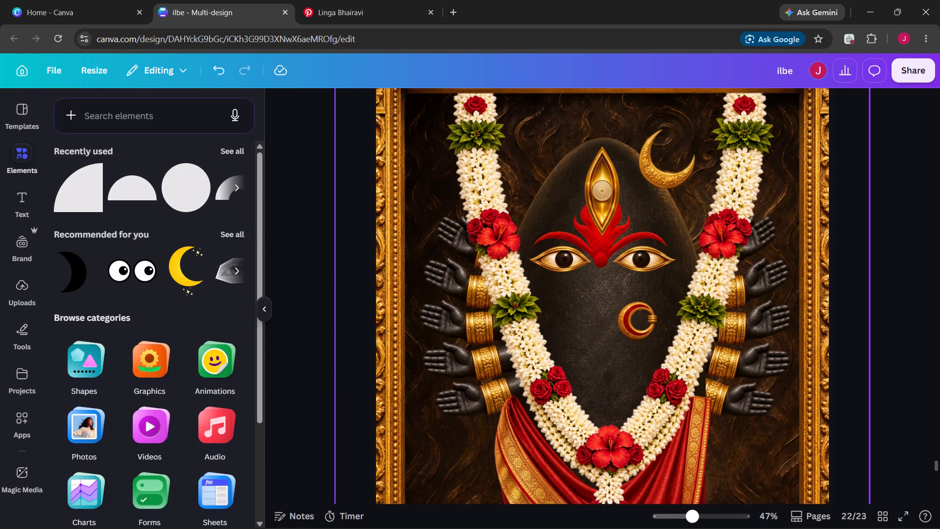
Reposition the golden frame on page 22 slightly higher so it sits evenly around the artwork.
click(720, 222)
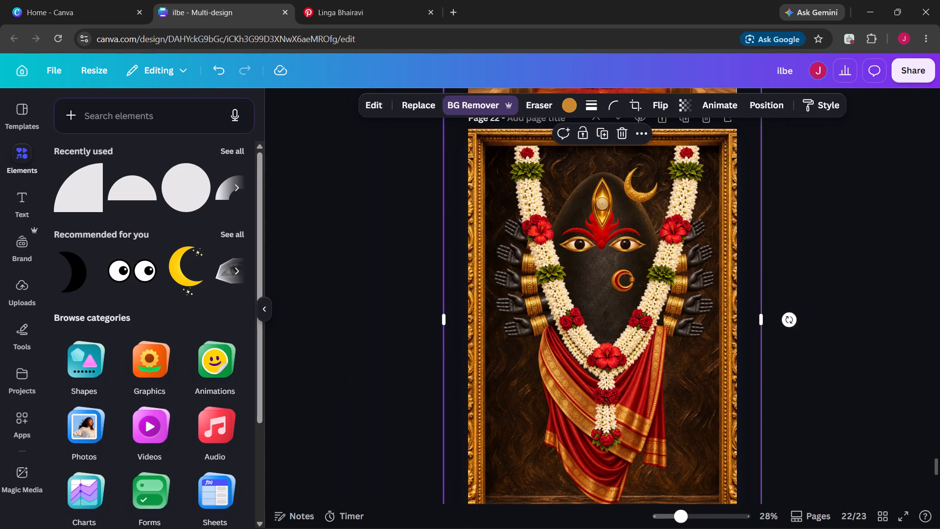
drag(627, 328, 629, 321)
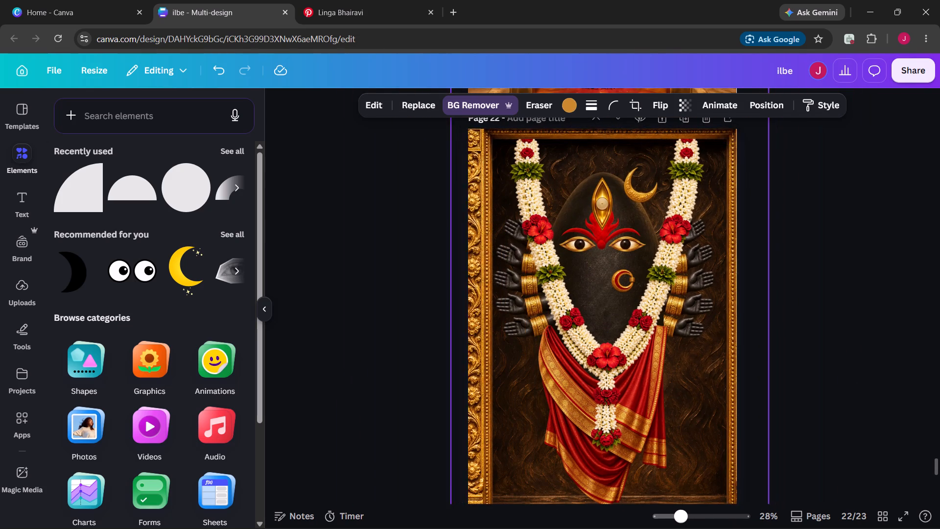
drag(629, 321, 625, 320)
Send the golden frame to the back, and bring it forward one level so it lies just above the brown background.
right_click(625, 320)
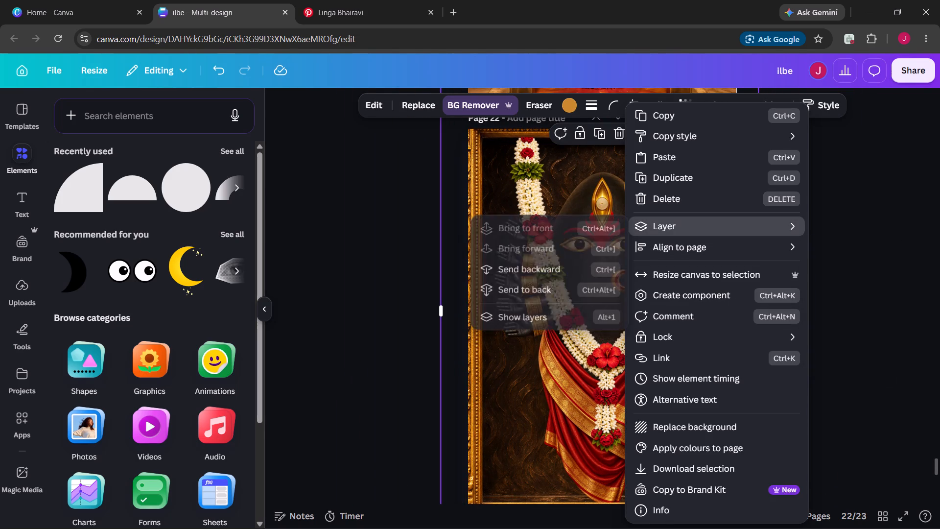
click(577, 285)
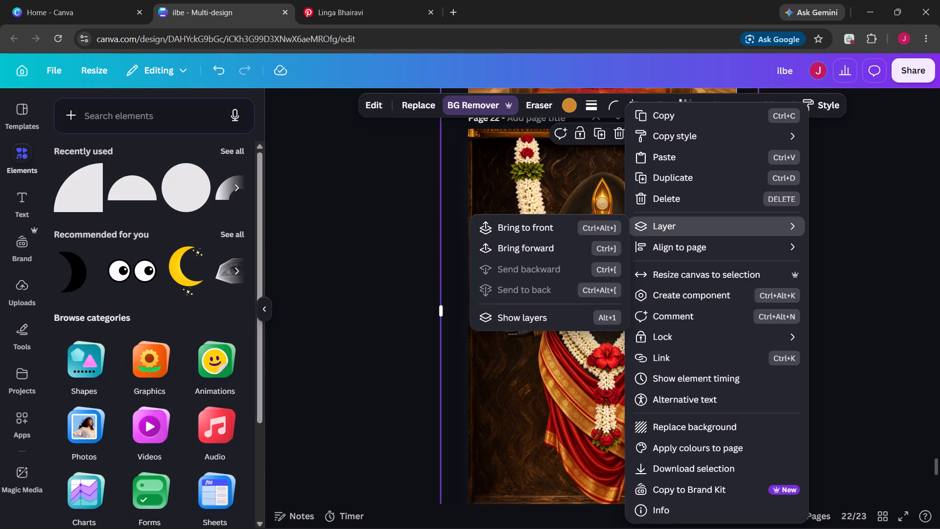
click(556, 254)
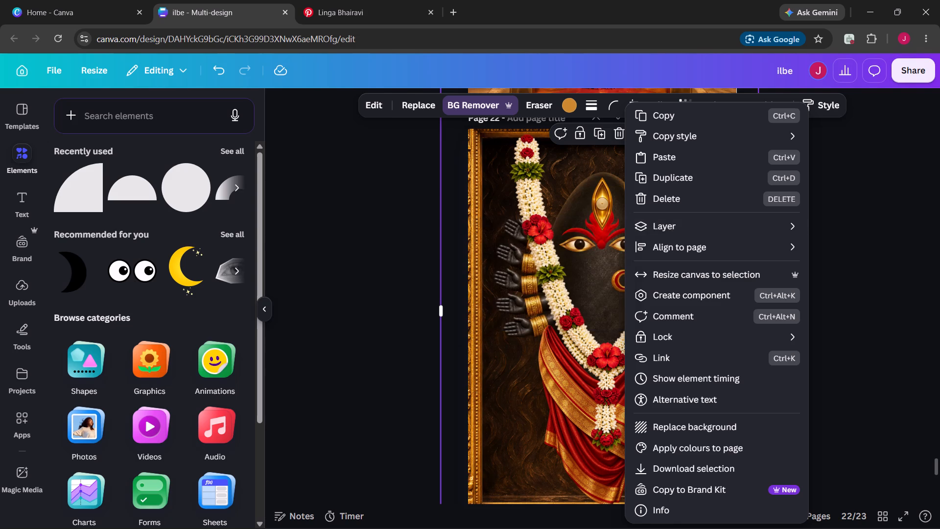
click(891, 203)
Move the flower garland on page 22 slightly down and to the left over the linga.
click(590, 239)
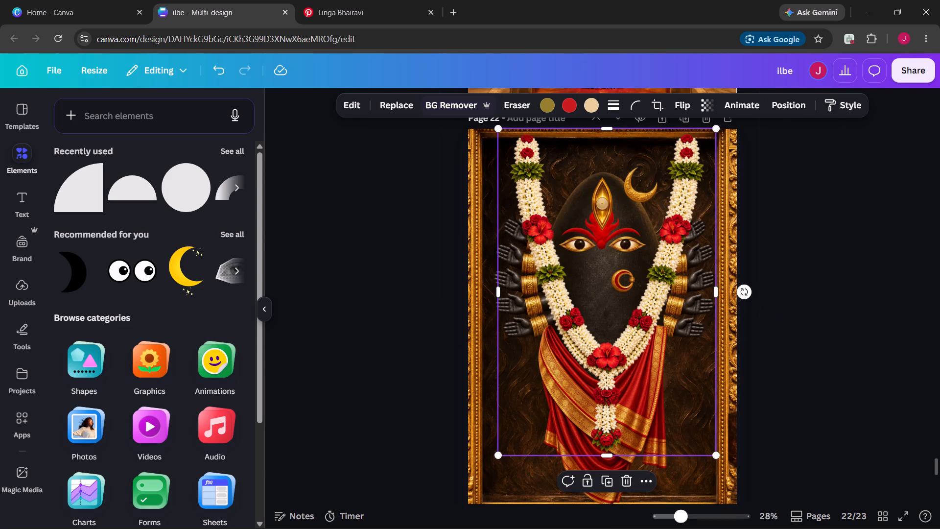
drag(632, 275, 613, 283)
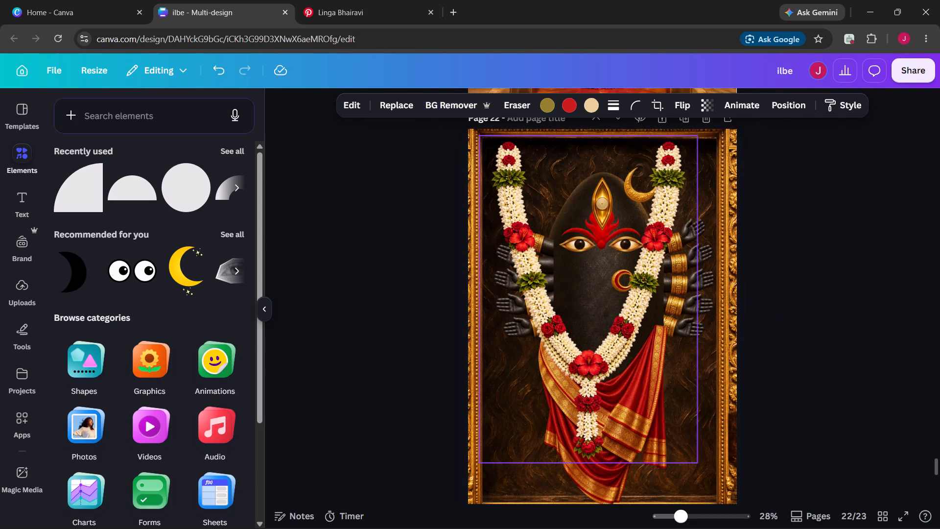
drag(613, 283, 620, 280)
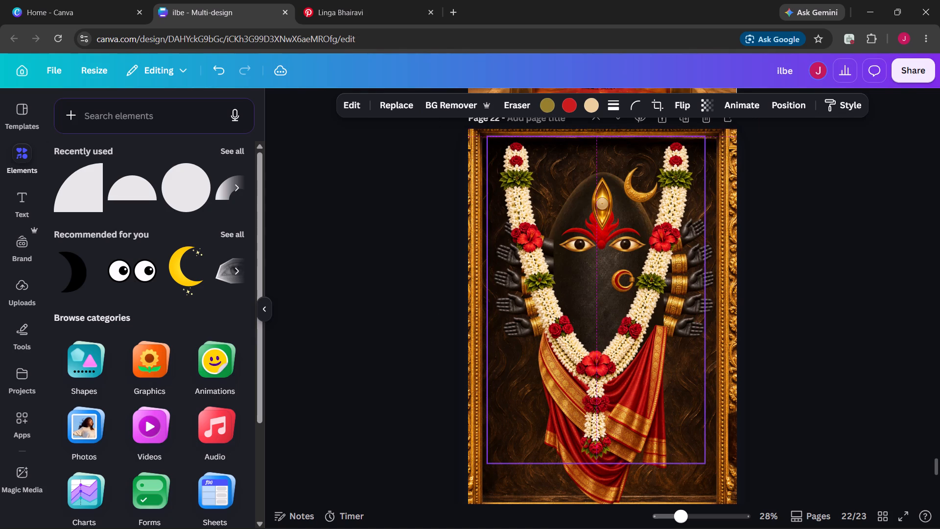
drag(620, 280, 623, 279)
Nudge the flower garland upward in small increments until its two ends overlap the frame's upper edge.
click(633, 321)
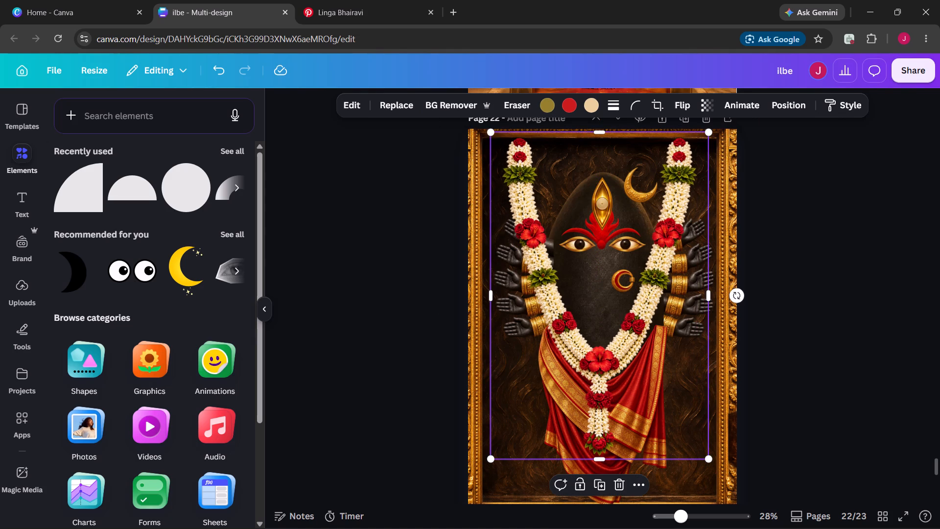
key(Up)
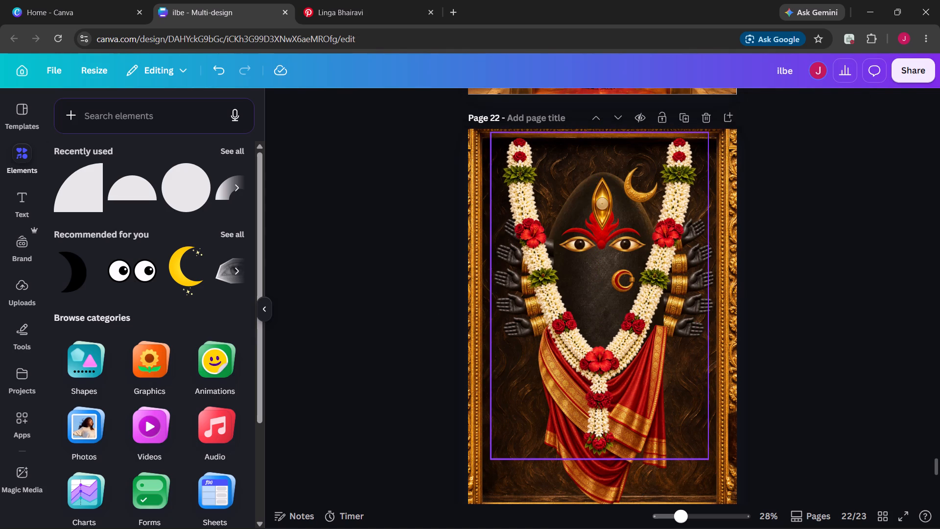
click(633, 343)
key(Up)
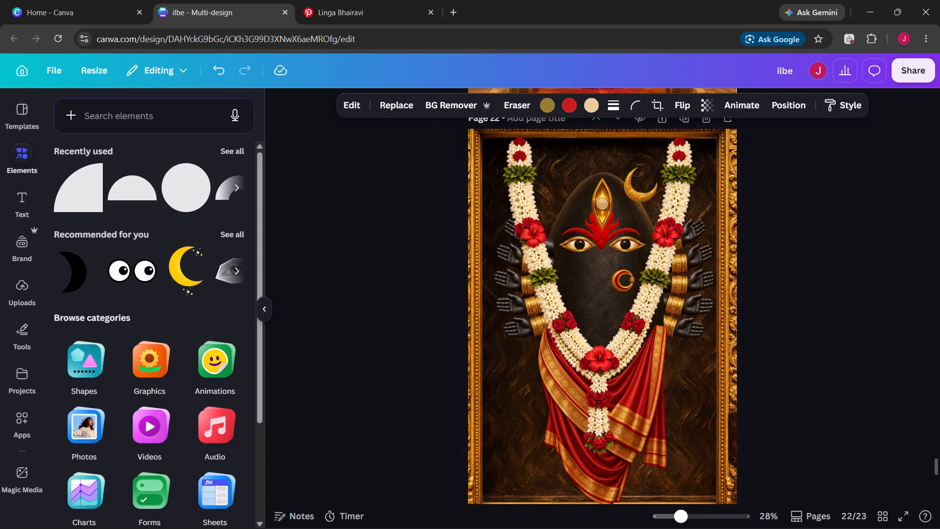
key(Up)
key(Up)
key(Up)
key(Up)
key(Up)
key(Up)
key(Up)
key(Up)
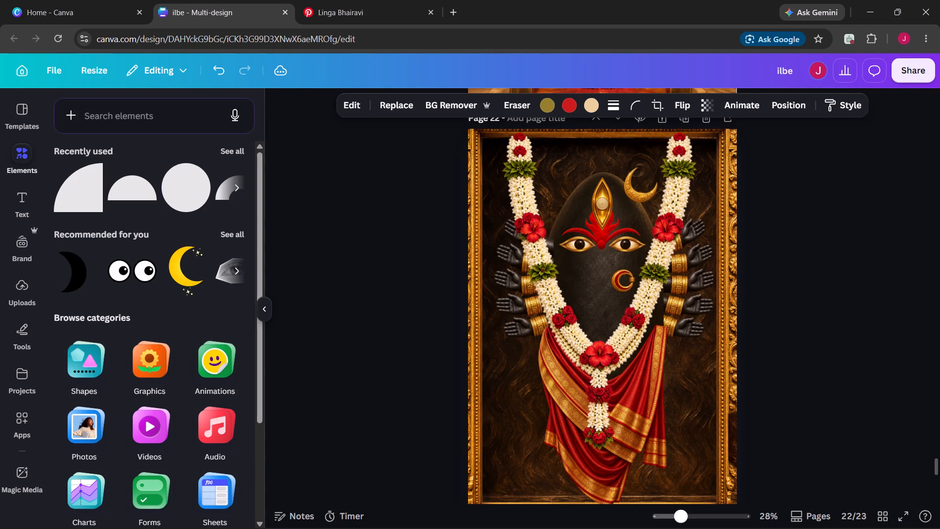
key(Up)
key(Up)
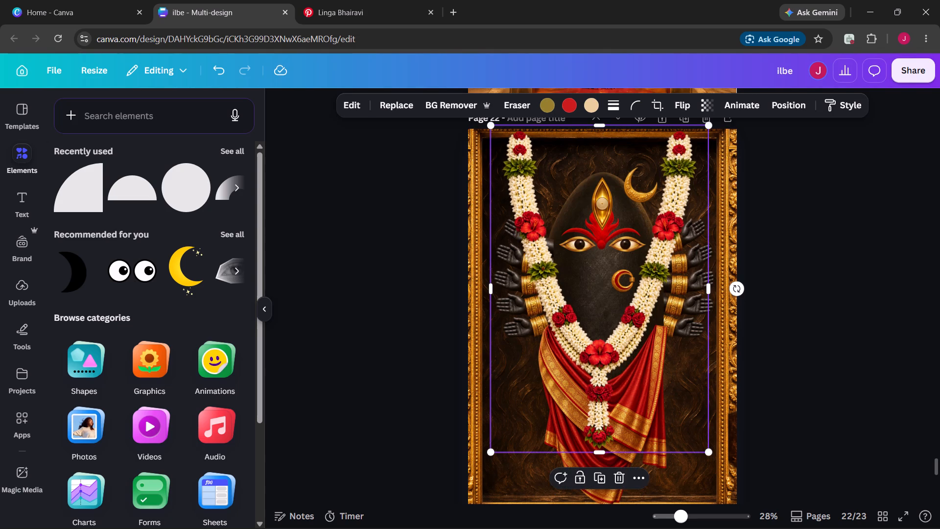
click(806, 404)
click(806, 404)
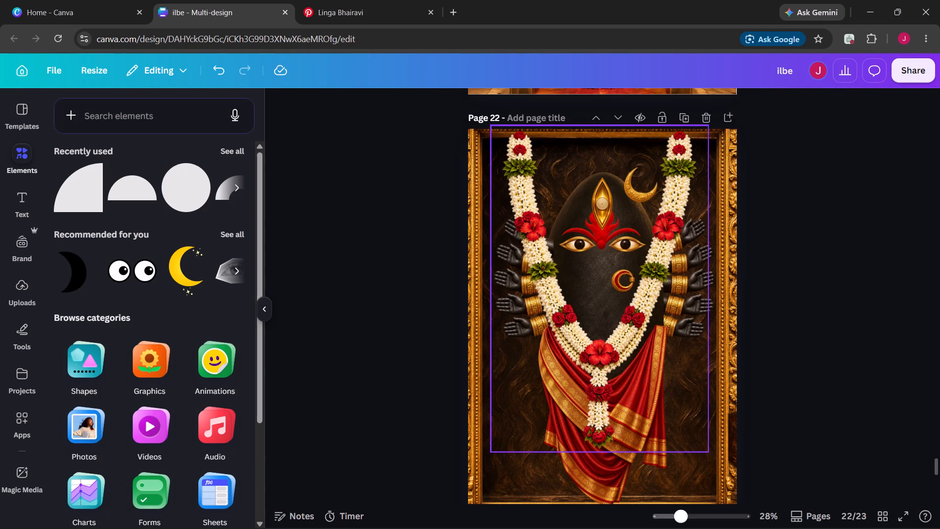
Align the flower garland to the horizontal centre of page 22.
click(601, 327)
right_click(601, 327)
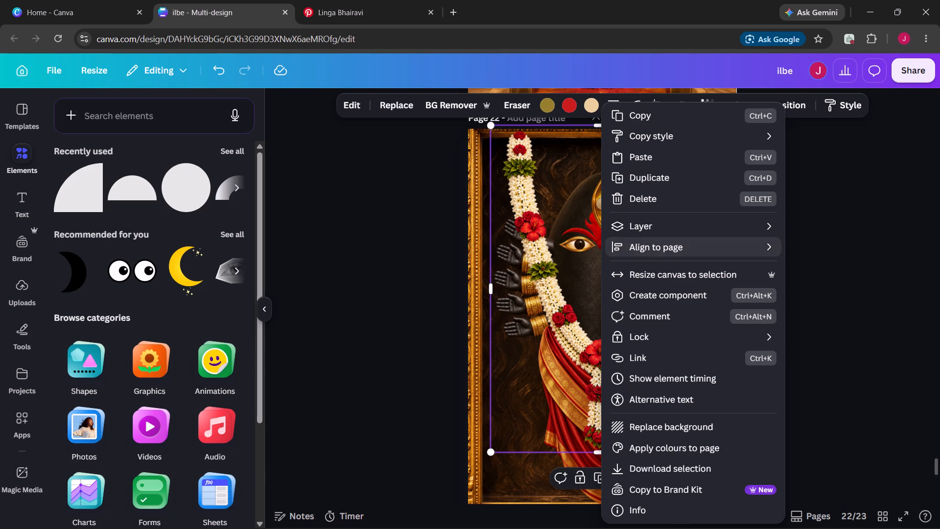
click(811, 265)
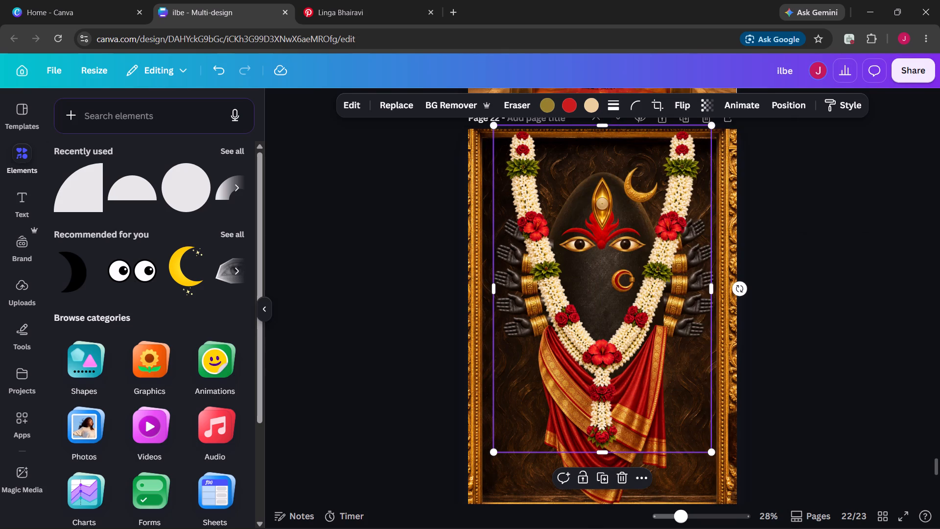
click(804, 228)
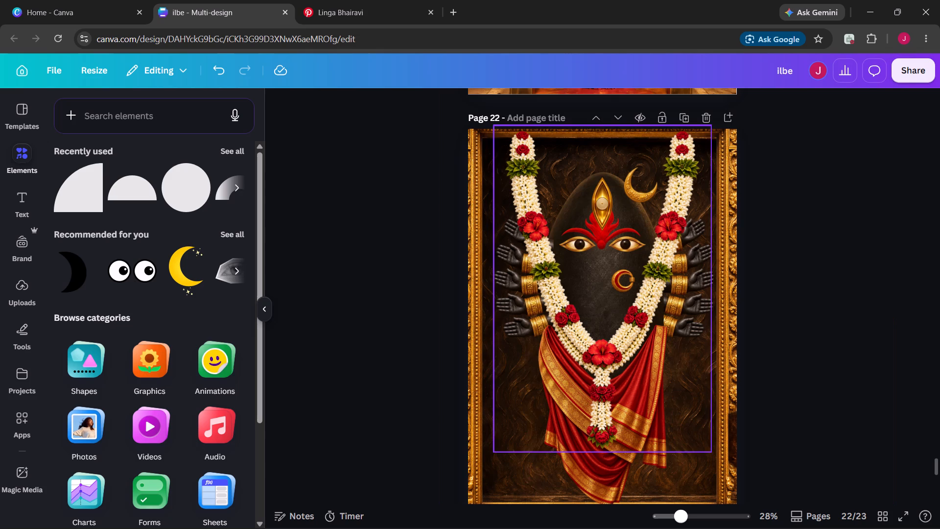
Move the red and gold sari drape upward on page 22 so its lower end clears the frame's bottom edge.
drag(603, 471, 603, 464)
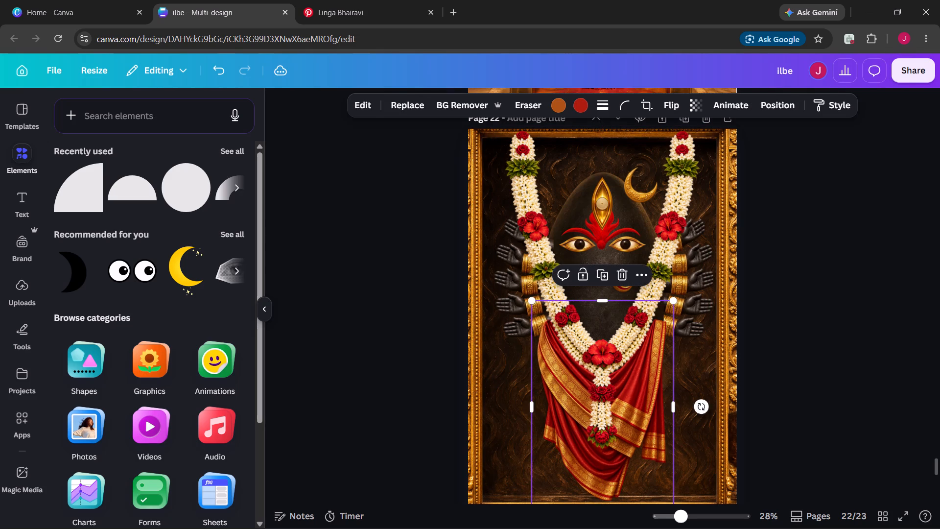
click(801, 389)
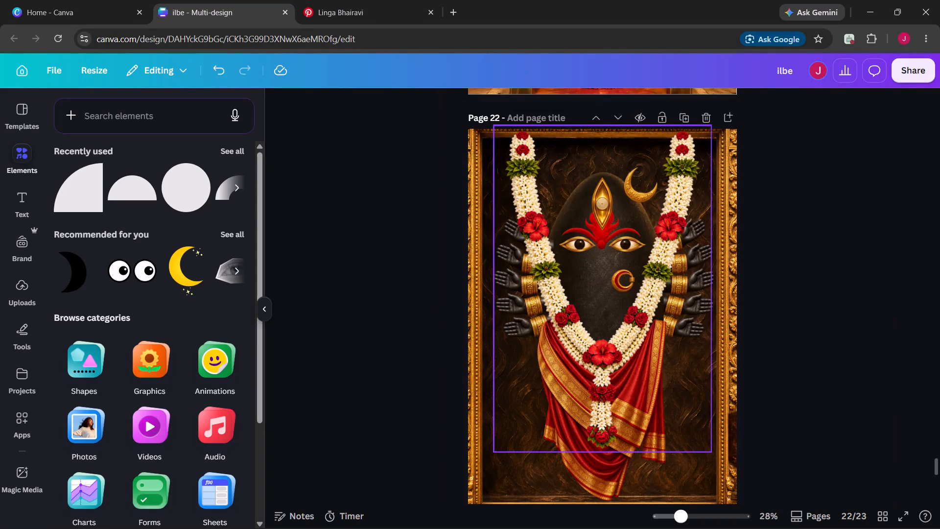
drag(601, 475, 601, 466)
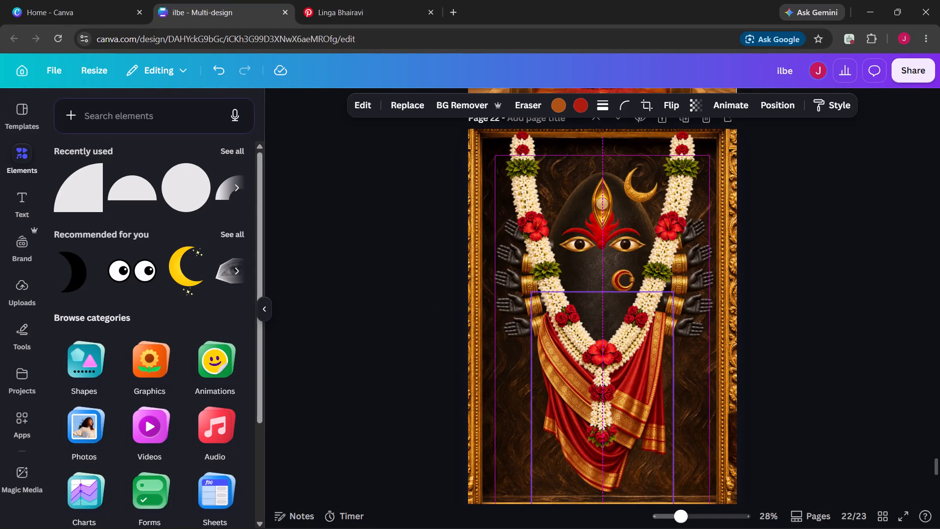
drag(601, 466, 600, 450)
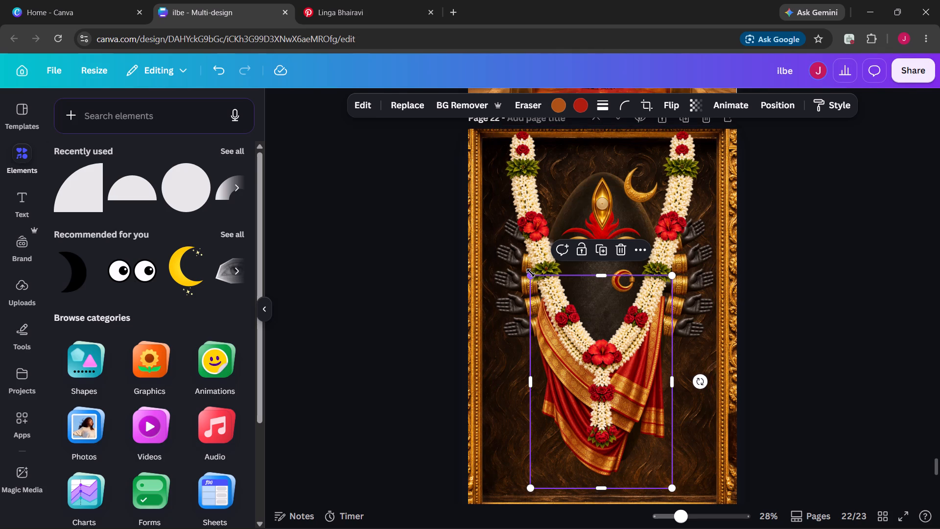
Scale down the red and gold sari drape proportionally and reposition it beneath the garland at the linga's base.
drag(531, 273, 553, 288)
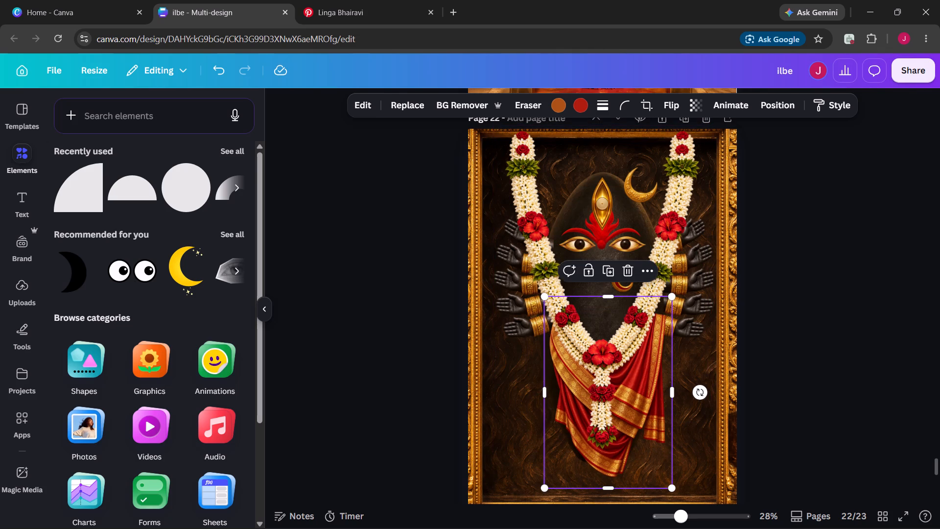
drag(611, 469, 607, 467)
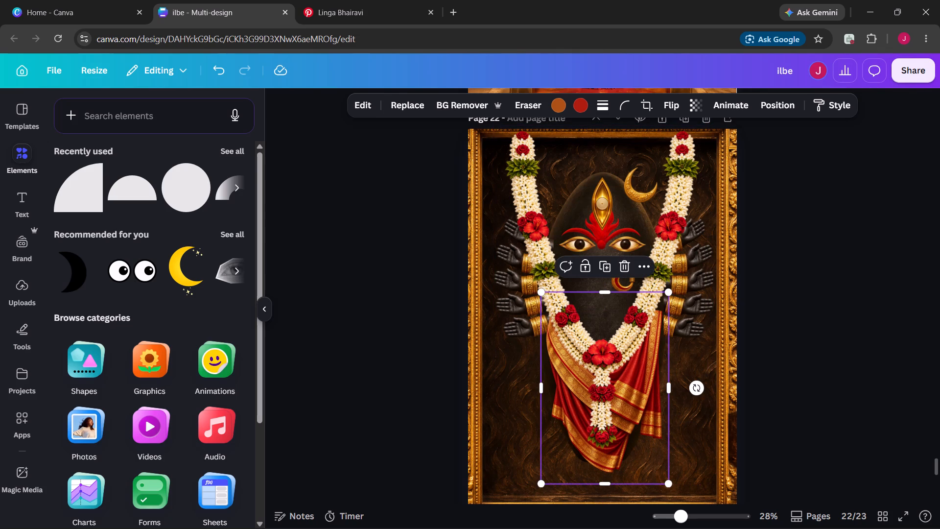
click(621, 440)
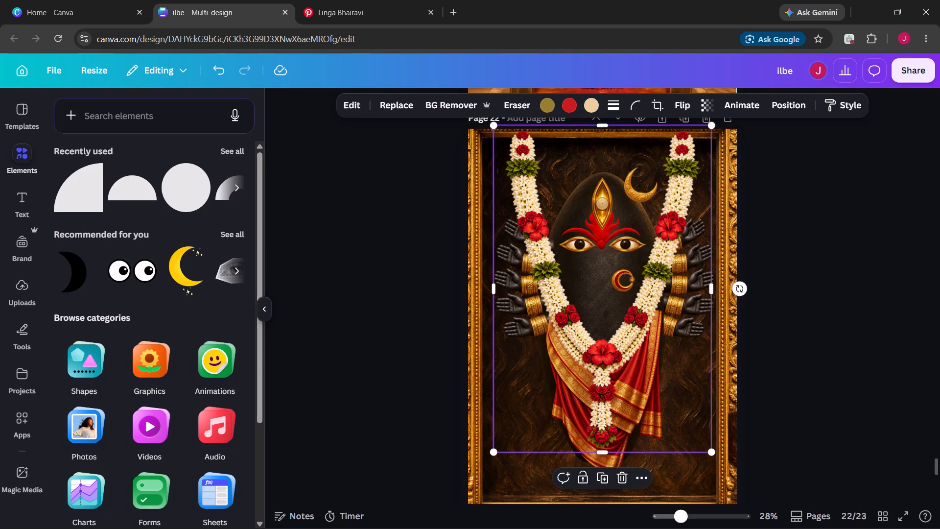
drag(609, 461, 609, 470)
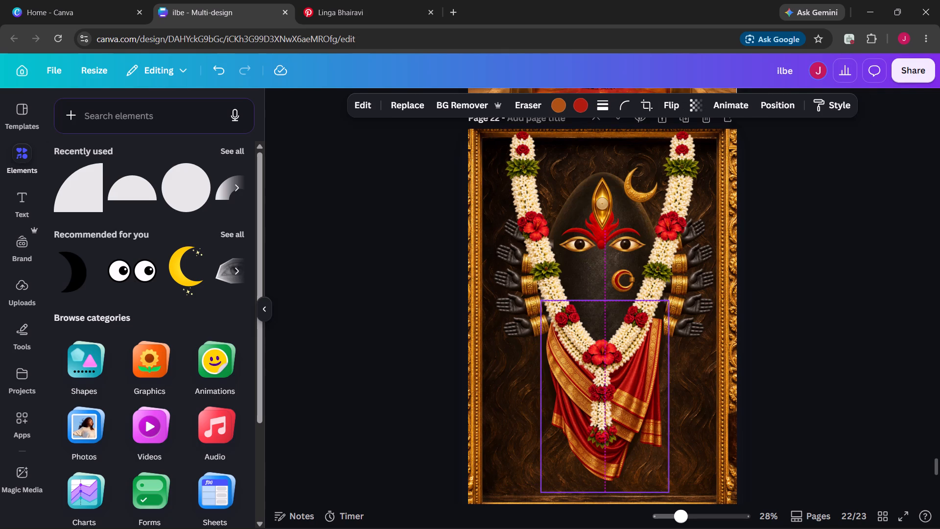
drag(609, 470, 610, 470)
click(858, 399)
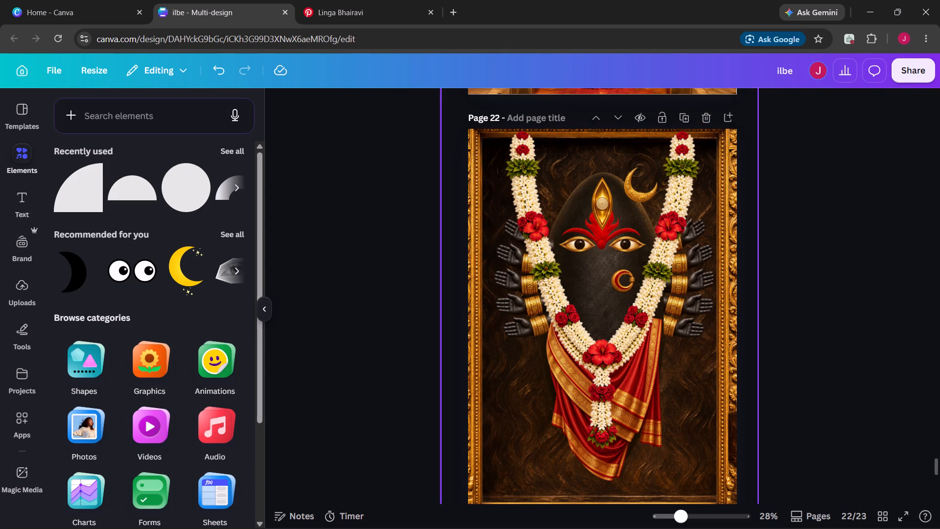
Move the right-hand set of bangled arms on page 22 slightly outward from the garland, keeping it level with the opposite set.
click(656, 285)
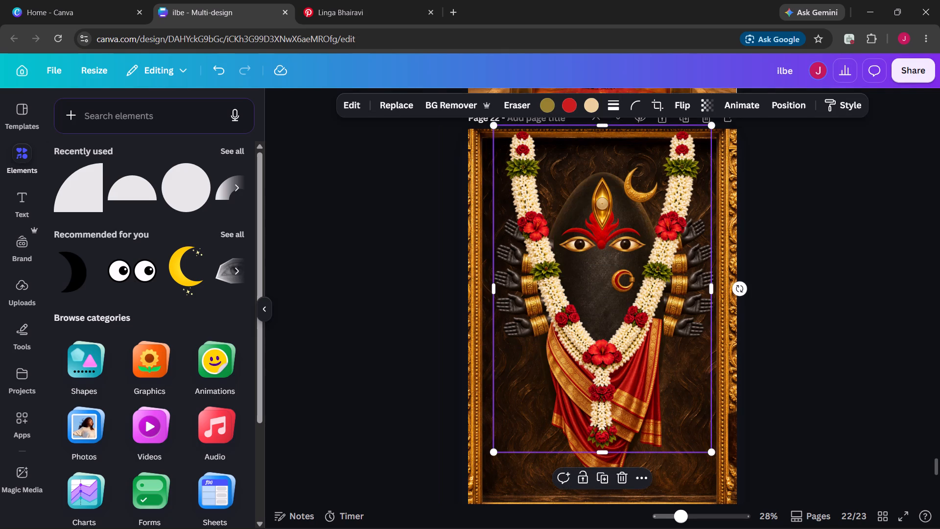
right_click(530, 323)
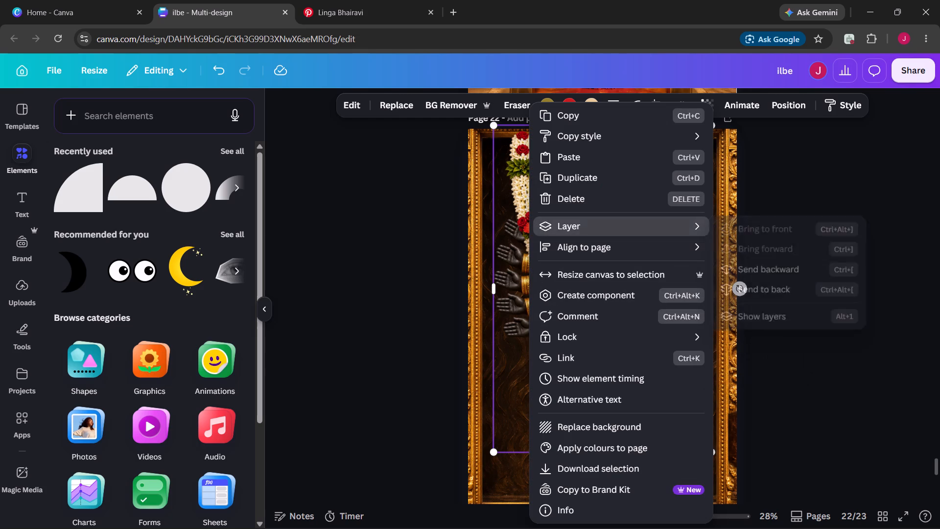
click(791, 323)
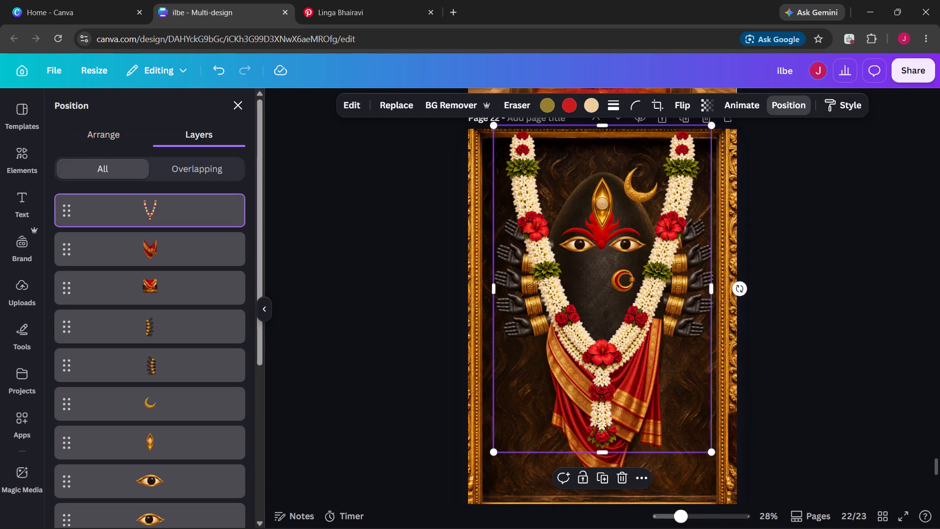
click(159, 333)
drag(159, 333, 165, 334)
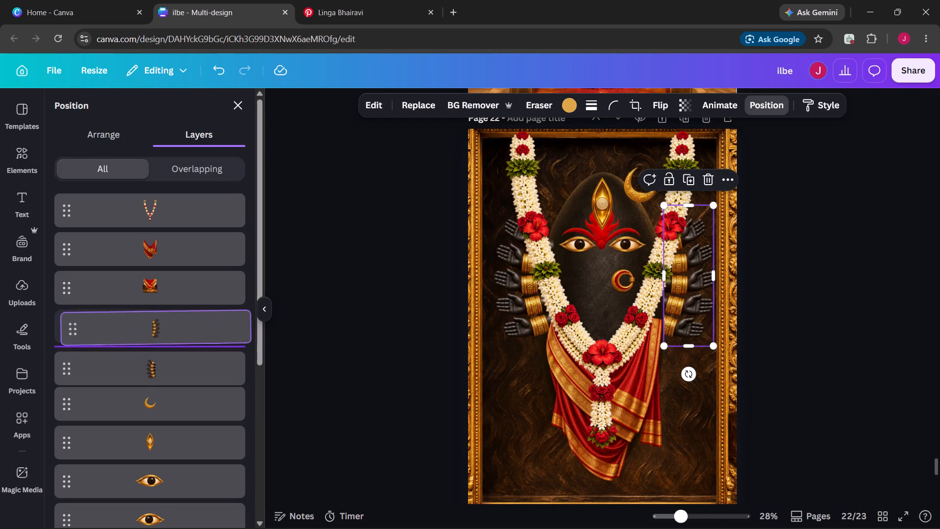
drag(165, 334, 165, 334)
drag(693, 302, 692, 310)
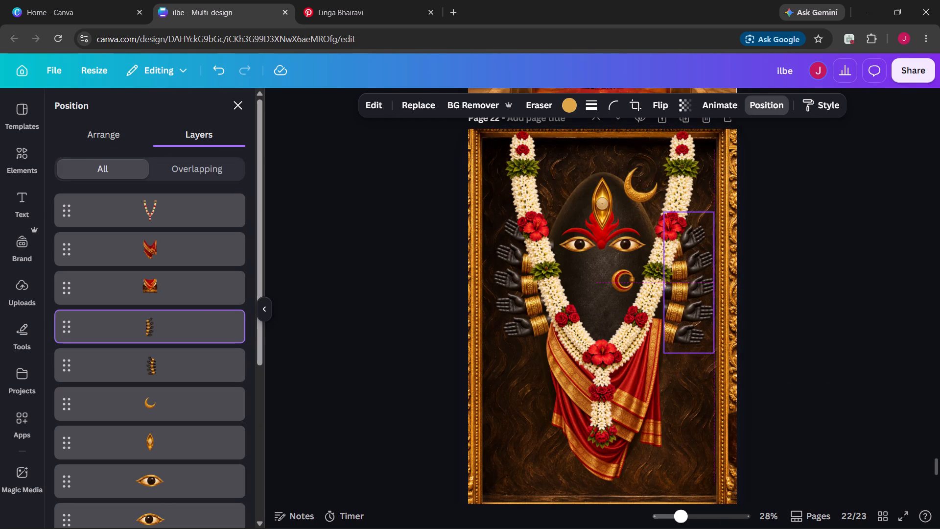
drag(692, 310, 696, 301)
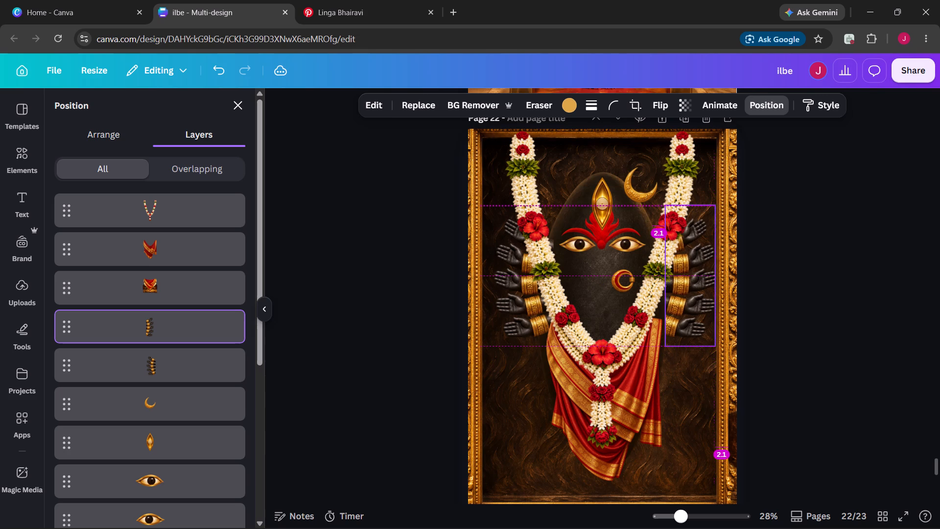
drag(696, 301, 699, 301)
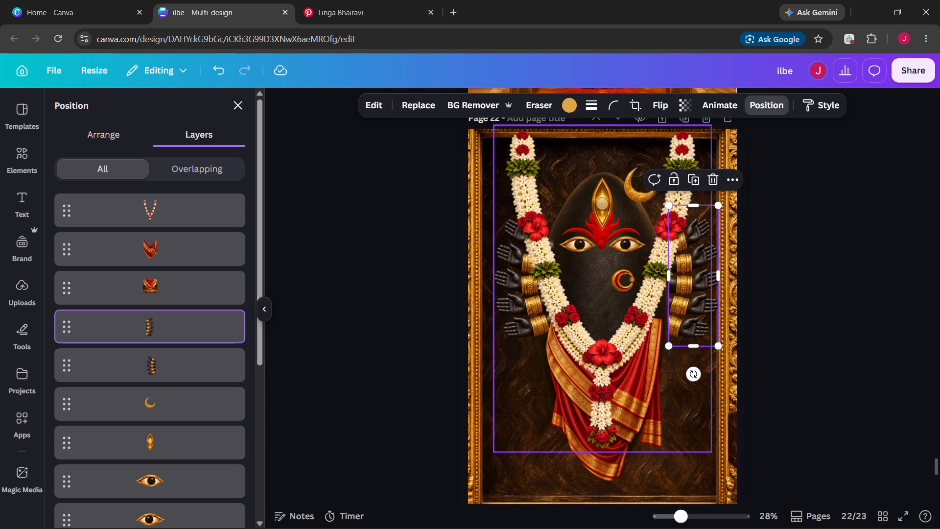
click(787, 331)
click(787, 331)
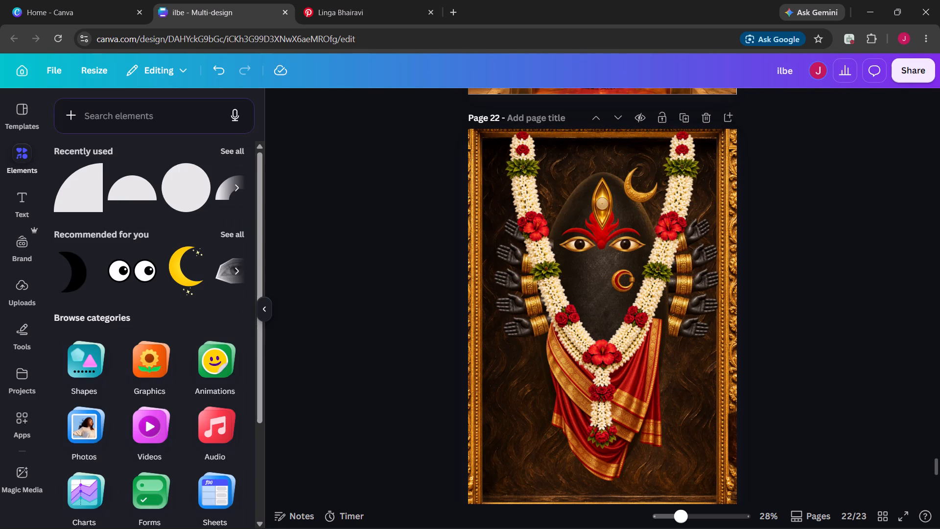
Align the golden frame to the horizontal centre of page 22.
click(723, 337)
right_click(723, 337)
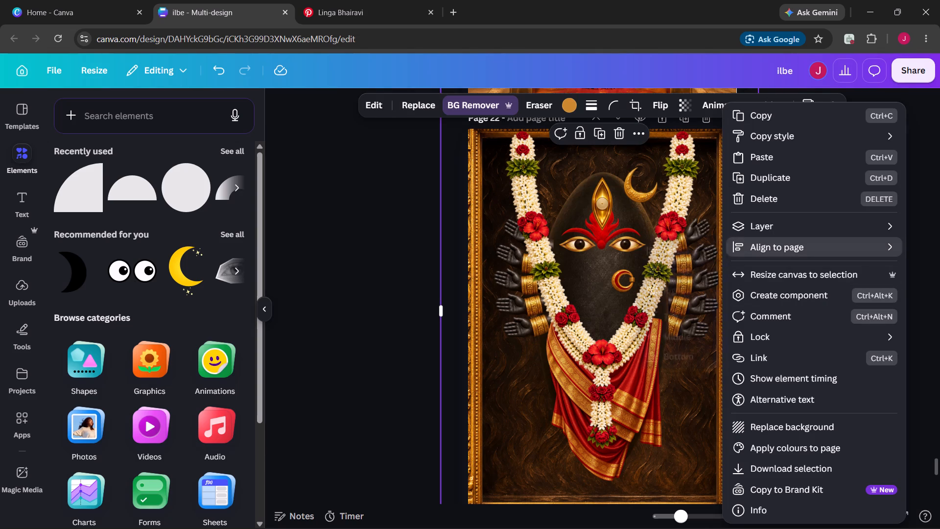
click(681, 266)
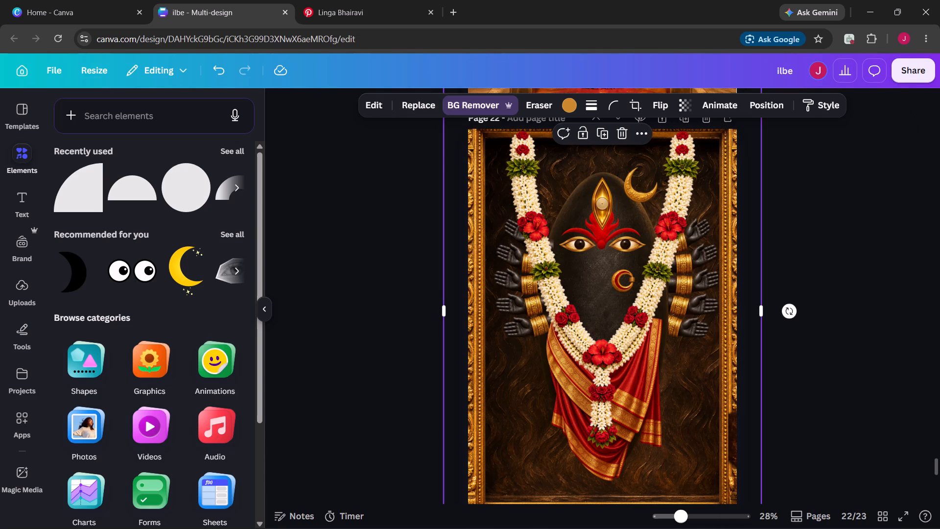
click(792, 279)
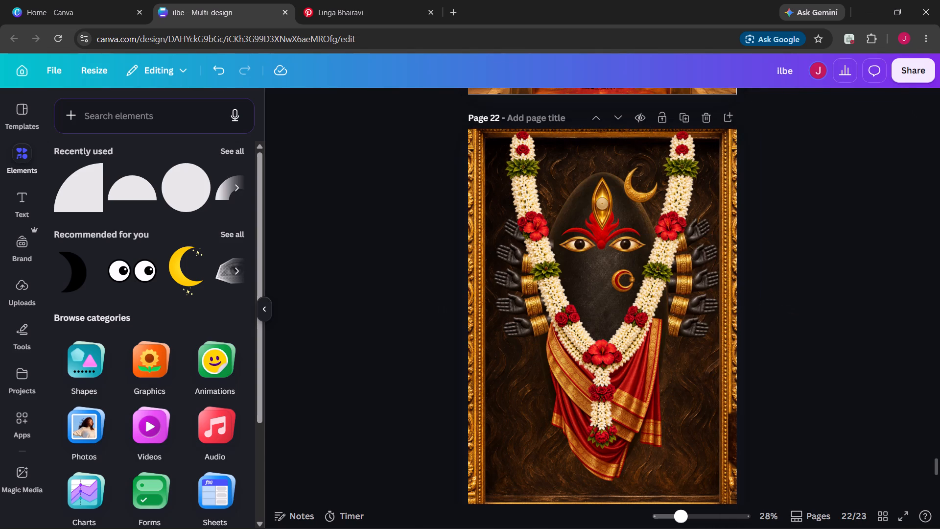
Move the left-hand set of bangled arms on page 22 slightly outward from the garland, level with the right-hand set.
click(501, 293)
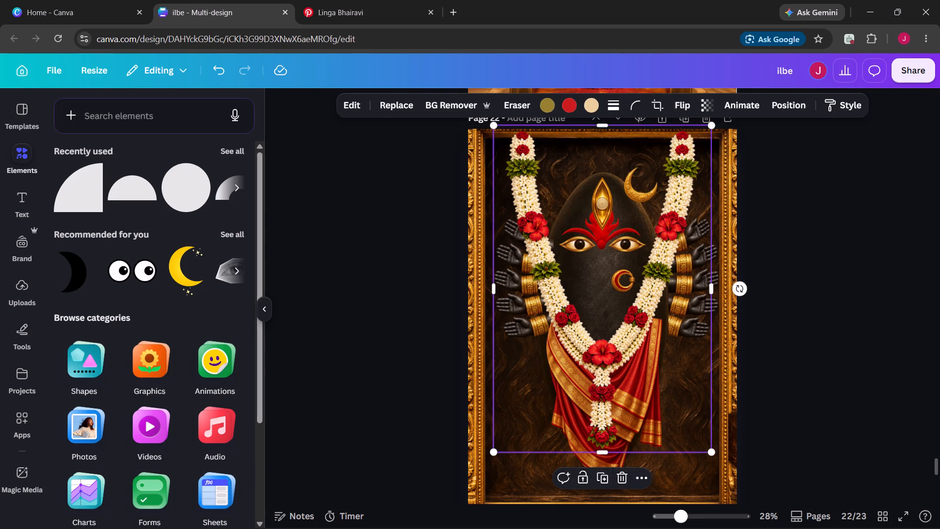
right_click(501, 293)
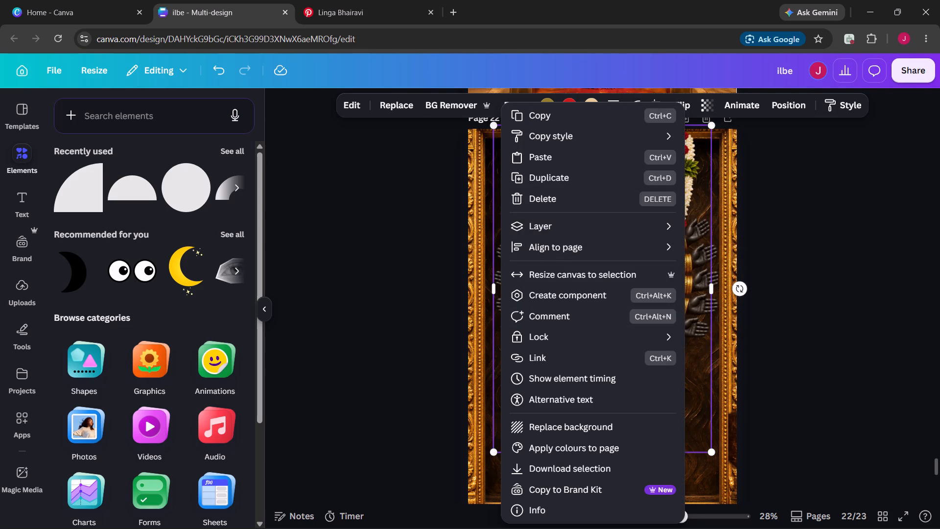
click(733, 323)
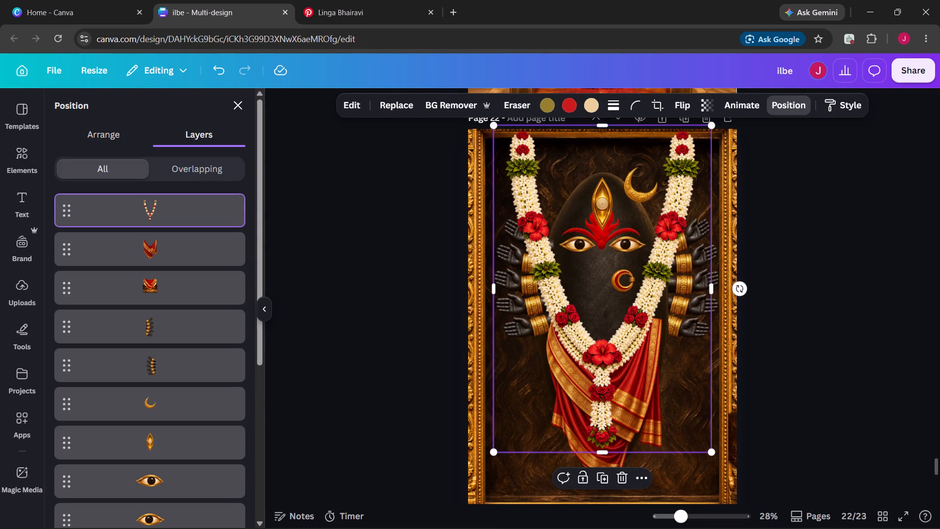
click(167, 370)
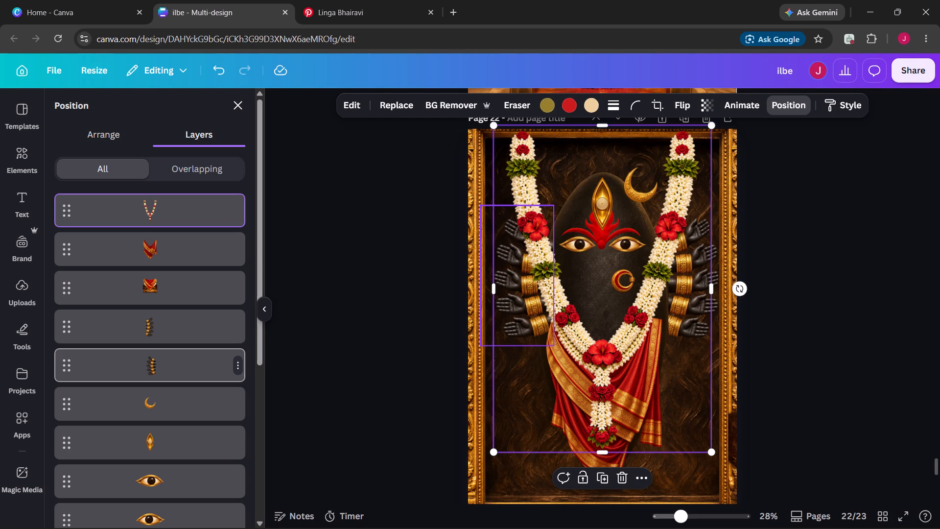
drag(537, 296, 533, 295)
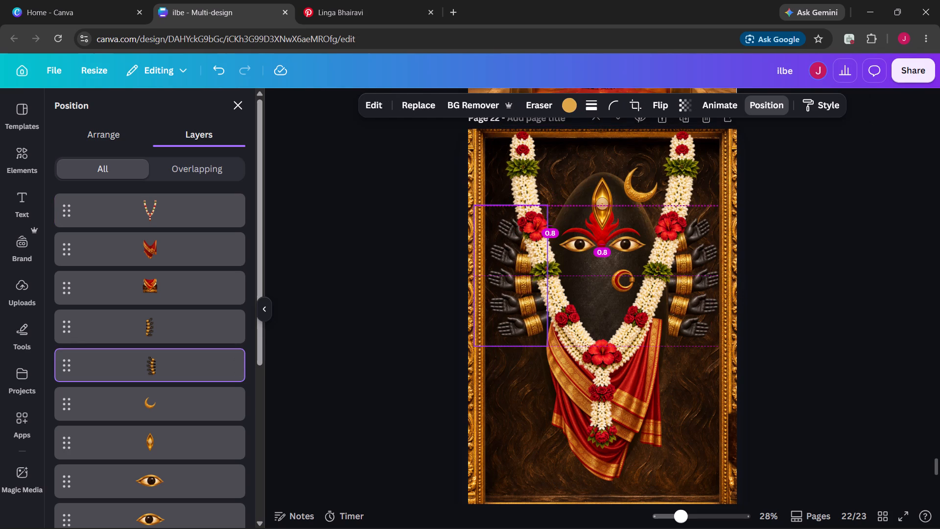
drag(533, 295, 532, 295)
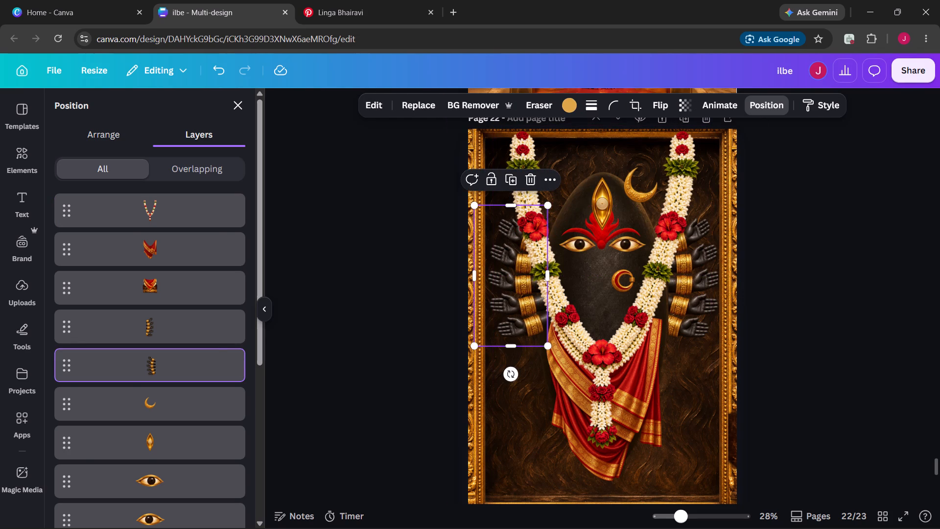
click(807, 307)
click(807, 307)
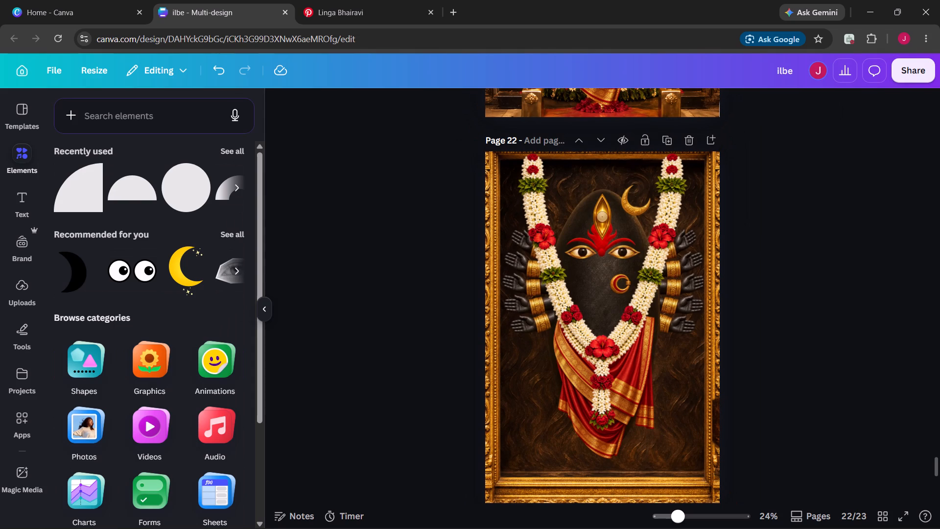
Nudge both sets of arms on page 22 inward by two small increments each, towards the garland.
click(506, 298)
key(Right)
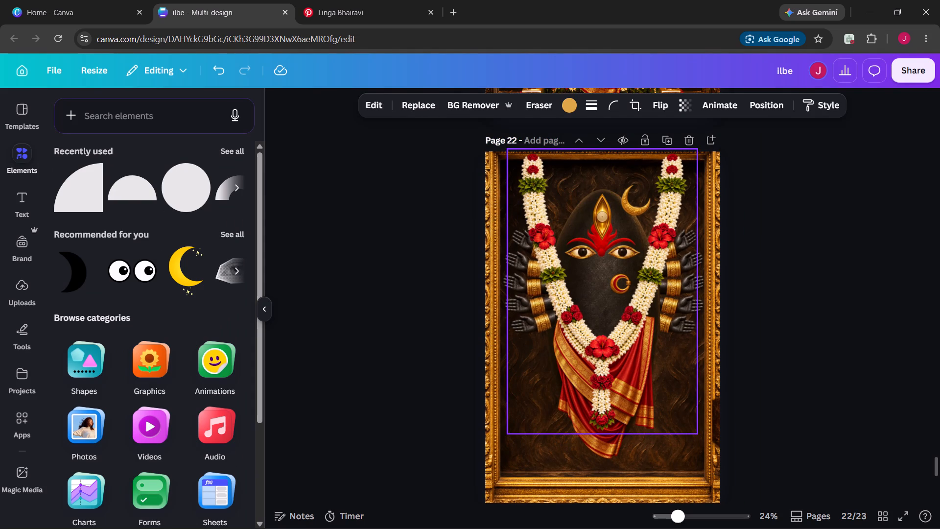
key(Right)
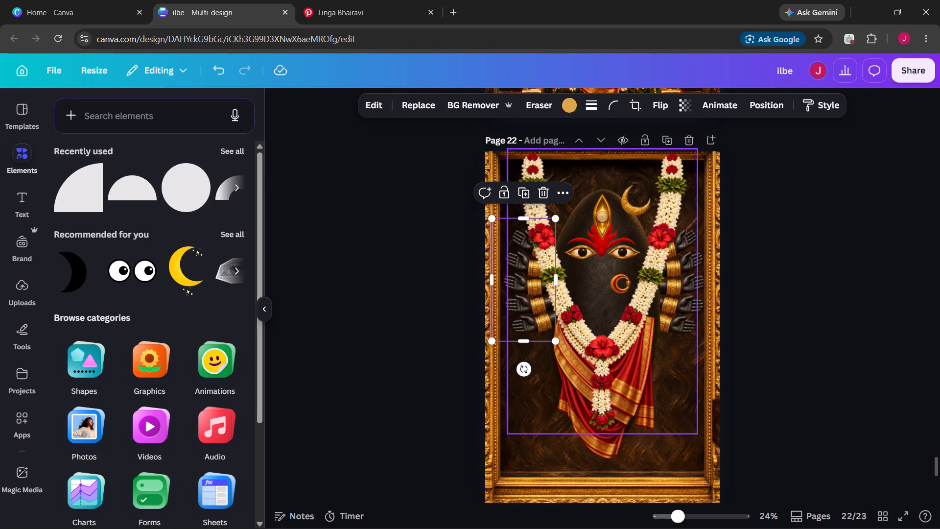
click(683, 294)
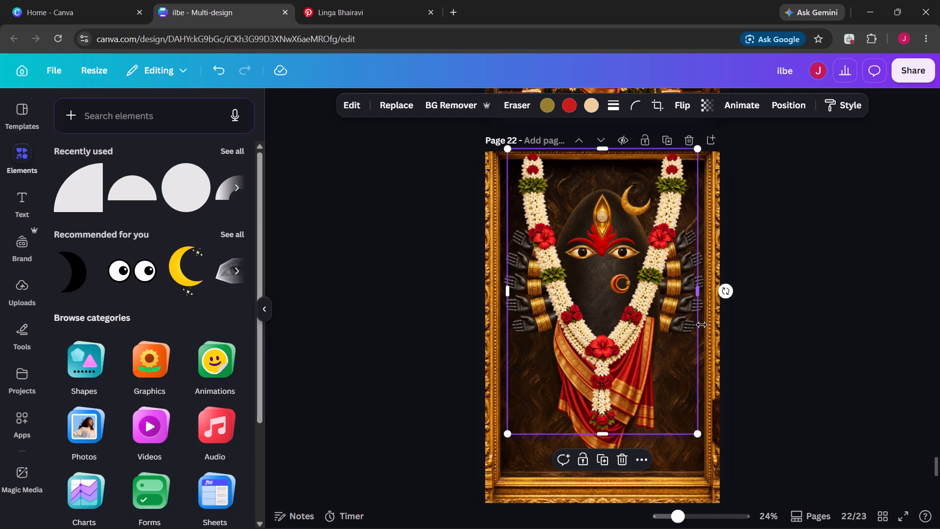
click(703, 325)
key(Left)
key(Left)
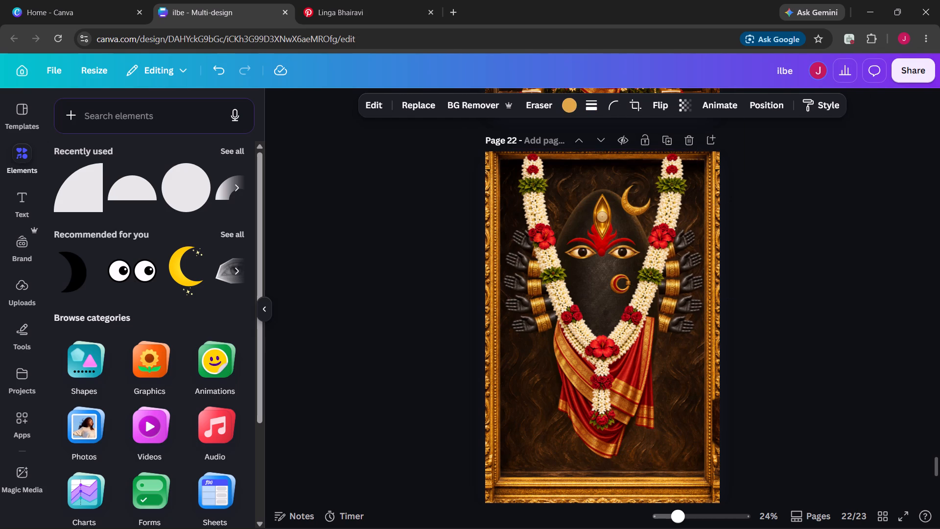
click(785, 353)
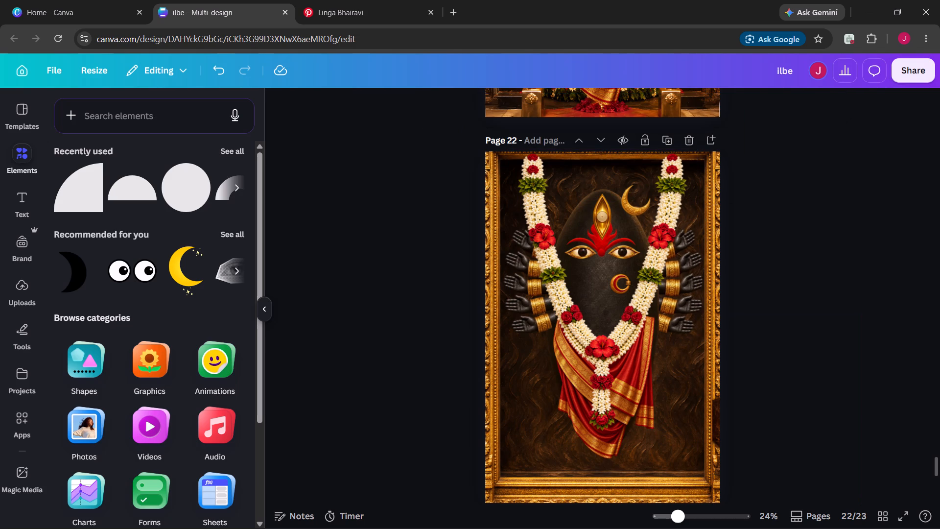
Pull the grouped Linga Bhairavi elements off the page 21 artwork and cut the group from that page.
scroll(398, 338, up, 1)
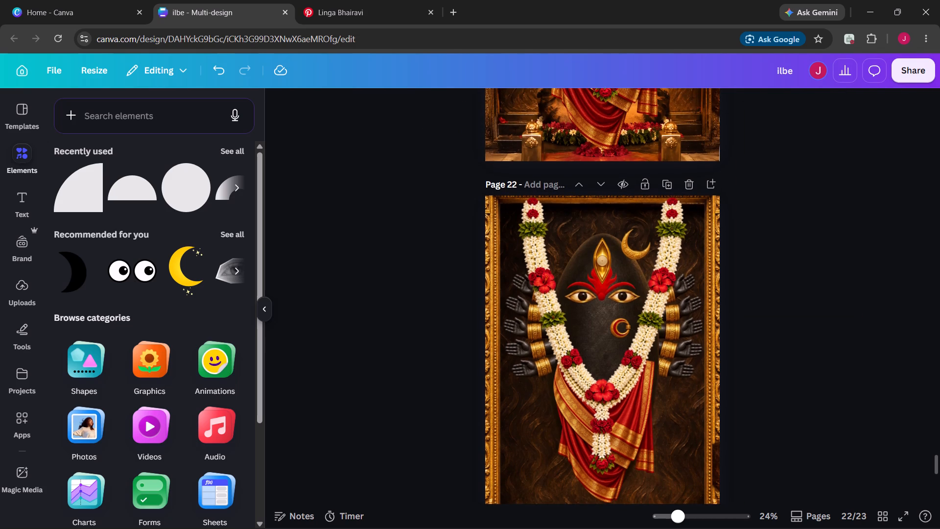
scroll(398, 338, up, 4)
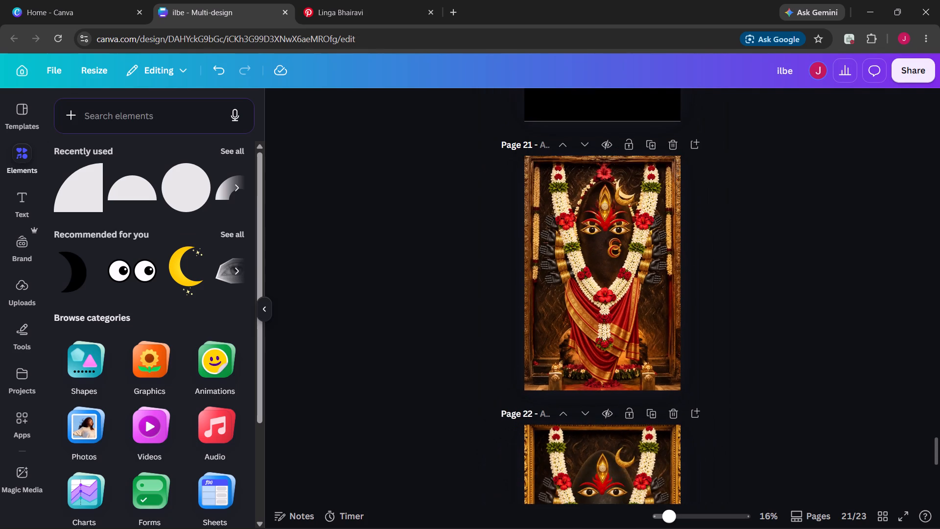
drag(587, 226, 710, 219)
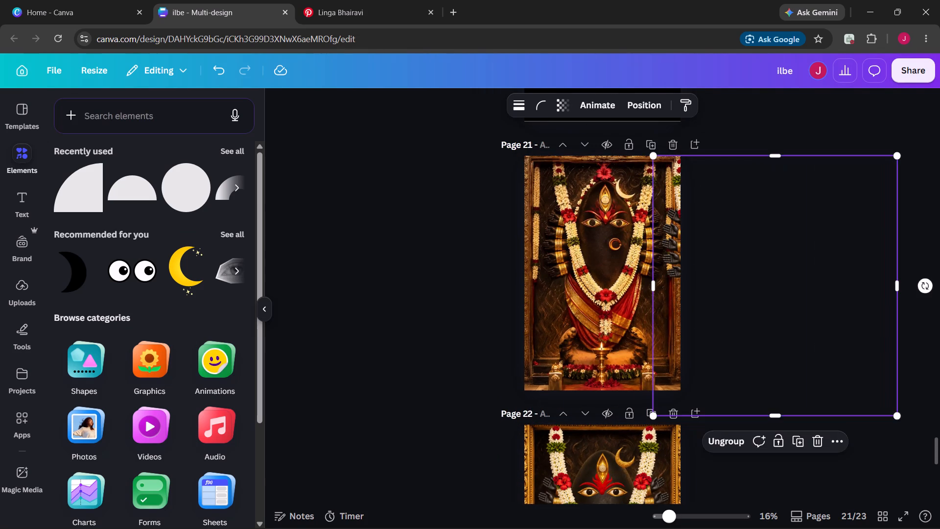
scroll(710, 219, down, 2)
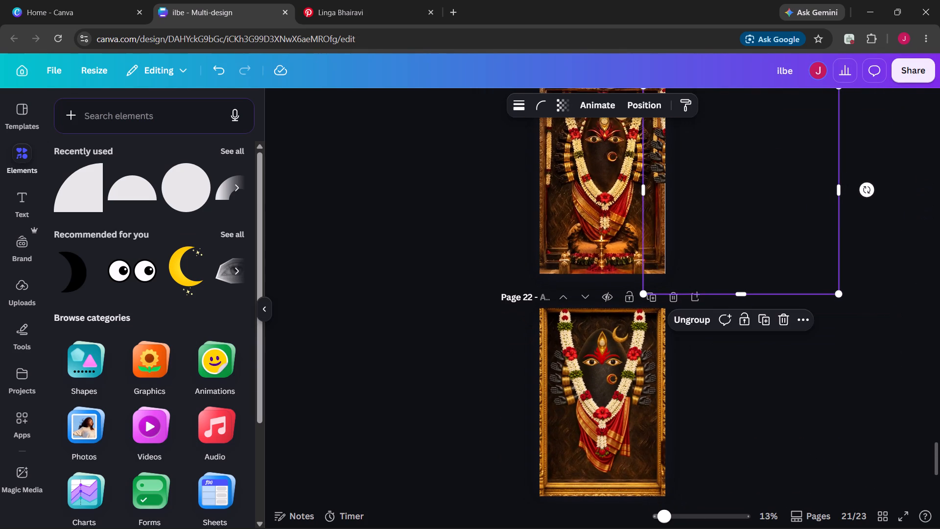
scroll(741, 357, left, 2)
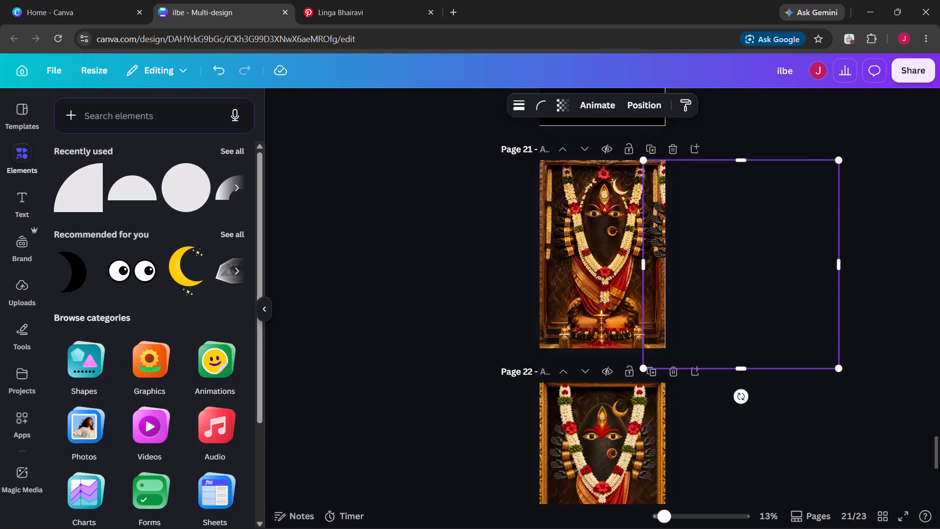
scroll(741, 357, left, 2)
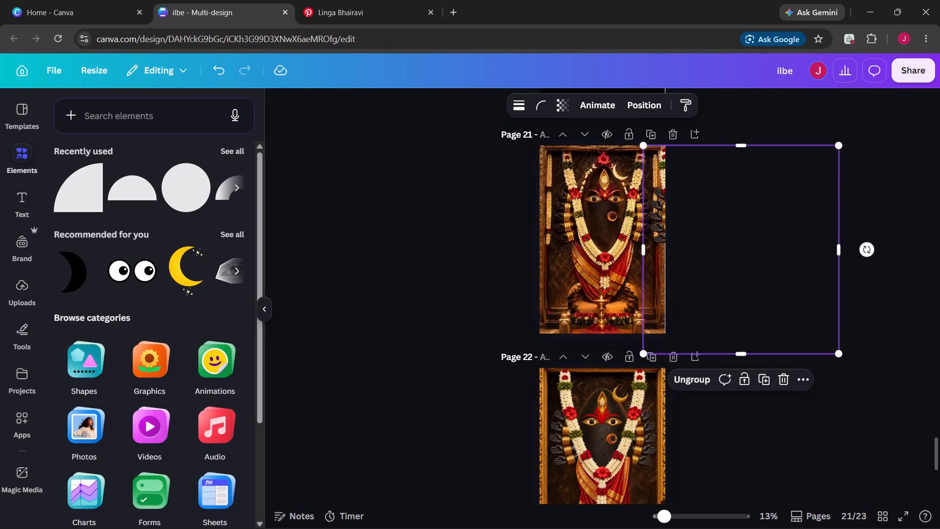
scroll(741, 357, left, 1)
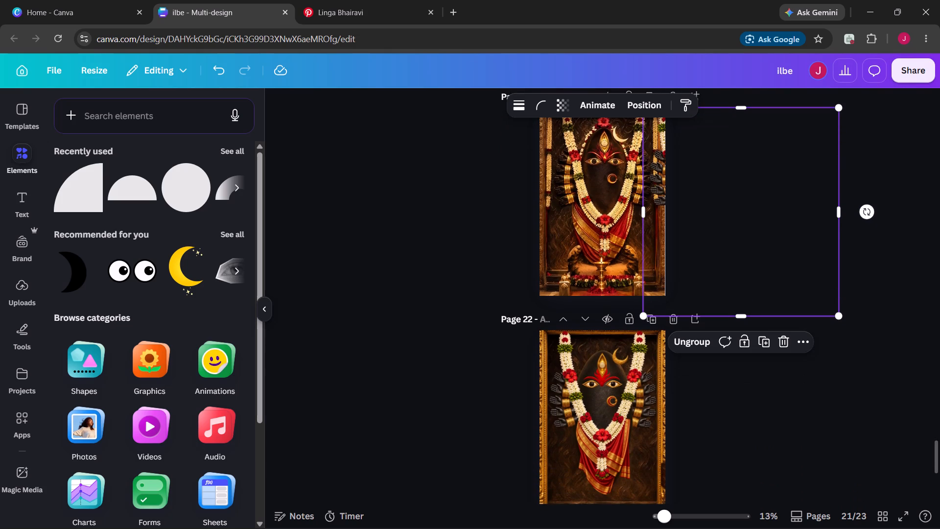
scroll(741, 357, left, 2)
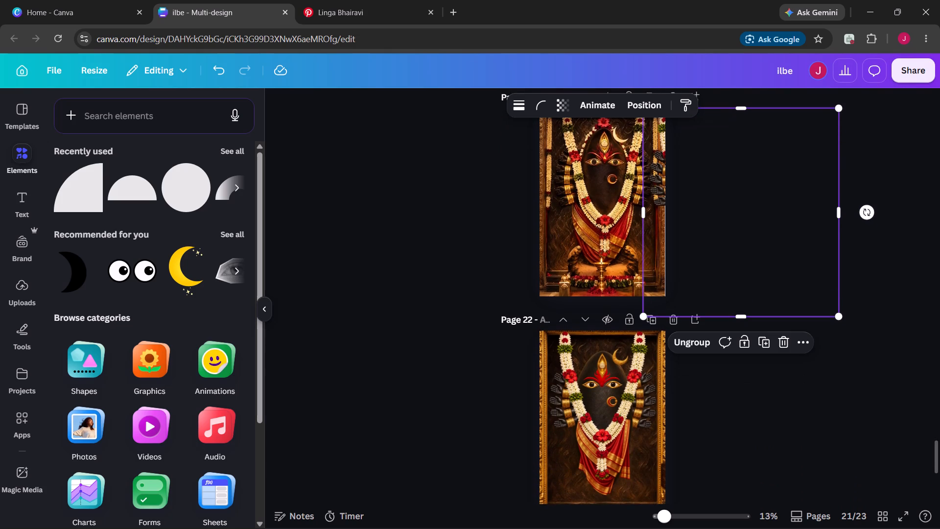
key(ctrl+x)
Add a new page 24 after page 23, paste the cut group onto it and position the garlanded figure over the page.
scroll(703, 267, down, 3)
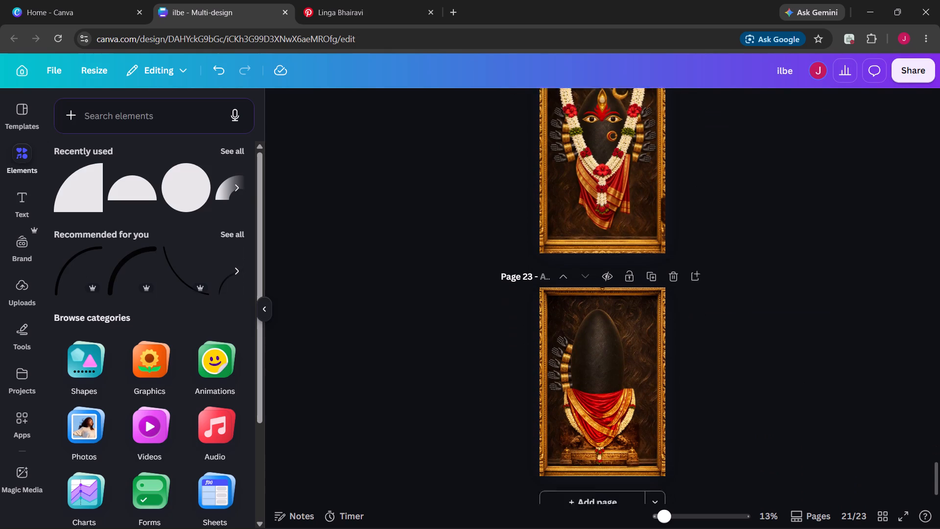
scroll(703, 267, down, 1)
click(612, 486)
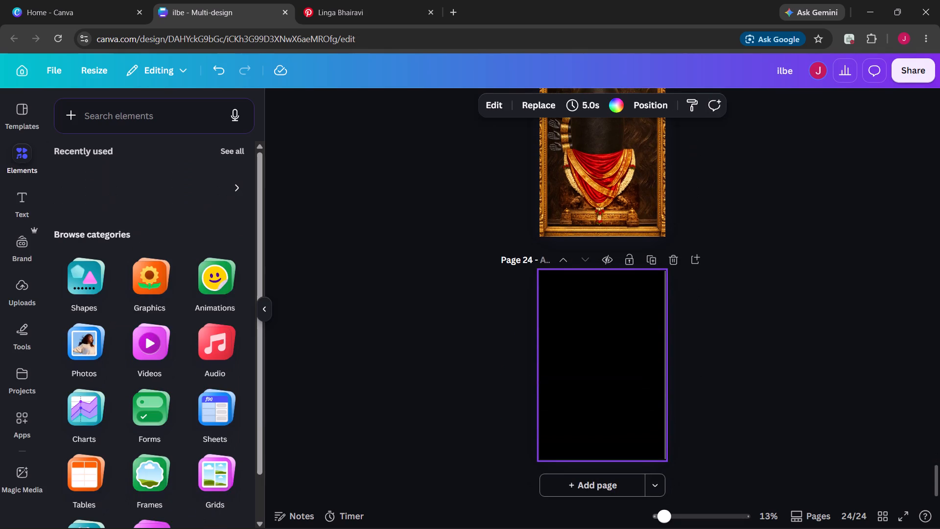
key(ctrl+v)
drag(694, 413, 602, 412)
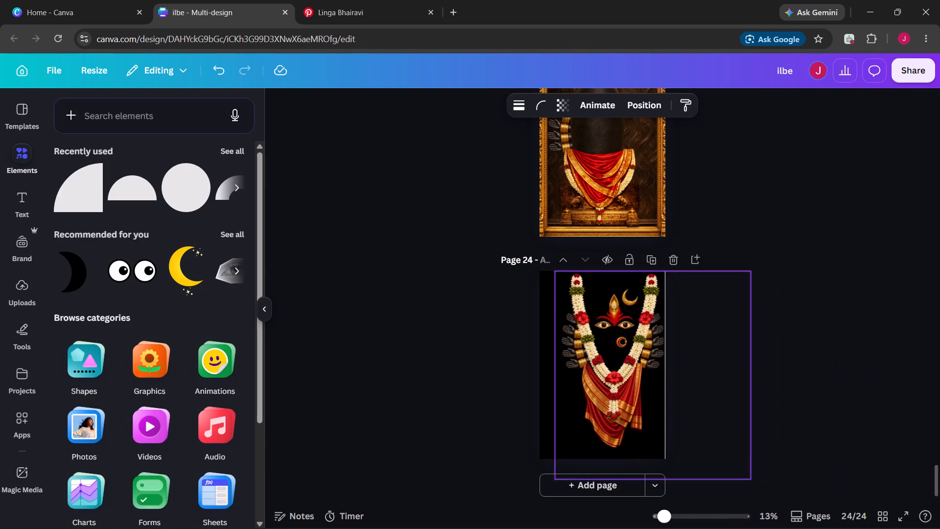
drag(602, 412, 589, 409)
click(780, 225)
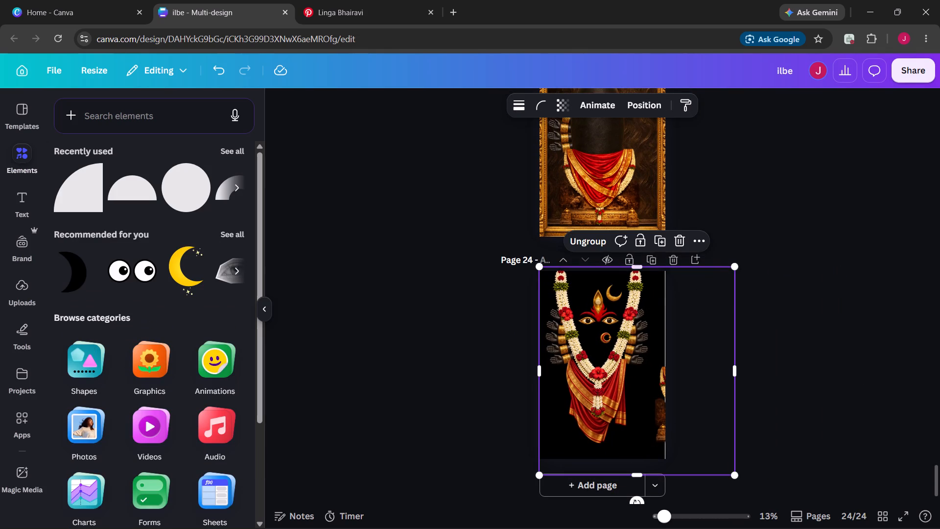
Ungroup the pasted Linga Bhairavi elements on page 24.
click(587, 340)
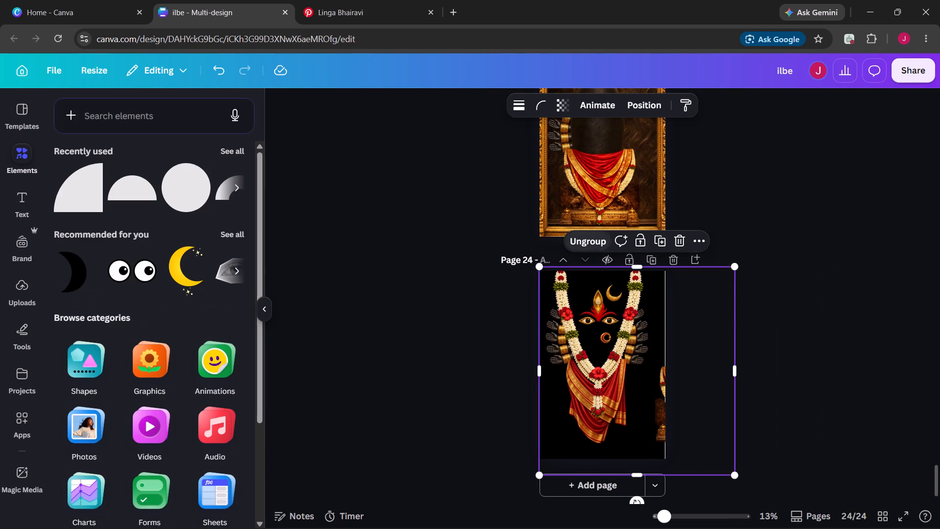
click(597, 239)
right_click(597, 239)
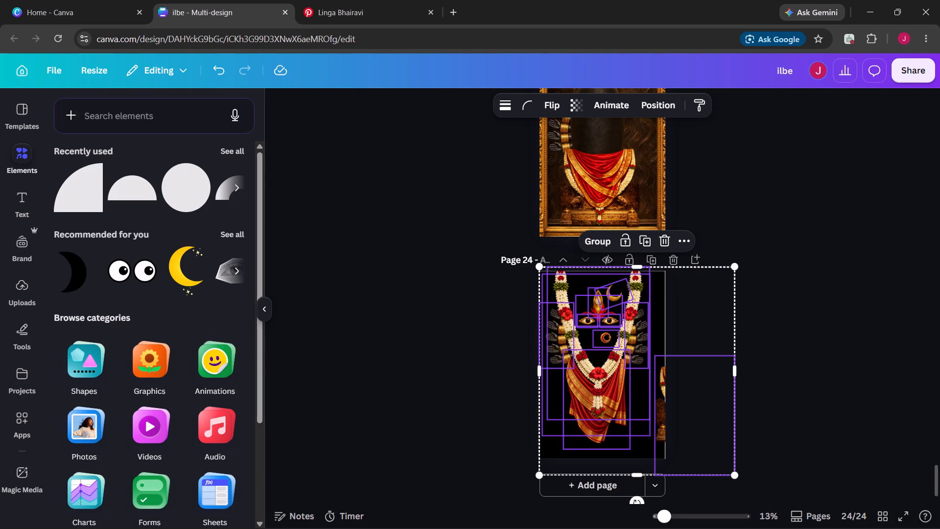
Raise the faded black stone linga on page 24 to full opacity, picking it from the page's layer list.
click(587, 320)
right_click(587, 339)
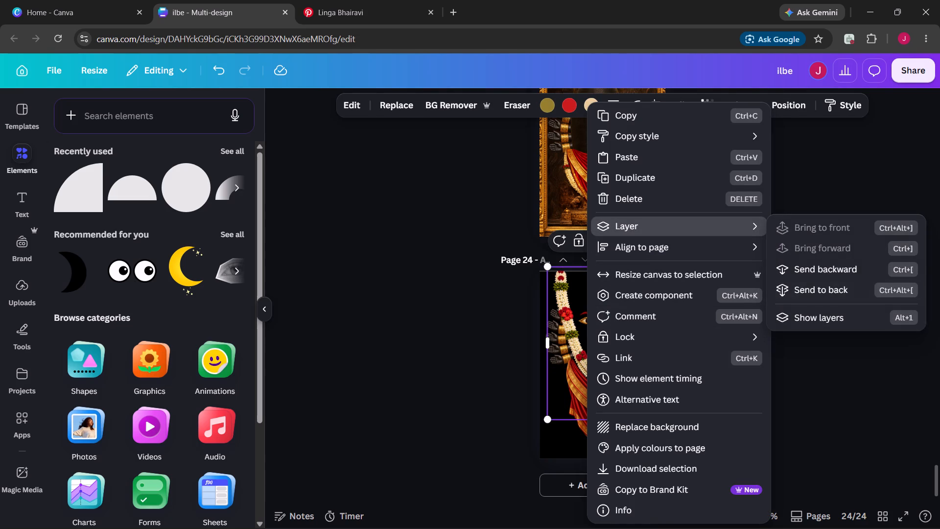
click(821, 310)
scroll(202, 390, down, 3)
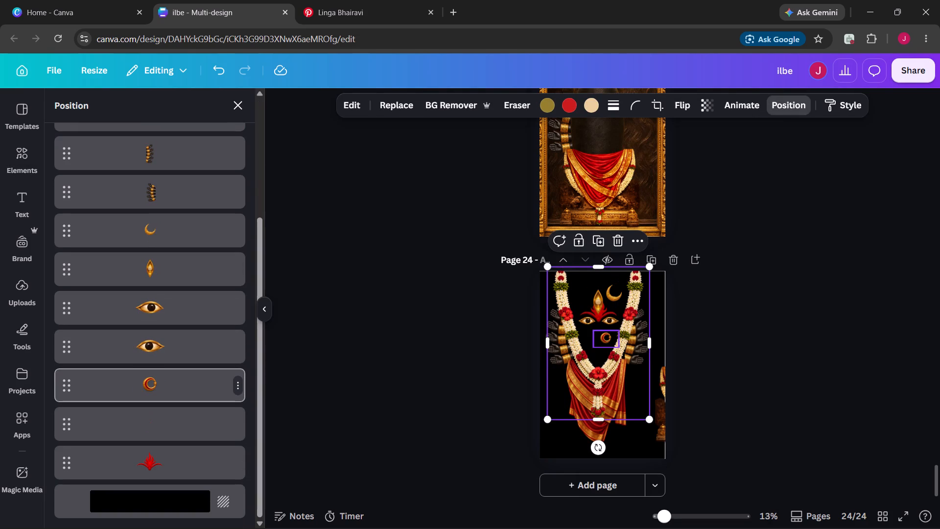
click(191, 430)
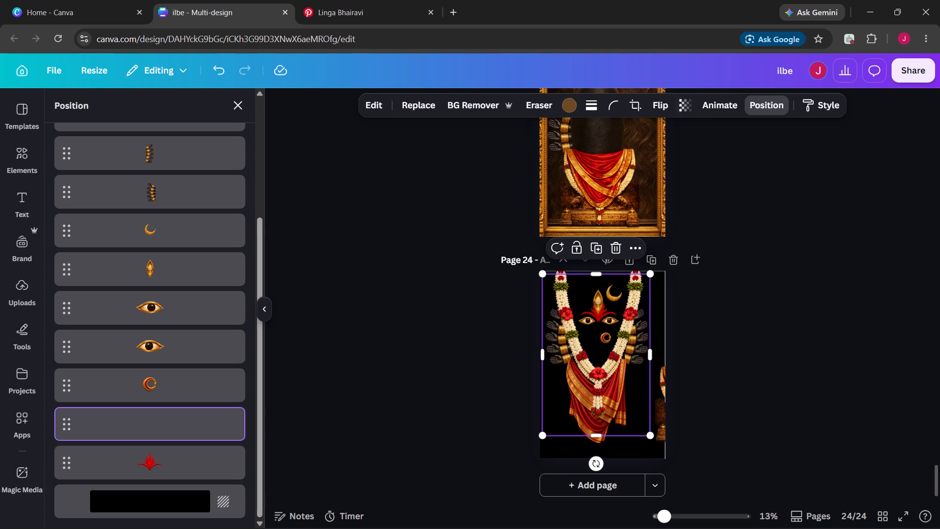
click(684, 113)
drag(628, 159, 645, 159)
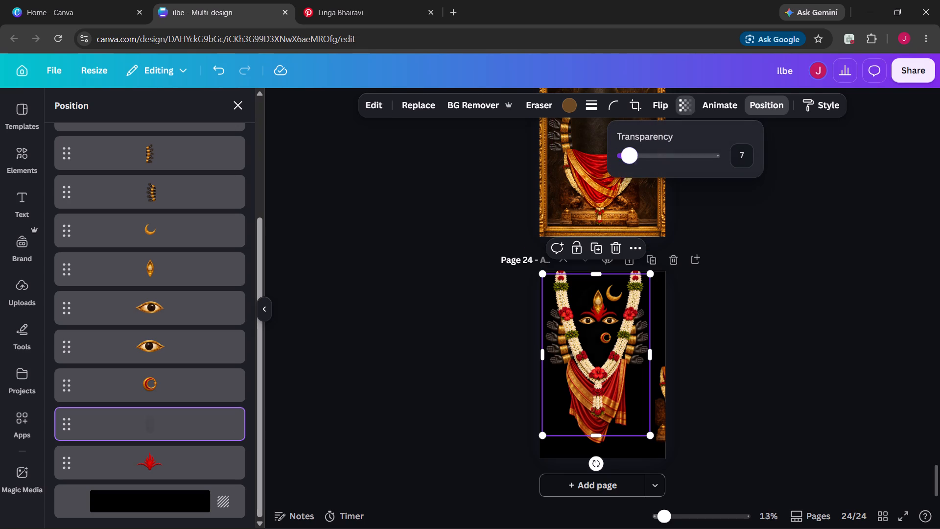
drag(645, 159, 789, 171)
click(769, 266)
click(769, 266)
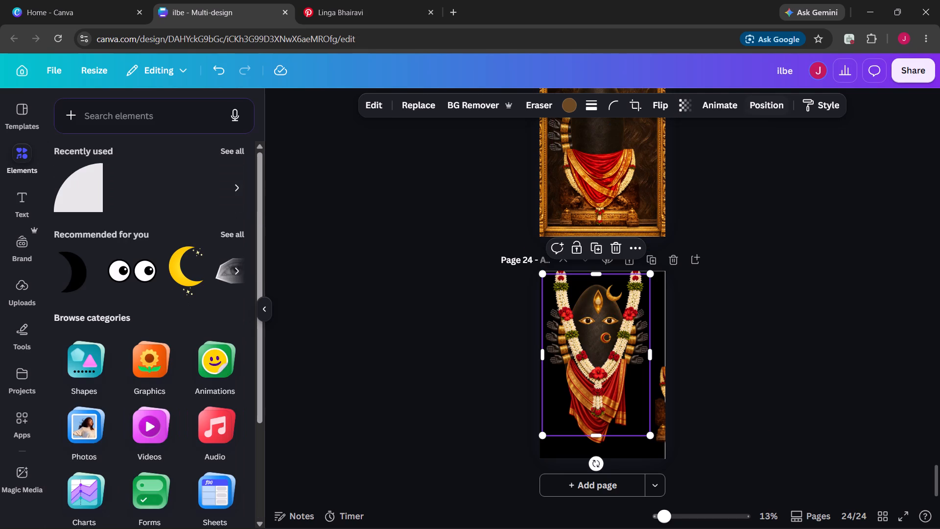
click(769, 266)
scroll(769, 266, up, 1)
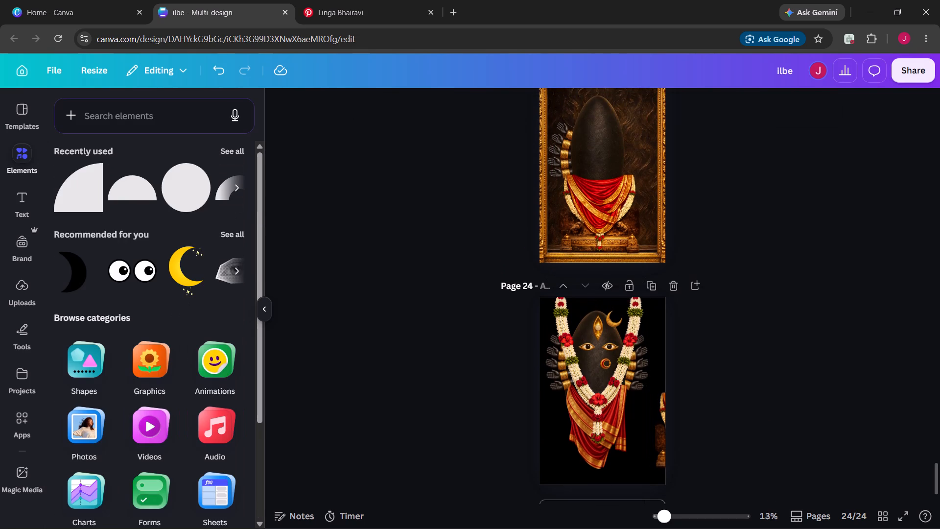
scroll(769, 266, up, 5)
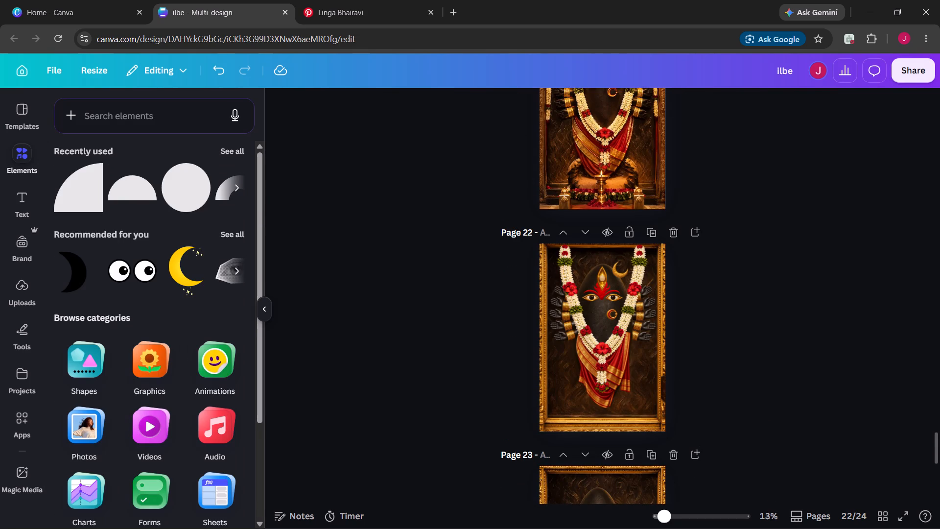
scroll(769, 266, up, 1)
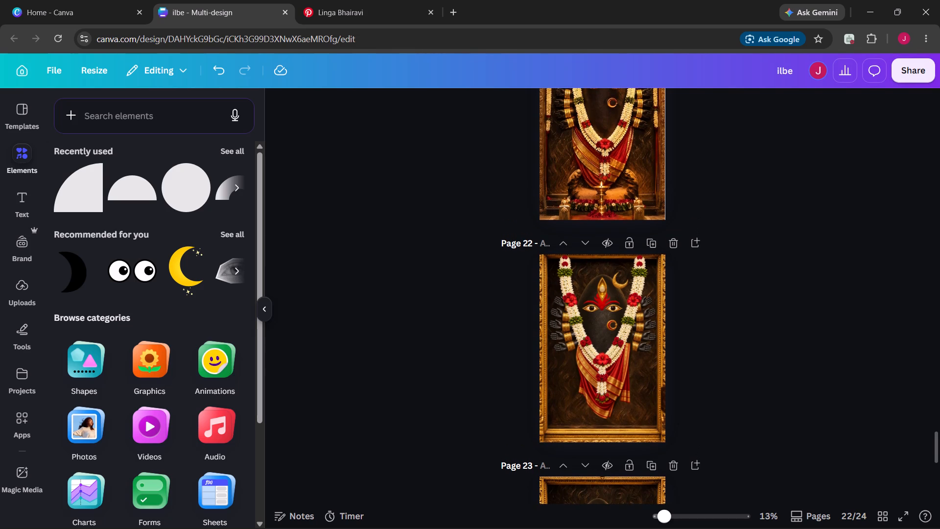
scroll(769, 266, down, 1)
scroll(769, 266, up, 2)
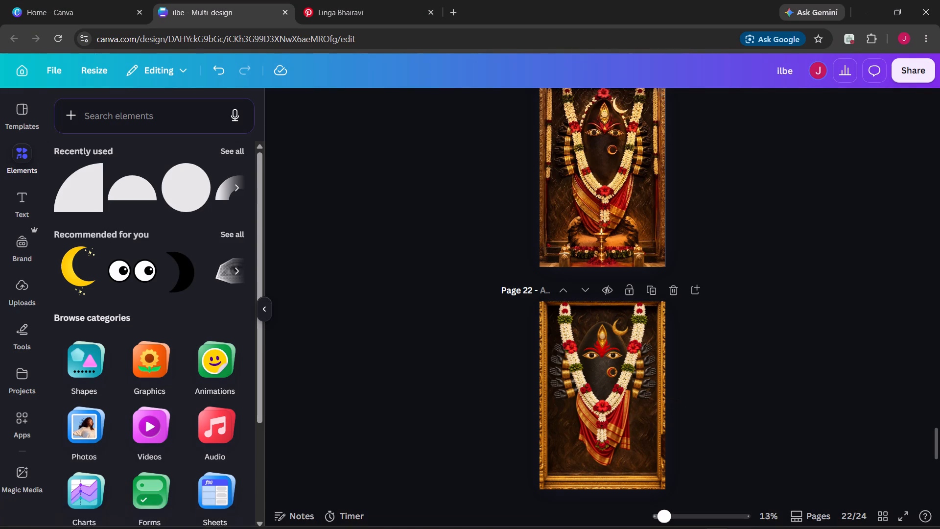
drag(611, 383, 599, 399)
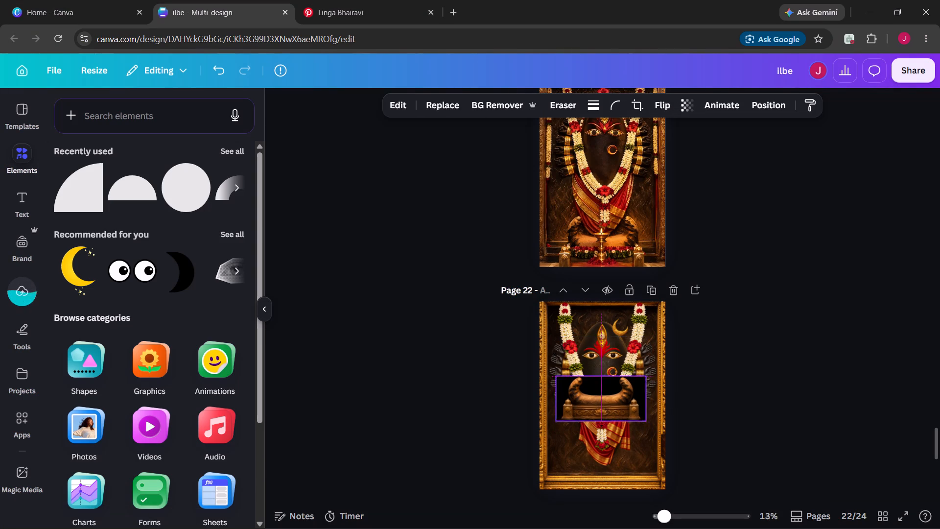
drag(599, 399, 599, 399)
Remove the pedestal image's background and move the pedestal down to the bottom of the frame on page 22.
click(486, 110)
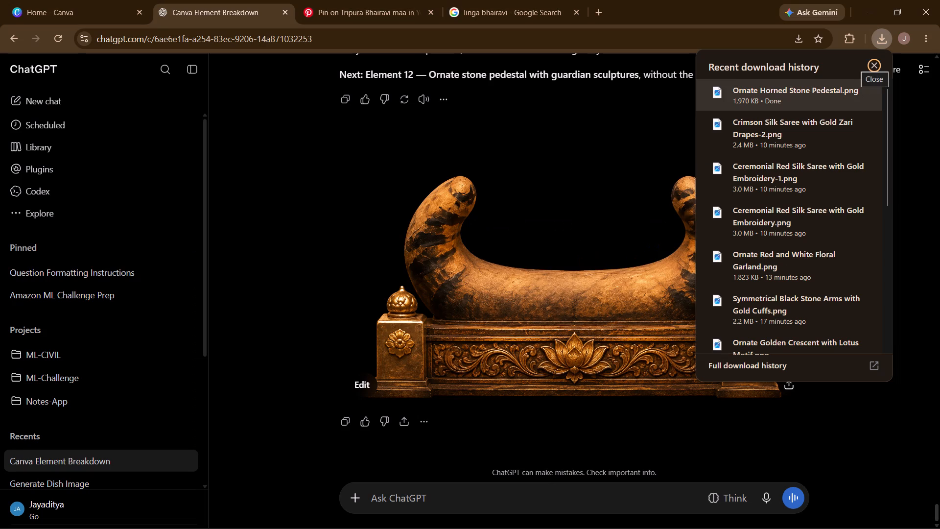
scroll(424, 301, down, 1)
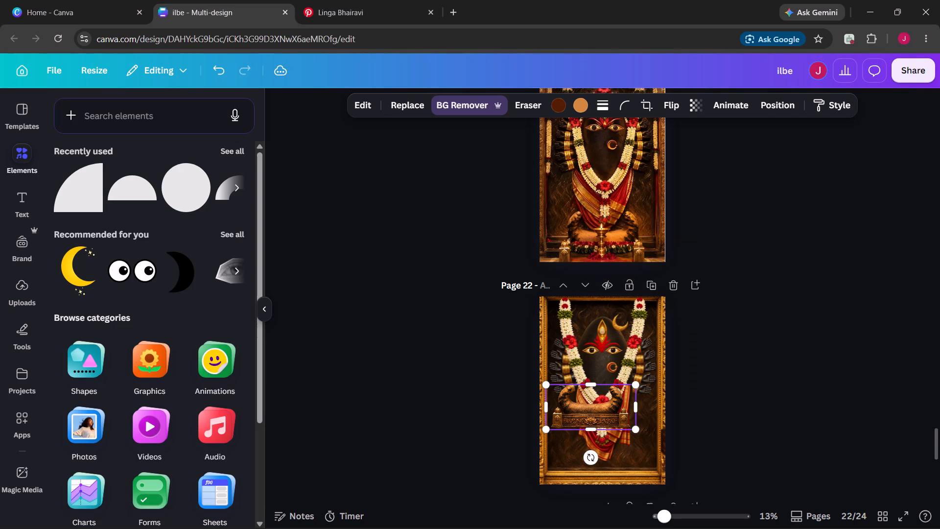
scroll(424, 301, down, 1)
drag(580, 339, 579, 382)
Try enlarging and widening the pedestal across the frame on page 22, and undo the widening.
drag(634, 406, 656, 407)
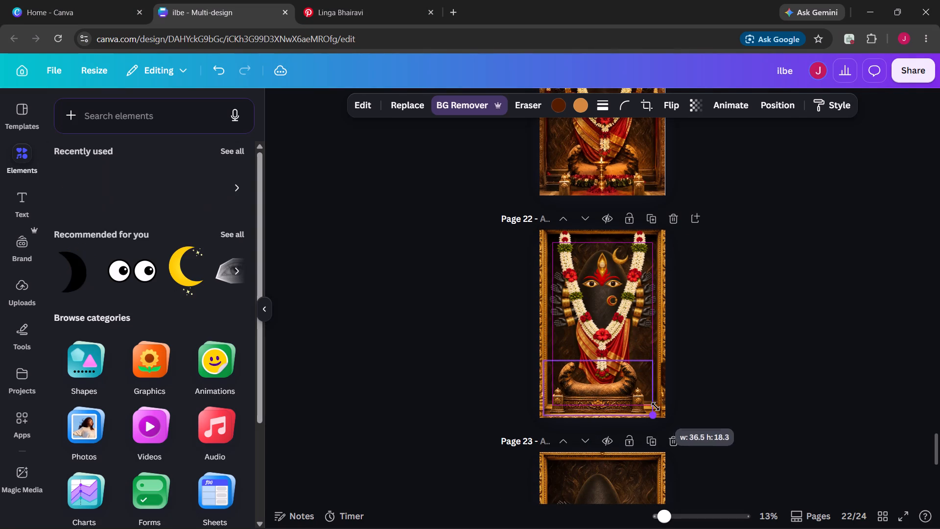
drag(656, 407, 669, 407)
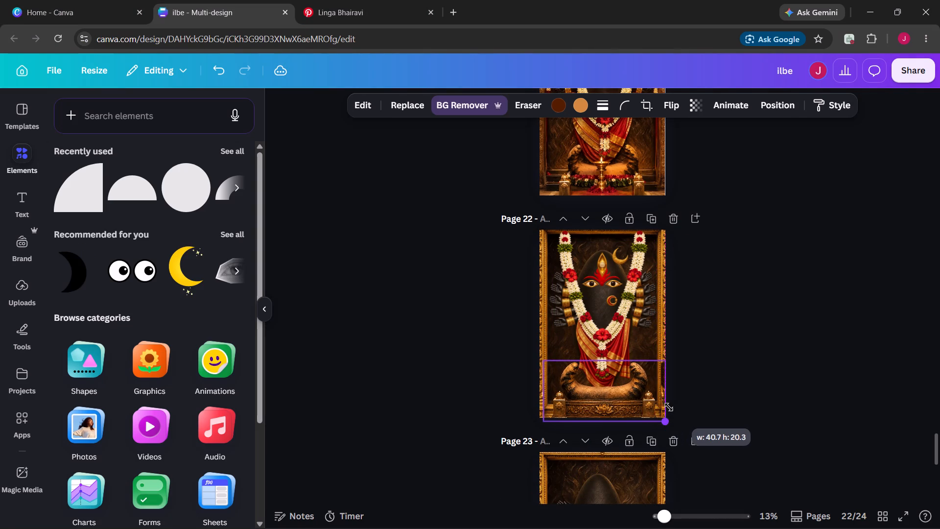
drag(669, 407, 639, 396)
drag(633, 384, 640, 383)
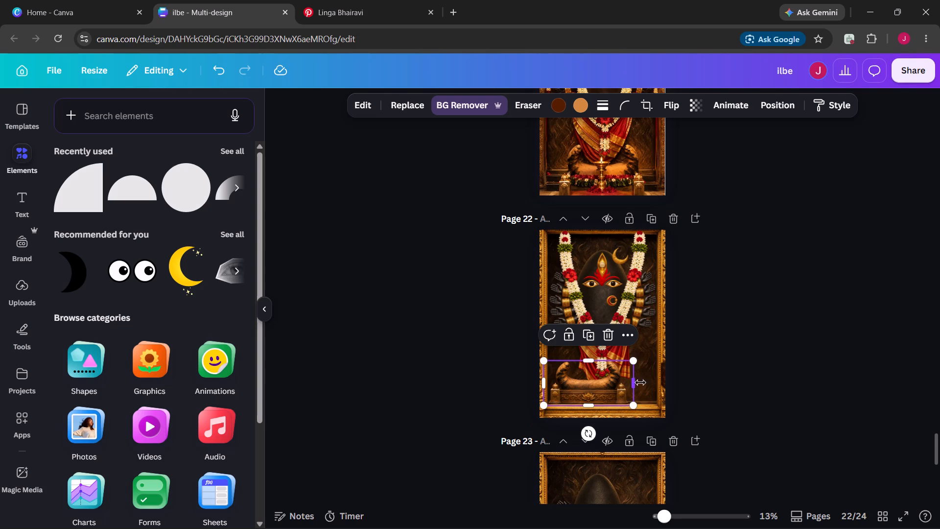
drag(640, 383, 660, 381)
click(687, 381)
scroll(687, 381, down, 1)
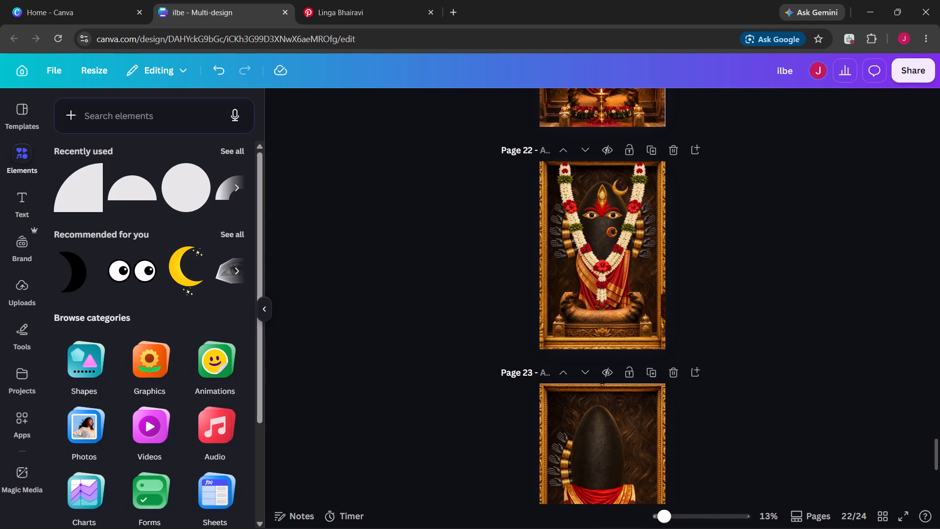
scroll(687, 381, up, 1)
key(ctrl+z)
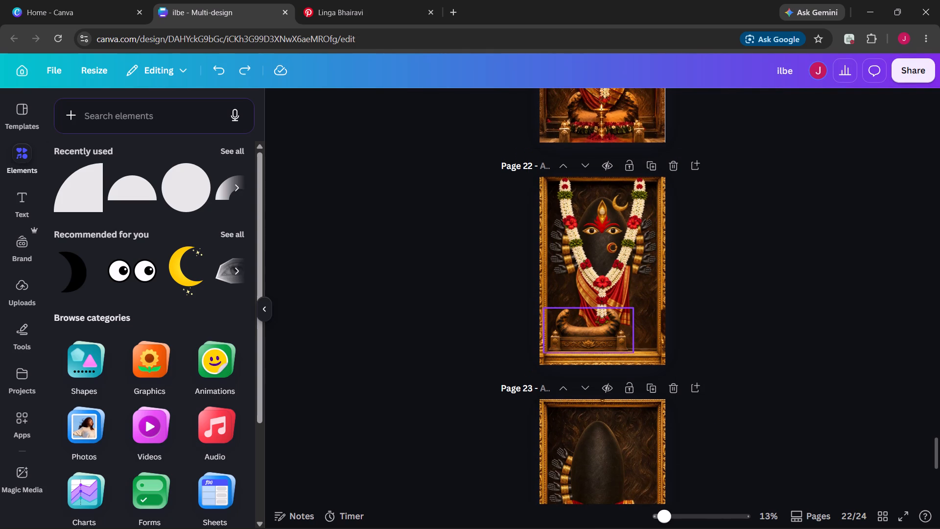
Centre the pedestal horizontally on page 22 beneath the garlanded figure.
drag(592, 333, 606, 333)
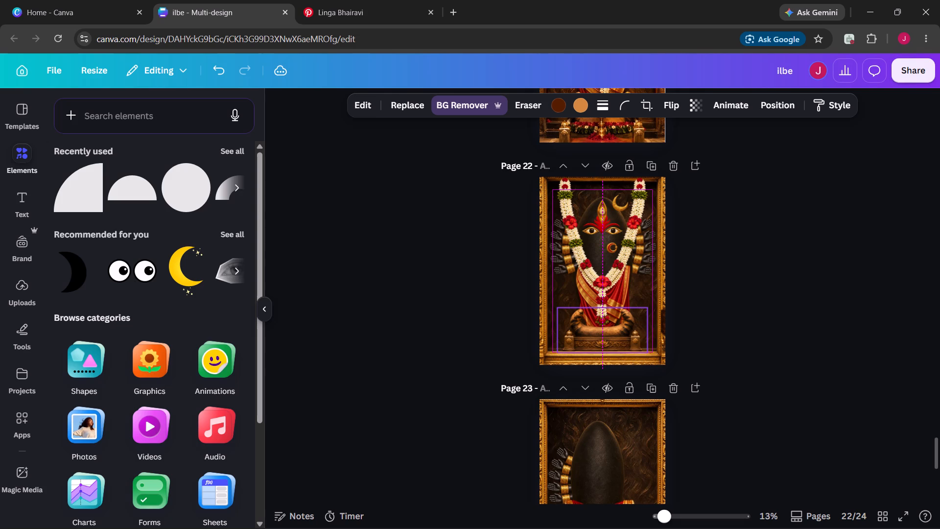
drag(606, 333, 607, 333)
Send the pedestal on page 22 one layer backward, behind the garland.
right_click(601, 324)
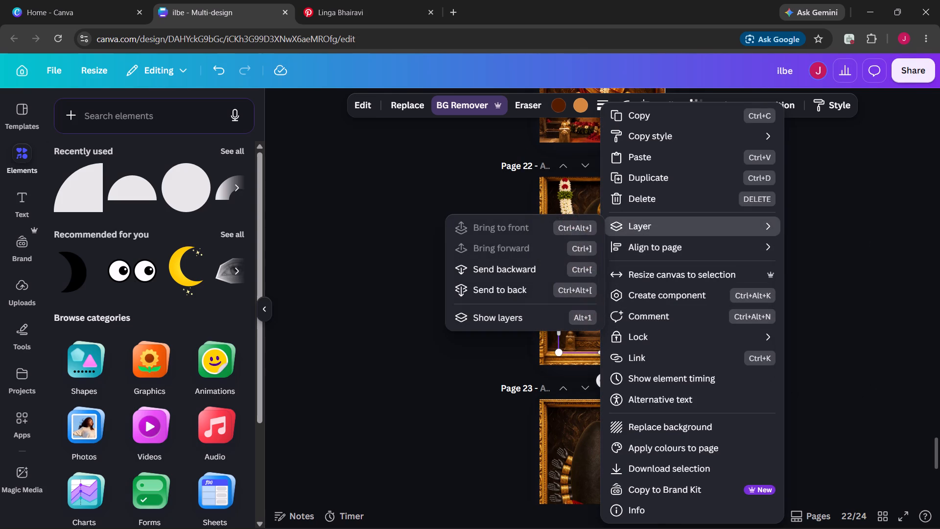
click(547, 267)
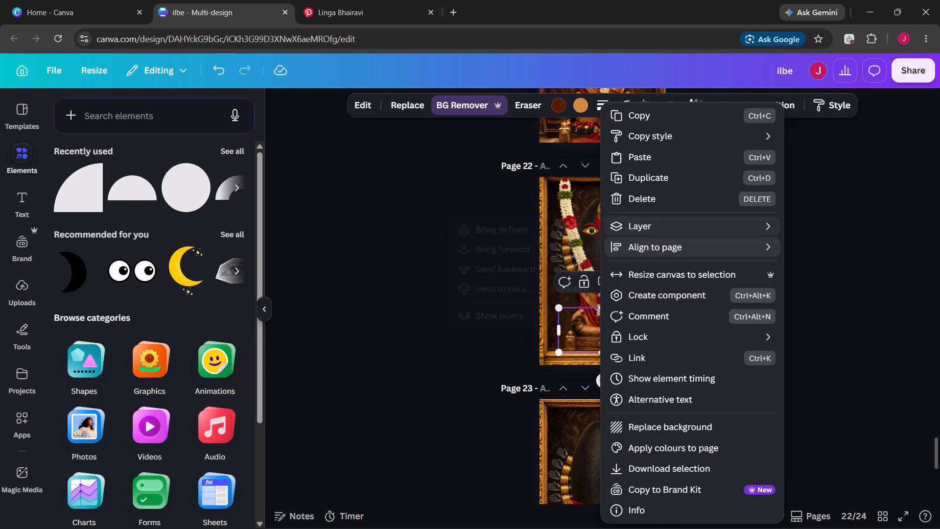
click(825, 285)
click(612, 328)
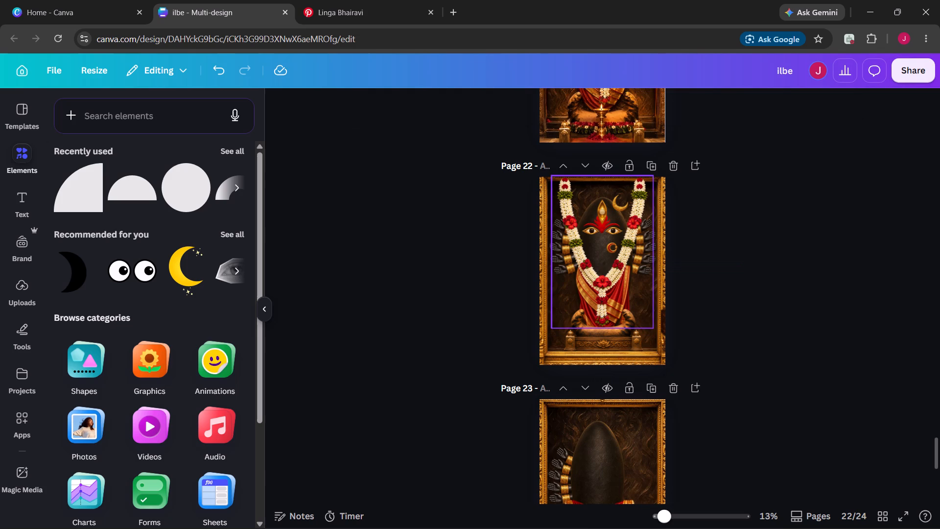
Reorder page 22's layers so the stone pedestal sits directly beneath the red draped saree.
click(594, 332)
right_click(620, 330)
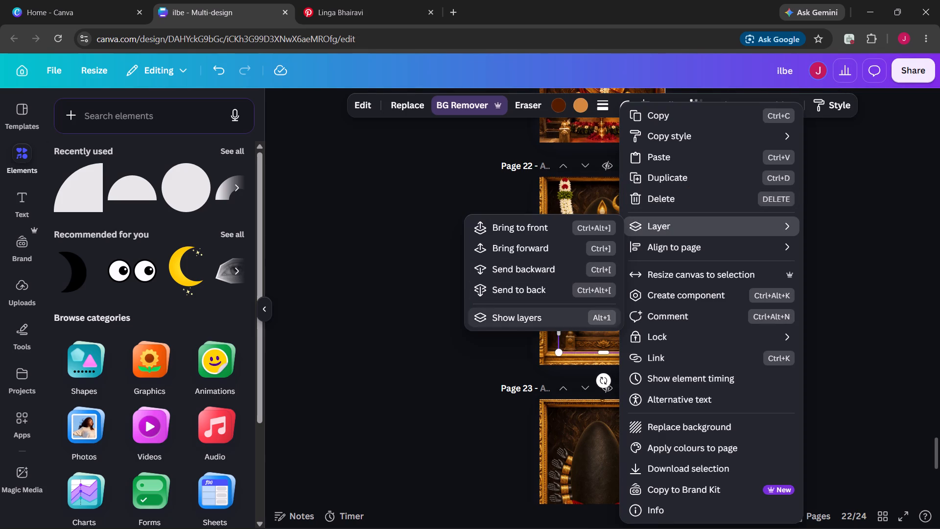
click(539, 310)
drag(177, 243, 178, 297)
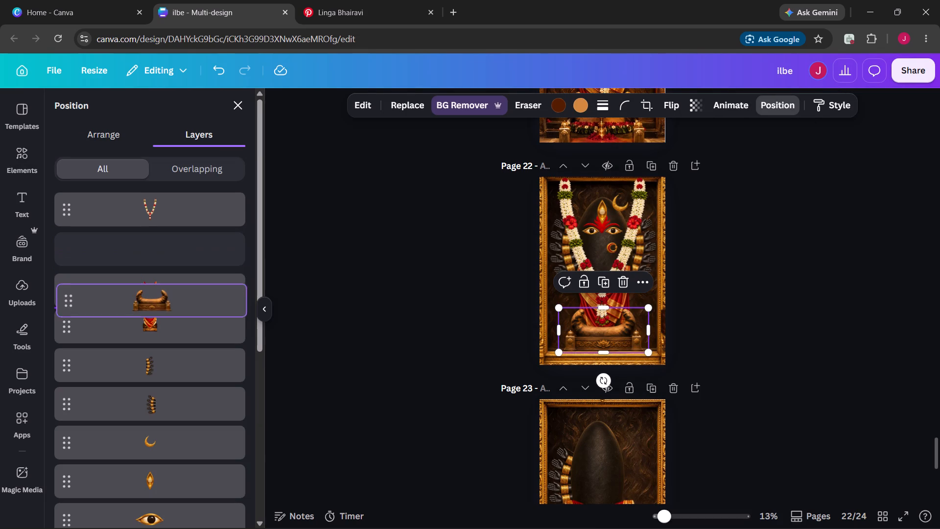
drag(178, 297, 181, 313)
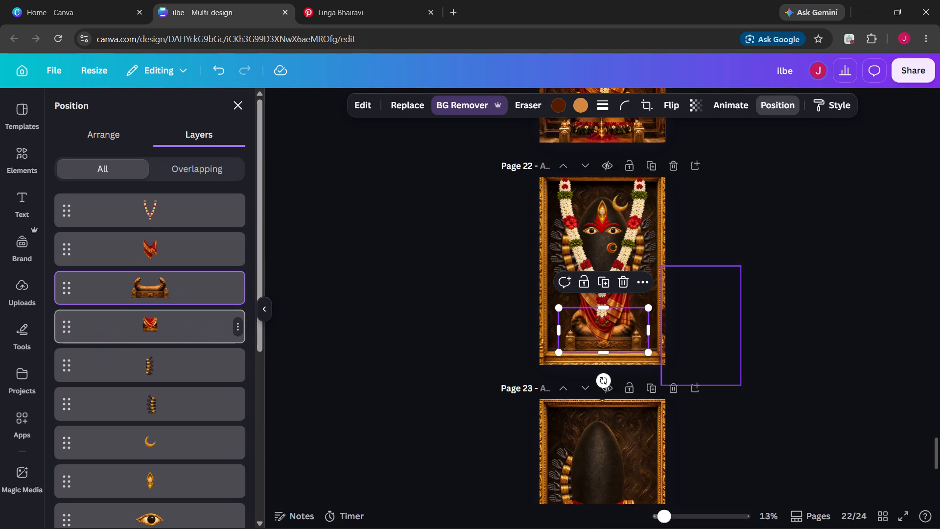
Delete the spare red cloth element lying off the side of page 22.
click(181, 313)
key(BackSpace)
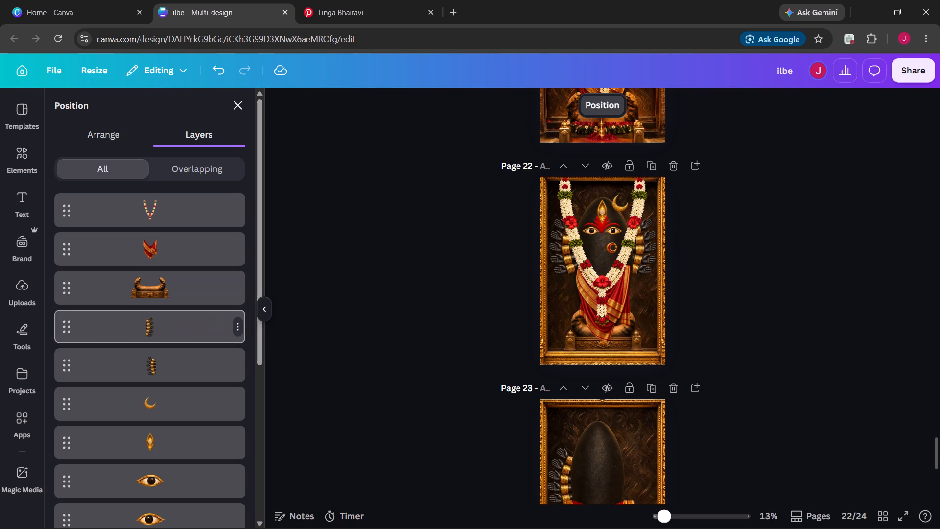
click(720, 374)
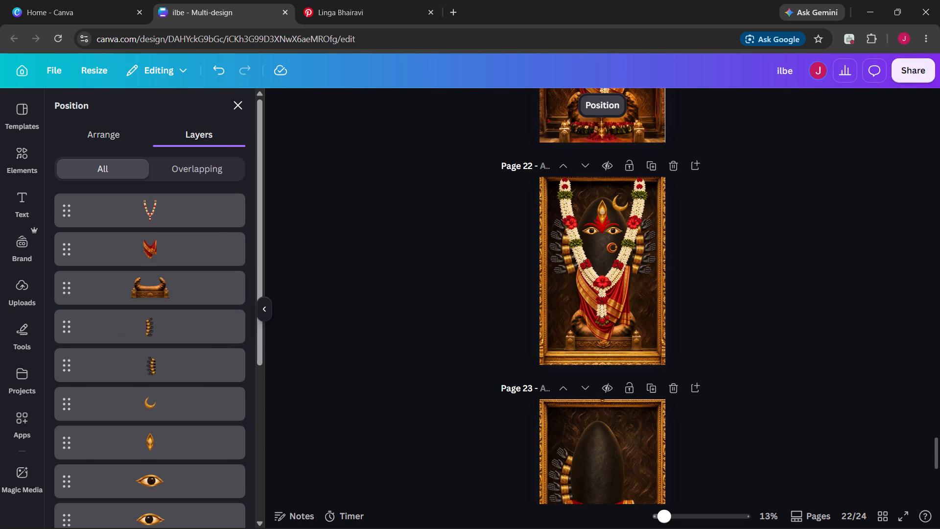
click(720, 374)
Shrink the pedestal on page 22 slightly and centre it horizontally on the page.
scroll(720, 374, up, 1)
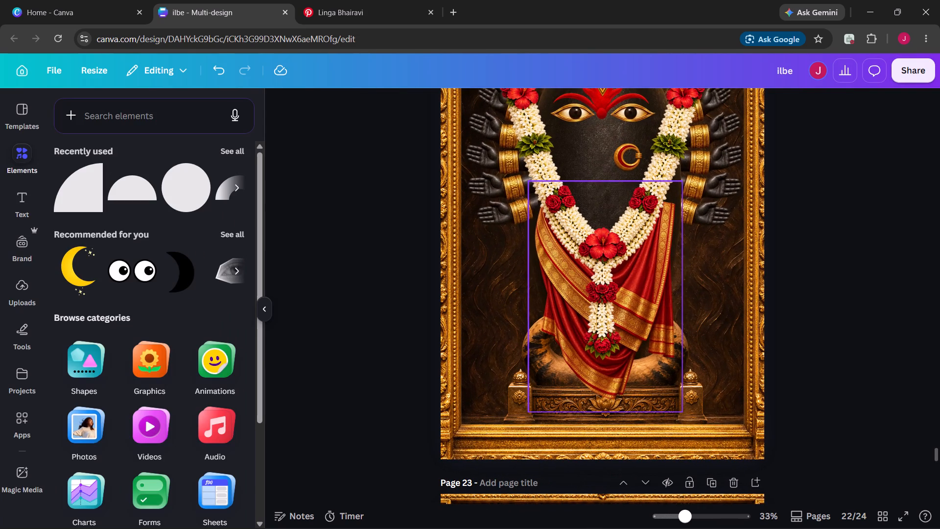
click(683, 396)
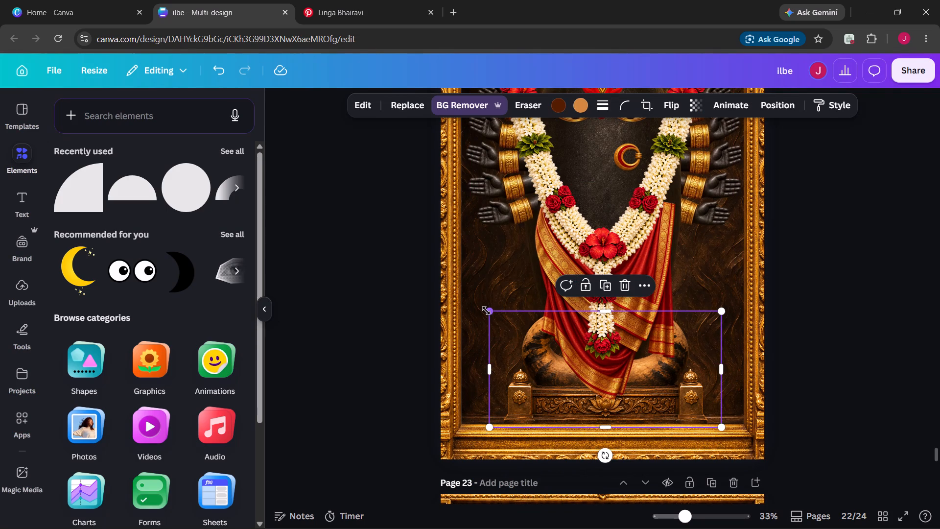
drag(486, 311, 497, 314)
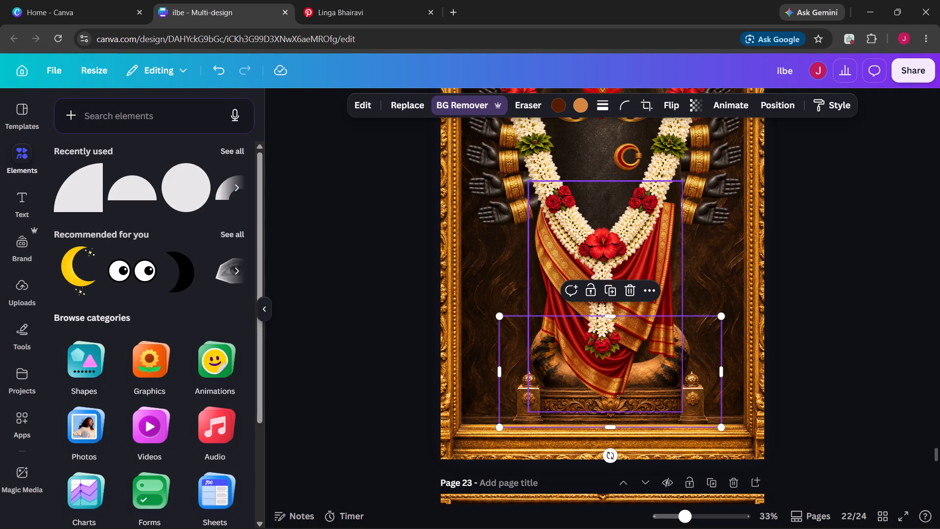
click(530, 400)
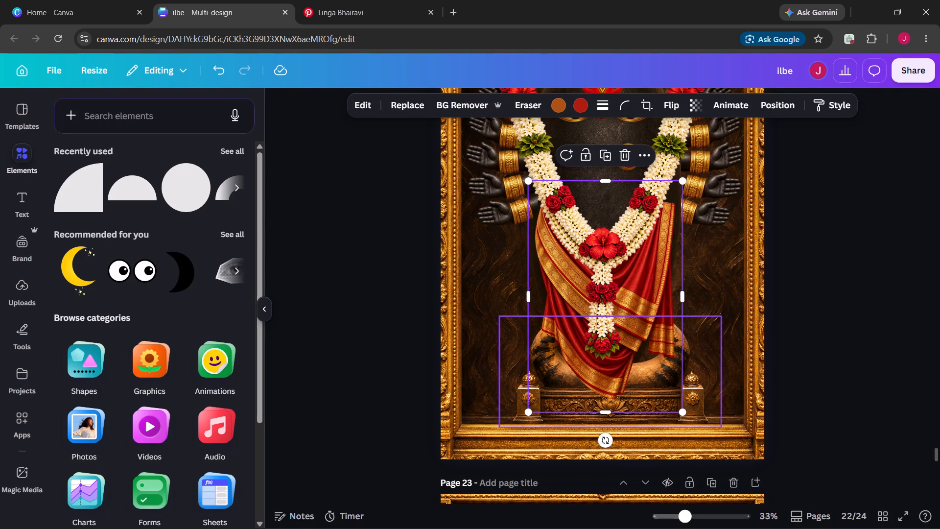
click(511, 412)
right_click(511, 412)
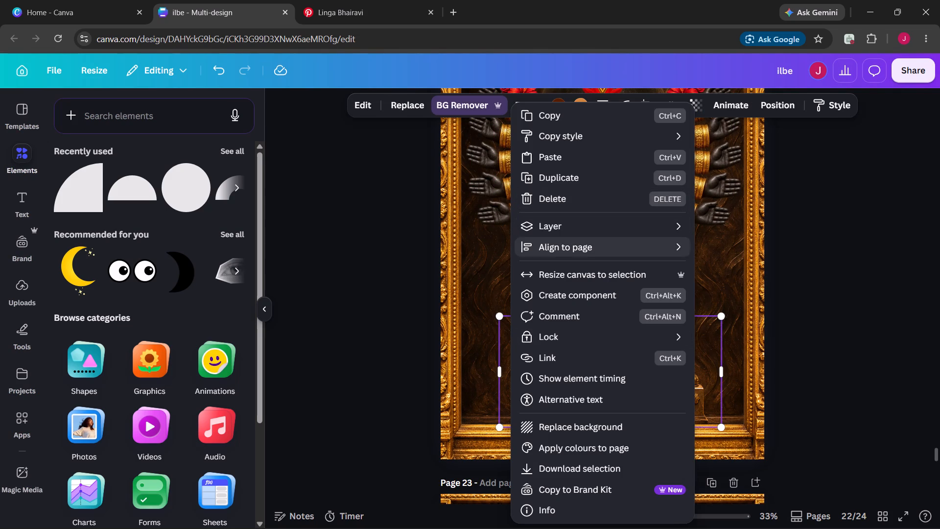
click(743, 267)
click(816, 308)
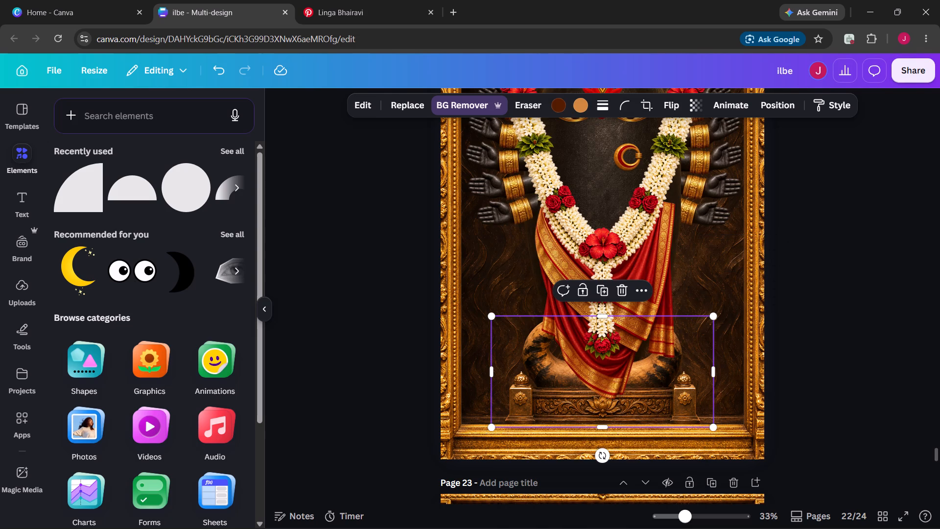
Examine the reference artwork on page 21 against the rebuilt figure on page 22.
scroll(816, 308, up, 1)
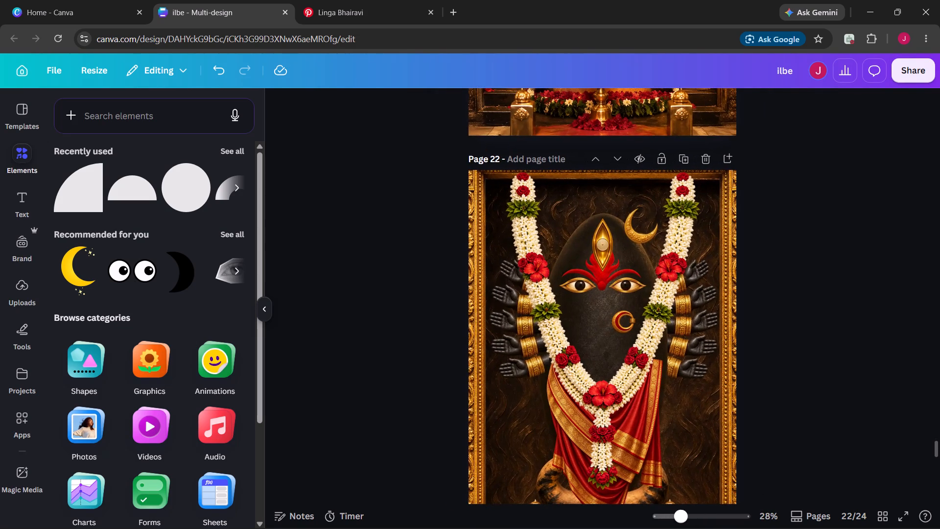
scroll(816, 308, up, 1)
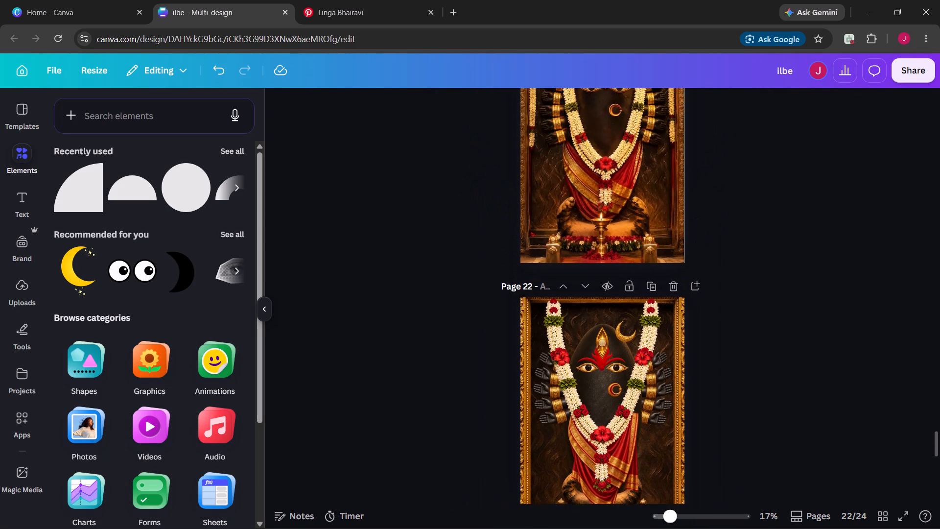
scroll(816, 308, down, 2)
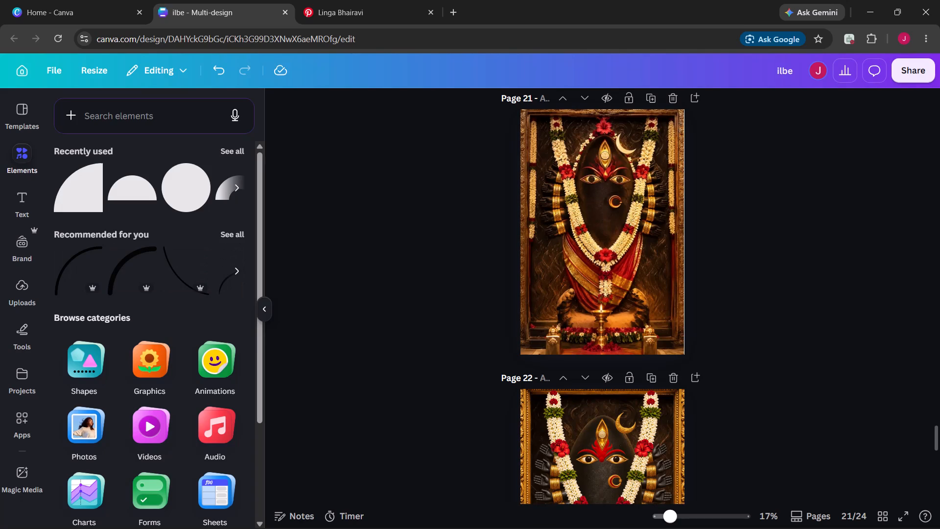
scroll(816, 308, down, 2)
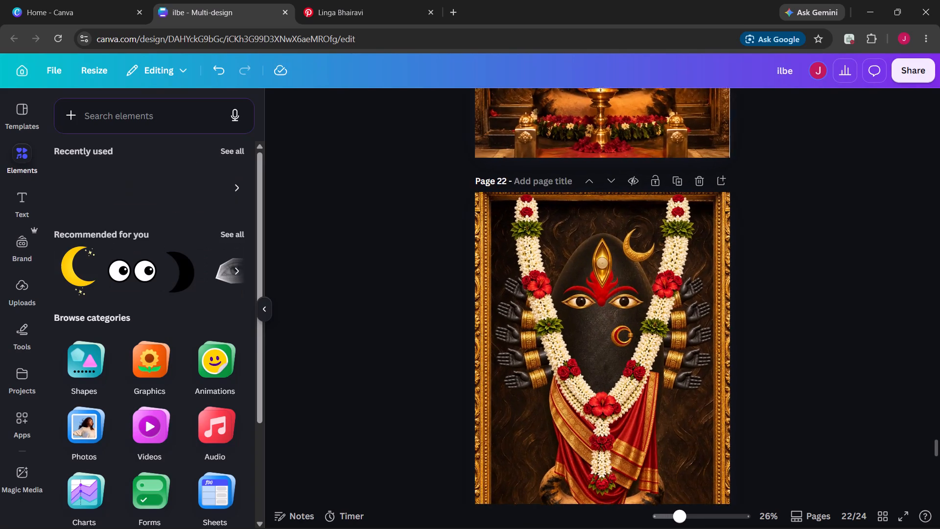
click(603, 290)
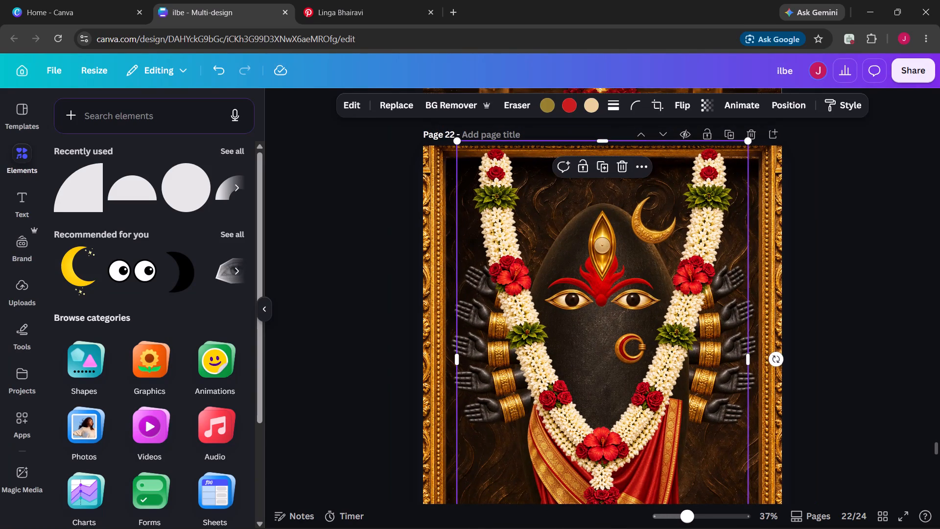
double_click(603, 290)
right_click(603, 290)
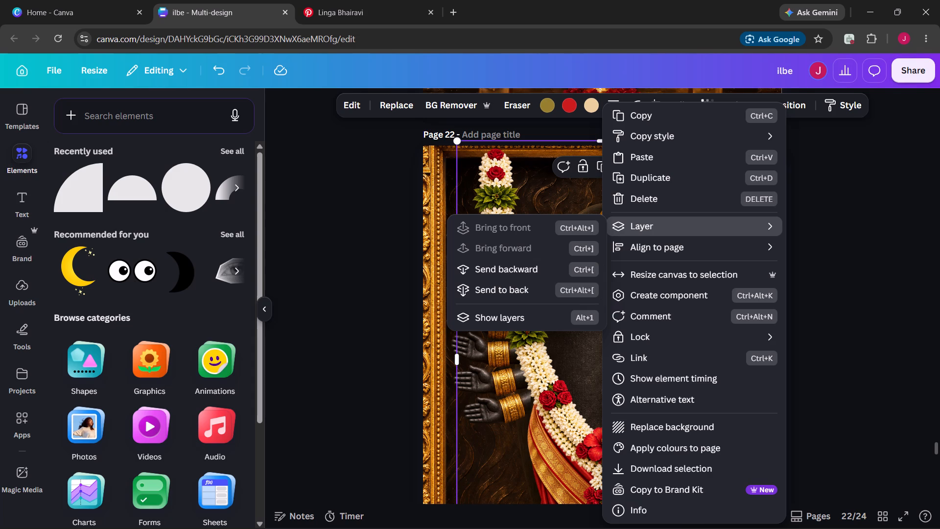
click(517, 314)
scroll(141, 438, down, 1)
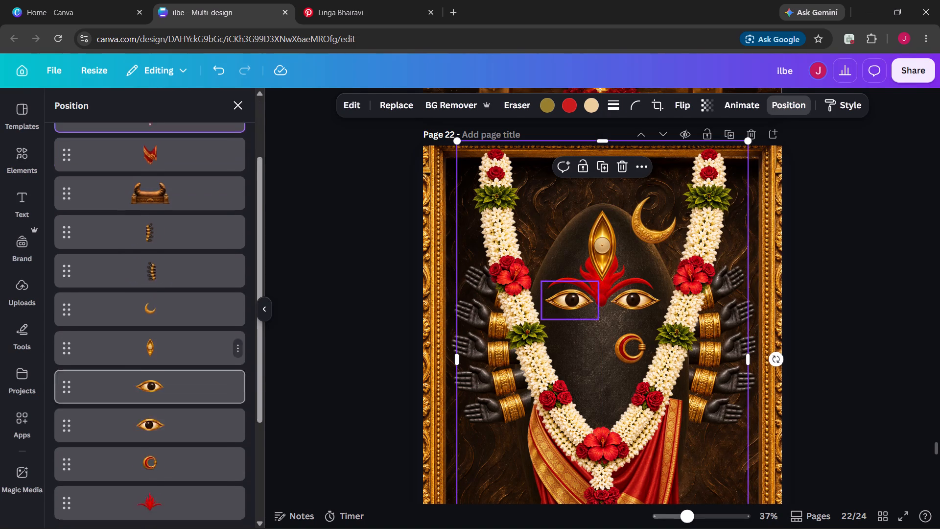
scroll(141, 438, down, 1)
click(159, 473)
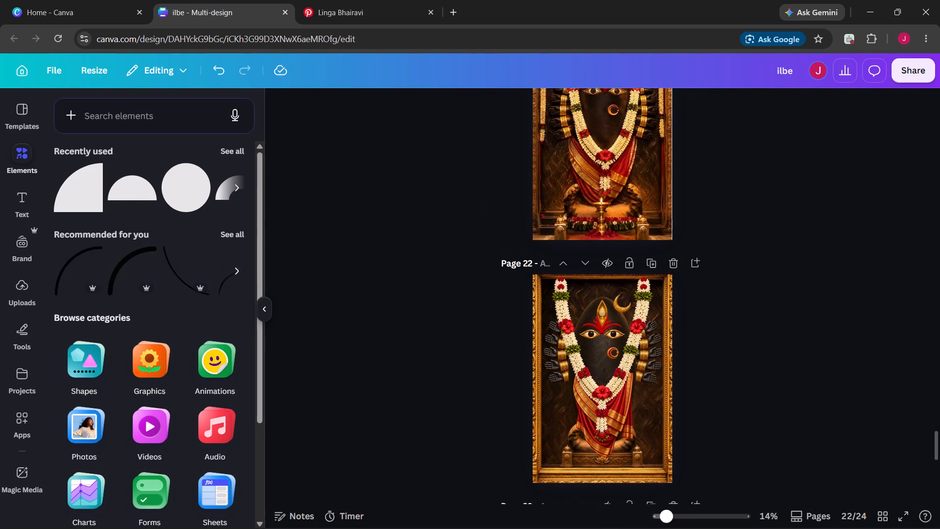
scroll(758, 372, up, 2)
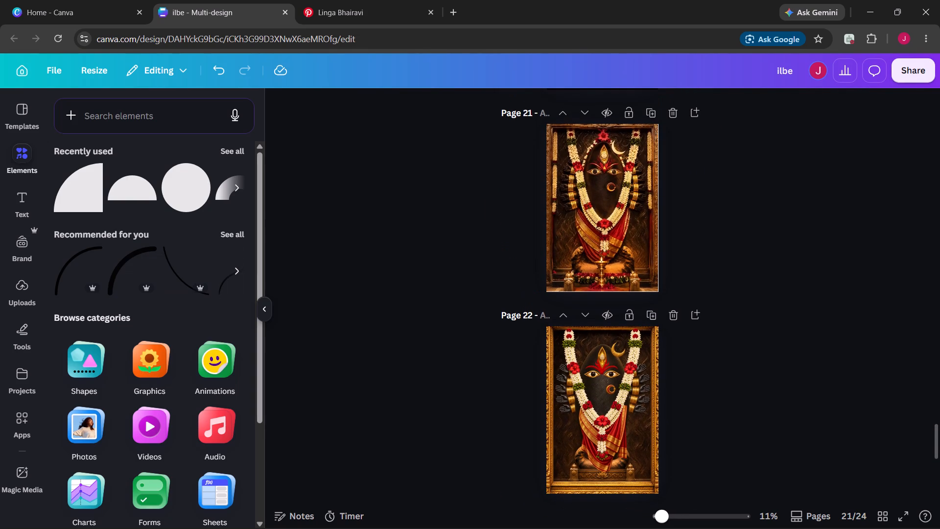
scroll(758, 372, up, 3)
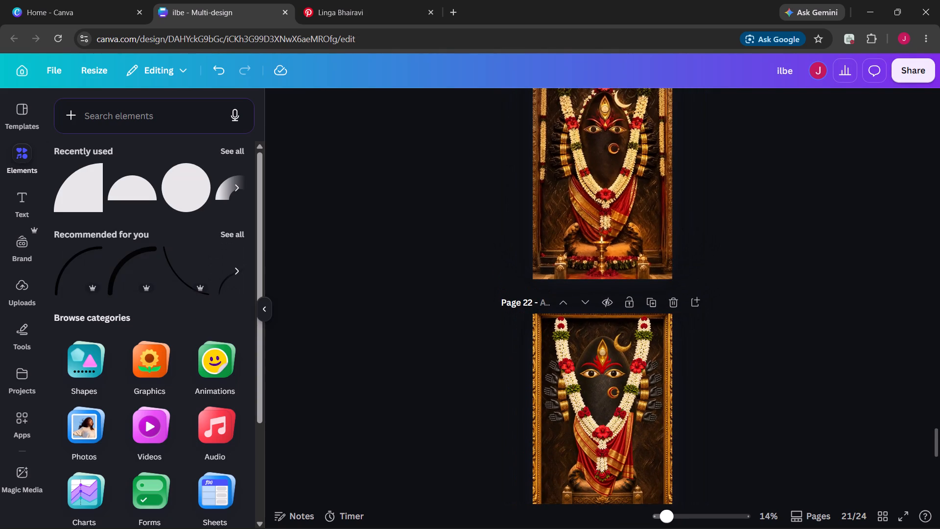
scroll(758, 372, down, 1)
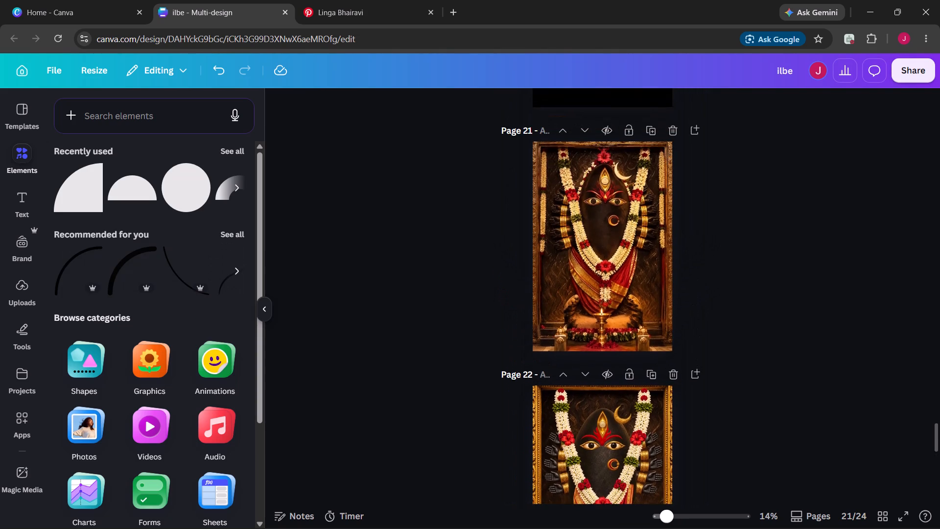
Move the tiger-skin pedestal base down to page 22's bottom edge and enlarge it to about 34.5 by 17.2.
scroll(758, 372, down, 1)
scroll(758, 372, up, 1)
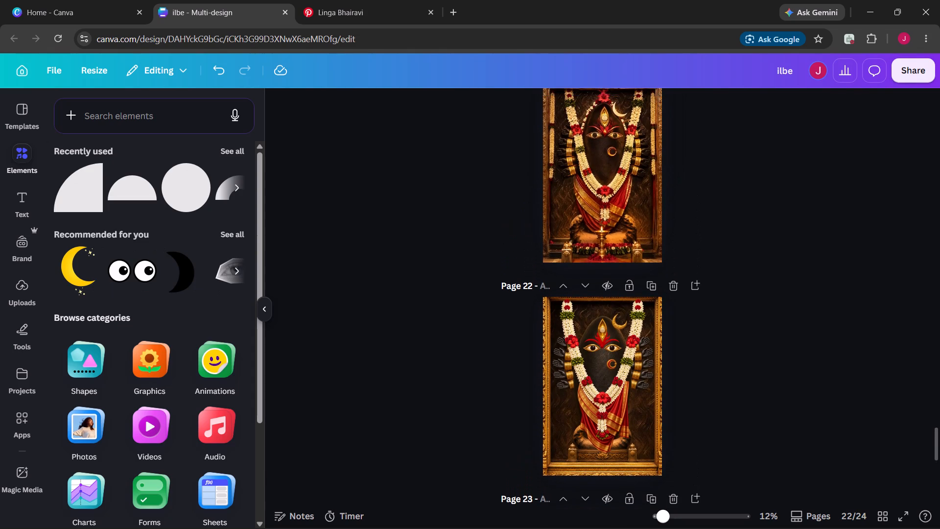
scroll(758, 372, up, 1)
click(629, 459)
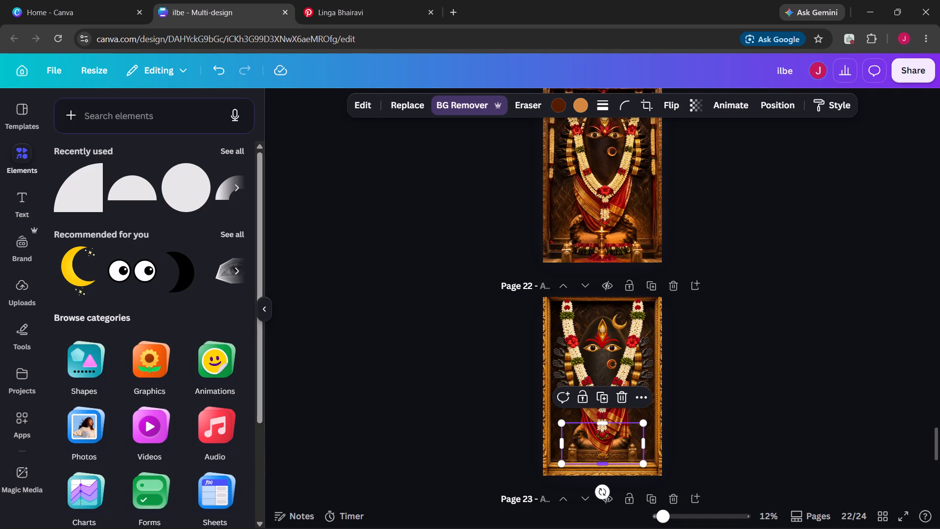
drag(636, 454, 637, 469)
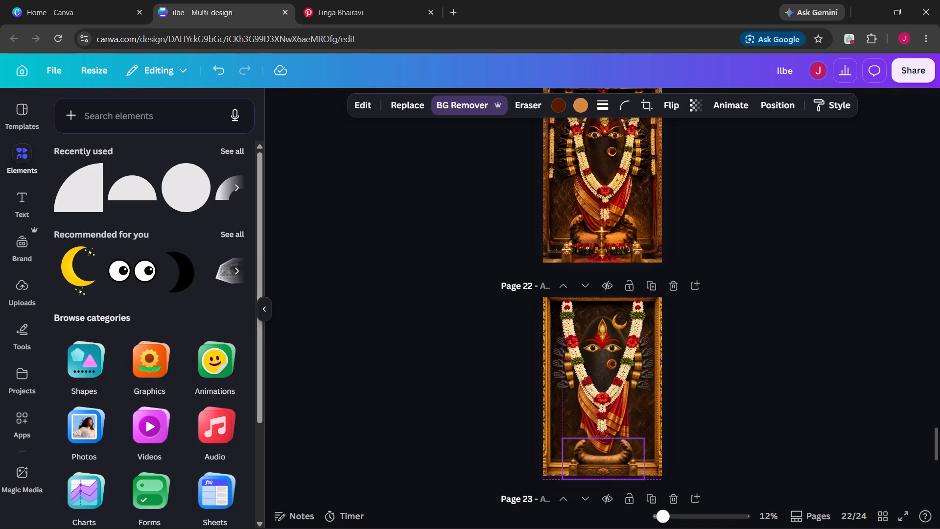
drag(637, 469, 637, 469)
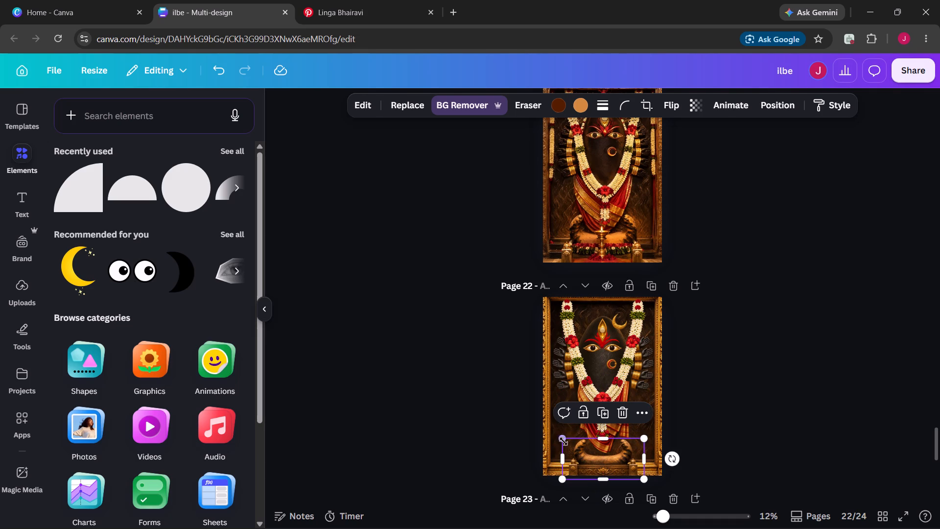
drag(563, 440, 550, 430)
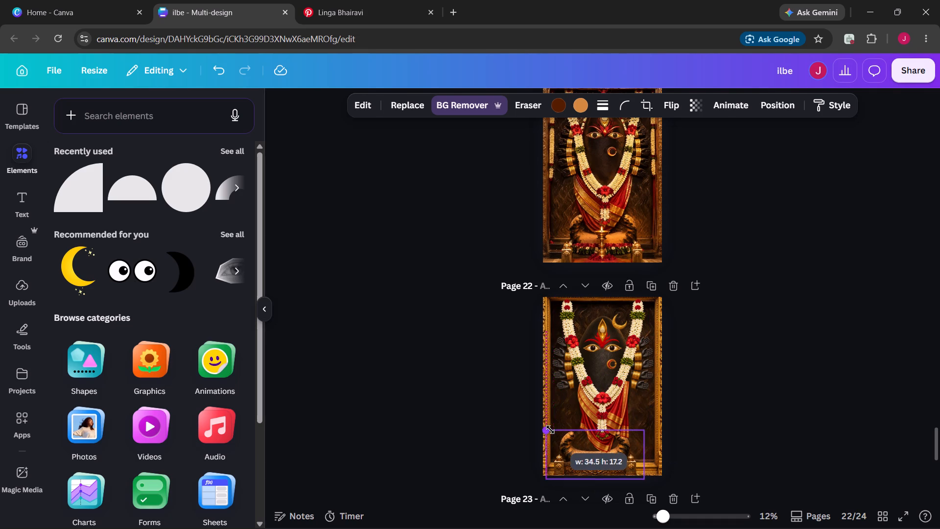
drag(550, 430, 552, 430)
click(589, 449)
drag(577, 467, 584, 466)
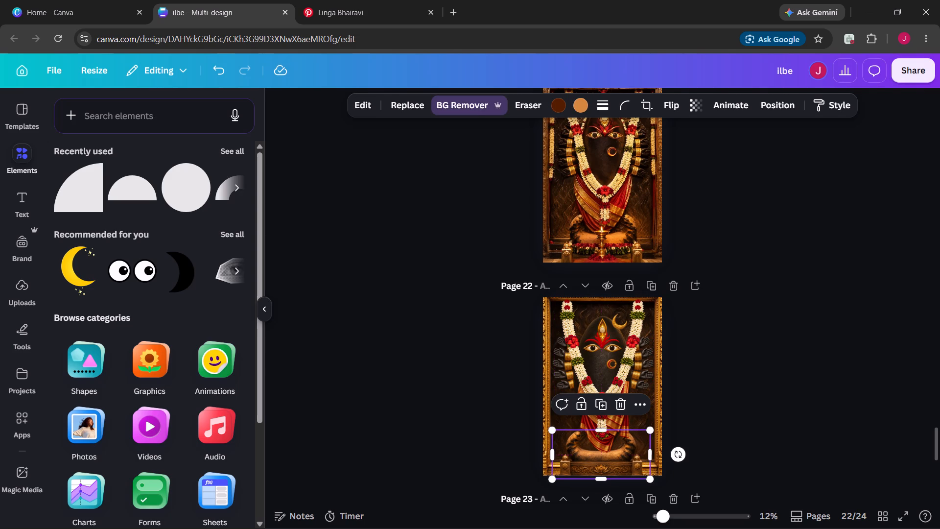
click(699, 457)
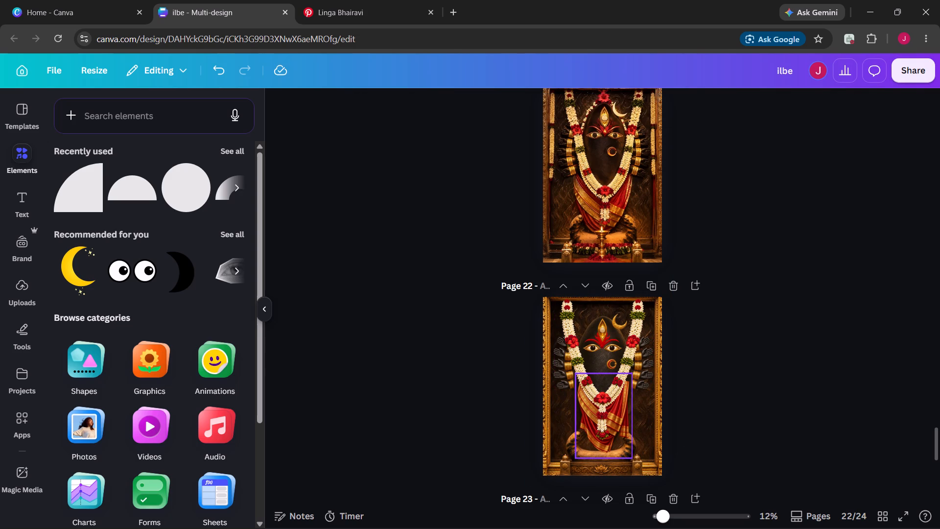
Align the pedestal base to the horizontal centre of page 22.
click(636, 472)
click(636, 472)
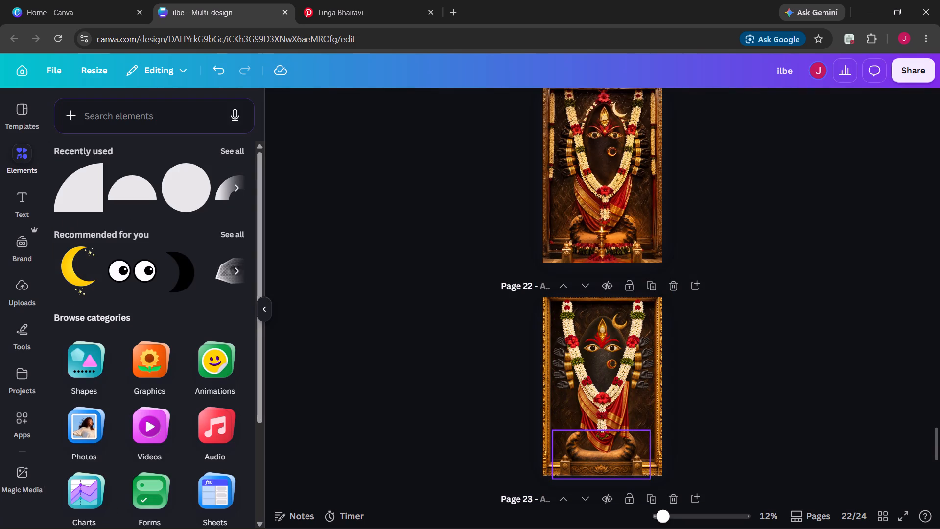
click(601, 464)
right_click(601, 464)
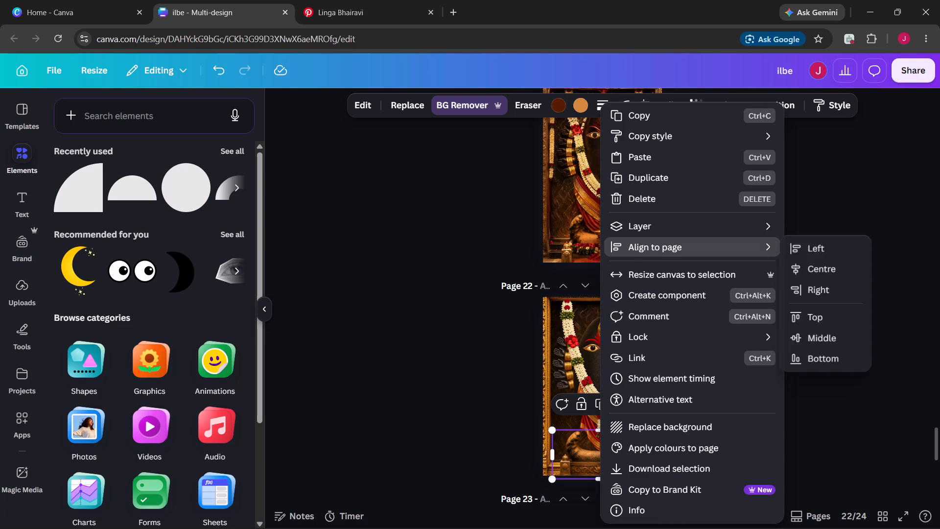
click(806, 260)
click(806, 260)
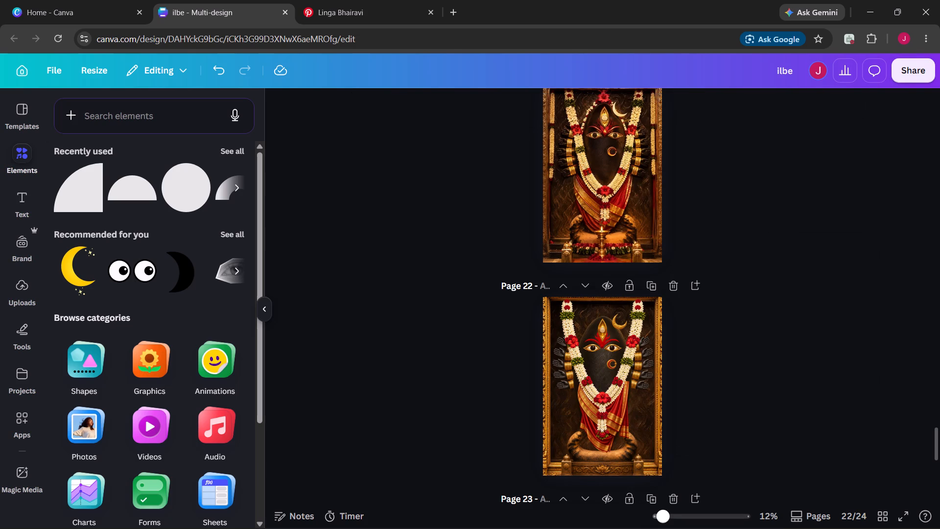
Search the elements for hibiscus and place the single red hibiscus photo on page 22.
scroll(806, 260, up, 1)
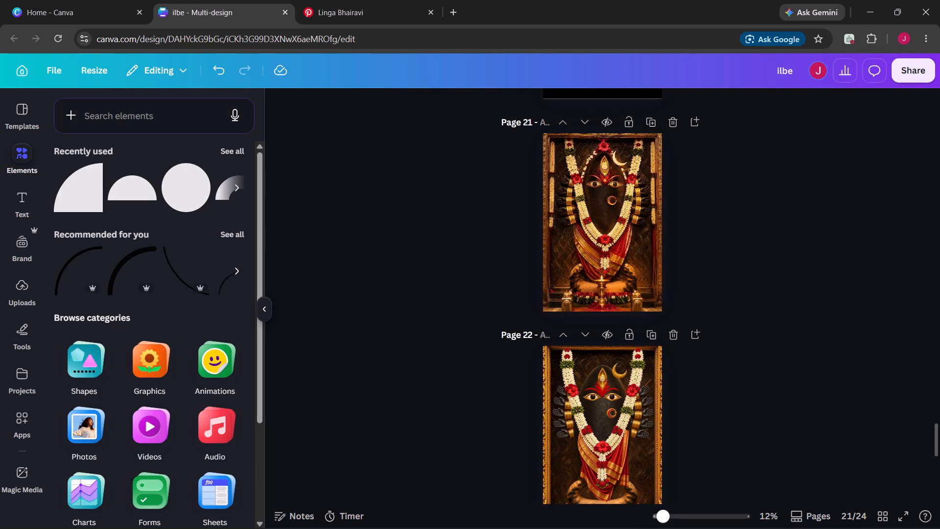
click(114, 125)
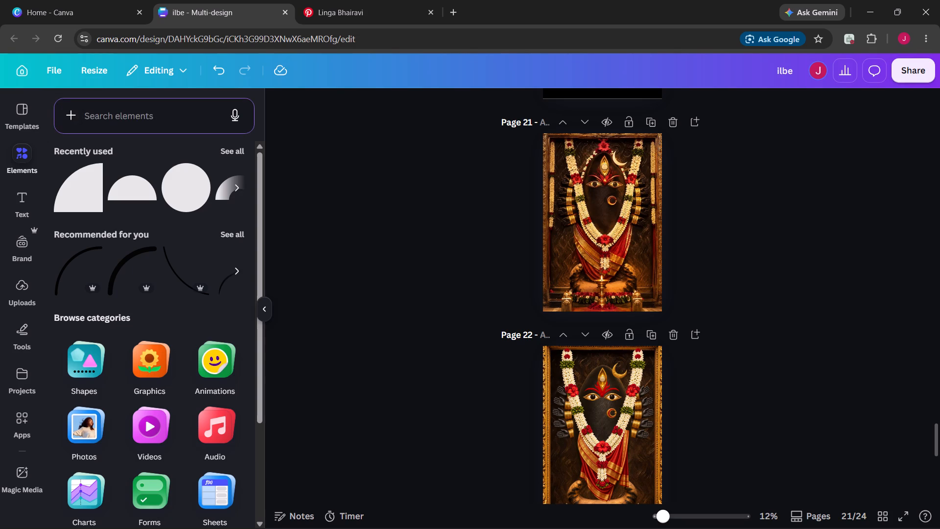
click(141, 116)
text(hib)
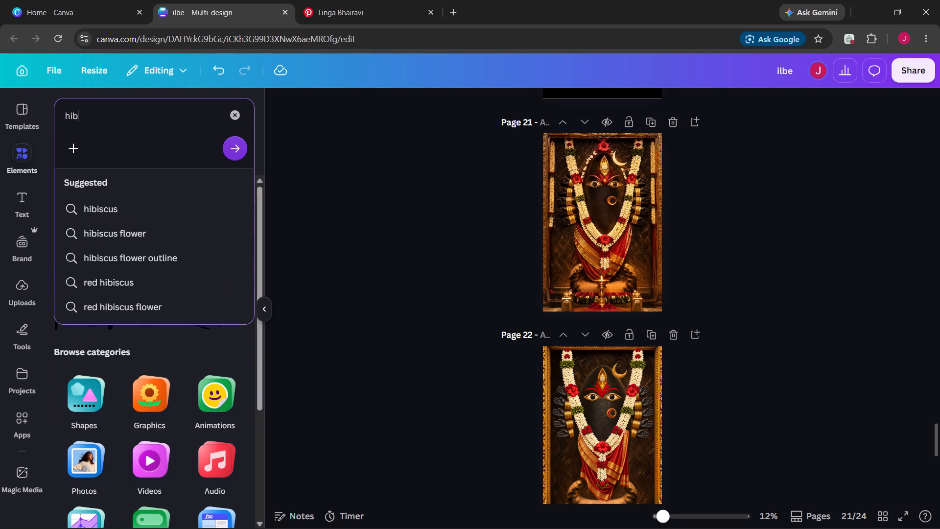
key(Down)
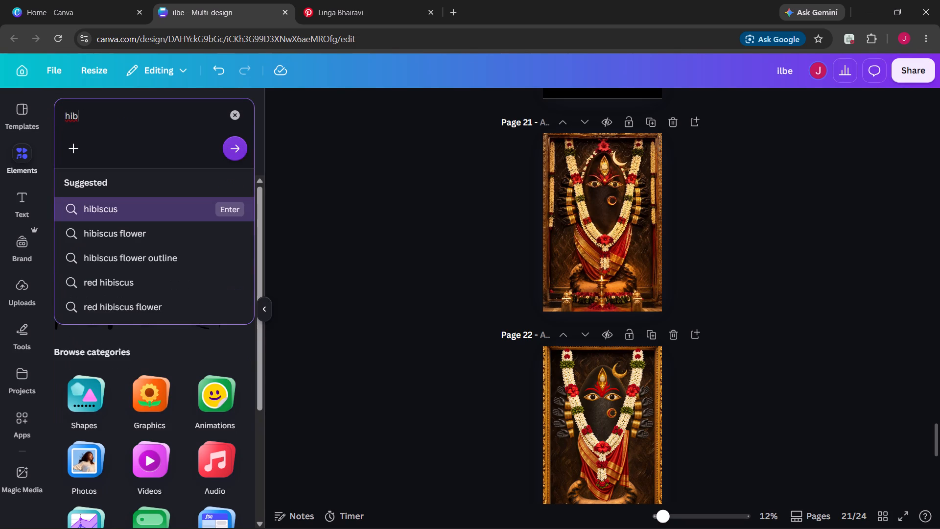
key(Return)
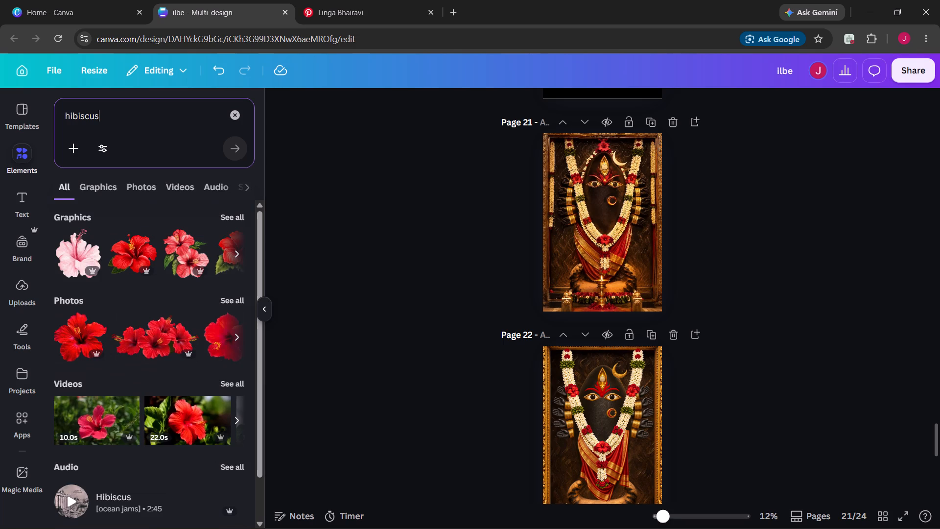
click(80, 325)
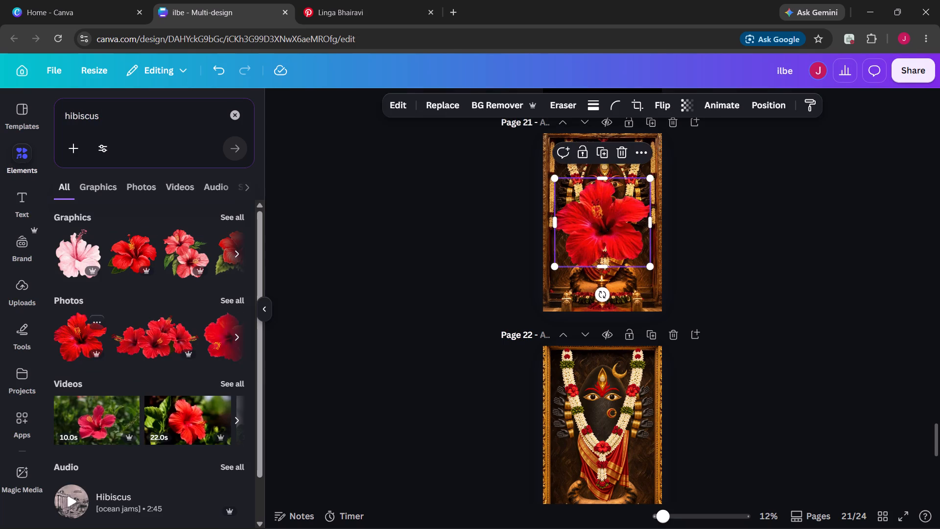
drag(597, 231, 604, 396)
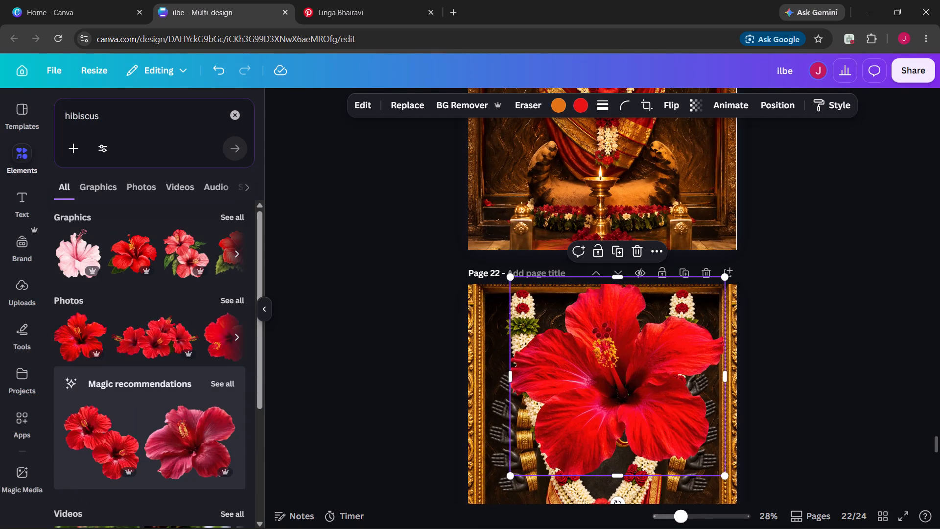
Shrink the red hibiscus to a small flower and centre it just above the tip of the black stone body.
drag(510, 280, 667, 385)
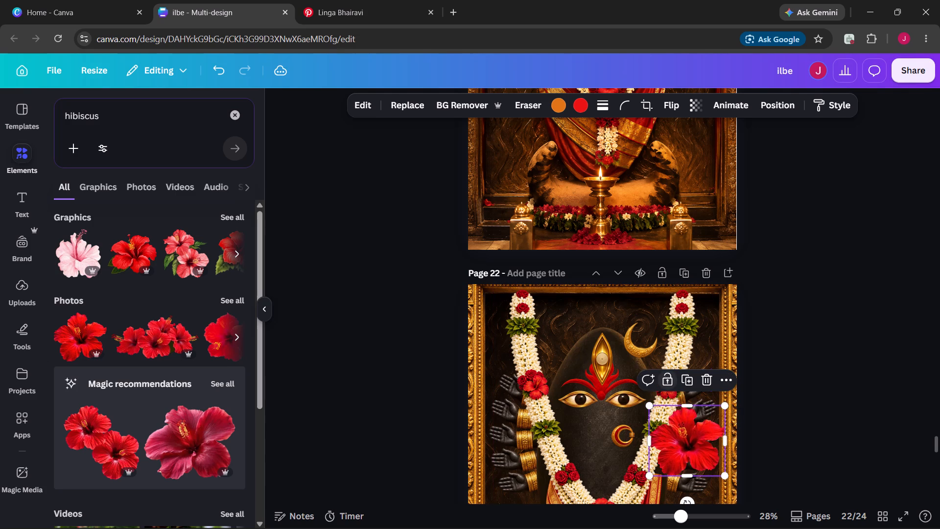
drag(696, 448, 616, 324)
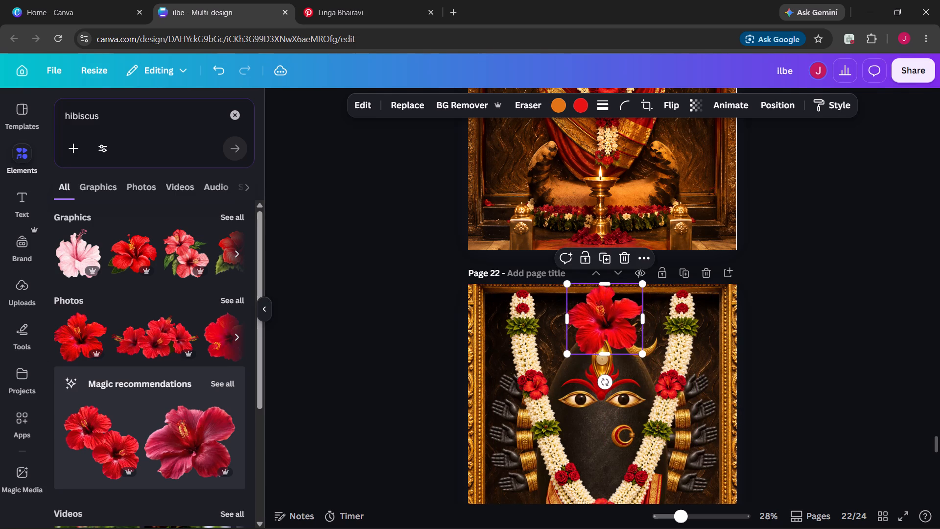
drag(566, 280, 613, 308)
drag(625, 326, 604, 308)
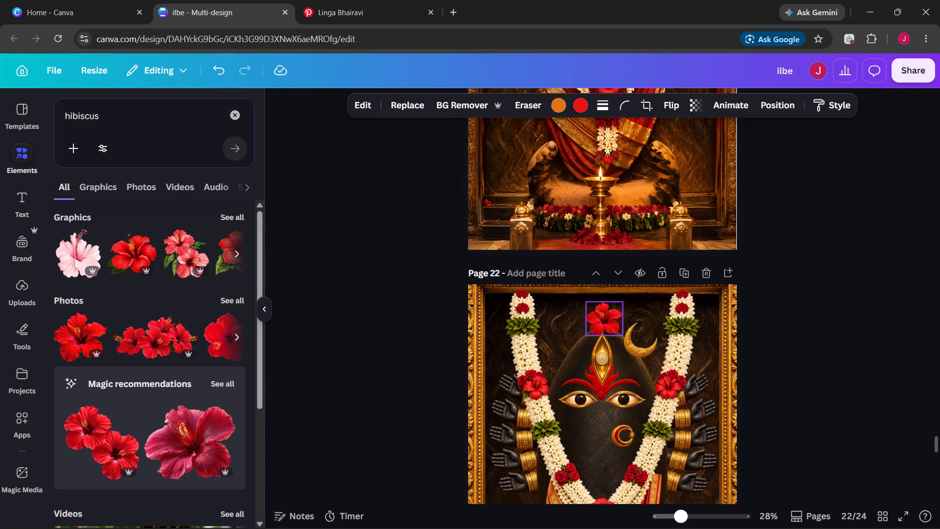
drag(604, 308, 602, 303)
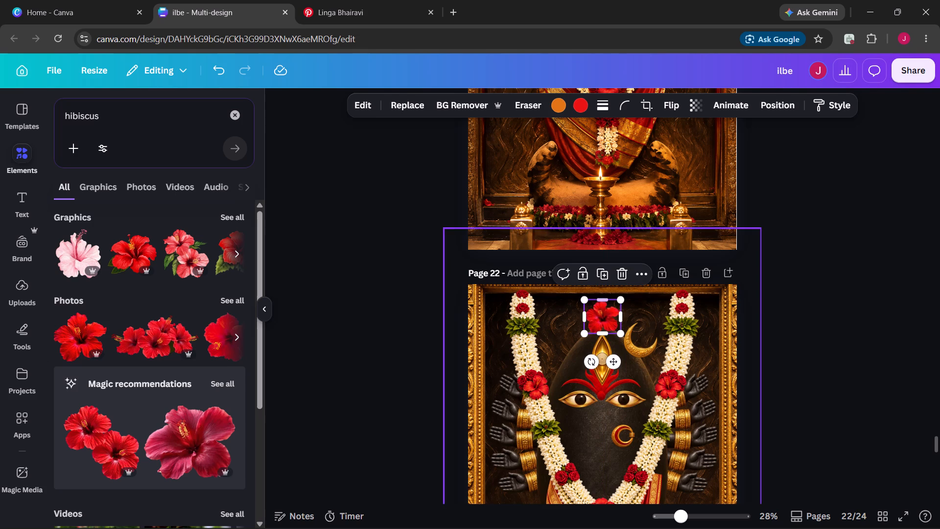
click(756, 360)
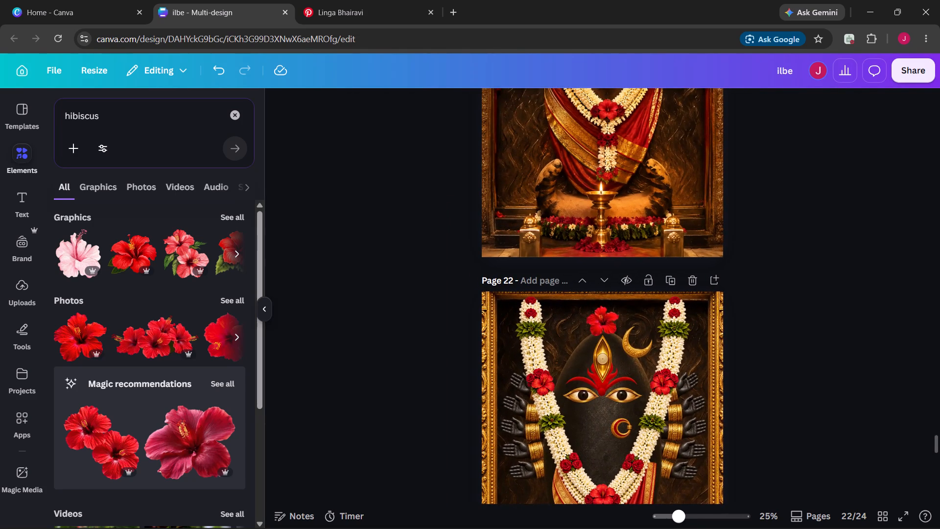
scroll(758, 358, down, 2)
scroll(758, 358, up, 1)
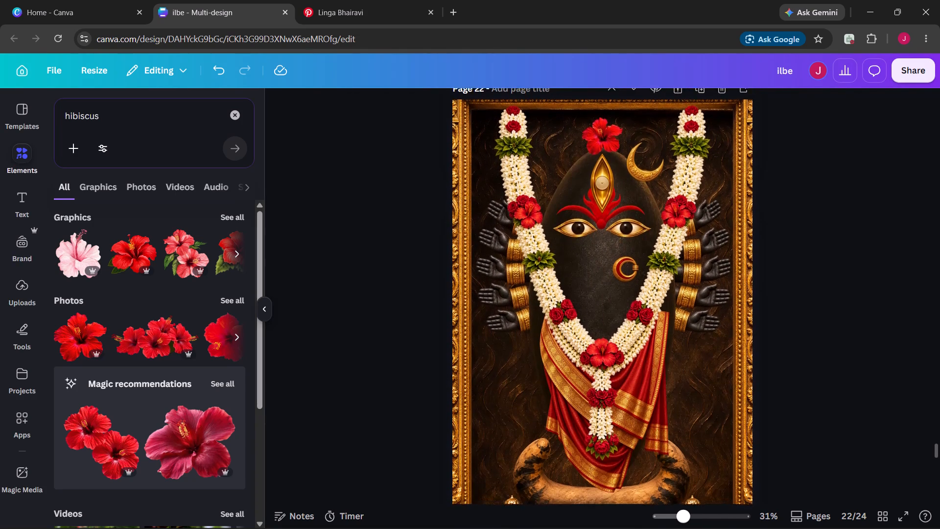
scroll(758, 358, up, 3)
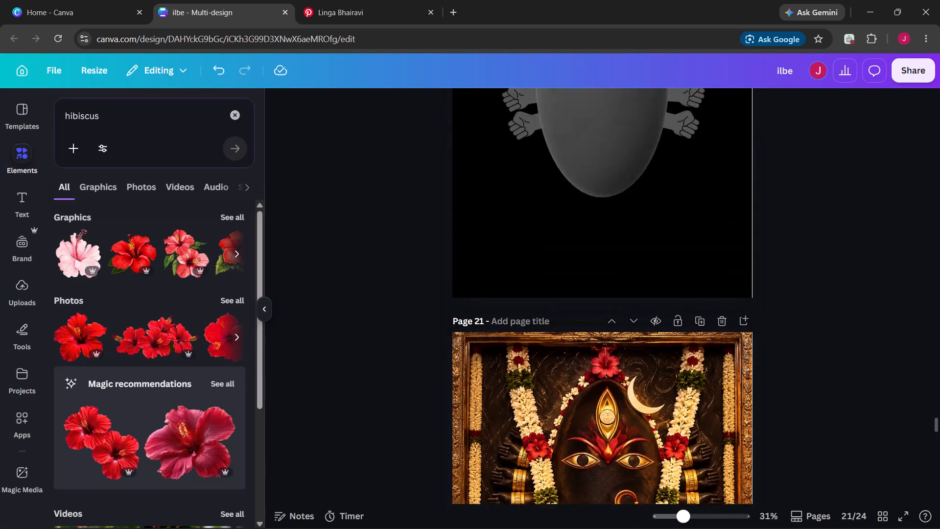
scroll(758, 358, down, 6)
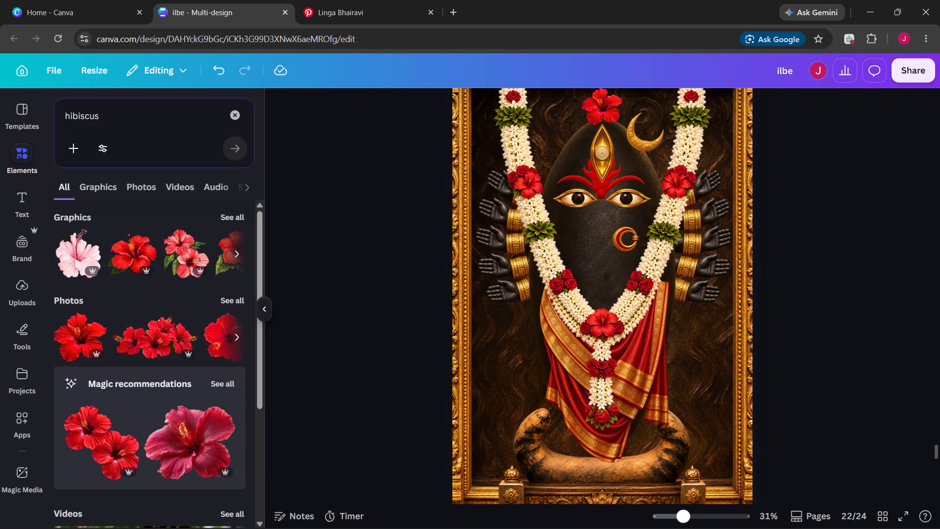
click(666, 265)
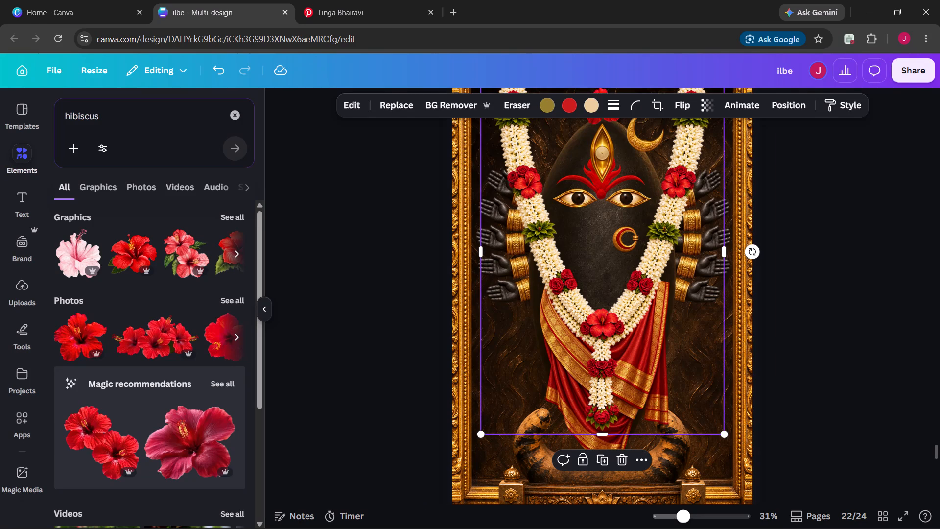
click(666, 265)
click(586, 324)
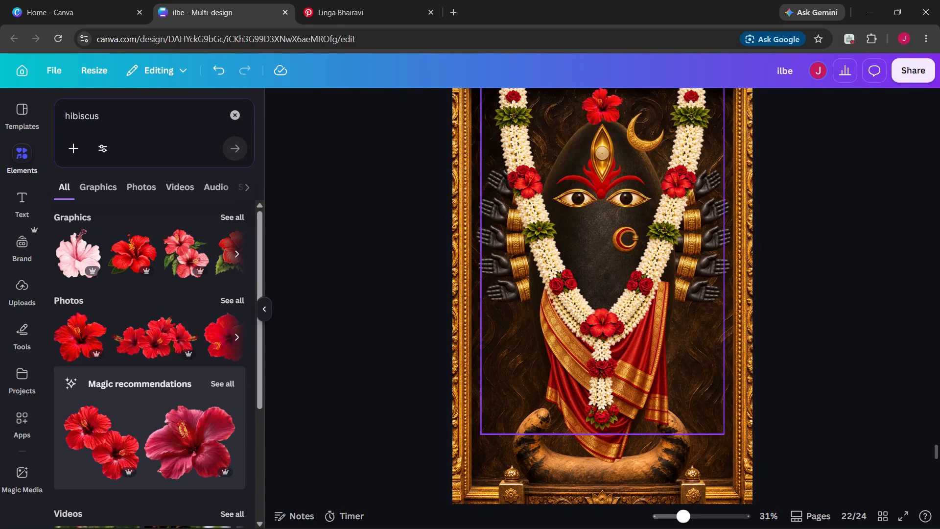
right_click(586, 324)
click(630, 230)
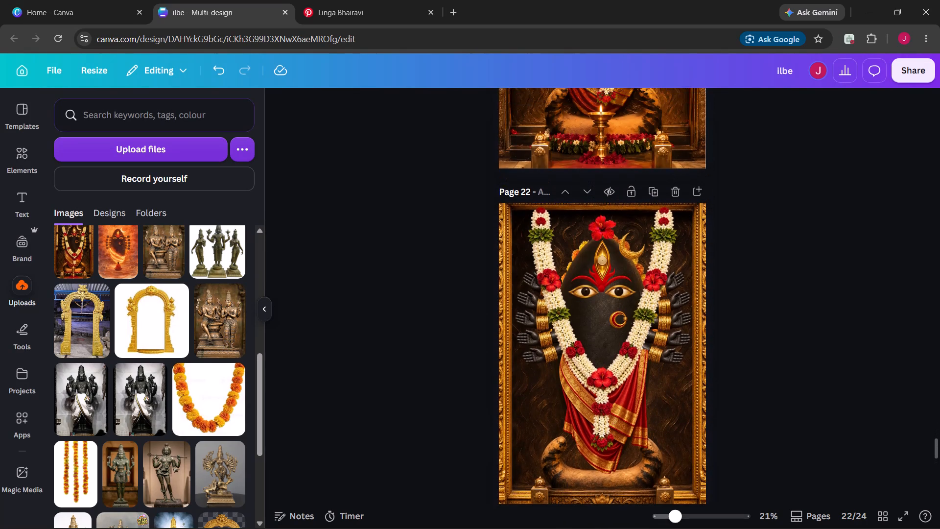
scroll(721, 312, up, 1)
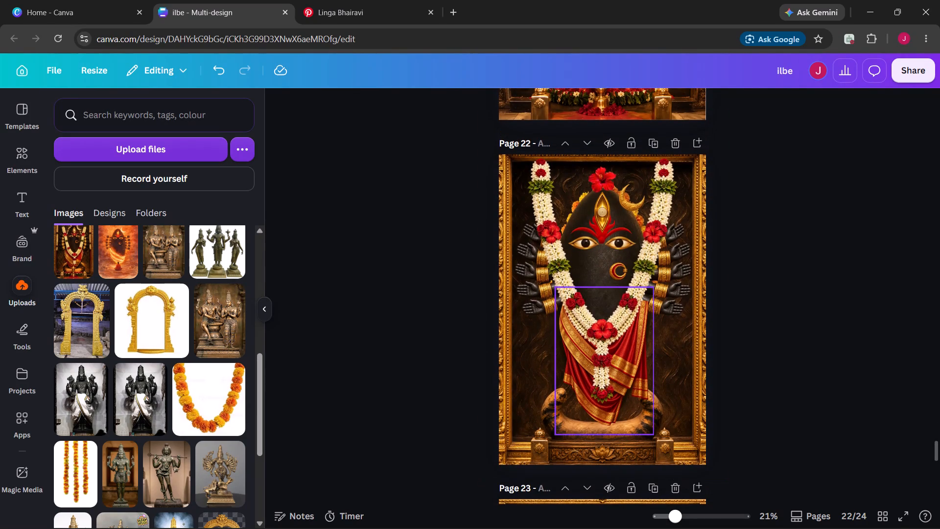
Shrink the tiger-striped pedestal slightly on page 22 and re-centre it at the base of the frame.
click(606, 445)
drag(519, 386, 530, 389)
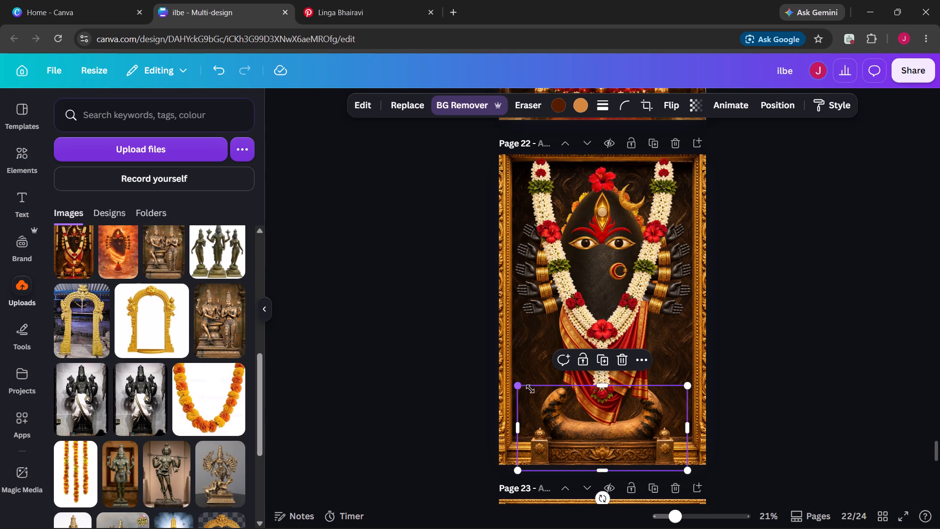
drag(530, 389, 540, 393)
drag(603, 434, 597, 434)
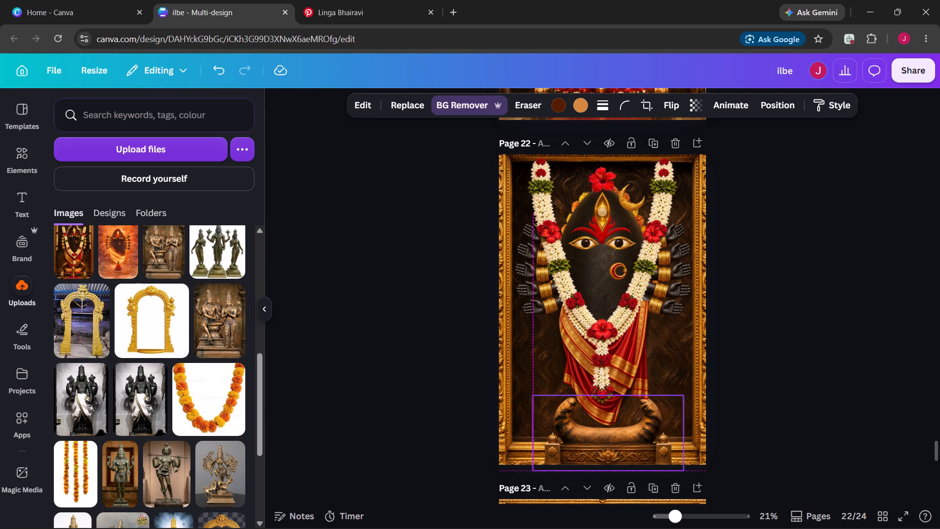
drag(597, 434, 594, 433)
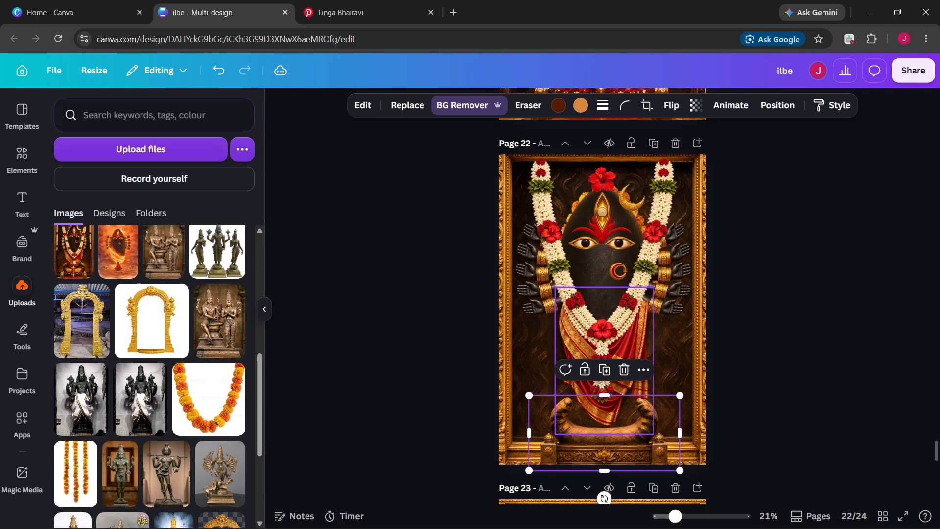
click(781, 412)
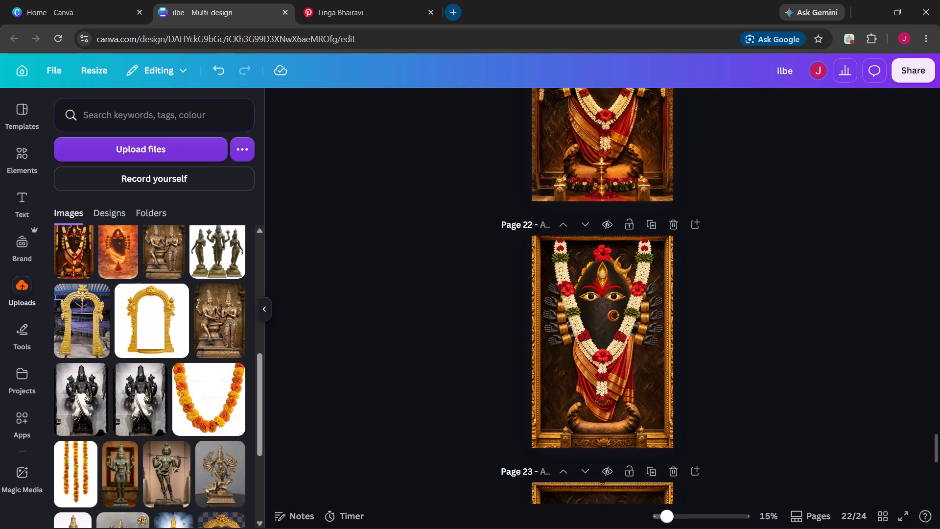
Look through the uploaded images and the recent designs on the Canva home page in the other browser window.
scroll(107, 316, down, 6)
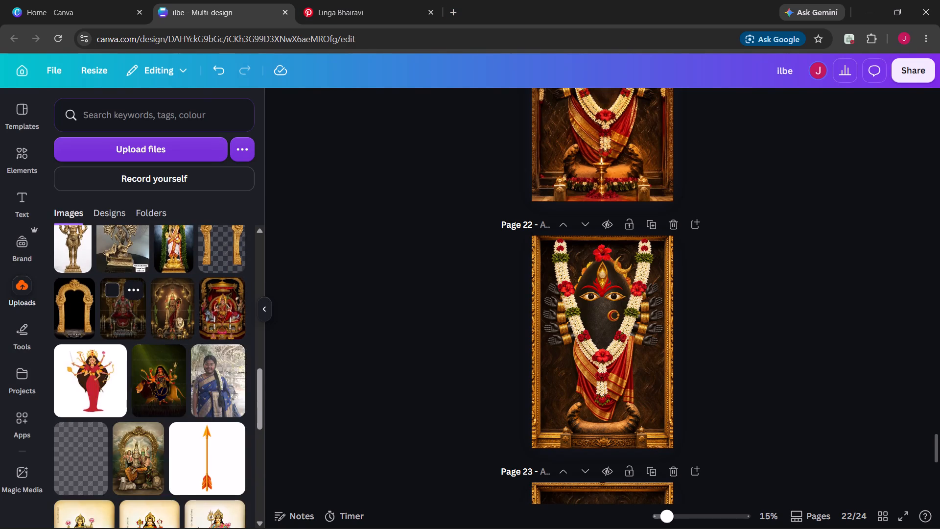
scroll(107, 316, down, 9)
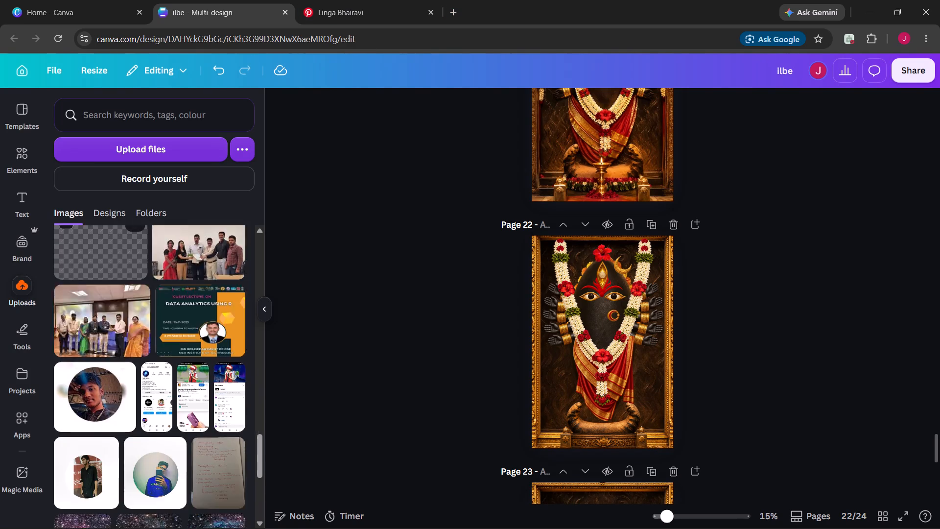
scroll(107, 316, down, 5)
scroll(107, 316, up, 16)
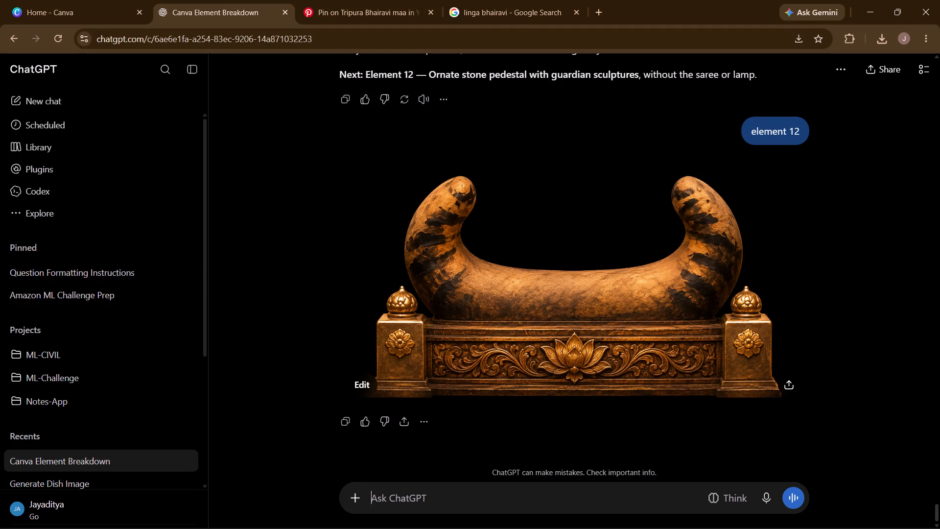
click(94, 0)
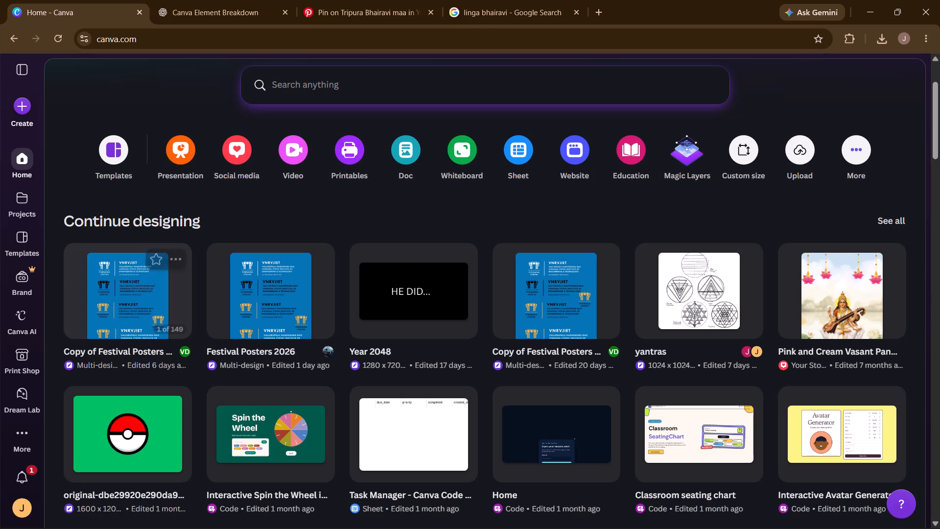
scroll(22, 383, down, 3)
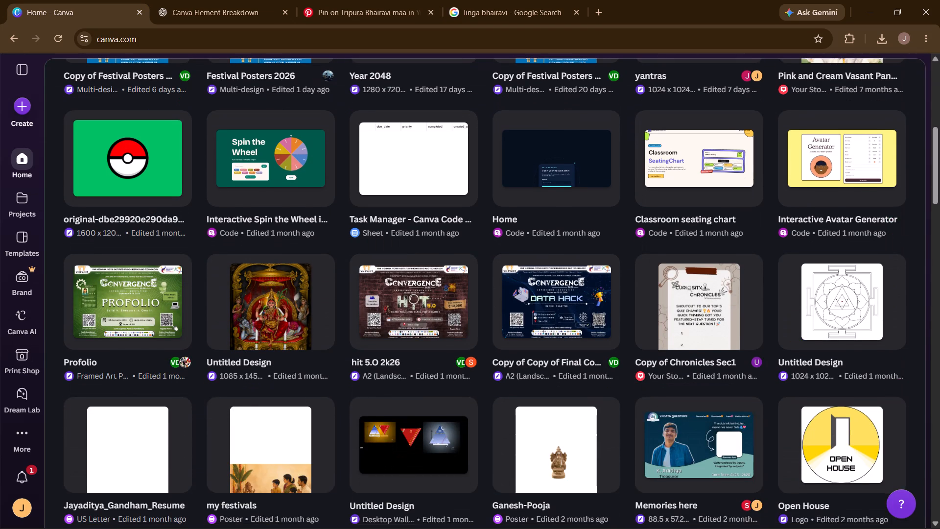
scroll(23, 262, down, 3)
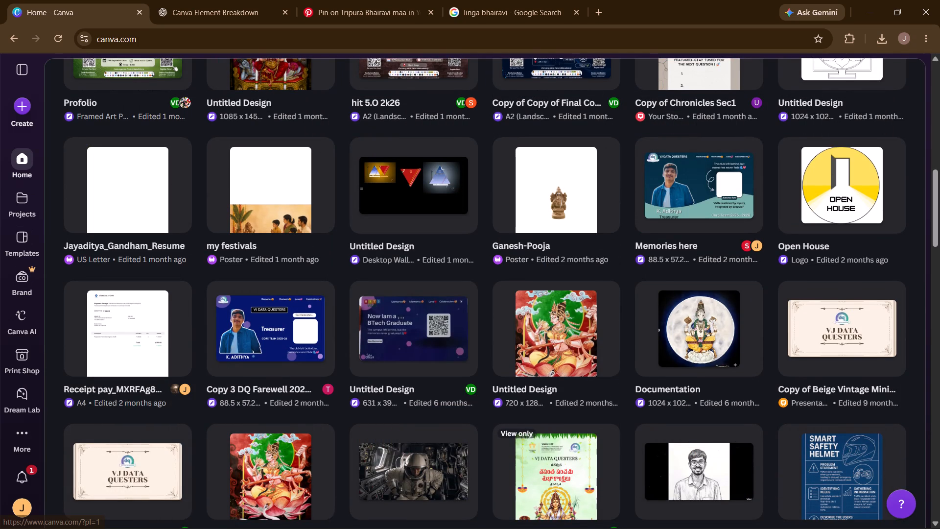
scroll(20, 162, up, 10)
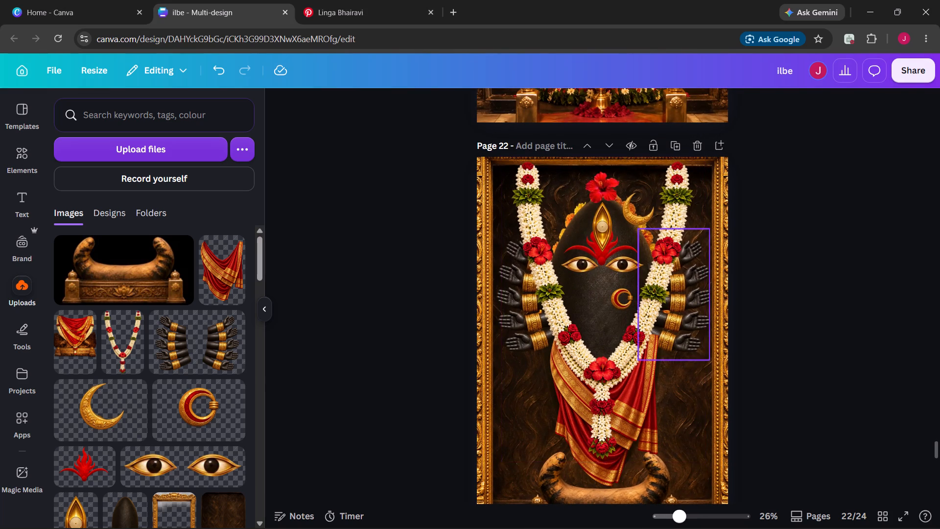
Examine page 22's composition and go through its layer order, leaving the layers unchanged.
scroll(791, 358, down, 4)
scroll(791, 358, up, 4)
scroll(791, 358, down, 1)
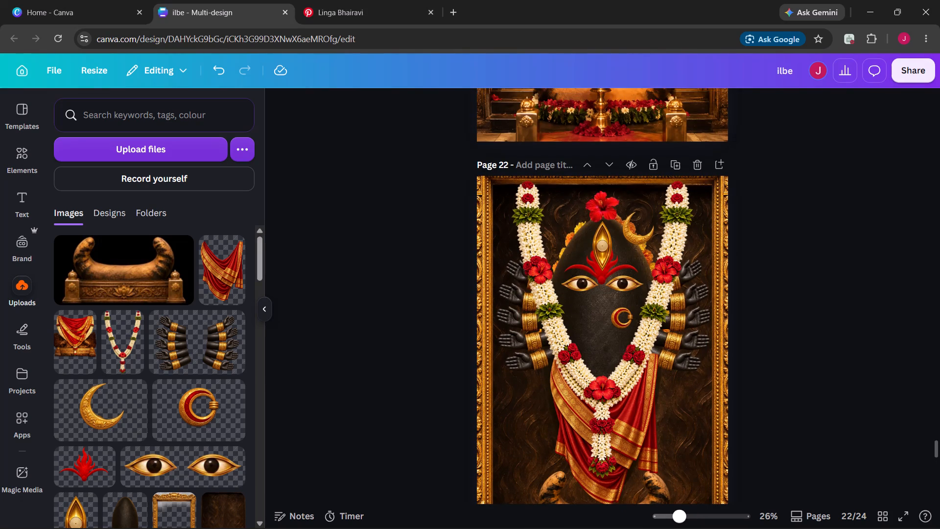
scroll(791, 358, down, 1)
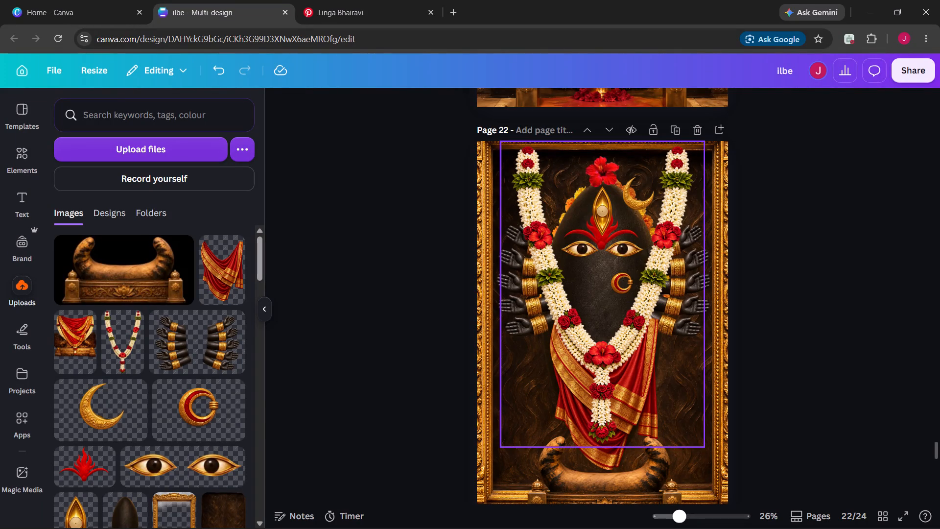
right_click(601, 311)
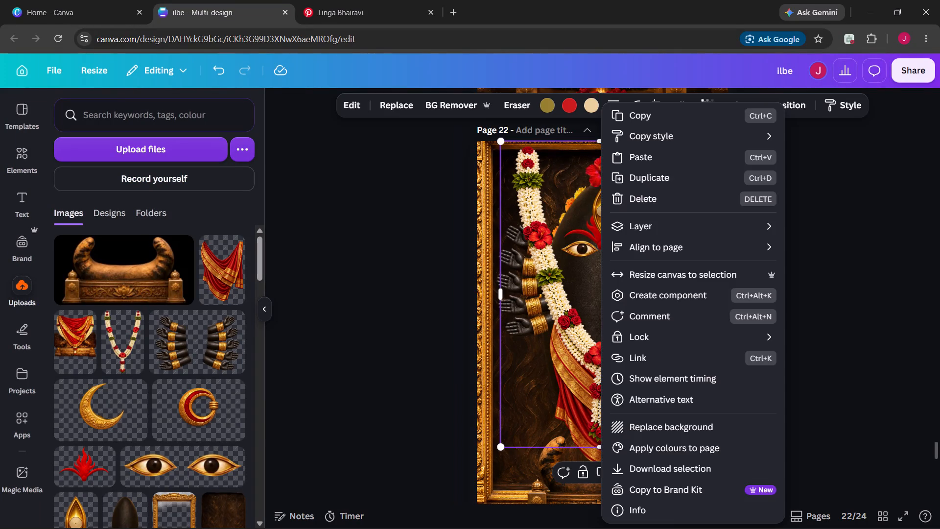
click(673, 232)
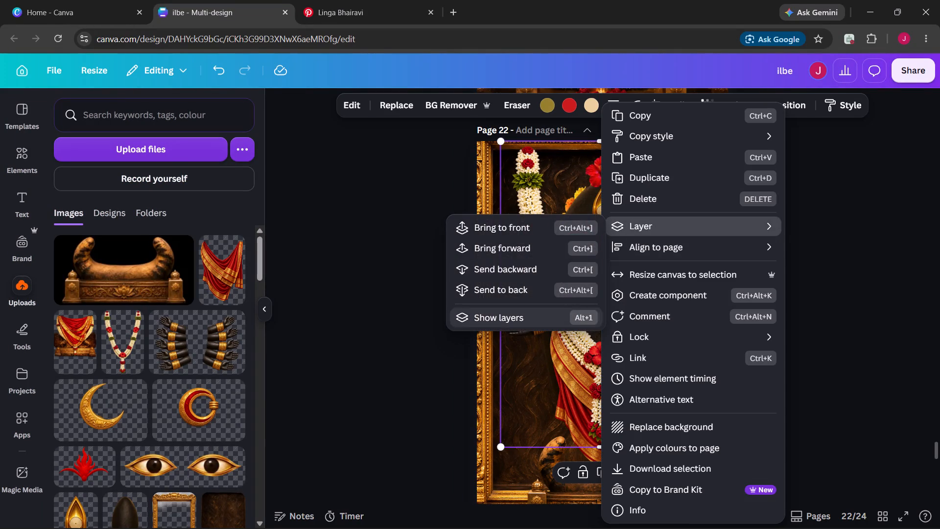
click(539, 311)
scroll(178, 361, down, 9)
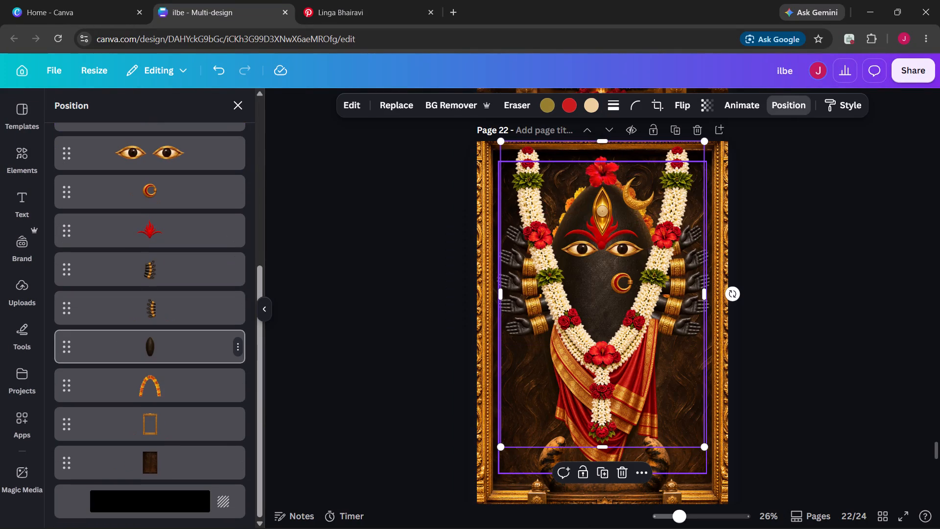
scroll(178, 361, down, 2)
scroll(178, 361, up, 8)
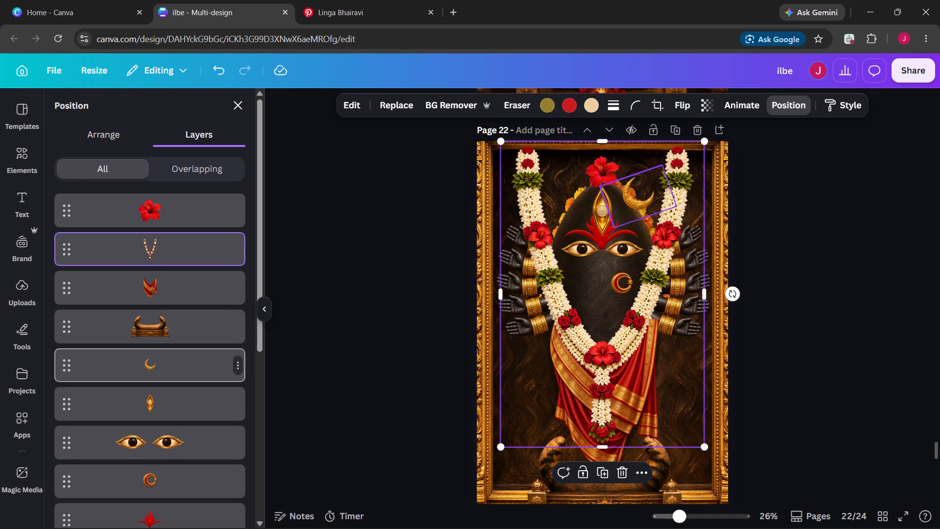
click(763, 396)
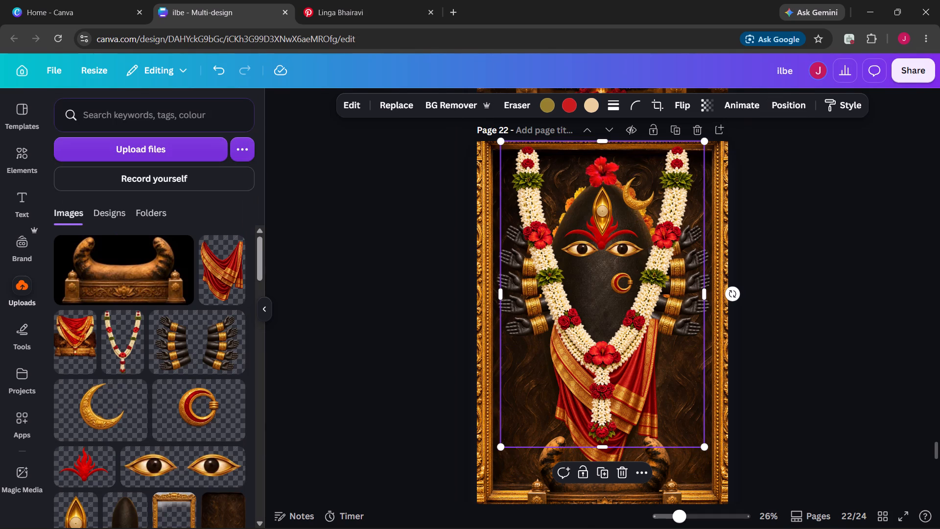
click(763, 396)
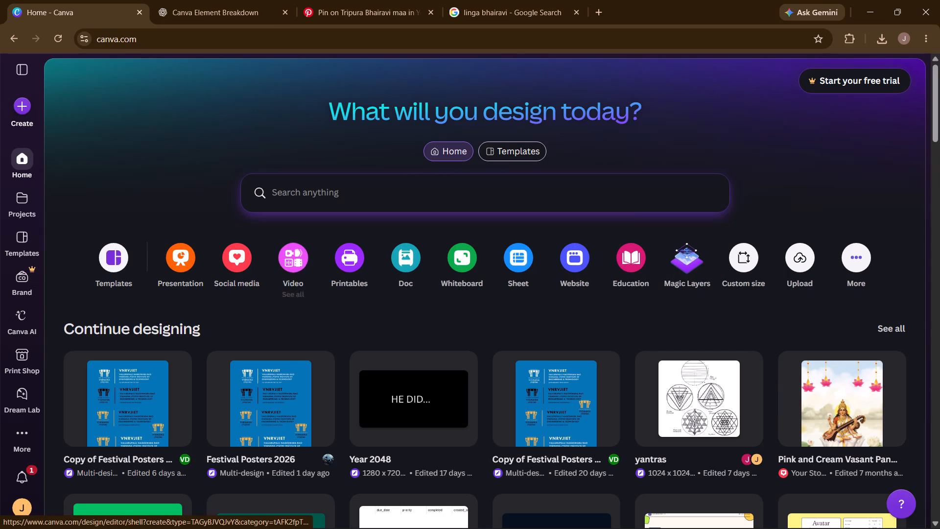
In the other browser window, look through the Linga Bhairavi reference photos on Pinterest and in the Google image results.
click(396, 3)
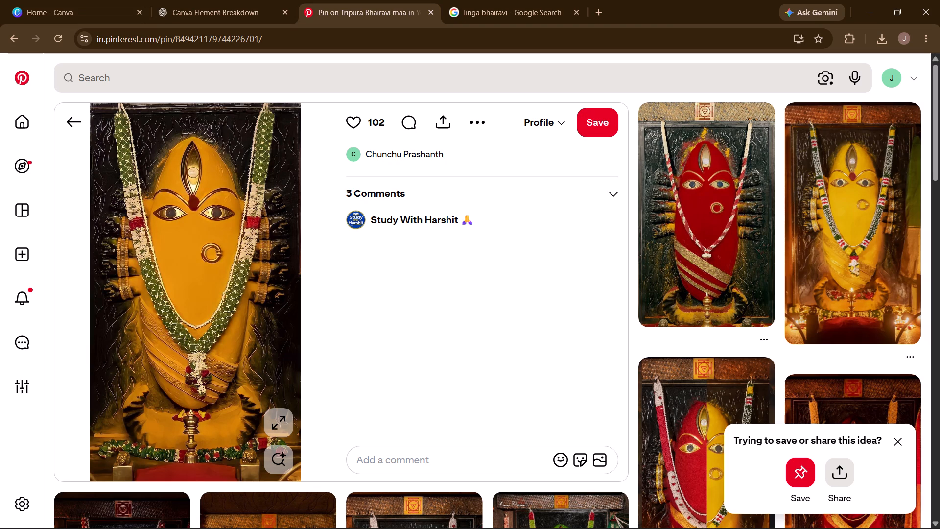
scroll(479, 415, down, 1)
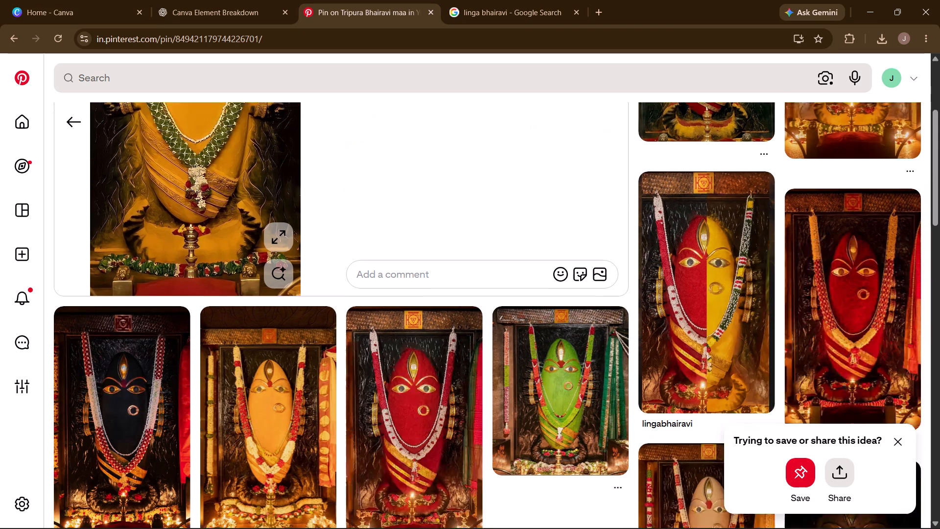
scroll(479, 415, down, 2)
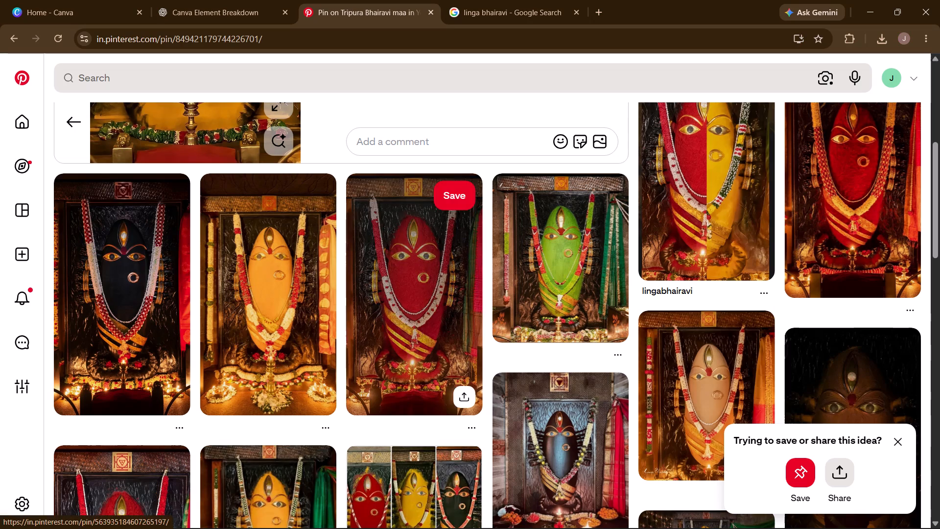
click(533, 0)
scroll(319, 225, up, 9)
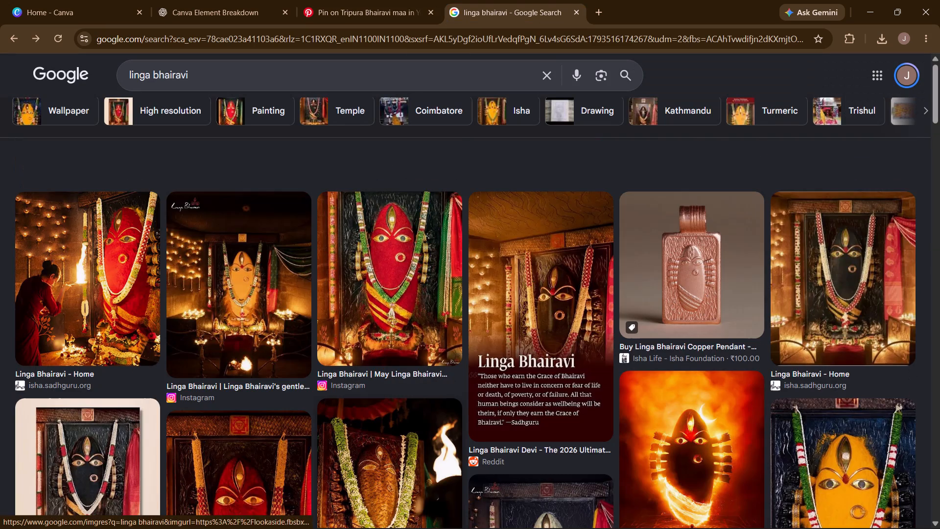
Ask Google's AI Mode about Linga Bhairavi: "but how is devi worshipped in linga rupa".
click(139, 123)
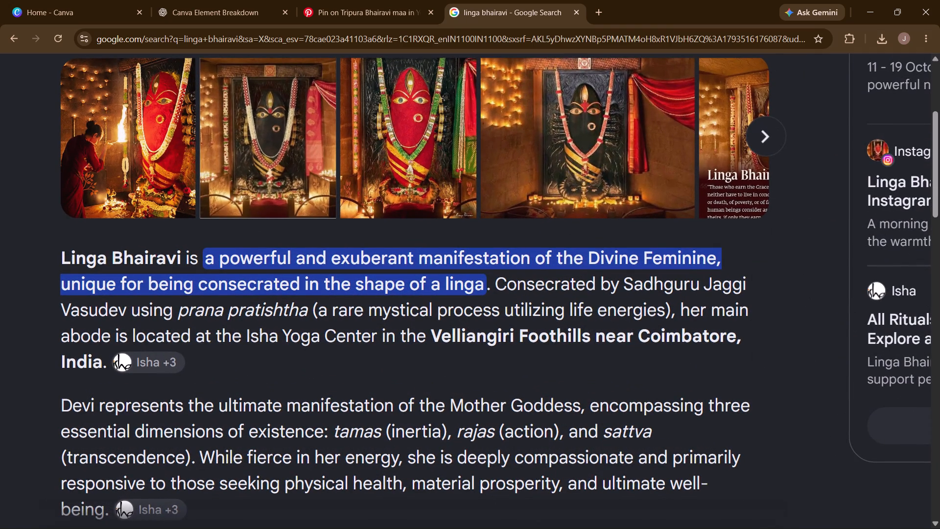
click(231, 464)
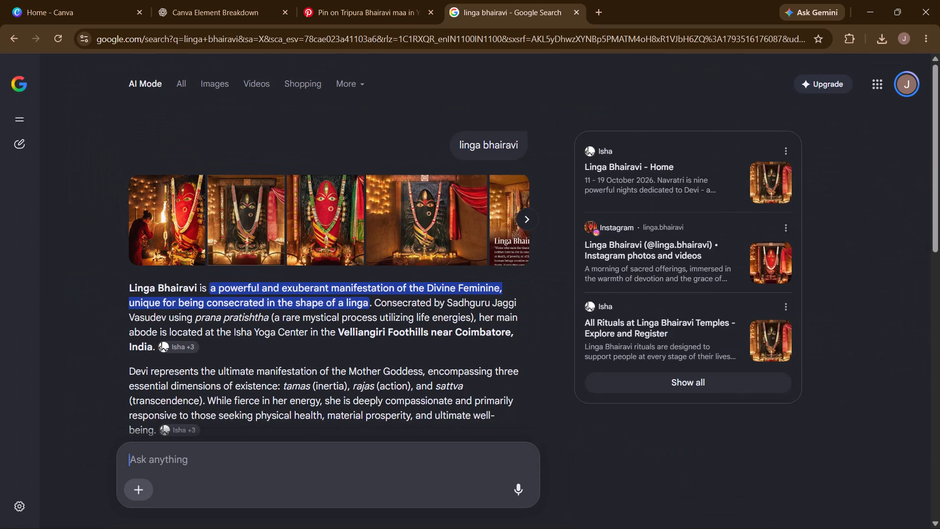
text(bu)
text(t how is devi)
key(space)
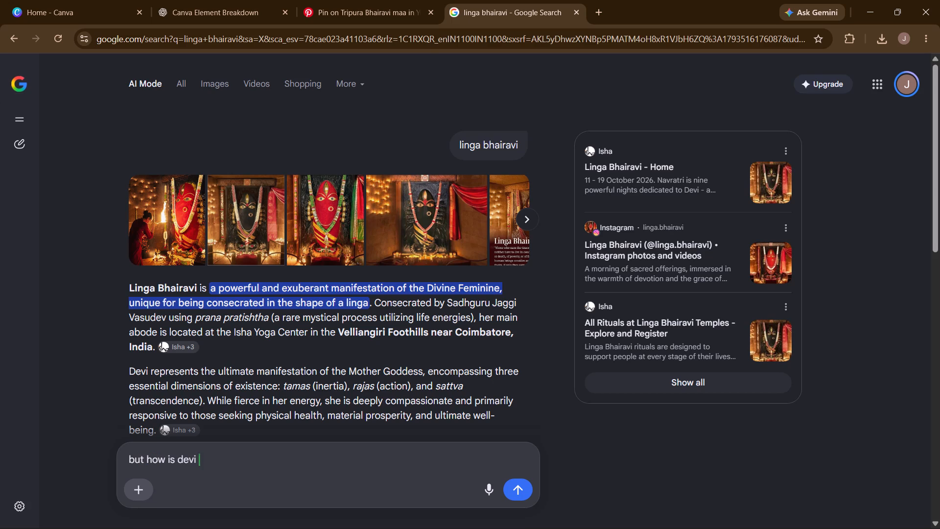
text(wor)
text(shipped in linga rupa)
key(Return)
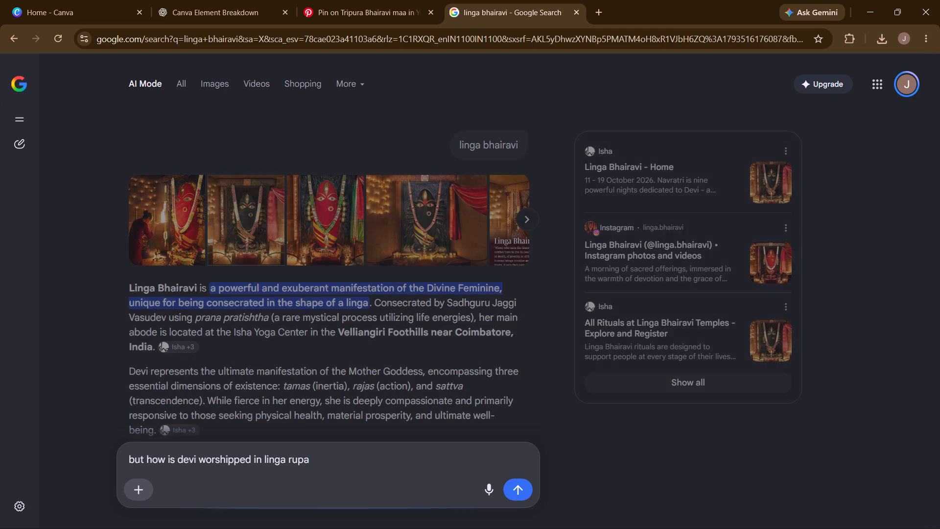
Read through the AI Mode answer on how Devi is worshipped in linga form, down to its suggested follow-up questions.
scroll(260, 370, up, 1)
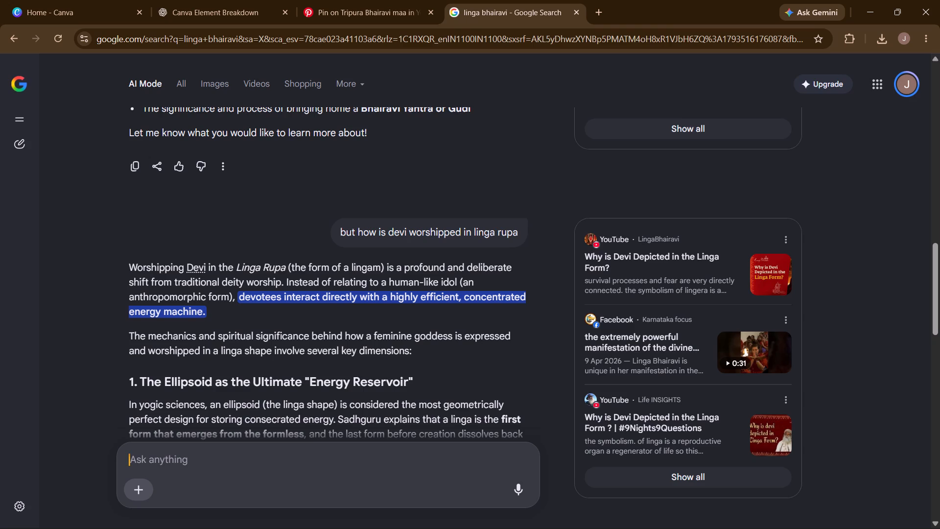
scroll(260, 370, down, 1)
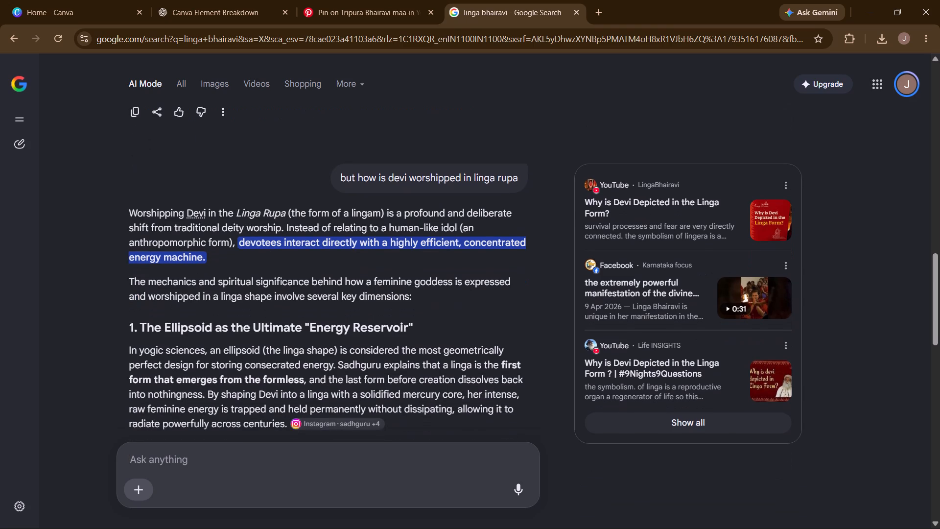
scroll(260, 370, down, 2)
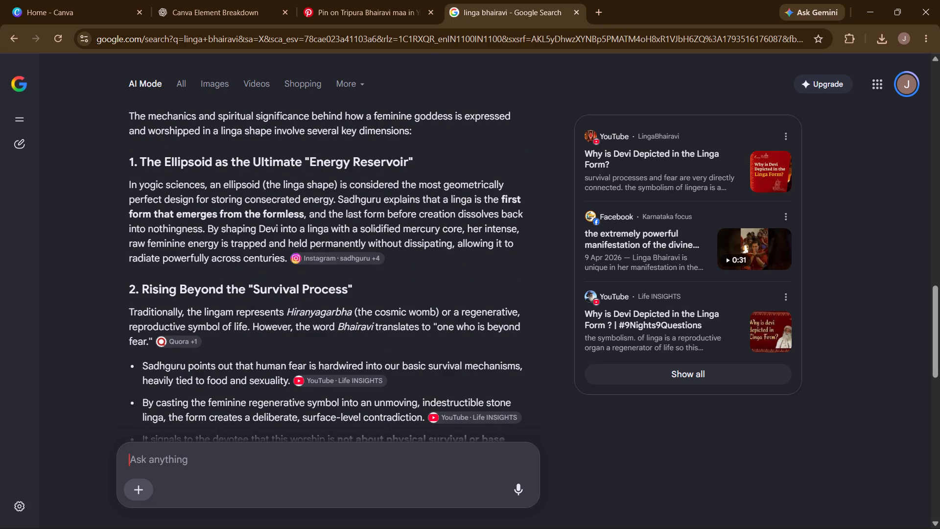
scroll(260, 370, down, 1)
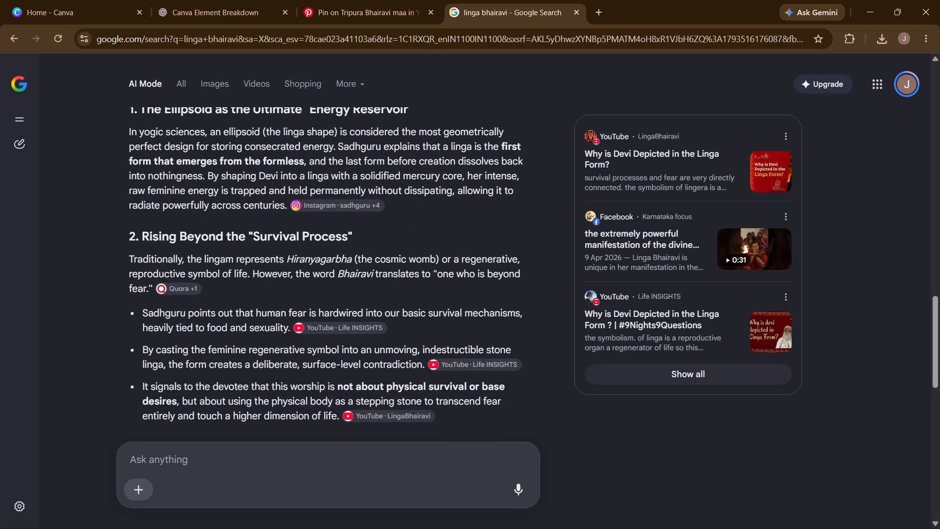
scroll(260, 370, down, 2)
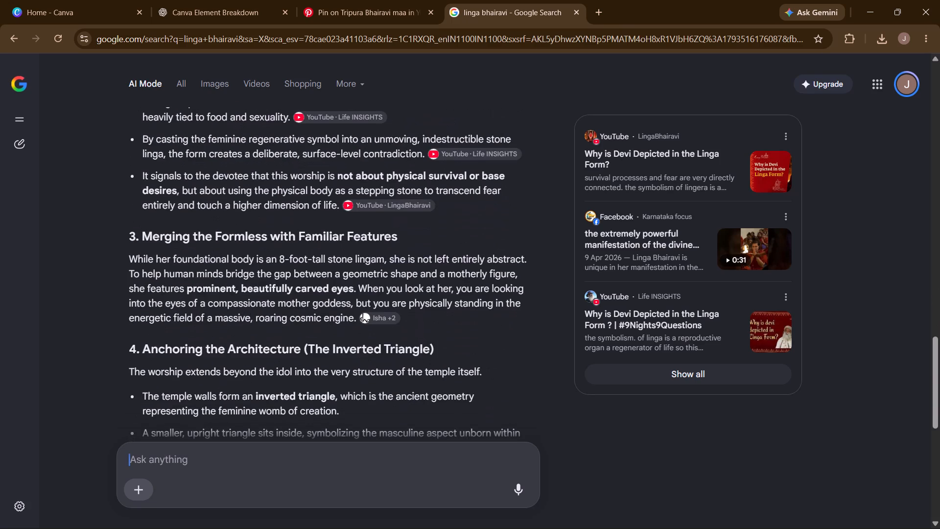
scroll(260, 370, up, 1)
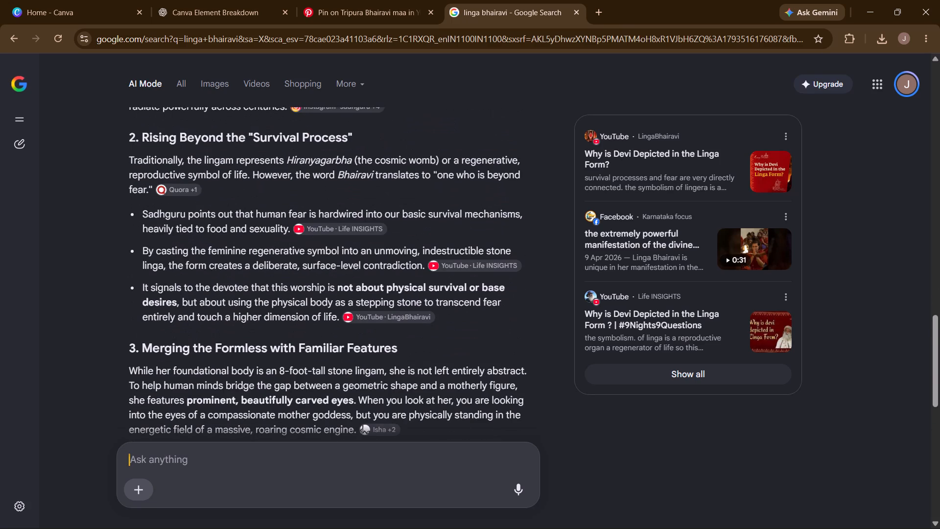
scroll(260, 370, down, 1)
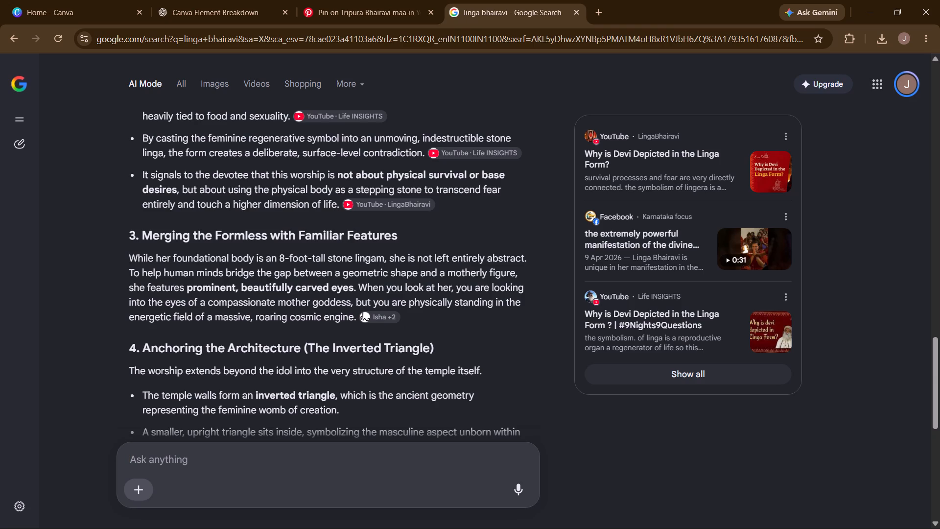
scroll(260, 370, down, 4)
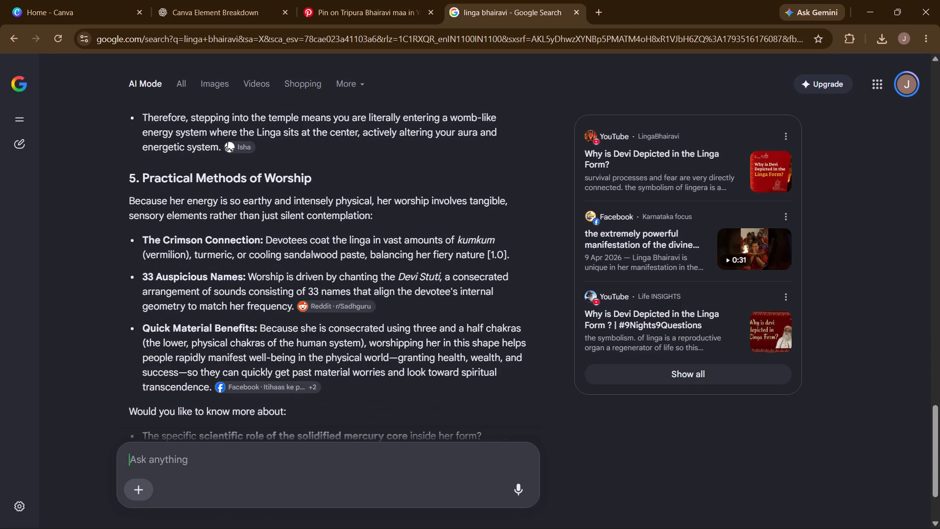
scroll(260, 370, down, 2)
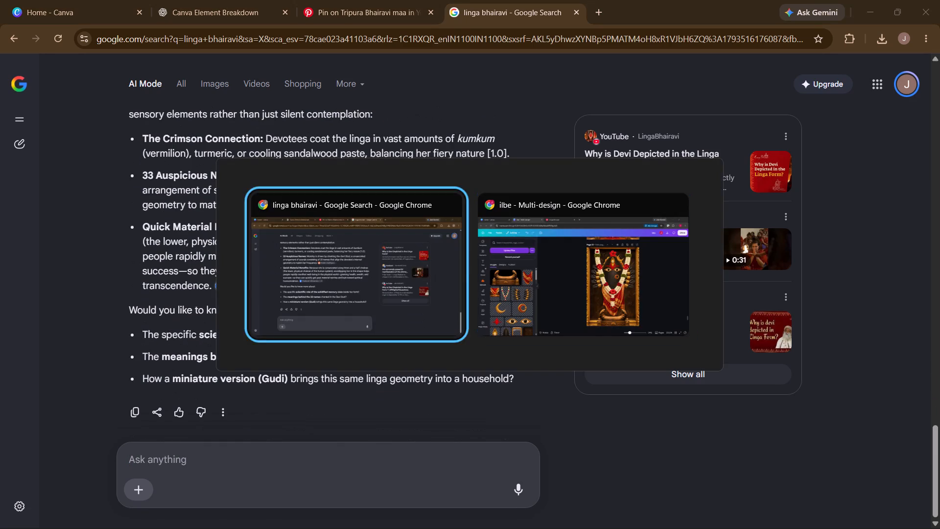
Find the Kuro app through the Windows search and launch it.
click(267, 511)
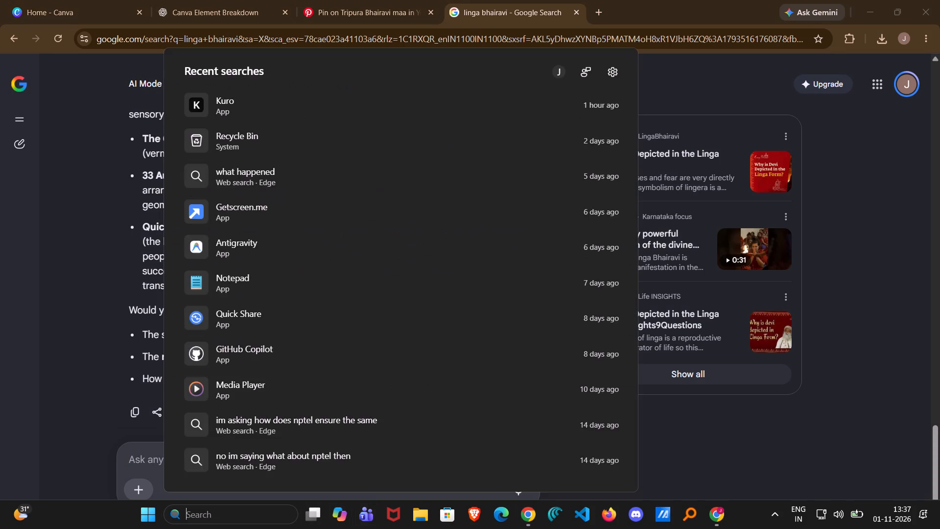
text(kur)
key(Return)
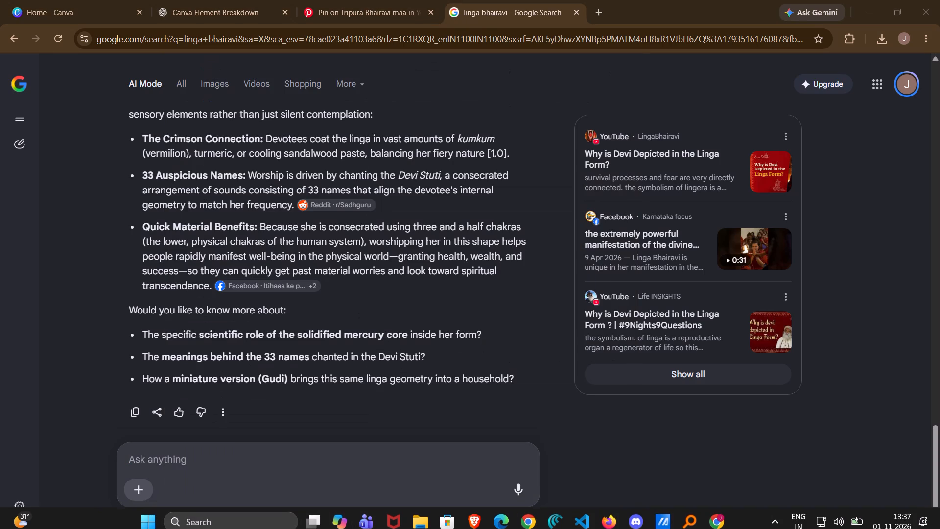
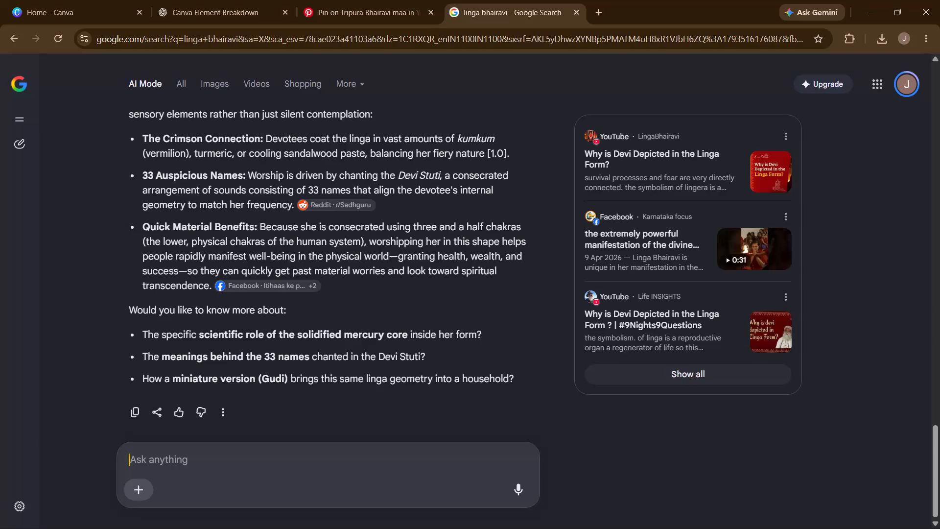
Quote the phrase "scientific role of the solidified mercury core inside her form" from the answer as context for a follow-up question.
click(250, 471)
double_click(253, 330)
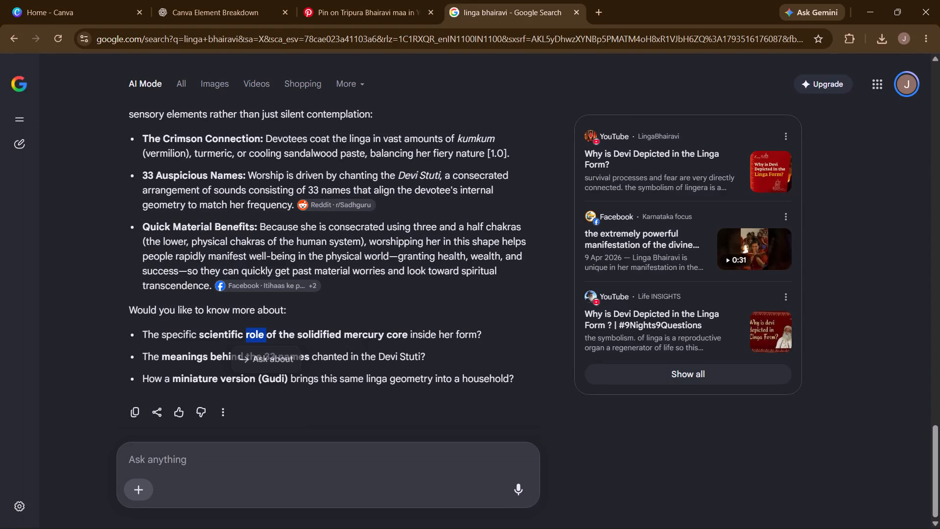
drag(200, 334, 474, 334)
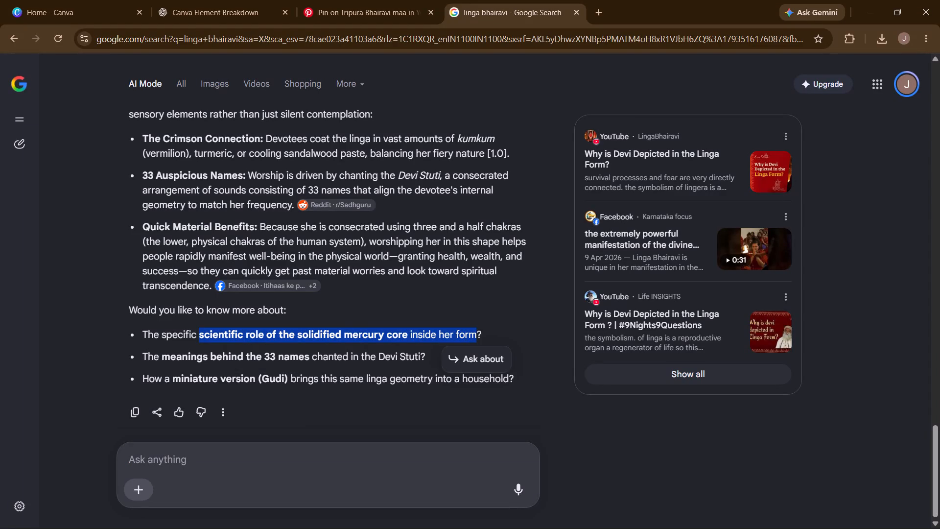
drag(474, 334, 473, 334)
click(478, 361)
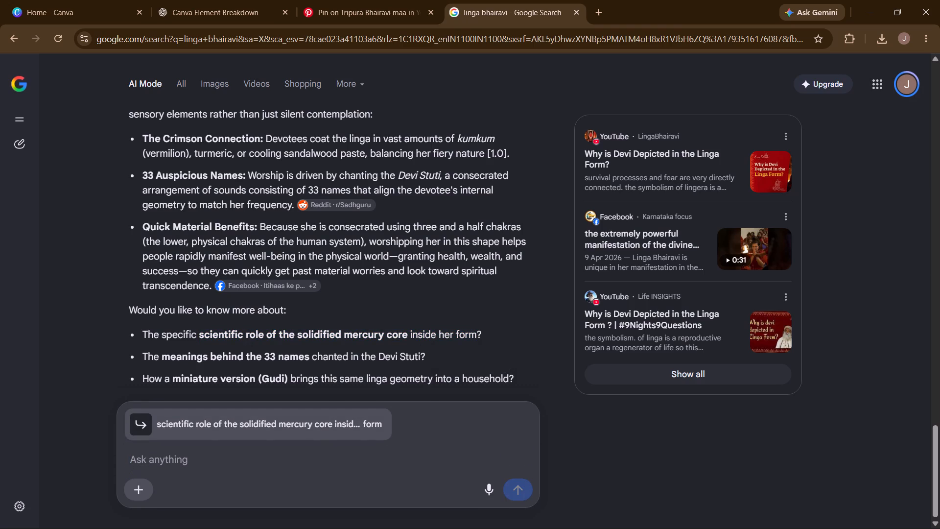
text(whats this and also)
key(space)
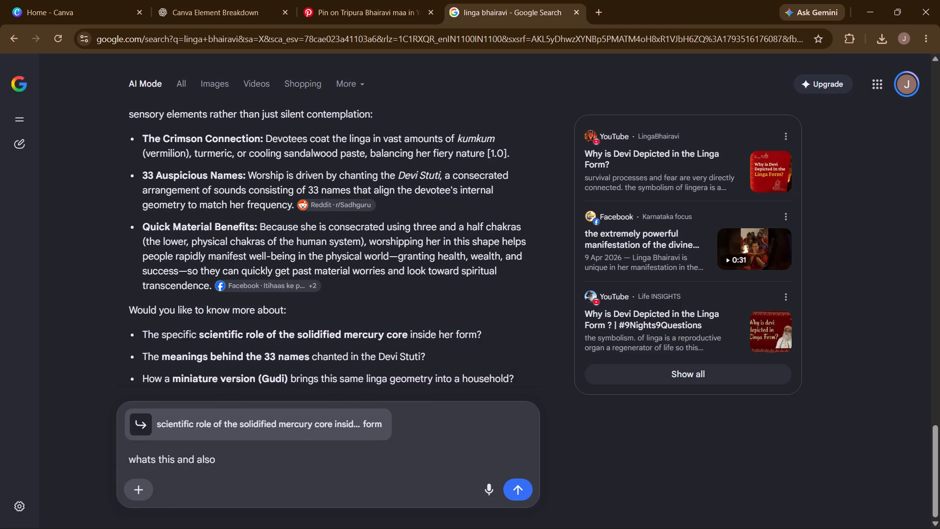
text(is)
key(space)
text(it)
key(space)
text(right according to scriptures to)
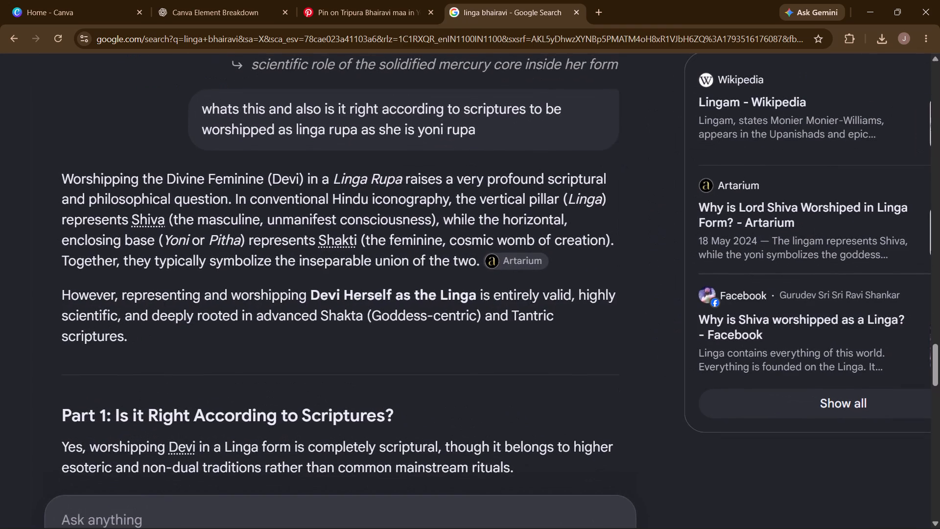
scroll(298, 309, down, 1)
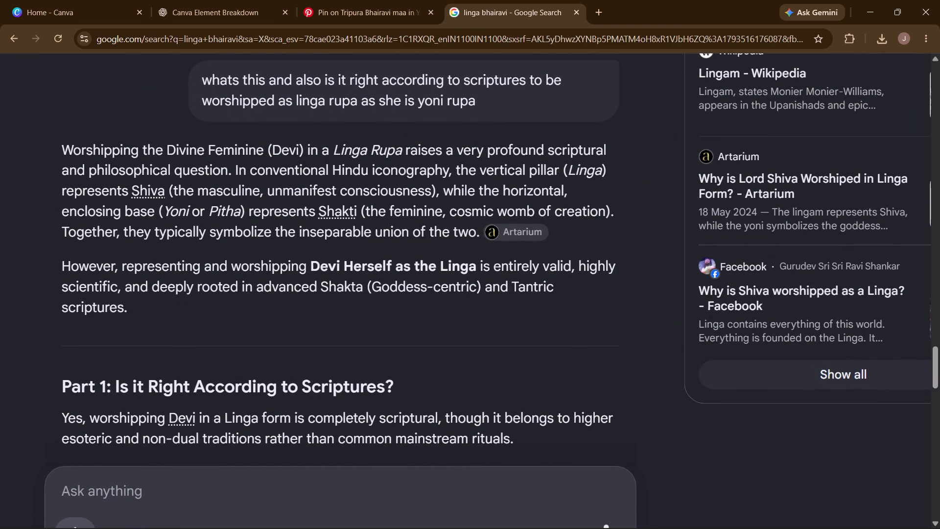
scroll(298, 309, down, 3)
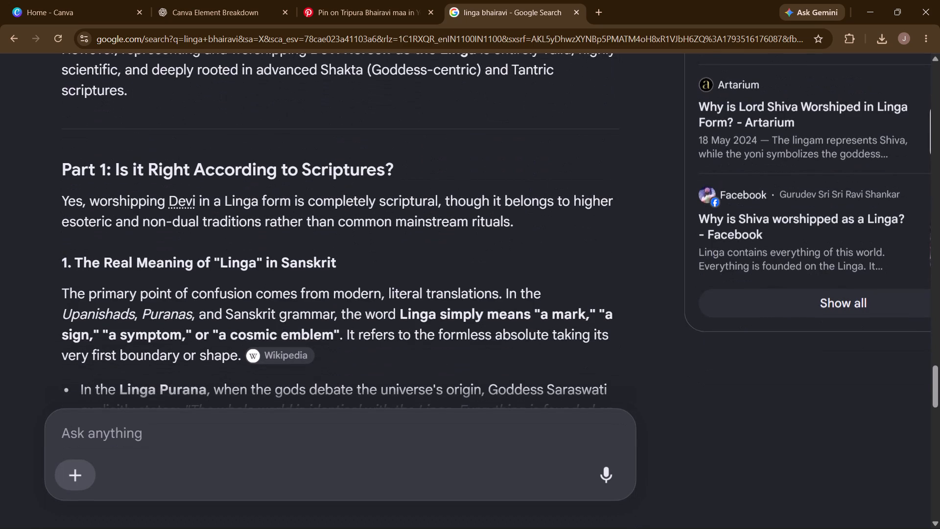
scroll(298, 309, down, 3)
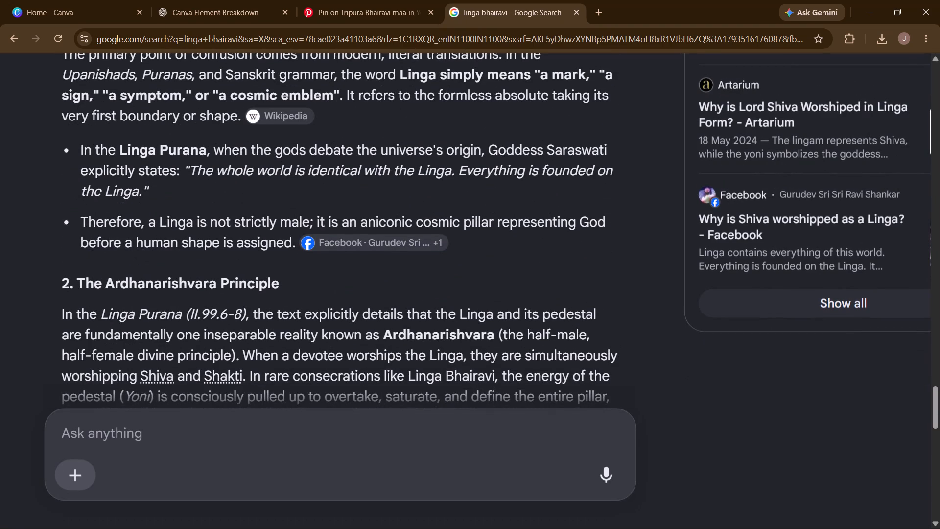
scroll(298, 309, down, 1)
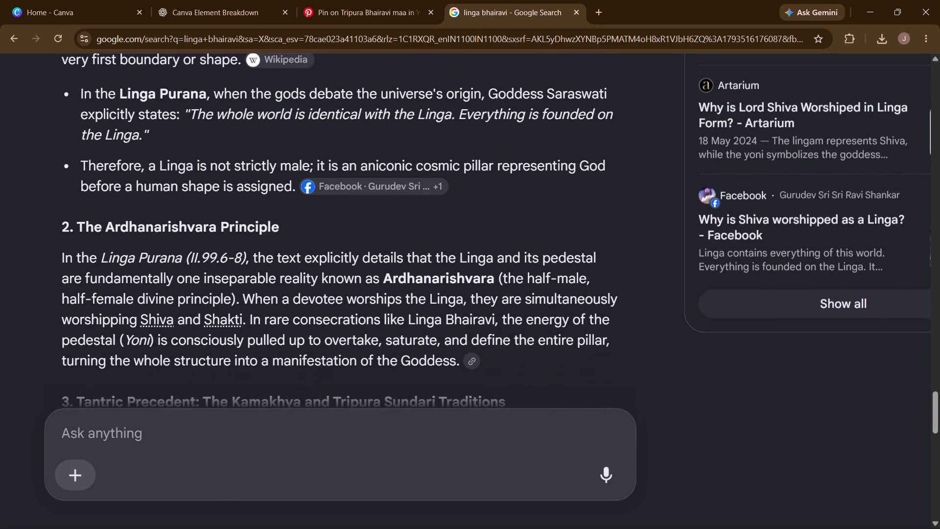
scroll(298, 309, down, 1)
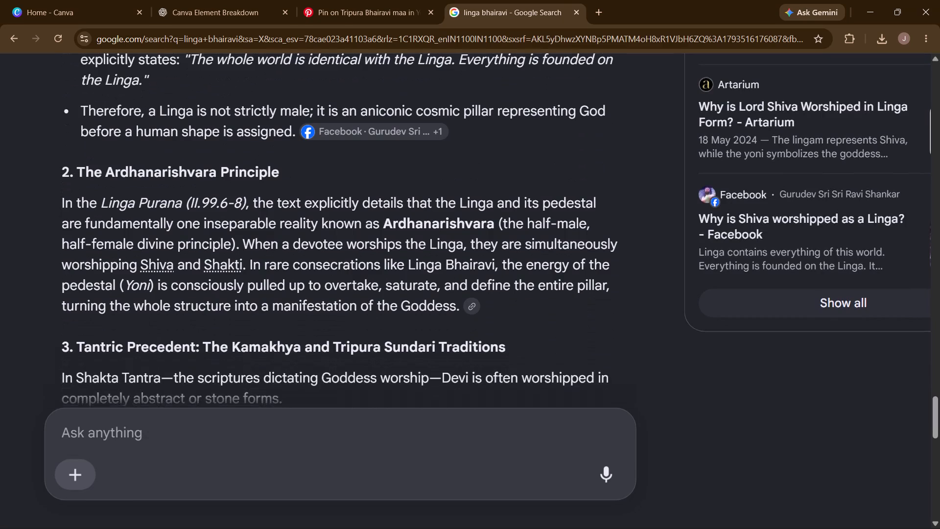
scroll(298, 309, down, 1)
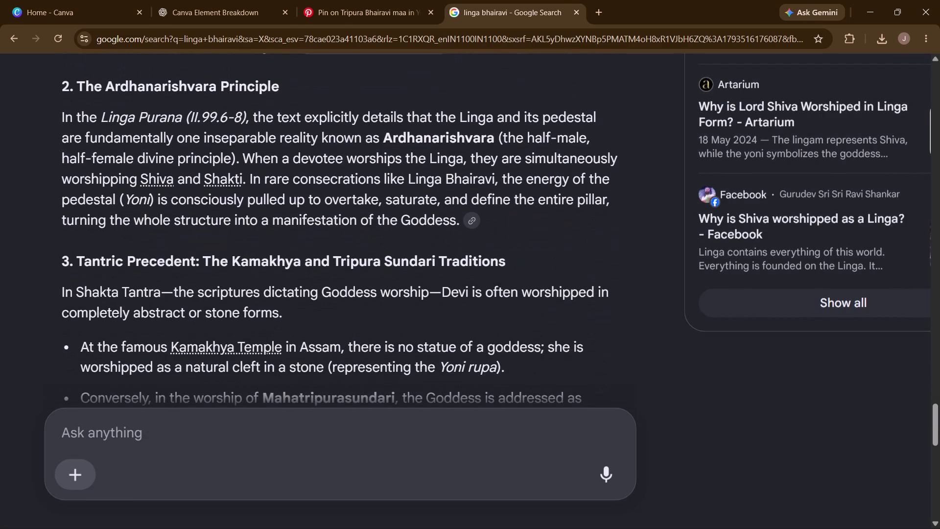
scroll(298, 309, down, 1)
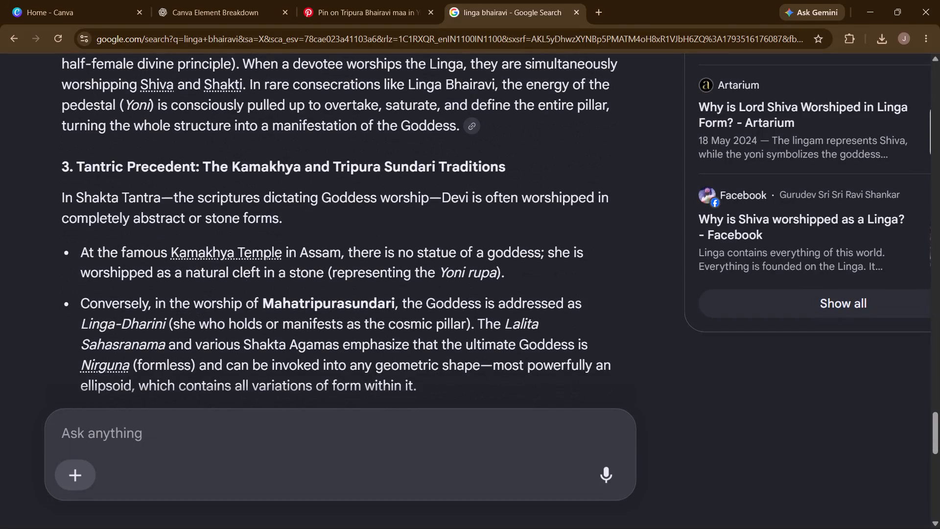
scroll(298, 309, down, 1)
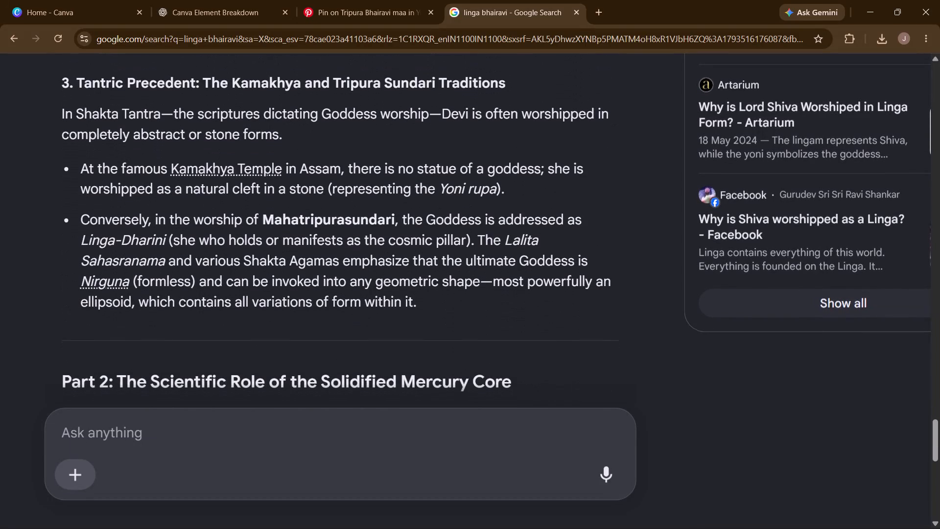
scroll(298, 309, down, 1)
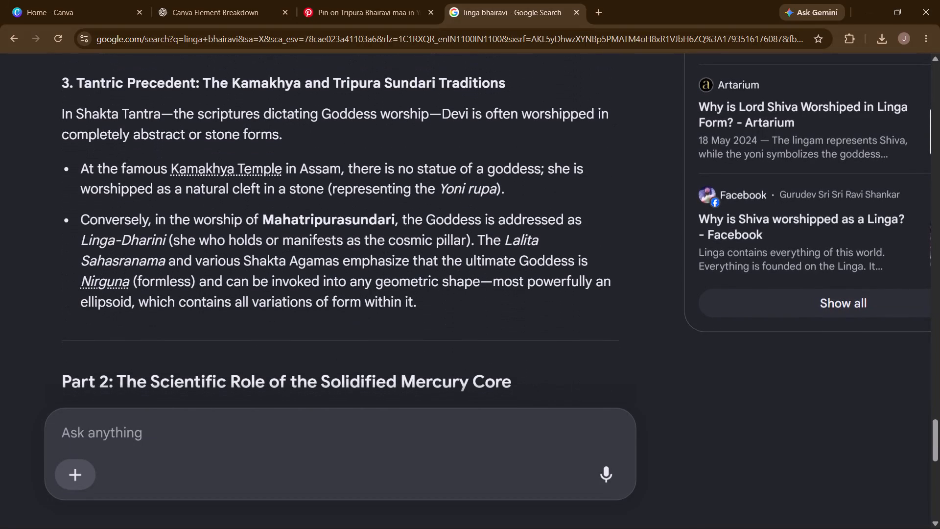
click(298, 309)
scroll(298, 309, down, 1)
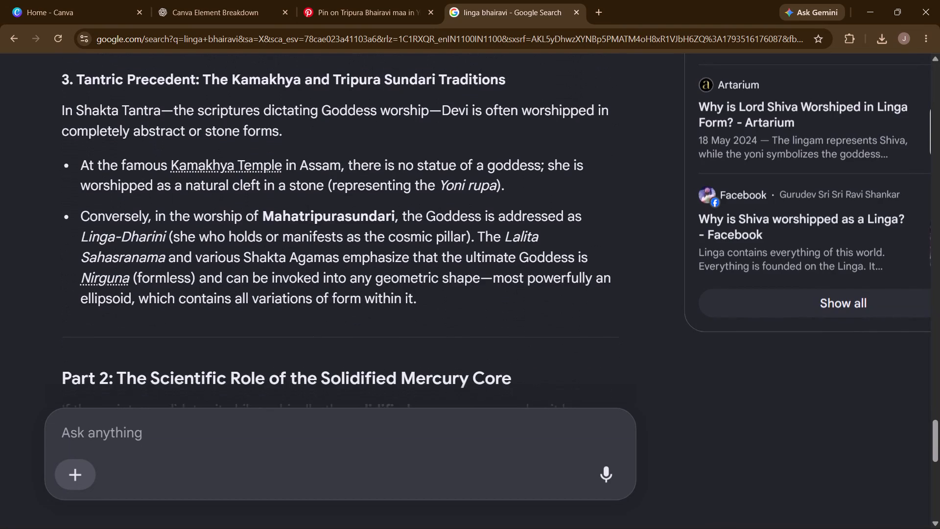
scroll(298, 309, down, 1)
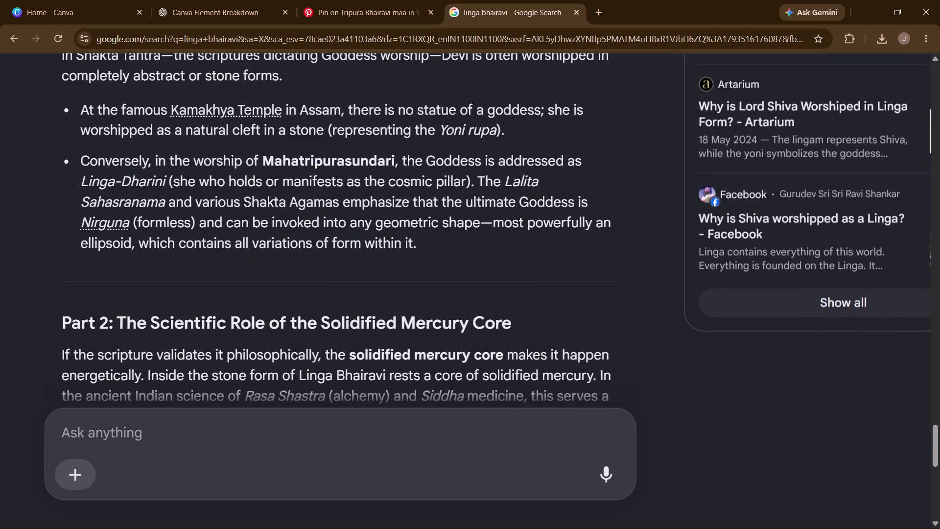
scroll(298, 309, down, 1)
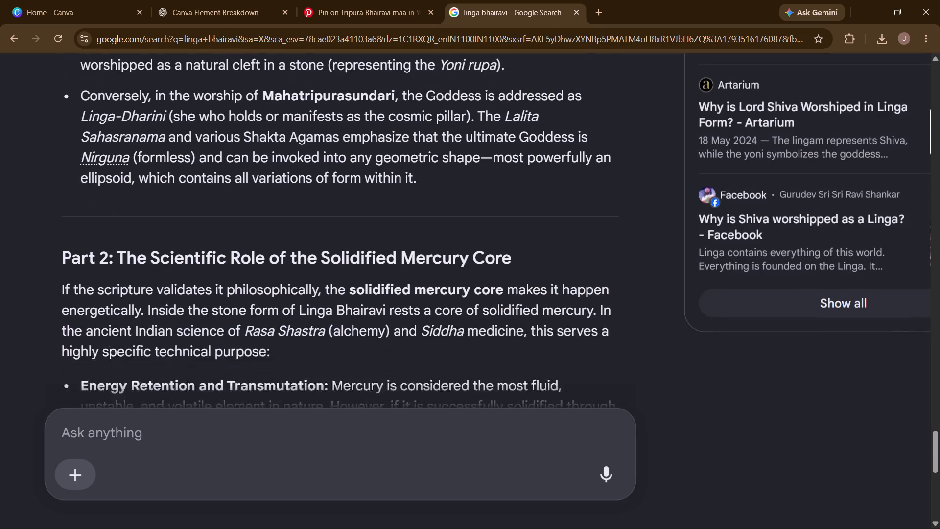
scroll(298, 309, down, 2)
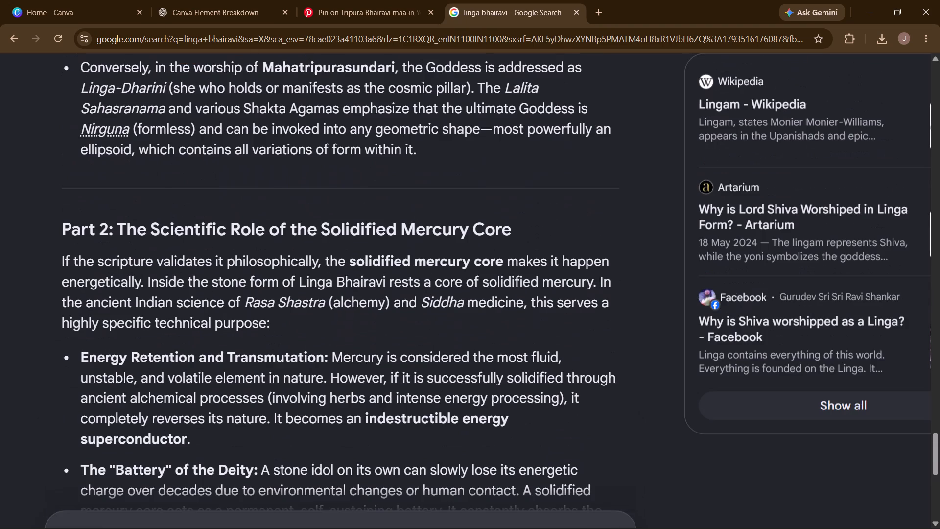
scroll(298, 309, down, 2)
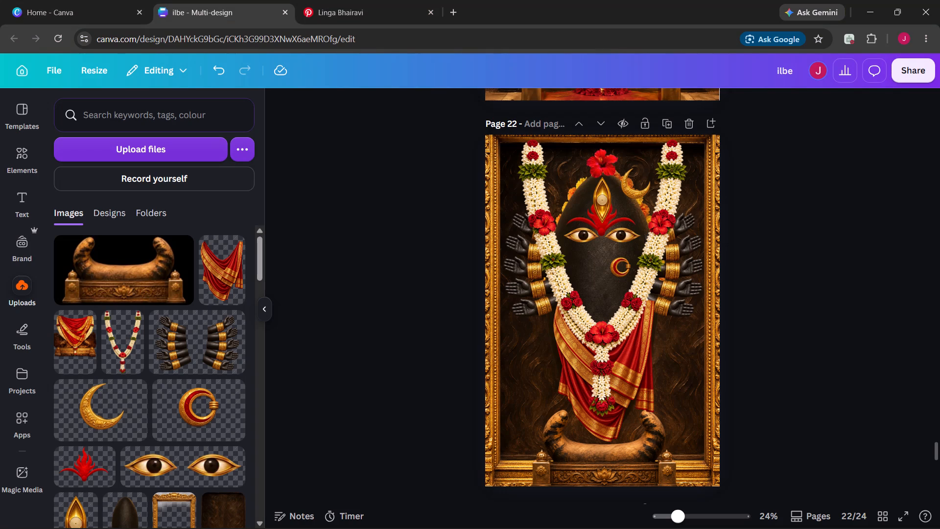
In the Canva design "ilbe", compare the Linga Bhairavi composition on page 22 with the reference image on page 21.
scroll(767, 382, down, 1)
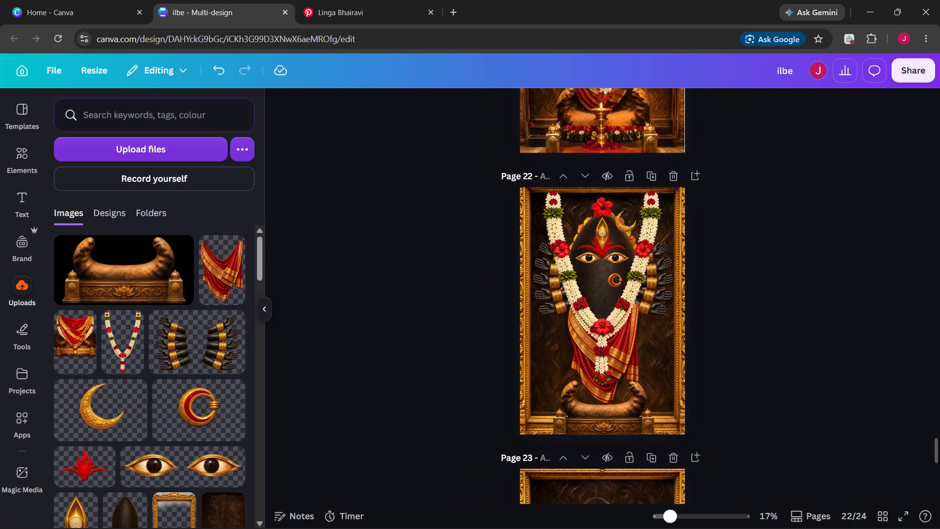
scroll(767, 382, up, 2)
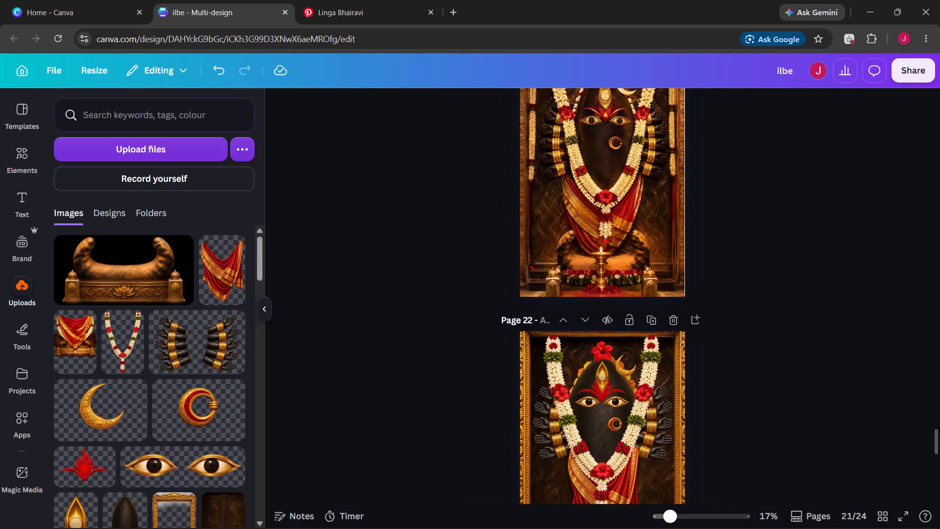
scroll(767, 382, up, 2)
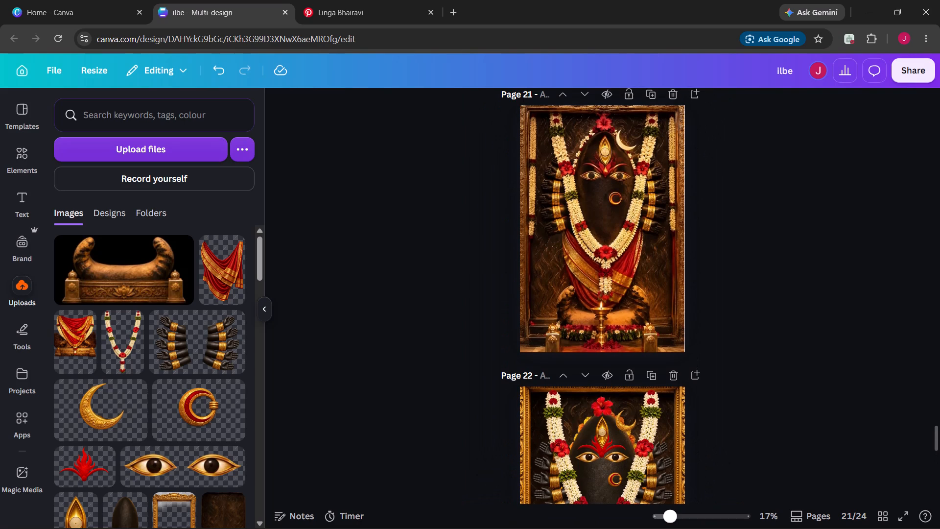
scroll(767, 382, up, 1)
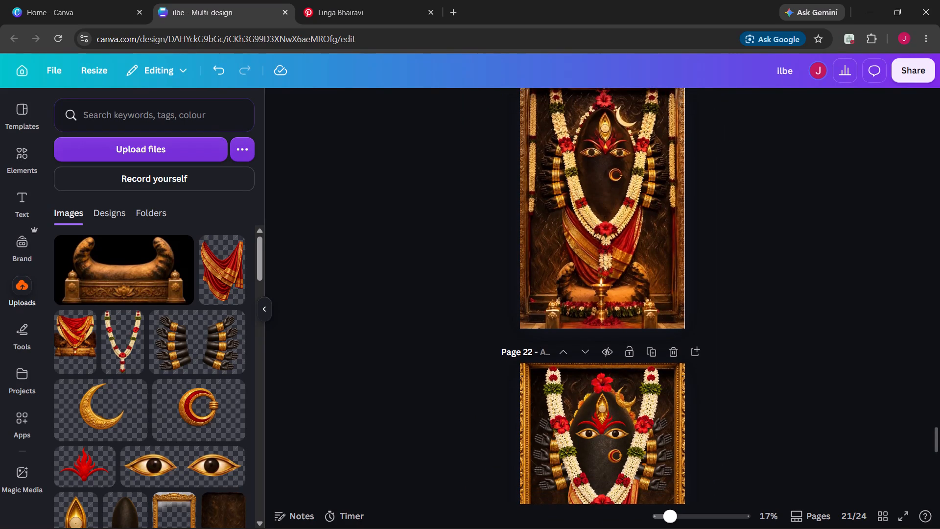
scroll(767, 382, down, 3)
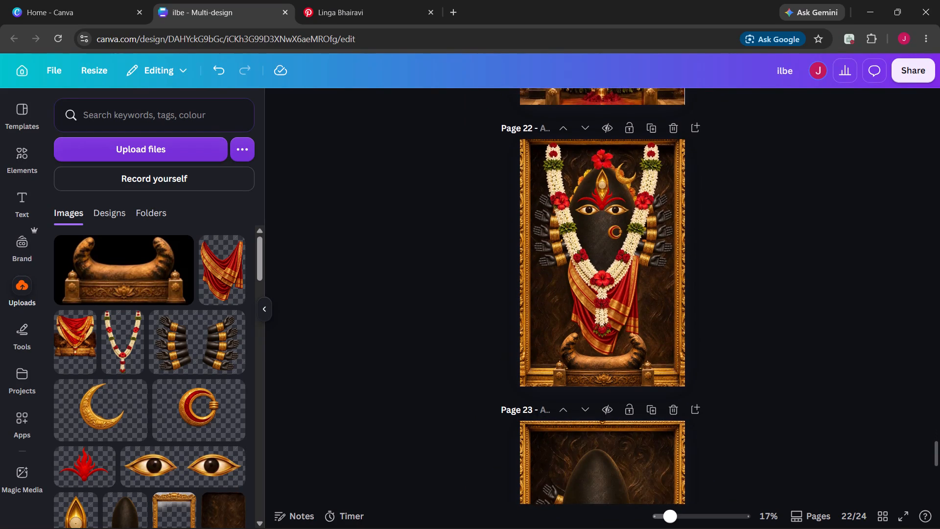
scroll(767, 382, up, 2)
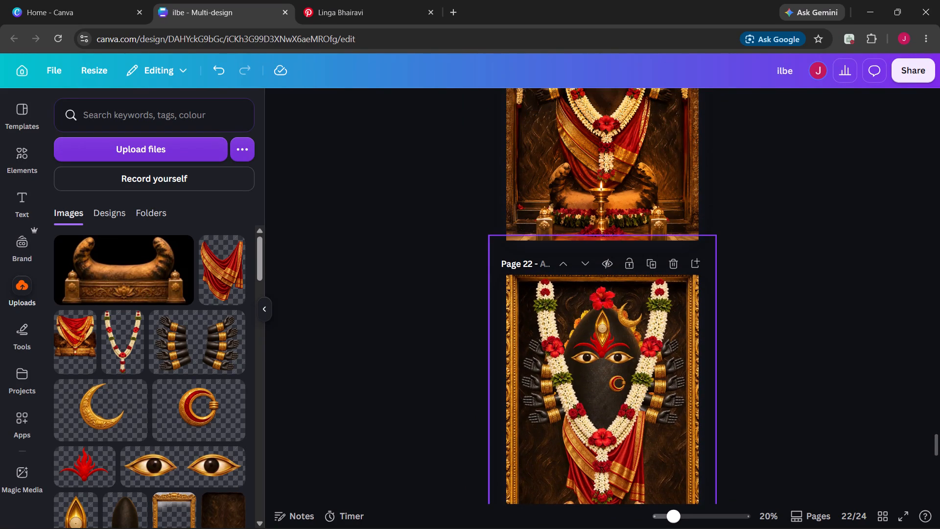
click(621, 382)
click(875, 398)
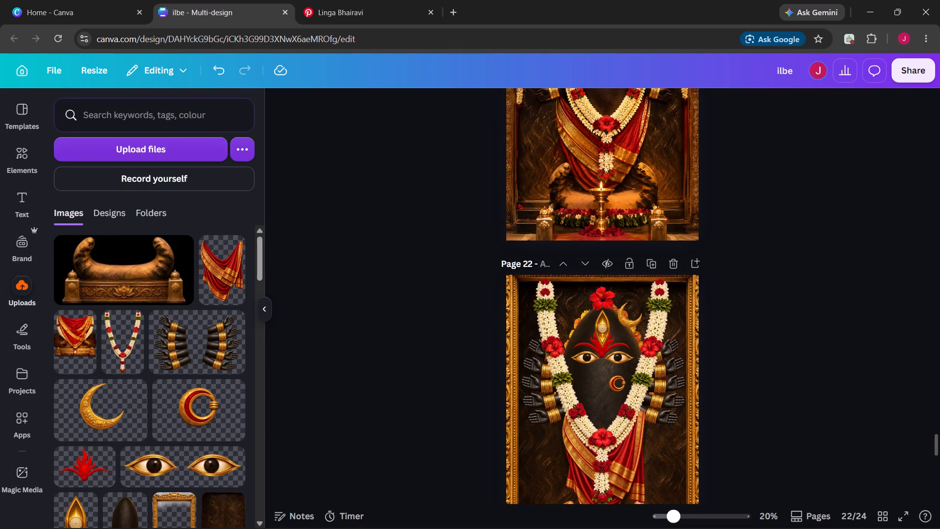
scroll(875, 398, down, 1)
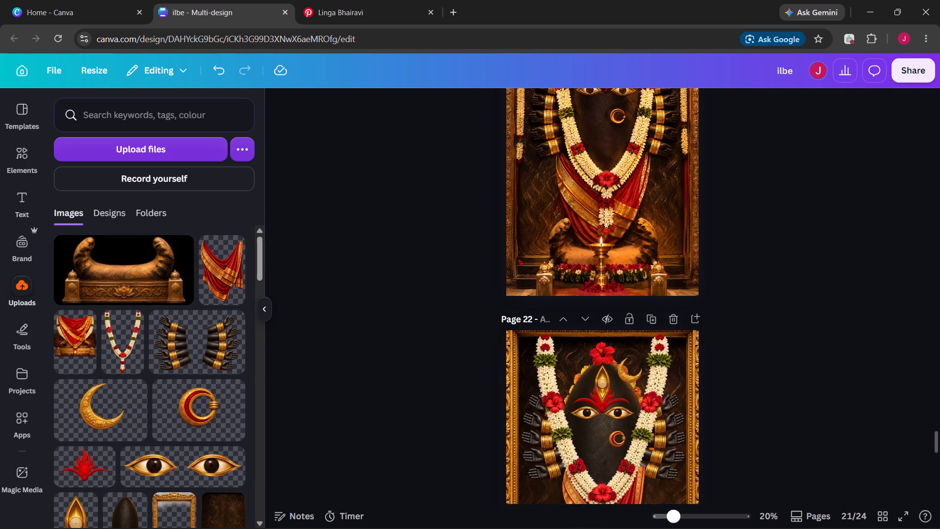
scroll(875, 398, down, 2)
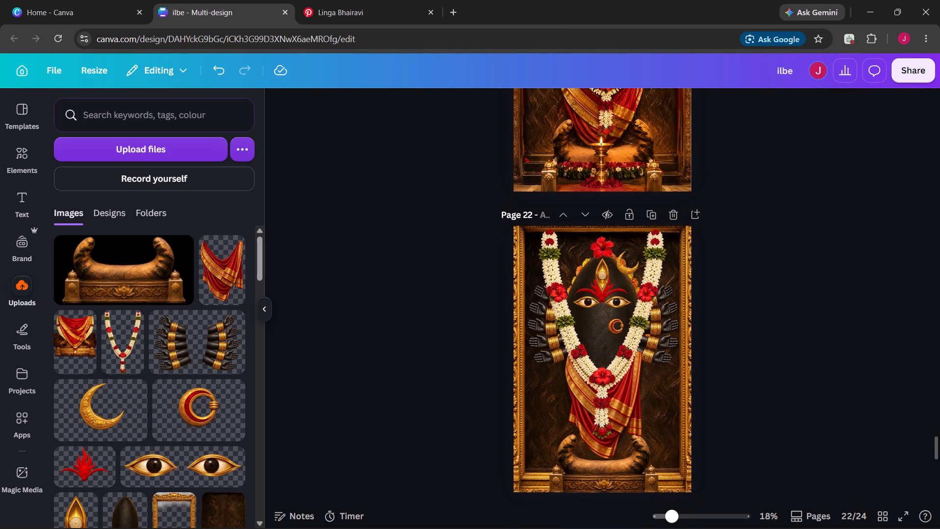
Check page 22 and look through the uploaded images of the "ilbe" design.
scroll(875, 398, down, 2)
scroll(875, 398, up, 1)
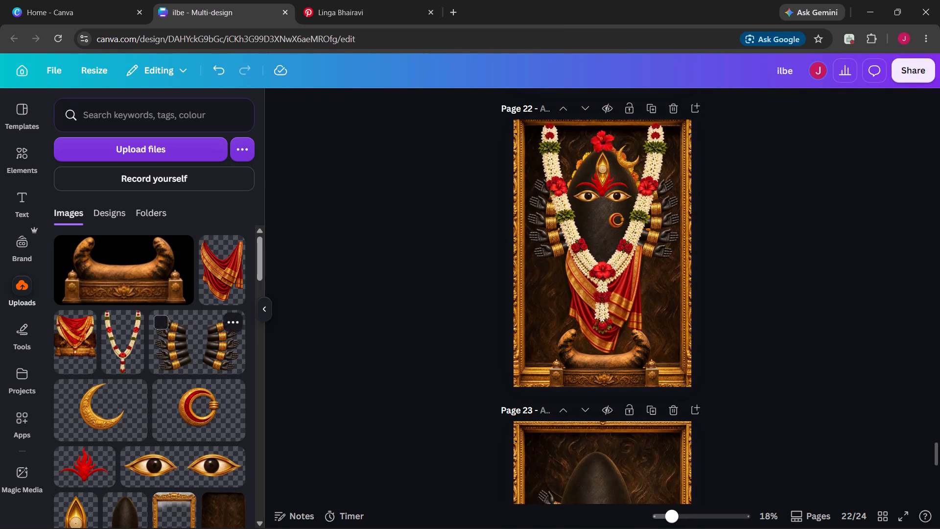
scroll(211, 366, down, 11)
scroll(211, 366, down, 10)
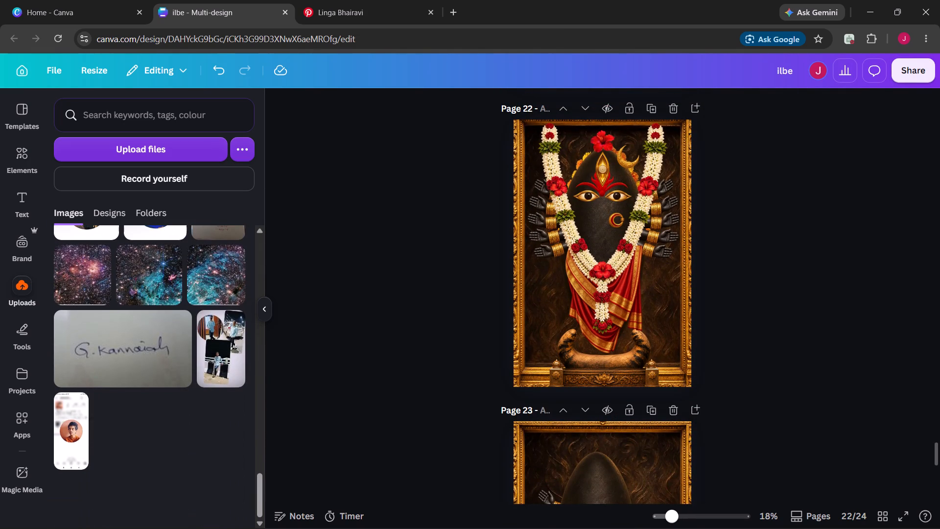
Switch to the other browser window showing the Canva home page of the second account.
click(85, 0)
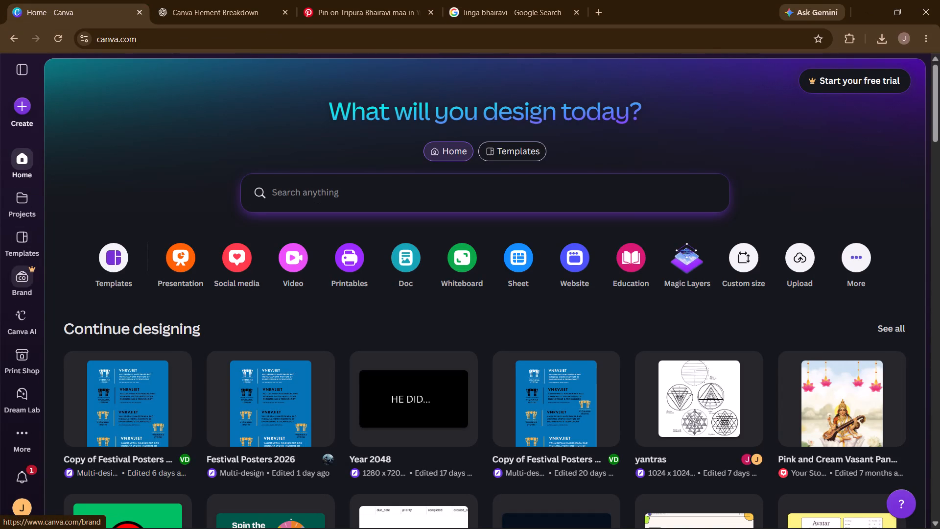
scroll(21, 370, down, 4)
scroll(21, 370, up, 8)
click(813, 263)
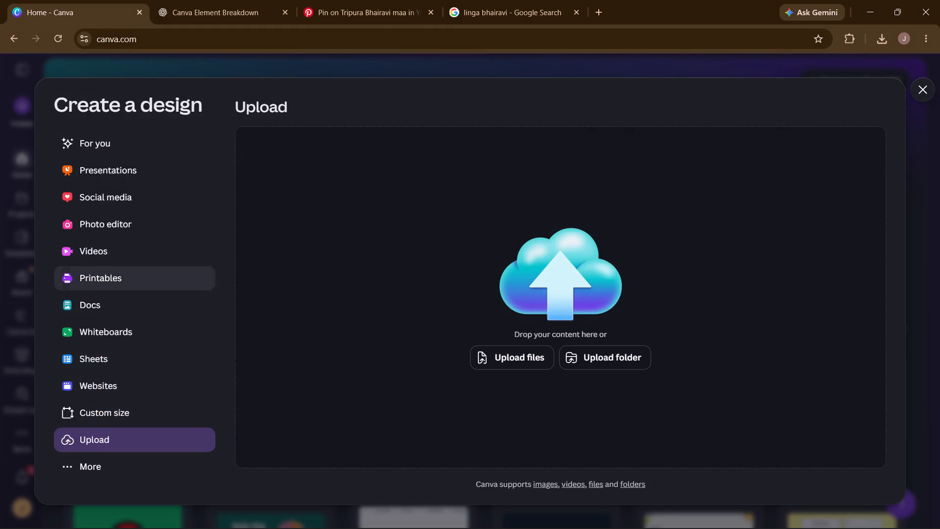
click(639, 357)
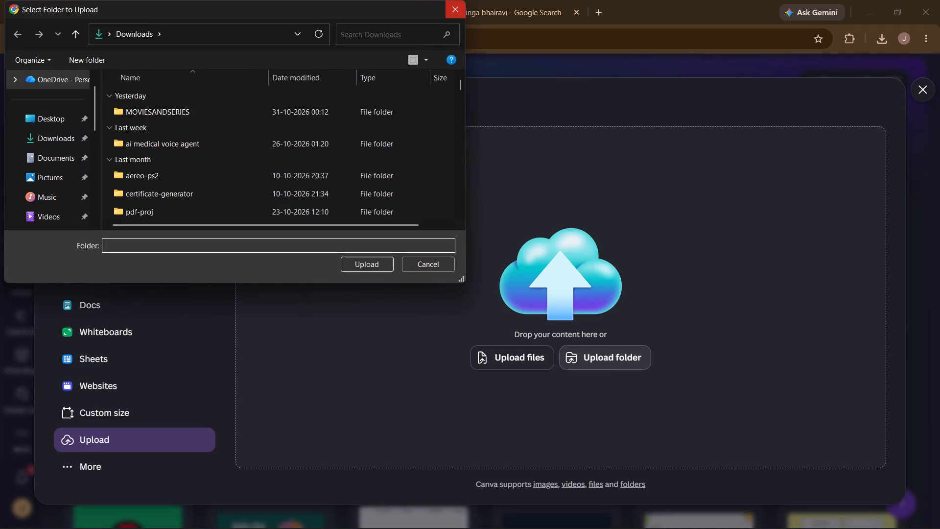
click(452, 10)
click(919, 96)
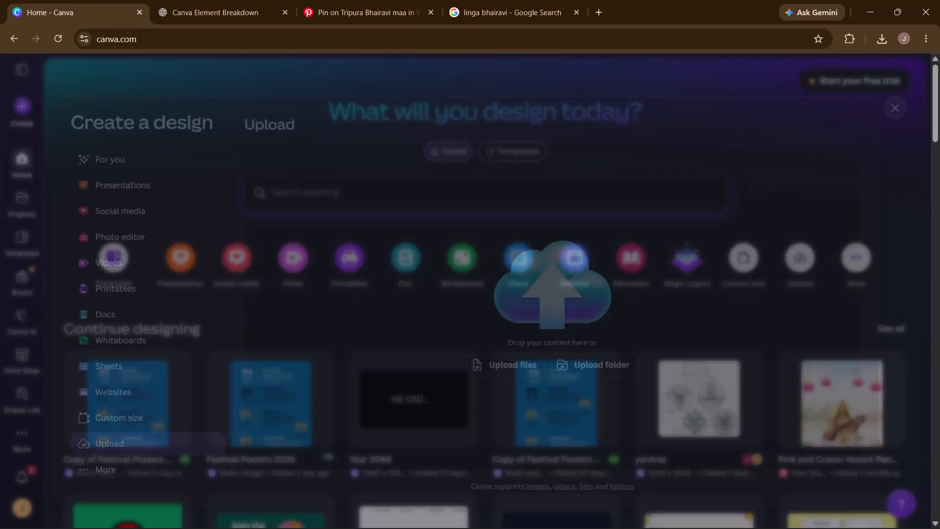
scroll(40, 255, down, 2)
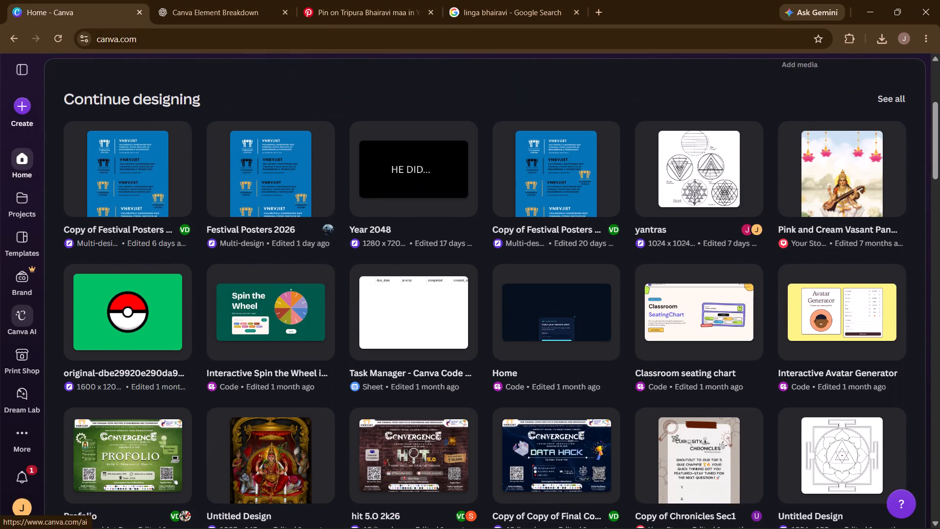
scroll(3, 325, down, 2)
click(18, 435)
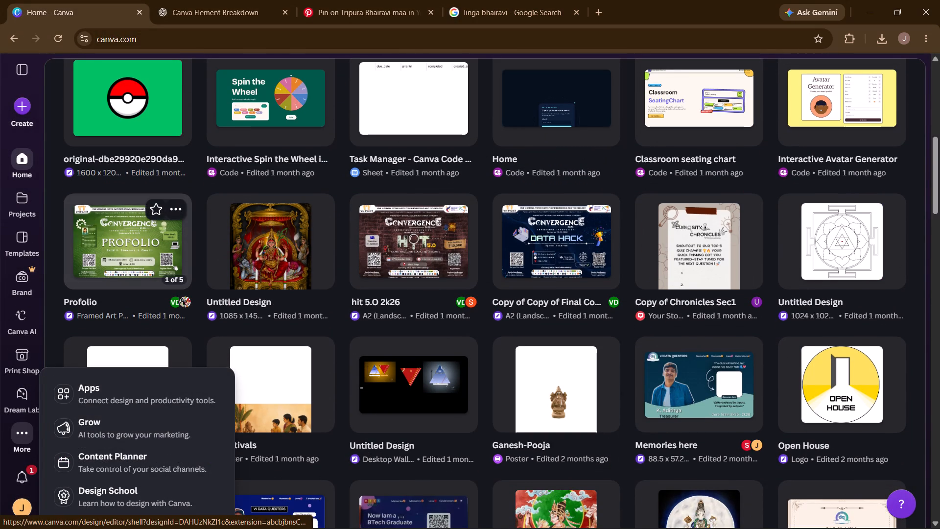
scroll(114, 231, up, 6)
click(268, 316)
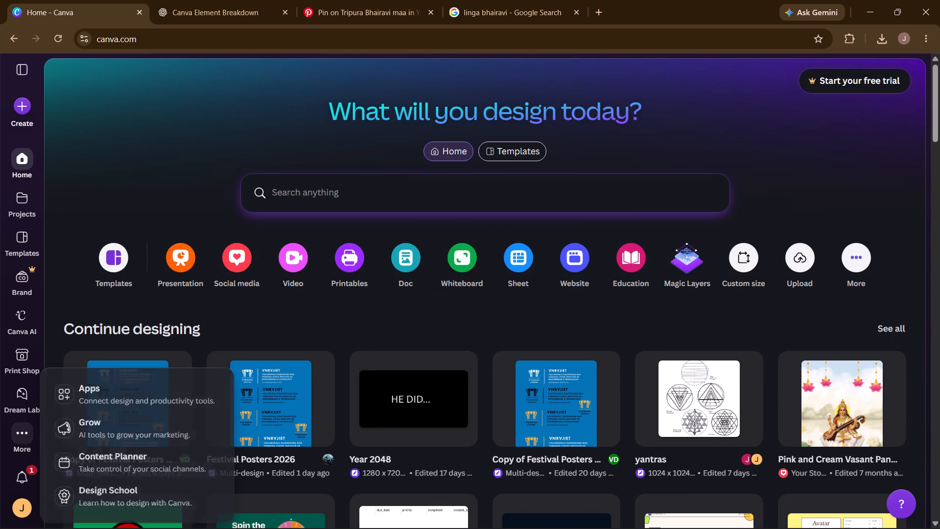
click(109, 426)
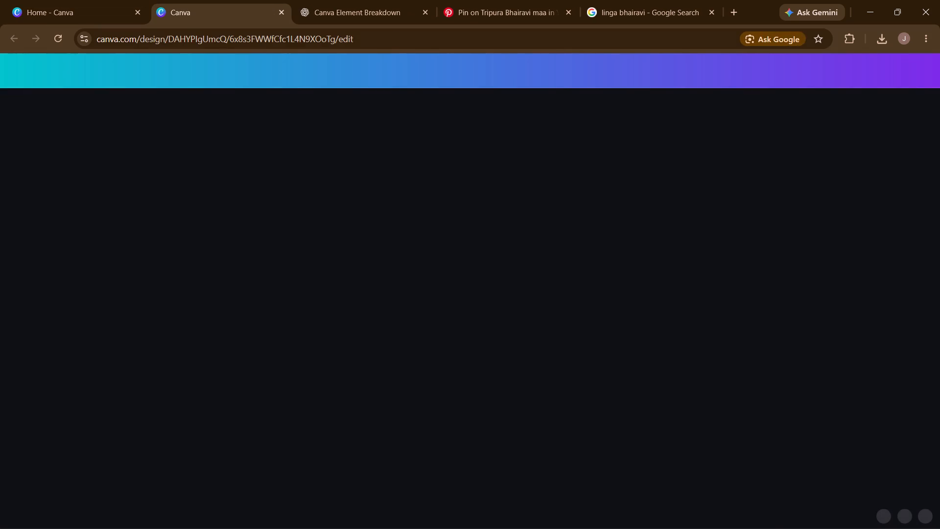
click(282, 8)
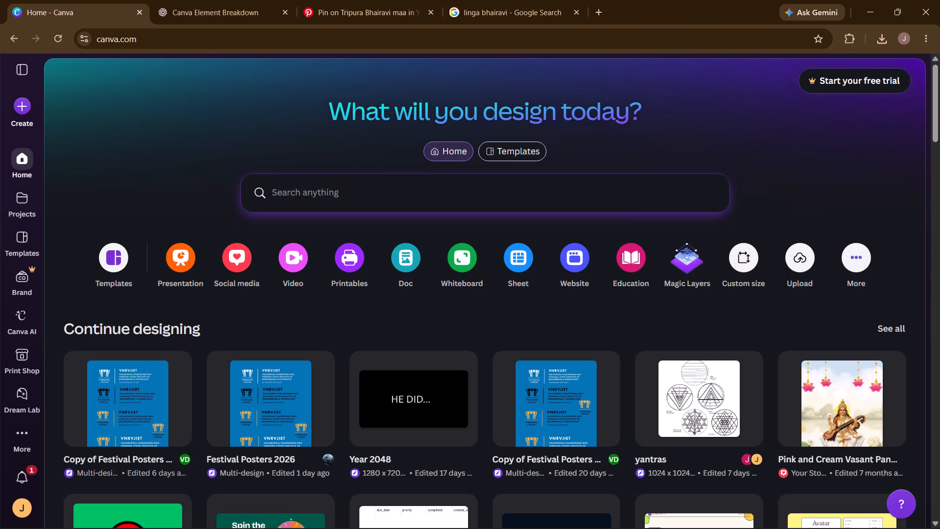
scroll(416, 394, down, 2)
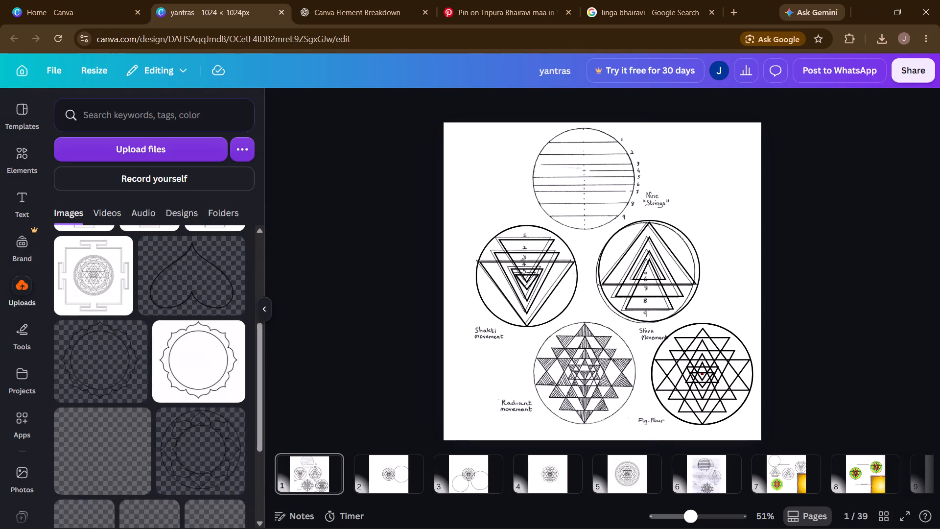
scroll(80, 417, down, 6)
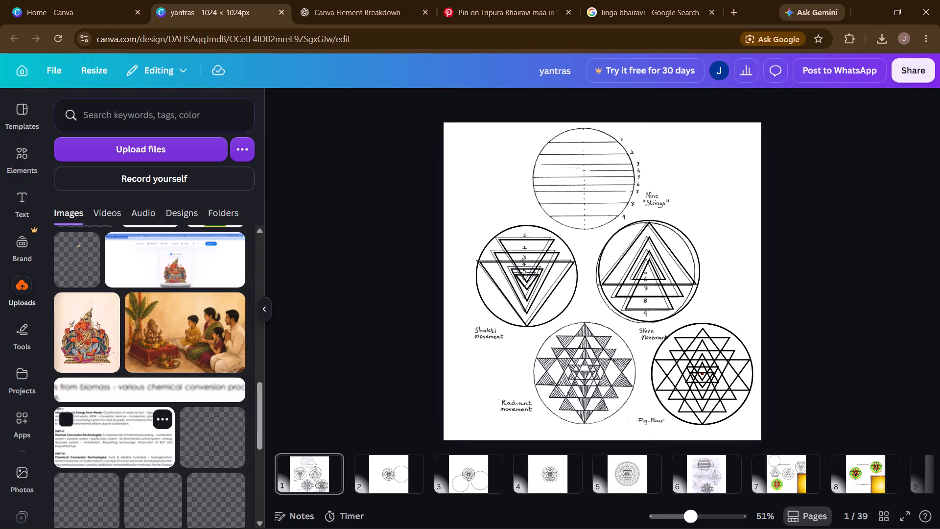
scroll(80, 417, down, 6)
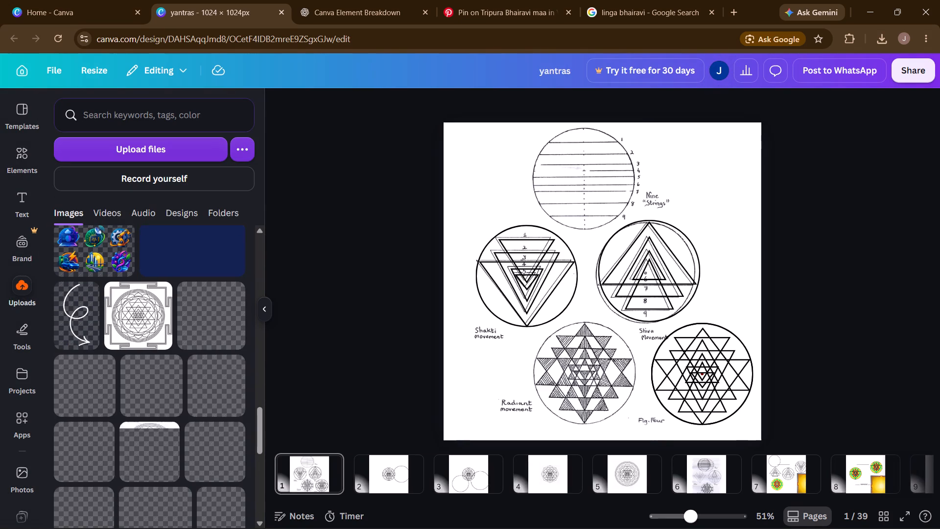
scroll(80, 417, down, 3)
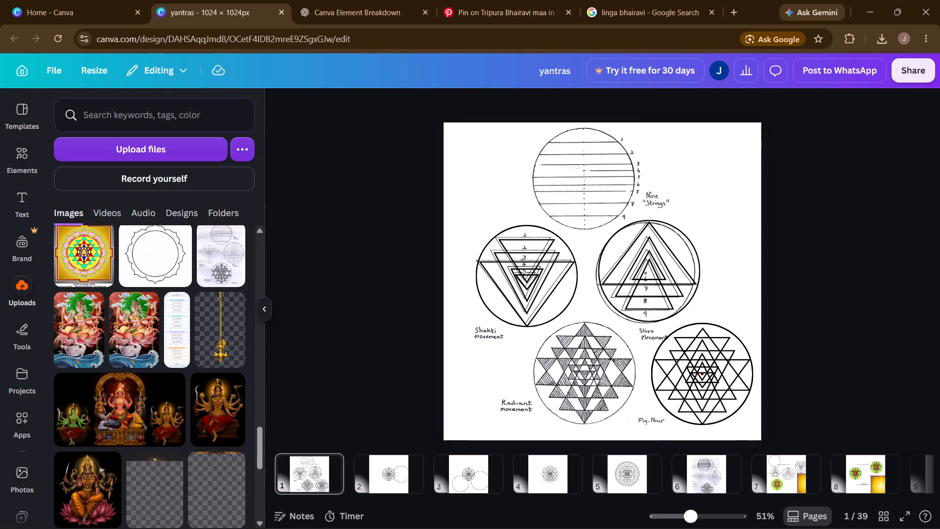
click(212, 348)
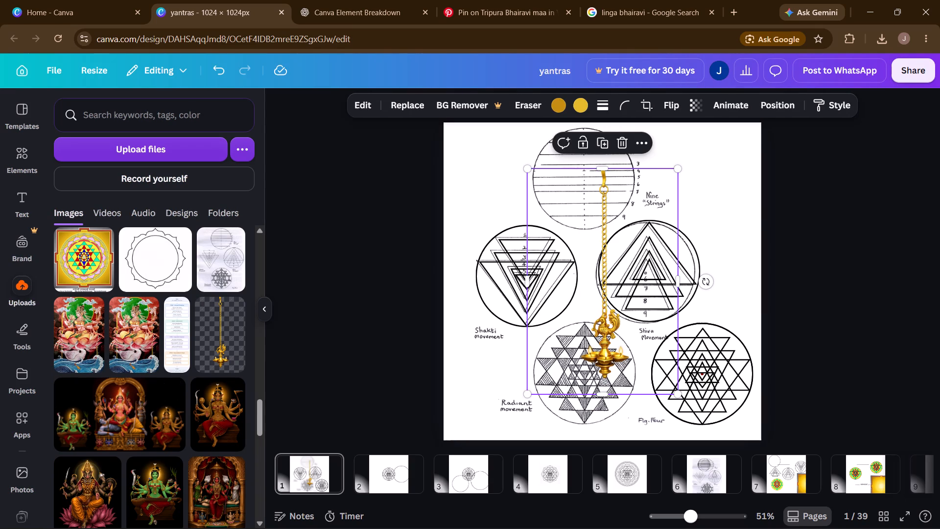
key(ctrl+x)
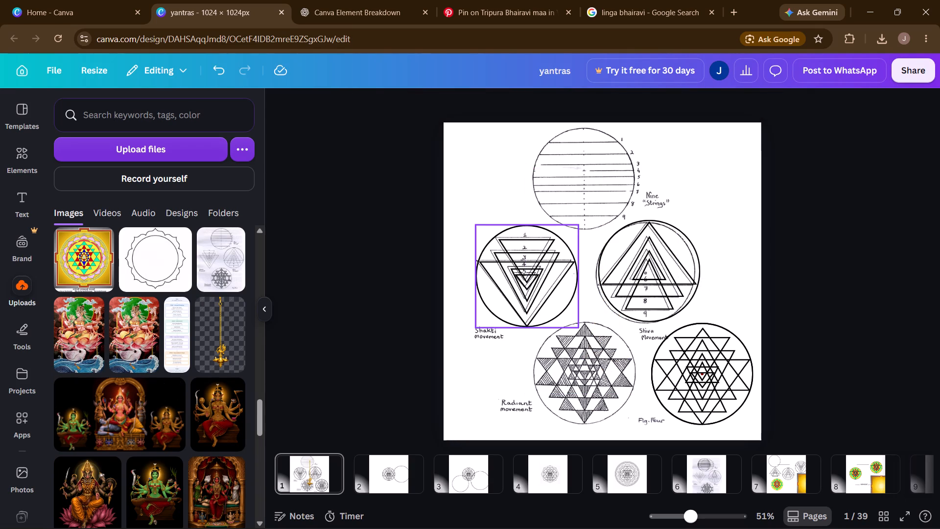
key(ctrl+v)
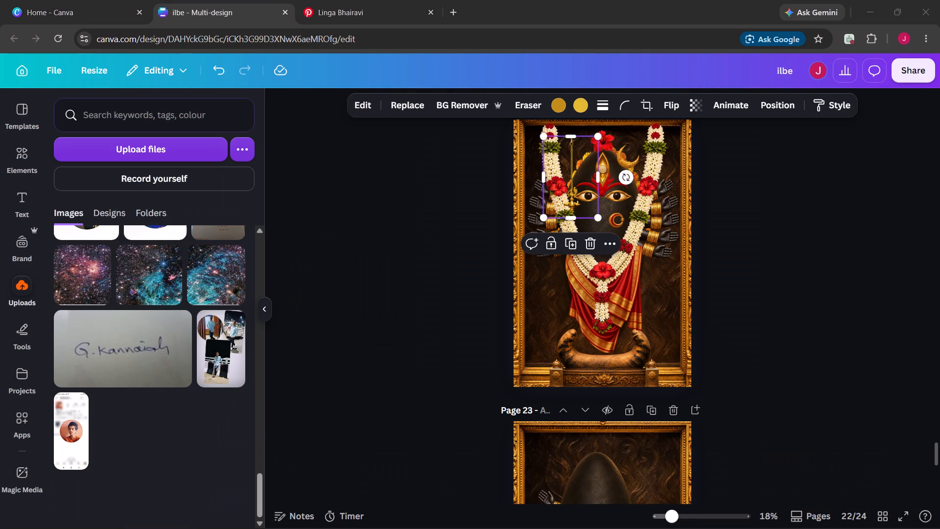
Switch to the "yantras" design and look through its older uploaded images for further elements to reuse in the Linga Bhairavi artwork.
scroll(163, 374, down, 5)
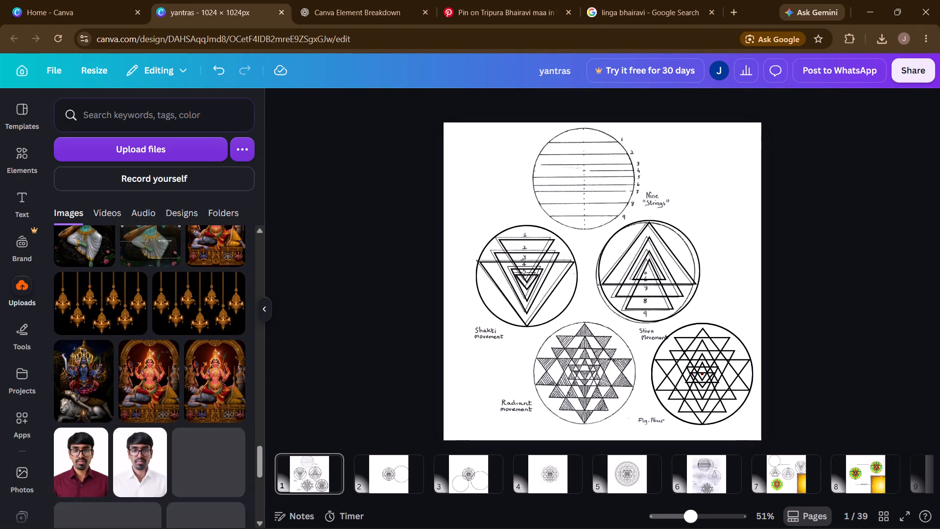
scroll(163, 374, down, 6)
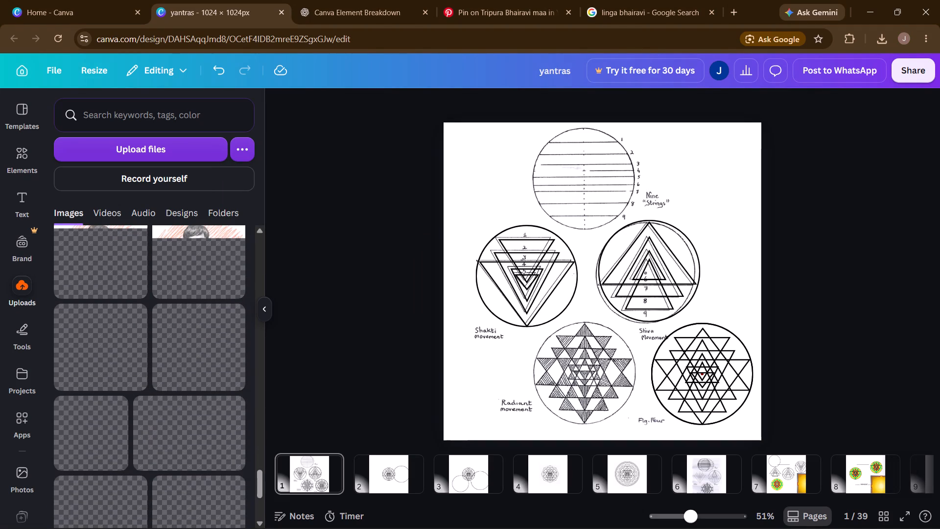
scroll(163, 374, down, 1)
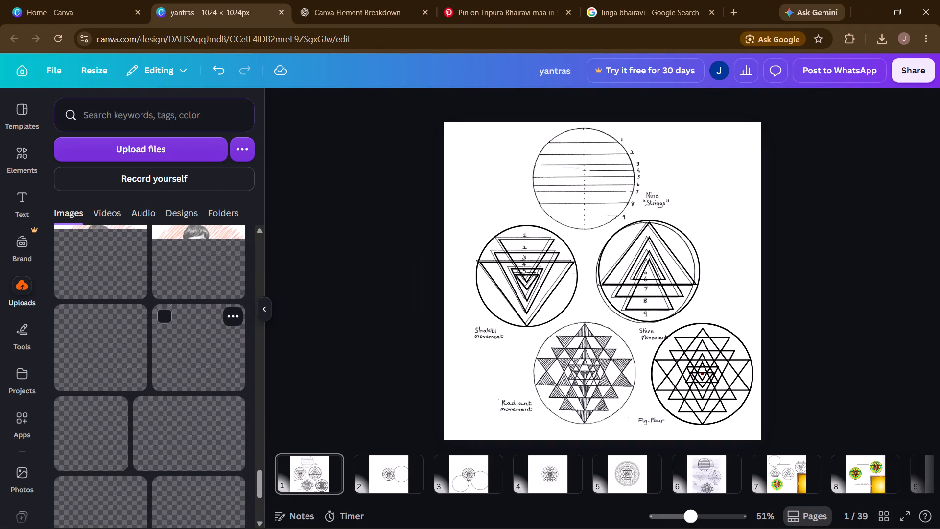
scroll(163, 374, up, 1)
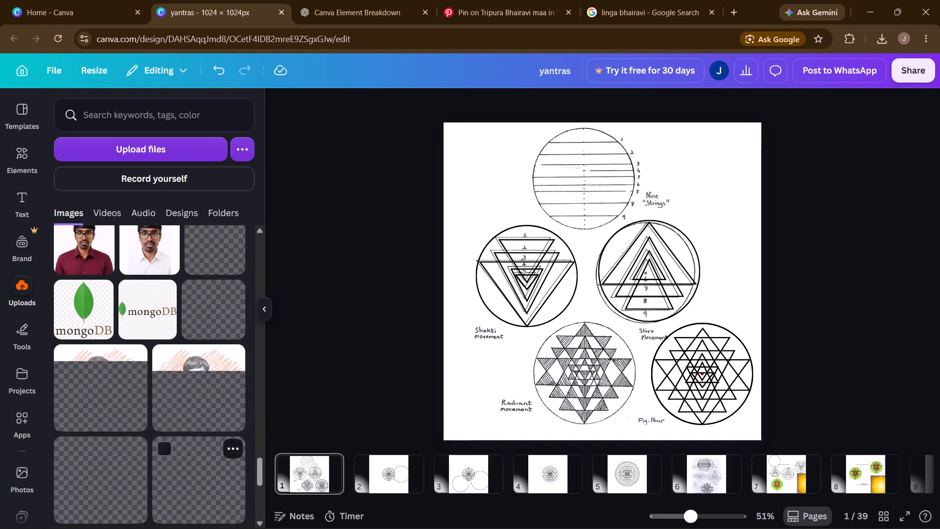
scroll(163, 374, up, 3)
scroll(163, 374, down, 4)
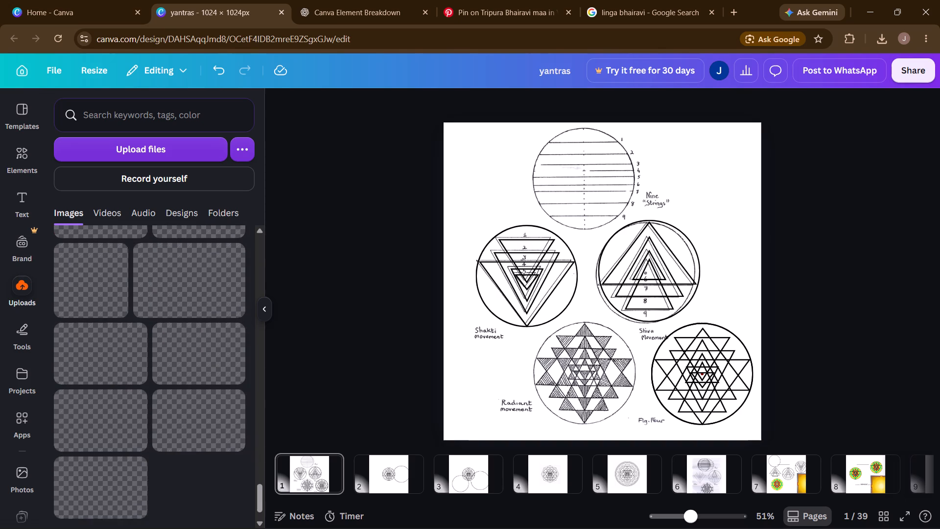
scroll(163, 374, down, 5)
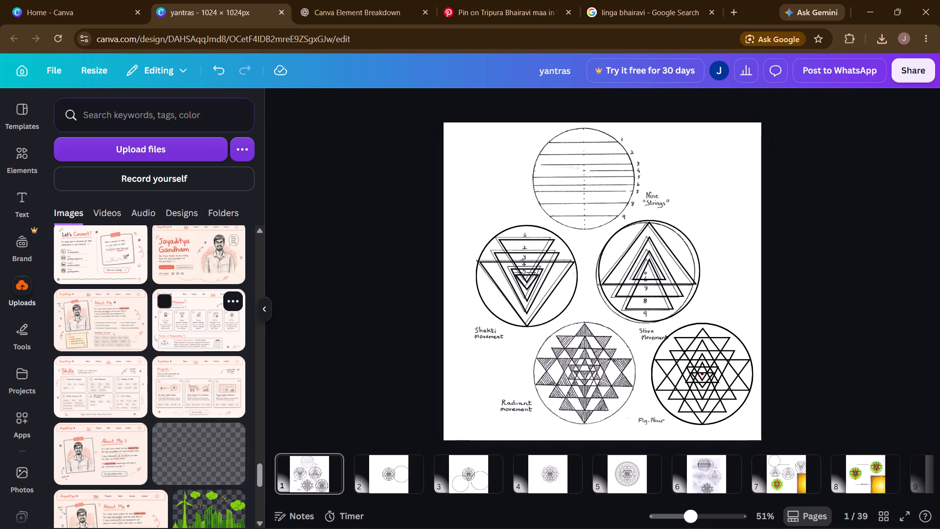
scroll(161, 349, down, 5)
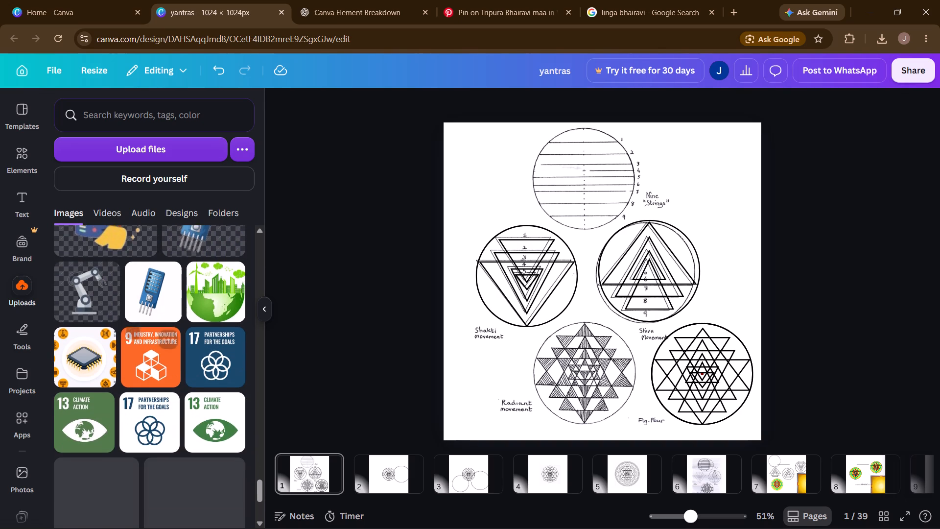
scroll(161, 349, down, 3)
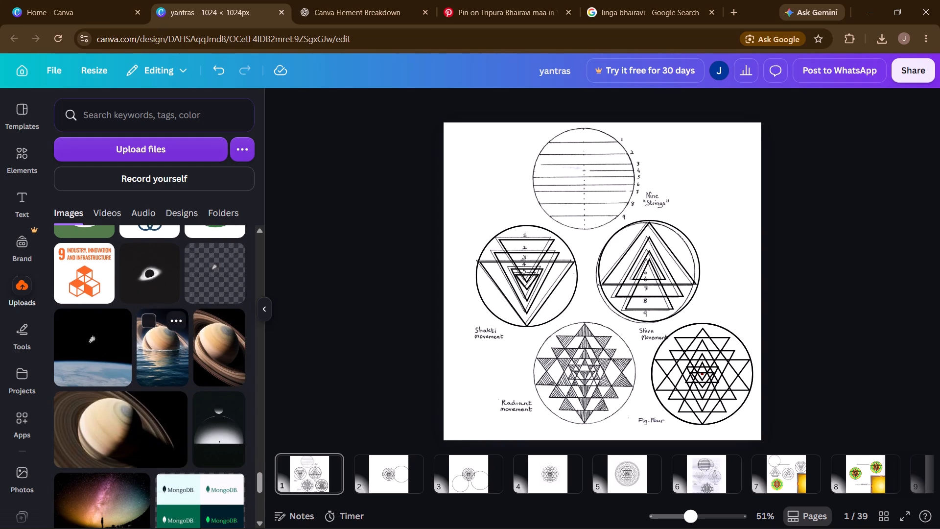
scroll(161, 349, down, 4)
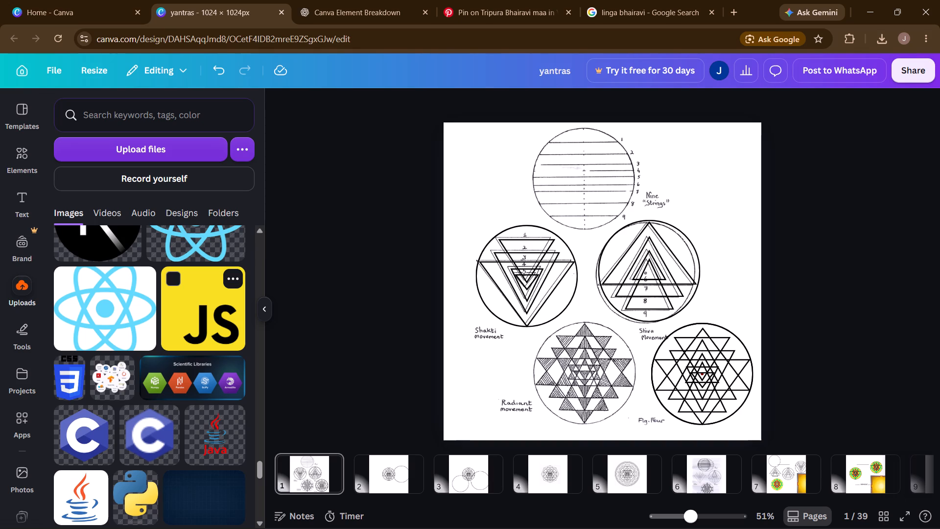
scroll(161, 349, up, 2)
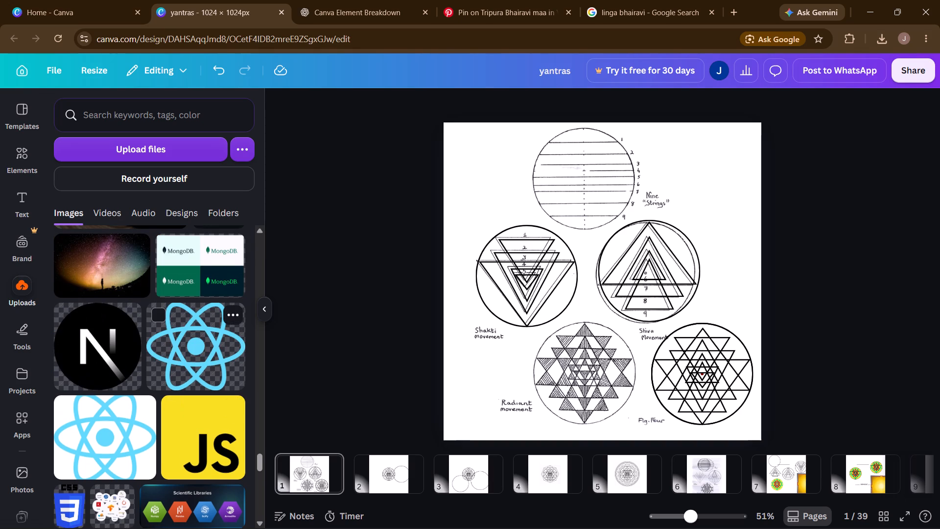
scroll(161, 349, up, 2)
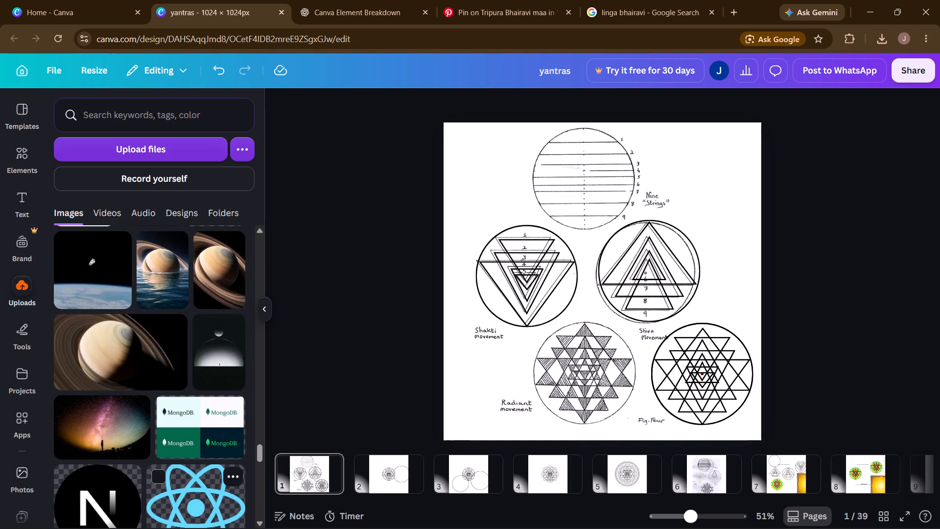
scroll(161, 349, up, 5)
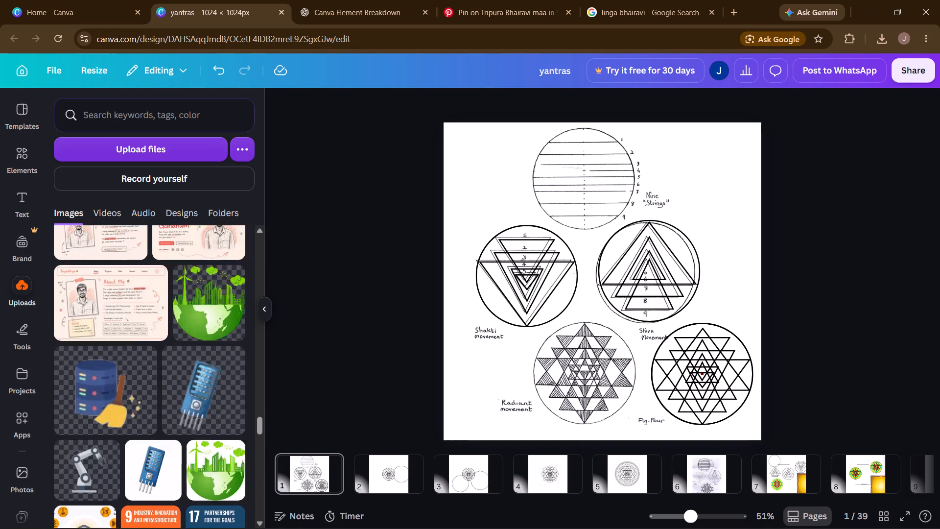
scroll(161, 349, up, 2)
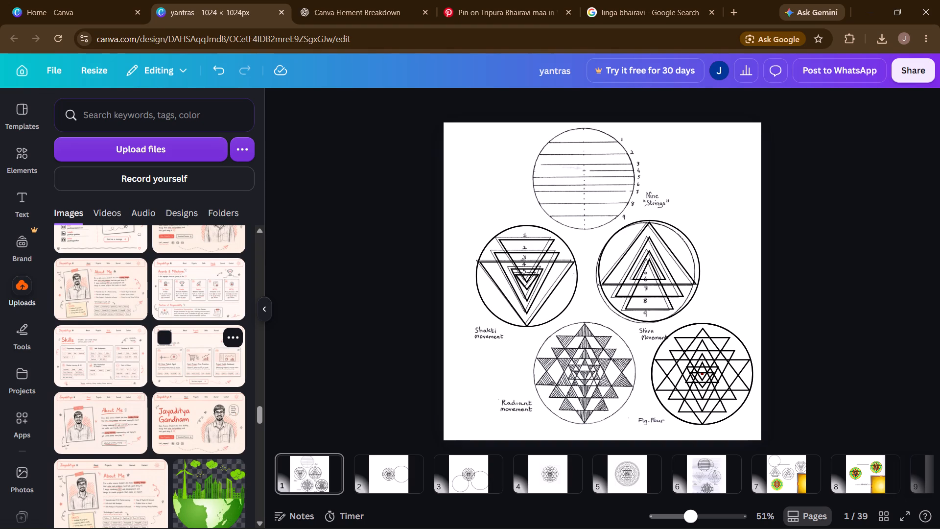
scroll(161, 349, down, 6)
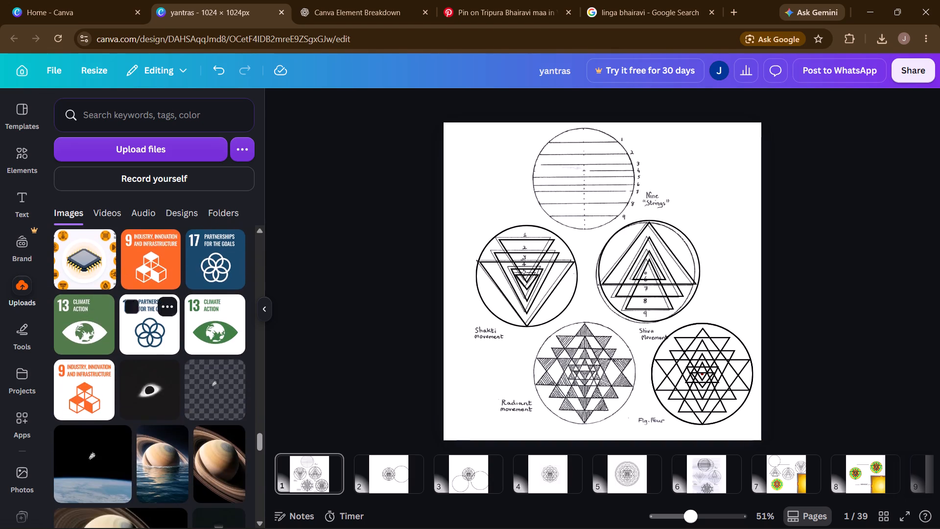
scroll(161, 349, down, 5)
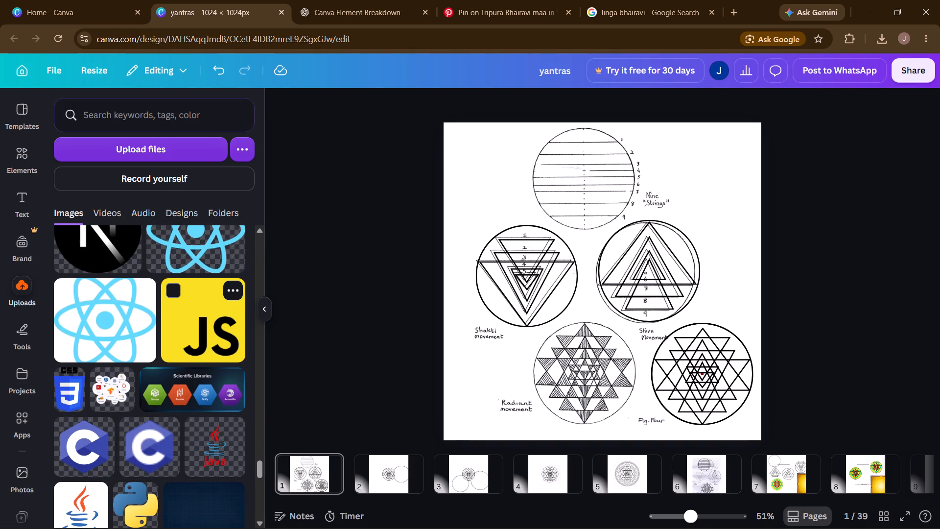
scroll(161, 349, down, 2)
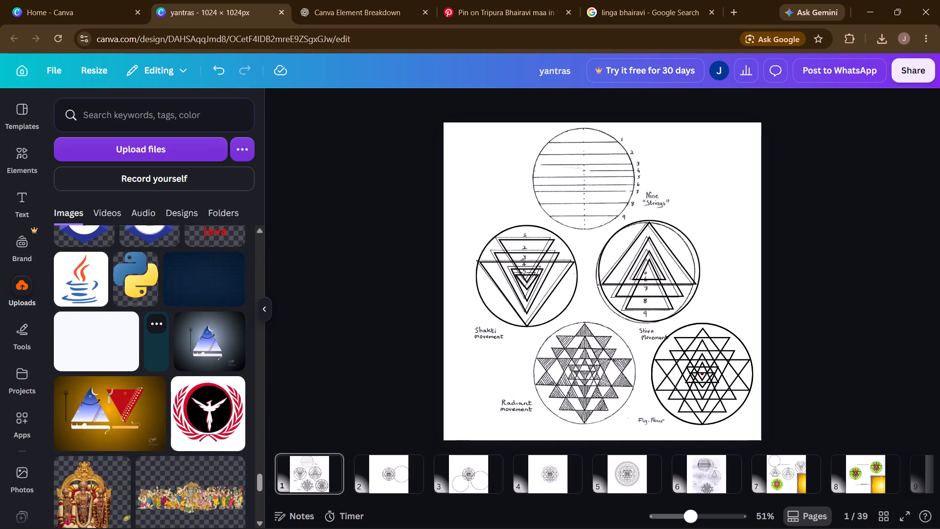
scroll(161, 349, down, 4)
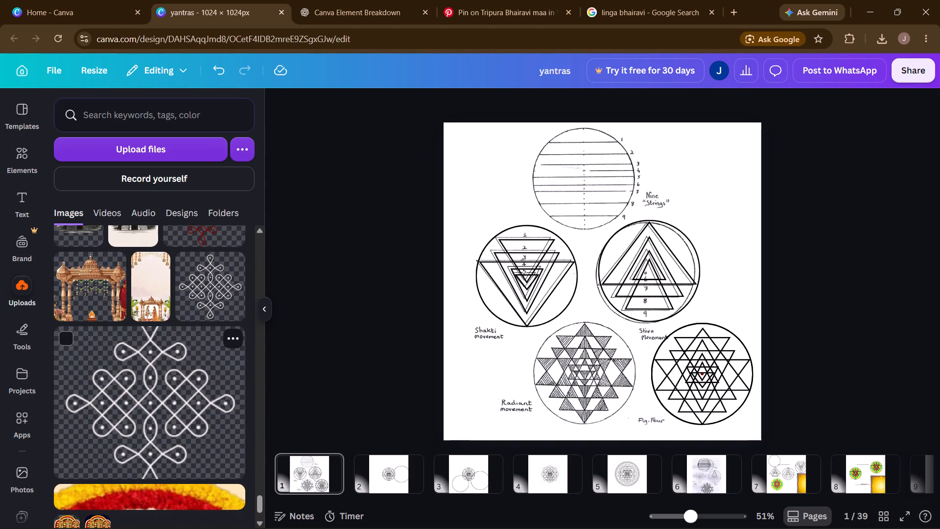
scroll(161, 349, down, 3)
scroll(161, 349, up, 7)
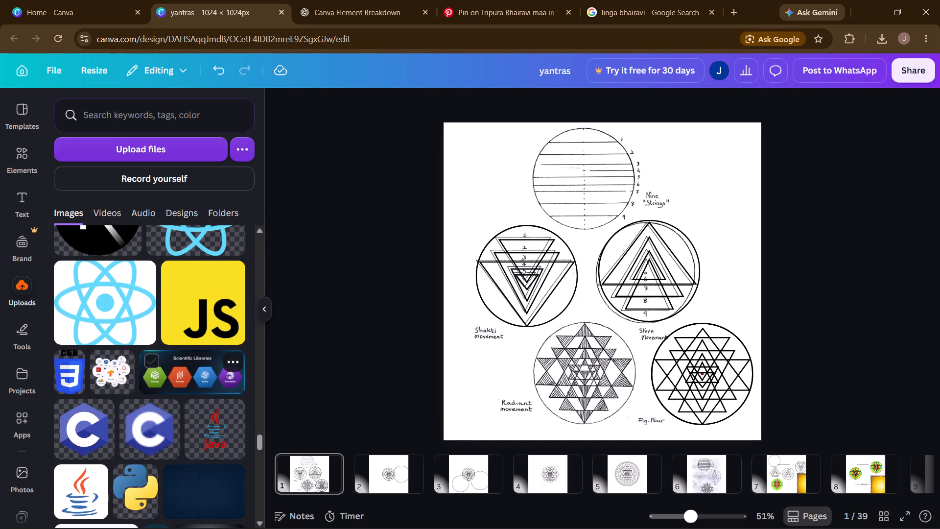
scroll(161, 349, down, 5)
scroll(161, 349, up, 2)
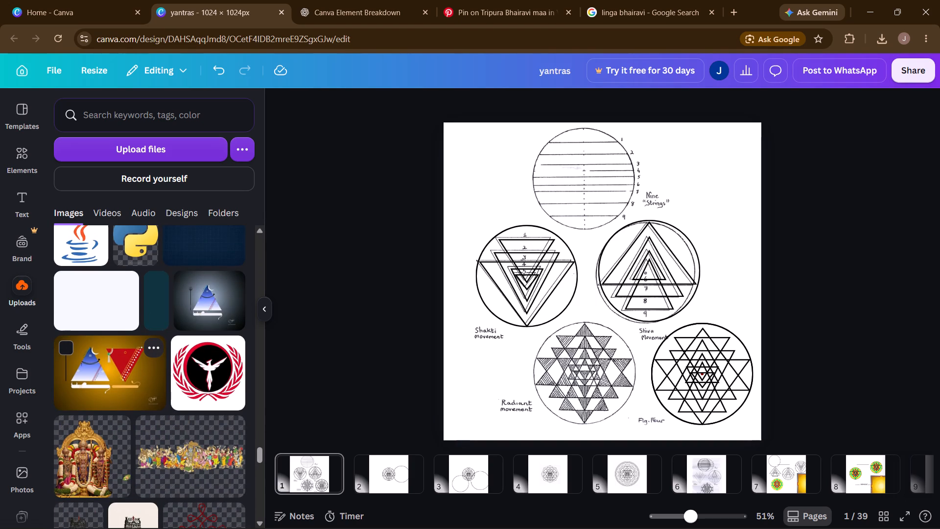
scroll(161, 349, down, 2)
scroll(161, 349, up, 3)
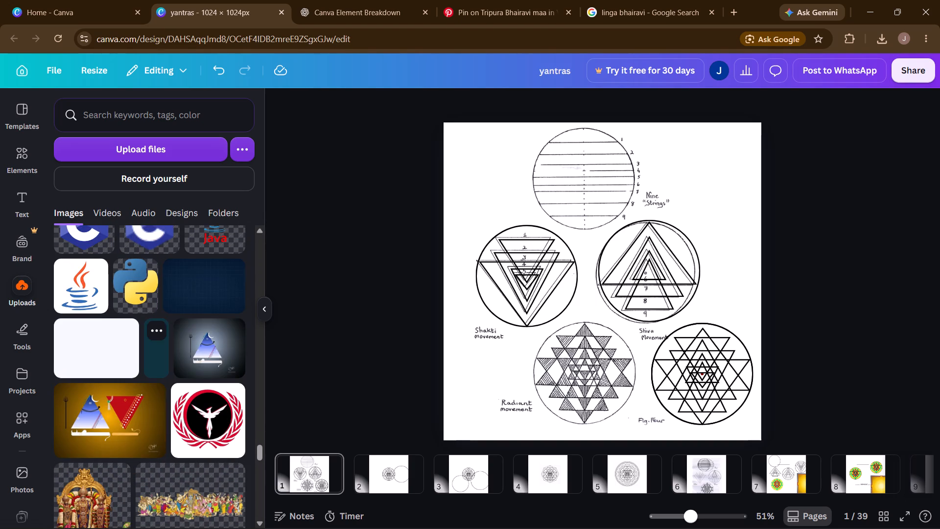
scroll(161, 349, down, 6)
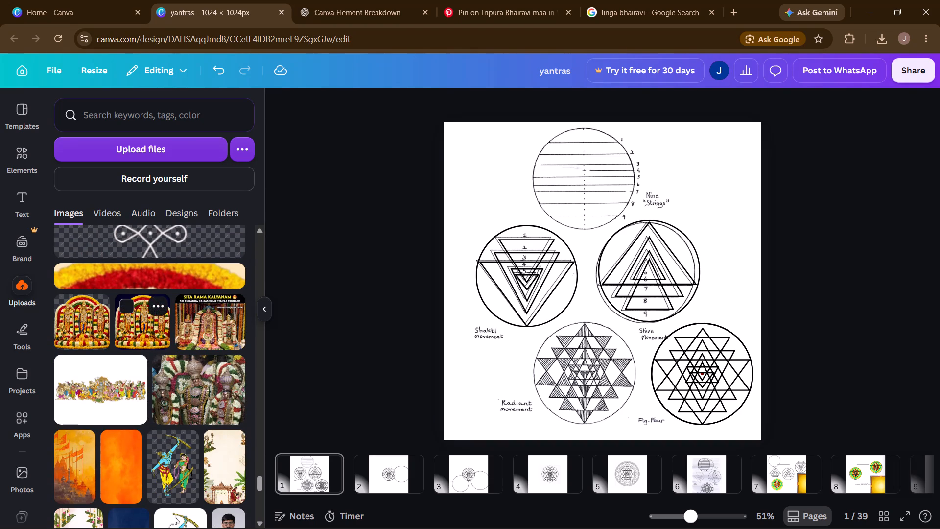
scroll(161, 349, down, 2)
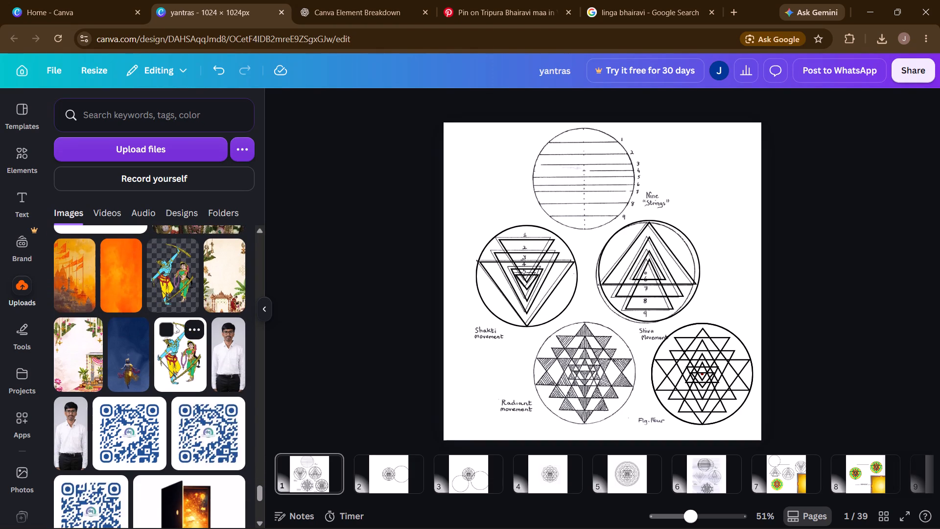
scroll(161, 349, down, 5)
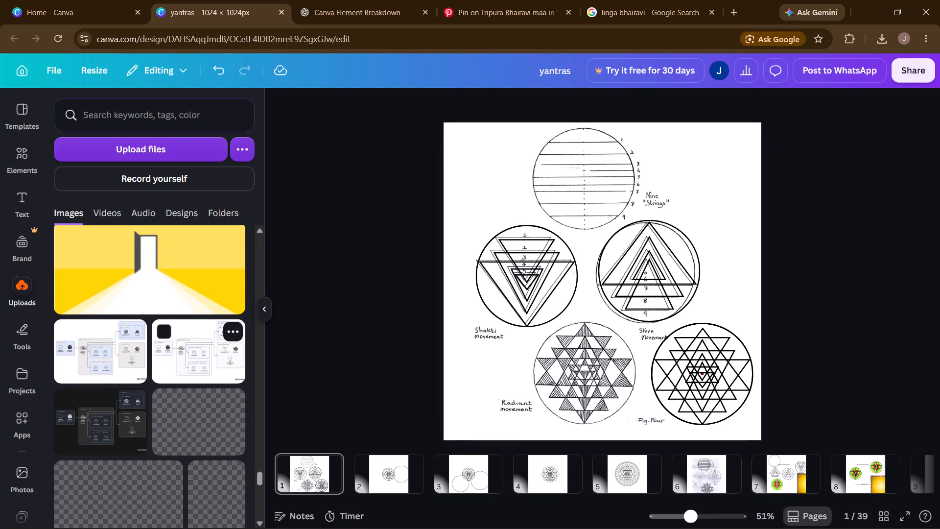
scroll(161, 349, down, 6)
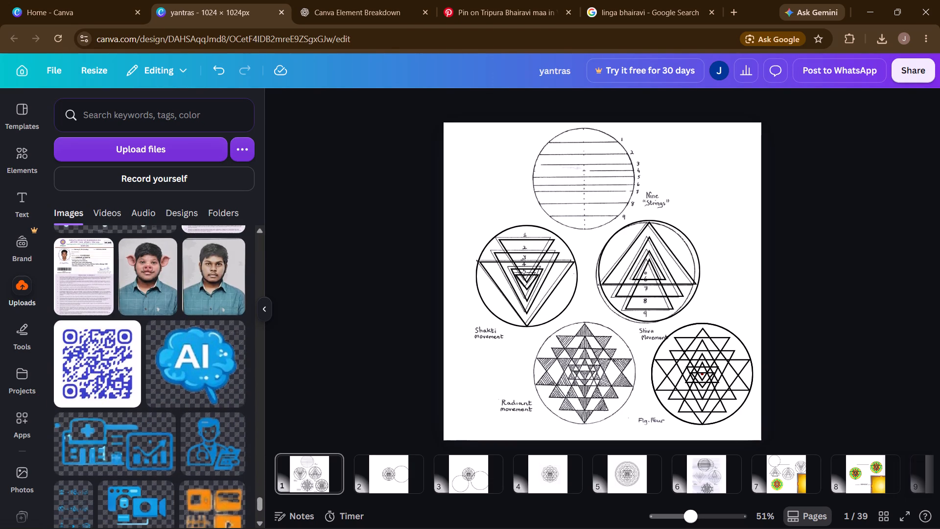
scroll(161, 349, down, 2)
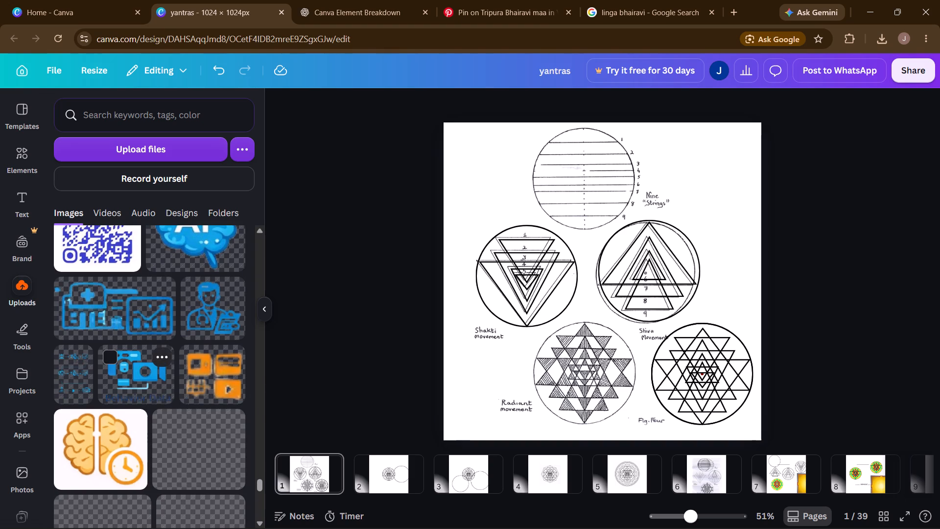
scroll(161, 349, down, 6)
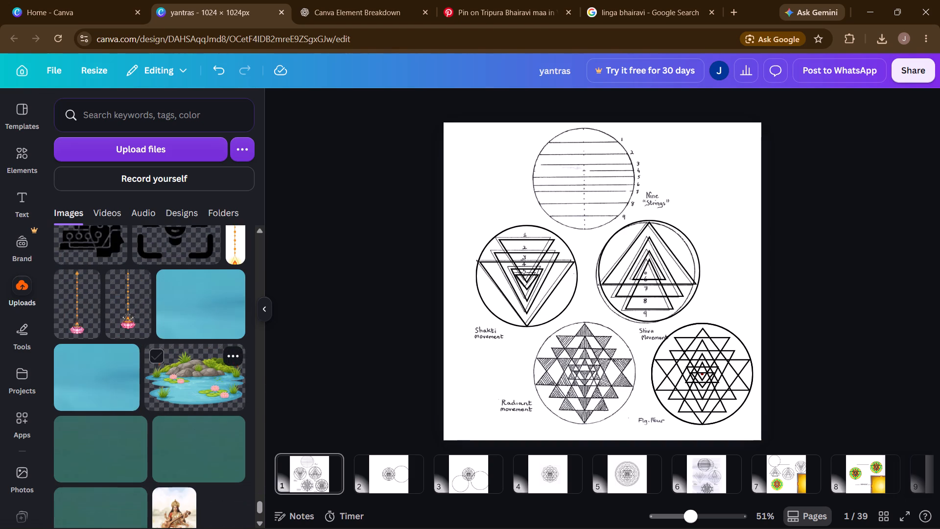
scroll(161, 349, down, 1)
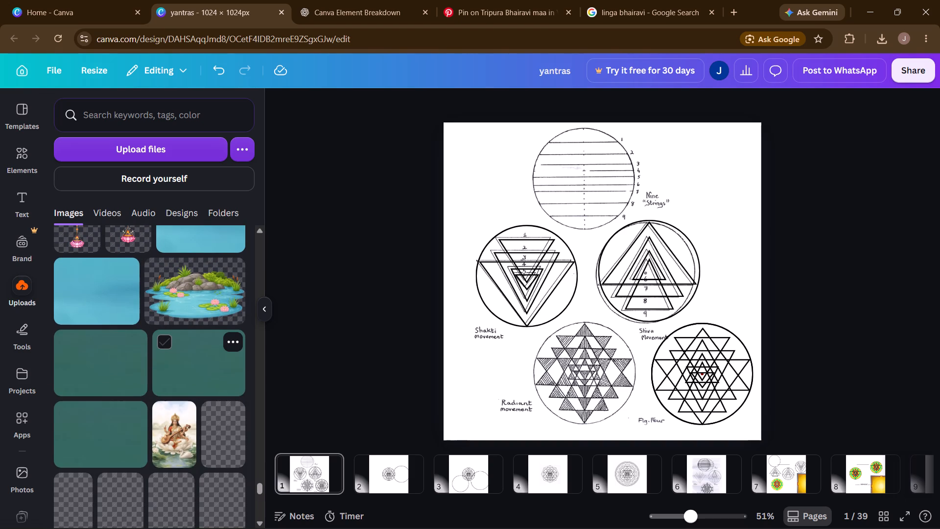
scroll(161, 349, down, 3)
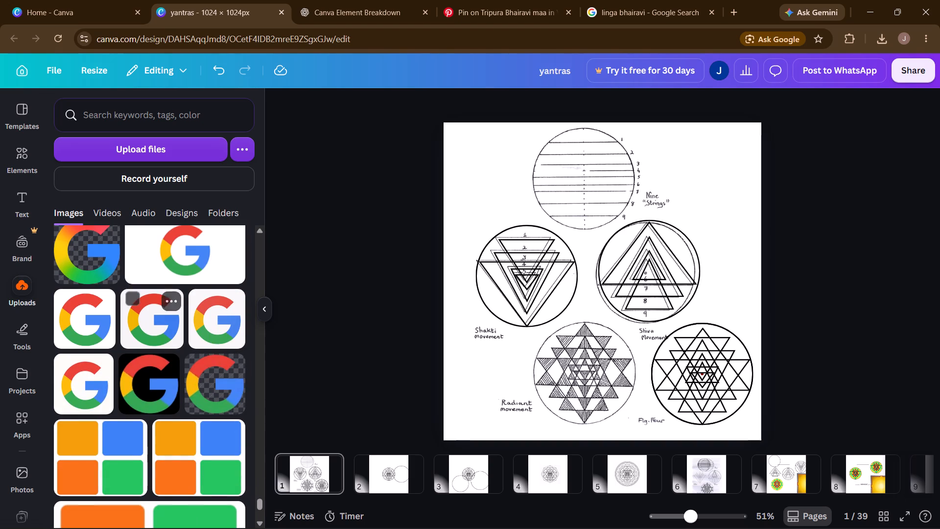
scroll(161, 349, down, 1)
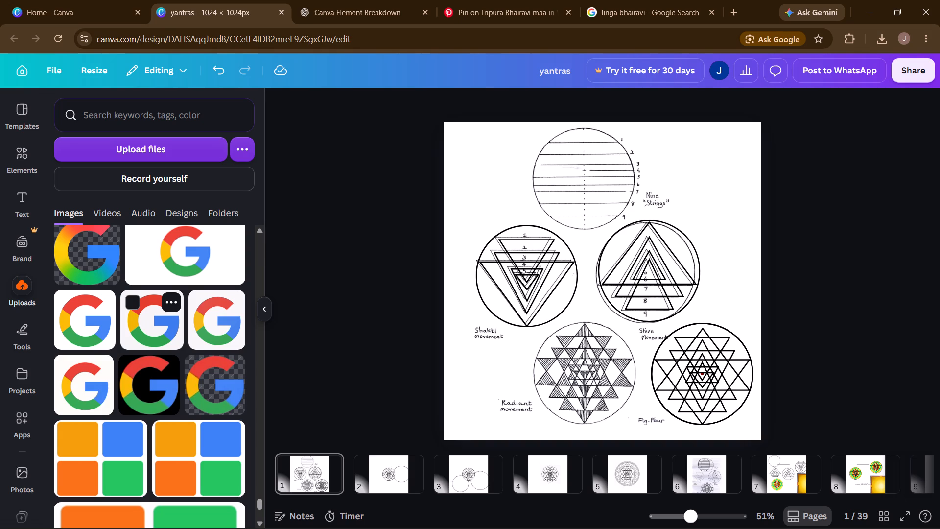
scroll(161, 349, down, 2)
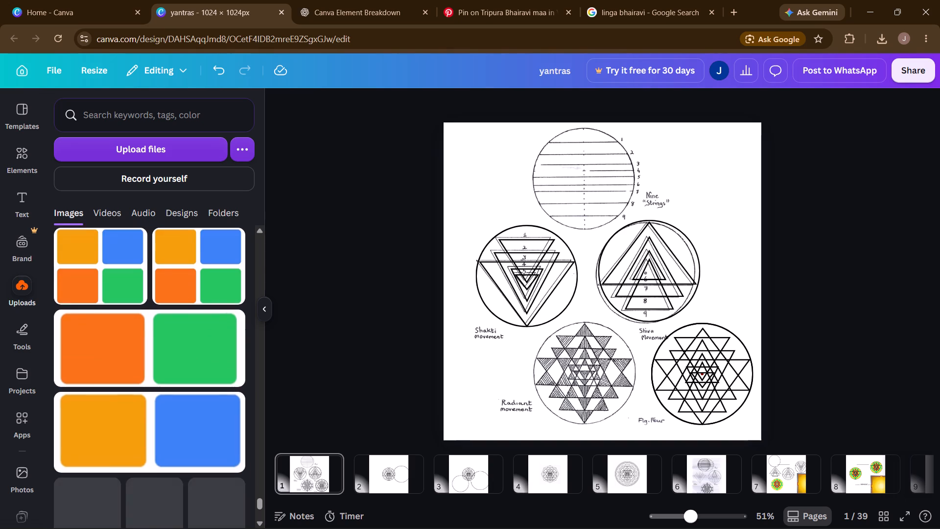
scroll(161, 349, down, 1)
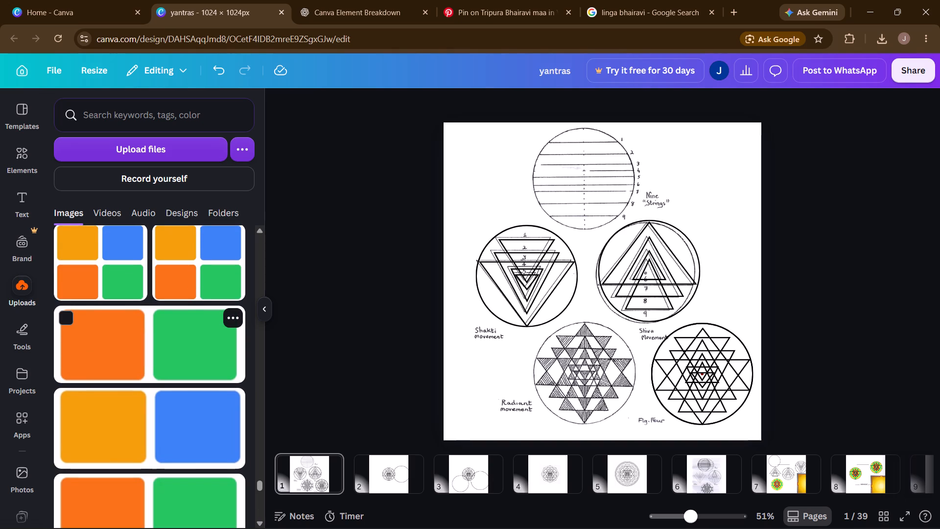
scroll(161, 349, down, 3)
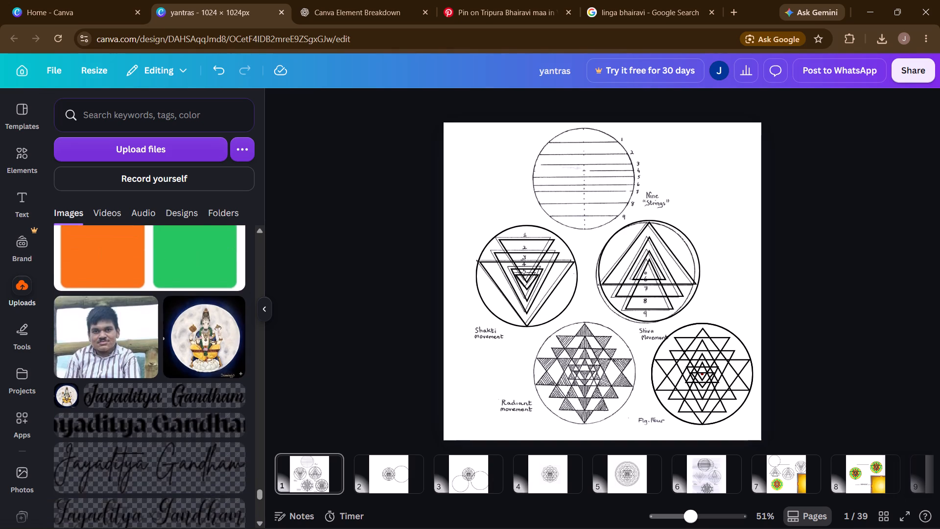
scroll(161, 349, down, 8)
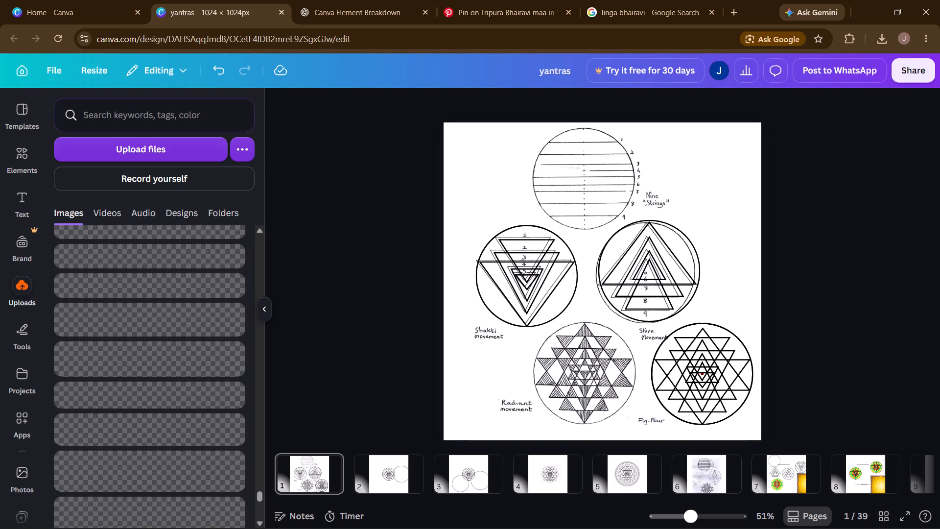
scroll(161, 349, down, 7)
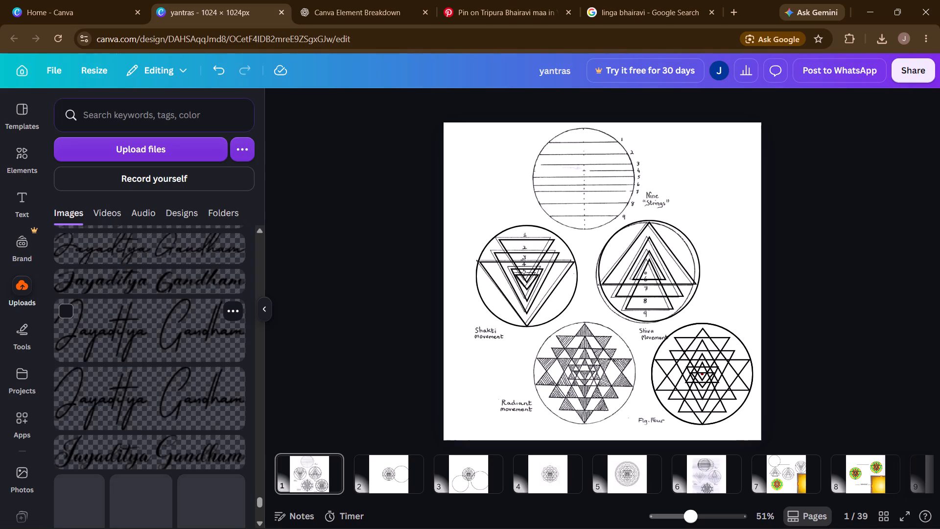
scroll(161, 349, down, 8)
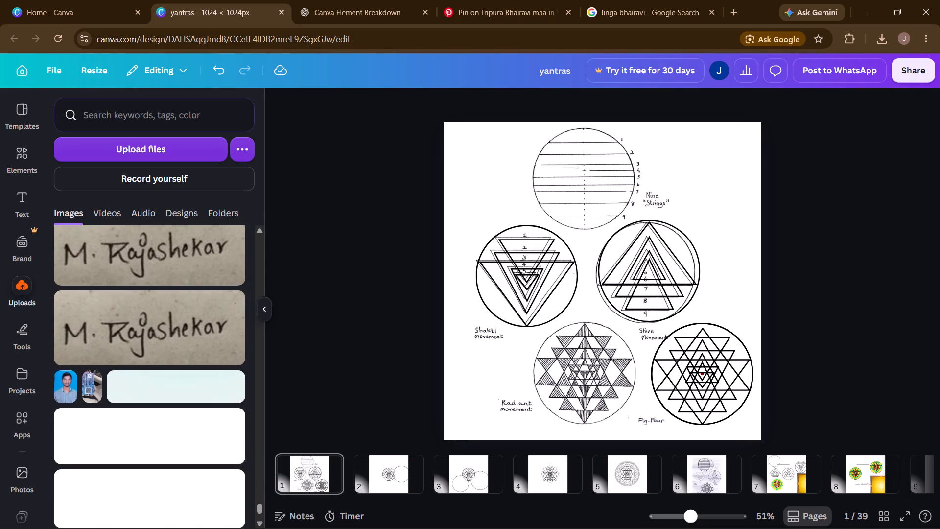
Find the full painting of the many-armed goddess battling on a lion among the "yantras" uploads and copy it onto page 22 of "ilbe".
scroll(161, 349, down, 3)
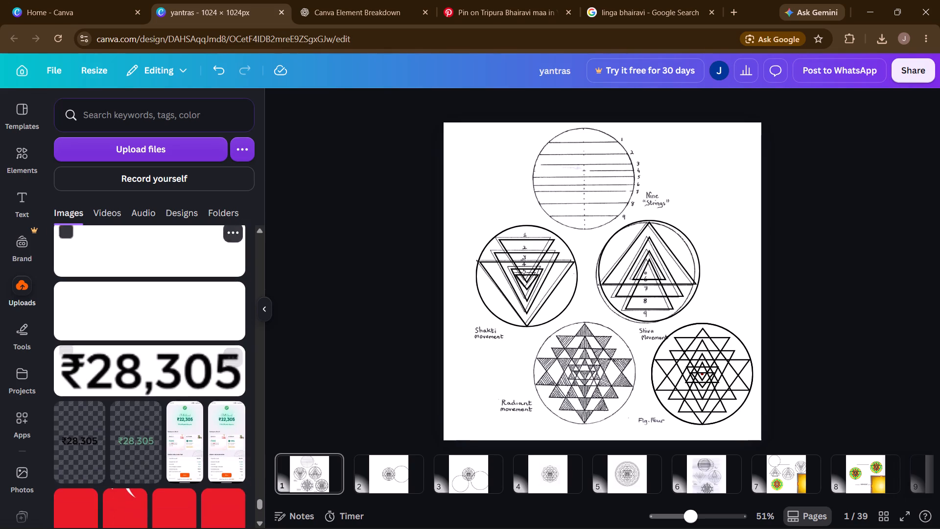
scroll(161, 349, down, 6)
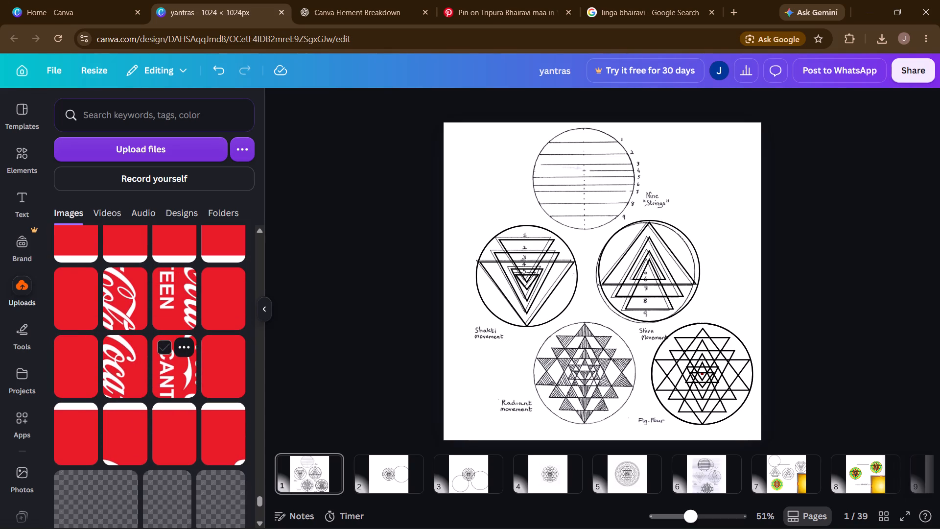
scroll(161, 349, down, 3)
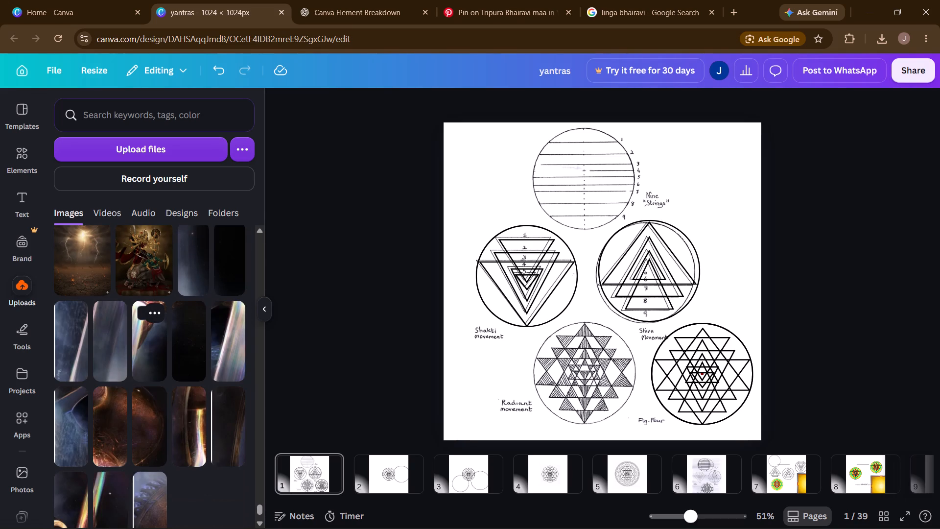
scroll(161, 349, up, 2)
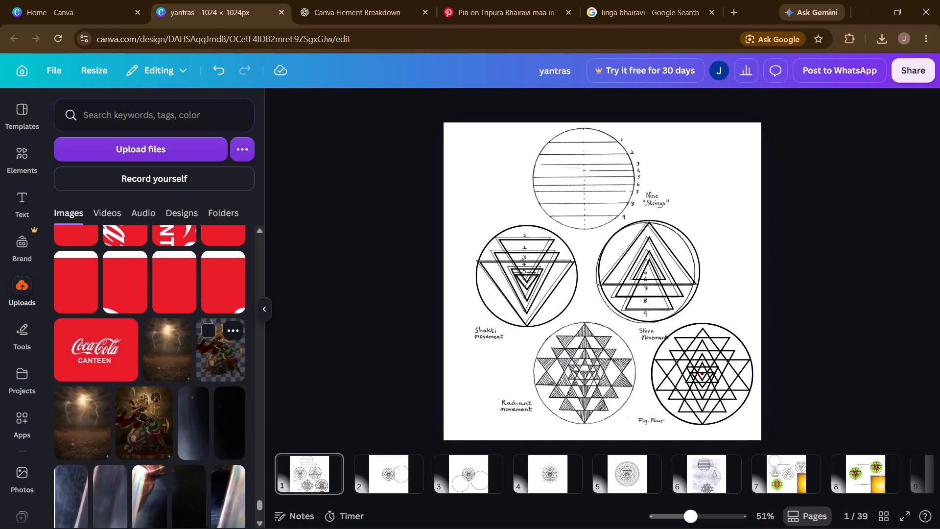
click(204, 351)
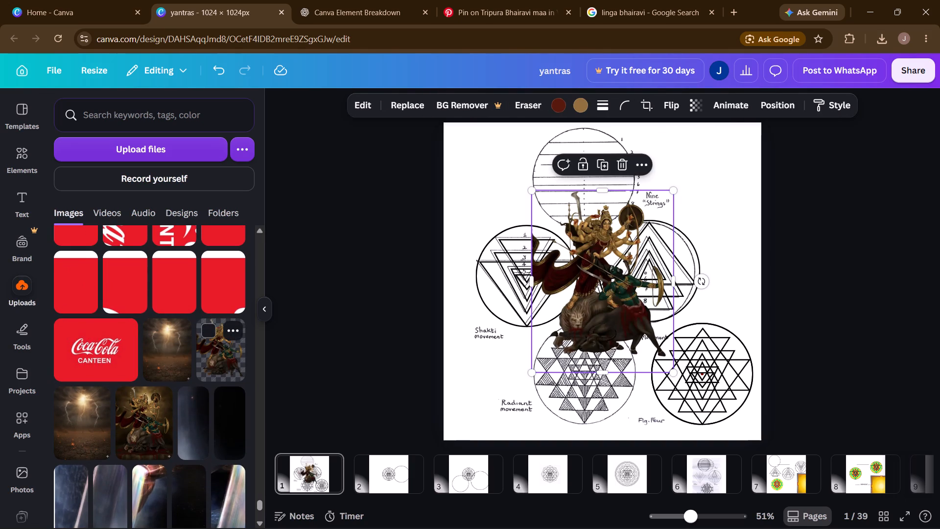
key(BackSpace)
click(139, 423)
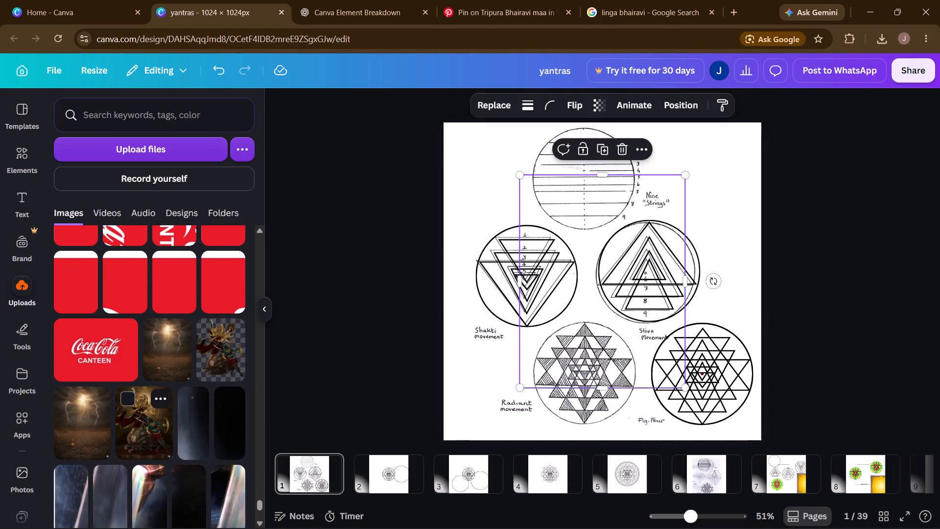
key(ctrl+c)
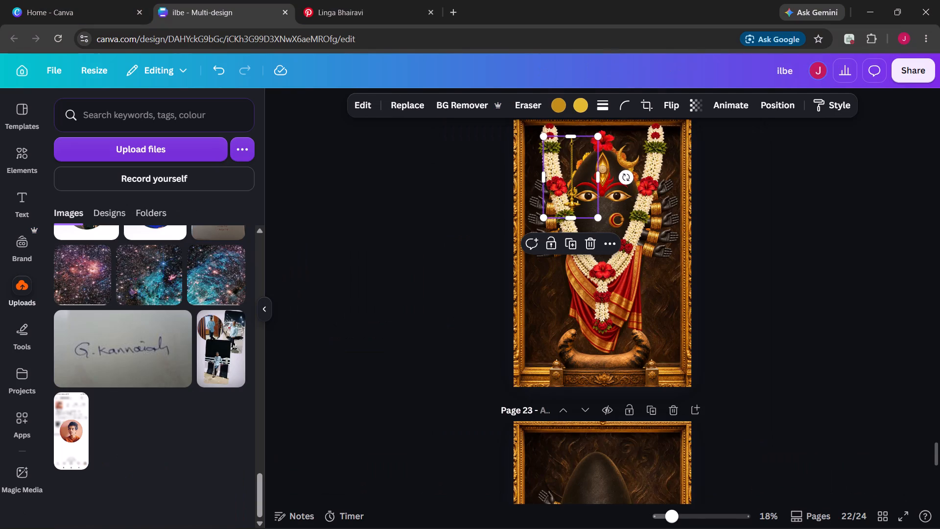
key(ctrl+v)
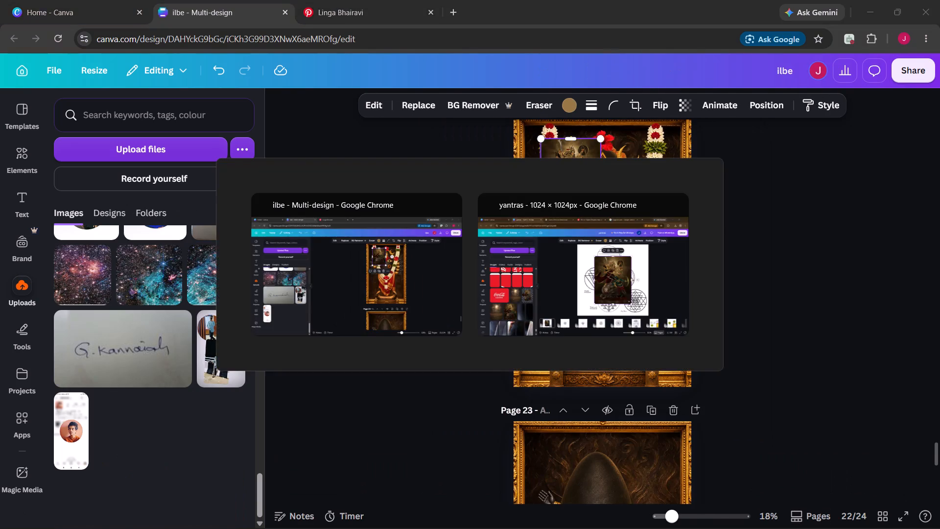
Find the dark grey-and-red goddess painting near the Happy Dussehra posters in the "yantras" uploads and transfer it onto page 22 of "ilbe".
scroll(194, 371, down, 3)
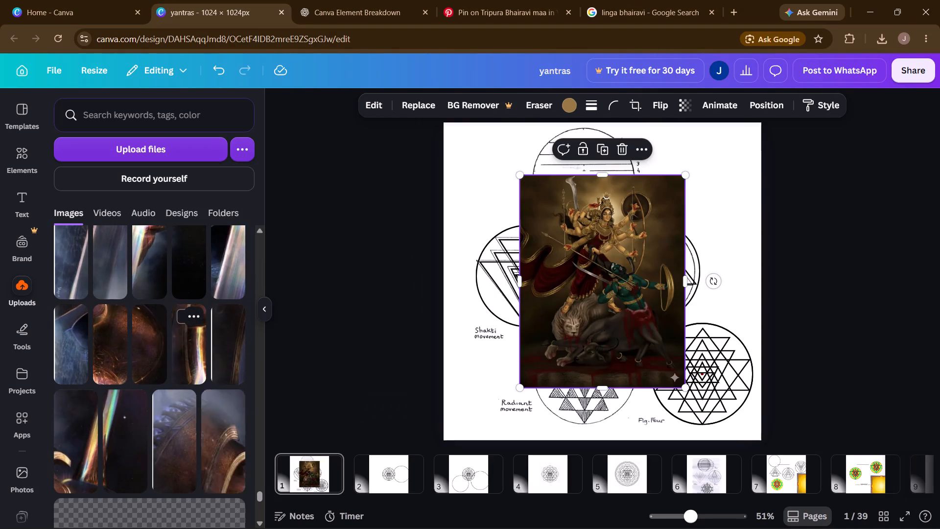
scroll(194, 371, down, 7)
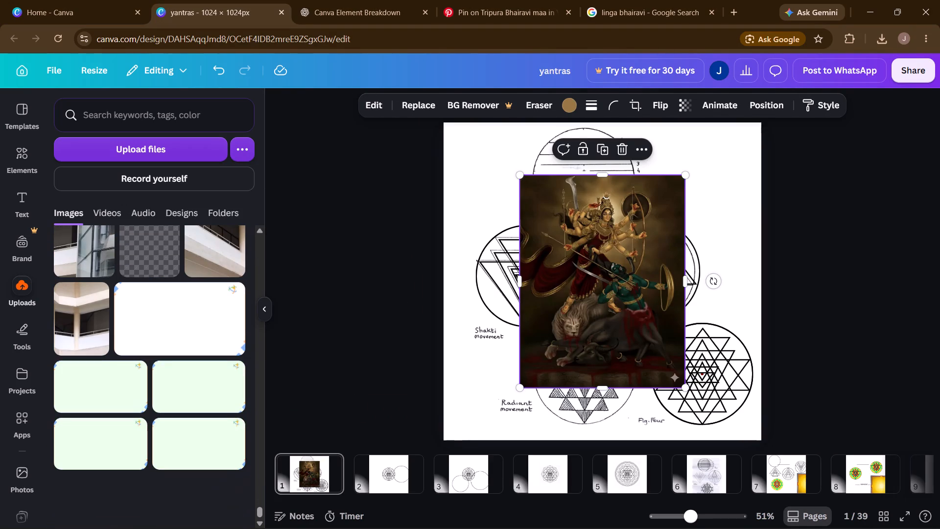
scroll(194, 371, down, 5)
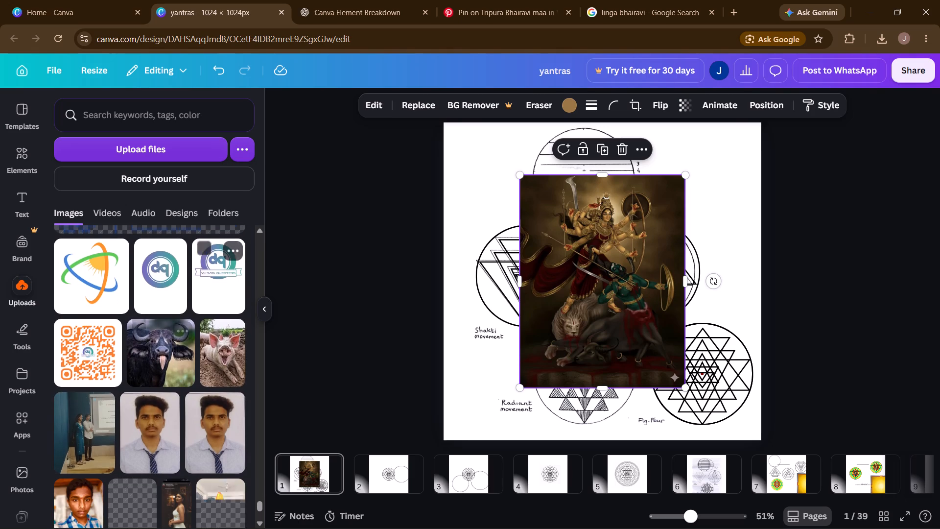
scroll(194, 371, down, 5)
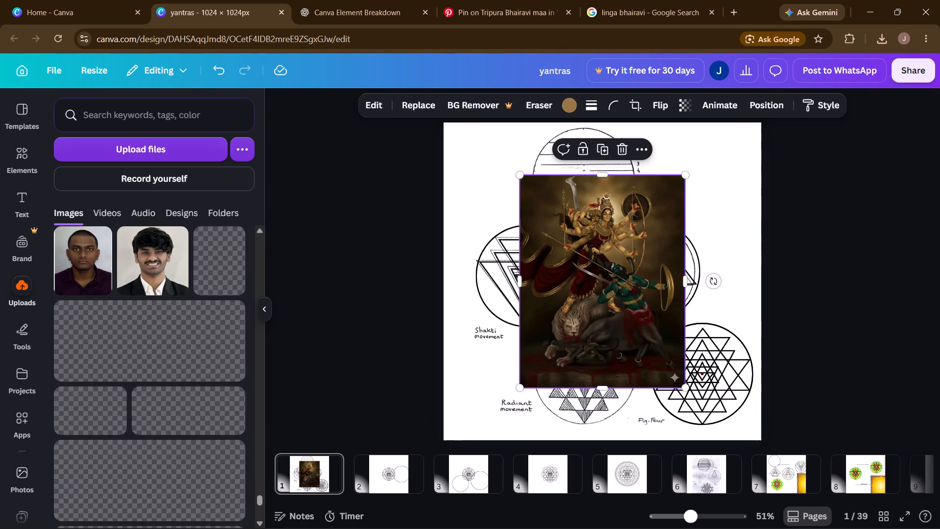
scroll(194, 371, down, 7)
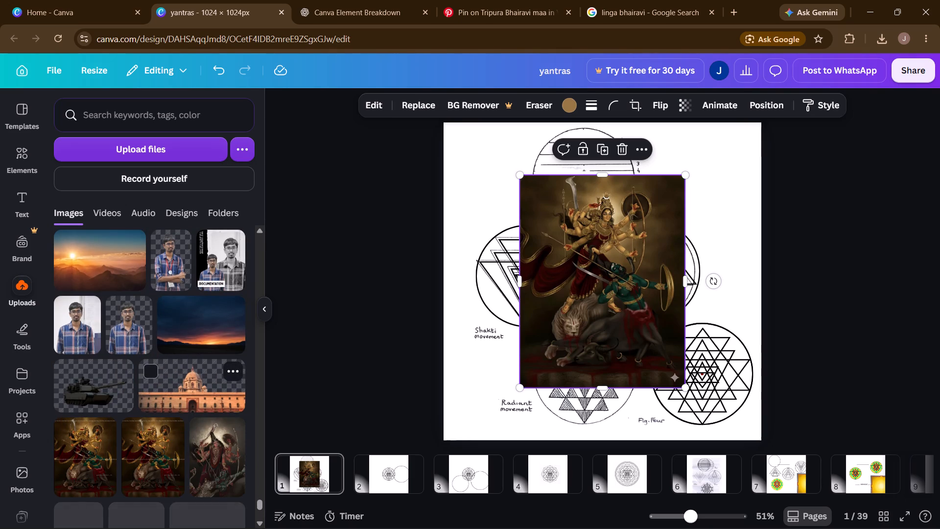
scroll(194, 371, down, 2)
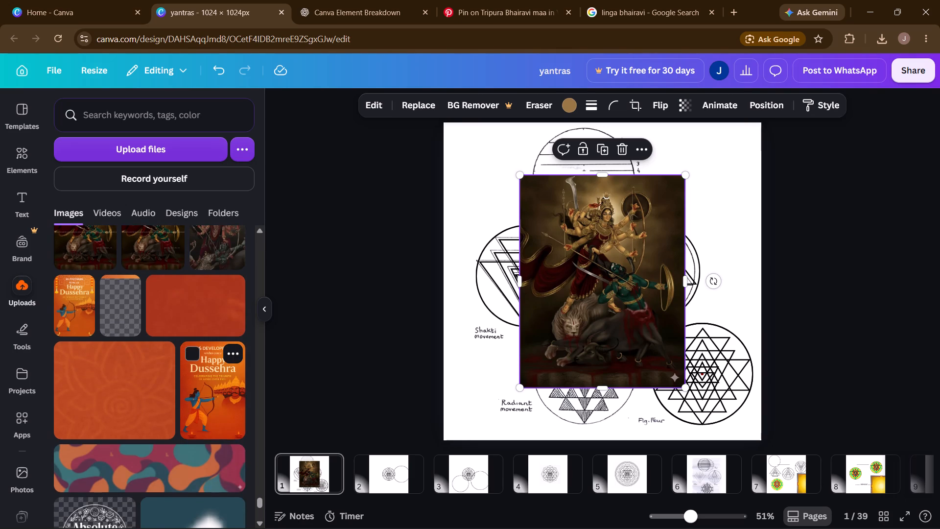
scroll(194, 371, down, 7)
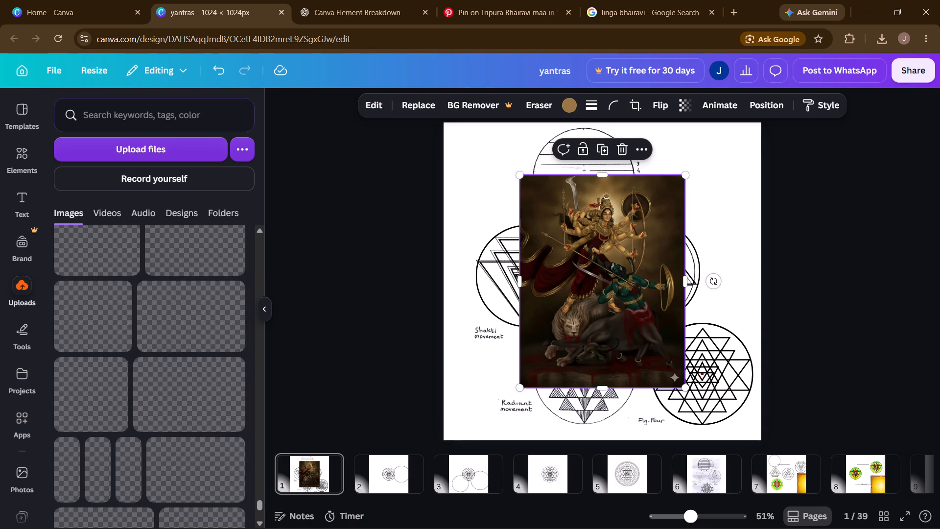
scroll(194, 371, down, 3)
scroll(194, 371, up, 6)
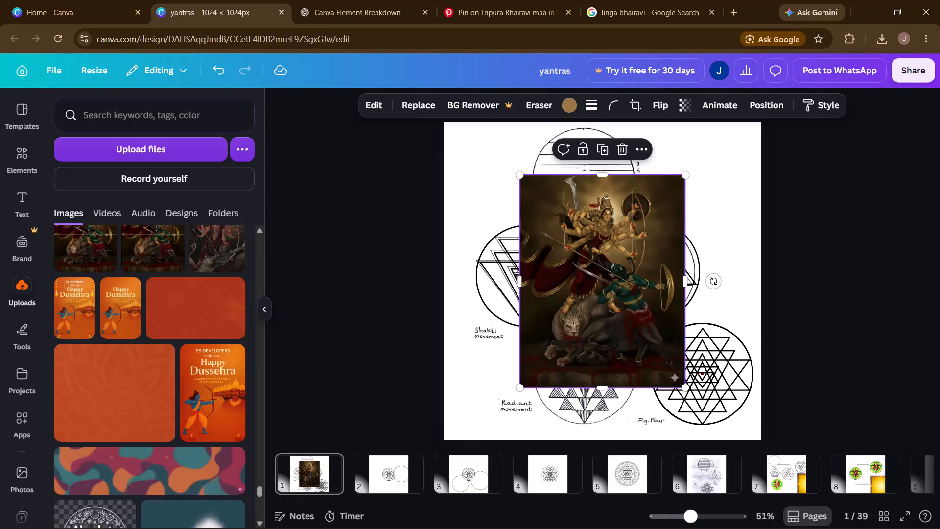
scroll(194, 371, up, 3)
click(206, 305)
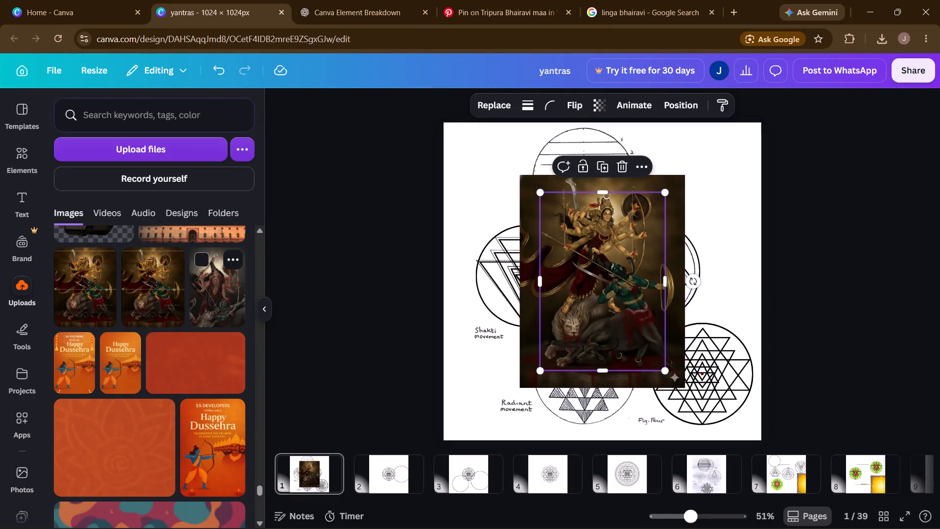
key(ctrl+x)
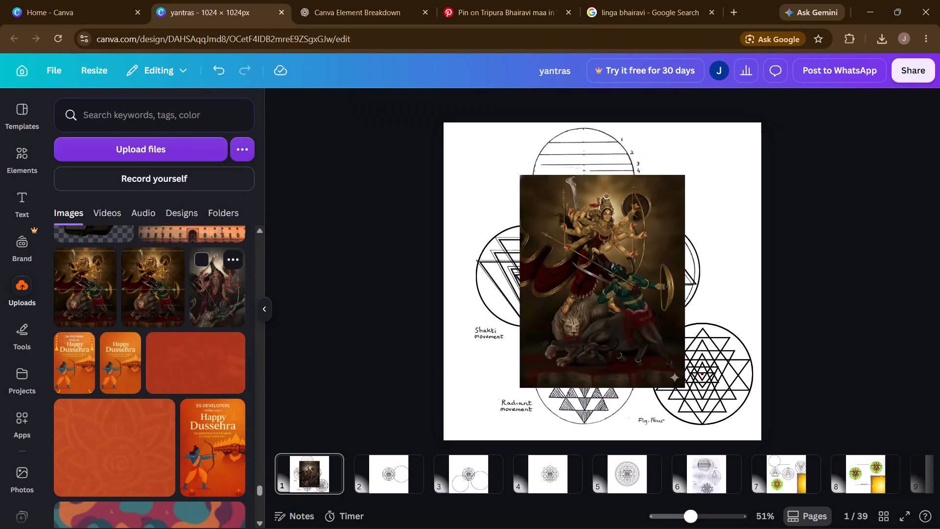
key(ctrl+v)
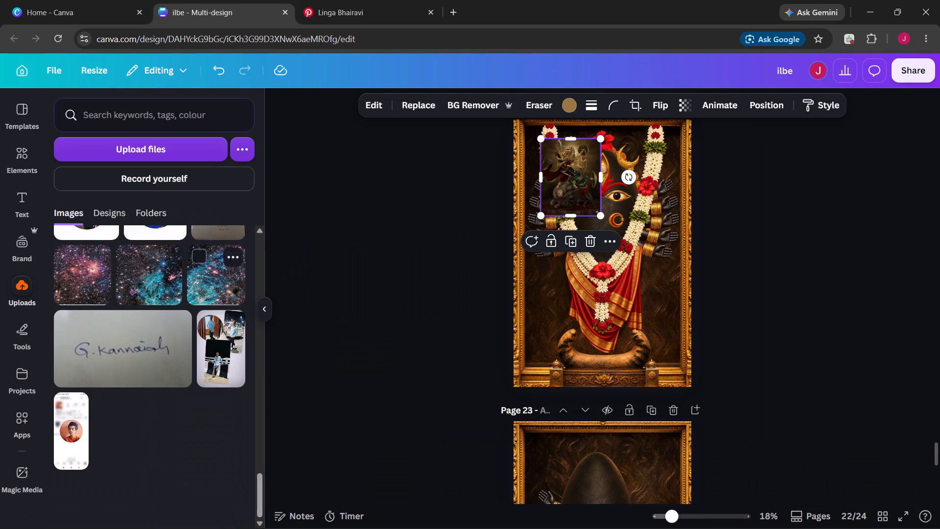
Find the single hanging orange-and-yellow marigold garland among the "yantras" uploads and transfer it onto page 22 of "ilbe".
scroll(205, 298, down, 2)
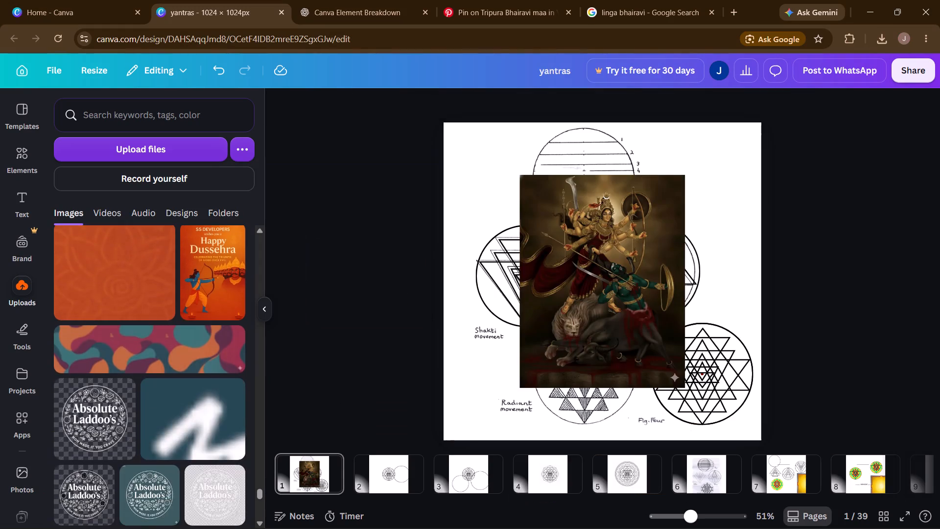
scroll(205, 298, down, 10)
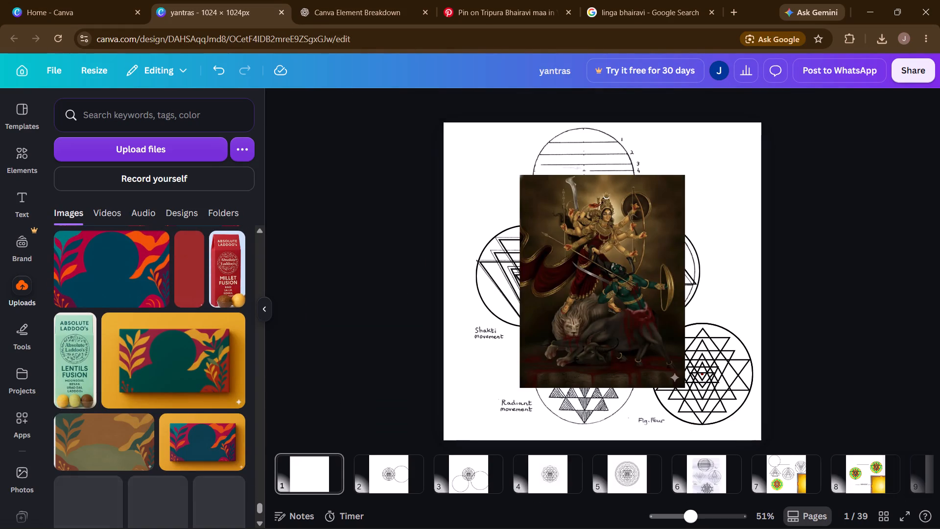
scroll(205, 298, down, 5)
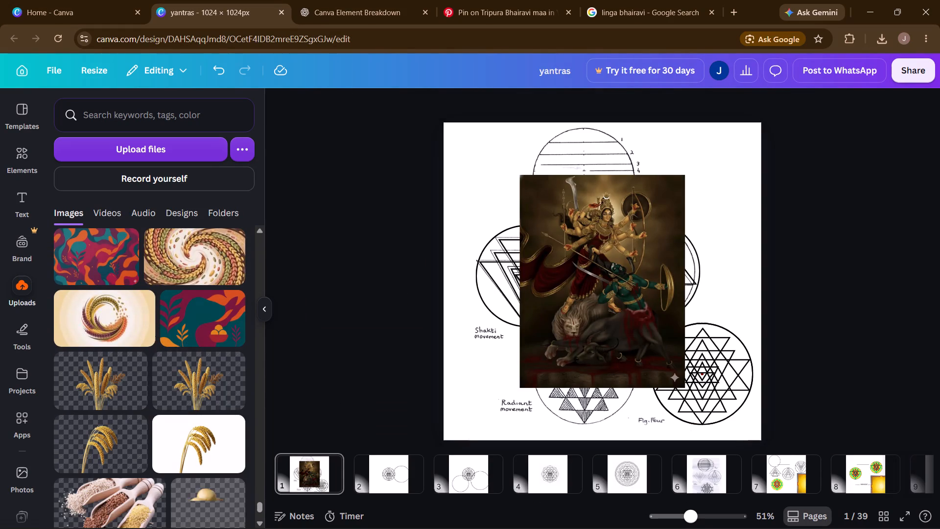
scroll(205, 298, down, 5)
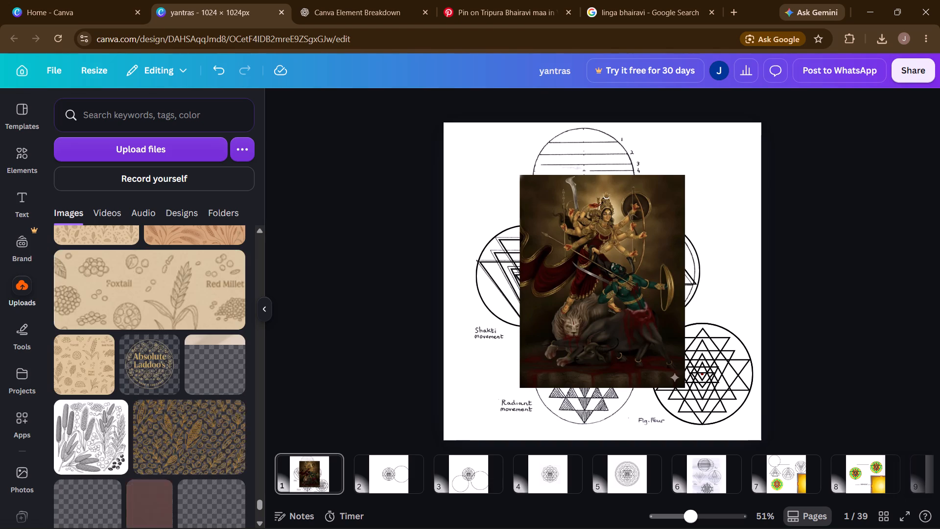
scroll(205, 298, down, 7)
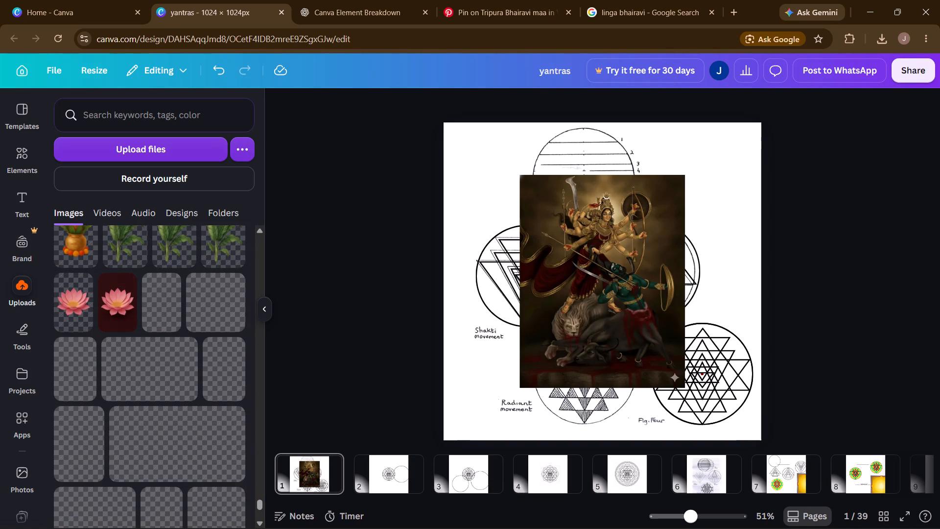
scroll(205, 298, down, 1)
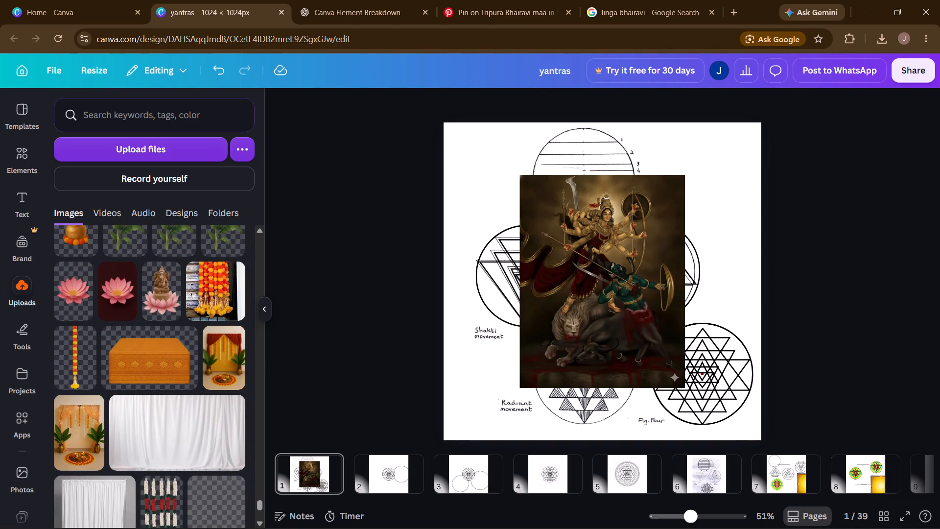
click(73, 349)
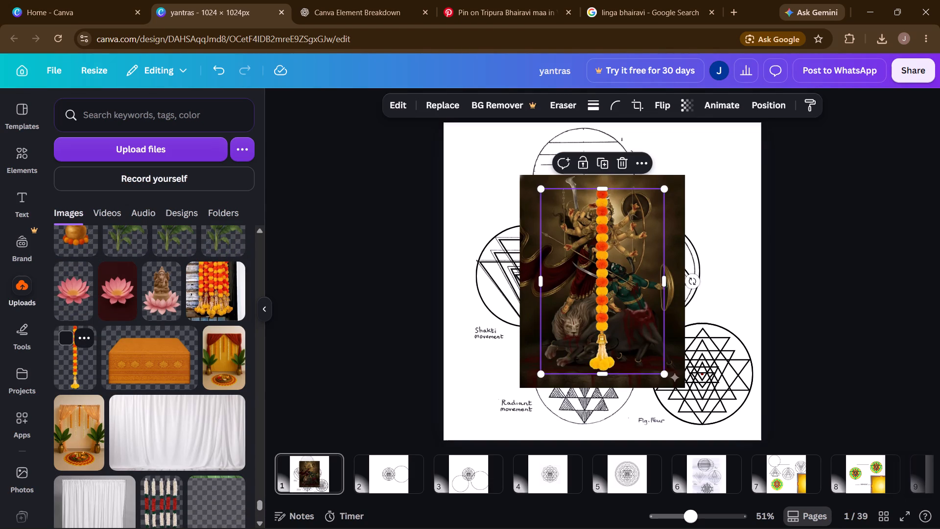
key(ctrl+x)
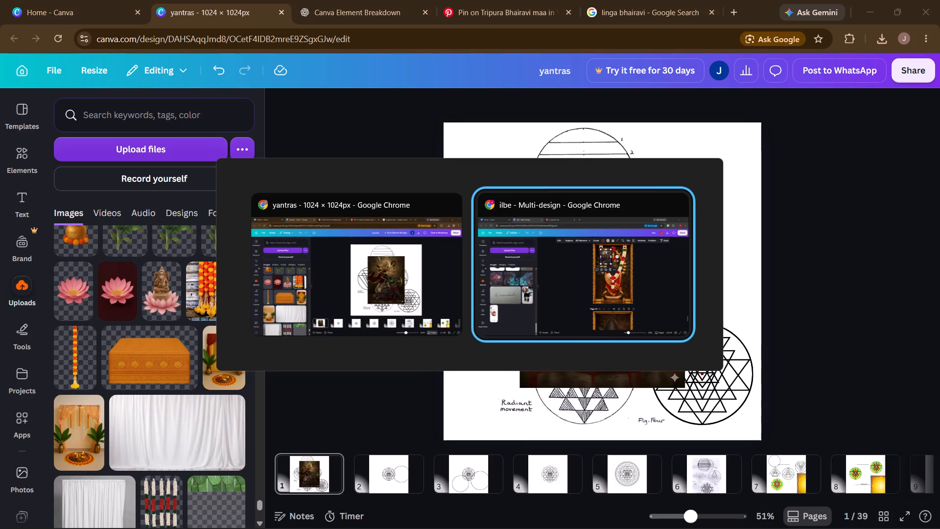
key(ctrl+v)
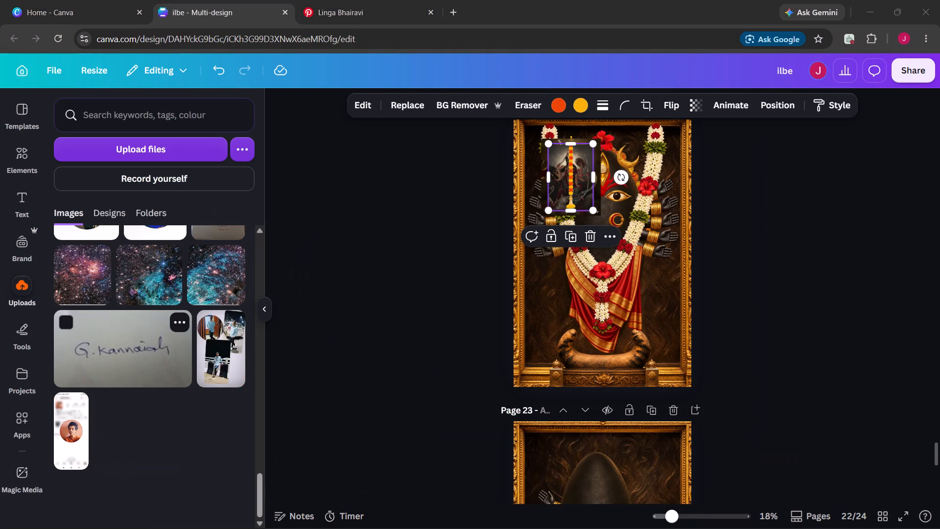
Transfer the first green banana-leaf plant cutout beside the kalash pot from the "yantras" uploads onto page 22 of "ilbe".
scroll(135, 365, up, 1)
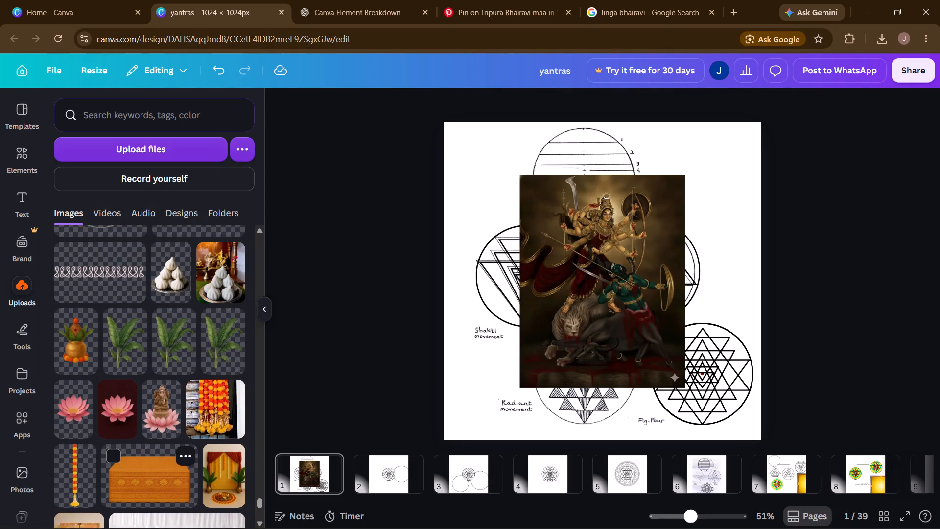
scroll(135, 365, up, 2)
scroll(135, 365, down, 3)
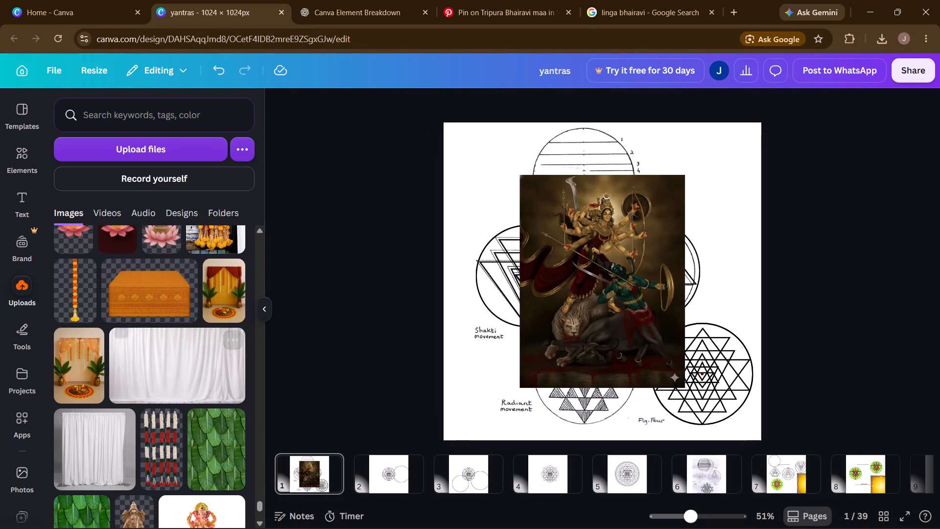
scroll(135, 365, up, 1)
click(121, 269)
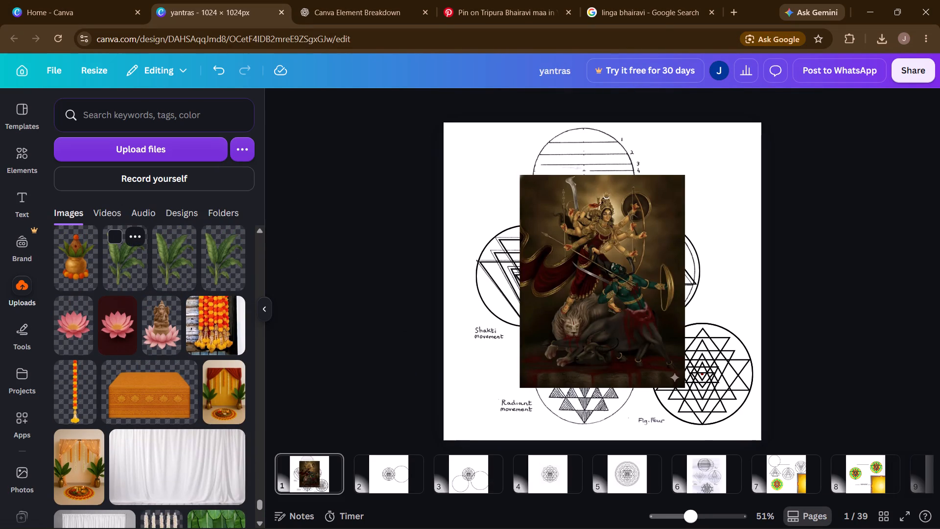
key(ctrl+x)
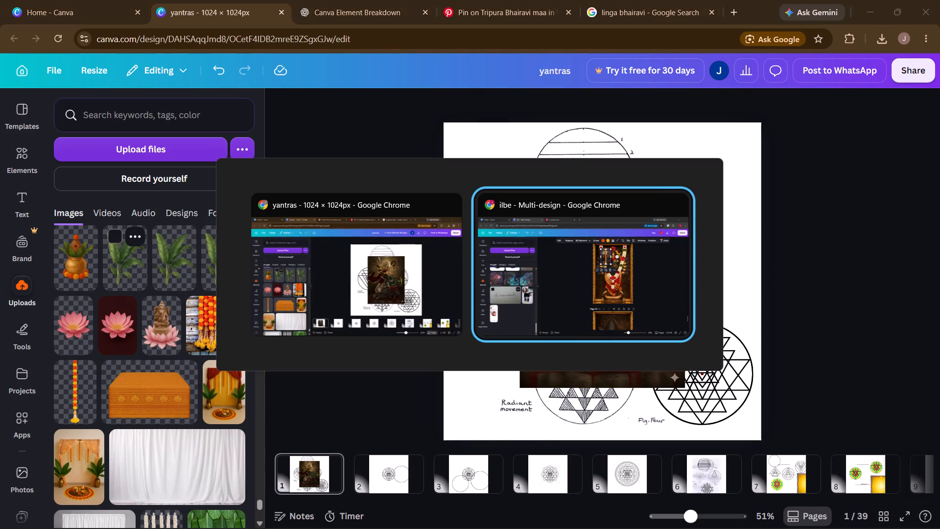
key(ctrl+v)
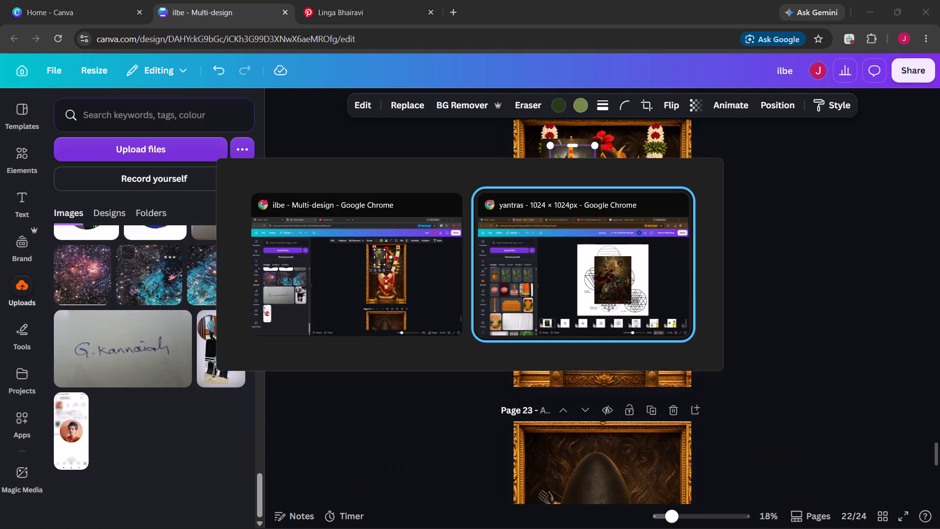
Find the brass peacock oil lamp with the flame at its side among the "yantras" uploads and transfer it onto page 22 of "ilbe".
scroll(128, 303, down, 2)
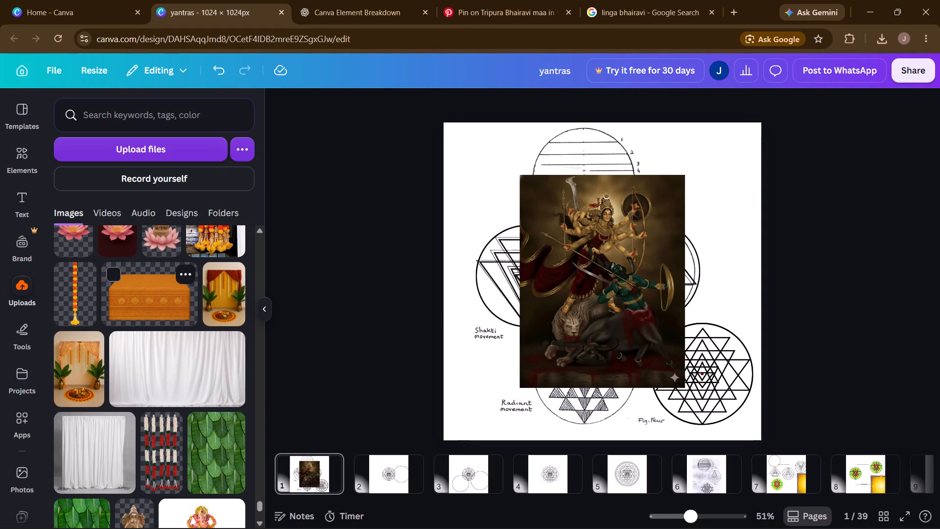
scroll(128, 303, down, 4)
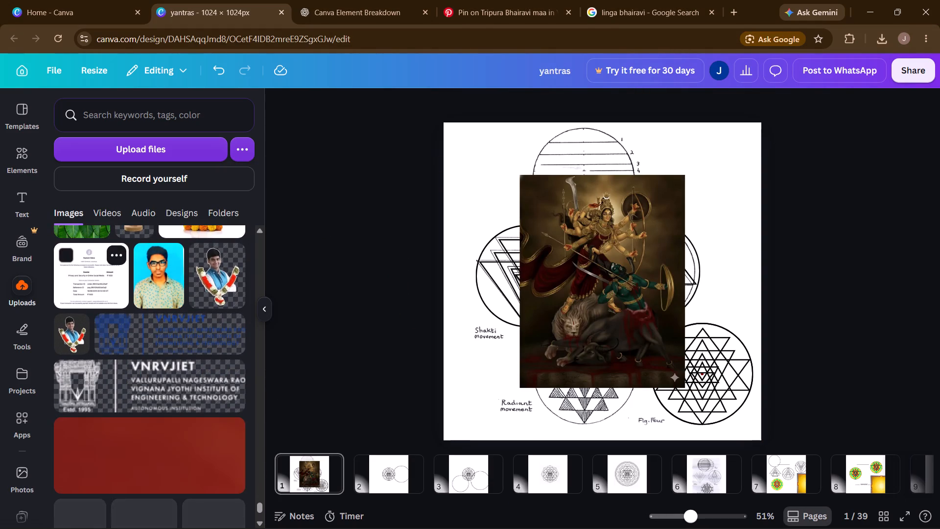
scroll(128, 303, down, 3)
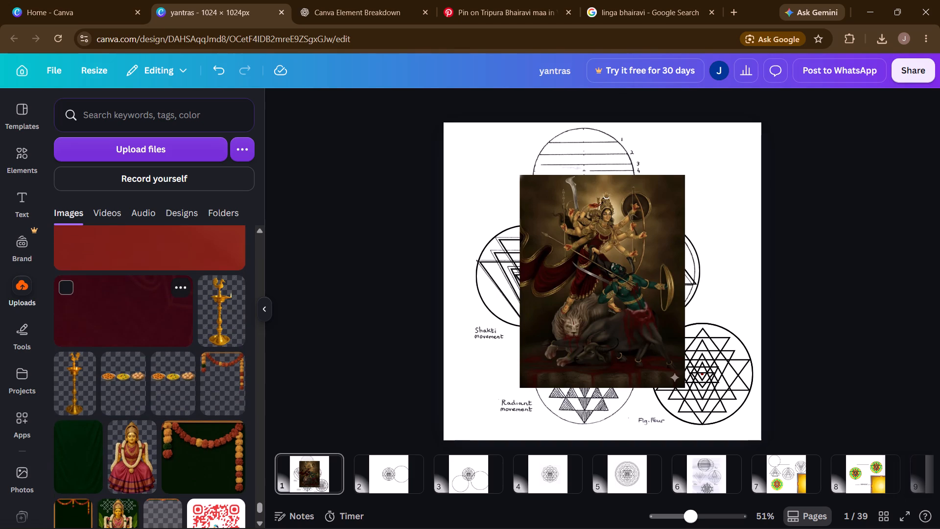
click(220, 309)
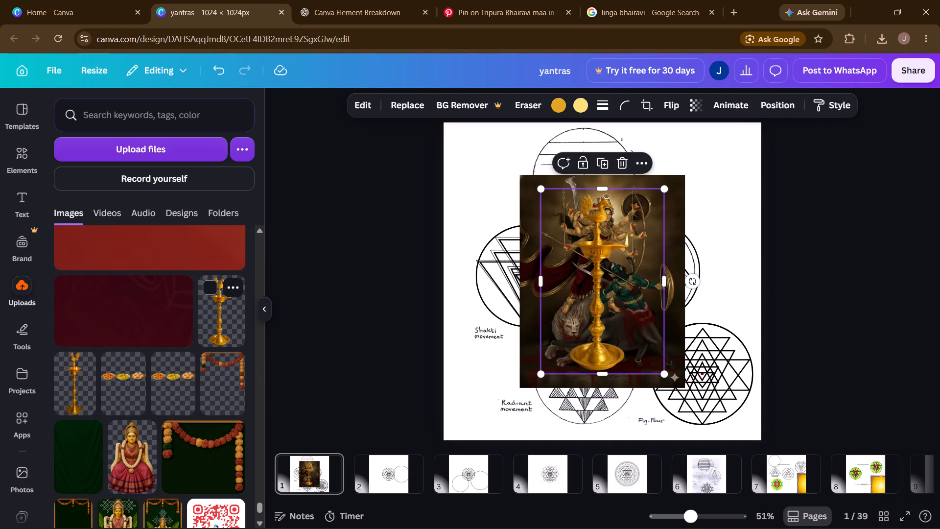
key(ctrl+x)
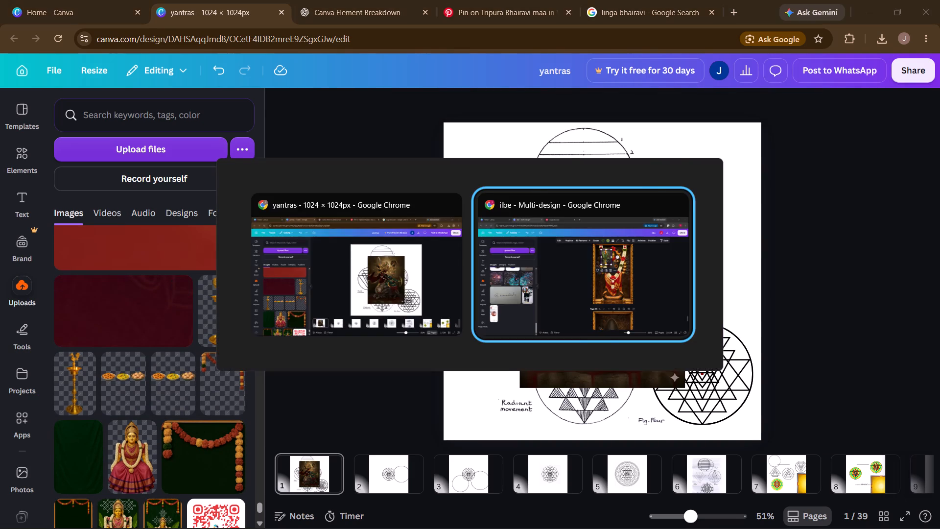
key(ctrl+v)
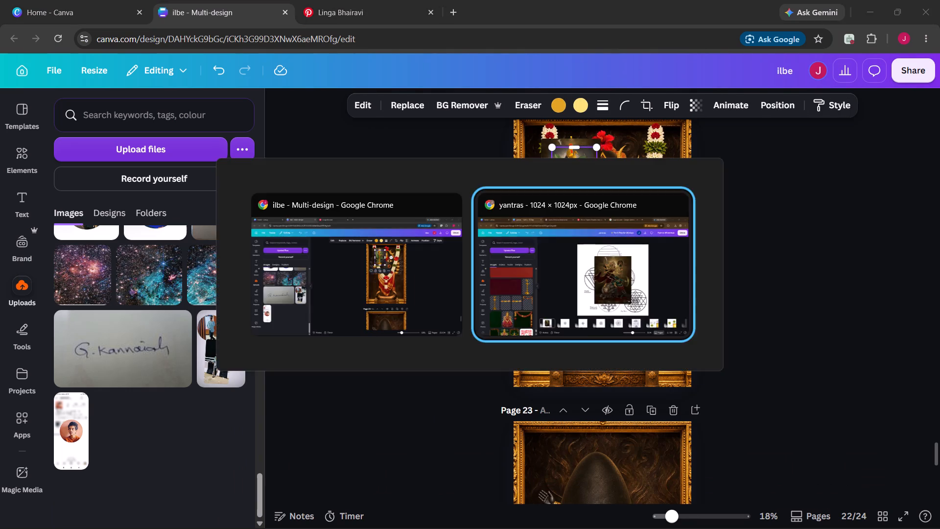
Transfer the second brass lamp cutout, with the flame at its front, from the "yantras" uploads onto page 22 of "ilbe".
click(72, 389)
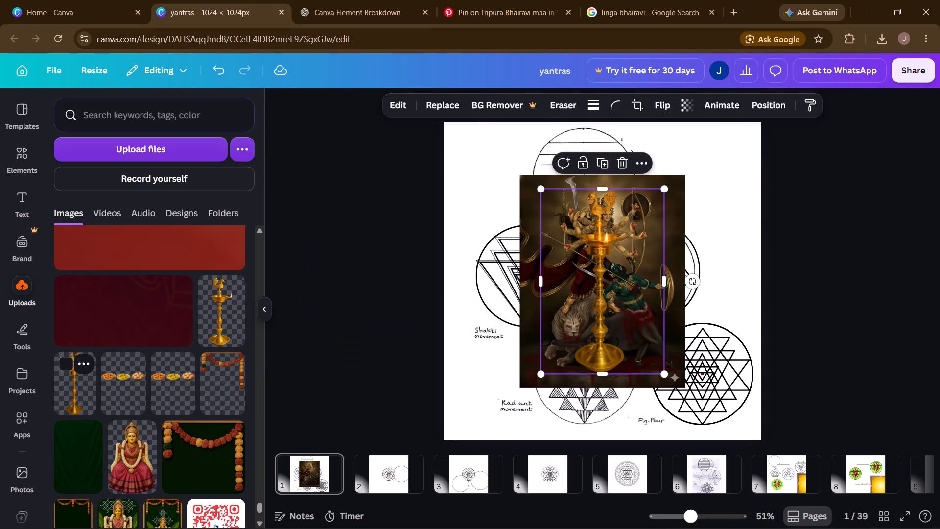
key(ctrl+x)
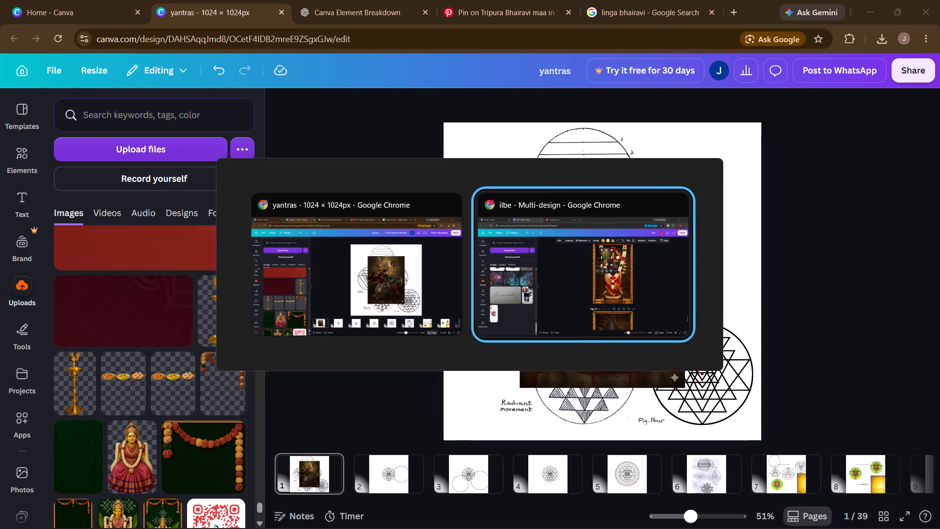
key(ctrl+v)
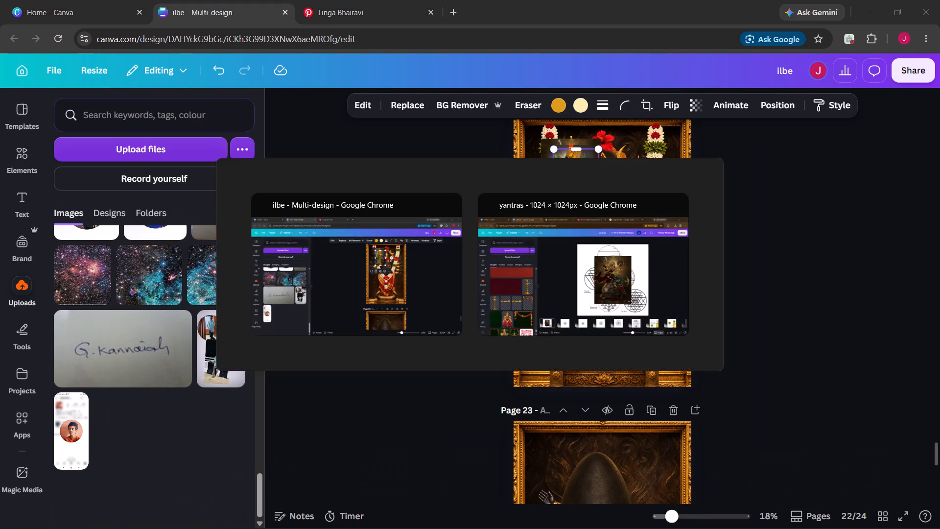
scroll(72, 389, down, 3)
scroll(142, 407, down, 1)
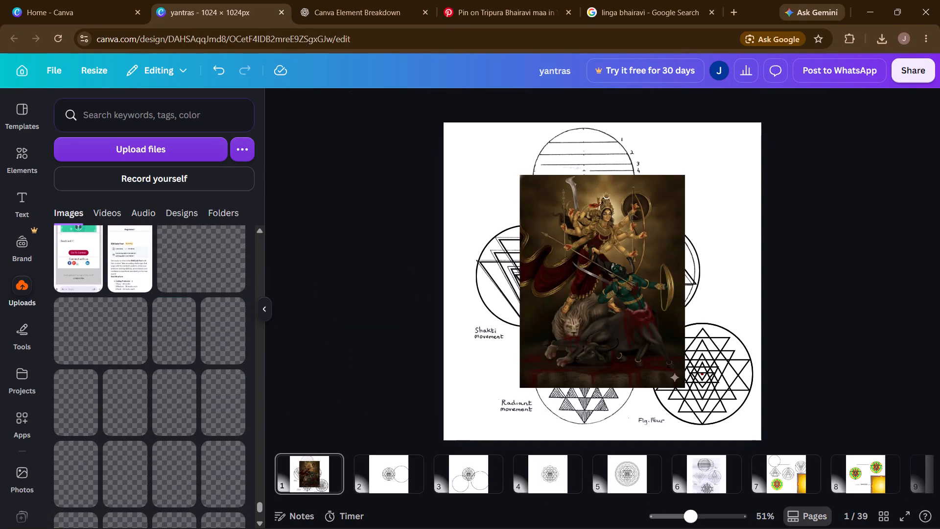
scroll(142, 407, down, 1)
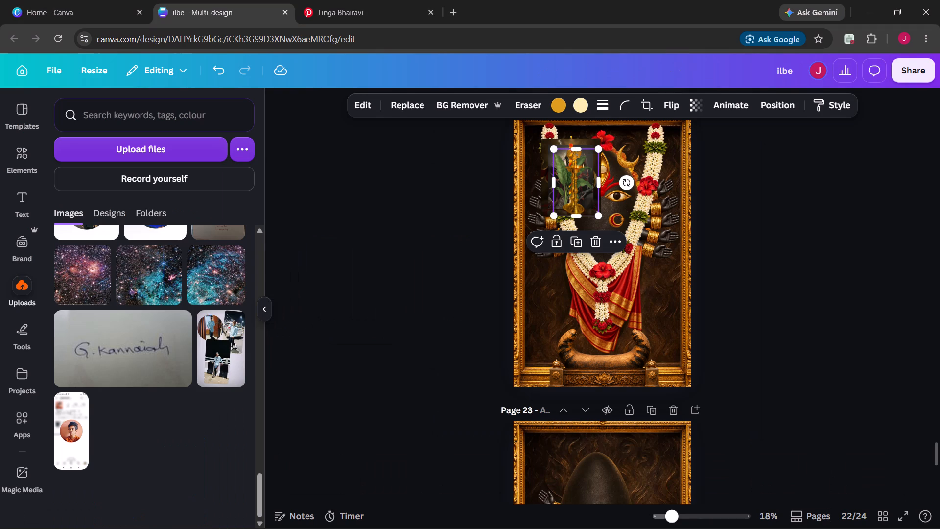
scroll(187, 297, up, 18)
scroll(187, 297, up, 6)
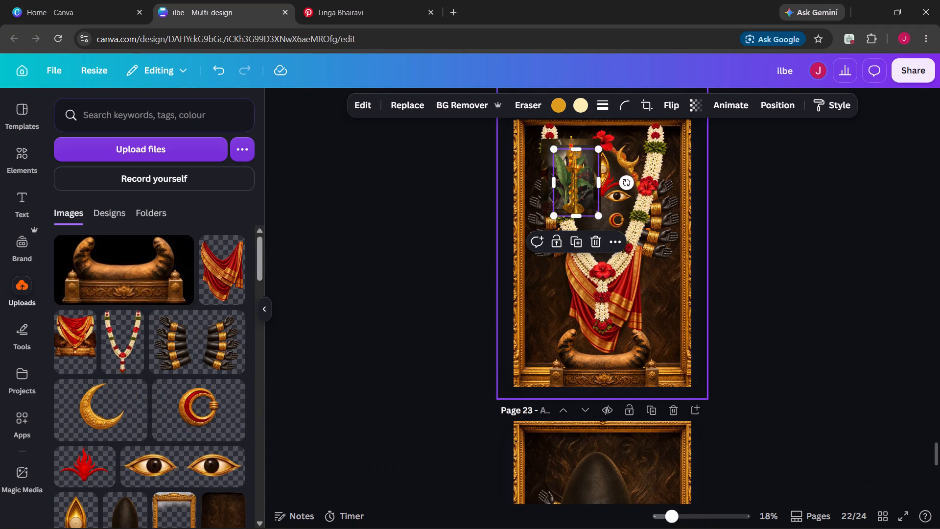
drag(585, 187, 162, 331)
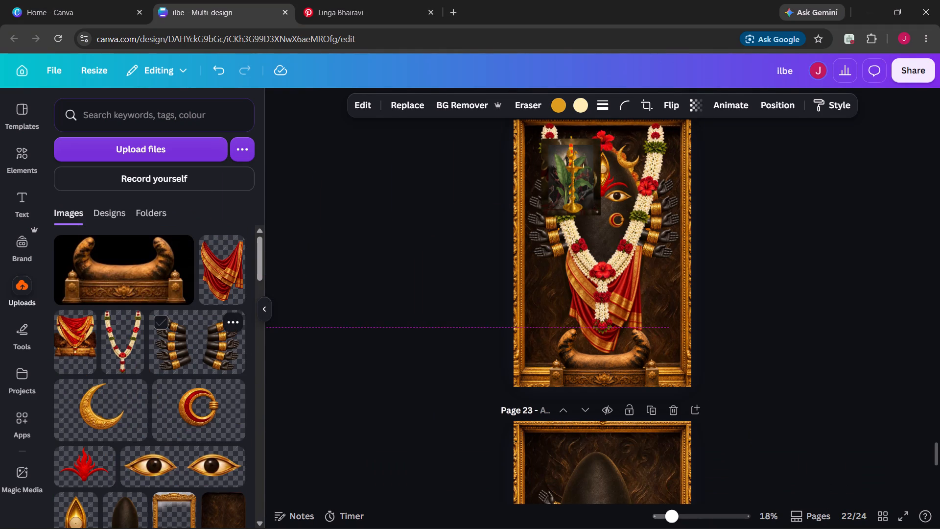
drag(162, 331, 640, 248)
right_click(640, 248)
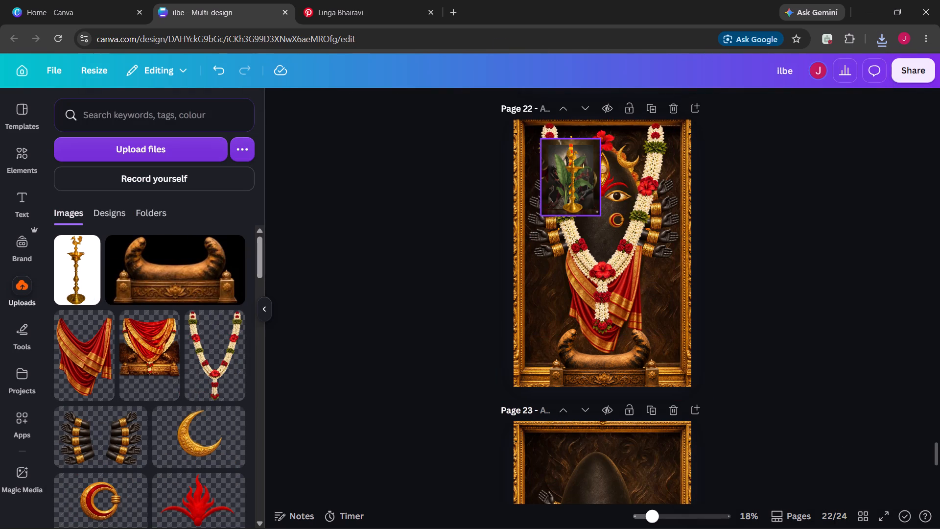
Move the remaining side-flame brass lamp onto the red drape, download it as a PNG and add the file to the uploads.
drag(581, 188, 636, 290)
click(636, 290)
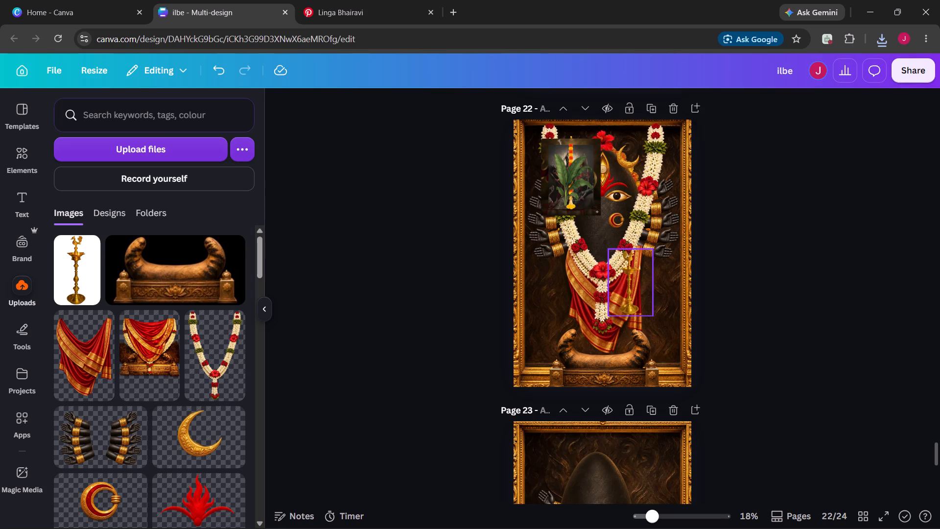
right_click(636, 290)
click(683, 463)
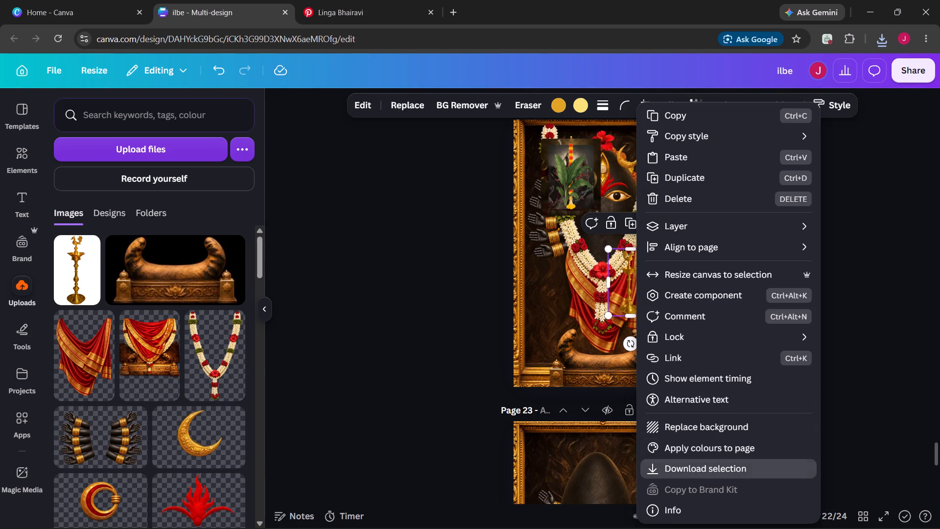
click(754, 407)
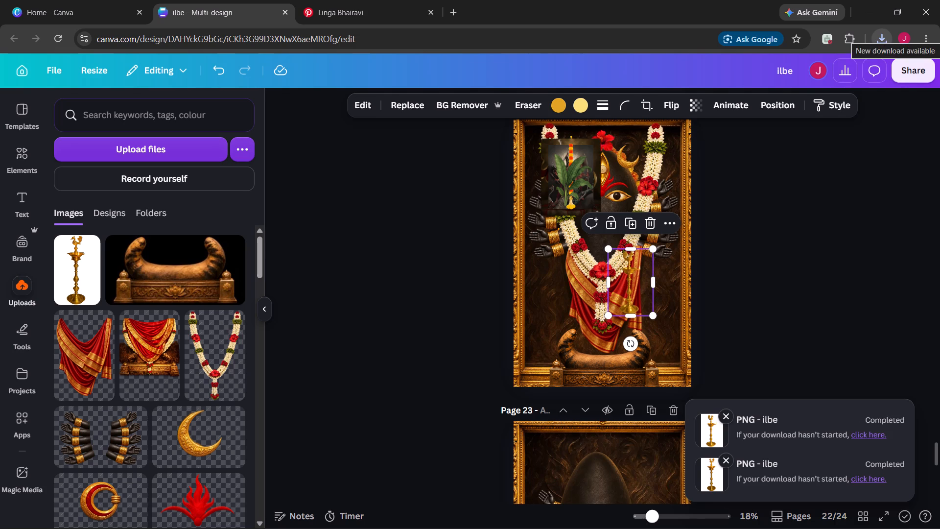
drag(819, 62, 604, 79)
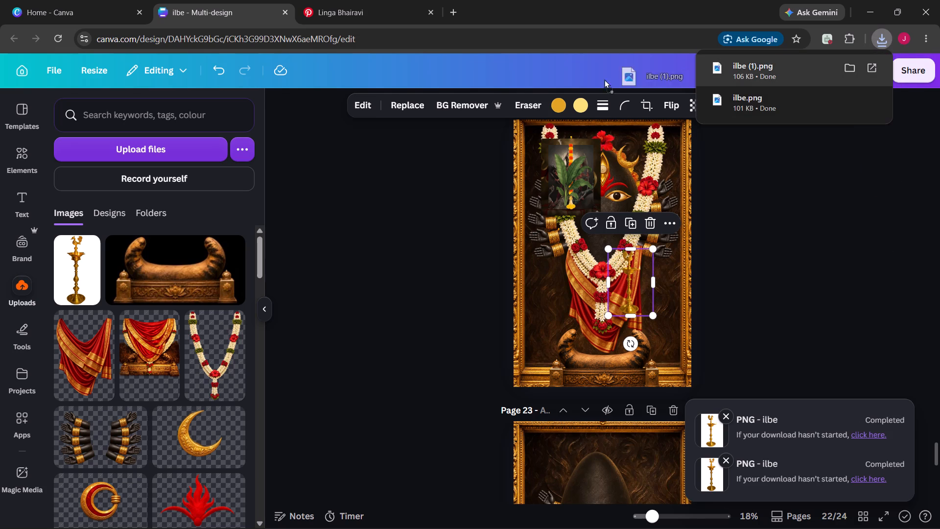
drag(604, 79, 174, 279)
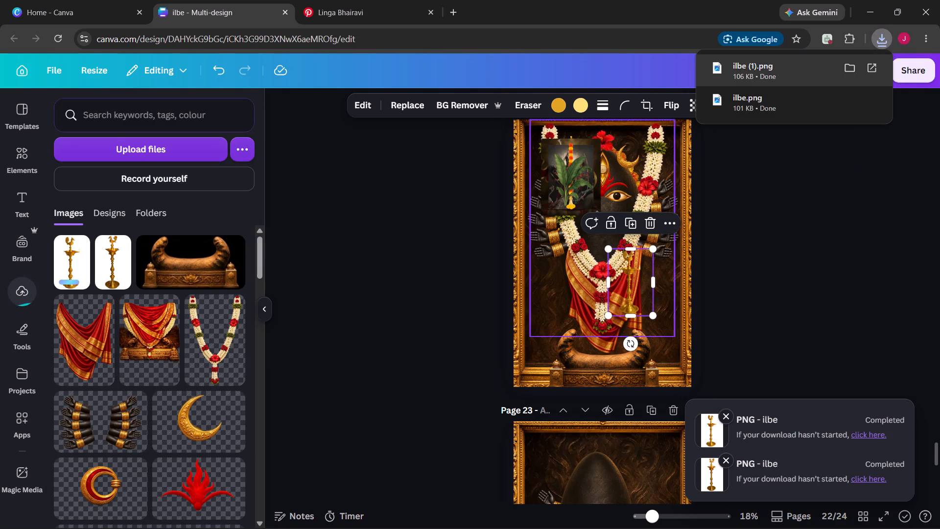
Delete the side-flame brass lamp from page 22.
key(BackSpace)
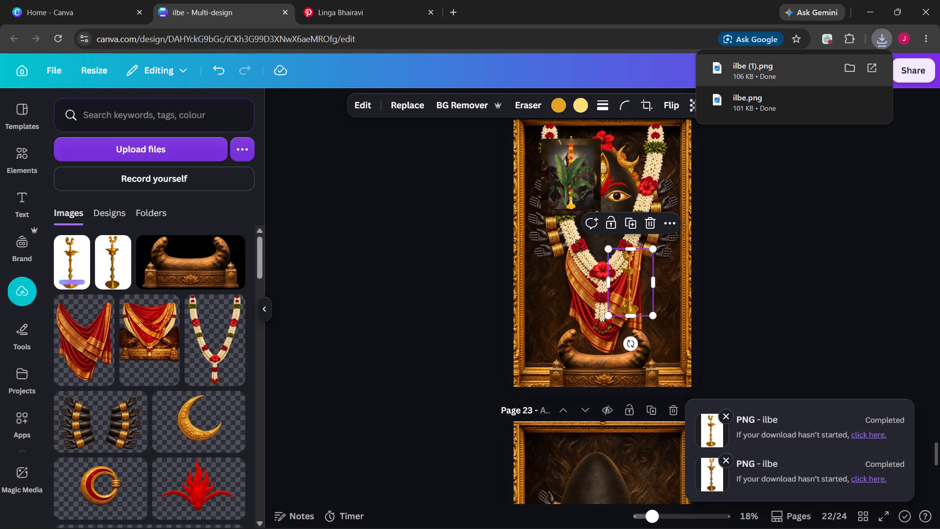
click(838, 279)
click(646, 269)
key(BackSpace)
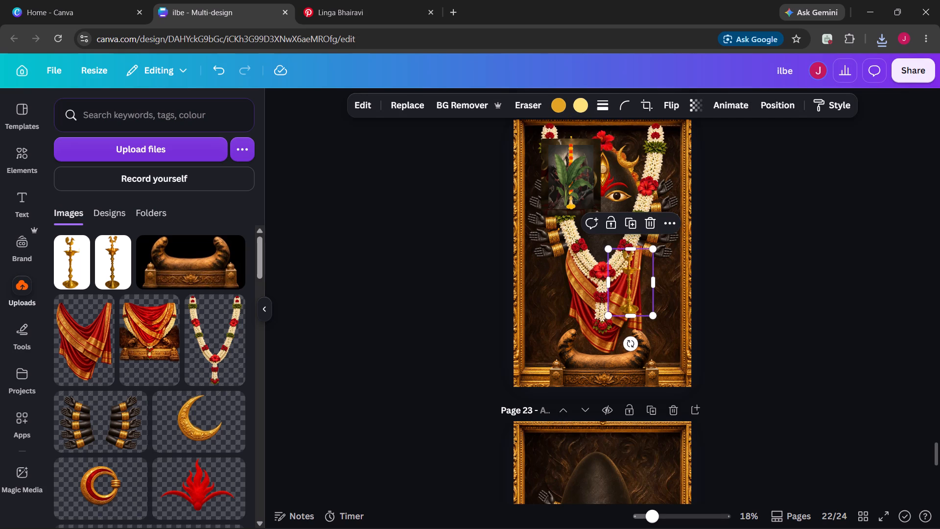
Move the banana-leaf plant off the stacked paintings, download it as a PNG and add the file to the uploads.
drag(576, 181, 615, 274)
right_click(615, 274)
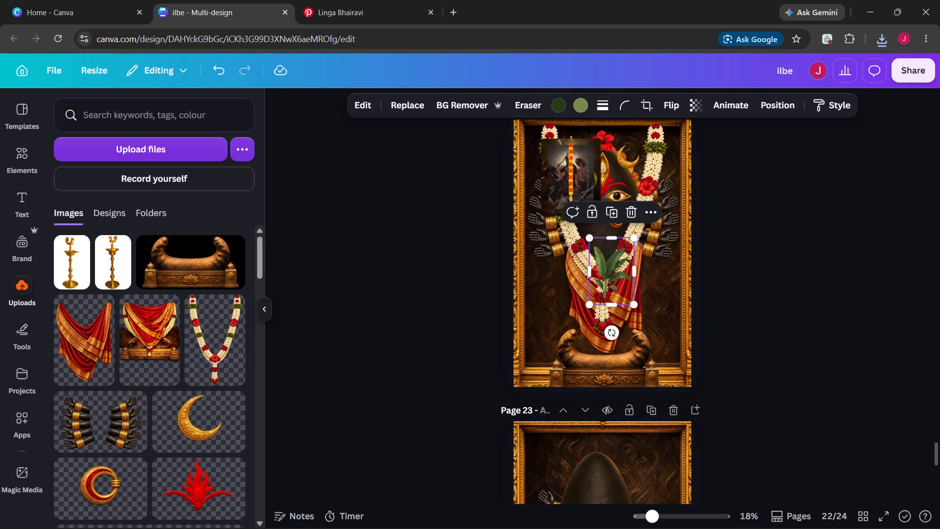
click(687, 467)
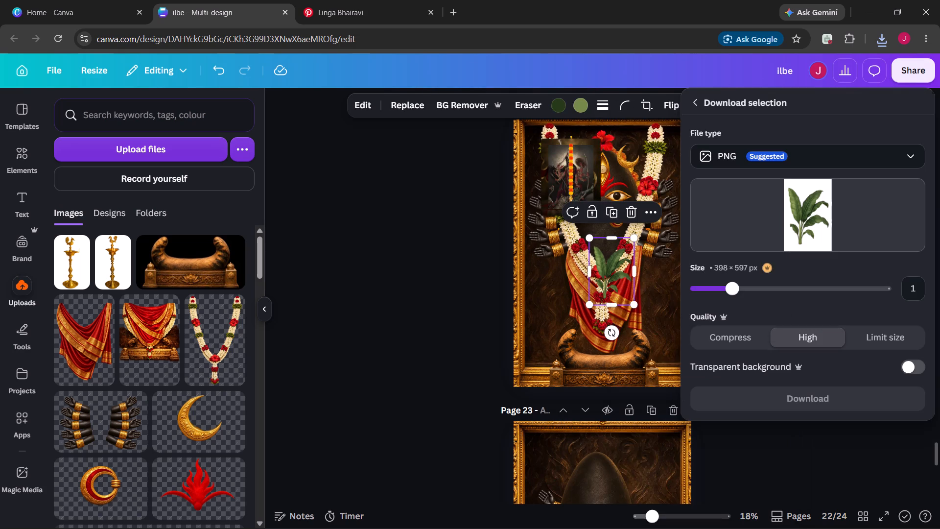
click(804, 396)
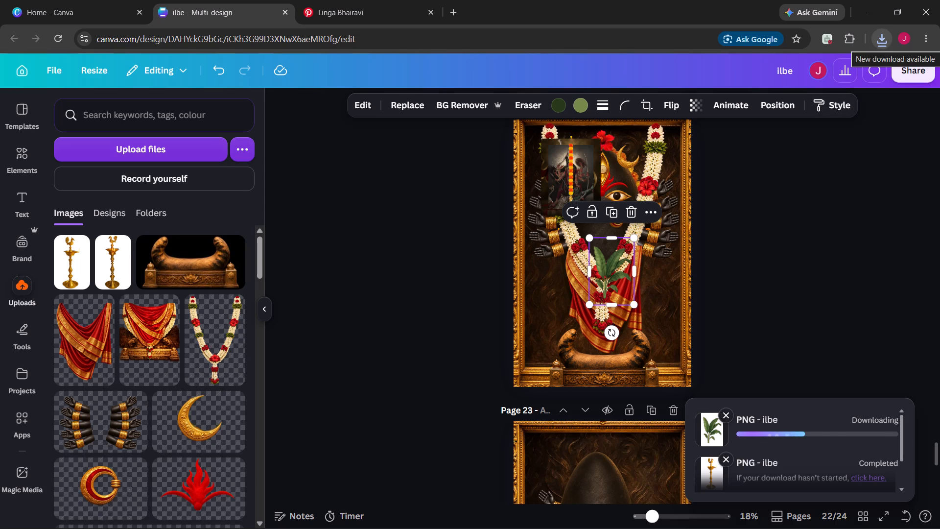
drag(789, 61, 202, 237)
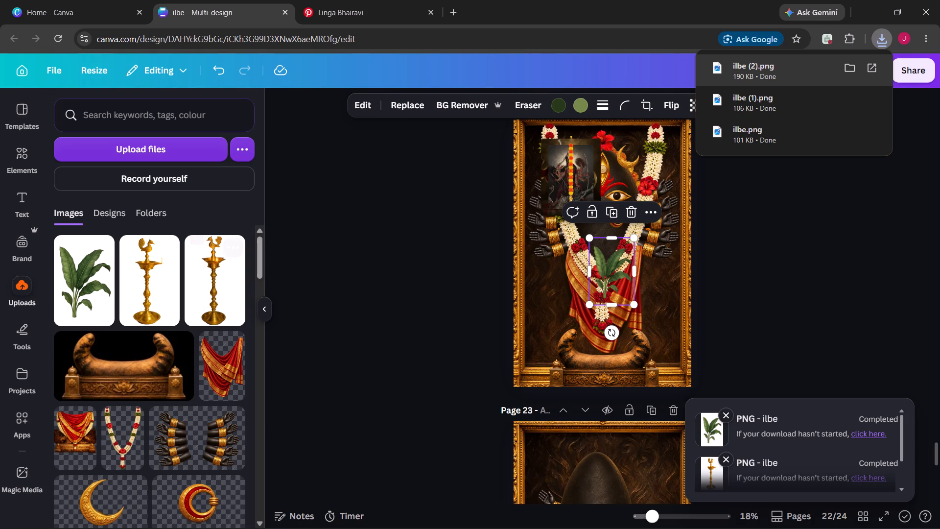
Delete the banana-leaf plant from page 22.
drag(611, 288, 557, 327)
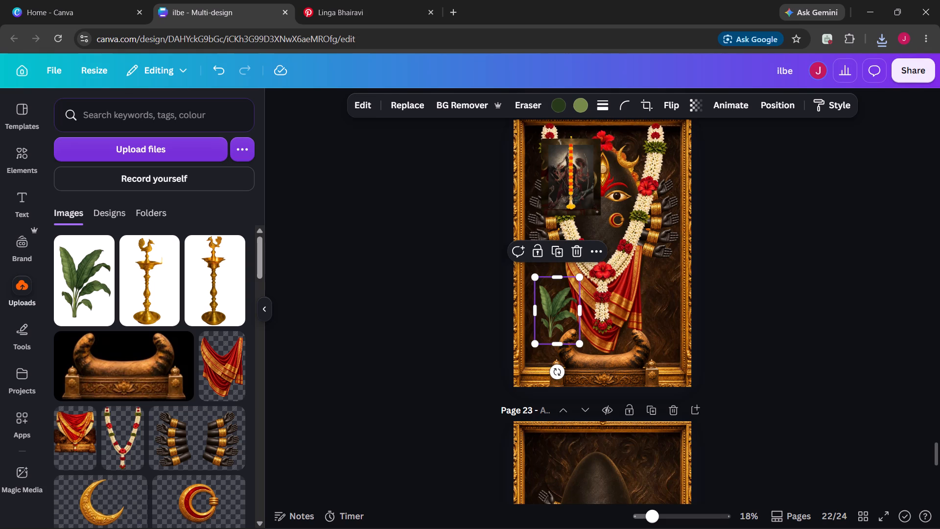
key(BackSpace)
Move the marigold garland off the stacked paintings, download it as a PNG with transparent background and add the file to the uploads.
drag(564, 198, 597, 291)
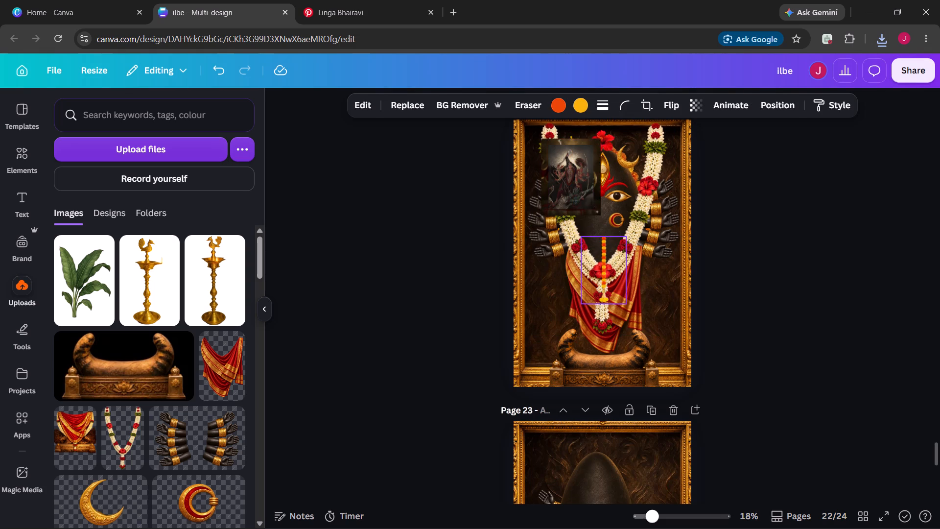
right_click(597, 291)
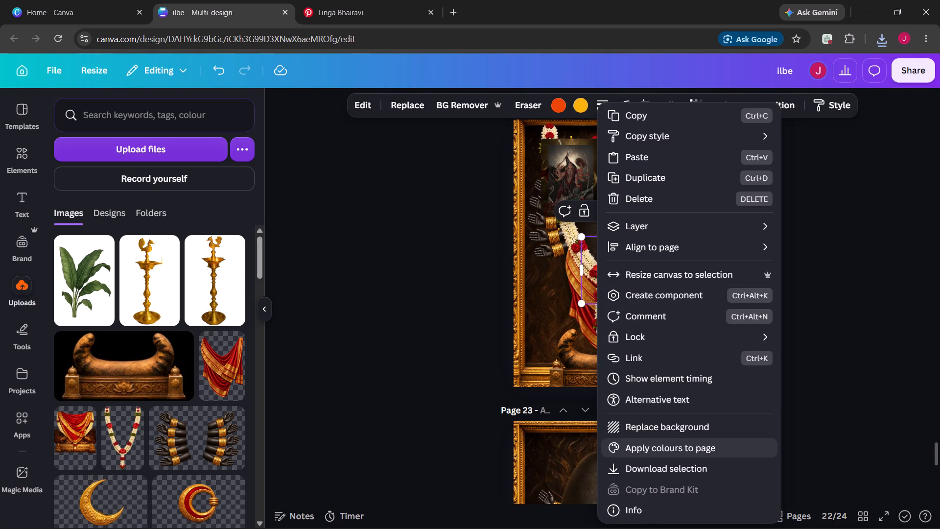
click(650, 463)
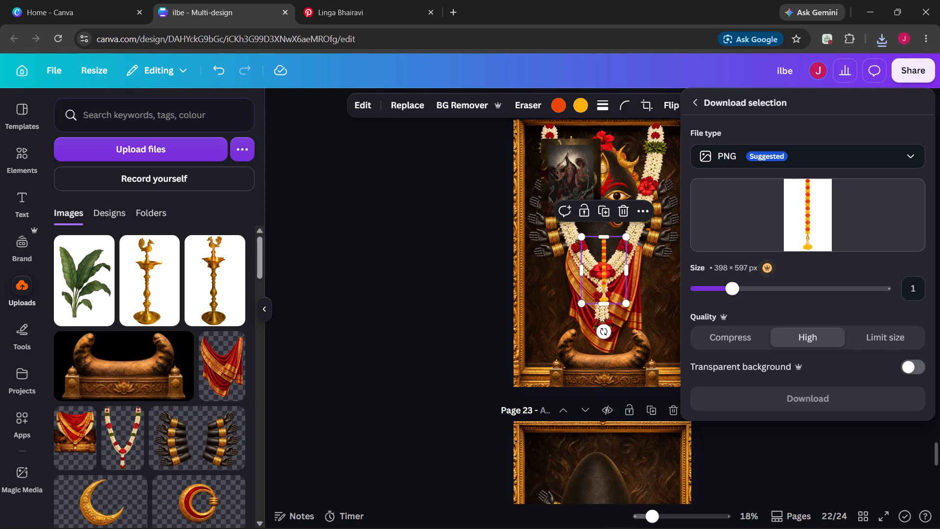
click(907, 364)
click(827, 406)
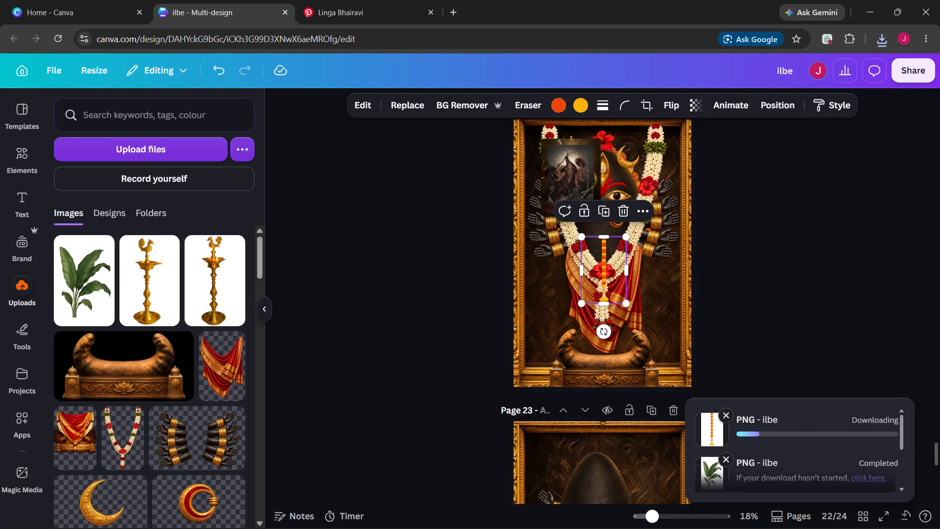
drag(807, 73, 565, 93)
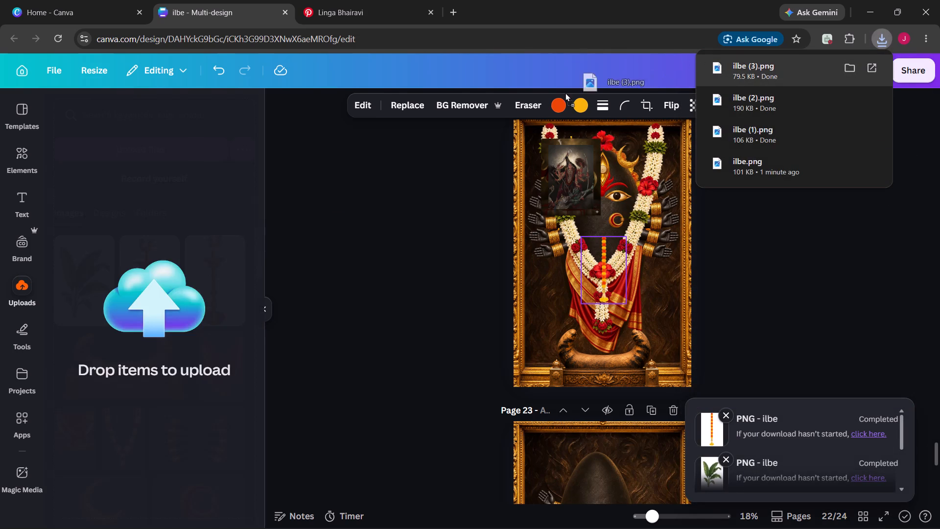
drag(565, 93, 192, 268)
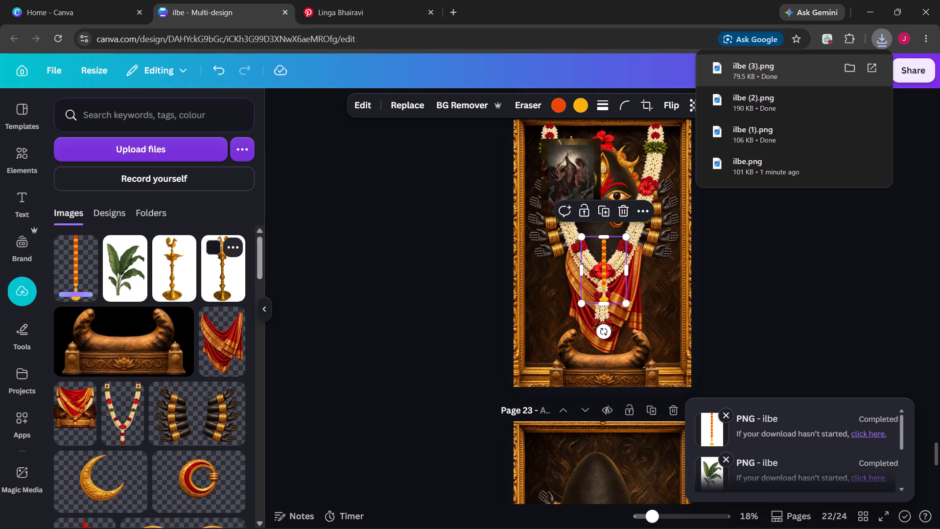
Delete the marigold garland from page 22.
key(BackSpace)
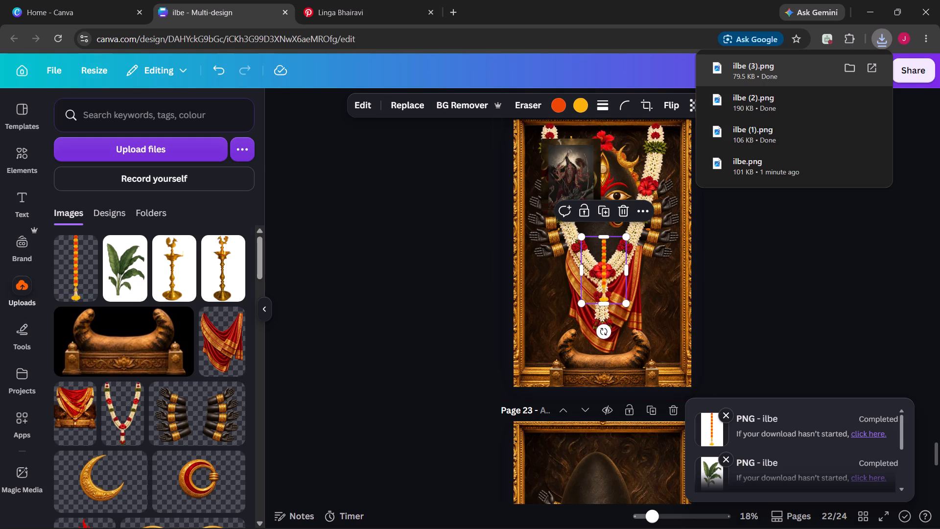
drag(607, 285, 632, 337)
key(BackSpace)
Move the top many-armed goddess painting off the stack, remove its background and enlarge it over the lower part of page 22.
drag(567, 167, 603, 276)
click(470, 99)
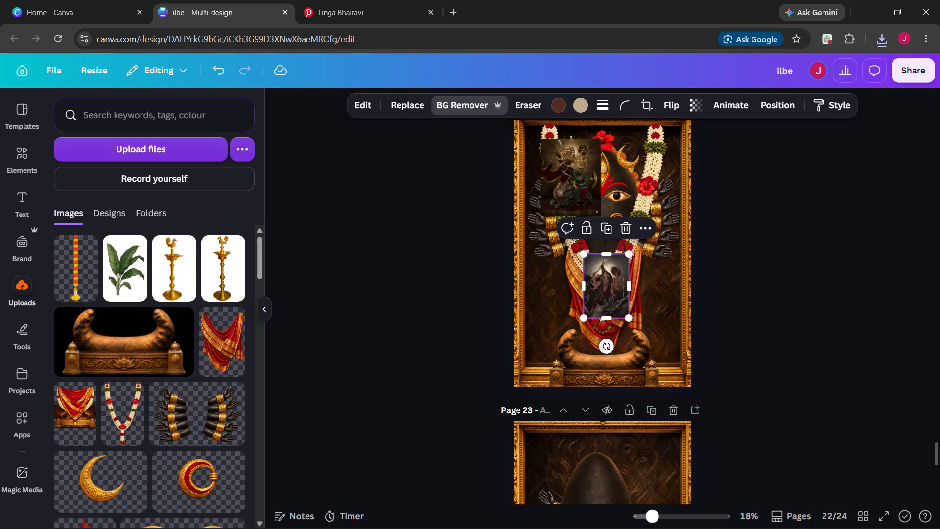
drag(586, 254, 547, 243)
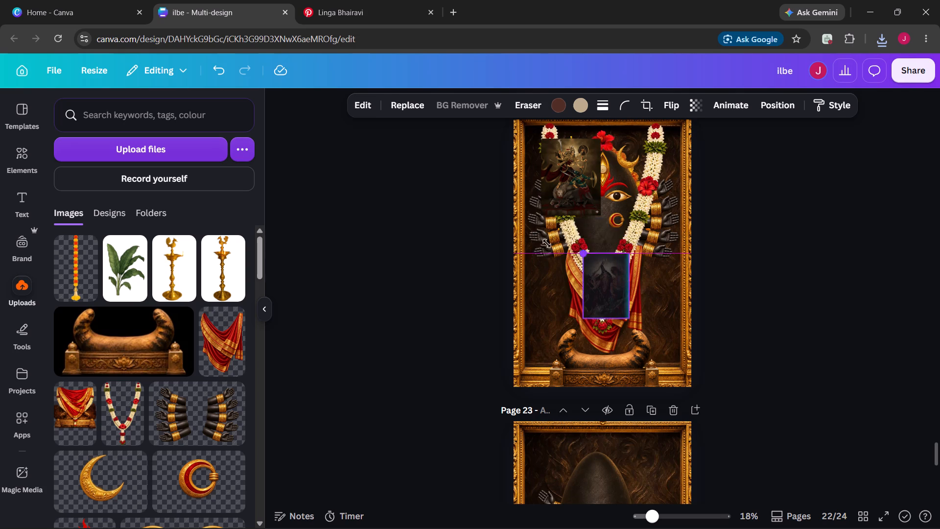
drag(547, 243, 498, 208)
drag(579, 258, 617, 301)
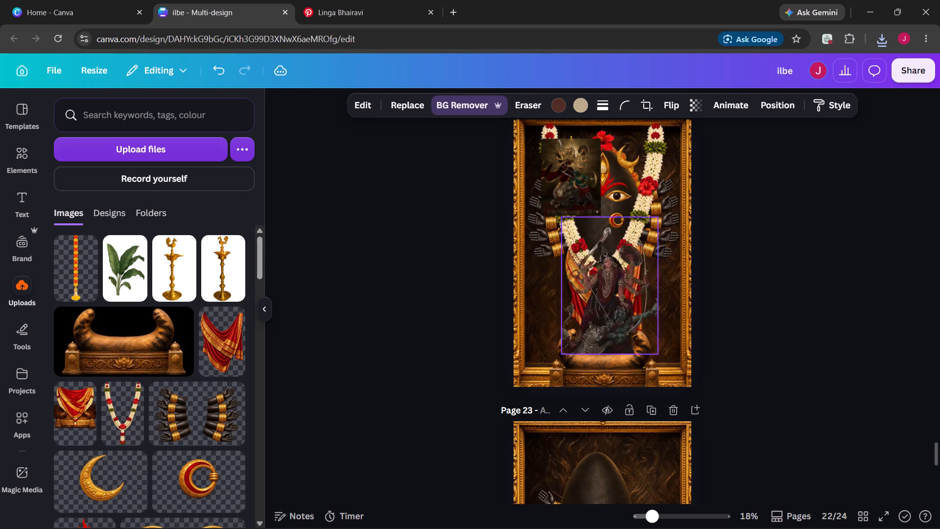
drag(617, 301, 624, 322)
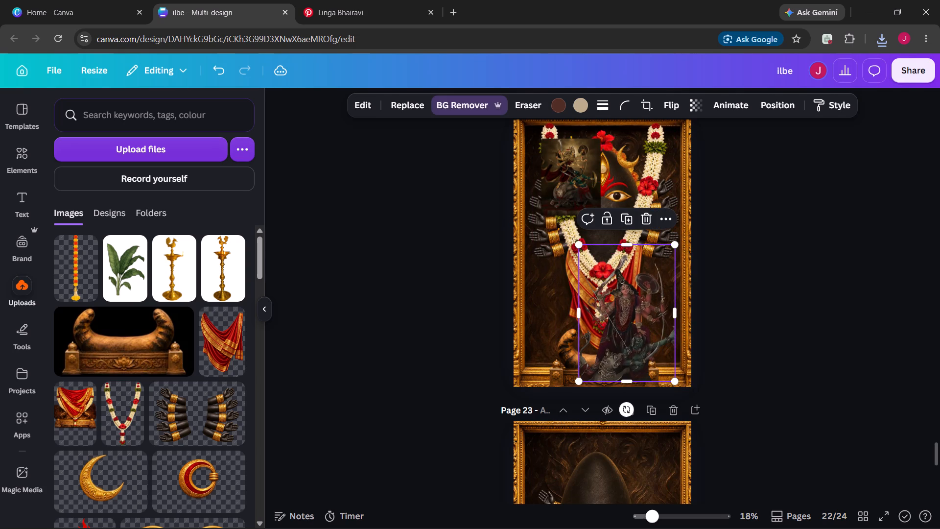
Cut the goddess cutout from page 22 and paste it onto a new page added at the end of the design.
key(ctrl+x)
scroll(624, 322, down, 16)
click(622, 493)
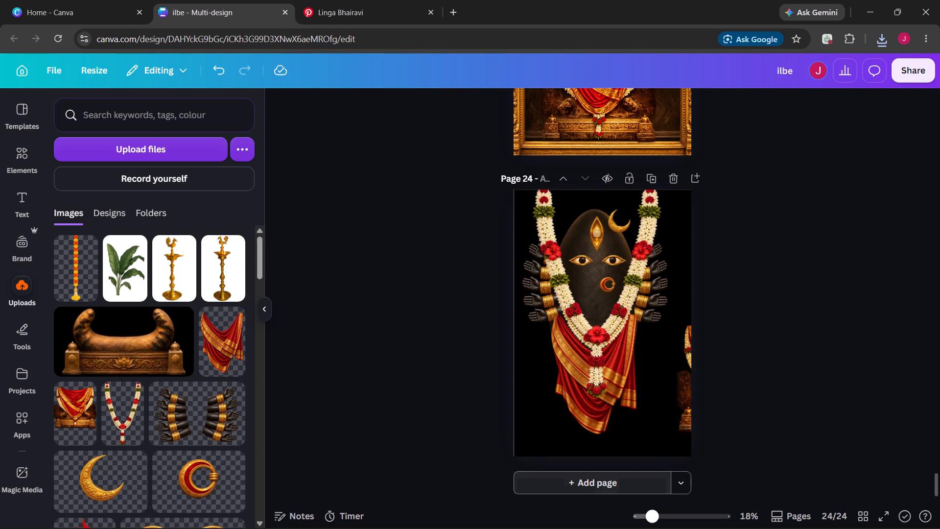
key(ctrl+v)
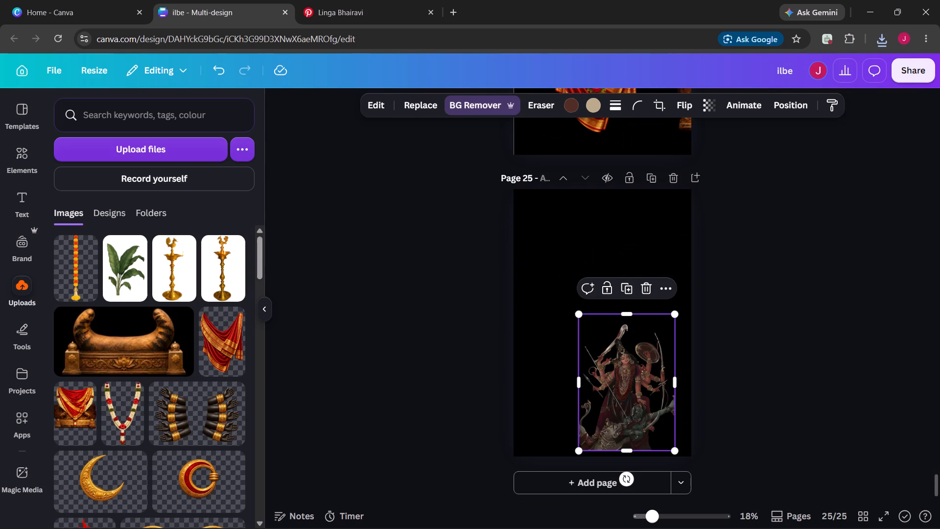
click(614, 366)
drag(614, 366, 591, 337)
Set the background colour of page 25 to white.
click(599, 261)
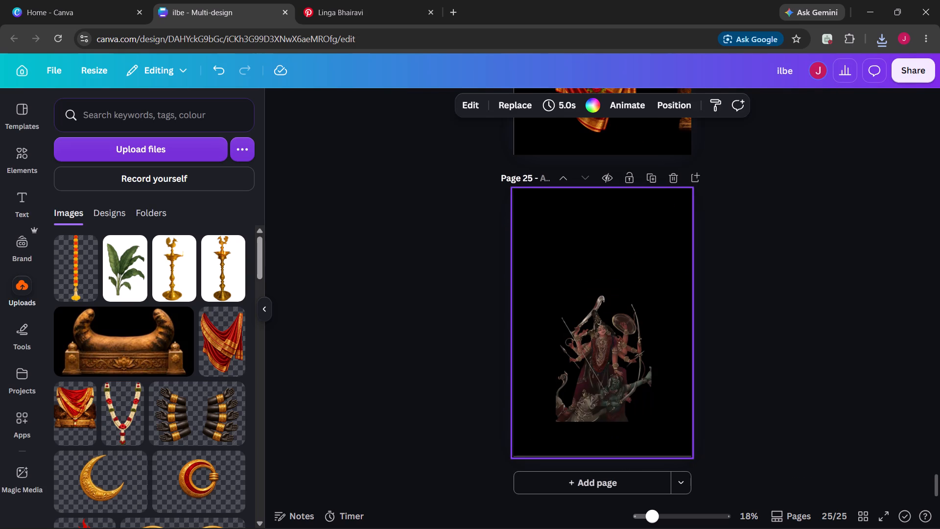
click(593, 109)
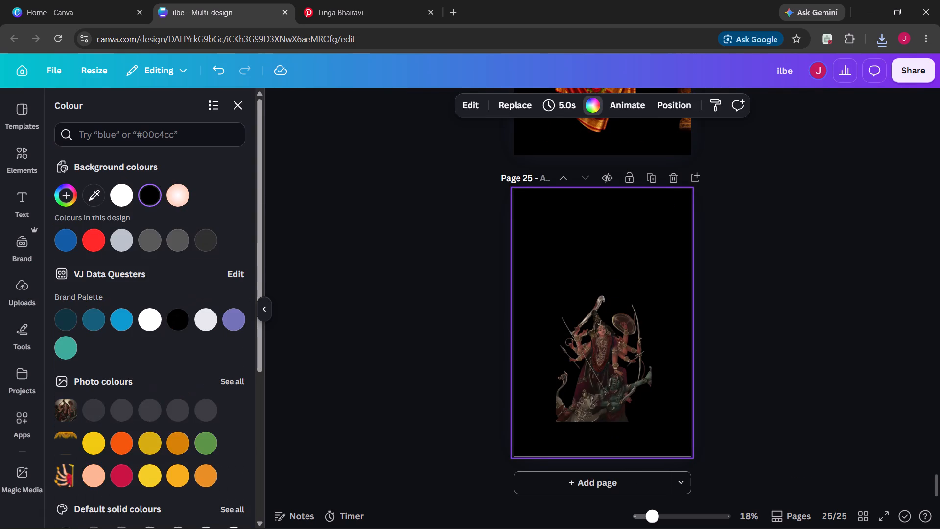
click(121, 197)
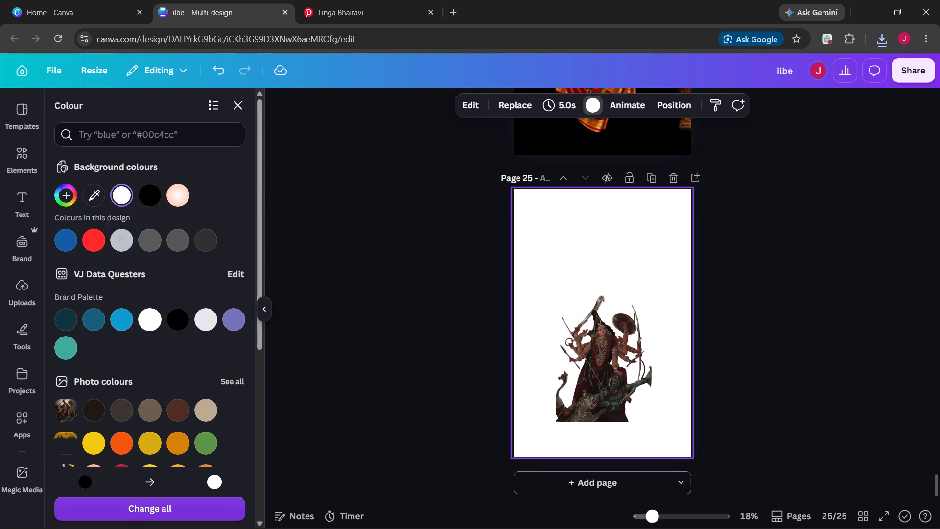
drag(639, 399, 605, 314)
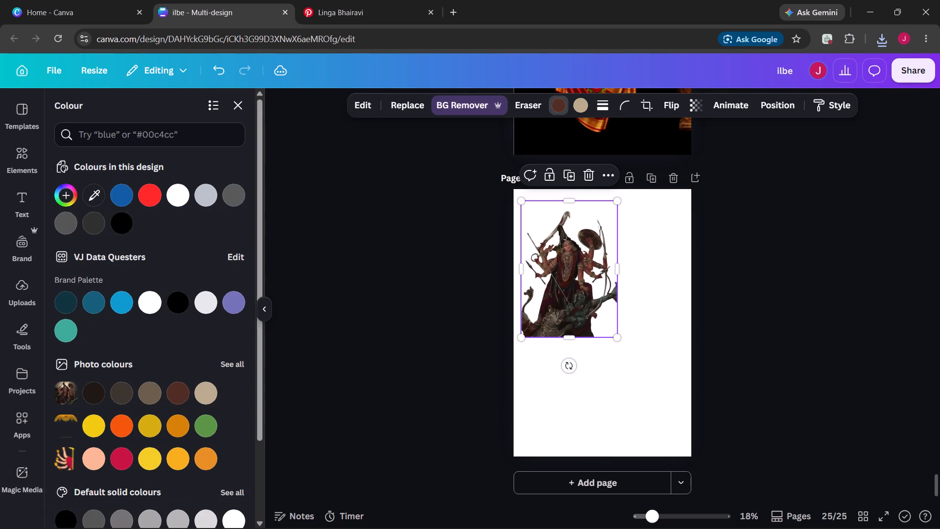
drag(616, 334, 702, 435)
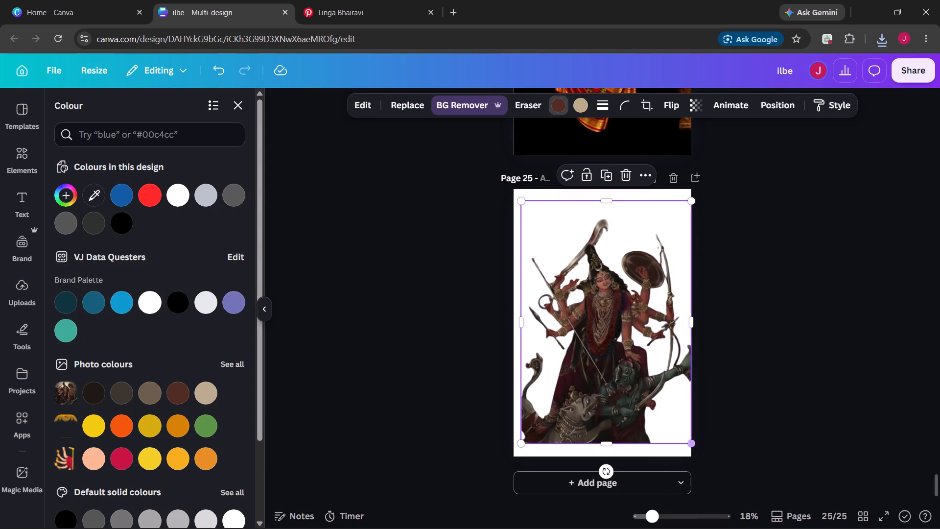
drag(644, 395, 641, 407)
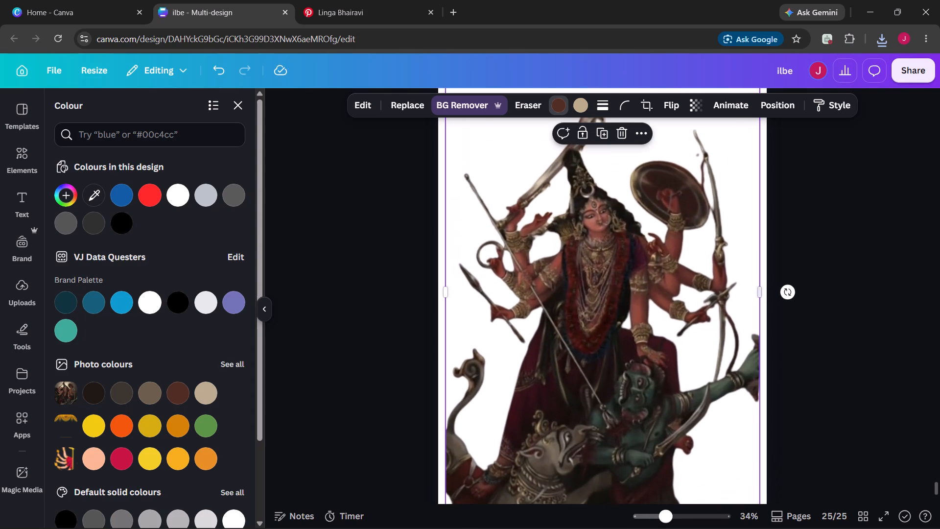
click(775, 370)
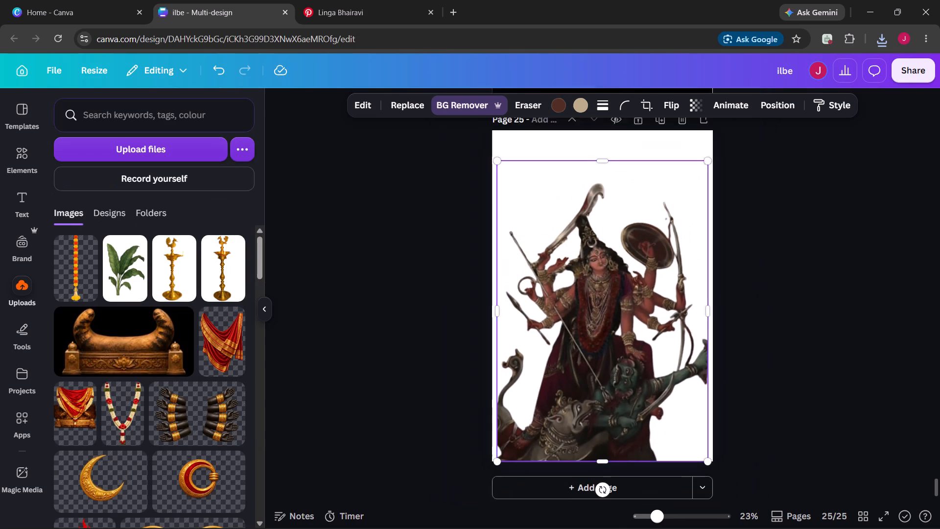
drag(655, 332, 653, 313)
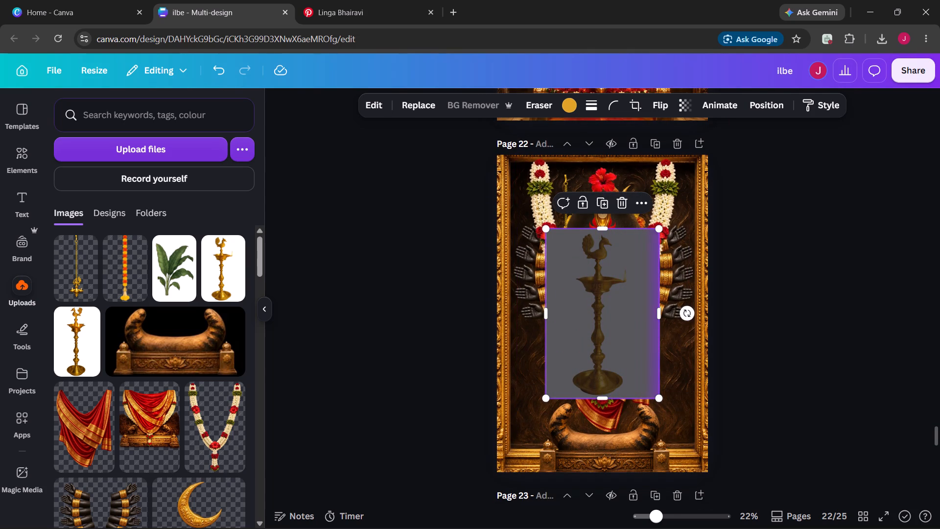
click(640, 205)
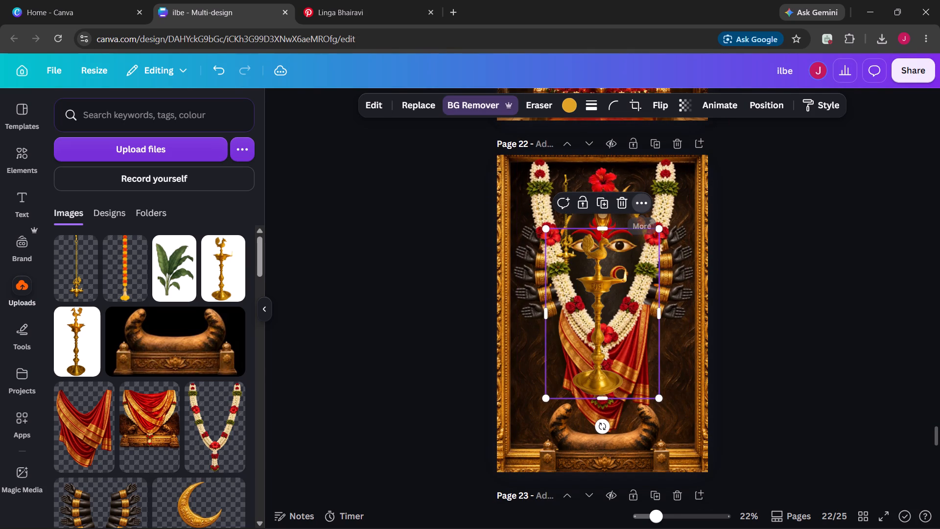
scroll(708, 491, down, 1)
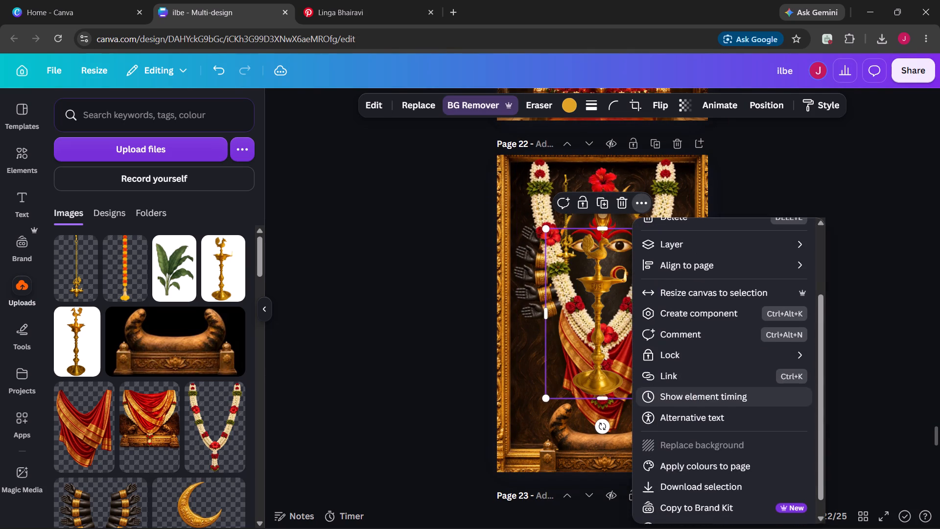
click(703, 487)
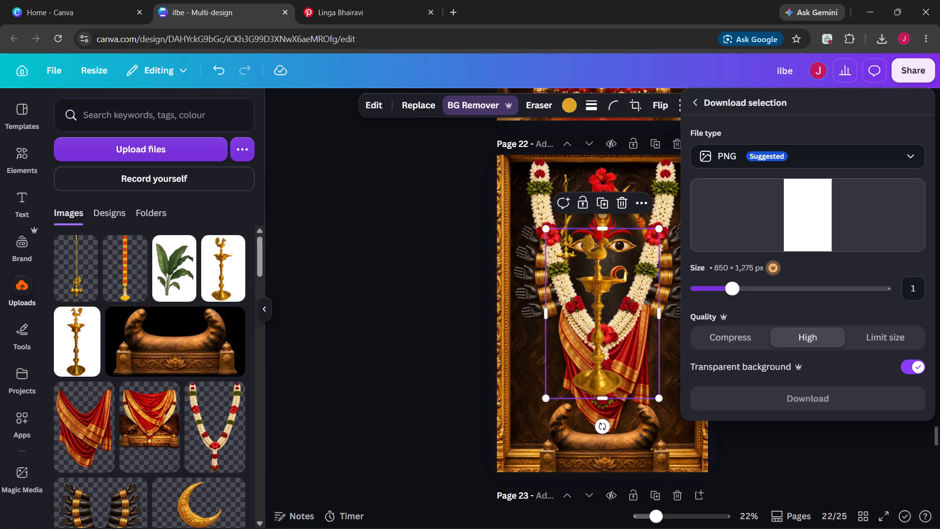
click(815, 400)
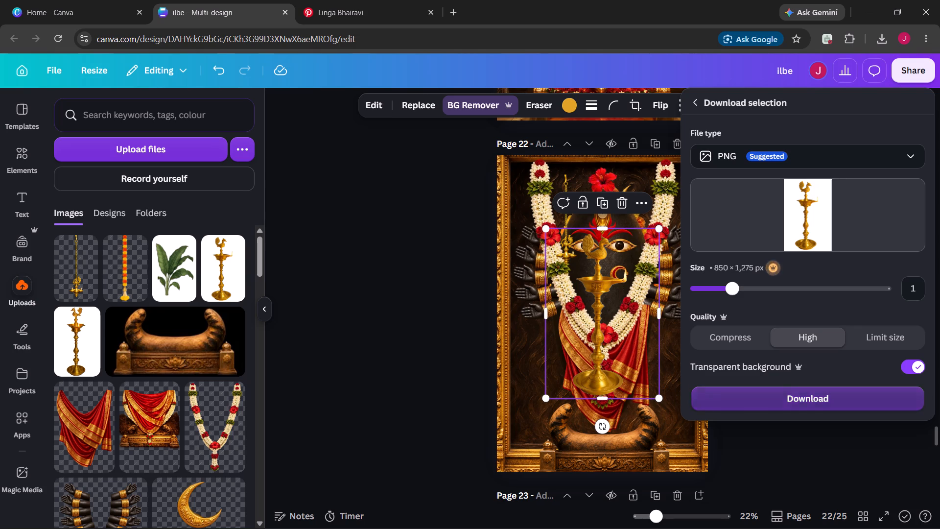
Shrink the peacock lamp and stand it in the lower left corner of page 22, beside the carved pedestal.
drag(594, 314, 572, 334)
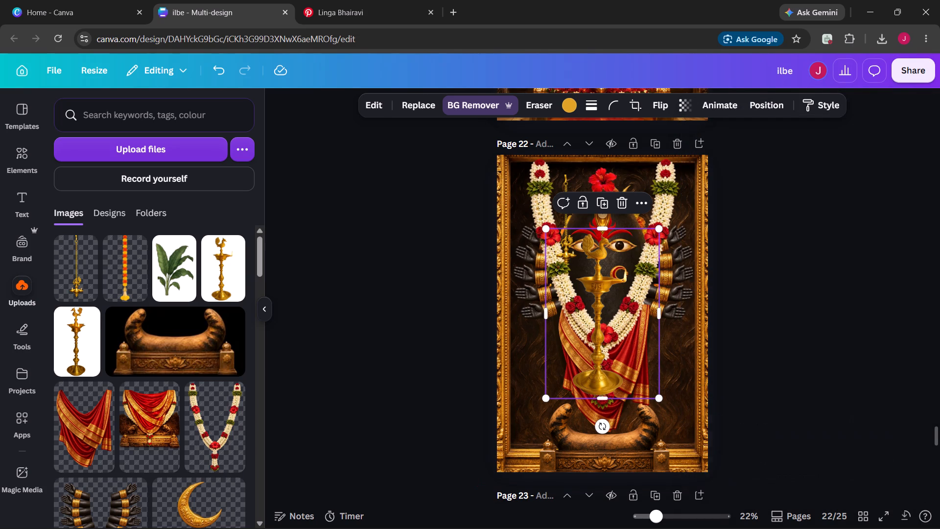
drag(572, 334, 529, 377)
drag(477, 290, 513, 326)
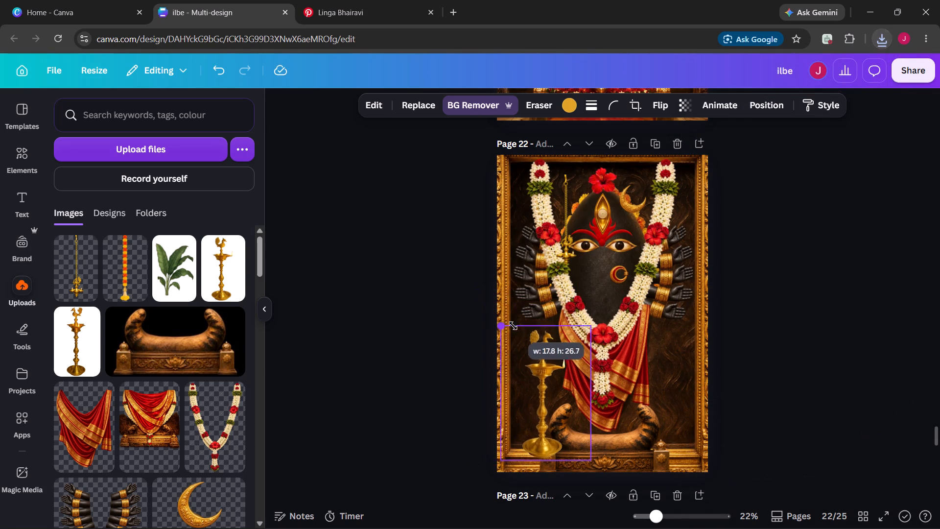
drag(513, 326, 530, 346)
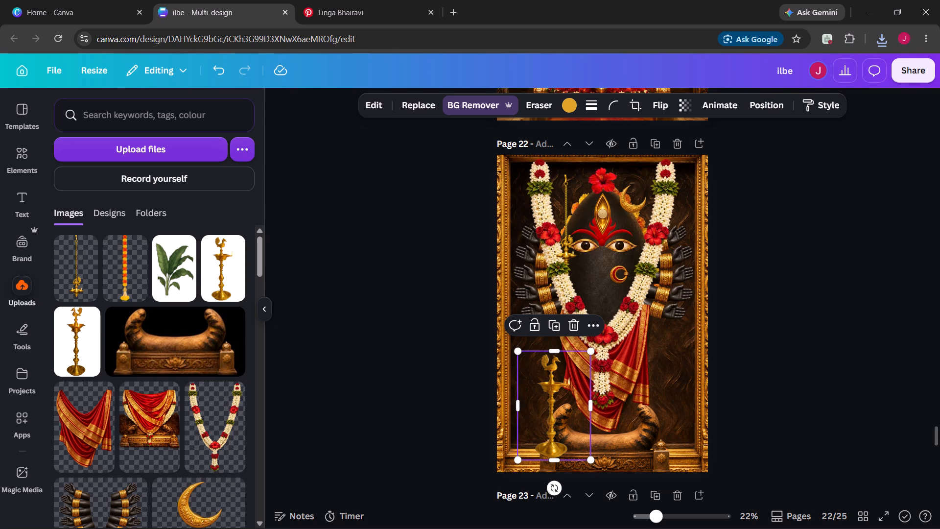
drag(556, 415, 531, 409)
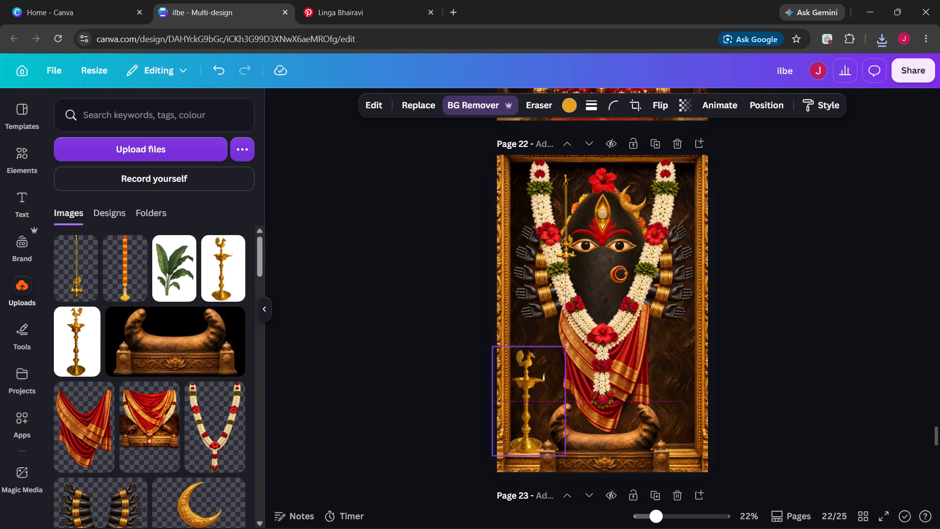
drag(531, 409, 531, 408)
click(841, 481)
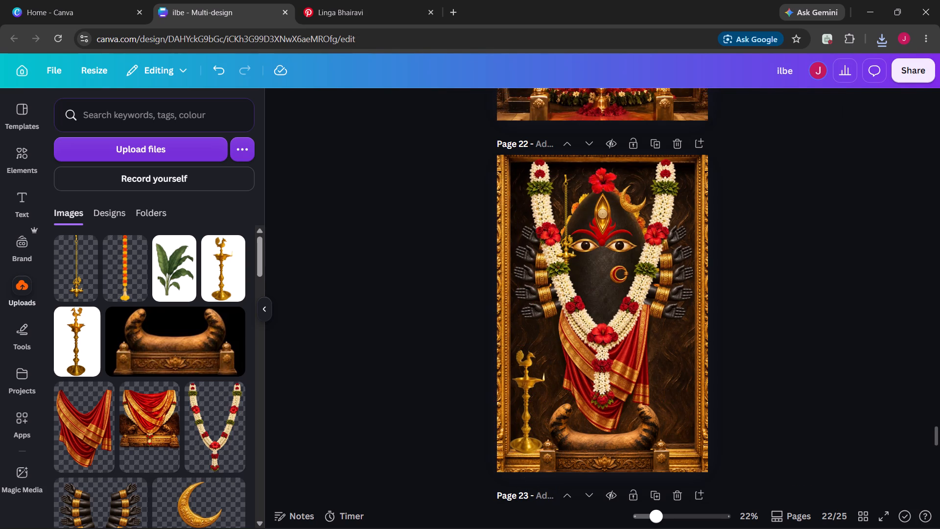
Duplicate the peacock lamp, flip the copy horizontally and place it in the lower right corner of page 22.
click(537, 392)
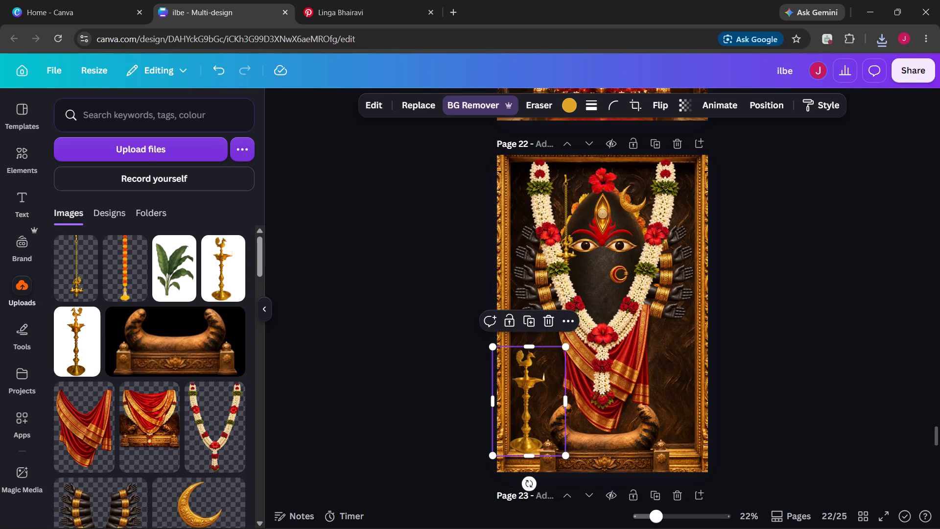
drag(524, 311, 528, 317)
click(528, 317)
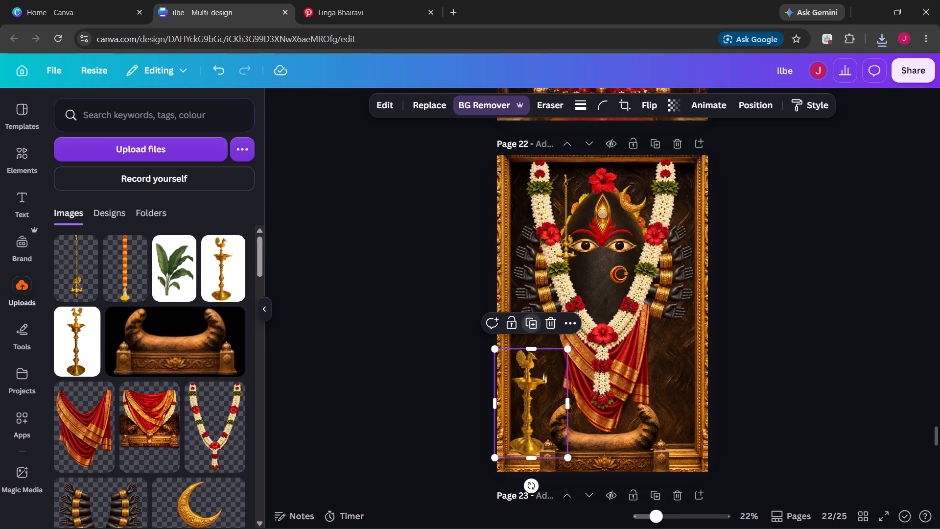
click(665, 100)
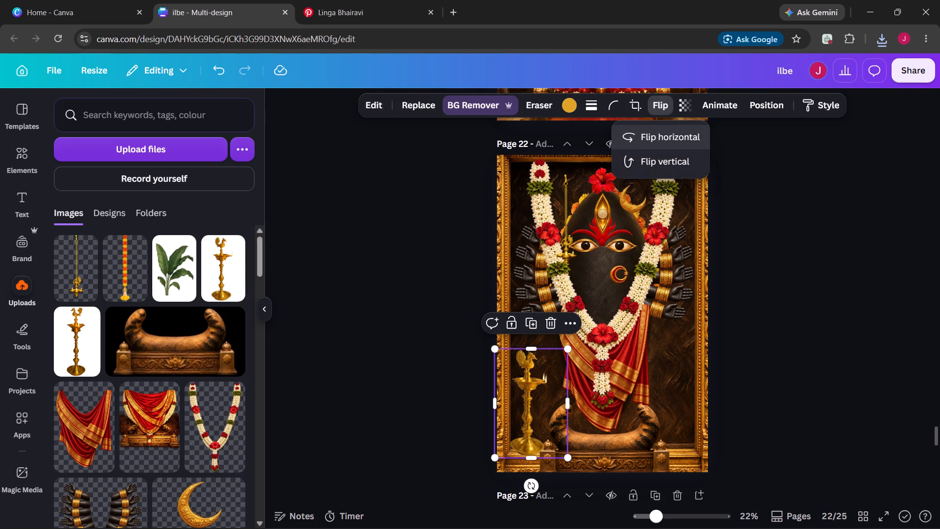
click(664, 138)
drag(534, 410, 599, 397)
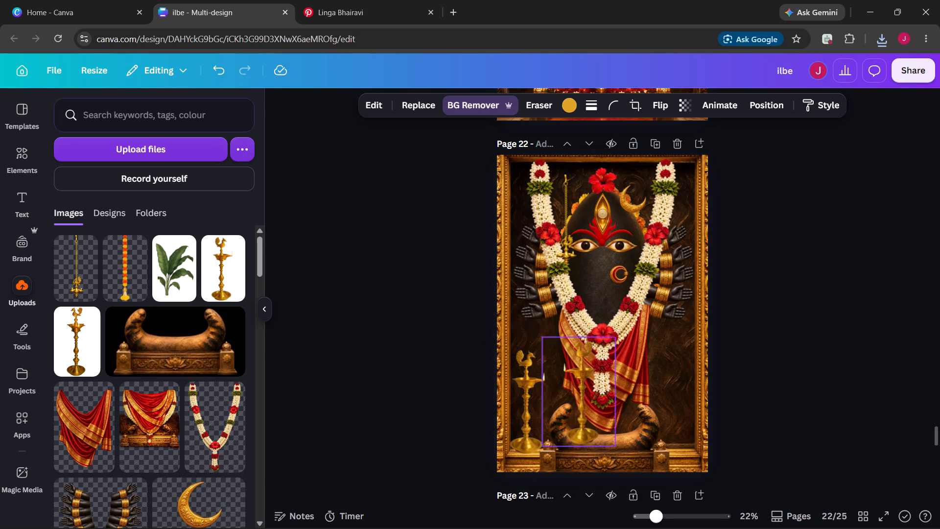
drag(599, 397, 682, 409)
click(758, 414)
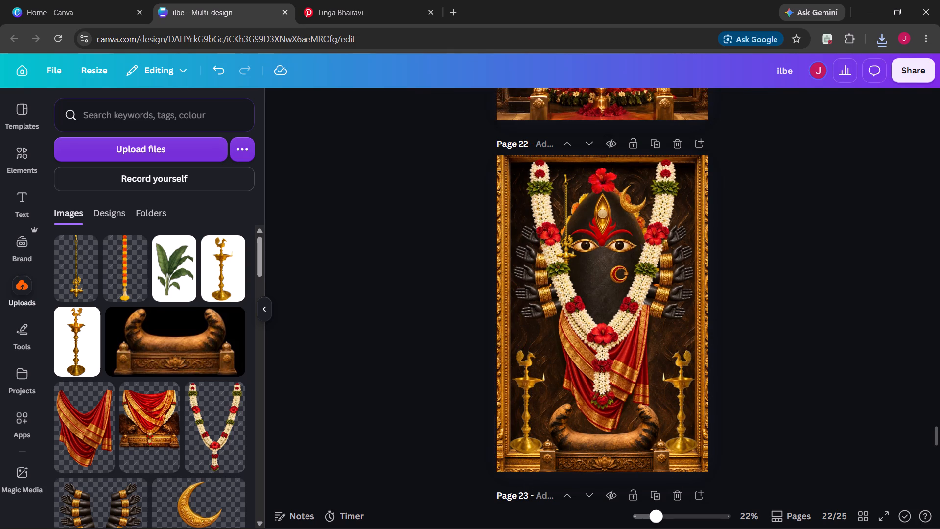
Move the hanging brass lamp to the upper right corner of page 22, between the garland and the frame.
drag(563, 245, 675, 230)
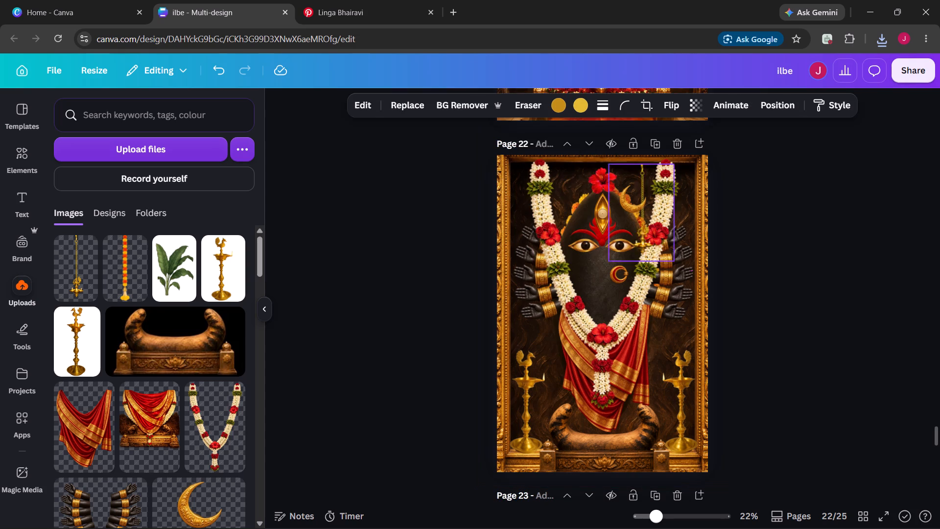
drag(675, 230, 688, 229)
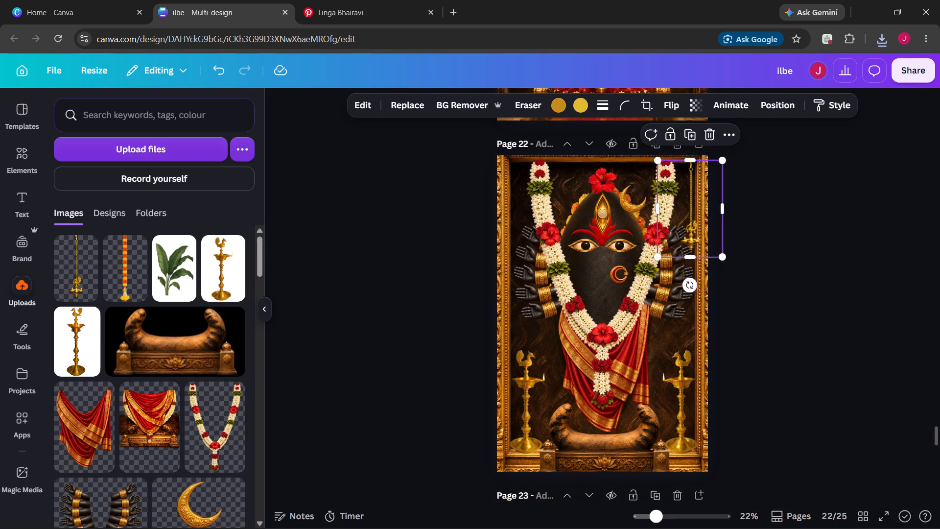
Add the downloaded peacock lamp file "ilbe (6).png" to the uploads.
click(881, 31)
click(781, 100)
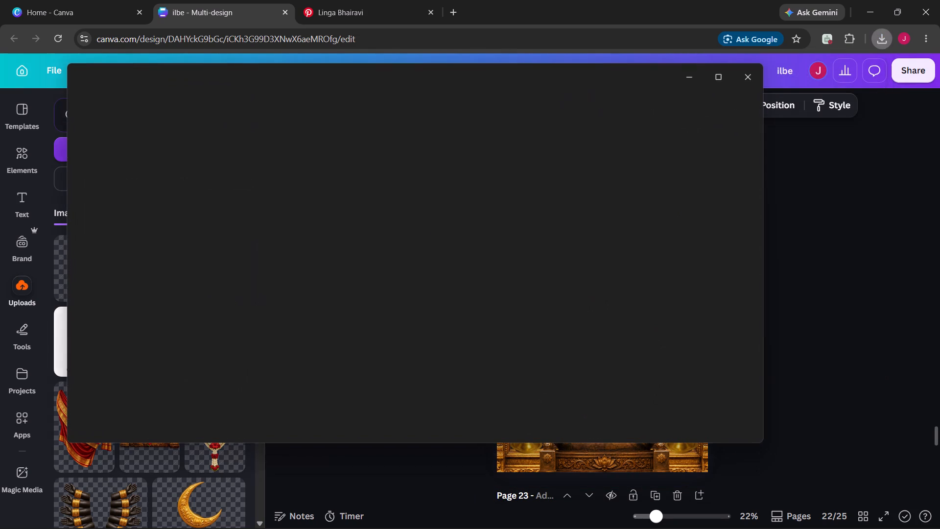
click(739, 81)
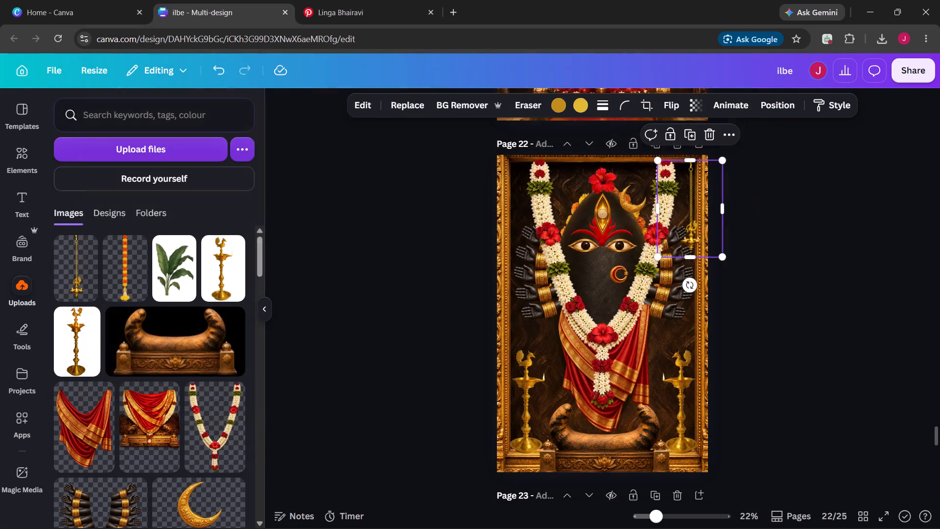
click(885, 39)
drag(789, 97, 163, 290)
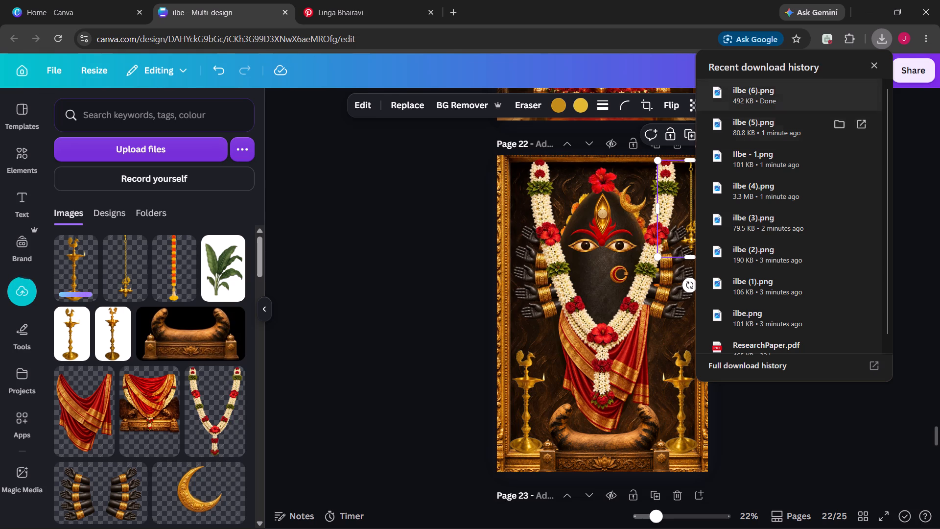
Open "ilbe (6).png" in Photos and examine the lamp cutout's edges up close from peacock to base.
click(867, 95)
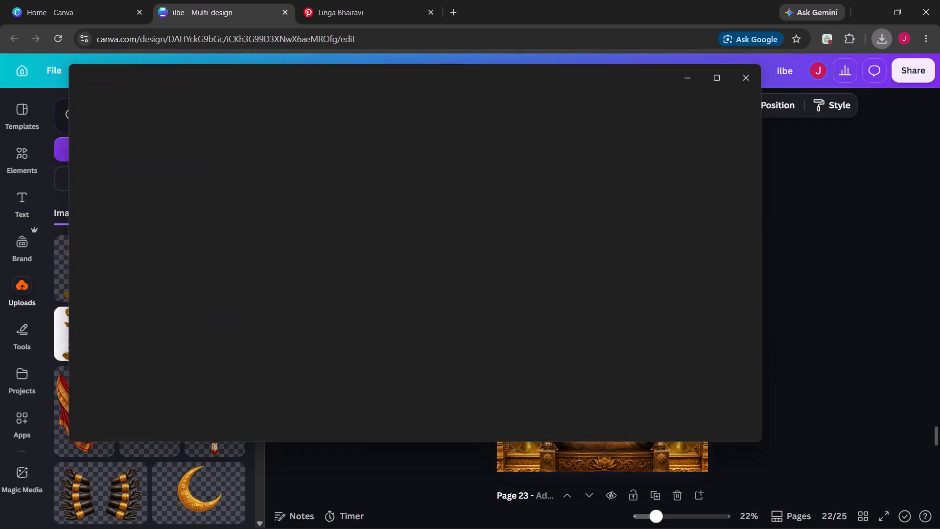
ctrl+scroll(407, 191, up, 9)
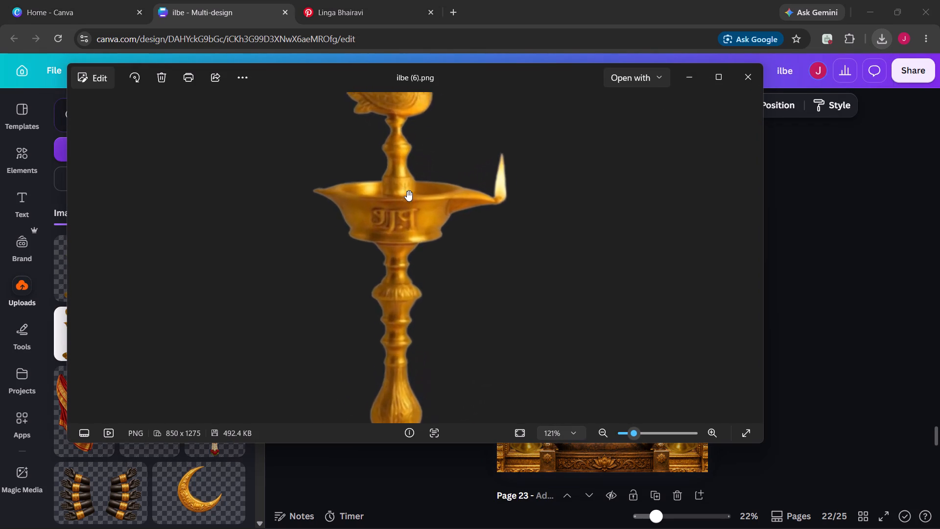
drag(405, 240, 385, 8)
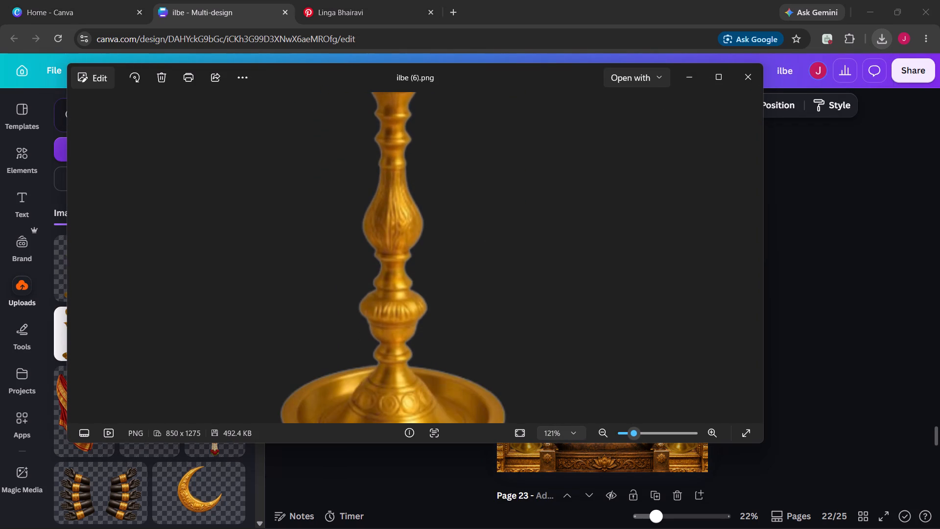
drag(385, 8, 402, 444)
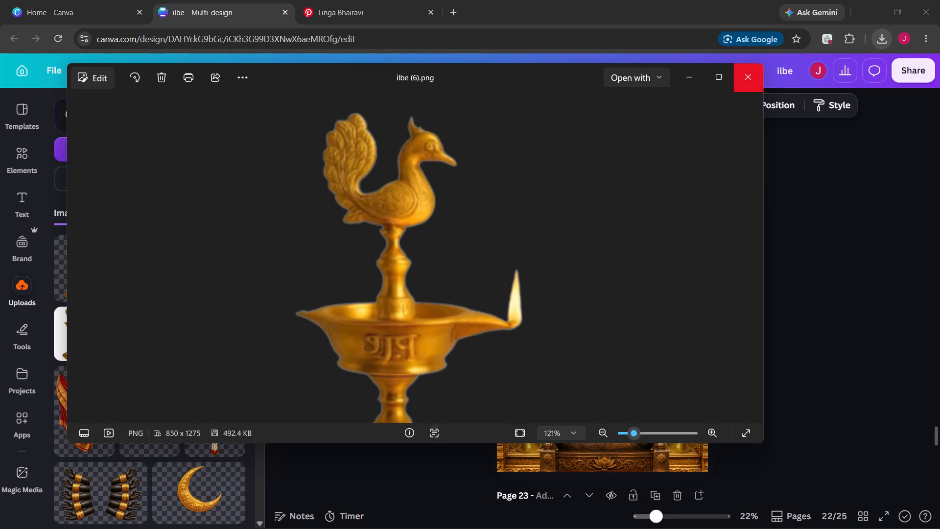
click(747, 80)
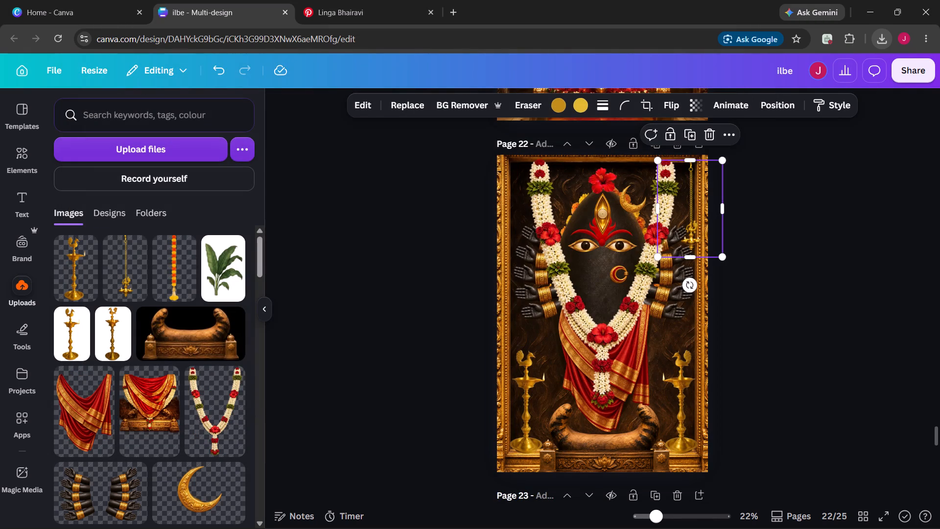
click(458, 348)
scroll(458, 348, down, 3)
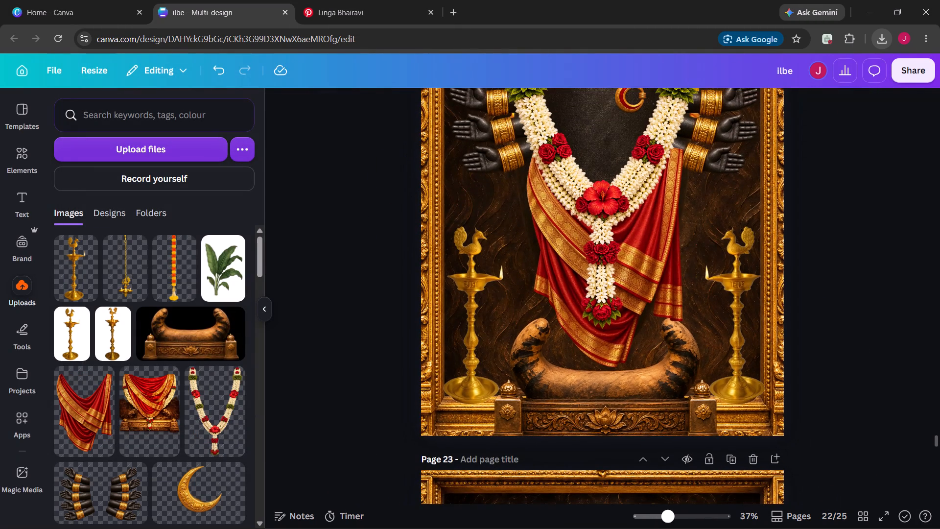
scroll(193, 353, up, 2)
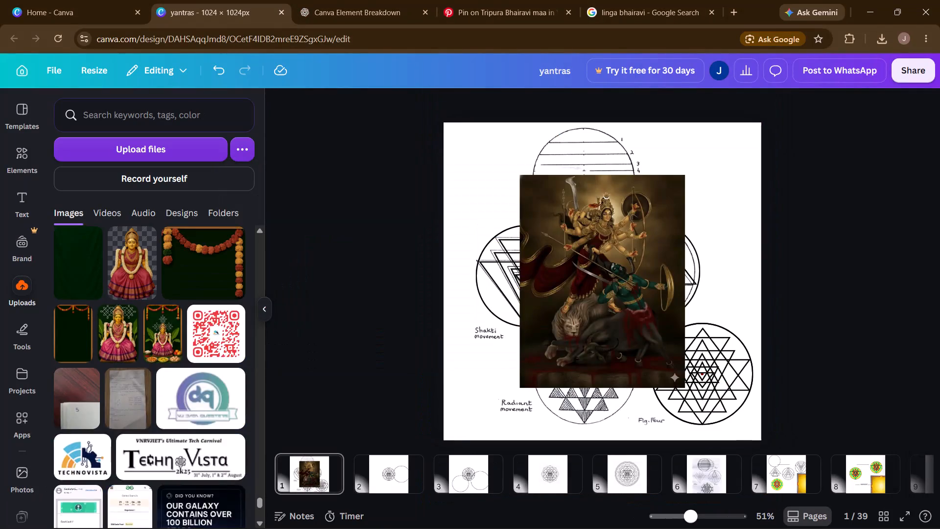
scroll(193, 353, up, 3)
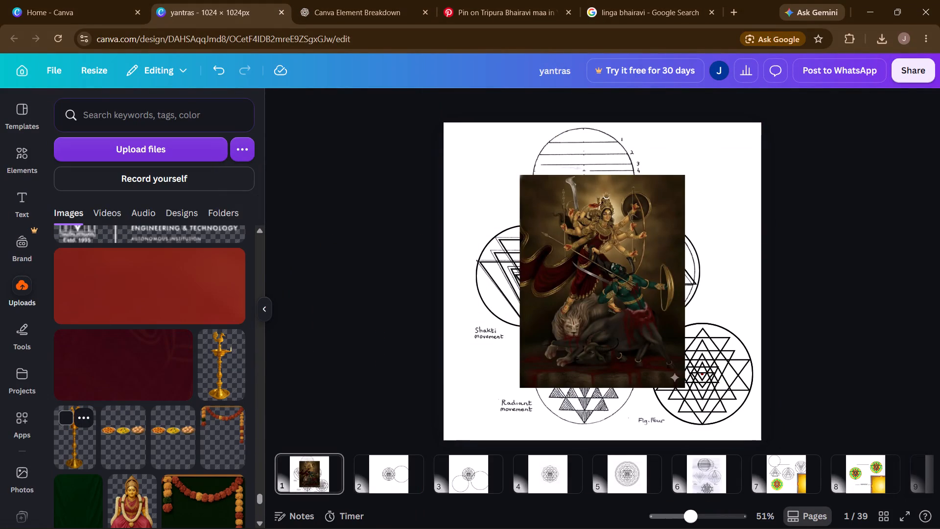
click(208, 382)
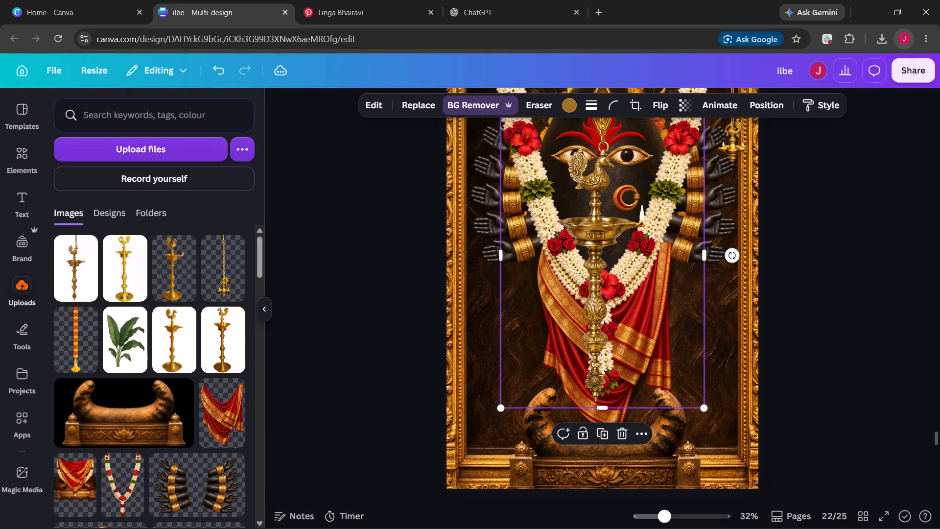
Shrink the new chain-hung peacock lamp on page 22 to a small lamp near the top of the deity's left-hand garland.
drag(628, 297, 588, 294)
scroll(588, 294, up, 2)
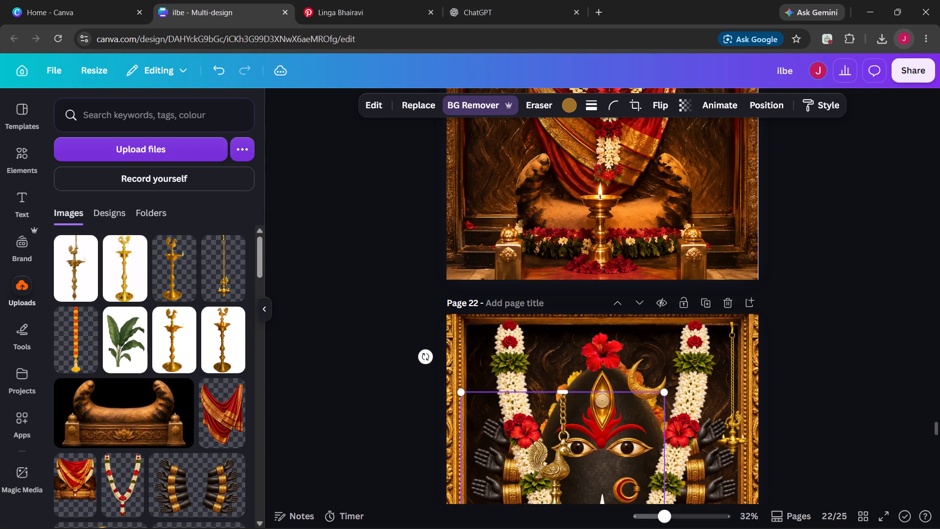
drag(564, 437, 493, 366)
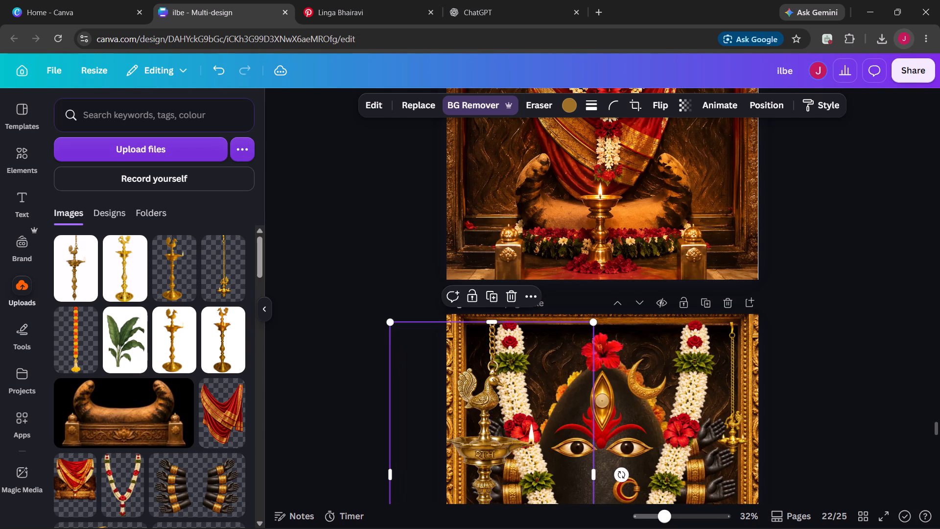
scroll(493, 366, down, 2)
drag(595, 391, 543, 294)
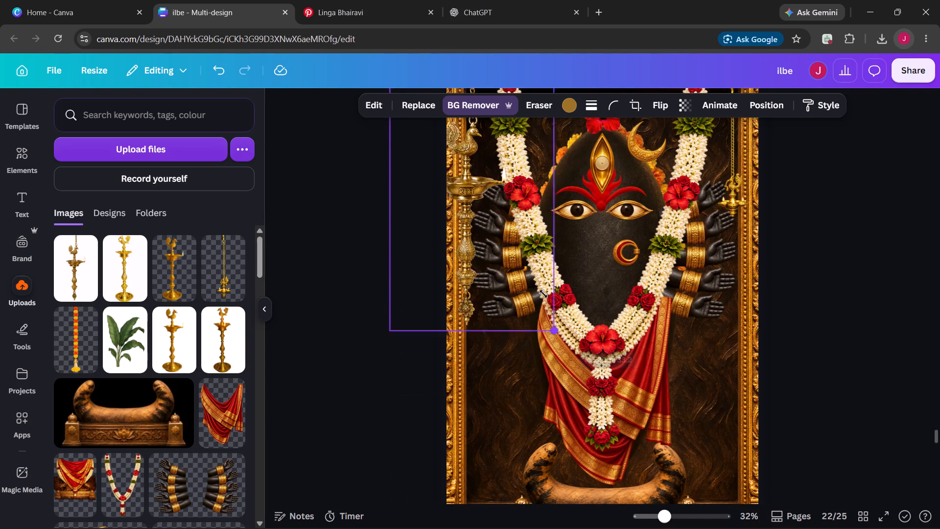
drag(543, 294, 510, 246)
scroll(510, 246, up, 2)
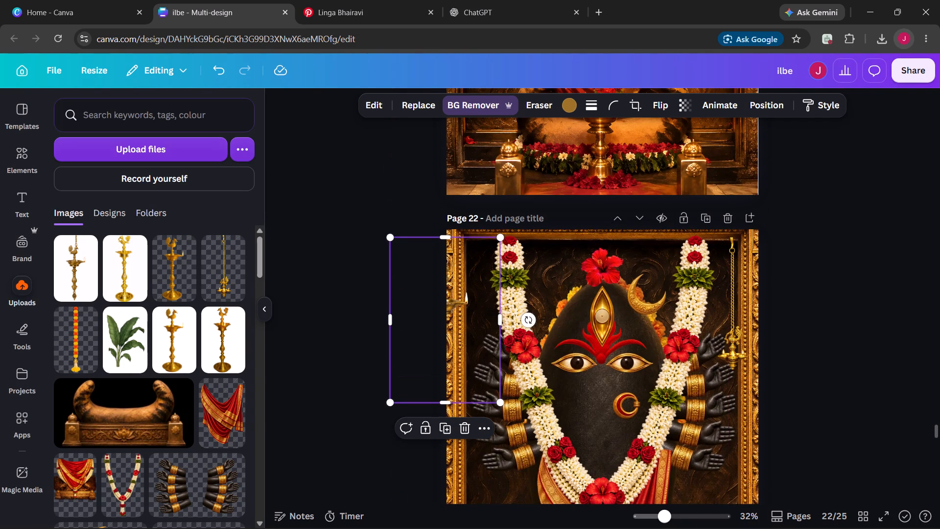
drag(453, 301, 486, 299)
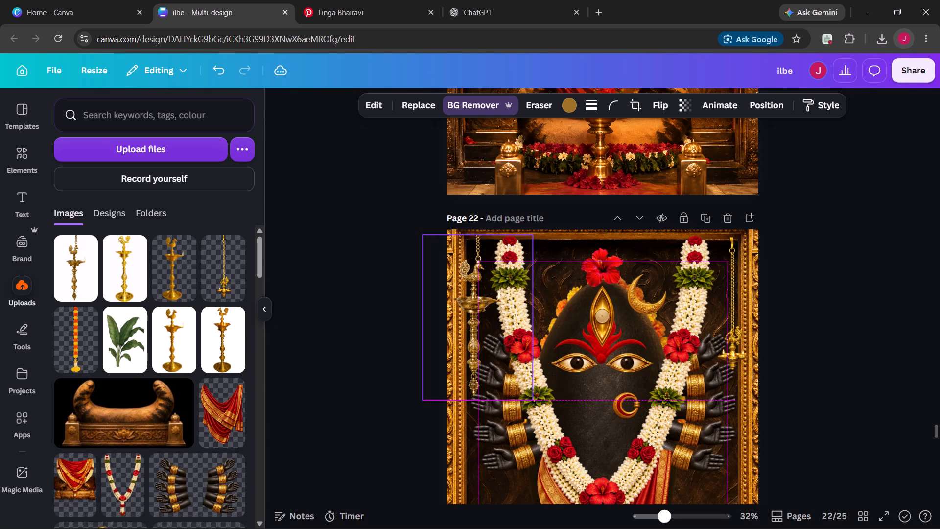
drag(486, 299, 501, 293)
drag(504, 321, 549, 335)
scroll(549, 335, down, 2)
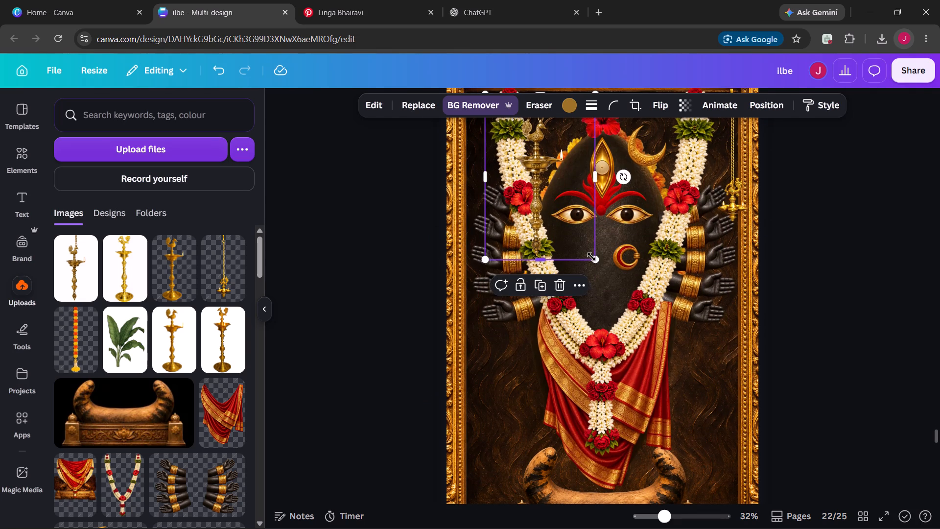
drag(593, 262, 539, 217)
Try the small peacock lamp along the left side of page 22, finally placing it beside the lower red drape.
scroll(539, 217, up, 1)
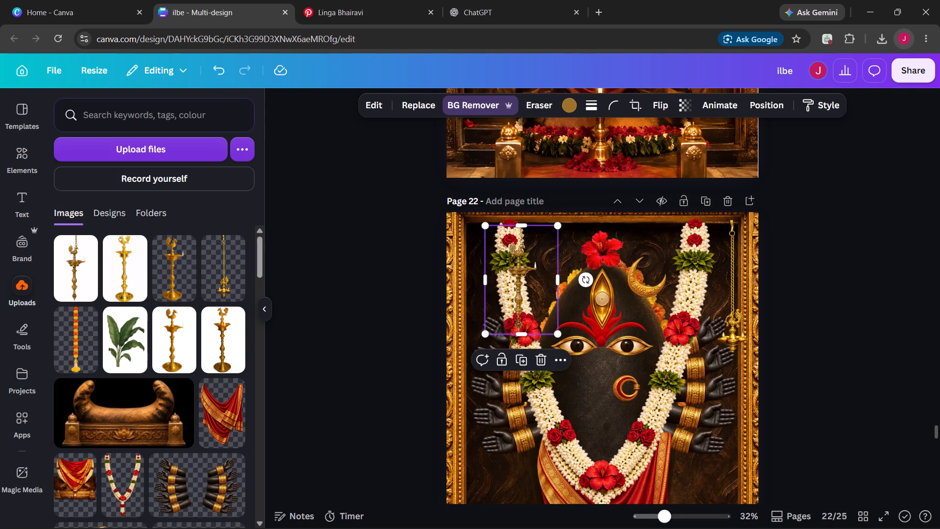
drag(532, 285, 552, 276)
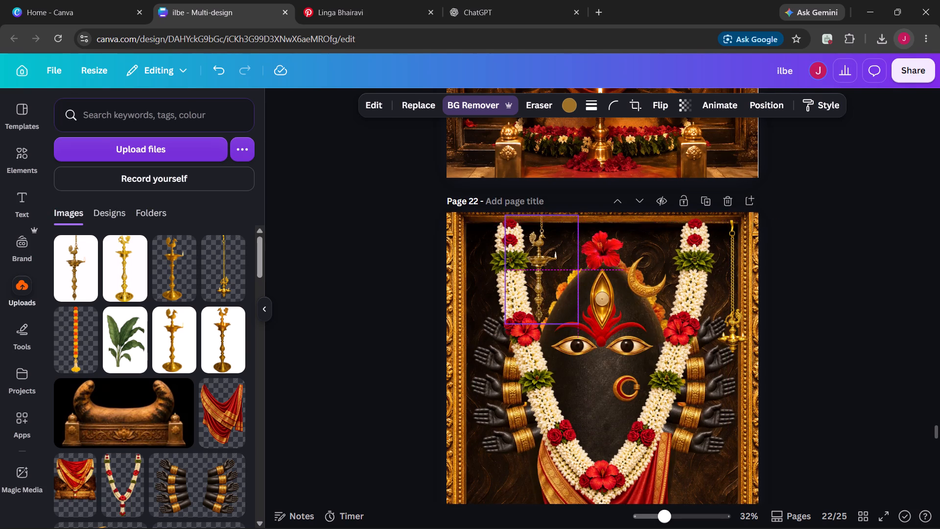
drag(552, 276, 493, 277)
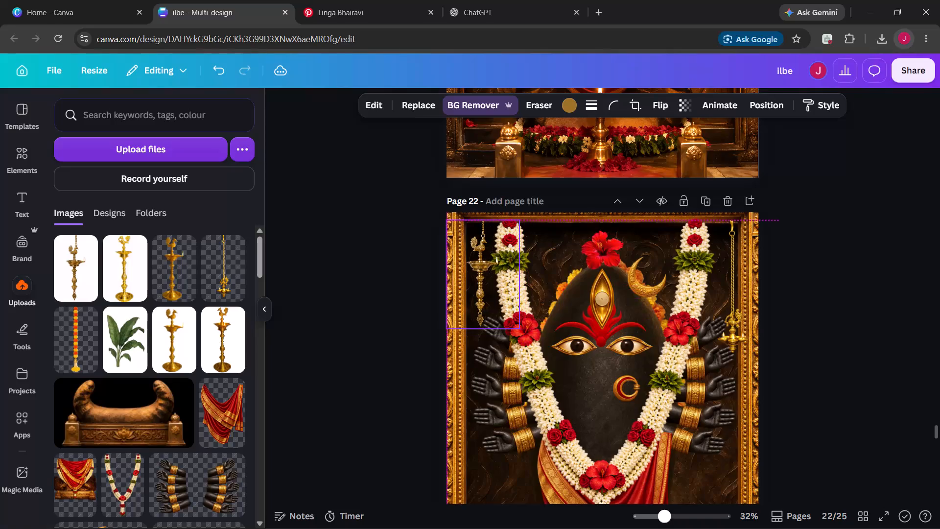
drag(493, 277, 493, 276)
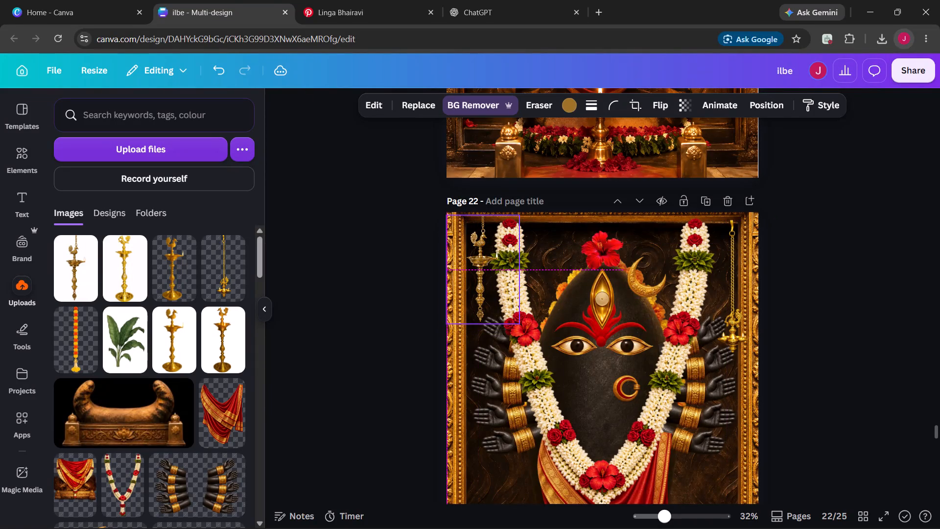
drag(493, 276, 493, 279)
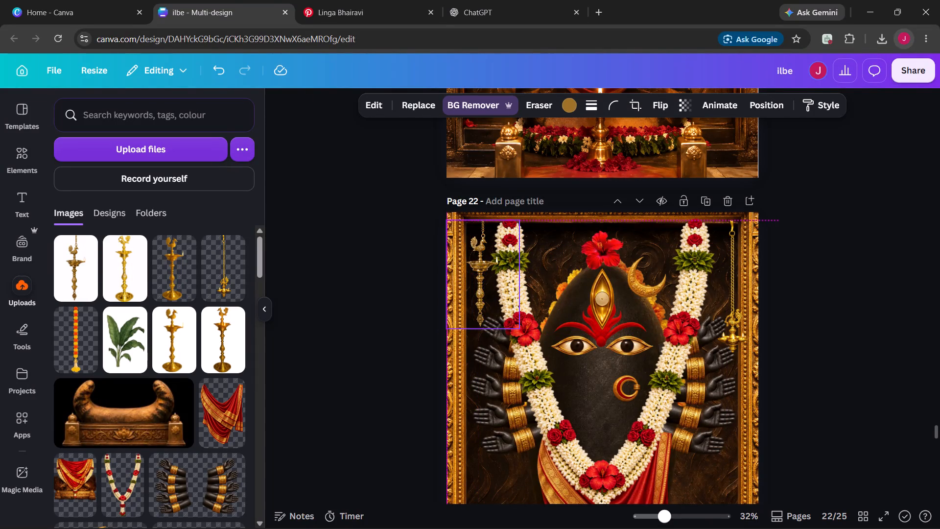
drag(493, 279, 511, 398)
scroll(511, 398, down, 2)
drag(492, 239, 492, 378)
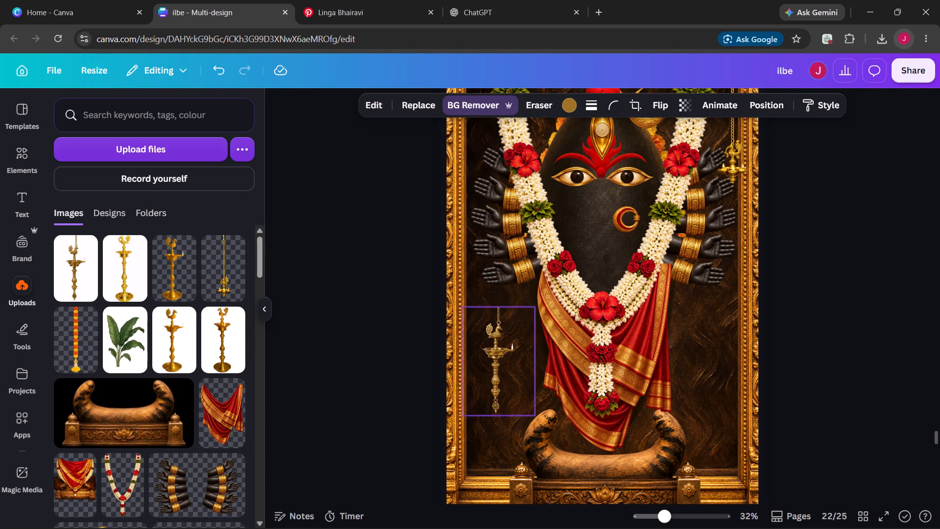
drag(492, 378, 490, 391)
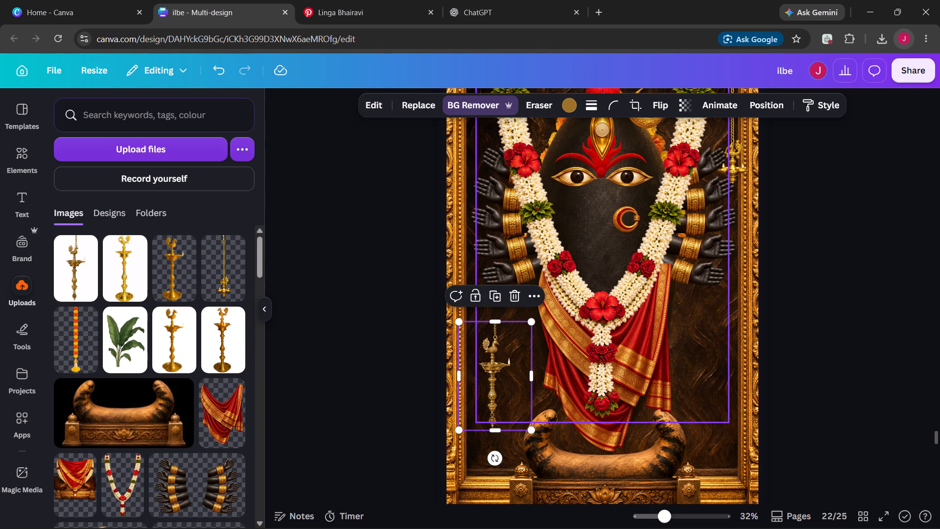
Cut the peacock lamp from page 22, add a blank page at the end of the design, and paste the lamp there.
key(ctrl+x)
scroll(477, 393, down, 8)
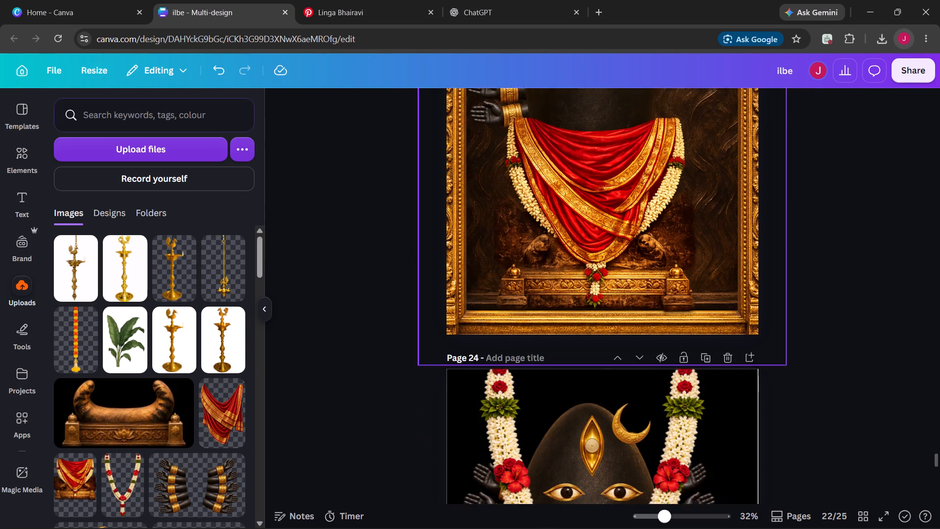
scroll(534, 365, down, 10)
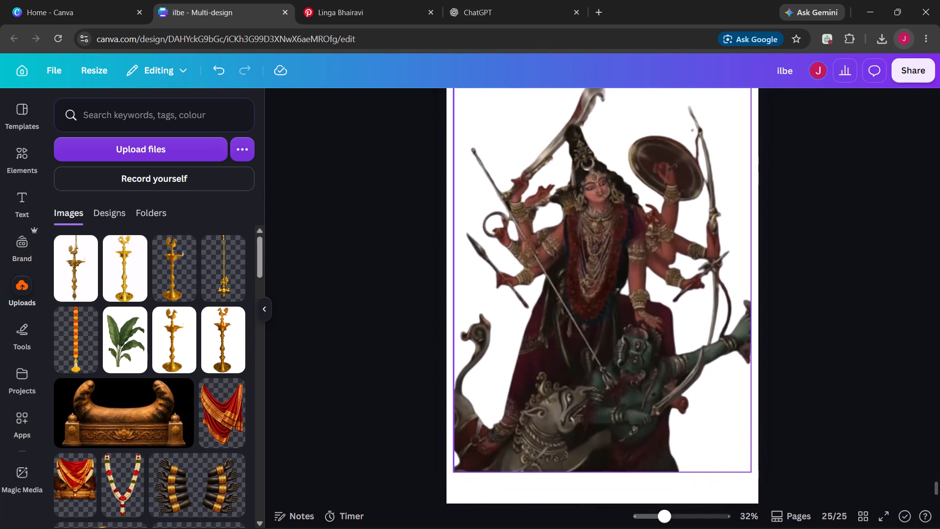
scroll(540, 396, down, 2)
scroll(540, 396, up, 4)
scroll(540, 396, down, 9)
click(511, 484)
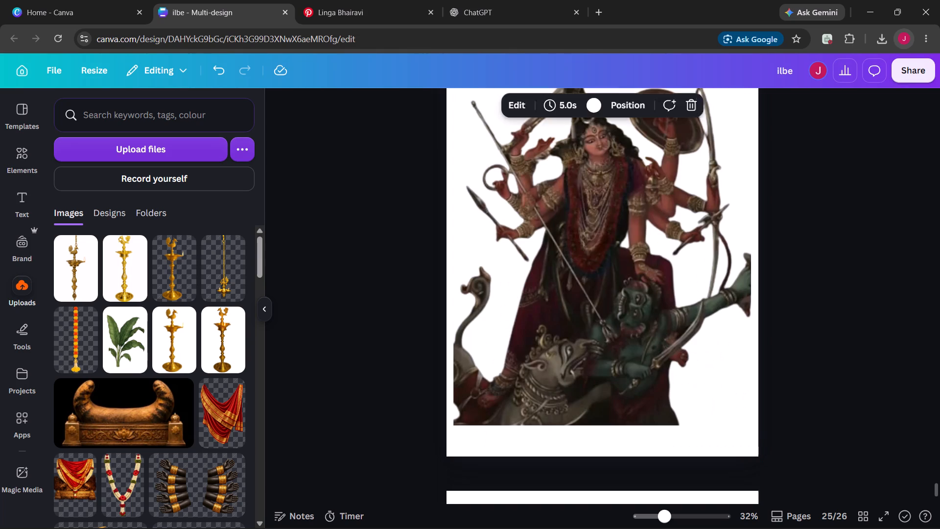
key(ctrl+v)
click(712, 264)
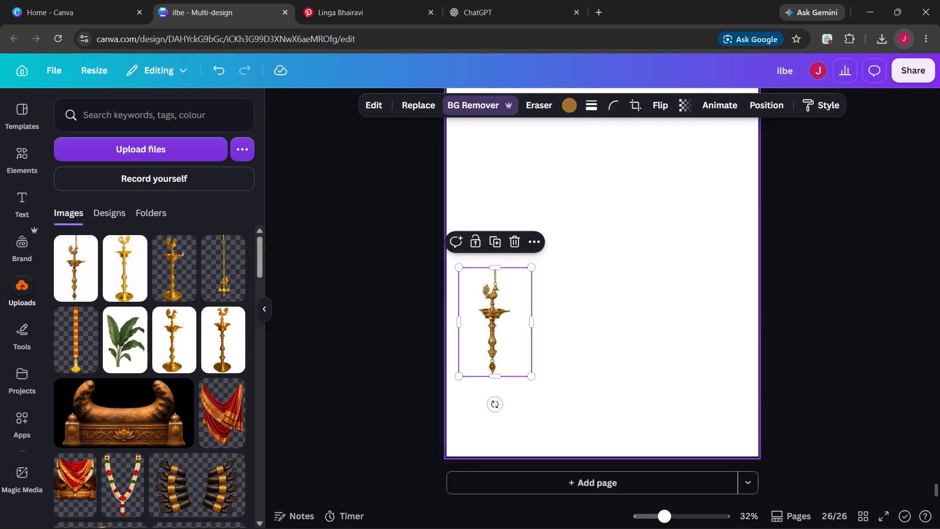
Return to page 22 and delete the gold hanging lamp beside the right-hand garland.
scroll(712, 264, up, 14)
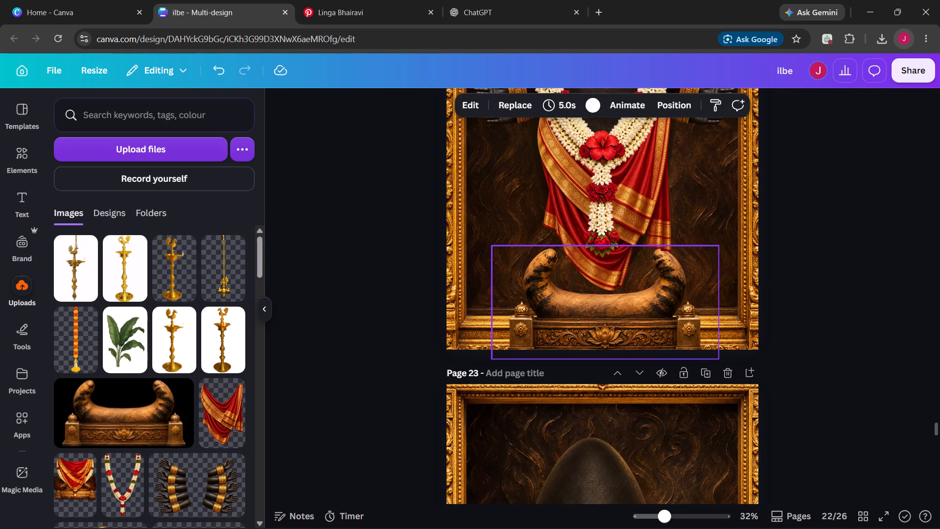
scroll(712, 264, up, 3)
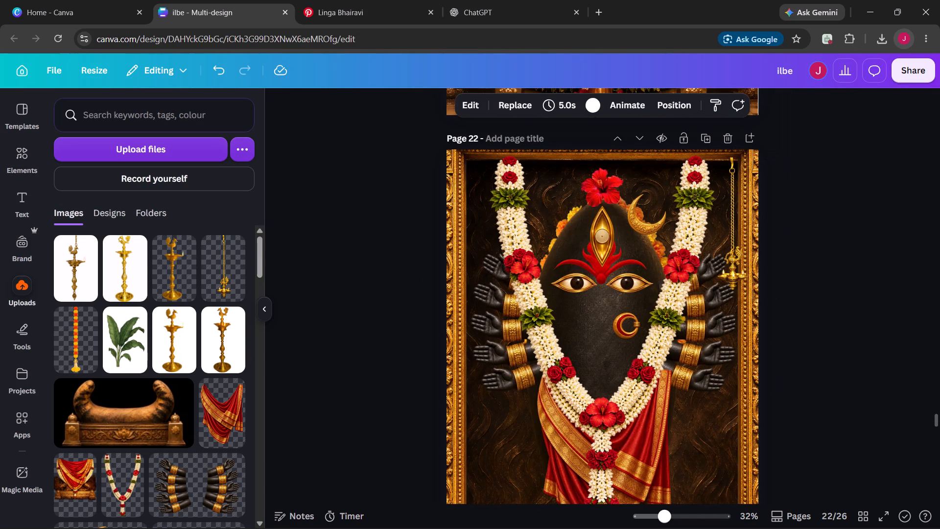
scroll(812, 318, down, 1)
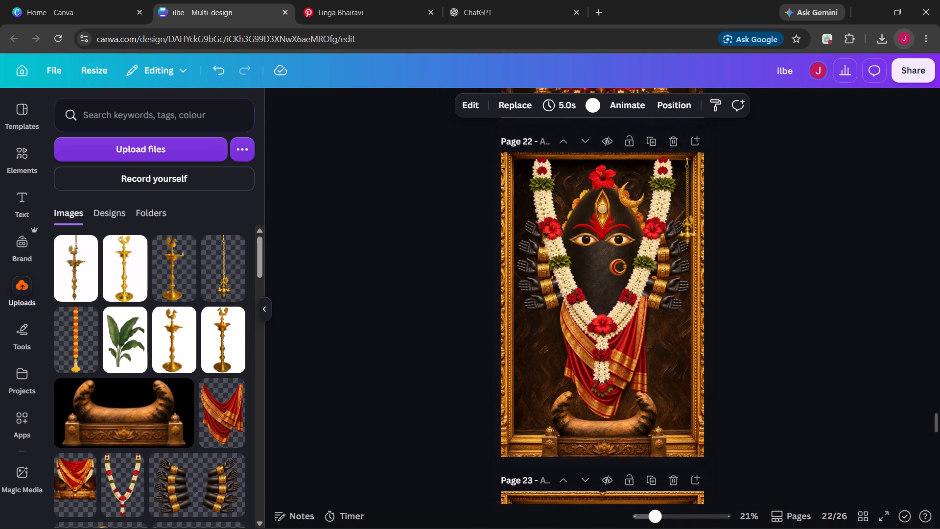
scroll(812, 318, up, 3)
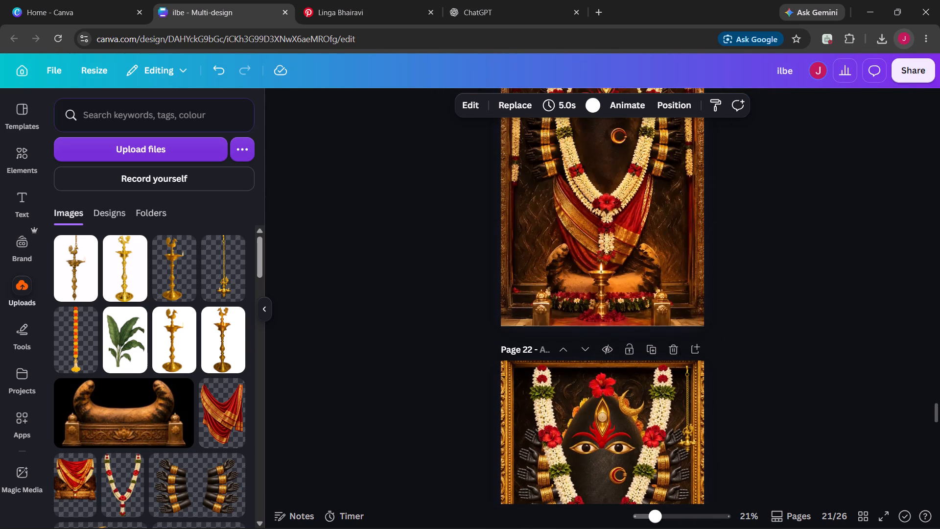
scroll(812, 318, down, 2)
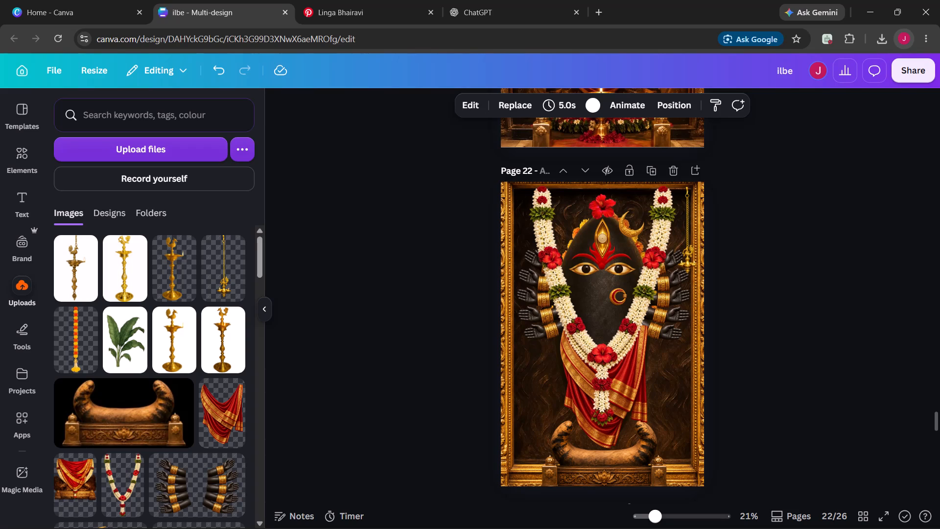
click(688, 253)
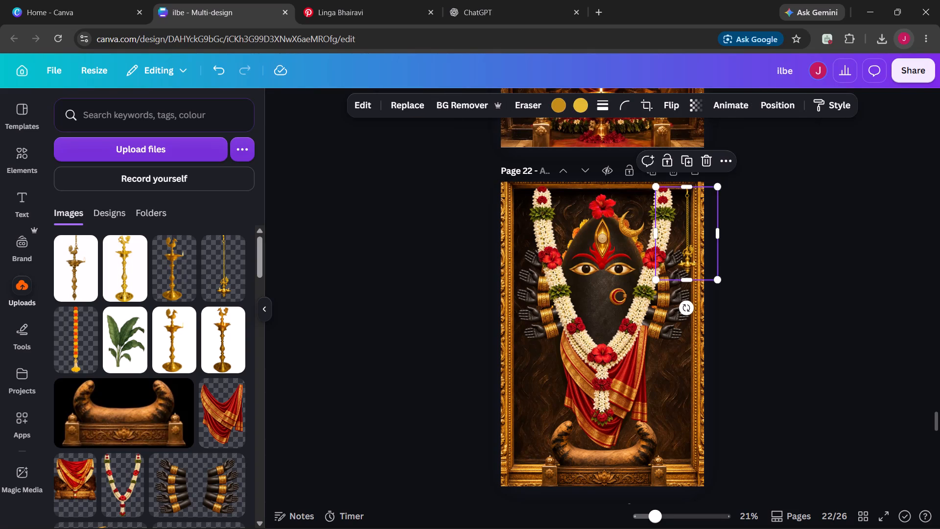
key(BackSpace)
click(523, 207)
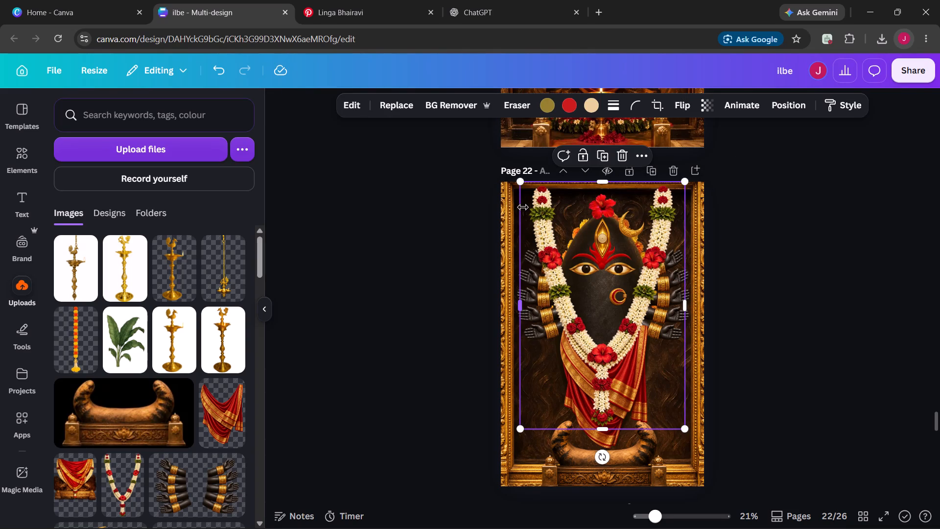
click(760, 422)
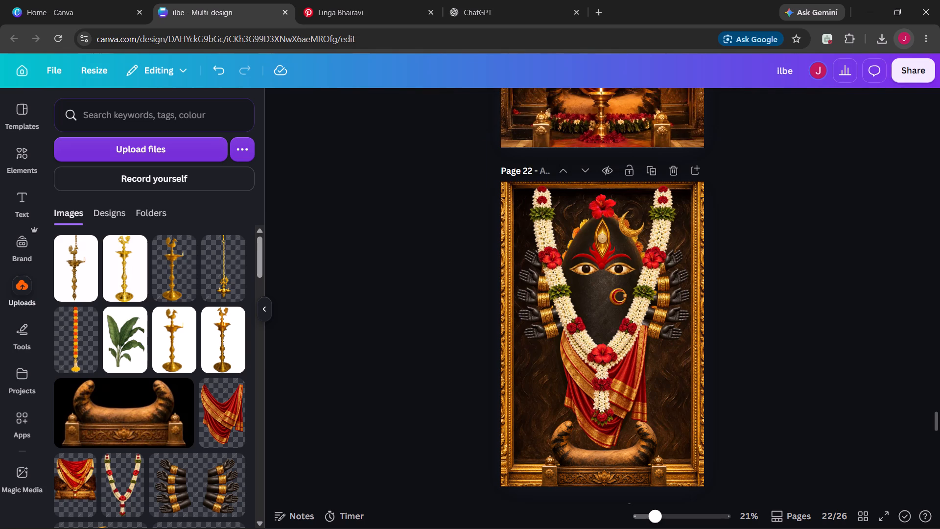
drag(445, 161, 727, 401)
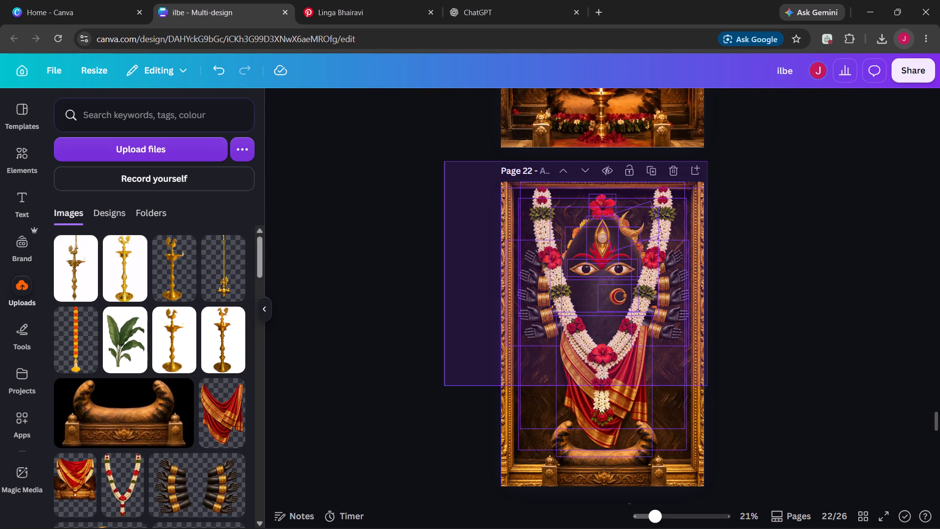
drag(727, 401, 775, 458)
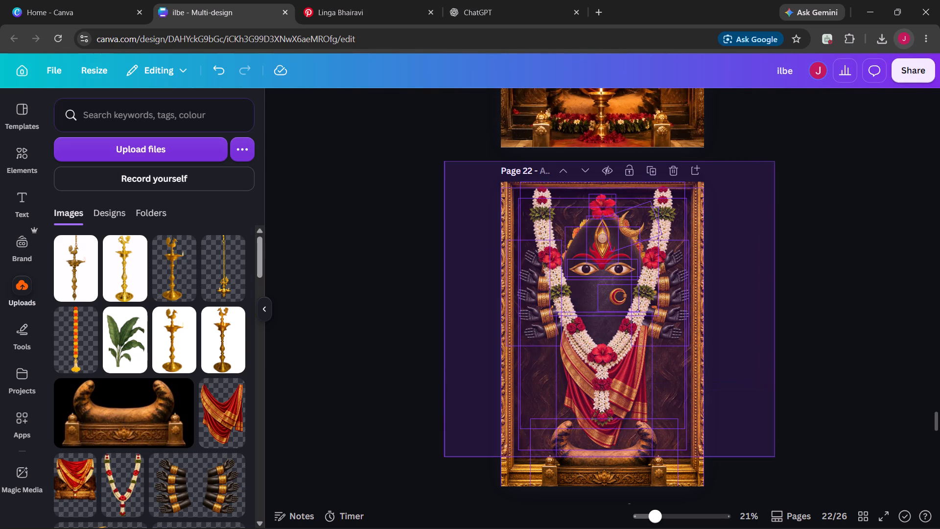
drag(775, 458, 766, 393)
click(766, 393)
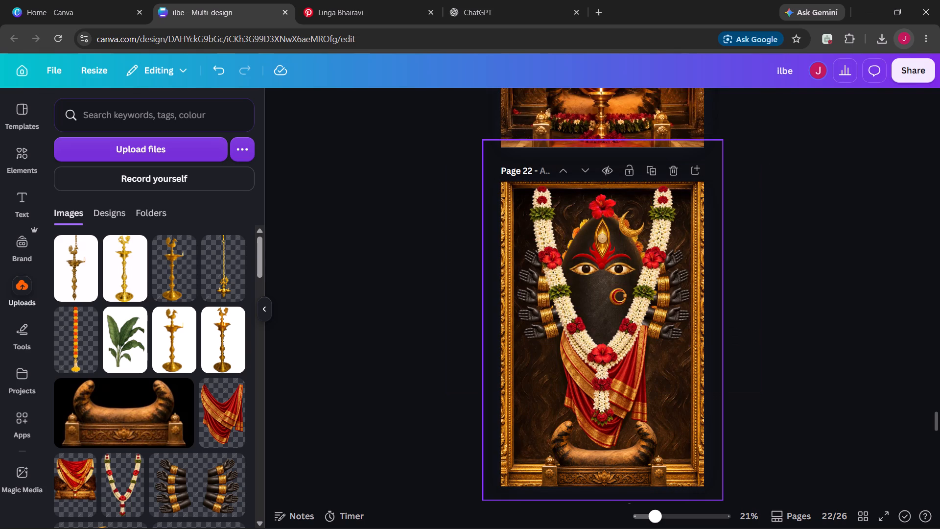
Duplicate page 22.
click(656, 169)
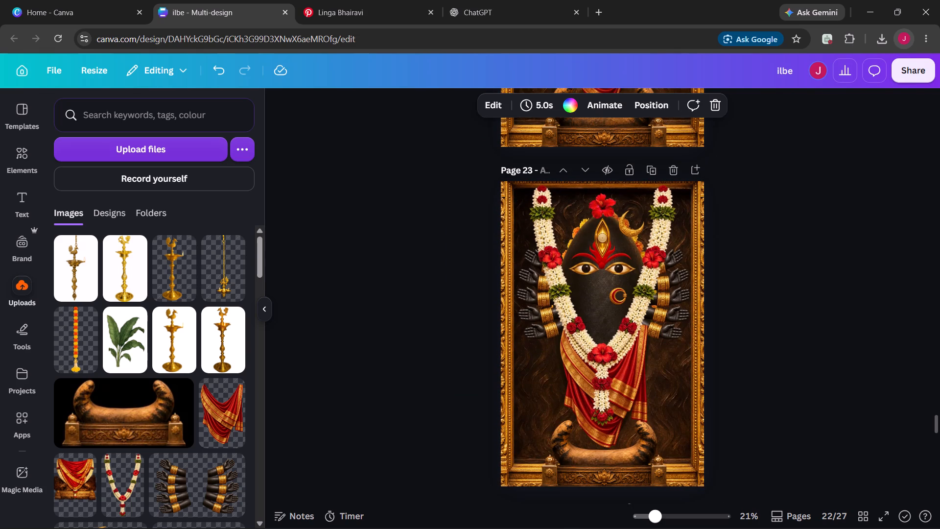
Select the deity, garlands, arms, drape, pedestal and dark backdrop on page 23, leaving out the gold frame, and group them.
drag(700, 356, 639, 410)
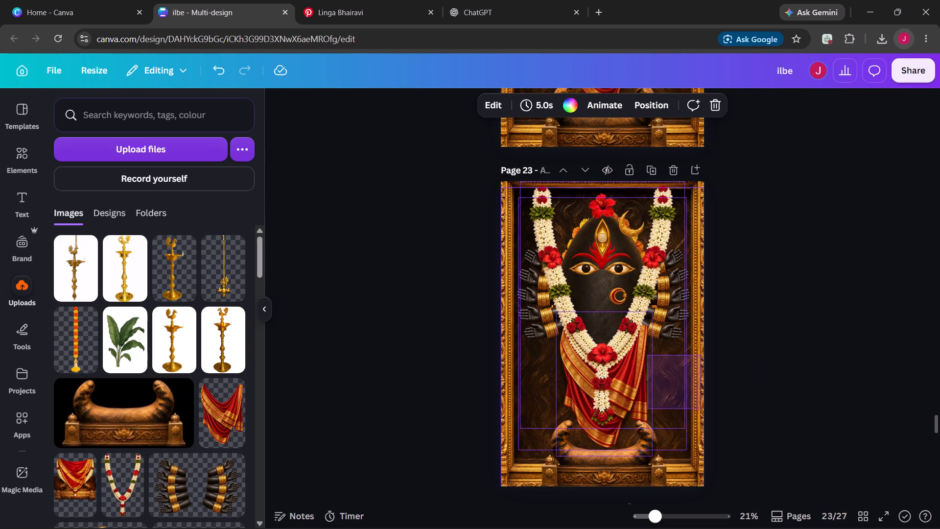
drag(639, 410, 733, 405)
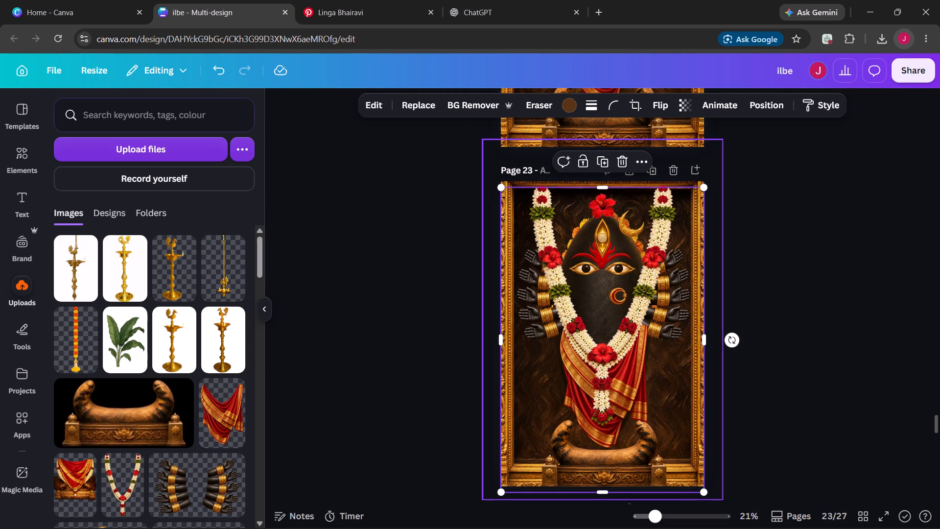
click(689, 388)
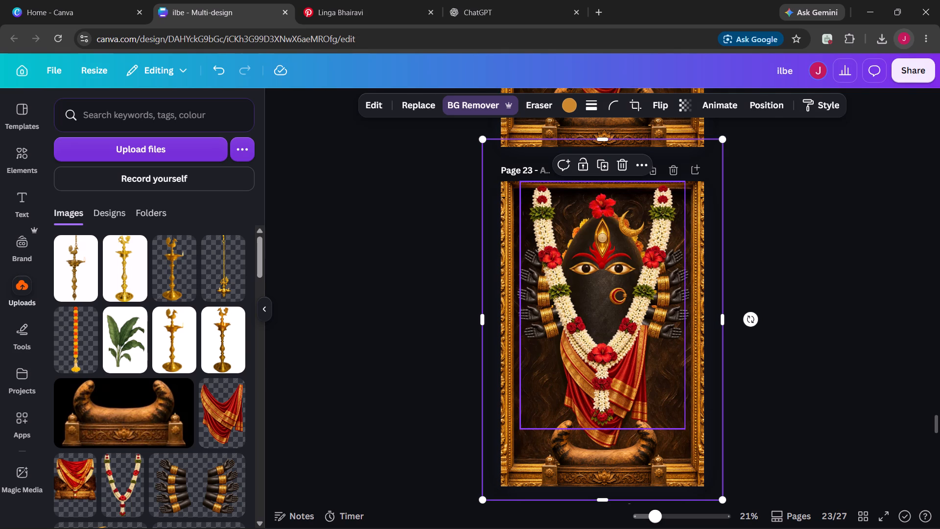
click(442, 167)
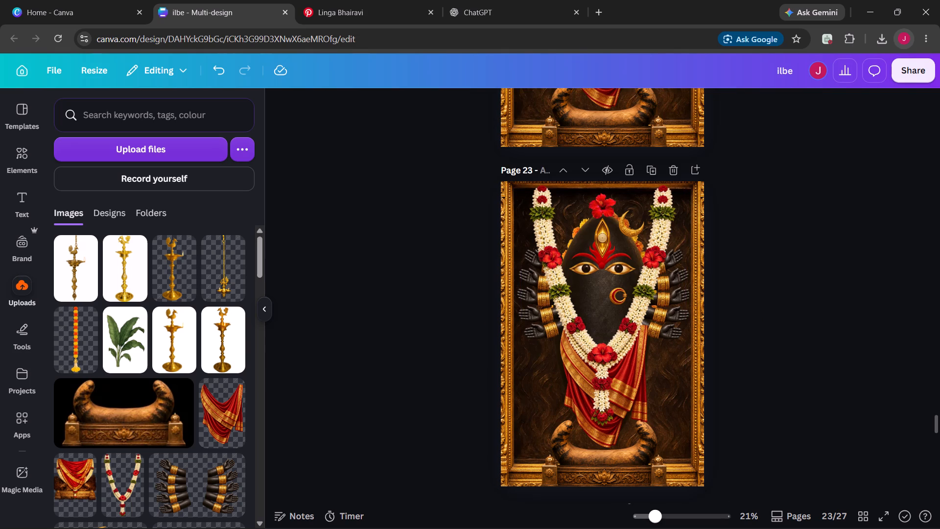
drag(442, 167, 814, 504)
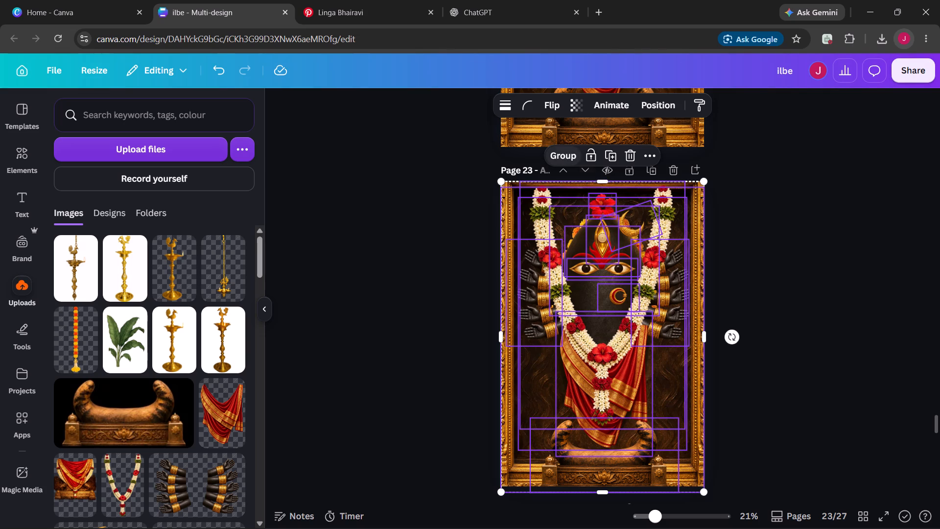
click(570, 159)
Scale down the grouped deity artwork on page 23 and position it centrally inside the gold frame.
drag(501, 180, 563, 227)
drag(626, 334, 615, 314)
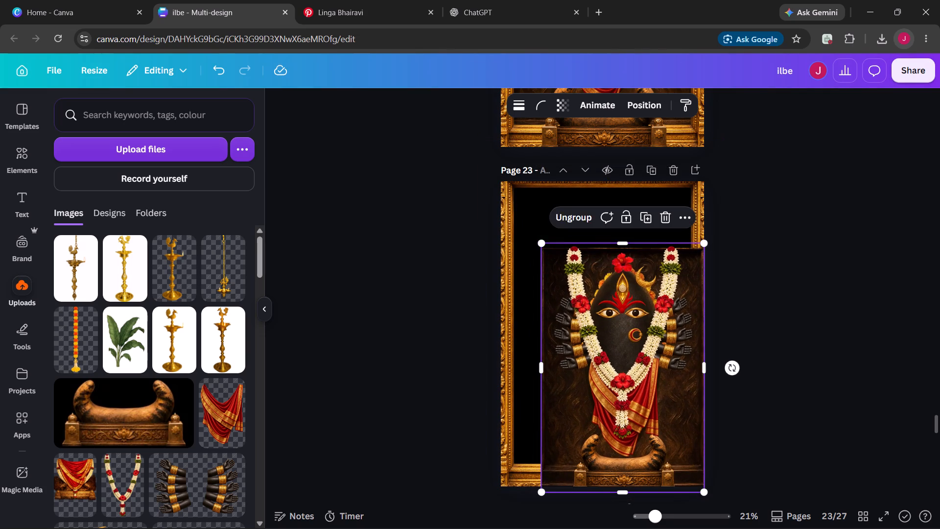
drag(615, 314, 605, 298)
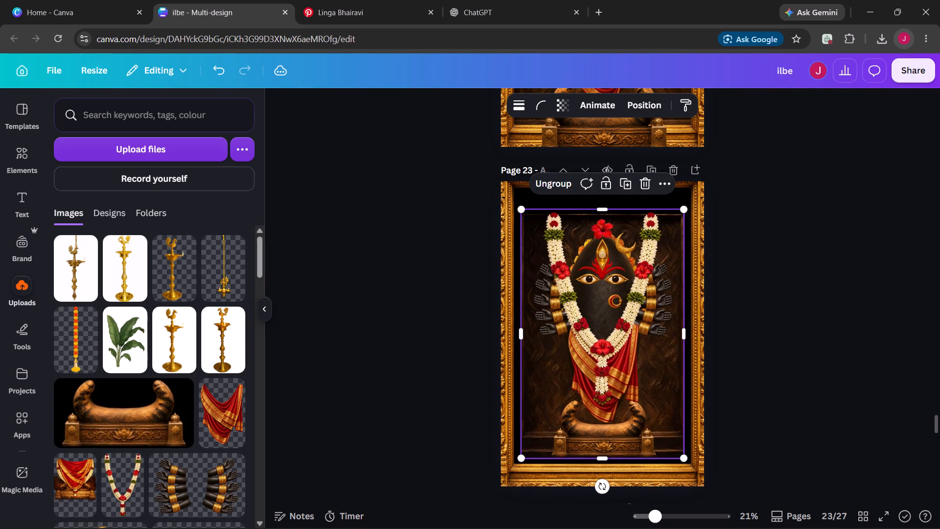
click(605, 298)
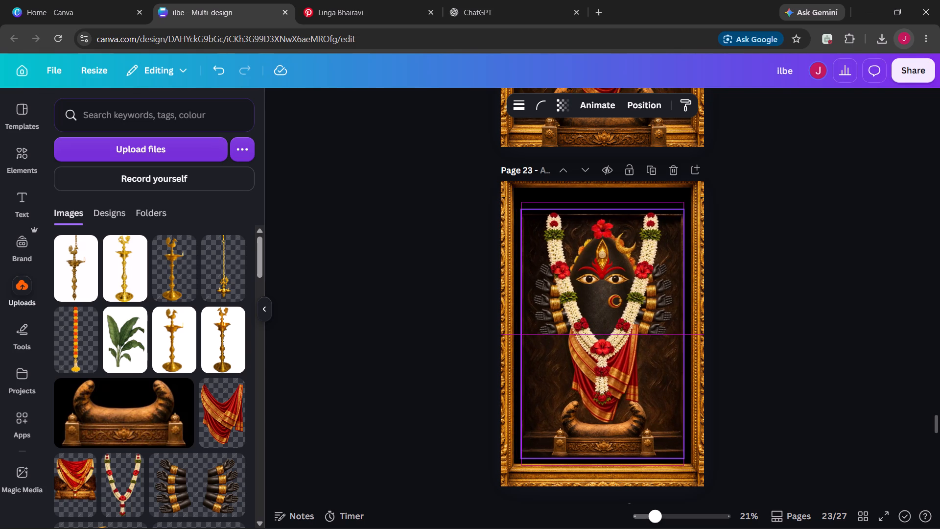
Ungroup the scaled-down deity artwork on page 23.
right_click(610, 293)
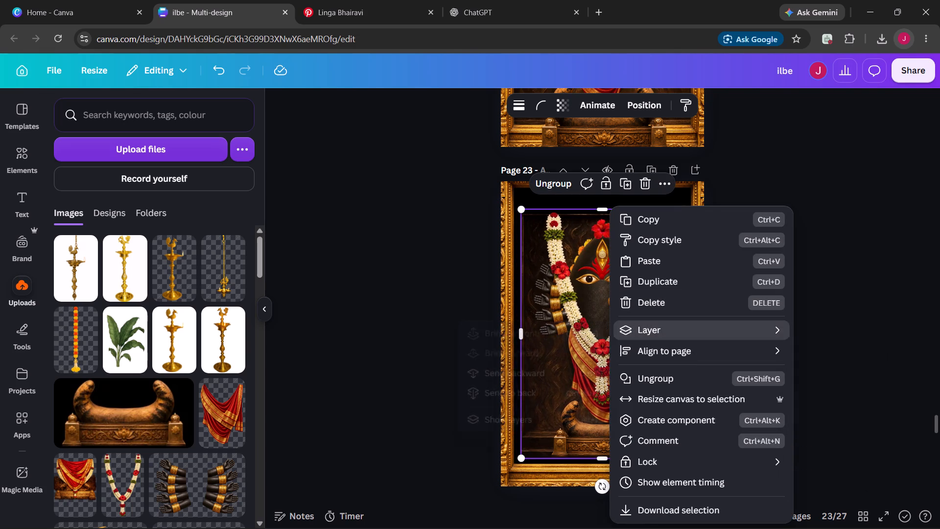
click(744, 385)
click(763, 320)
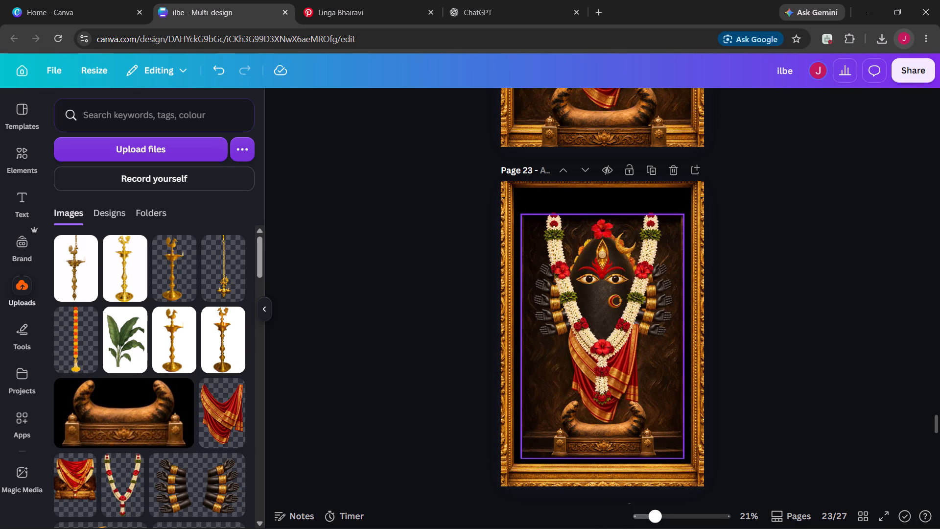
Delete the dark textured backdrop layer and the carved pedestal layer from page 23.
right_click(616, 303)
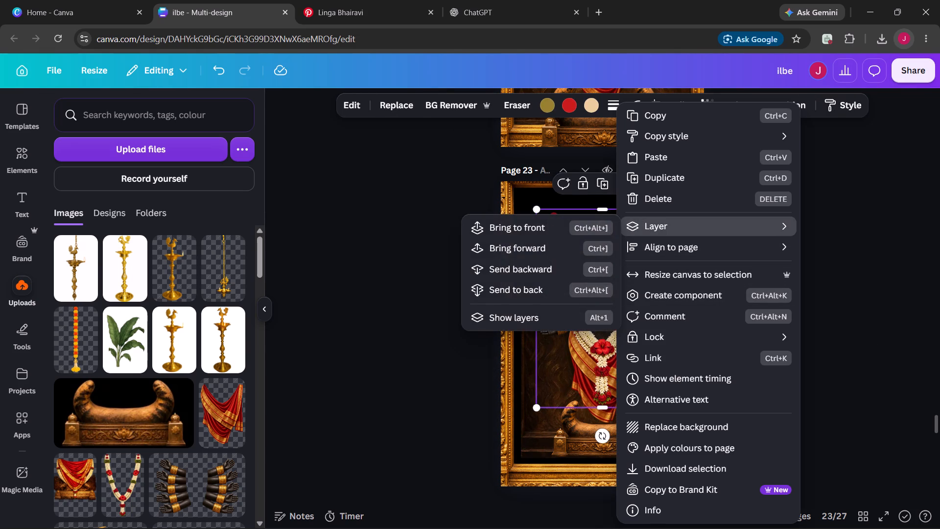
click(846, 240)
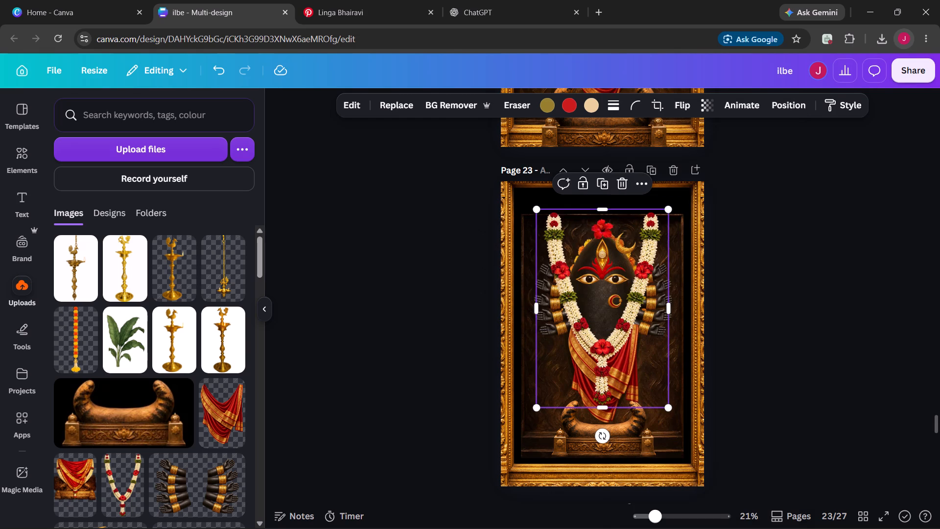
right_click(617, 355)
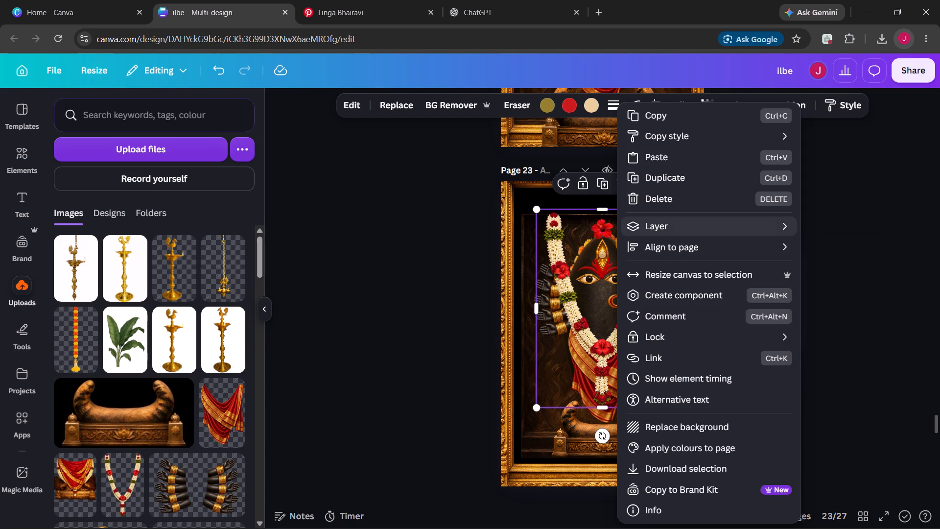
click(547, 313)
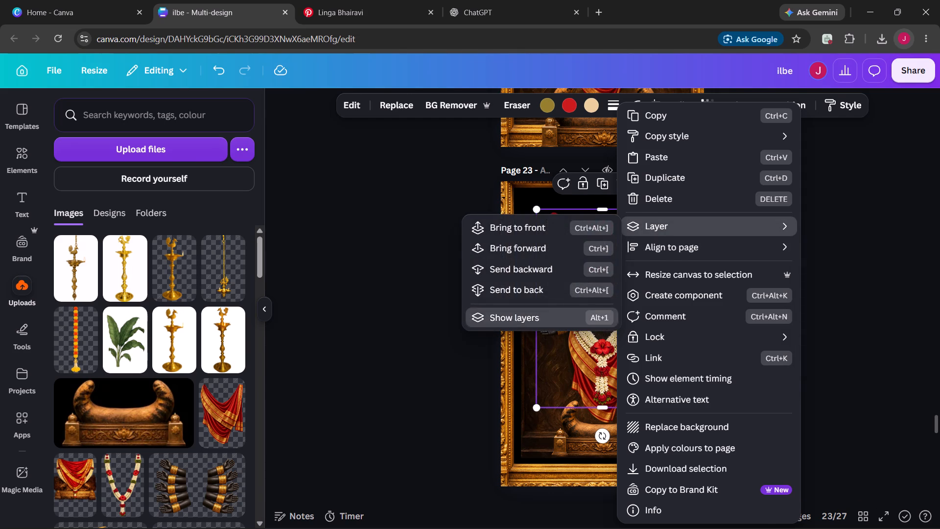
scroll(164, 330, down, 10)
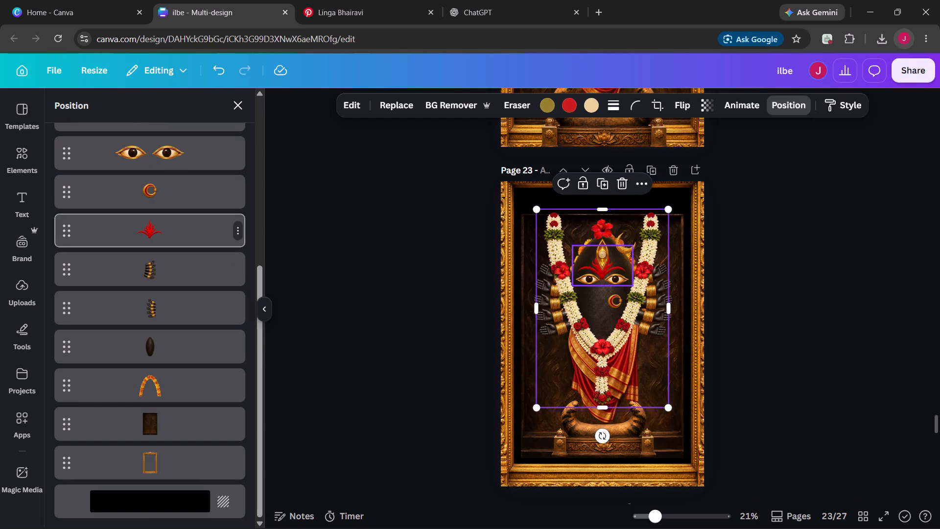
click(157, 440)
key(BackSpace)
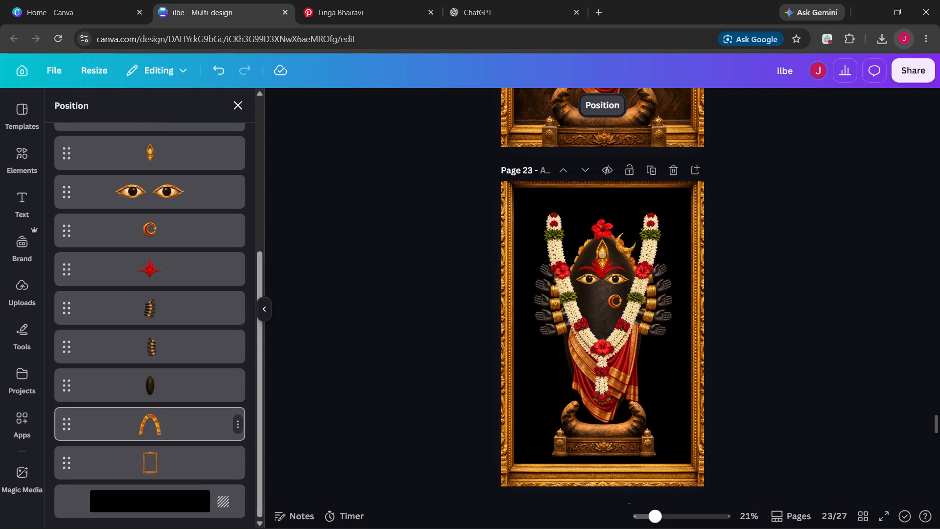
scroll(155, 367, up, 6)
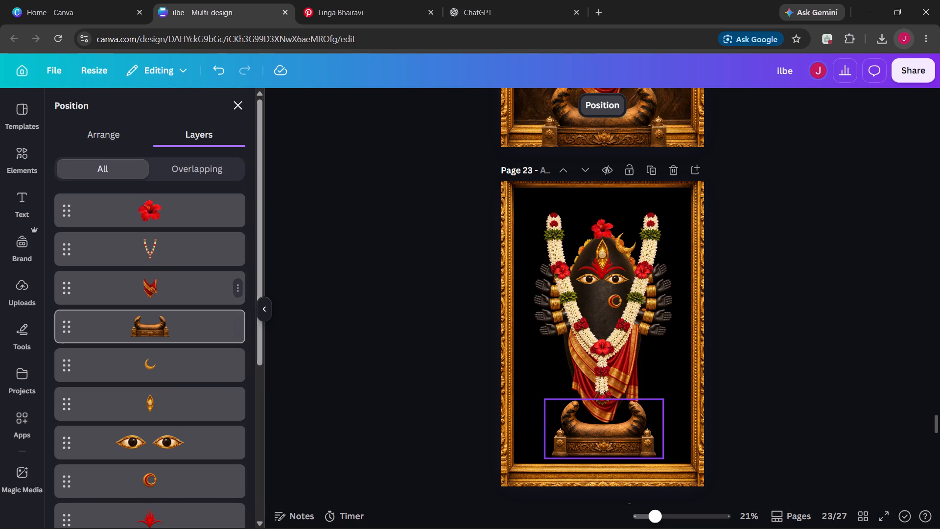
click(167, 322)
key(BackSpace)
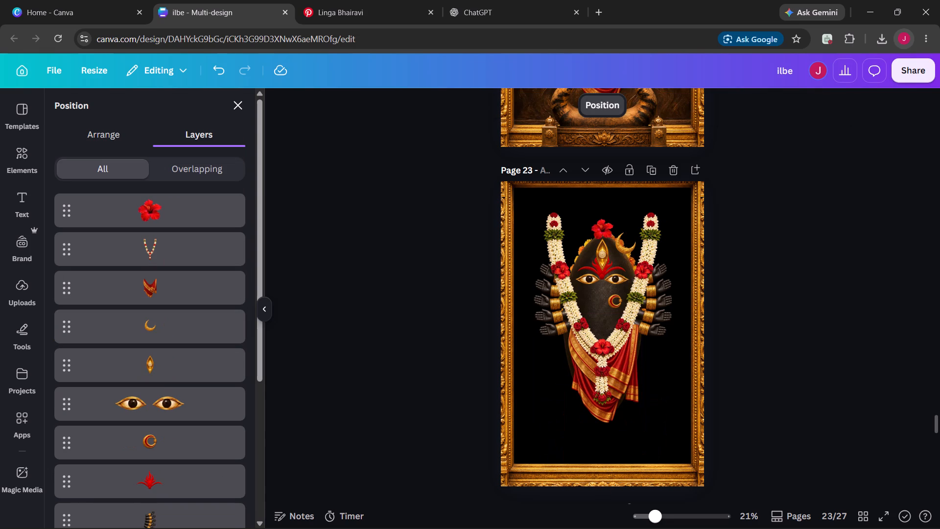
Select the deity, hibiscus, garland, arms, ornaments and drape on page 23, leaving out the gold frame, and group them.
drag(527, 203, 563, 234)
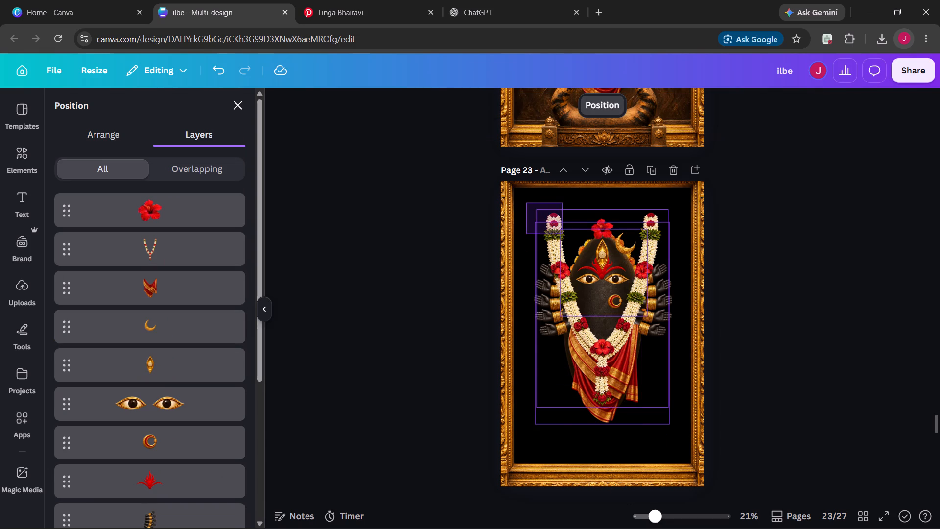
drag(563, 234, 685, 433)
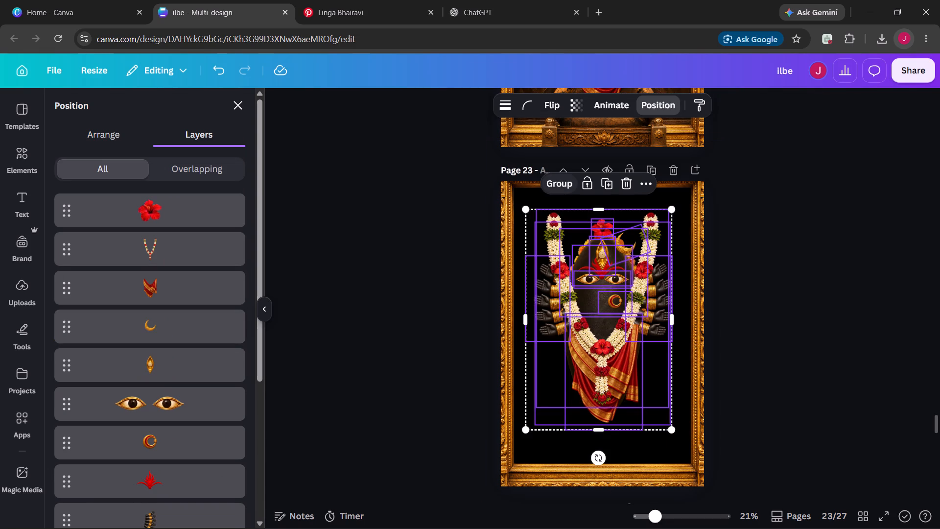
click(558, 185)
click(824, 375)
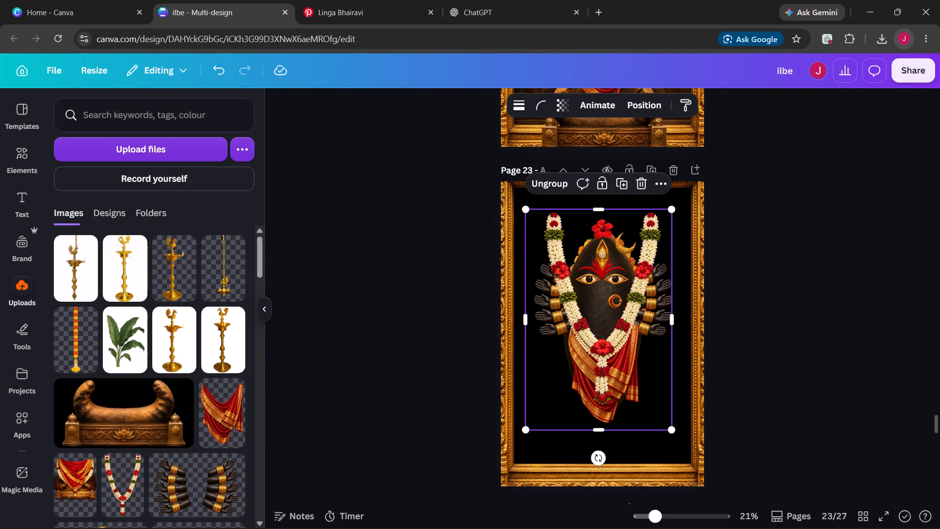
Copy the garland on page 23 and add a blank page at the end of the design.
click(621, 337)
key(ctrl+c)
scroll(621, 337, down, 11)
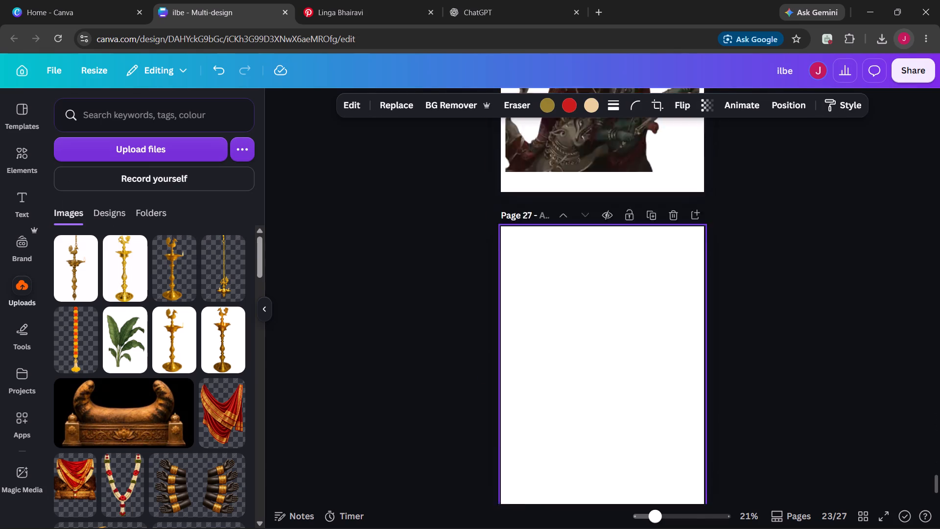
scroll(621, 337, down, 1)
click(595, 473)
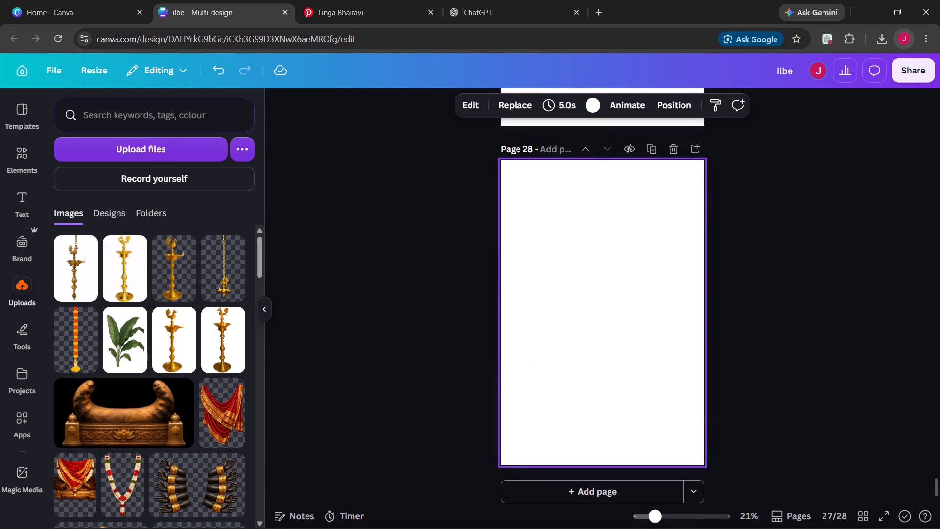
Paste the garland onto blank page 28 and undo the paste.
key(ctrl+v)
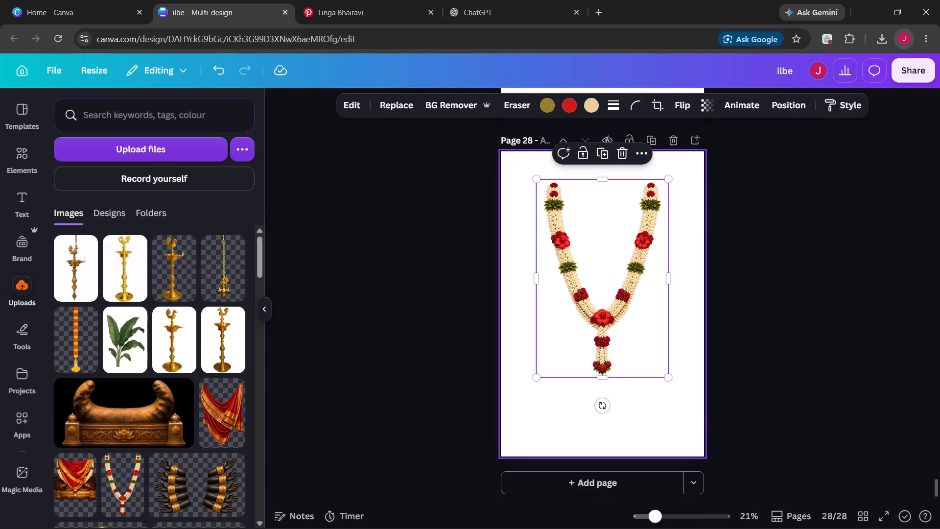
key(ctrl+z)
Return to page 23, copy the whole grouped deity and paste it onto blank page 28.
scroll(709, 325, up, 11)
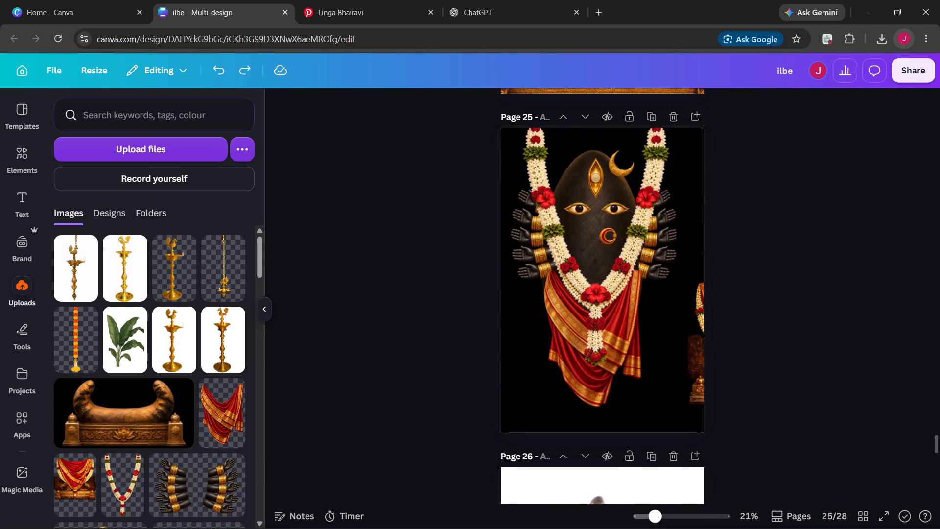
click(586, 289)
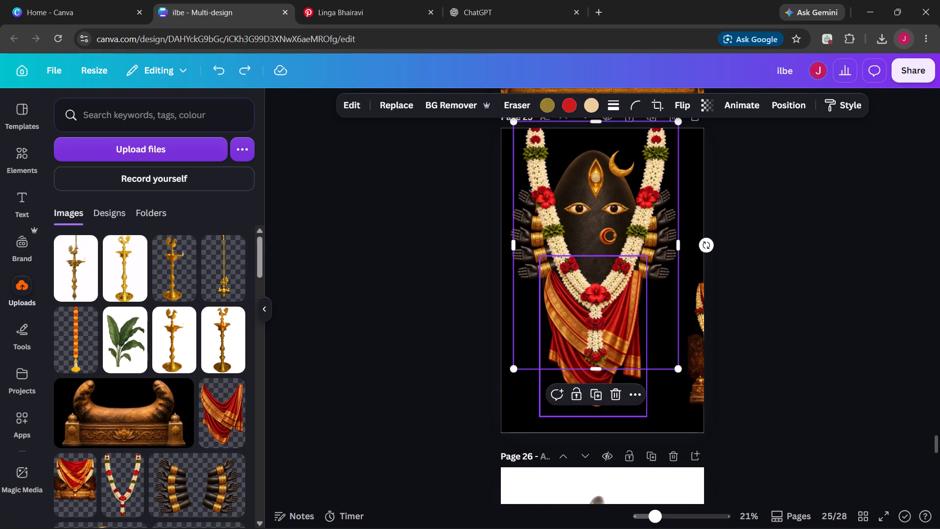
click(566, 376)
scroll(549, 200, up, 1)
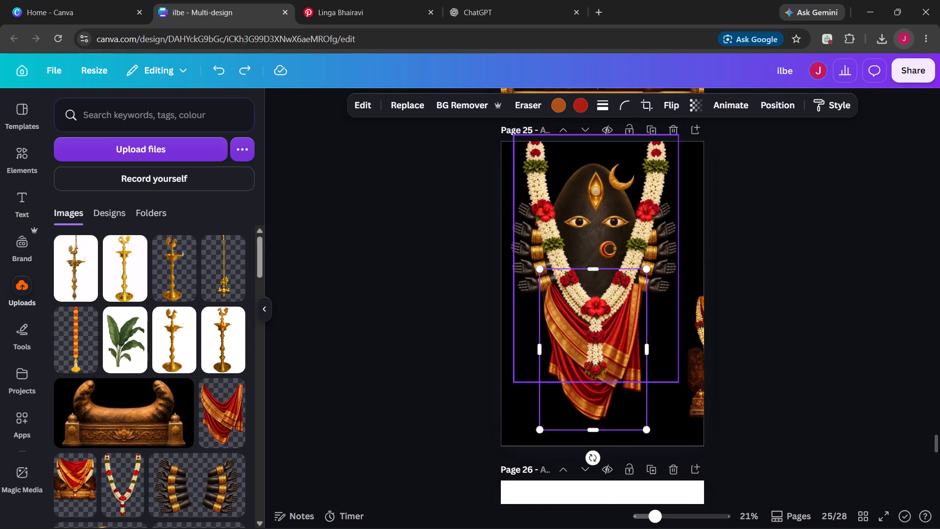
scroll(549, 200, up, 2)
scroll(549, 200, down, 4)
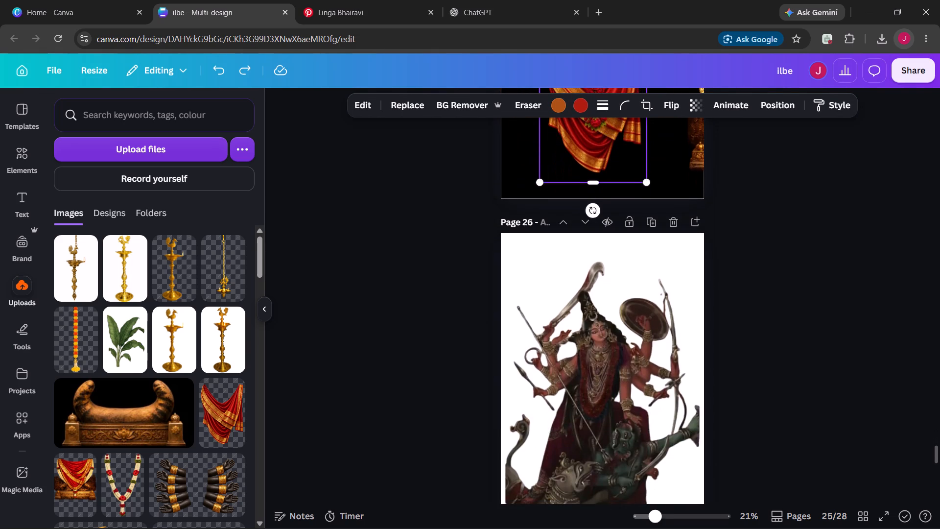
scroll(549, 200, up, 5)
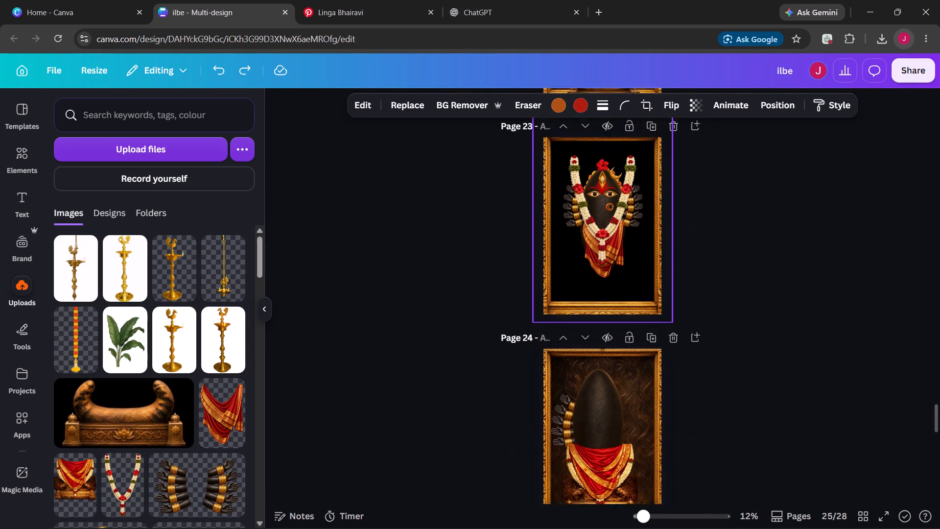
scroll(549, 200, up, 3)
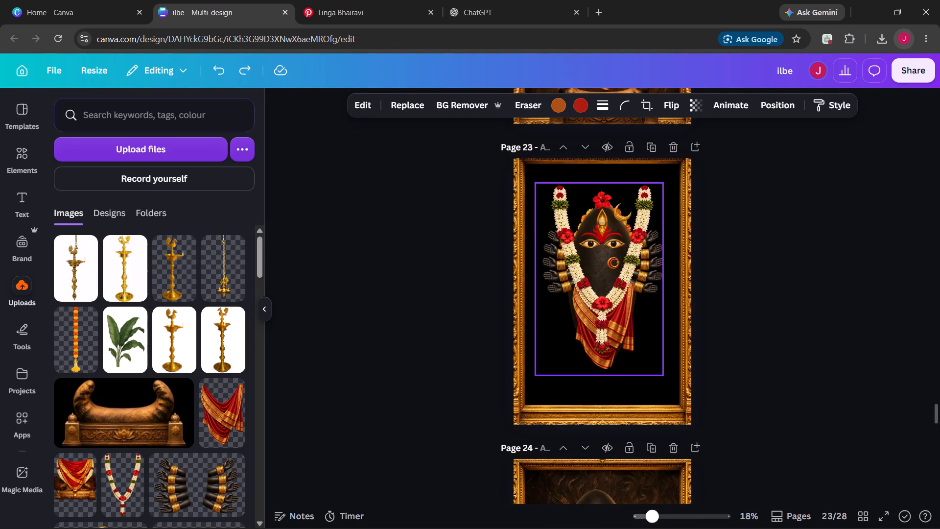
click(573, 233)
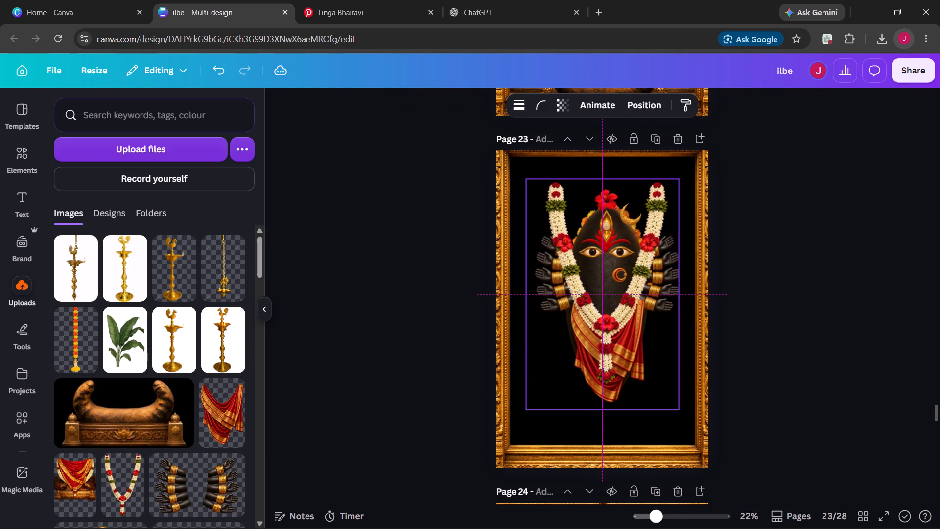
key(ctrl+c)
scroll(575, 234, down, 16)
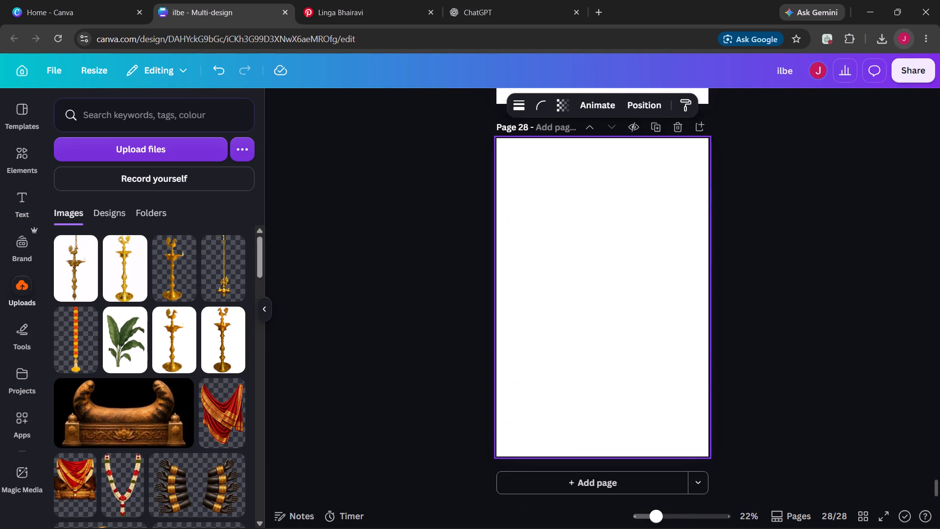
scroll(575, 234, up, 1)
key(ctrl+v)
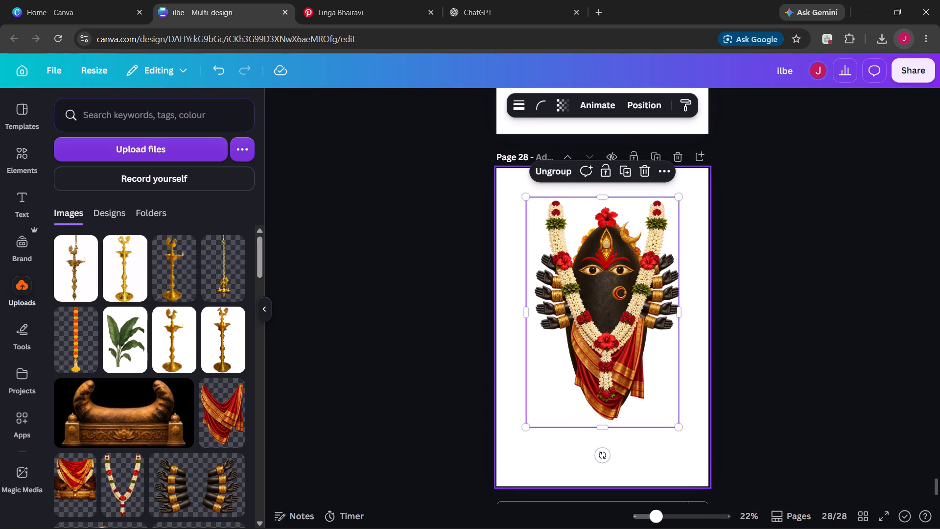
click(713, 317)
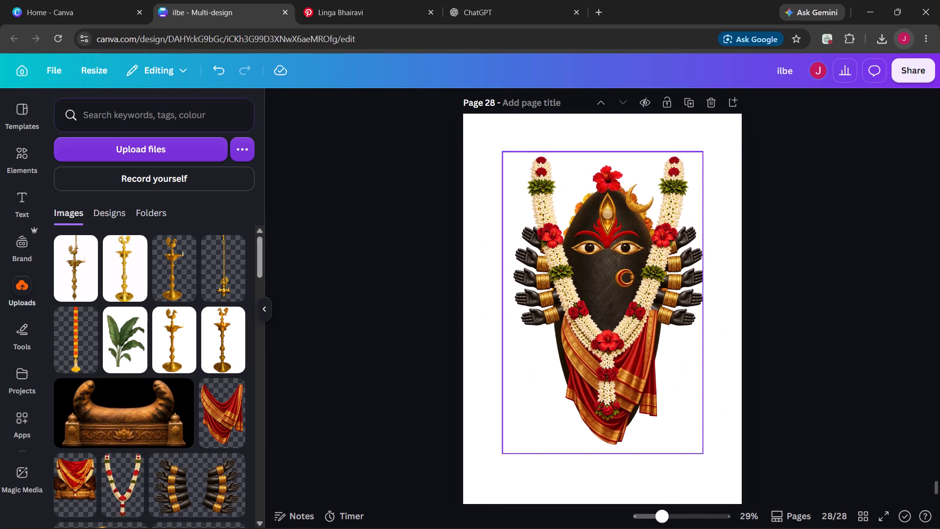
Ungroup the pasted deity on page 28.
right_click(619, 348)
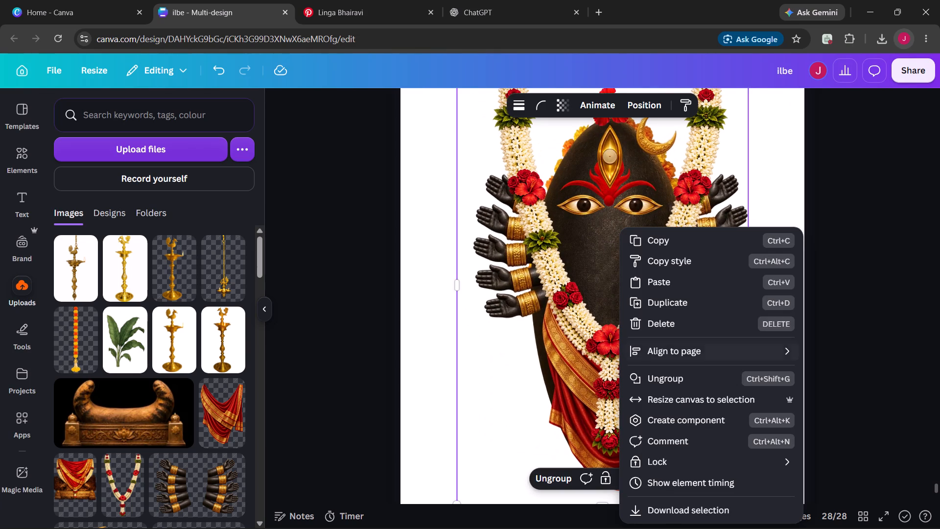
click(671, 372)
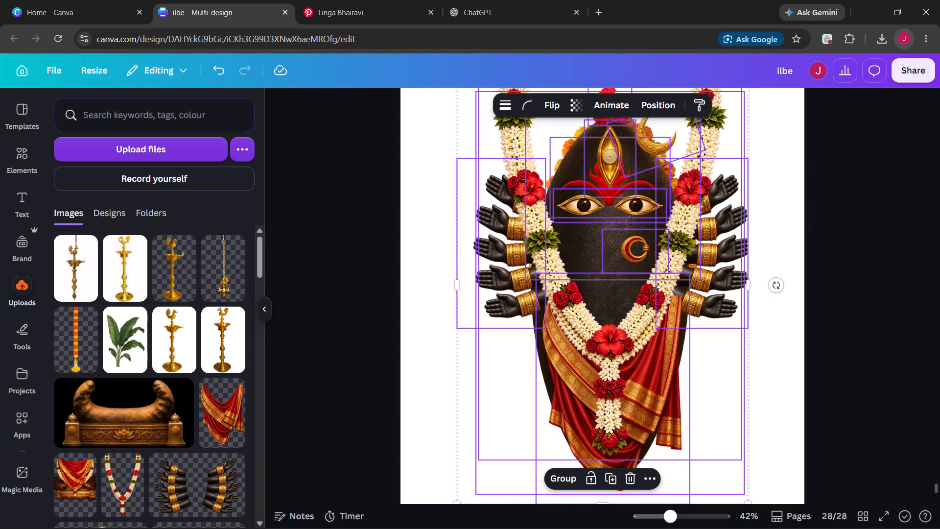
click(622, 402)
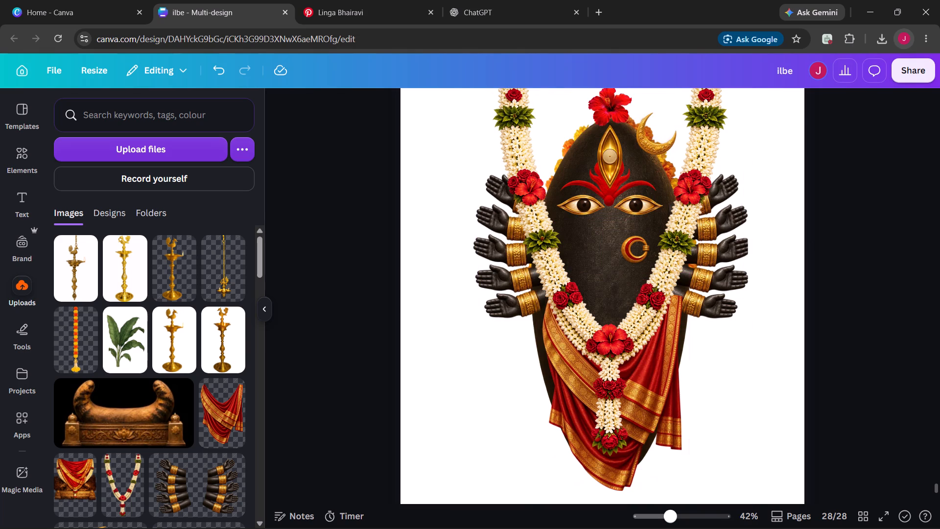
Shift the red drape slightly left on page 28 and stretch its right side outward to cover the stone's lower part.
drag(616, 478, 607, 480)
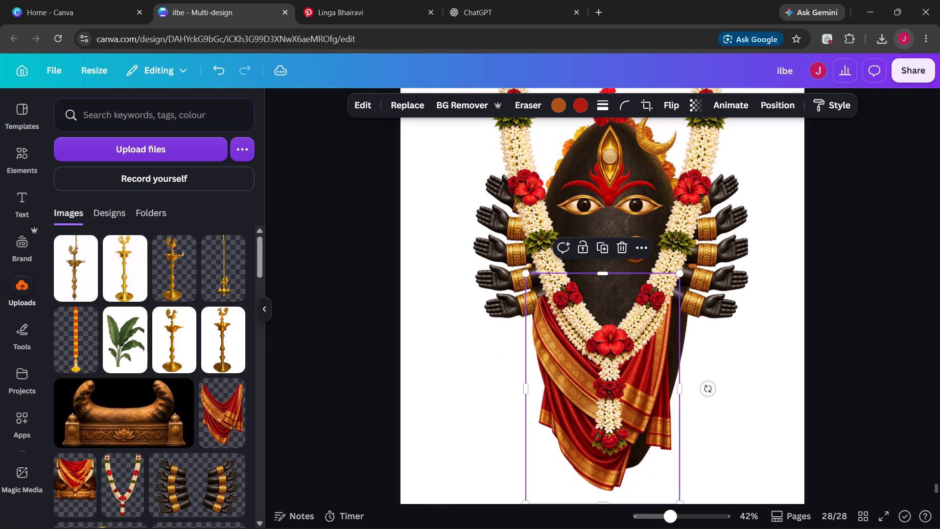
scroll(667, 453, down, 1)
drag(680, 380, 699, 379)
click(748, 382)
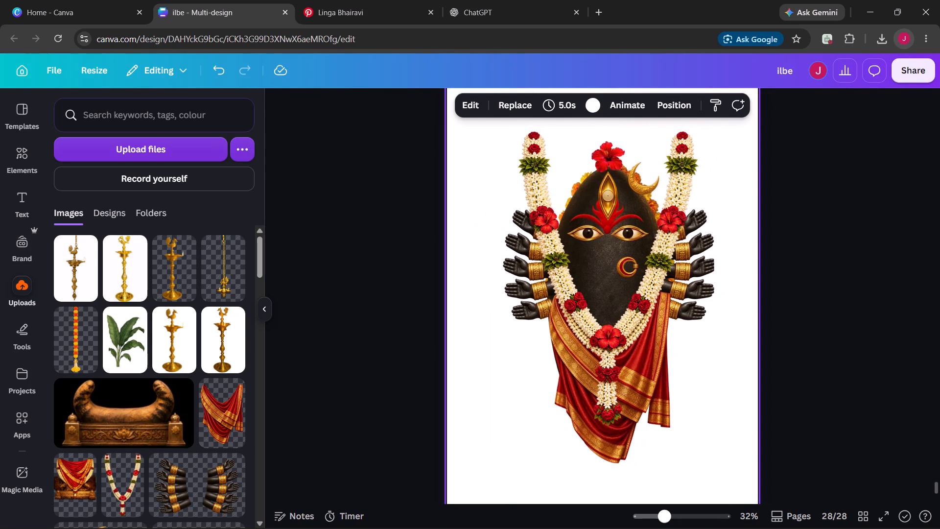
click(619, 437)
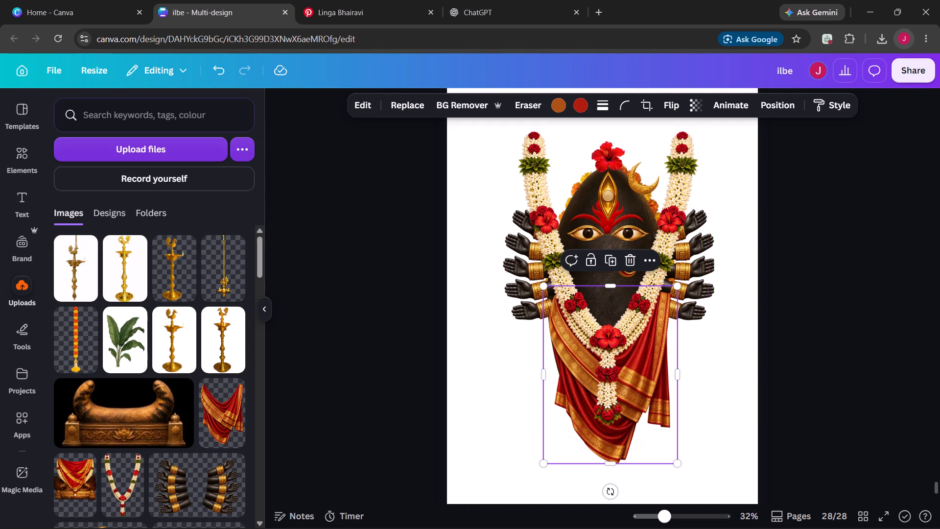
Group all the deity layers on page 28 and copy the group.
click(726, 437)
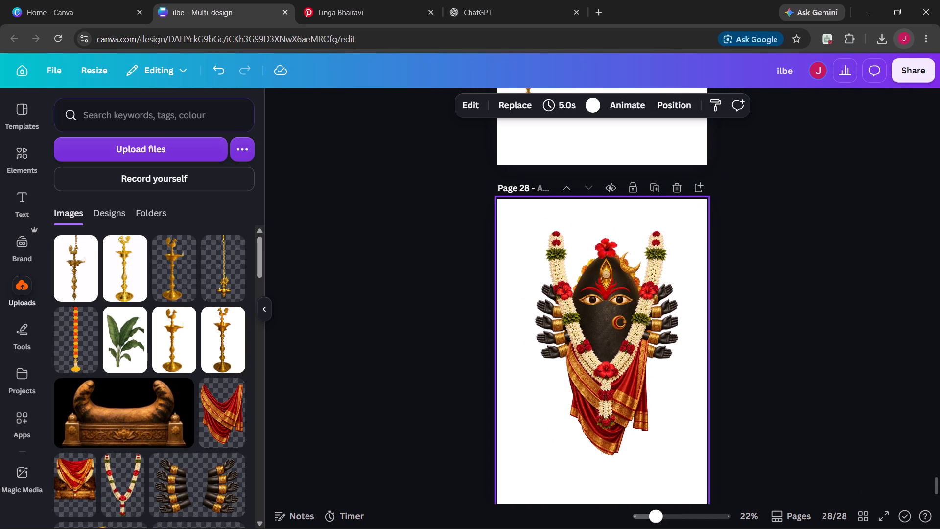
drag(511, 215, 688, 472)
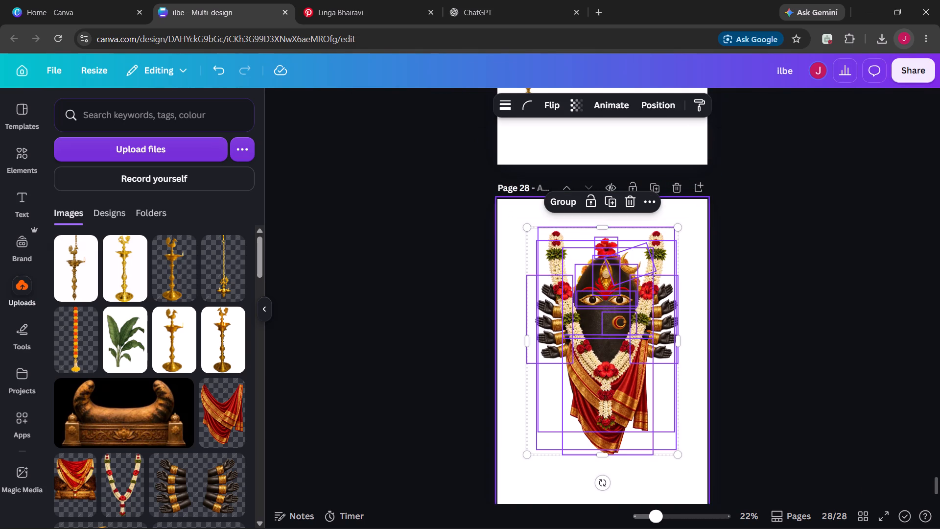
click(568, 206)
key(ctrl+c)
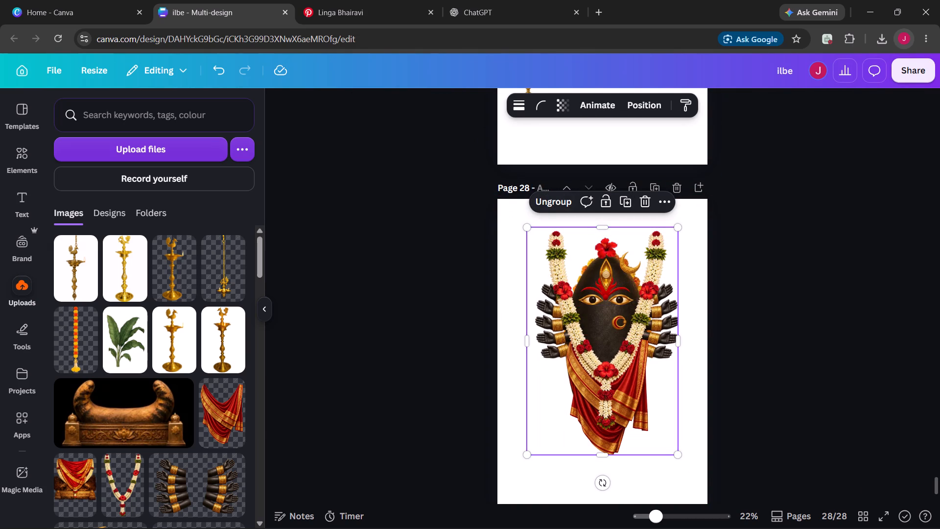
Examine the garland, drape and stone layers inside the grouped deity to see how far each image frame extends.
click(628, 378)
scroll(628, 378, up, 2)
scroll(628, 378, down, 3)
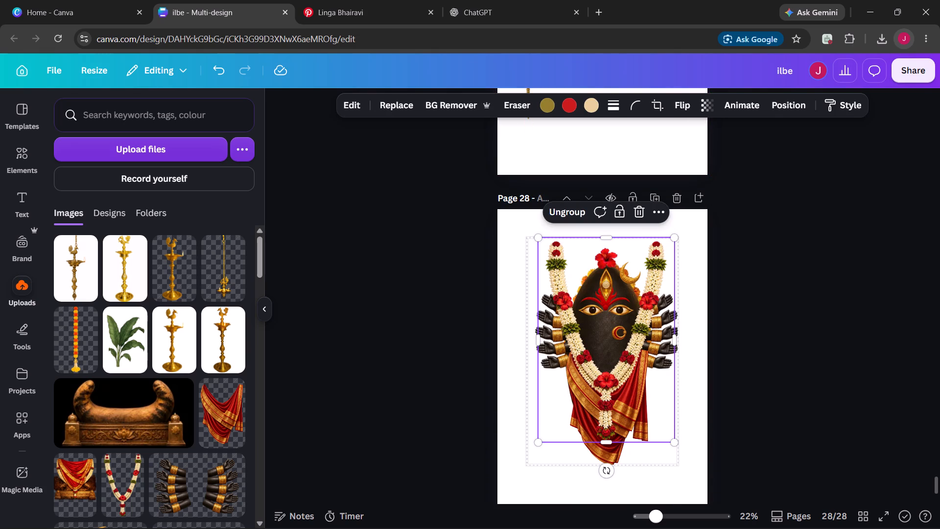
click(688, 500)
click(610, 397)
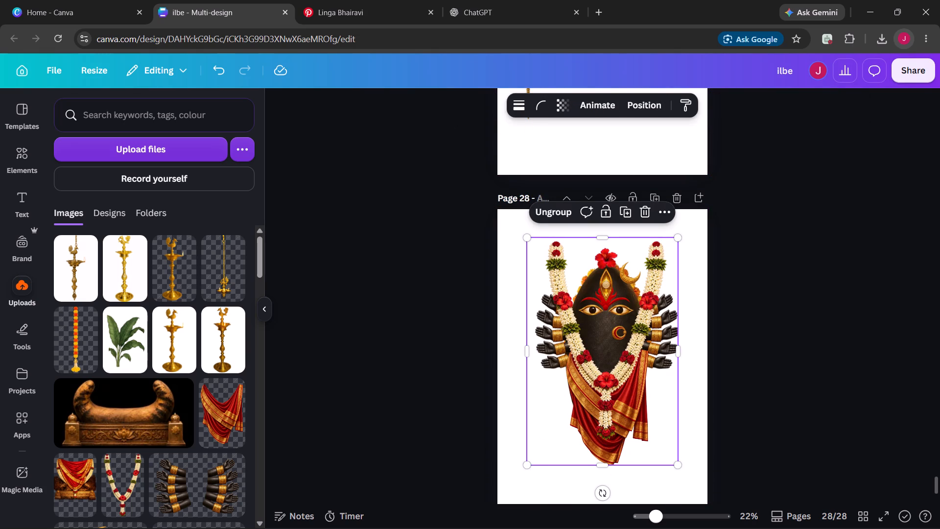
double_click(610, 397)
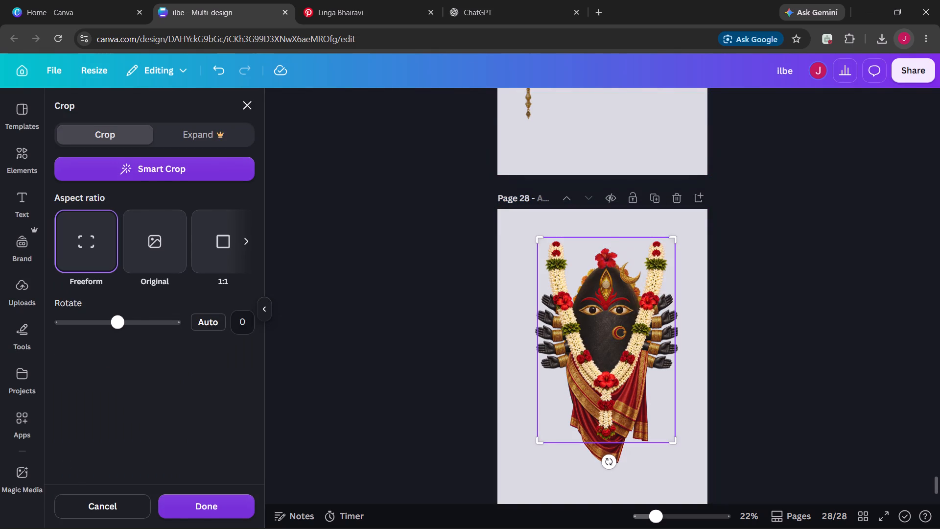
click(627, 464)
click(599, 458)
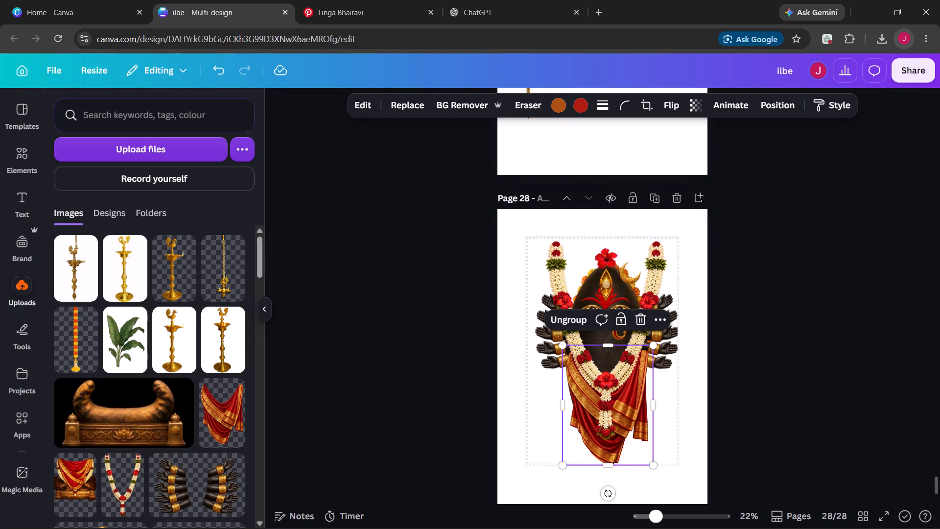
click(548, 438)
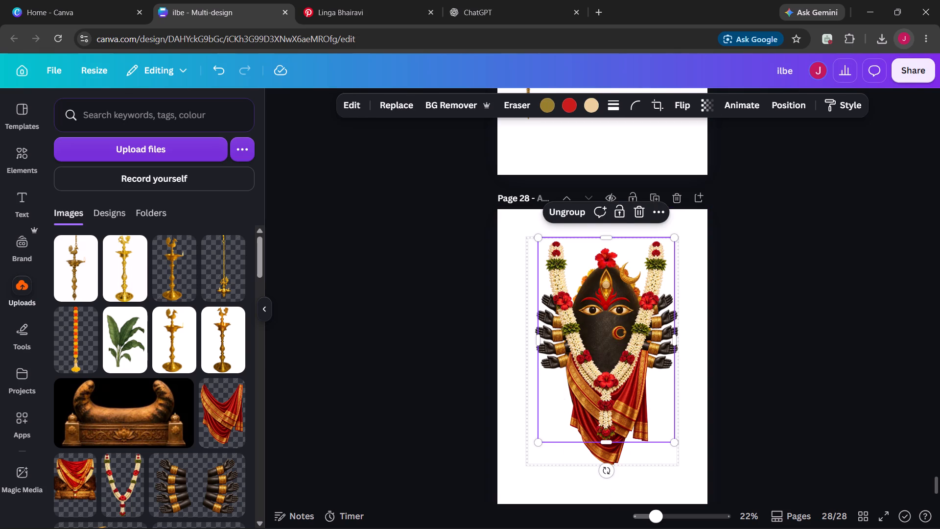
click(548, 458)
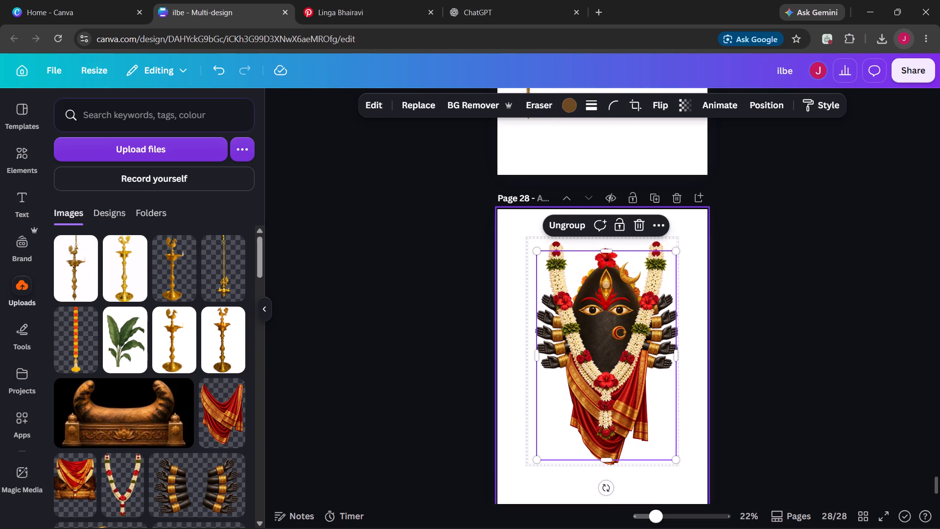
click(524, 433)
click(536, 442)
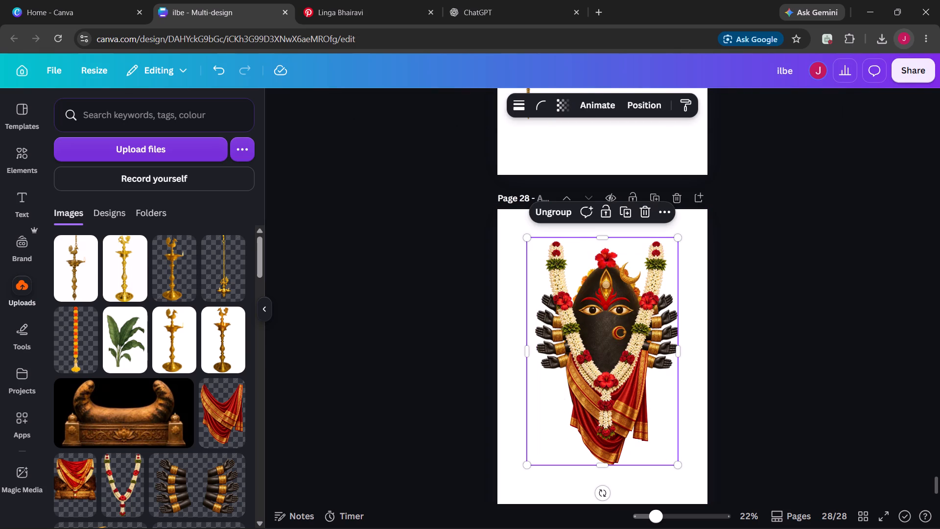
click(525, 356)
key(ctrl+z)
click(585, 401)
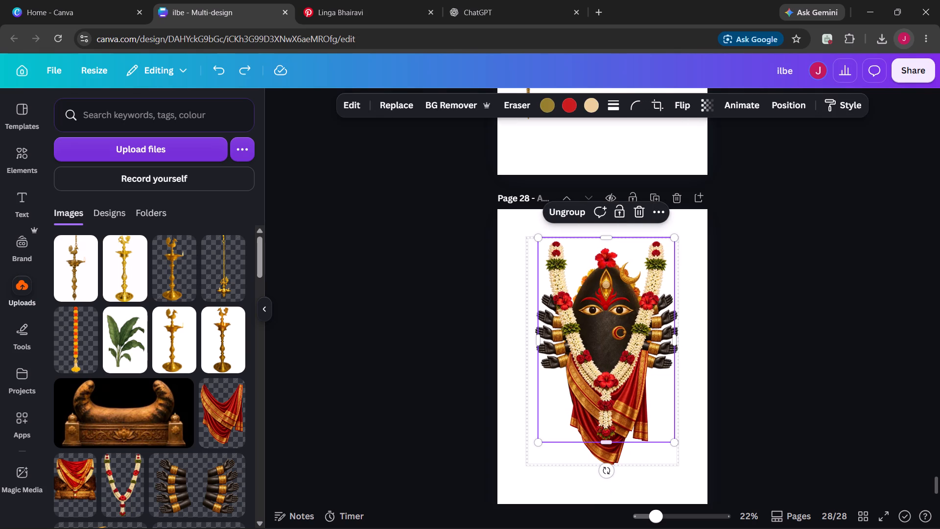
click(587, 455)
click(541, 448)
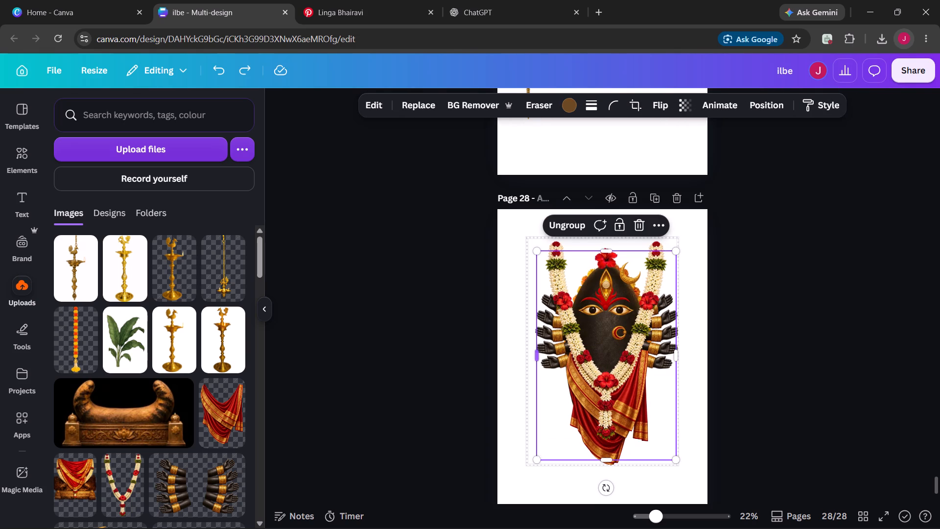
click(525, 459)
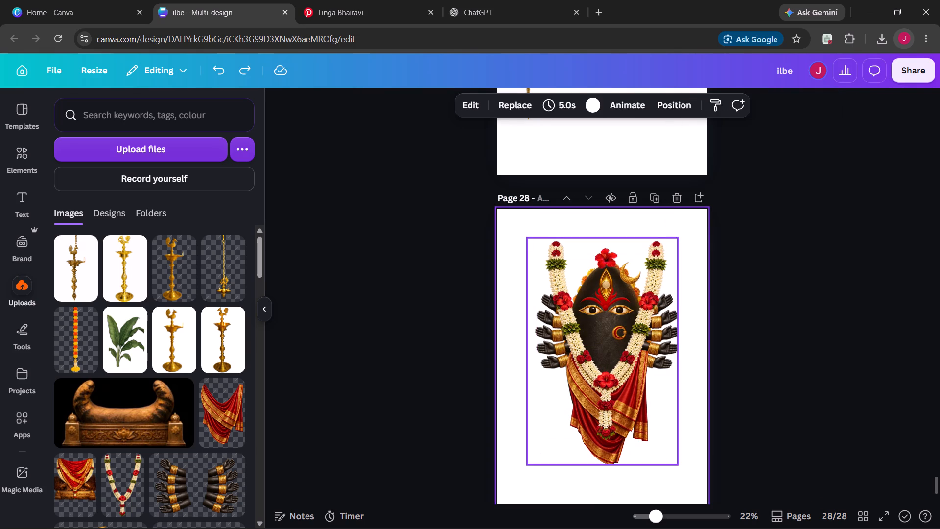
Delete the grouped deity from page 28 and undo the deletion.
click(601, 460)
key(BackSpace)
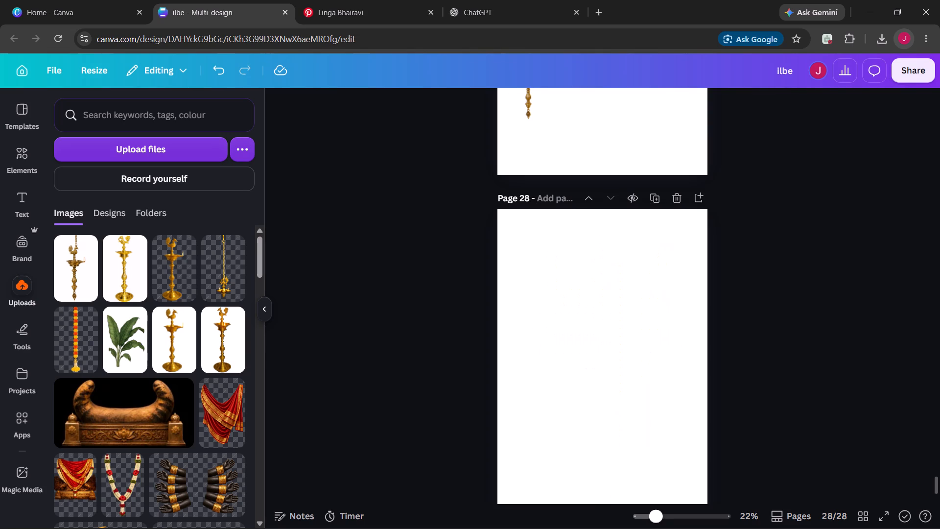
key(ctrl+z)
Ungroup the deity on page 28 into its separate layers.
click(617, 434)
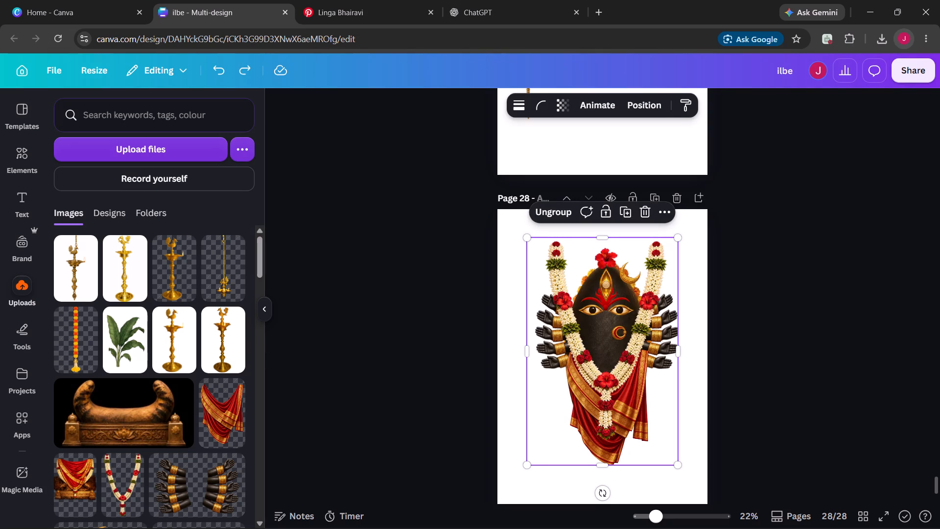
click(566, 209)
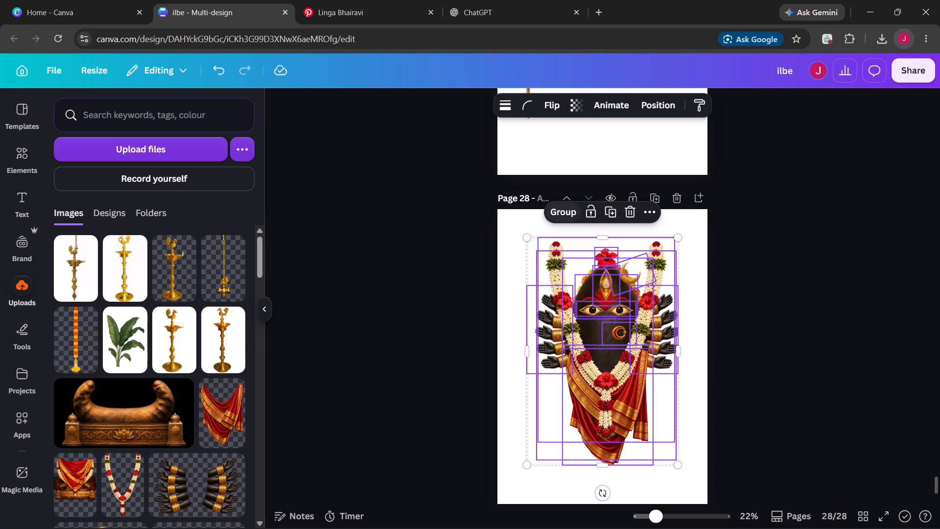
Trim the empty left and right margins of the stone's image frame on page 28 to a width of about 19.
click(514, 437)
click(562, 455)
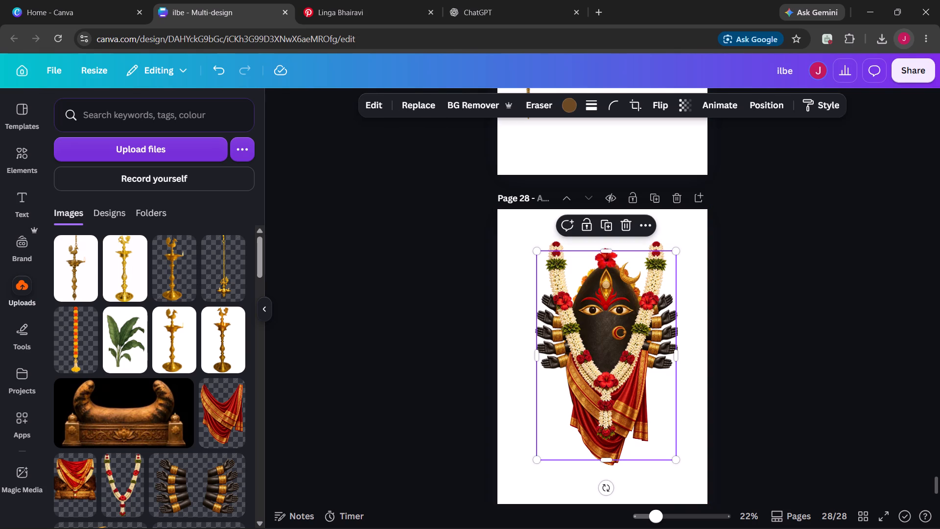
drag(555, 450, 550, 449)
drag(550, 449, 547, 447)
key(ctrl+z)
drag(537, 361, 556, 359)
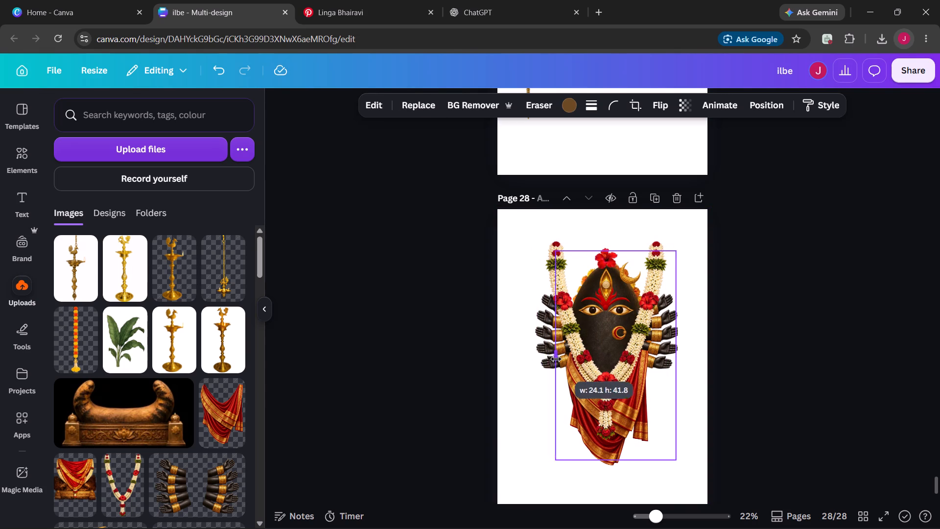
drag(556, 359, 559, 359)
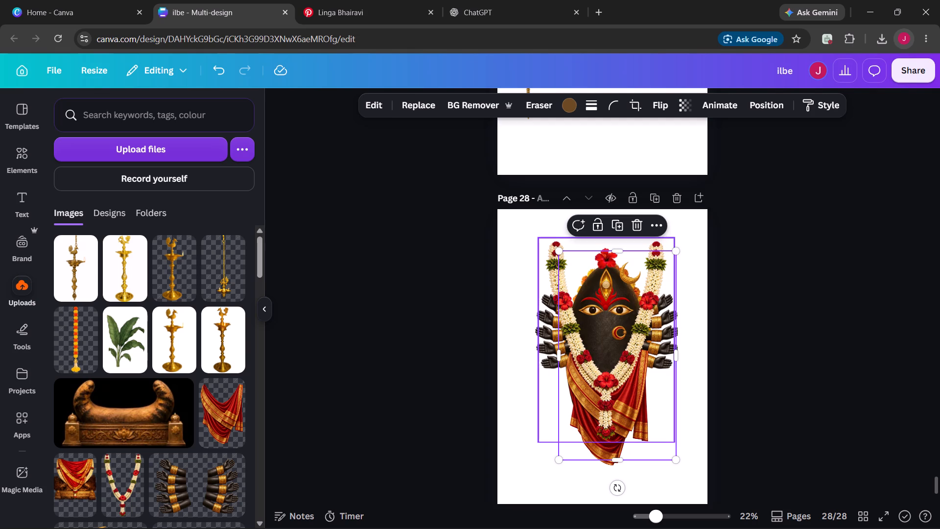
drag(674, 348, 654, 349)
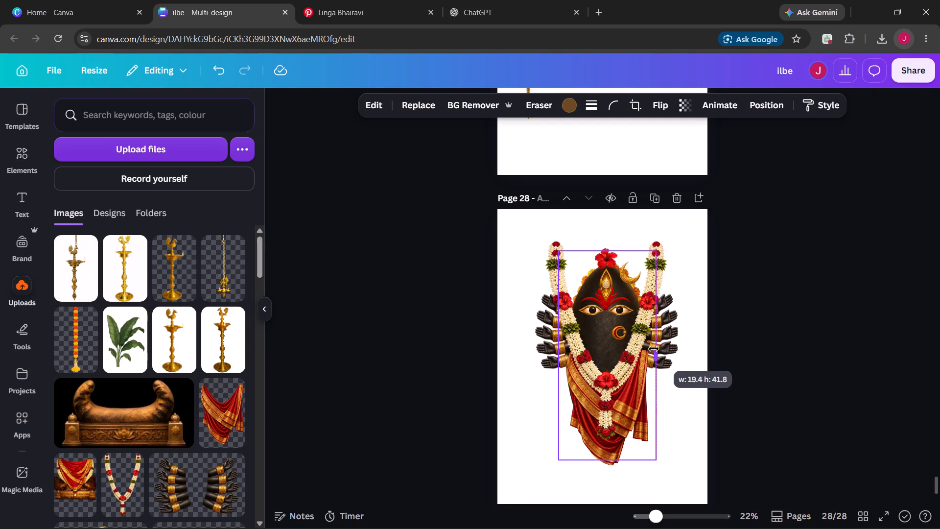
drag(654, 349, 652, 349)
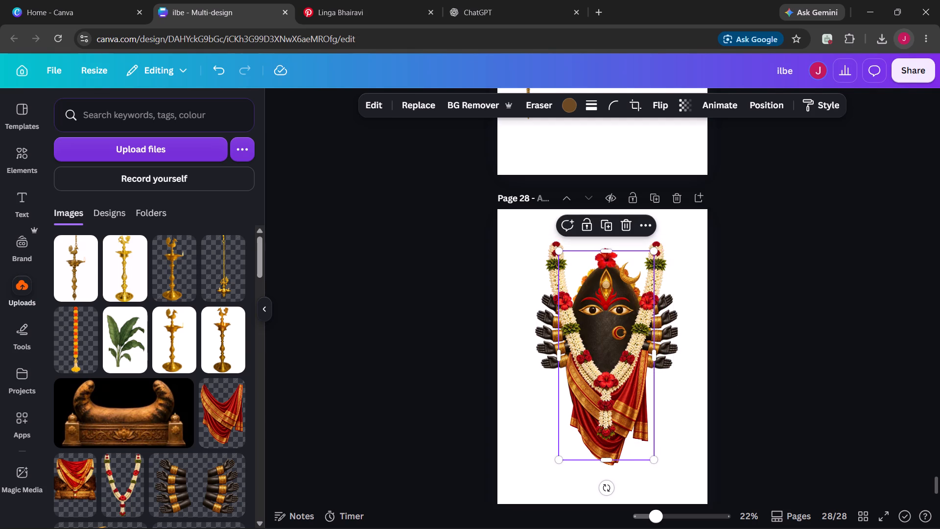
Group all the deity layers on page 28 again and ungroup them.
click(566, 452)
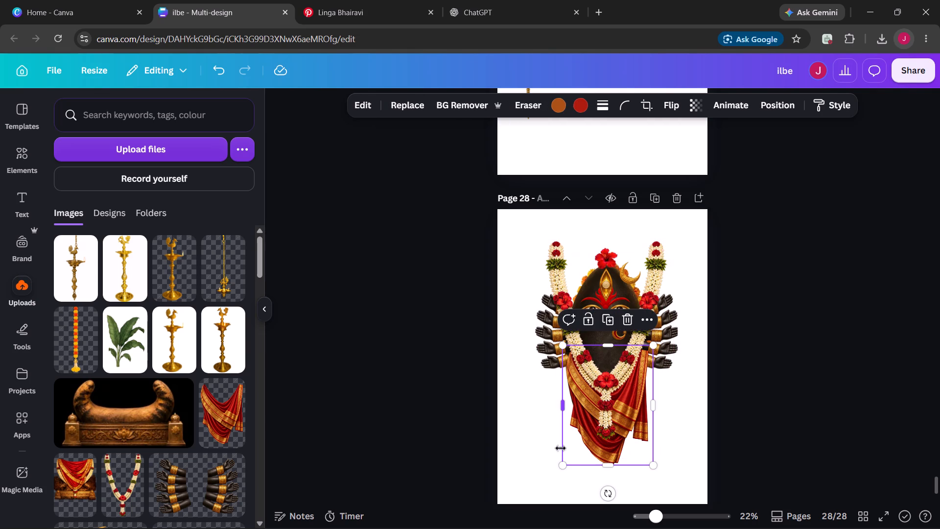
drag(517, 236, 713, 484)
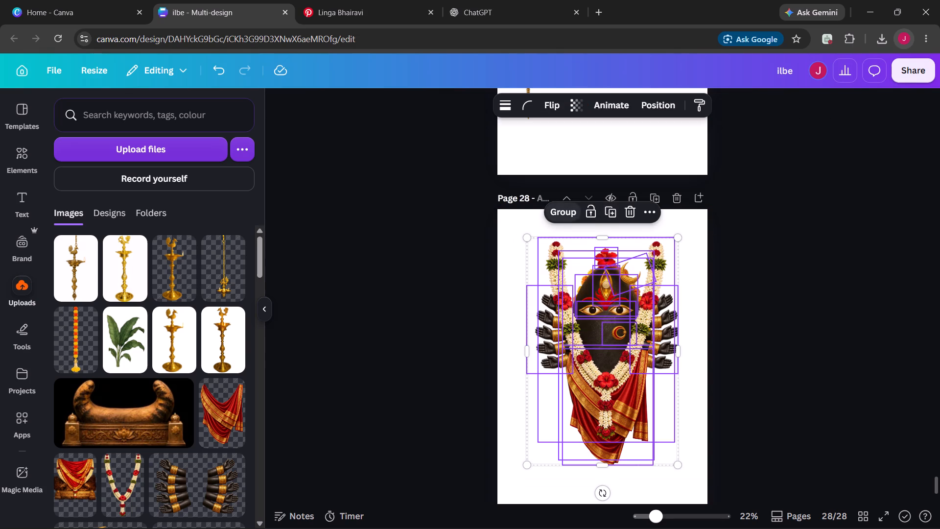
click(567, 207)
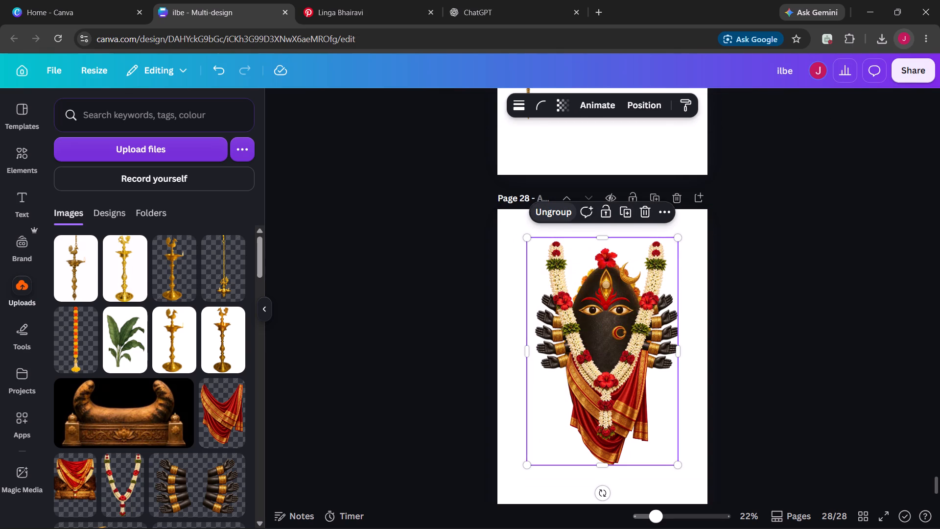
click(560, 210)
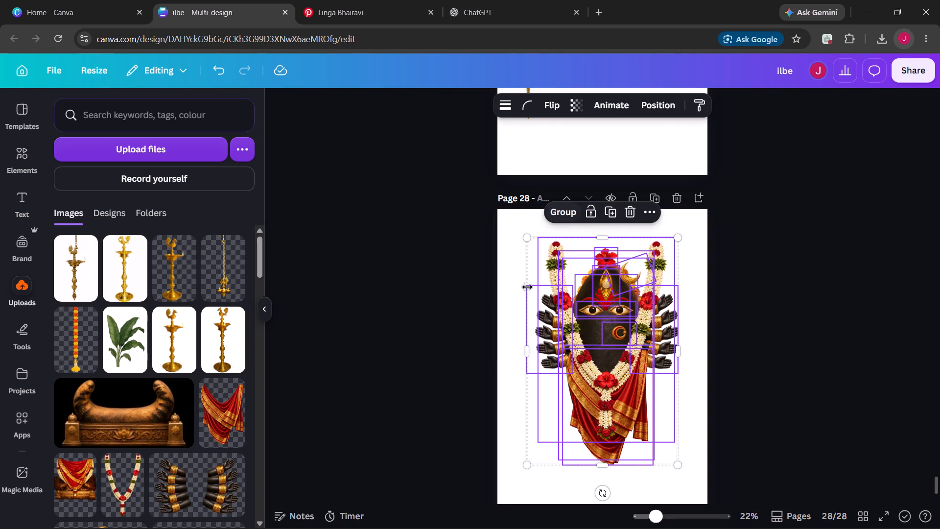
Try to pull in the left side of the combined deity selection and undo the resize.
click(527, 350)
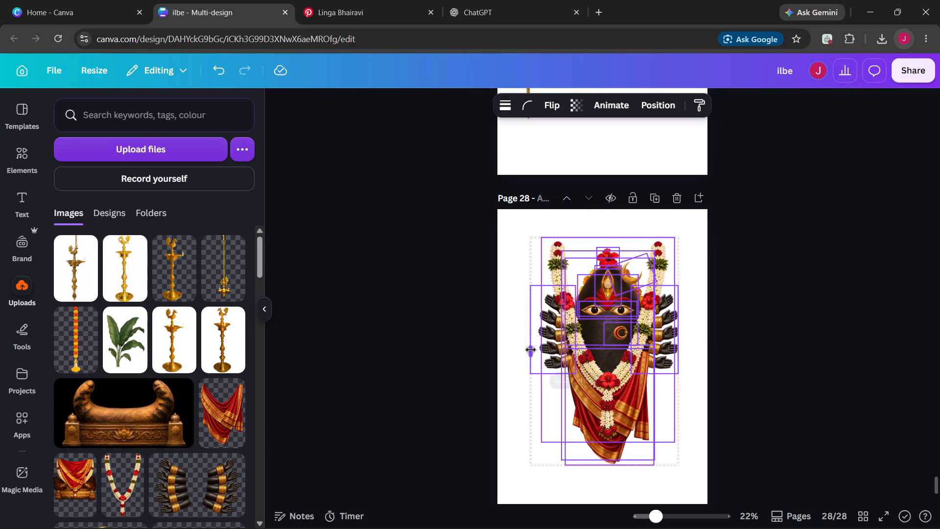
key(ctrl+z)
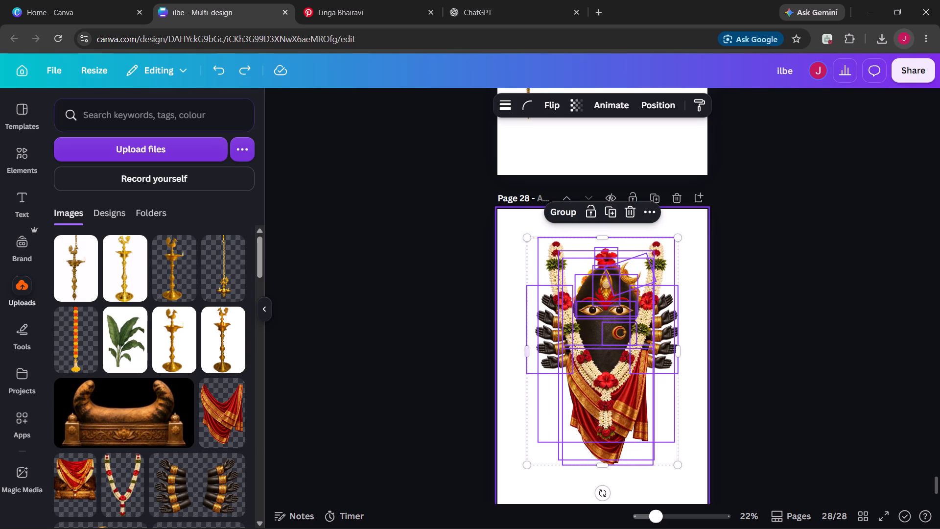
Trim the empty outer margin of the left set of arms on page 28 to a width of about 8.
click(518, 341)
click(533, 352)
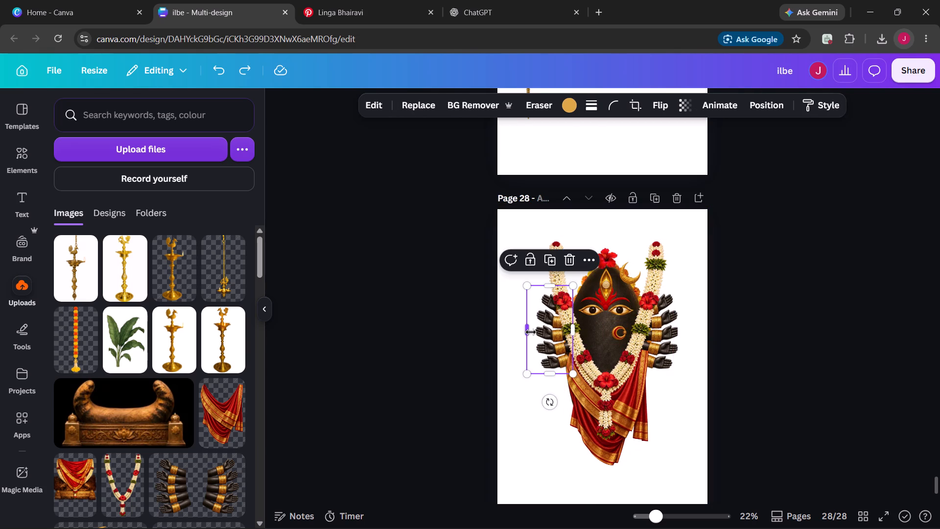
drag(531, 332, 537, 332)
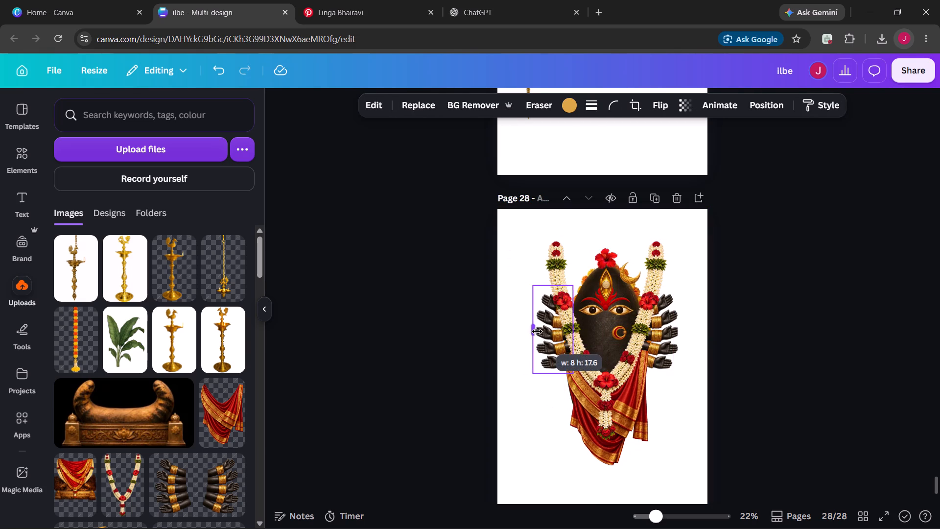
drag(537, 332, 538, 332)
click(502, 308)
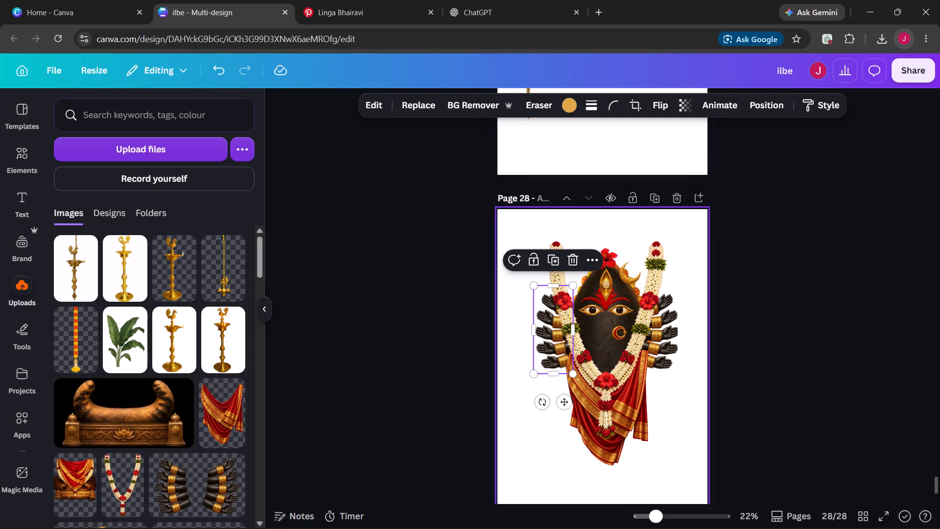
Group all the deity layers on page 28 and copy the group.
drag(522, 227, 698, 478)
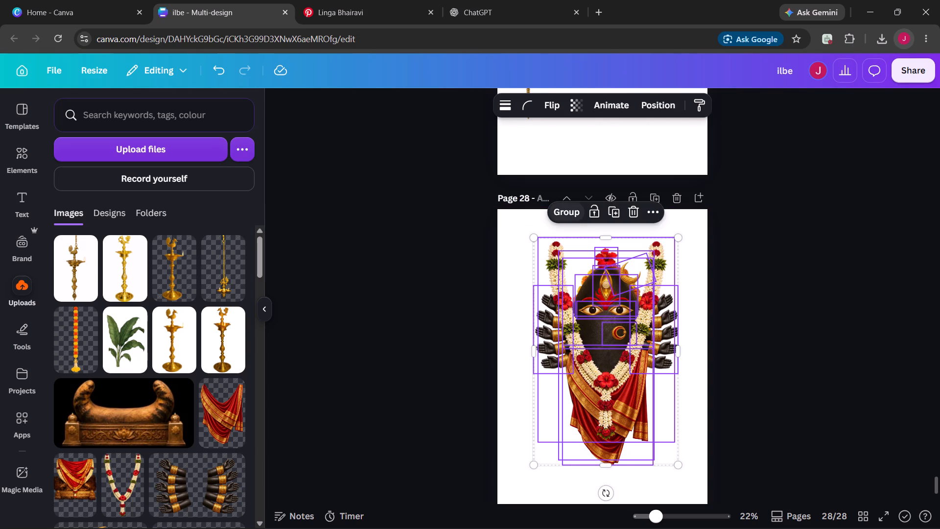
click(564, 215)
click(509, 248)
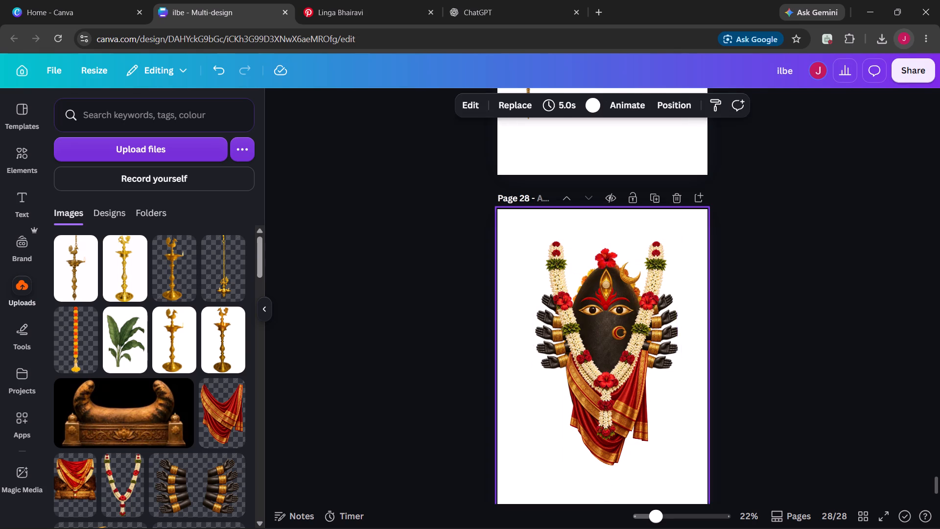
click(597, 334)
key(ctrl+c)
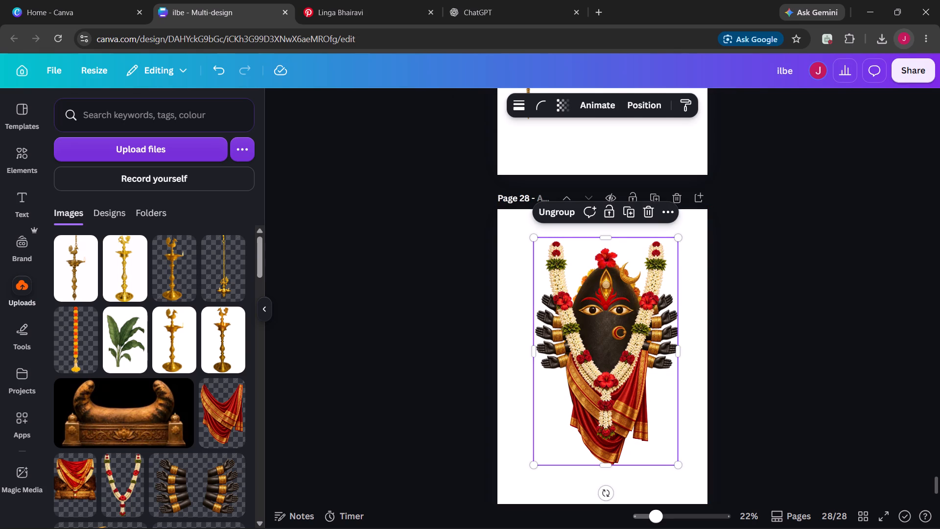
Duplicate page 24, the framed page with the bare stone, left arms and red drape.
click(519, 285)
scroll(519, 285, up, 4)
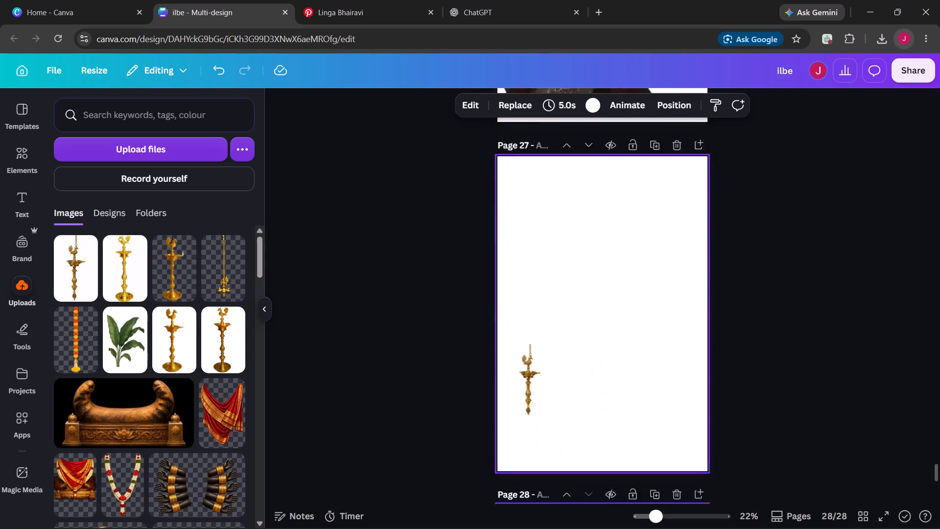
scroll(519, 285, up, 9)
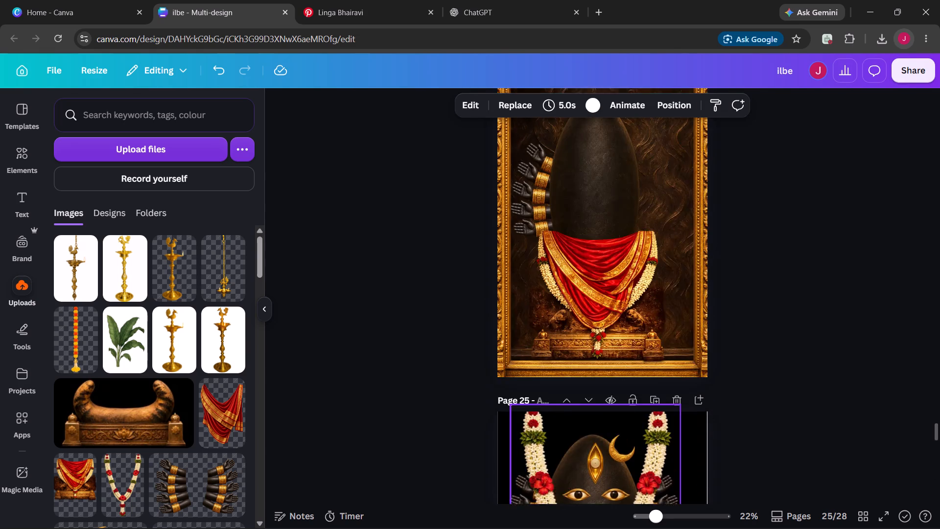
scroll(519, 285, up, 8)
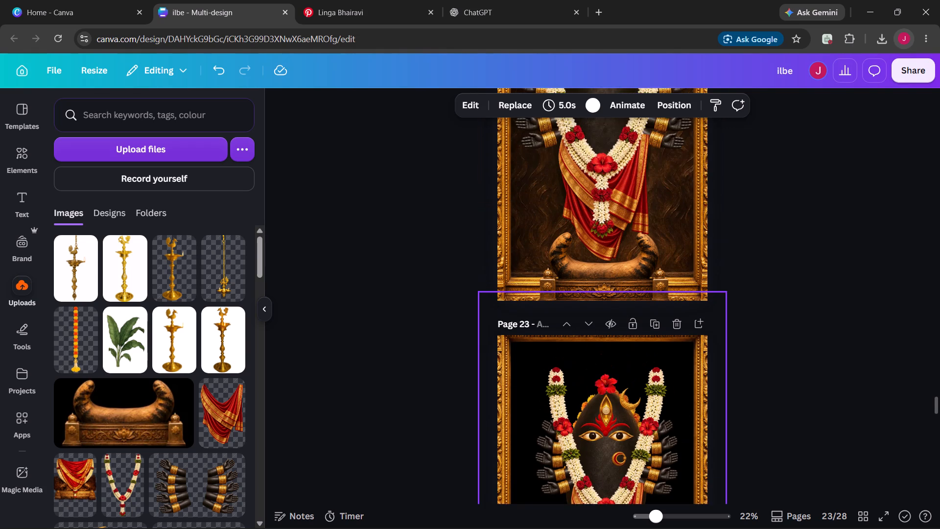
scroll(519, 285, up, 2)
scroll(519, 285, down, 6)
scroll(519, 285, up, 1)
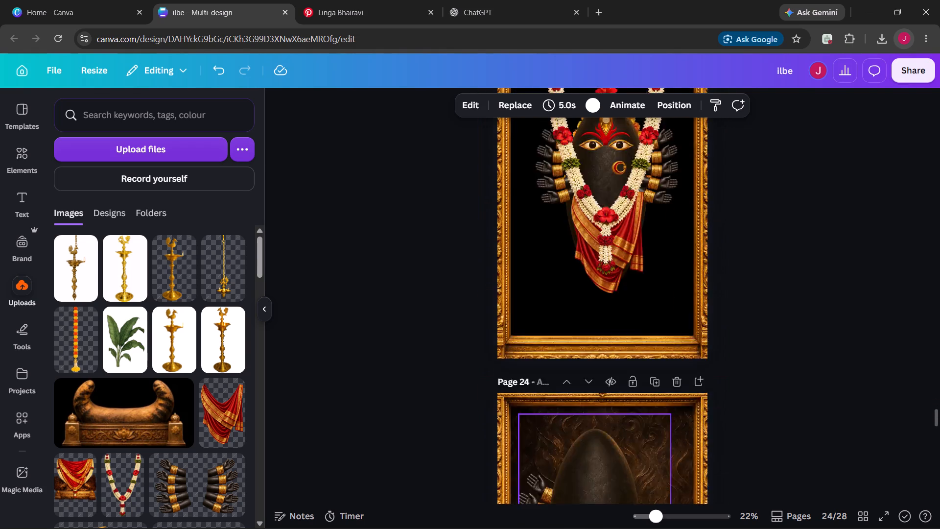
scroll(519, 285, up, 3)
click(579, 338)
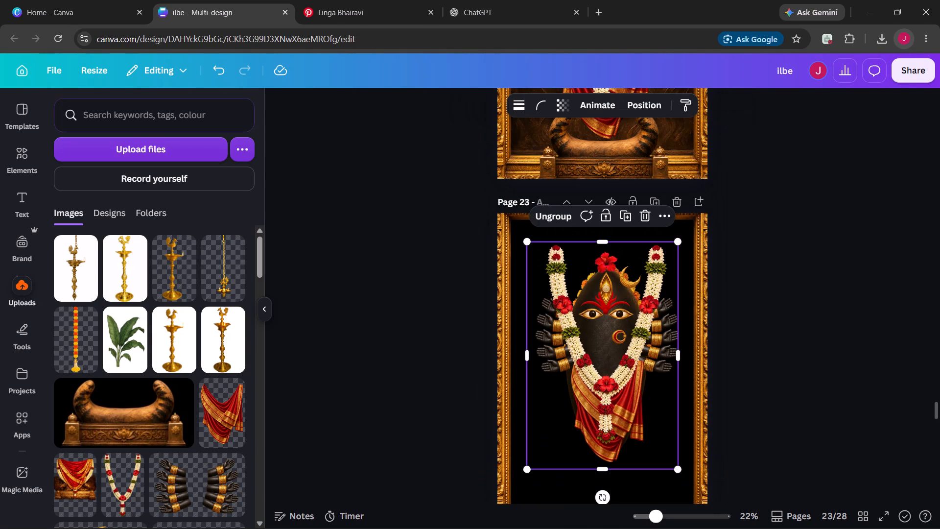
scroll(579, 338, down, 3)
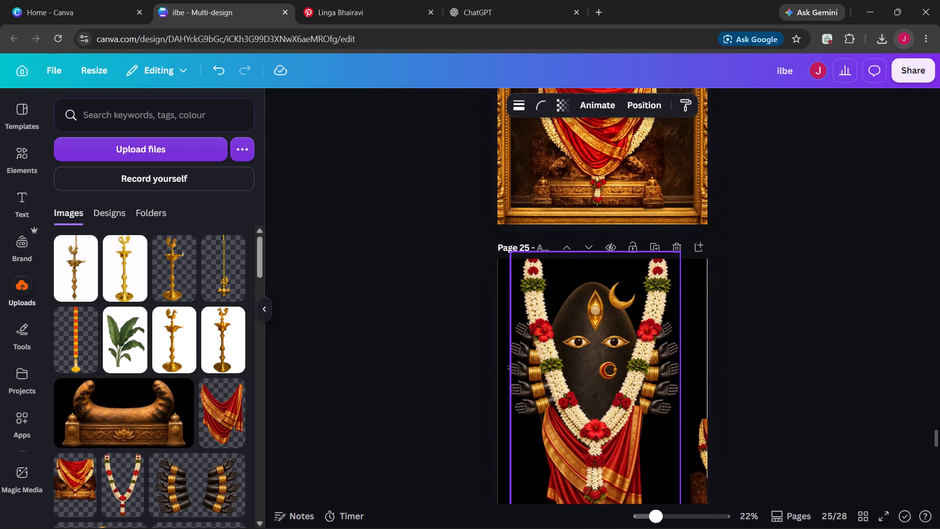
scroll(652, 258, up, 4)
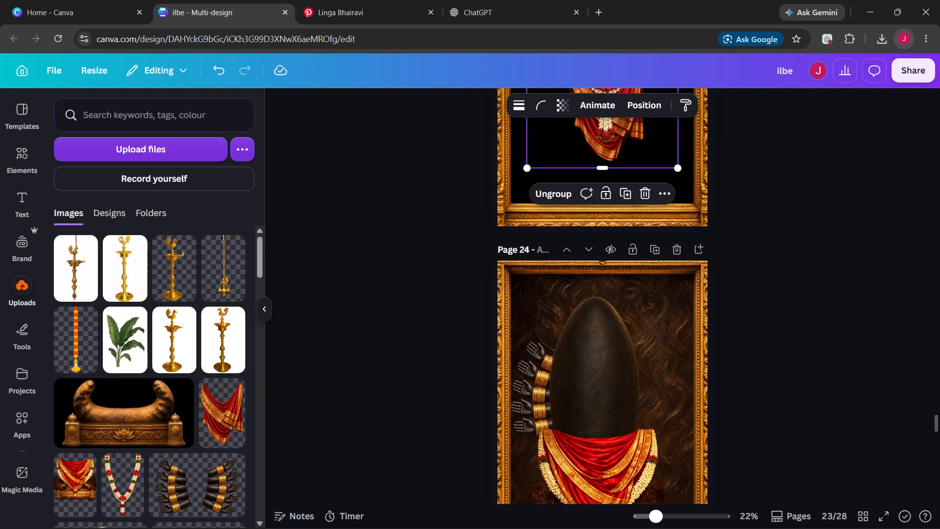
click(659, 253)
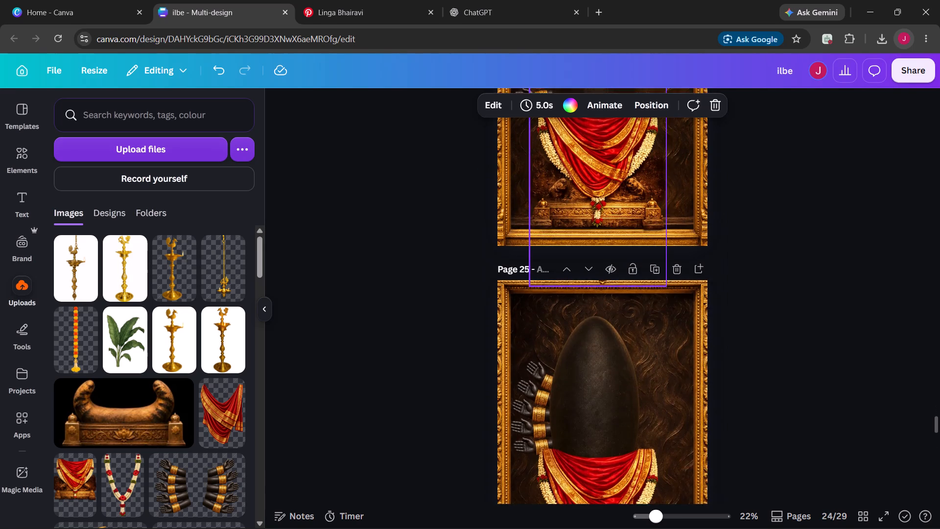
Delete the red-draped pedestal, the bare stone and the left arms from page 24.
scroll(659, 253, up, 2)
click(620, 246)
key(BackSpace)
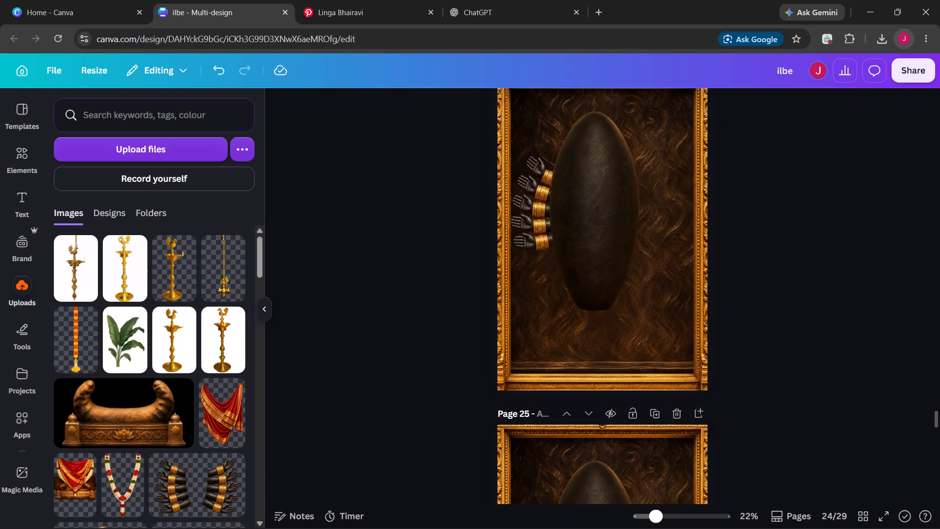
click(603, 210)
key(BackSpace)
click(545, 200)
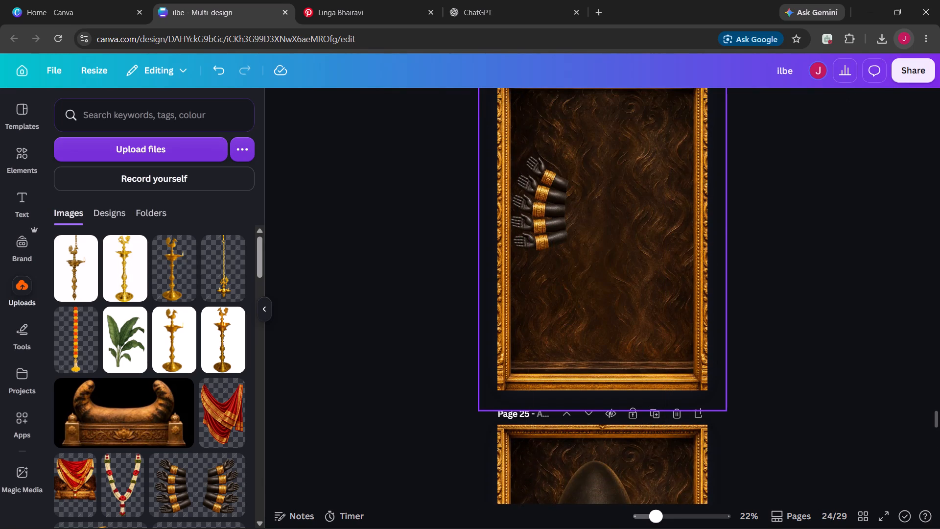
drag(545, 200, 600, 241)
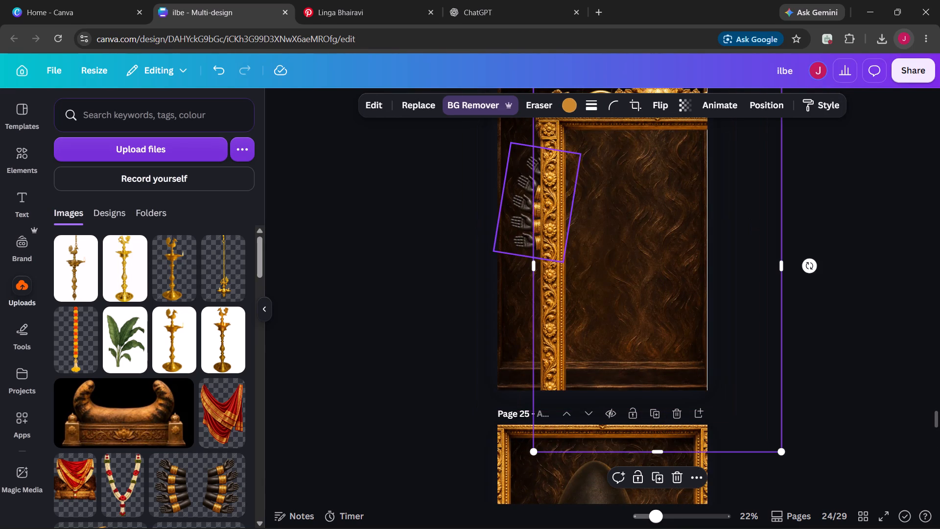
click(504, 218)
key(BackSpace)
Move the gold frame background back into place, centred over page 24.
drag(583, 236, 544, 206)
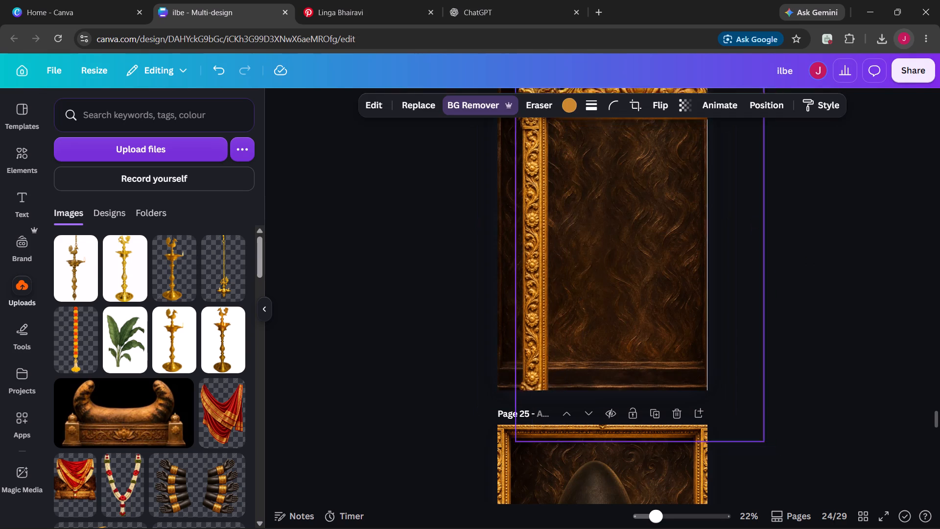
drag(544, 206, 530, 203)
scroll(530, 203, up, 1)
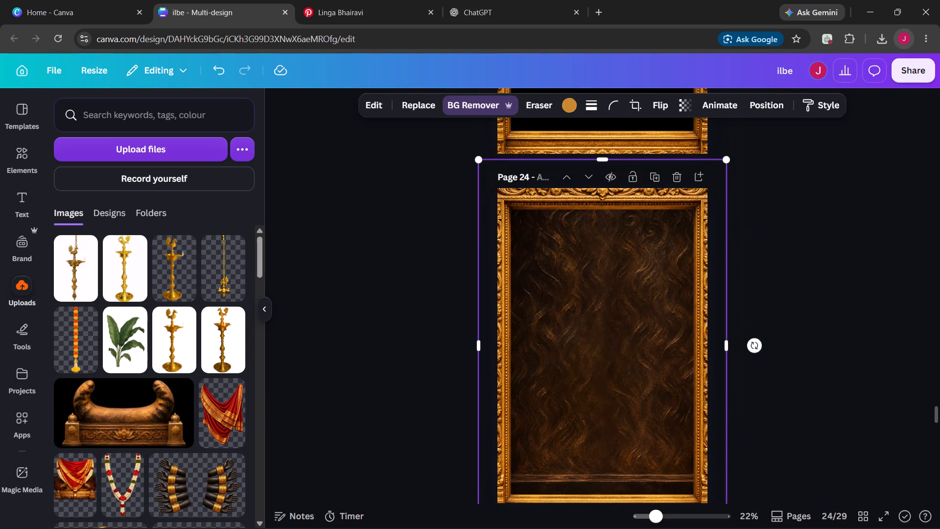
click(574, 244)
click(794, 276)
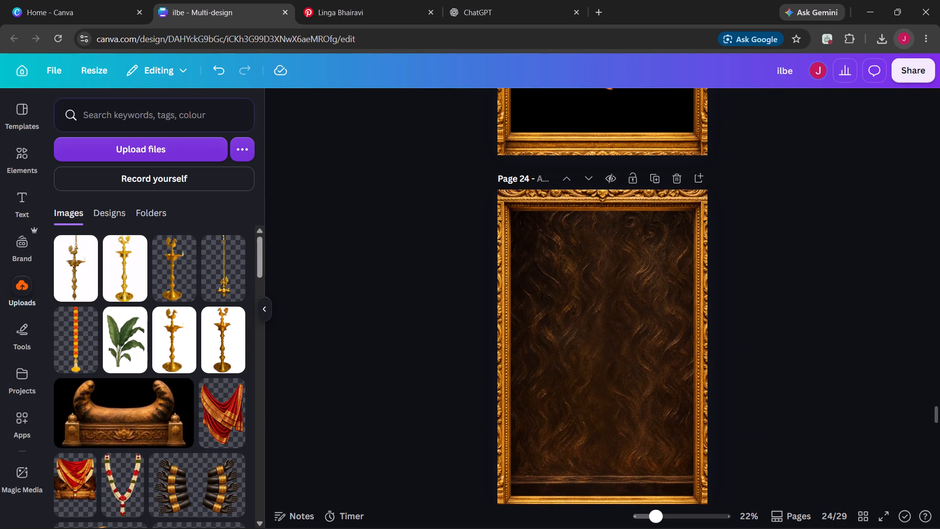
Paste the copied deity group onto page 24 and centre it horizontally inside the gold frame.
key(ctrl+v)
drag(608, 354, 604, 357)
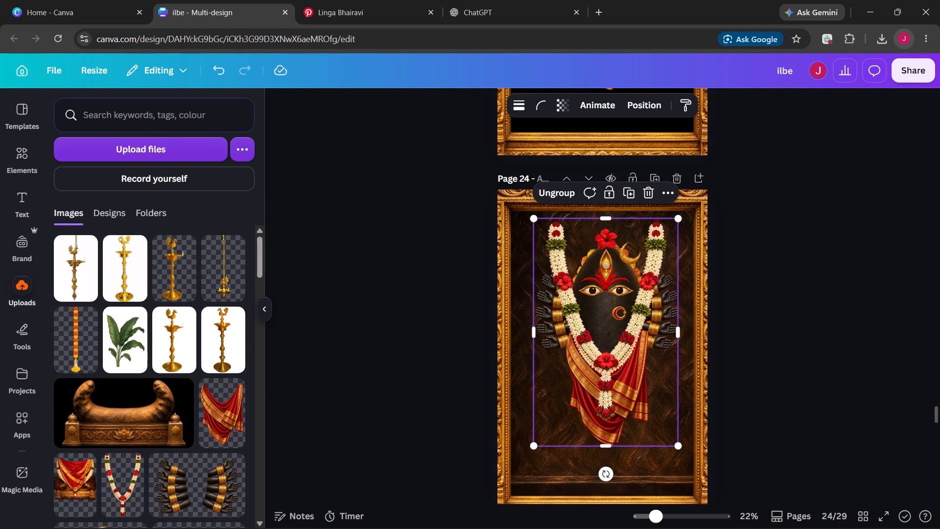
drag(604, 357, 599, 364)
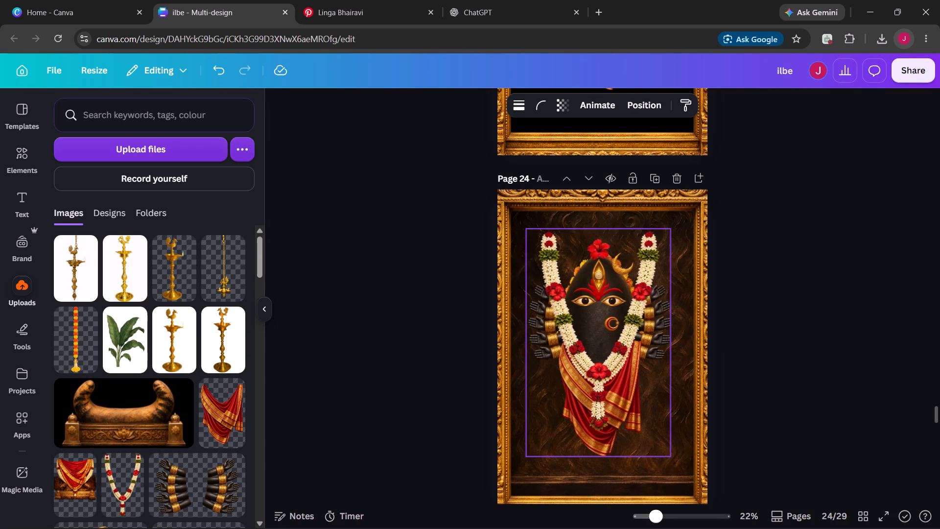
drag(599, 364, 601, 363)
click(728, 399)
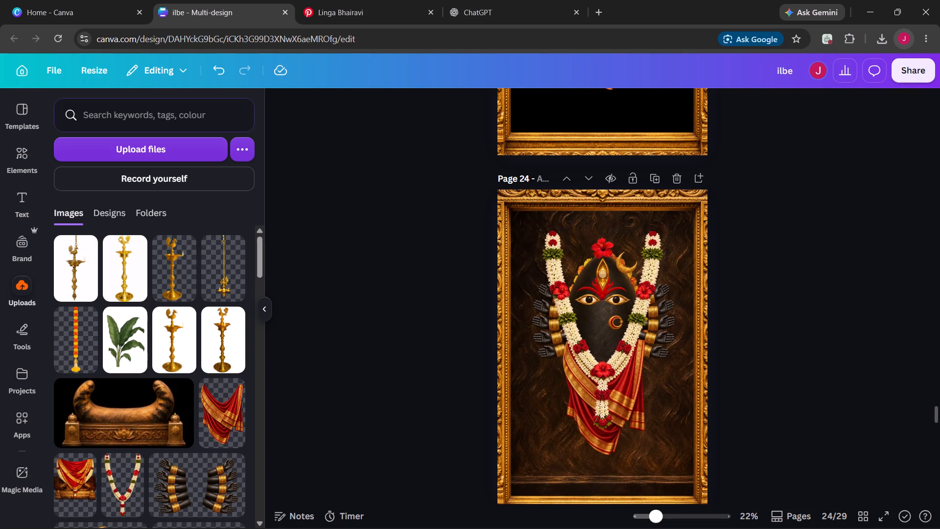
Copy the carved wooden pedestal from page 22 and paste it onto page 24.
scroll(728, 399, down, 2)
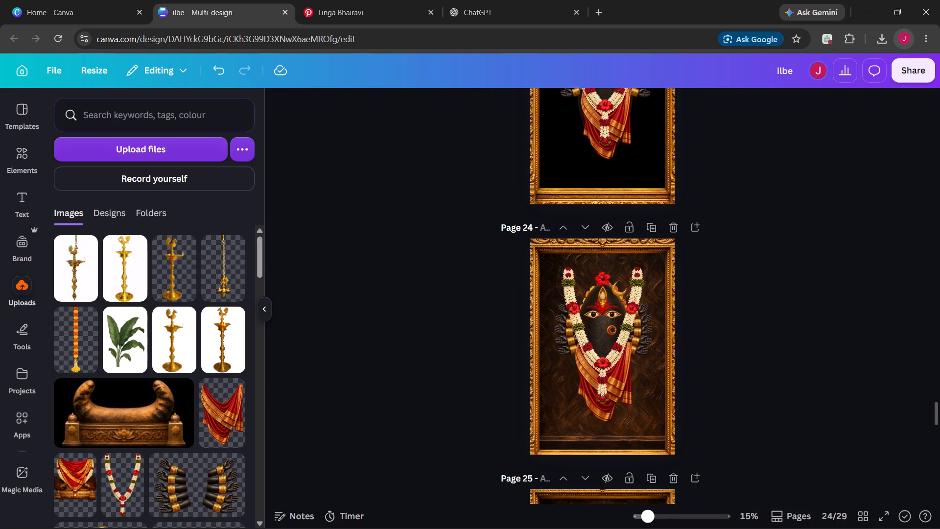
scroll(728, 399, down, 3)
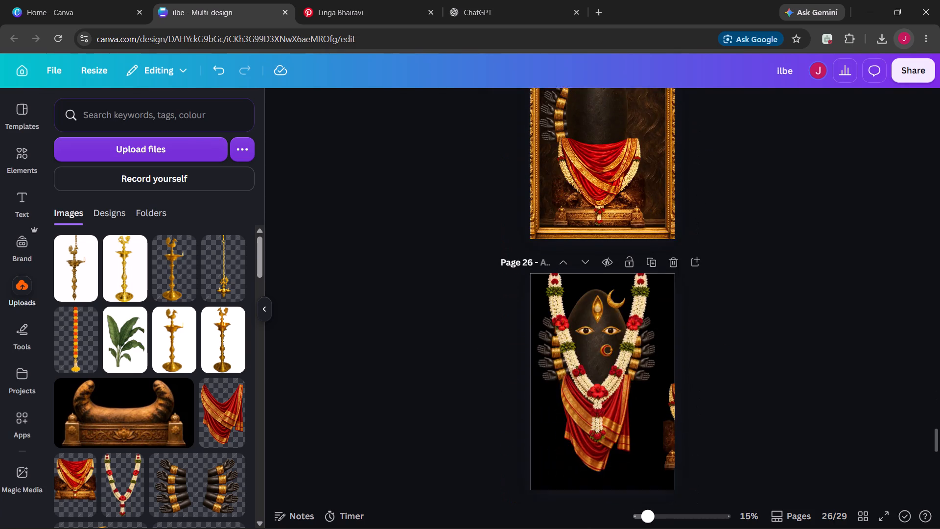
scroll(728, 399, down, 2)
scroll(728, 399, up, 7)
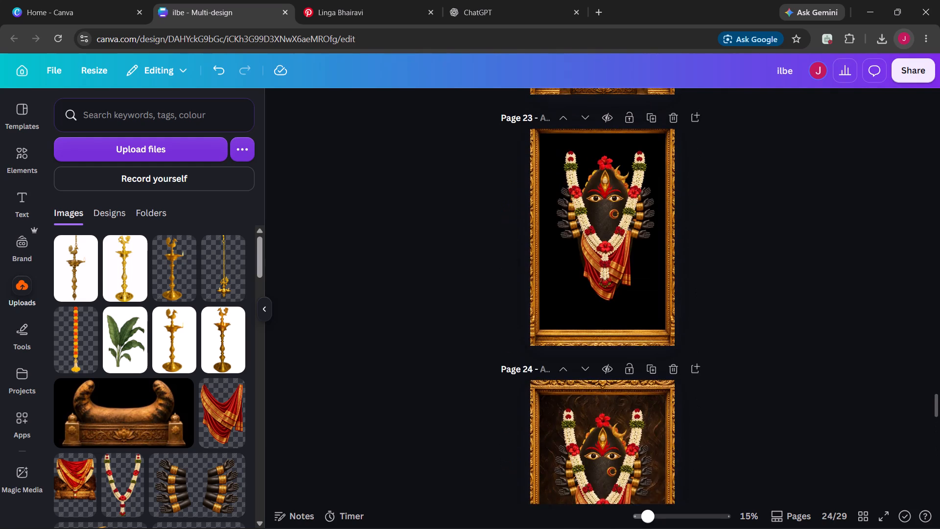
scroll(728, 399, up, 3)
click(597, 308)
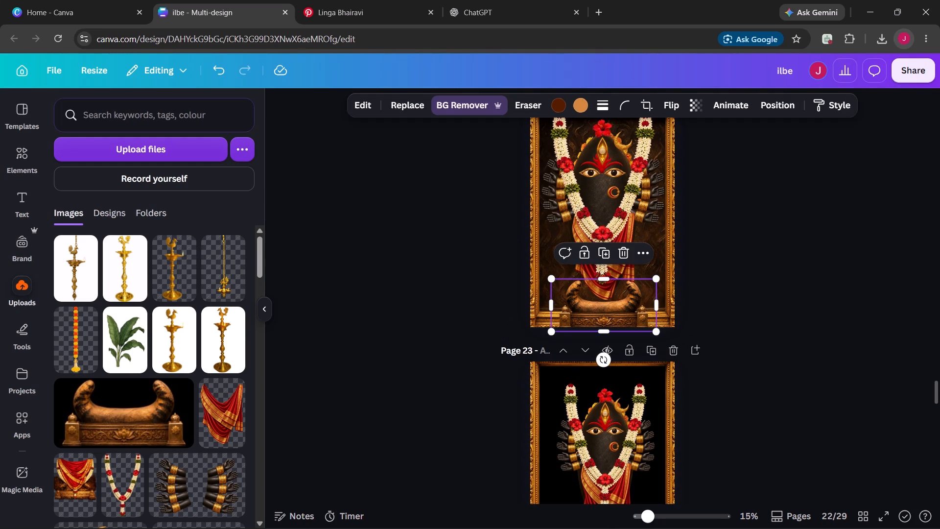
key(ctrl+c)
scroll(597, 308, down, 2)
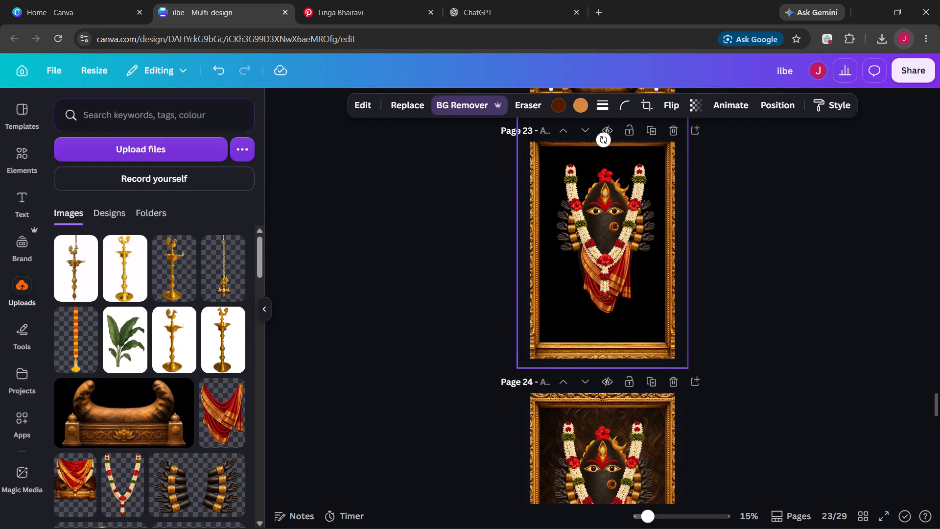
scroll(608, 333, down, 2)
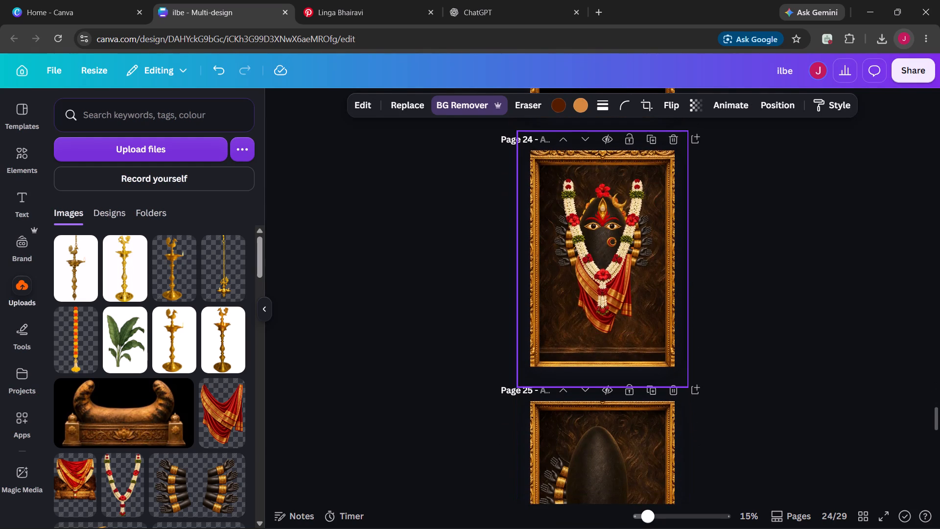
key(ctrl+v)
click(700, 348)
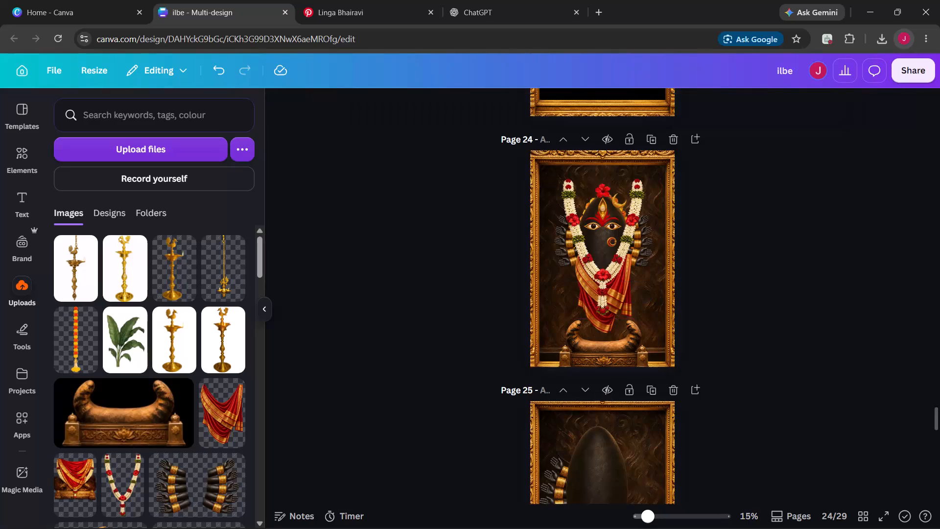
Shrink the pedestal on page 24 and centre it on the frame's bottom edge below the deity.
click(622, 351)
drag(553, 319, 575, 328)
drag(607, 348, 598, 346)
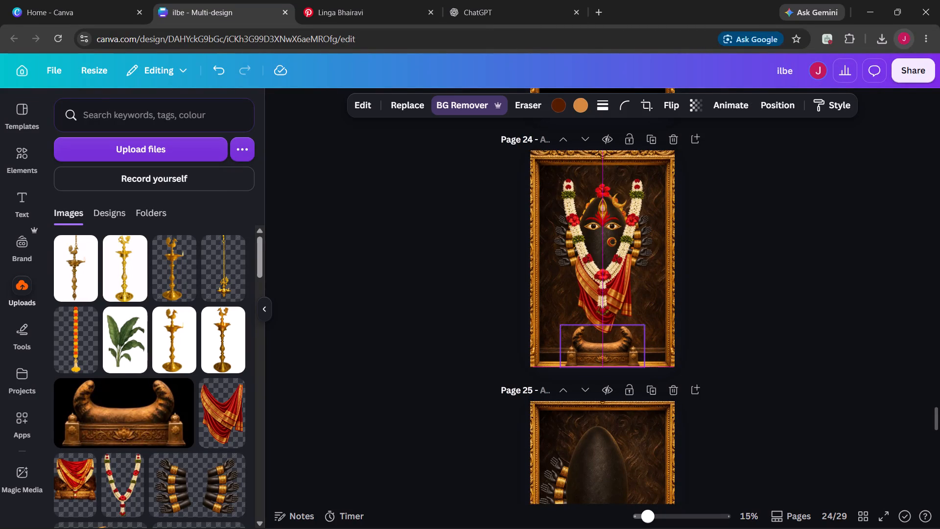
click(615, 349)
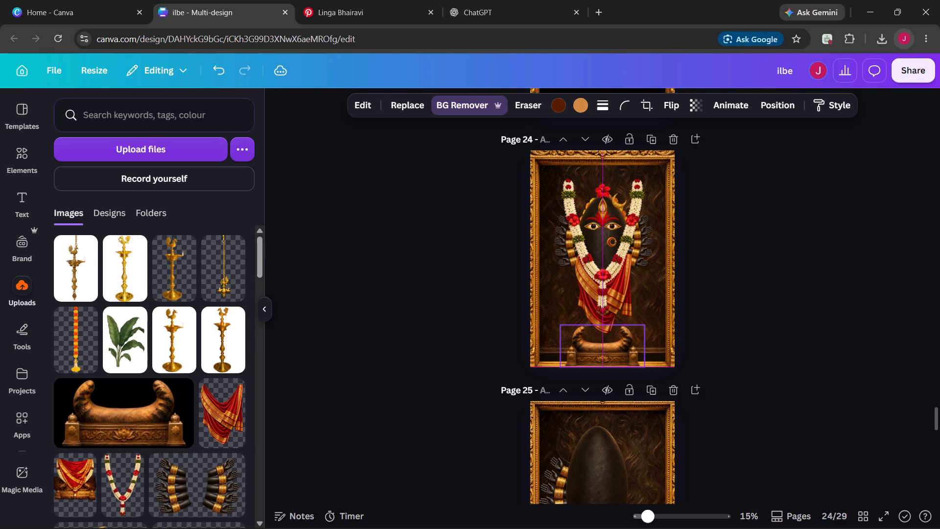
click(691, 361)
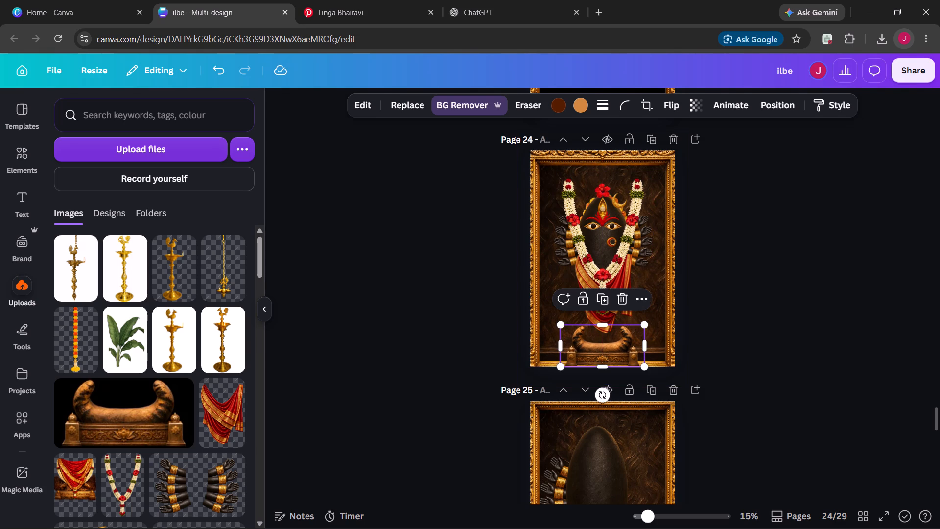
Raise the deity group on page 24 clear of the pedestal, keeping it horizontally centred in the frame.
scroll(691, 361, up, 1)
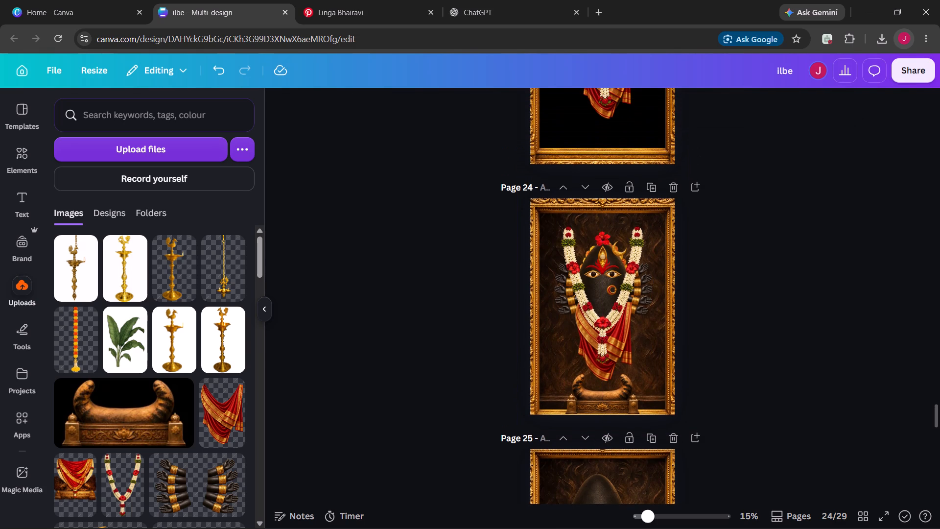
drag(611, 337, 611, 324)
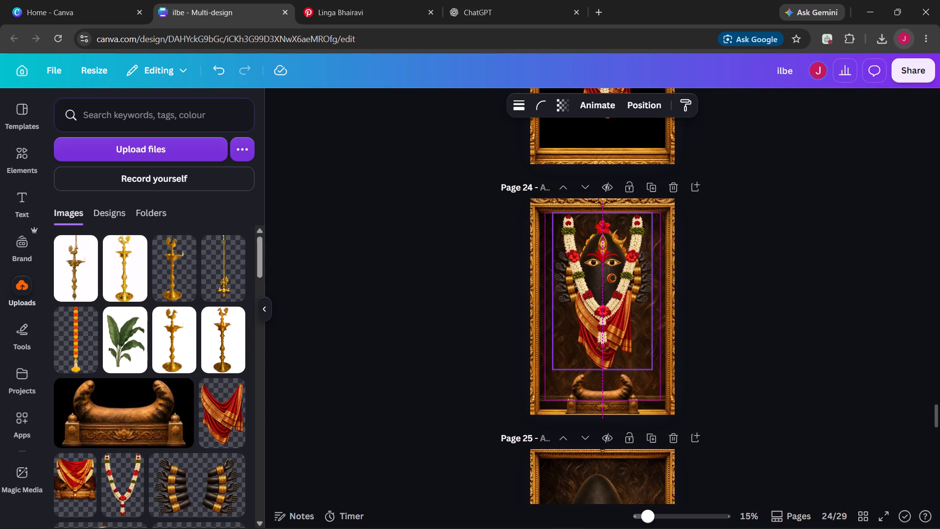
drag(611, 324, 606, 323)
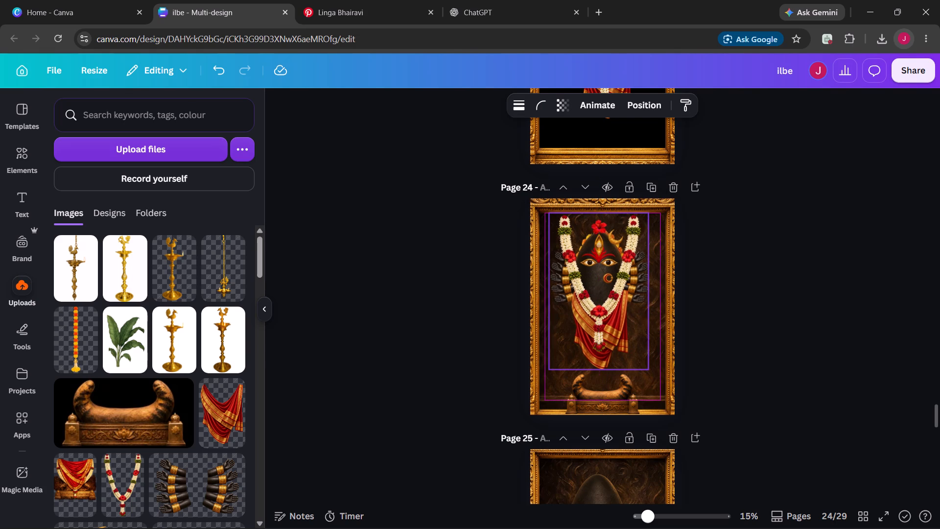
drag(606, 323, 608, 322)
click(685, 337)
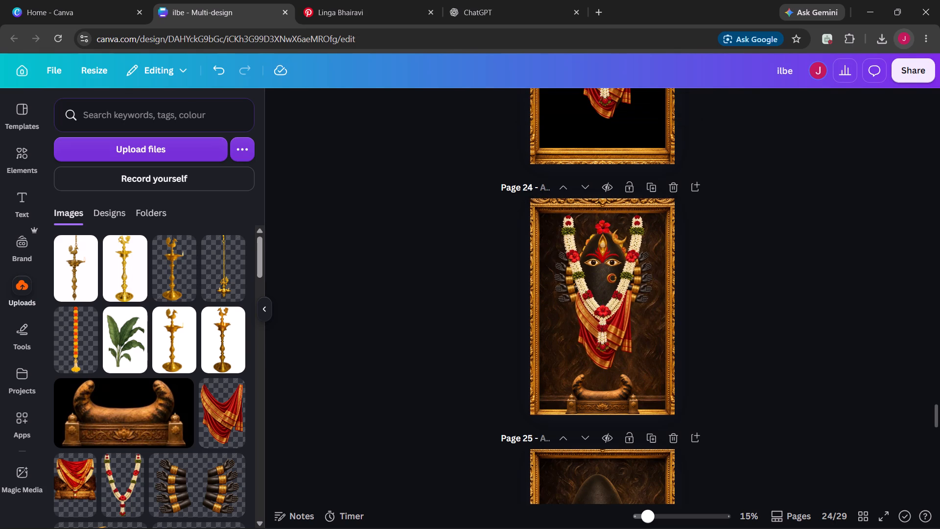
scroll(685, 337, up, 1)
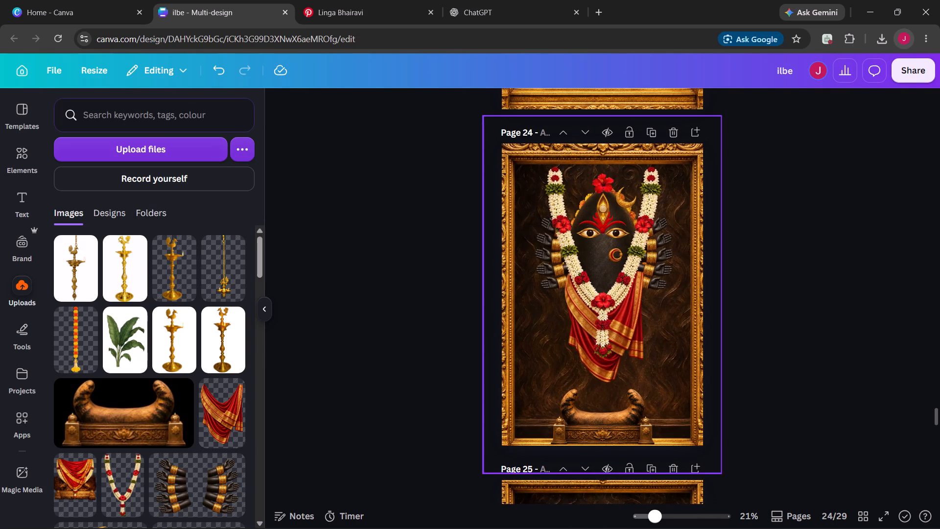
Raise the wooden pedestal on page 24 slightly off the frame's bottom edge, keeping it horizontally centred.
scroll(783, 341, up, 1)
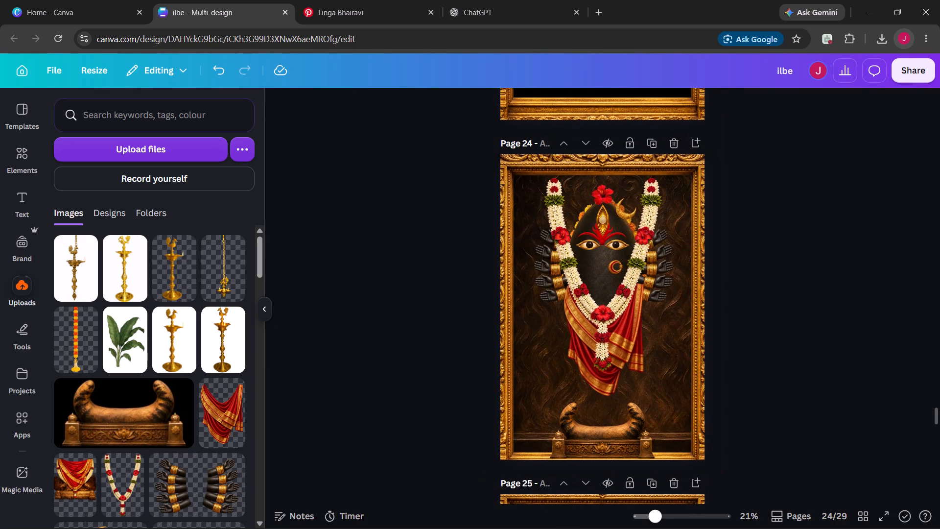
drag(640, 443, 642, 434)
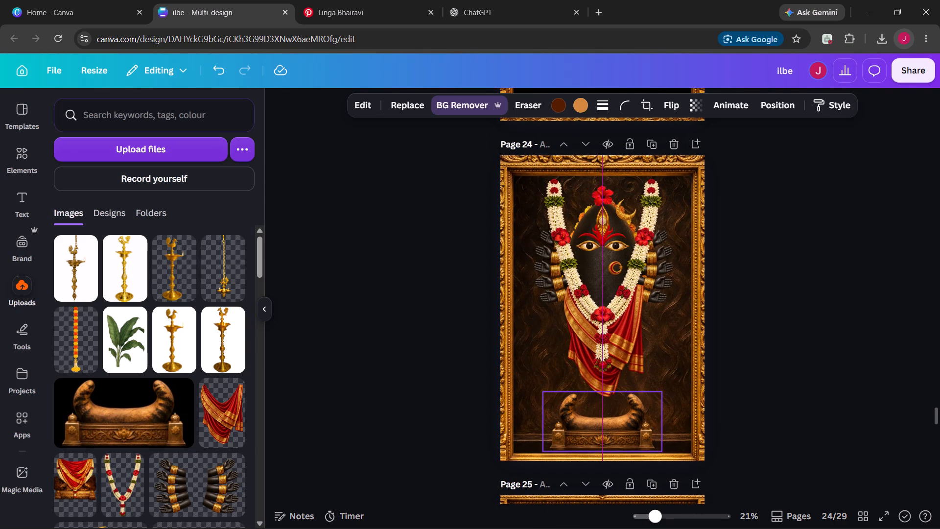
drag(642, 434, 641, 436)
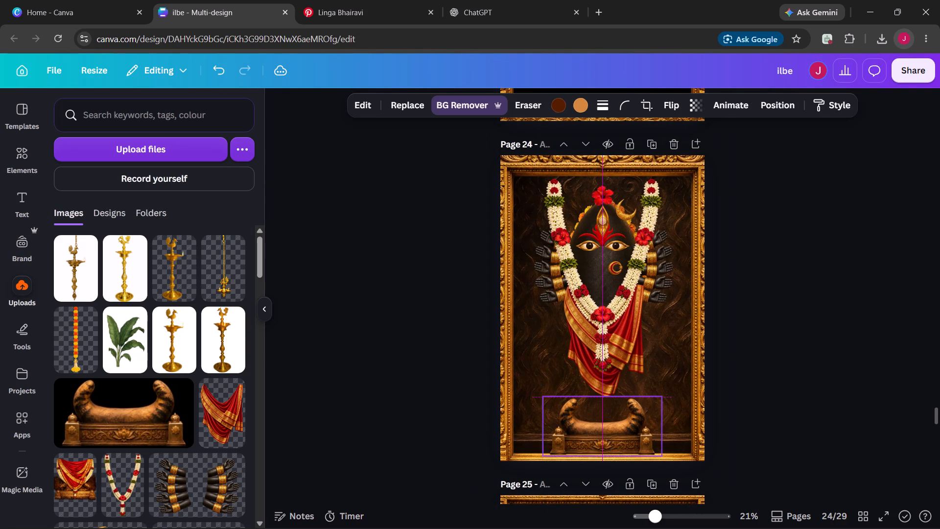
drag(641, 436, 641, 436)
click(760, 433)
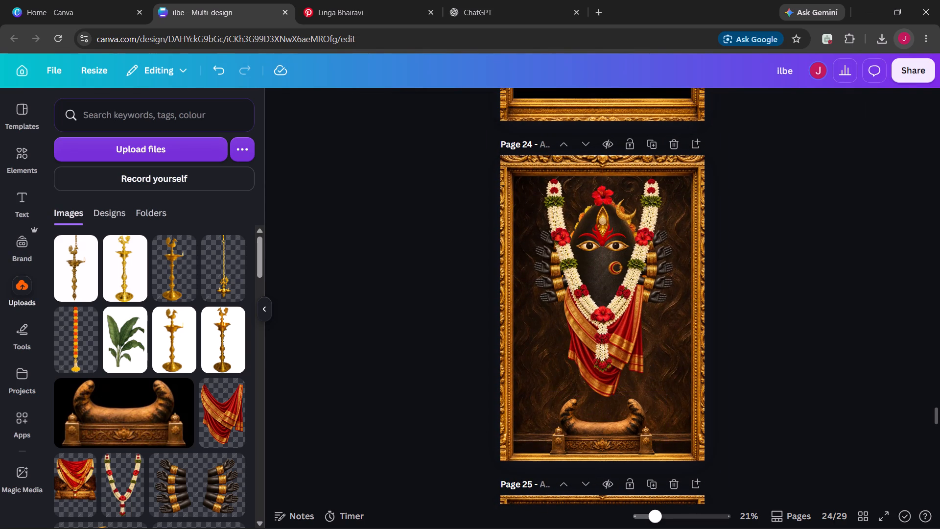
Compare page 24 with pages 21 and 22, and nudge the page 24 deity group slightly upward inside the frame.
scroll(760, 433, up, 6)
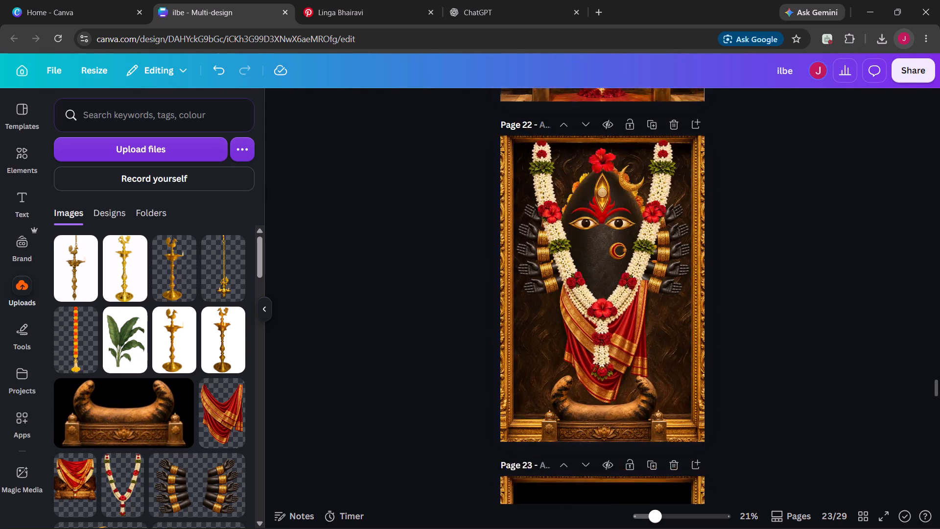
scroll(760, 433, up, 4)
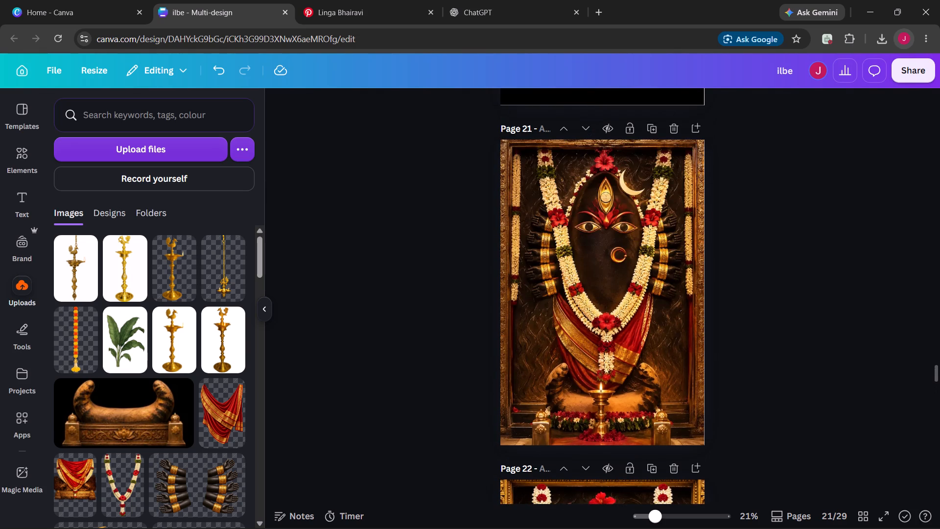
scroll(760, 433, down, 9)
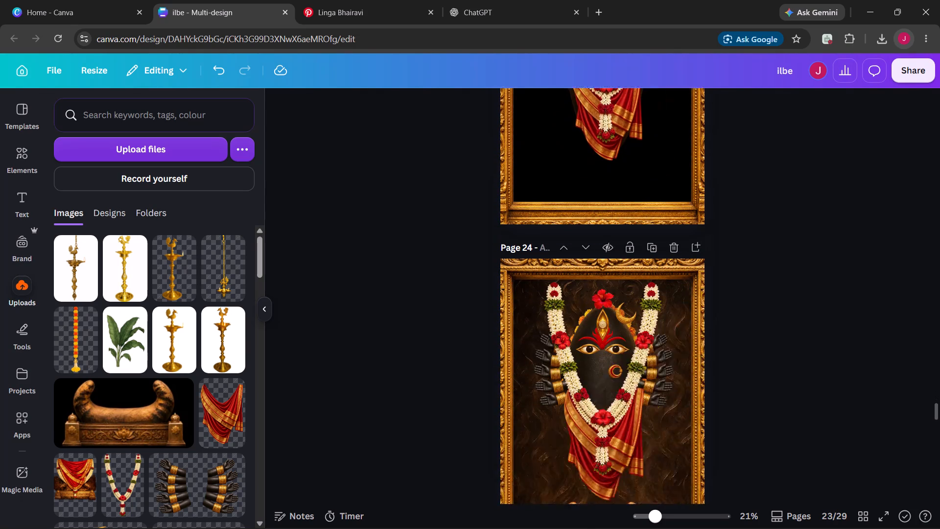
scroll(760, 433, down, 2)
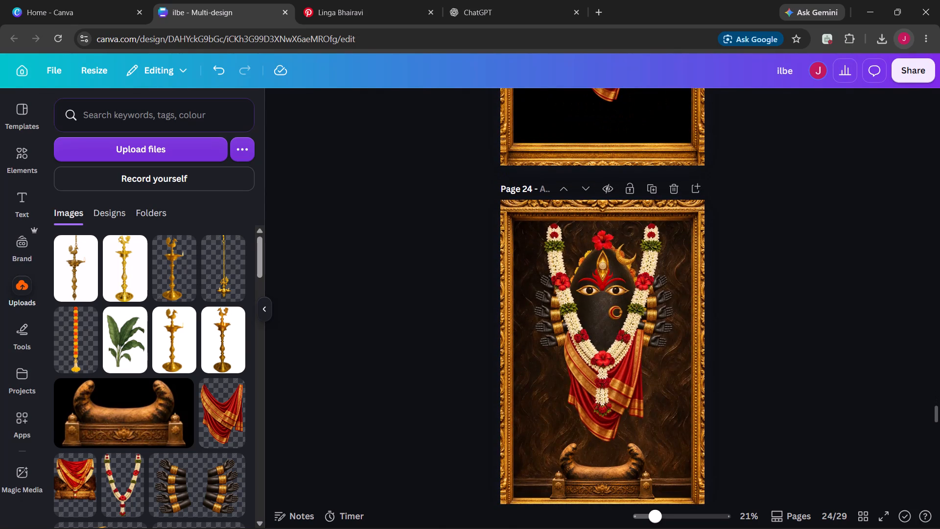
click(619, 387)
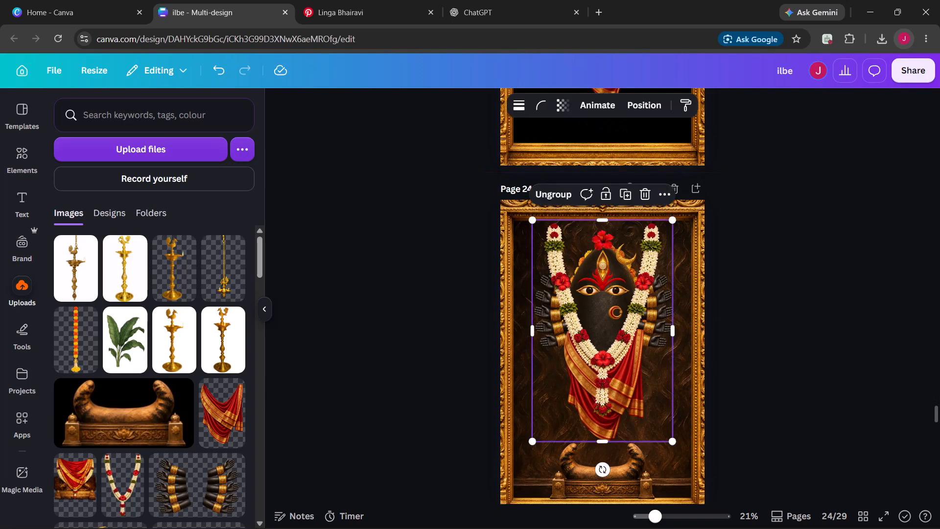
key(Up)
key(Up)
key(Up)
key(Up)
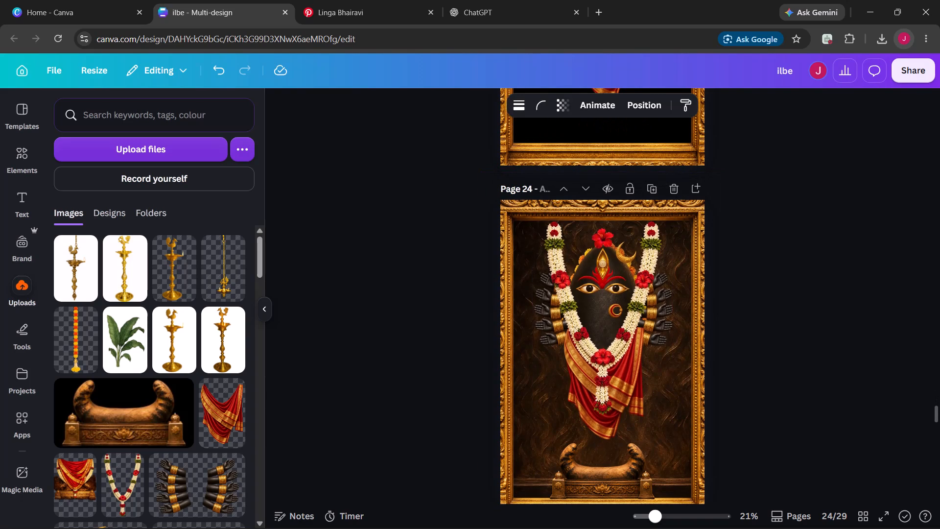
key(Up)
key(Up)
key(Up)
key(Up)
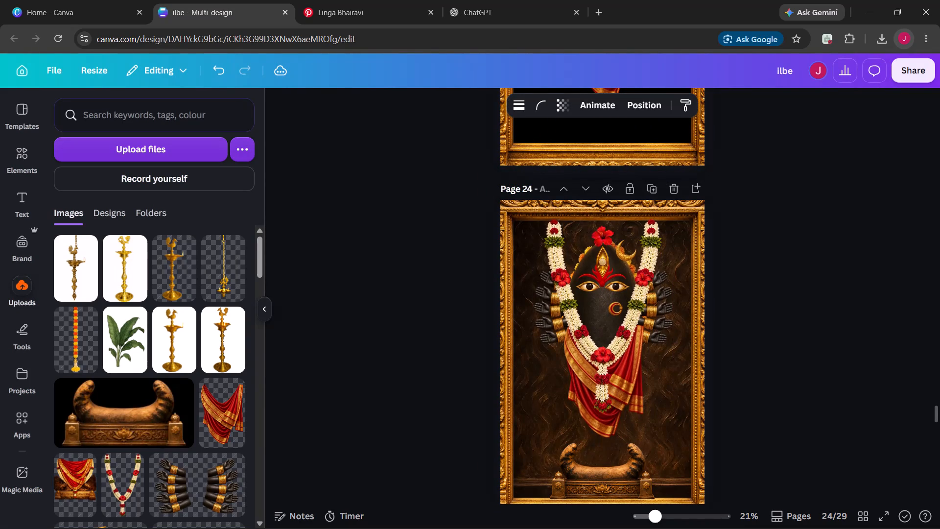
Nudge the wooden pedestal on page 24 slightly upward toward the deity's drape.
click(618, 464)
key(Up)
key(Up)
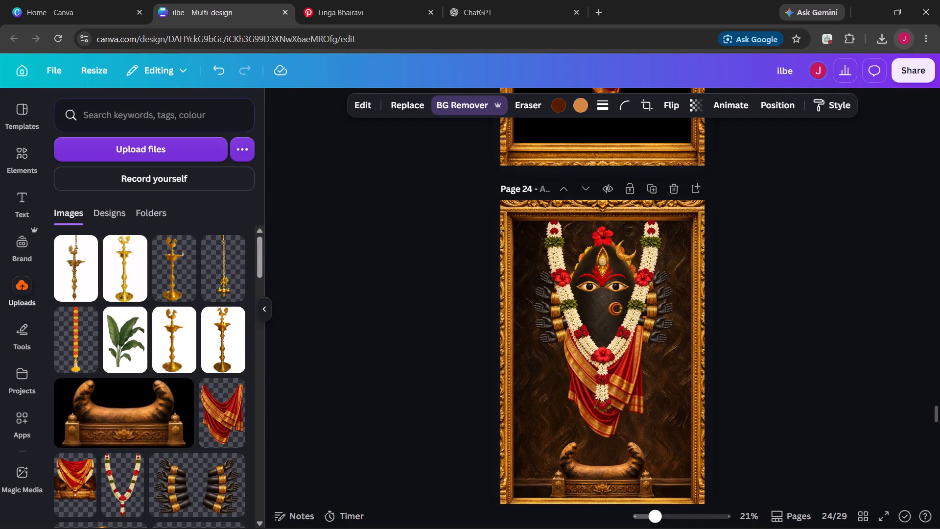
key(Up)
key(Up)
key(Up)
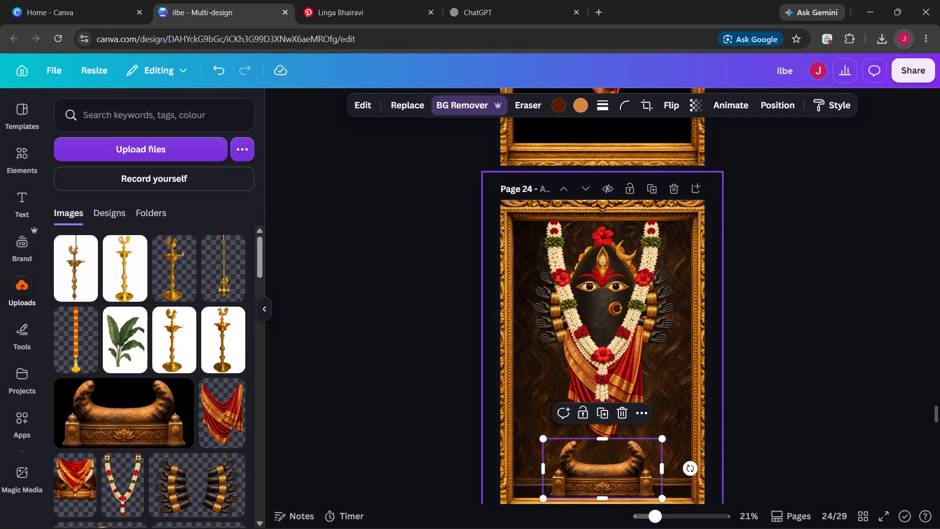
click(798, 459)
Add the uploaded hanging brass lamp to page 24, remove its white background, and place it inside the frame's upper-left corner.
scroll(798, 459, down, 1)
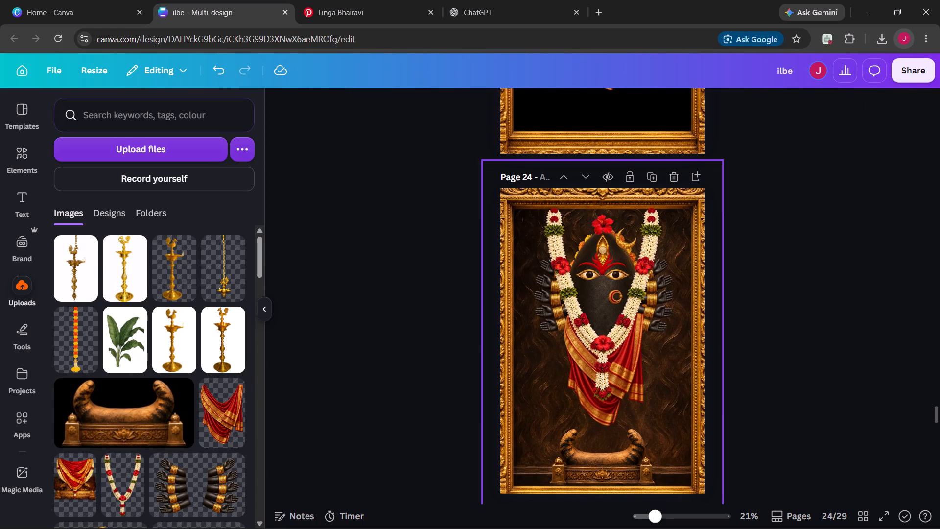
scroll(403, 423, down, 1)
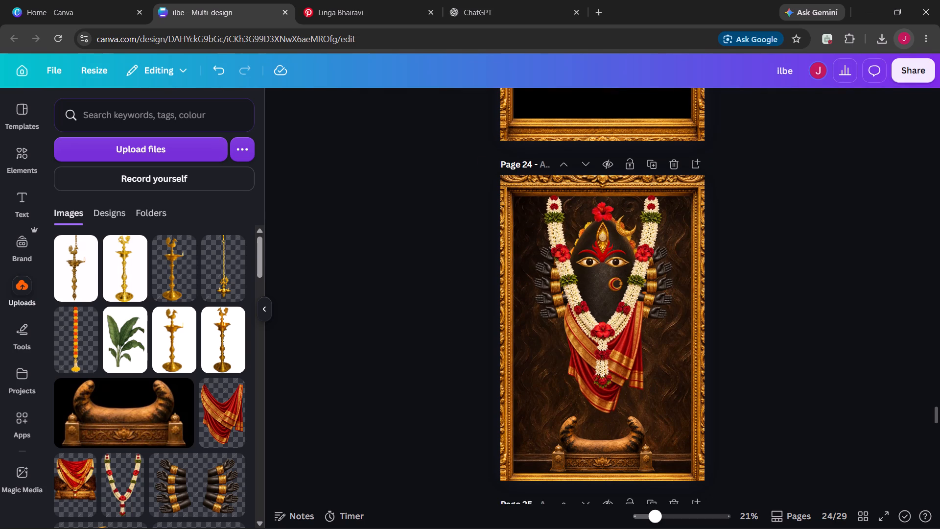
scroll(403, 423, down, 2)
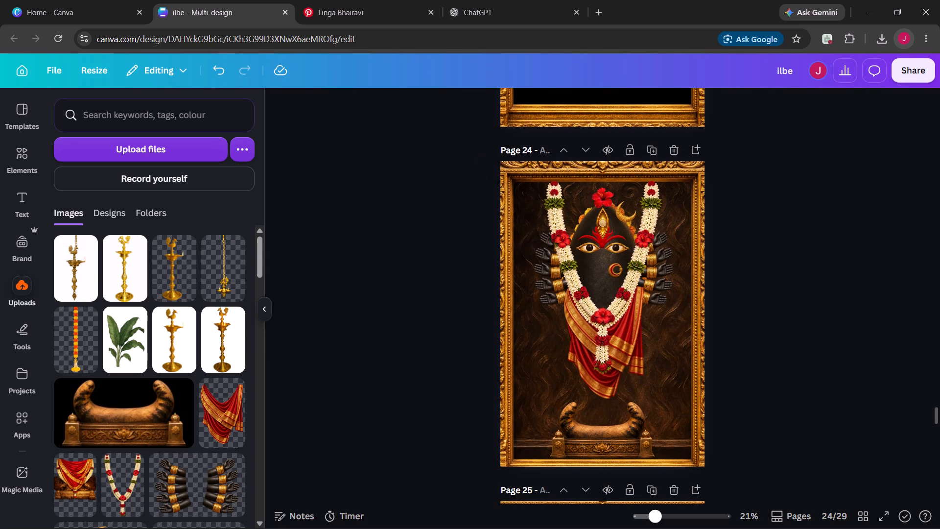
scroll(403, 423, down, 1)
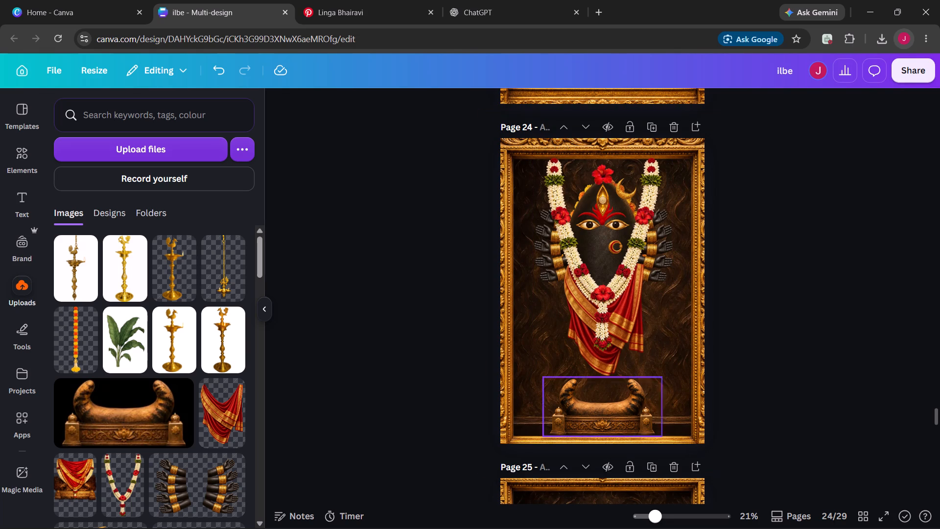
scroll(833, 357, up, 1)
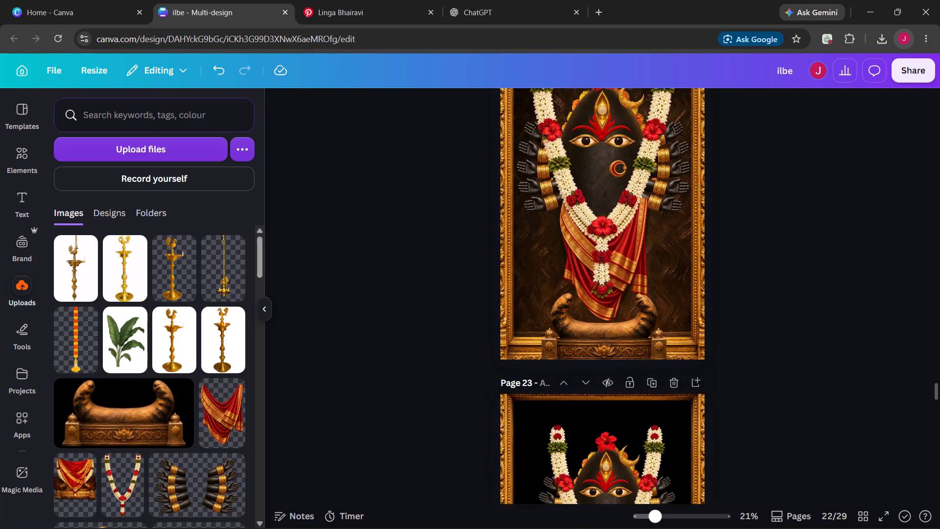
scroll(833, 357, down, 7)
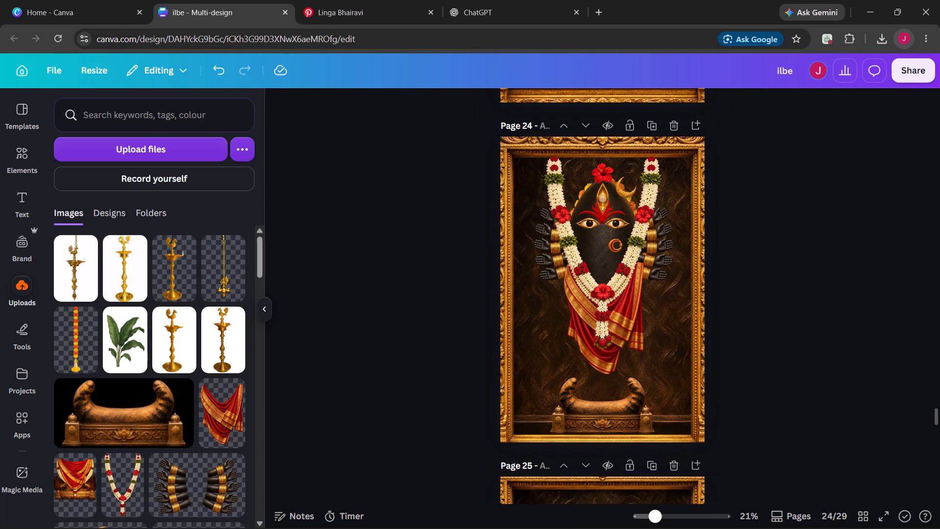
click(58, 266)
click(476, 99)
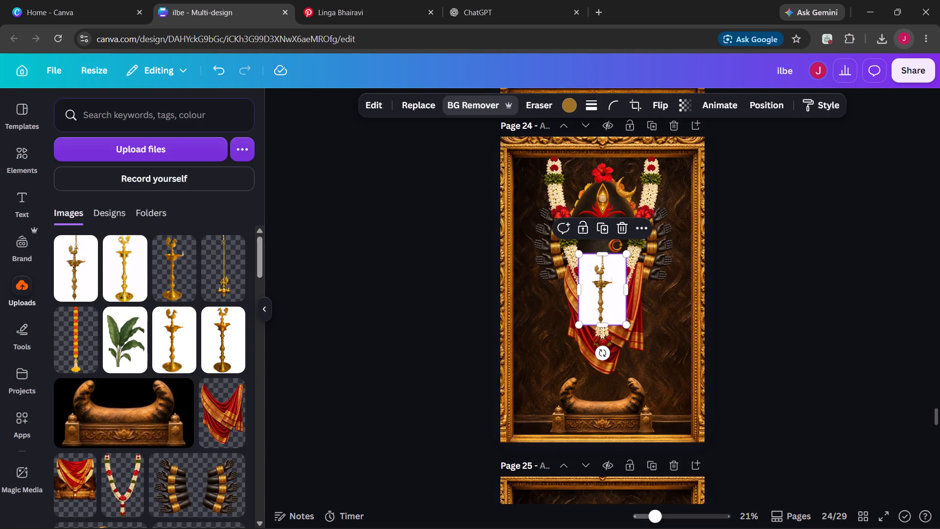
drag(617, 301, 558, 235)
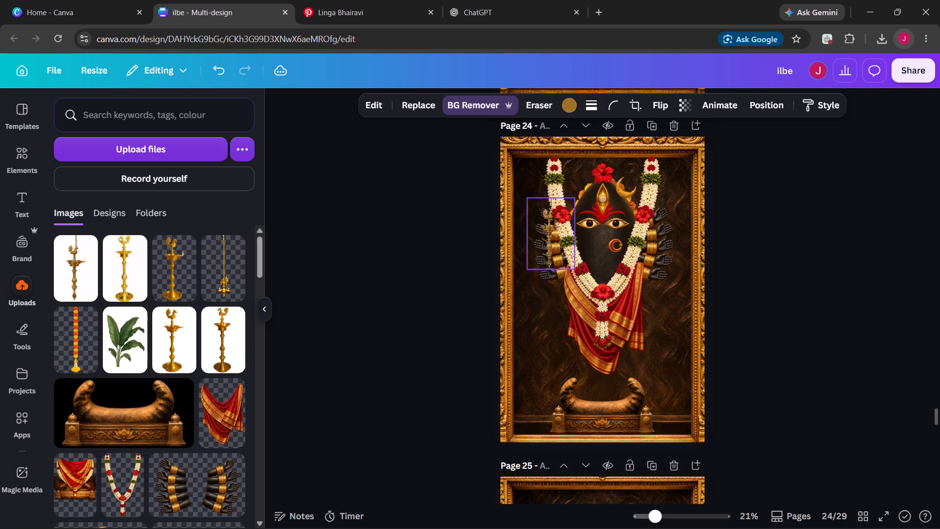
drag(558, 235, 541, 201)
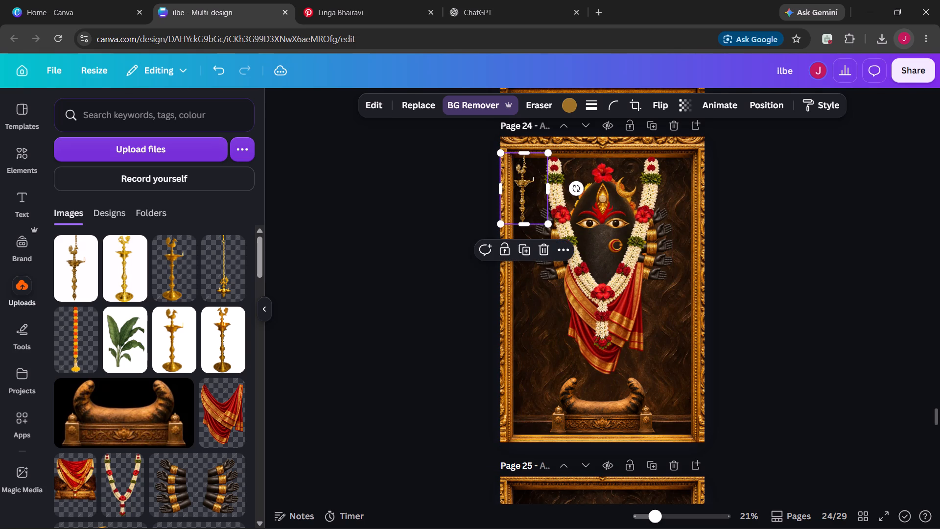
Enlarge the hanging lamp beside the deity's left-hand garland and nudge it slightly left toward the frame.
drag(549, 223, 562, 242)
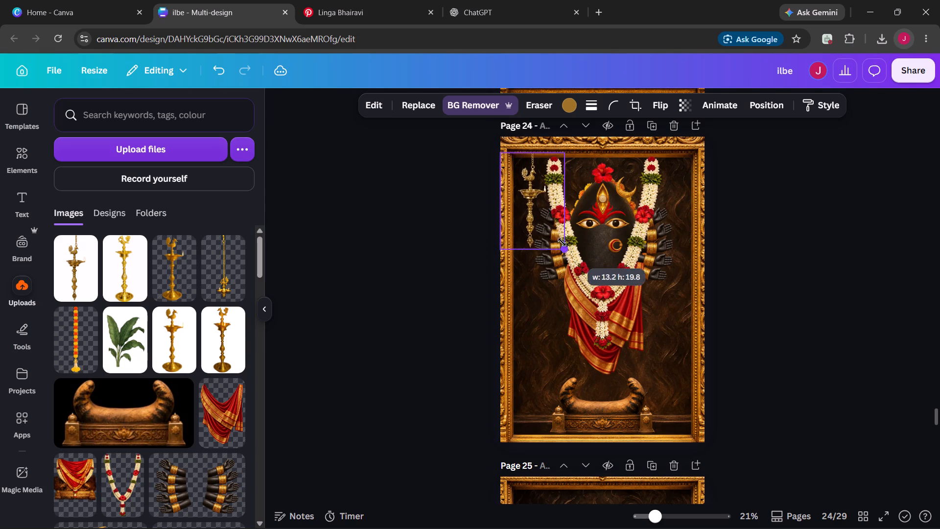
drag(562, 242, 561, 241)
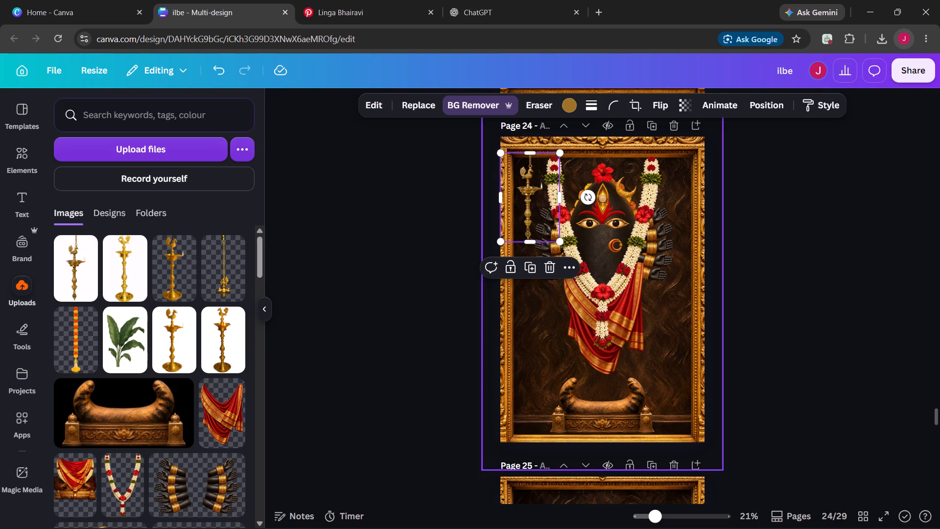
click(759, 239)
scroll(759, 239, up, 1)
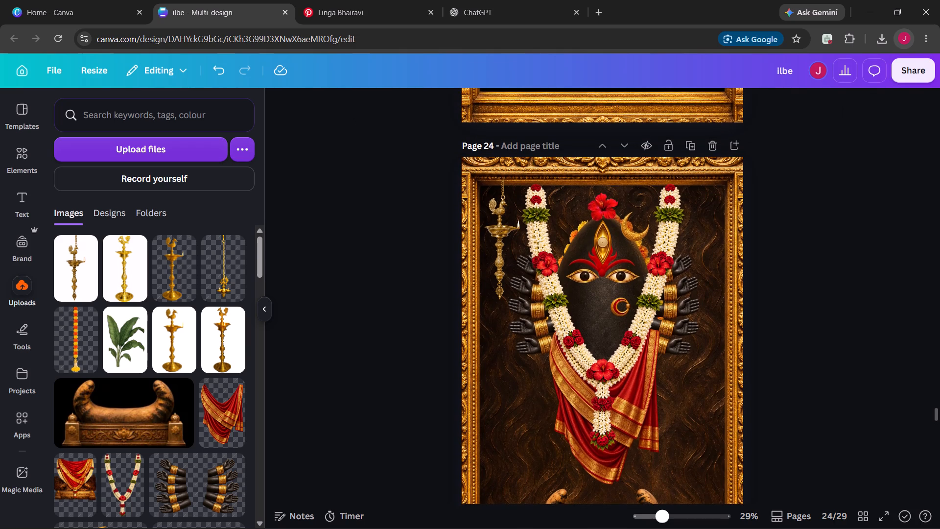
click(482, 261)
key(Left)
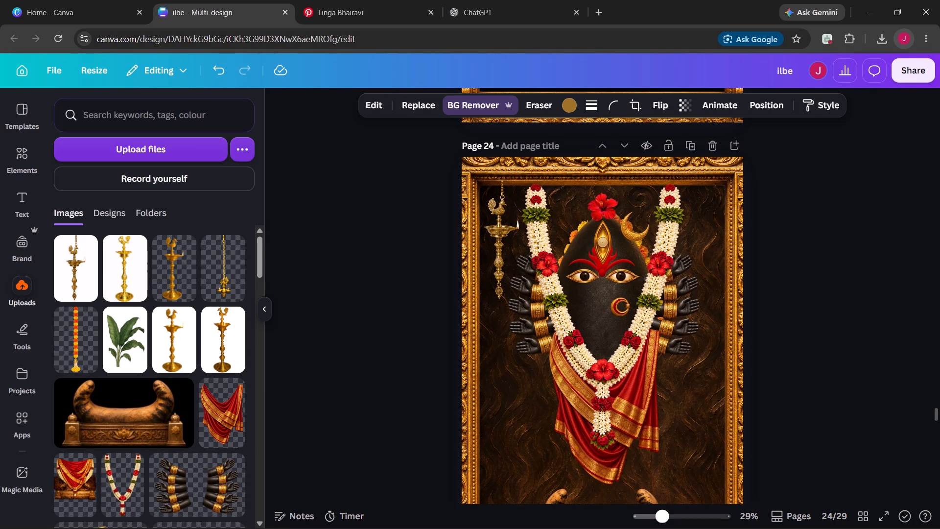
key(Left)
Duplicate the hanging lamp and place the copy inside the frame's upper-right corner, level with the original.
click(500, 256)
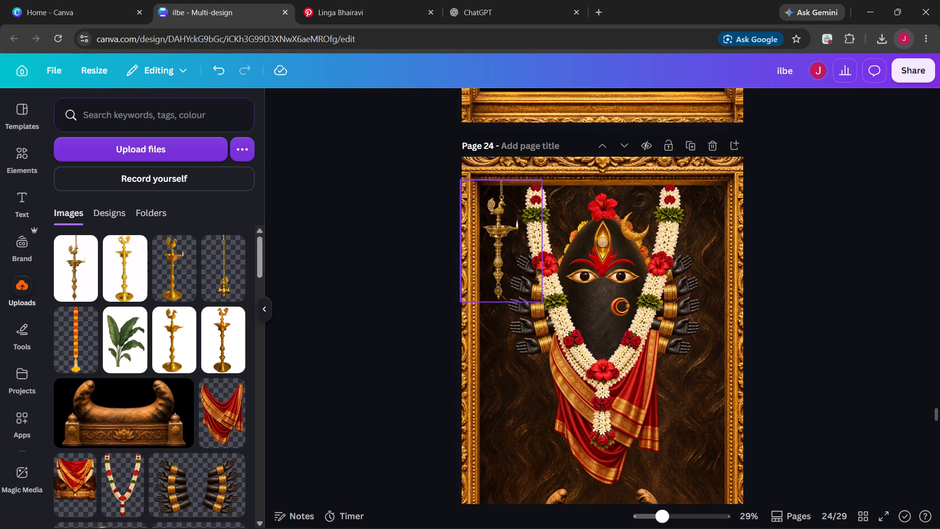
click(508, 238)
click(500, 157)
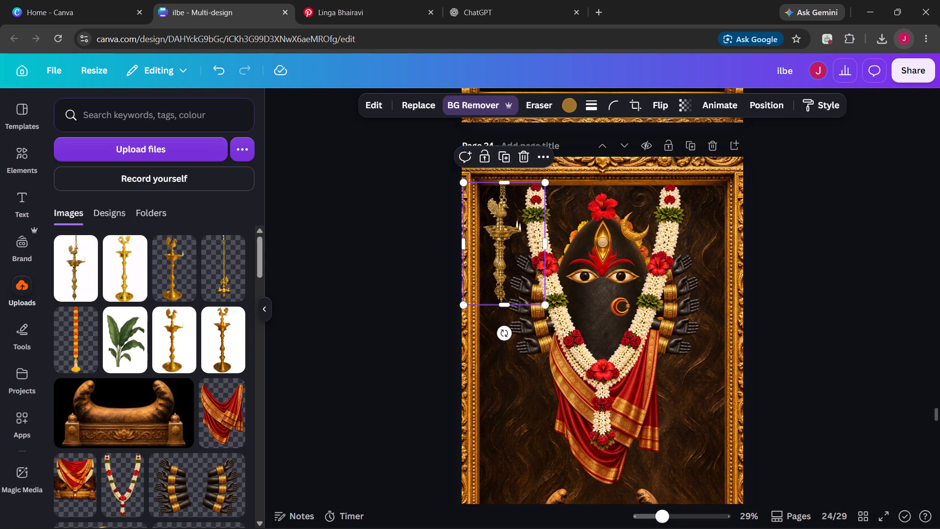
drag(505, 228, 710, 231)
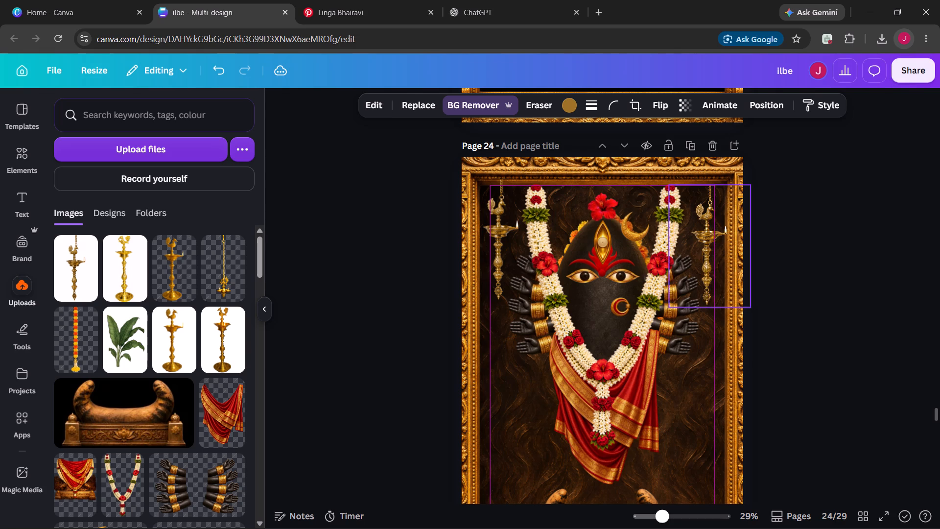
drag(710, 231, 710, 230)
drag(710, 230, 712, 229)
Flip the upper-right lamp copy horizontally so it mirrors the original lamp.
click(653, 107)
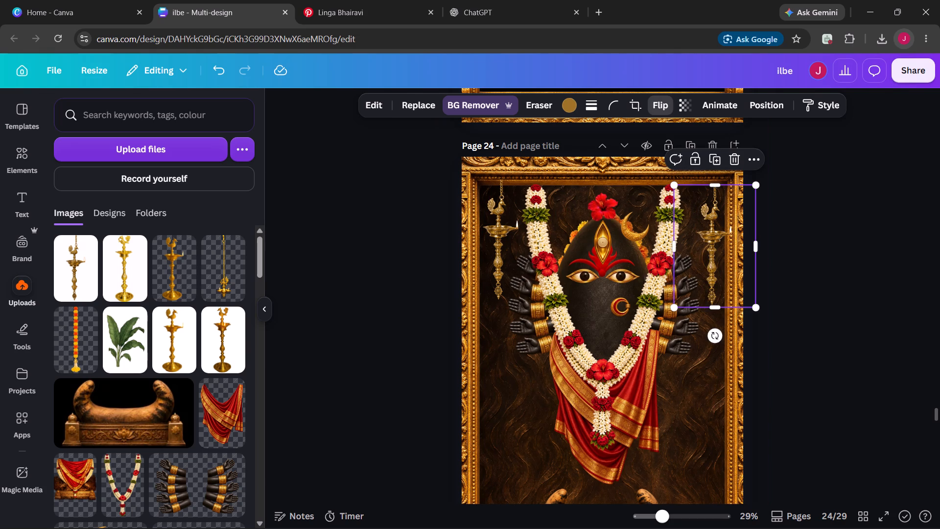
click(658, 136)
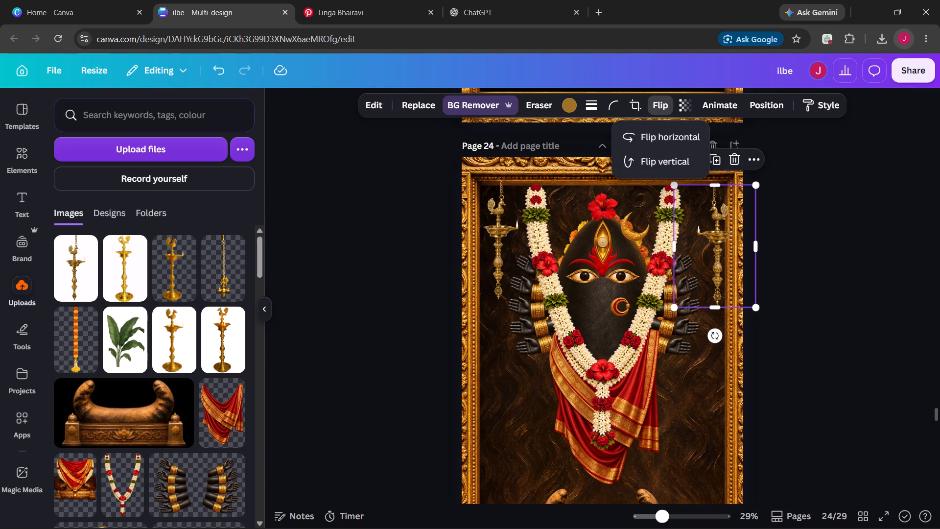
click(829, 215)
Nudge the flipped upper-right lamp slightly left, away from the frame's inner edge.
click(719, 250)
key(Left)
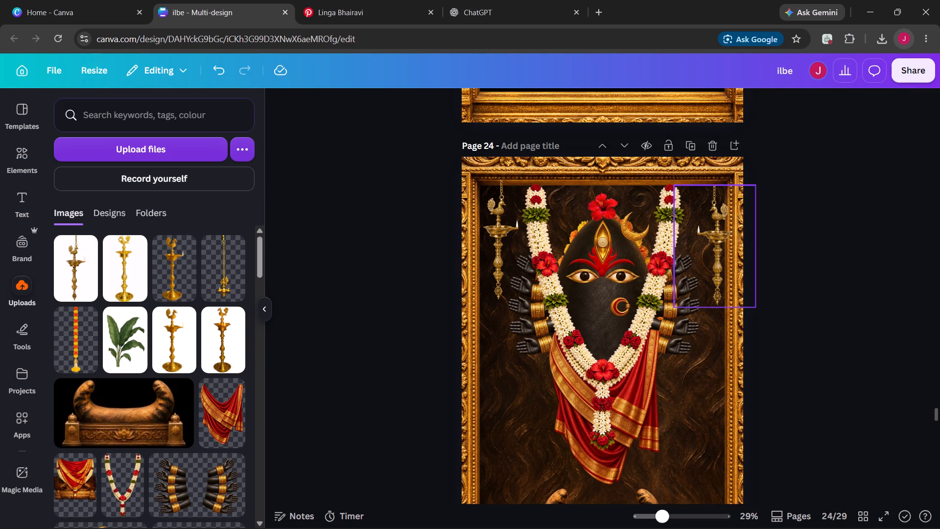
click(781, 290)
click(712, 253)
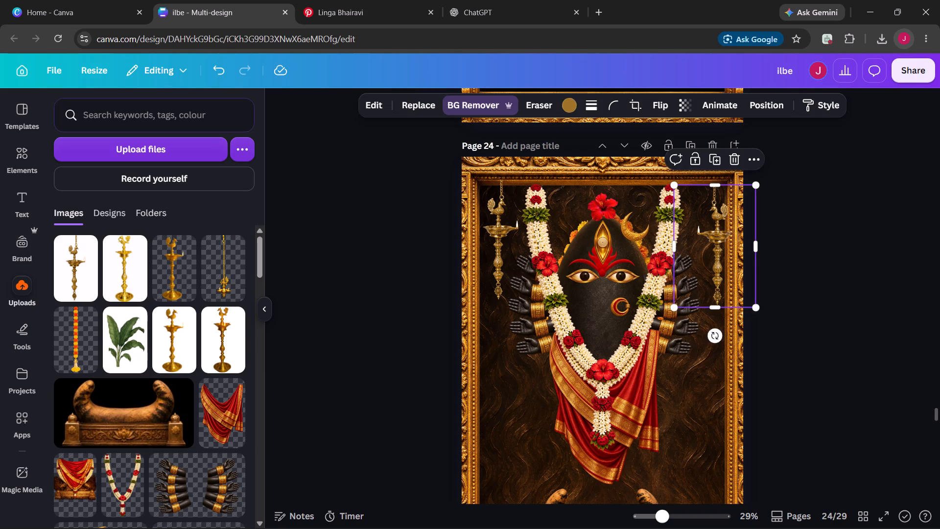
key(Left)
key(Left)
key(Left)
key(Left)
key(Left)
key(Left)
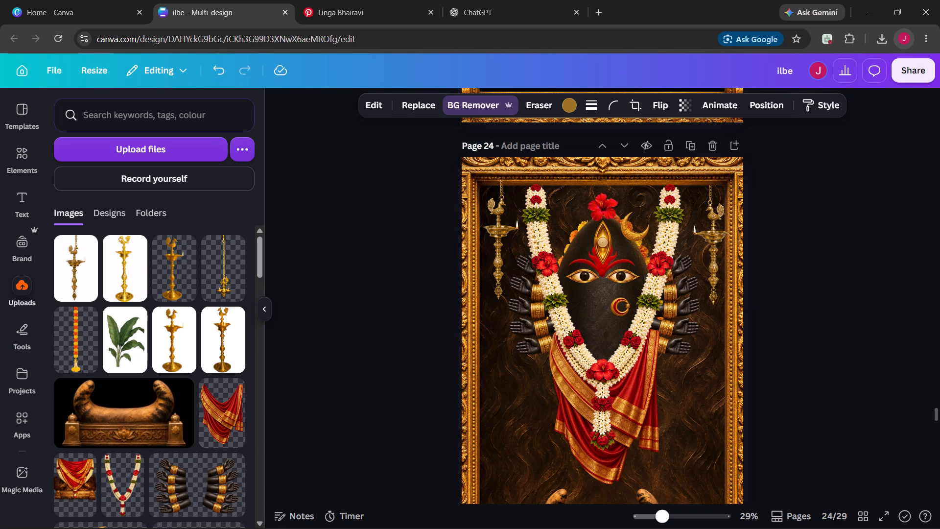
Nudge the mirrored upper-right hanging lamp further left toward the garland, with a tiny correction back to the right.
key(Left)
key(Left)
key(Left)
key(Left)
key(Left)
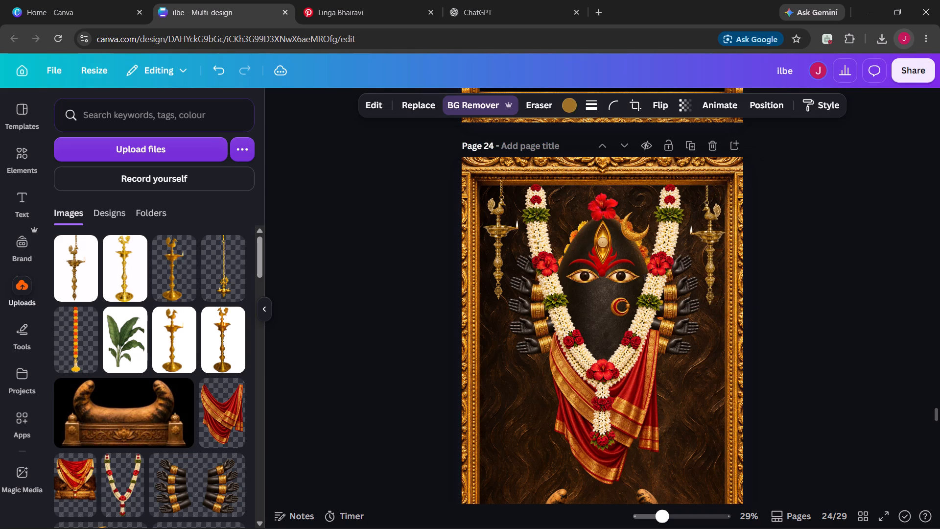
key(Left)
key(Left)
key(Left)
key(Left)
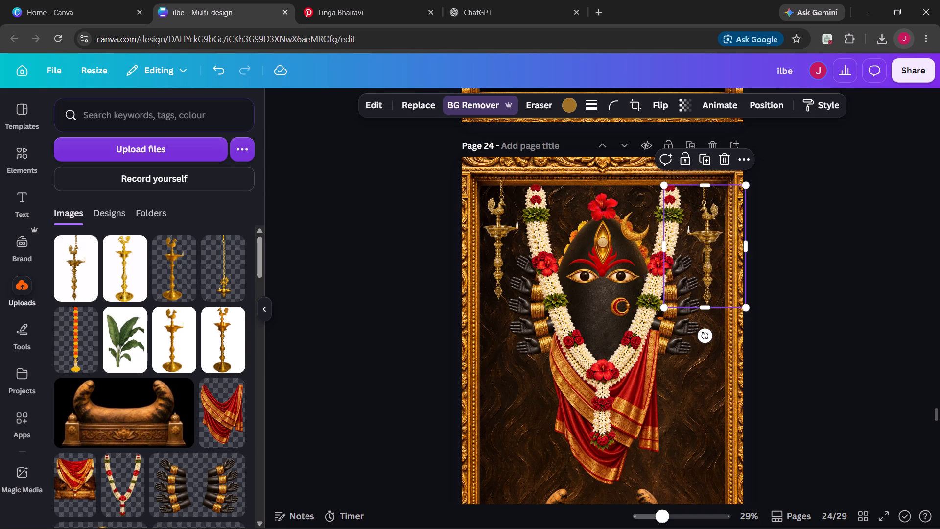
key(Left)
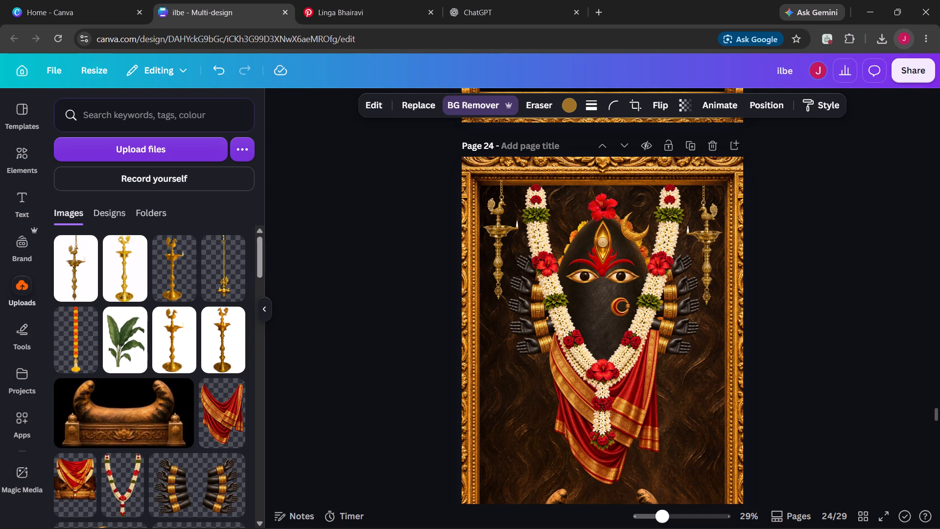
click(803, 276)
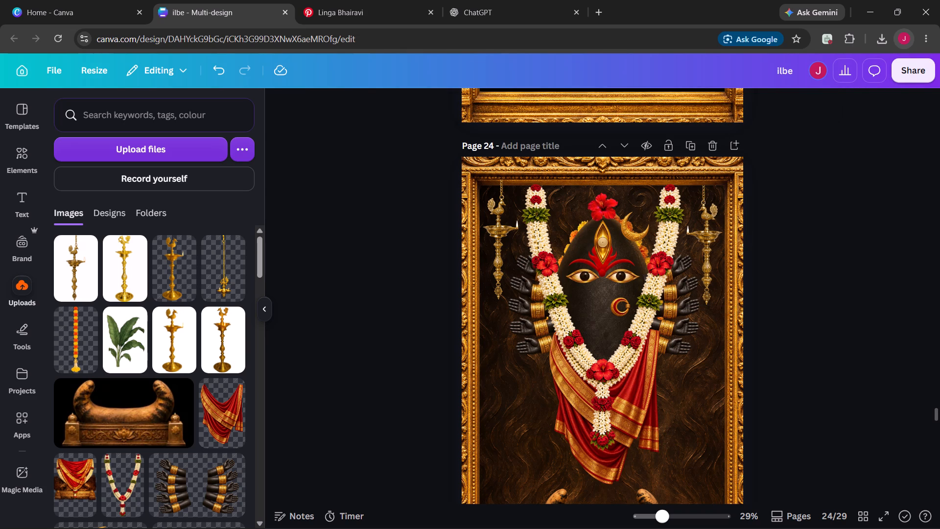
scroll(801, 270, down, 1)
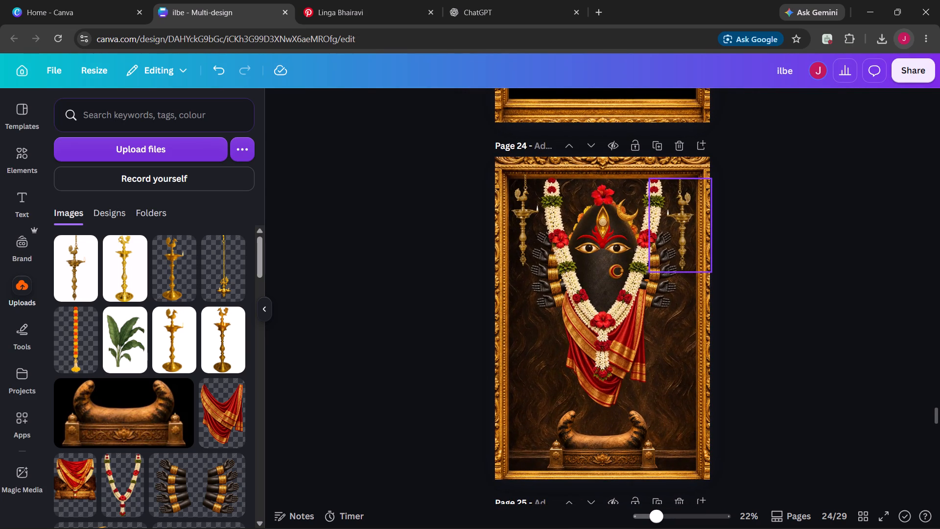
click(696, 234)
key(Right)
click(774, 246)
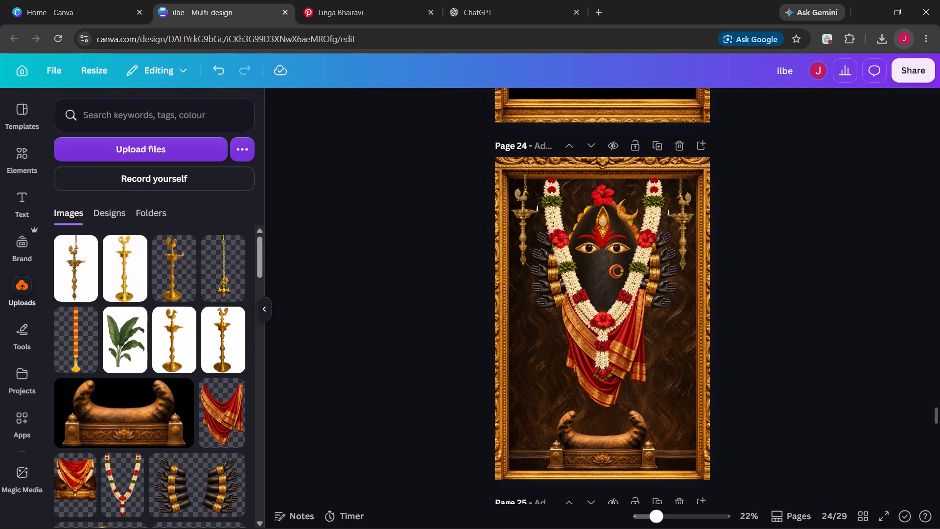
Reposition the mirrored hanging lamp slightly left and up so it hangs level with the lamp on the opposite side.
scroll(774, 246, down, 1)
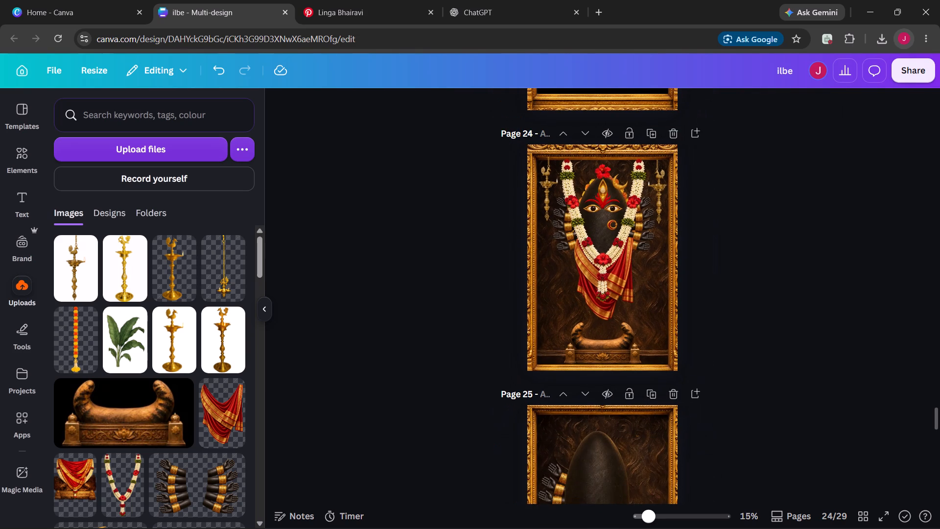
scroll(774, 246, up, 3)
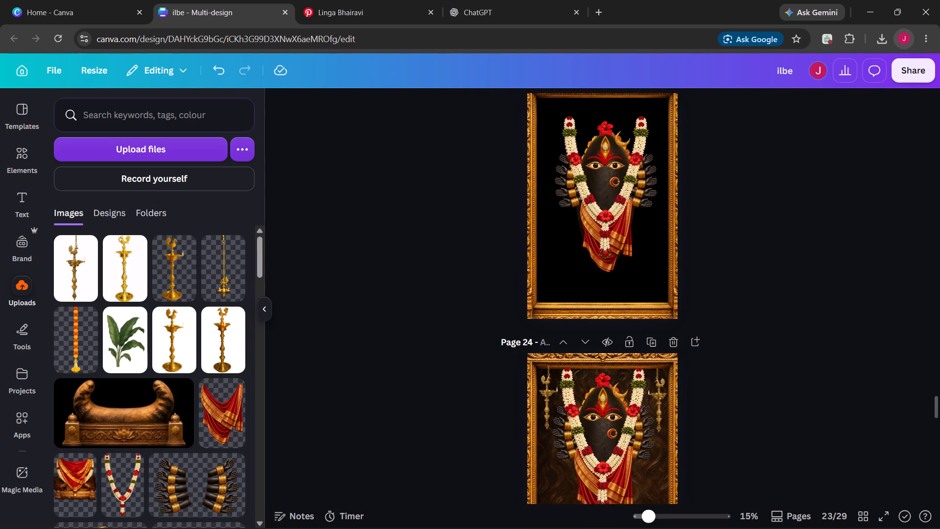
scroll(774, 246, down, 1)
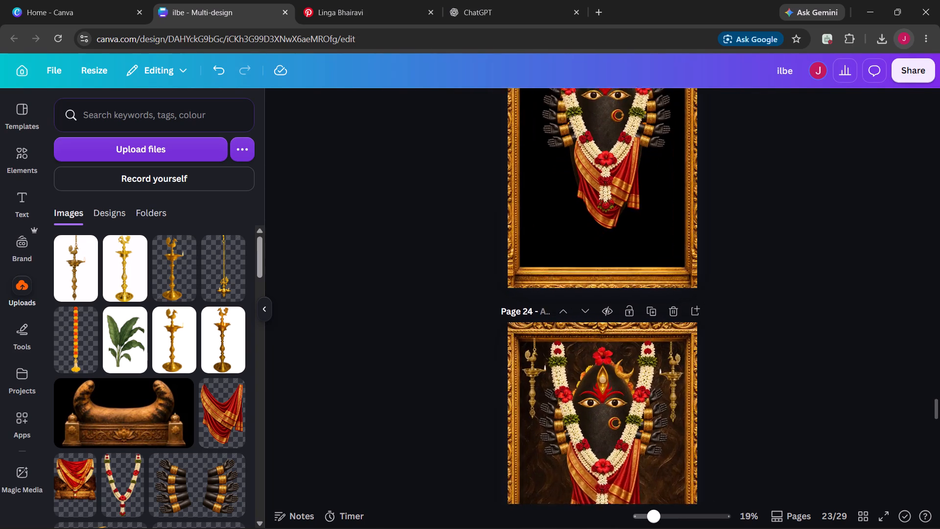
scroll(774, 246, down, 1)
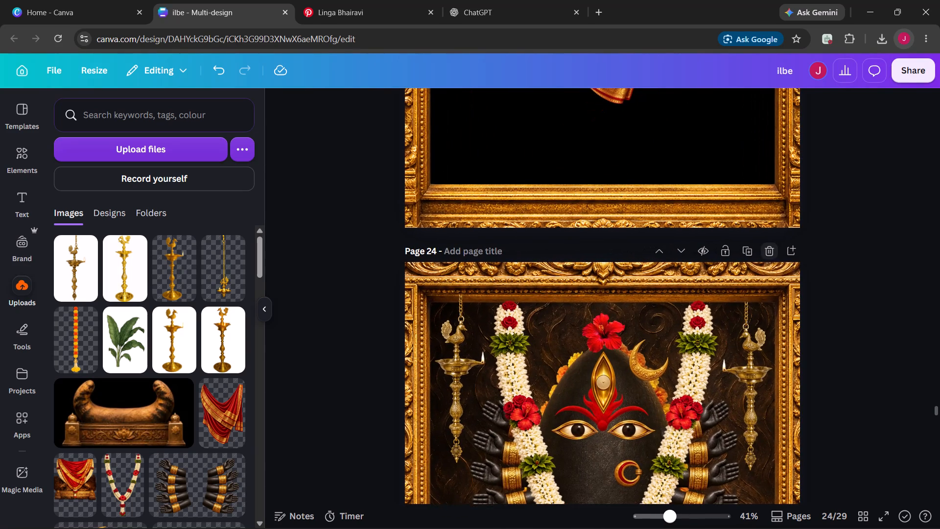
click(759, 384)
drag(759, 384, 761, 384)
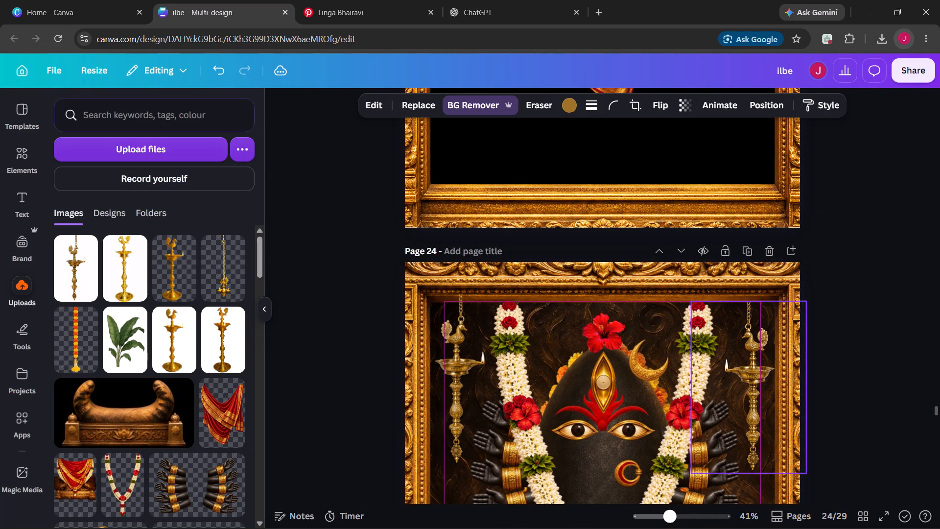
drag(761, 384, 756, 378)
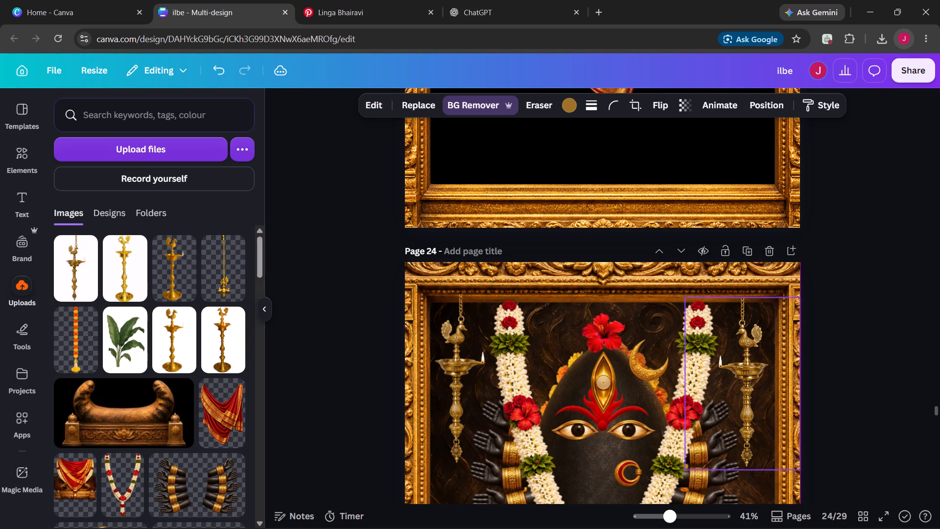
drag(756, 378, 756, 376)
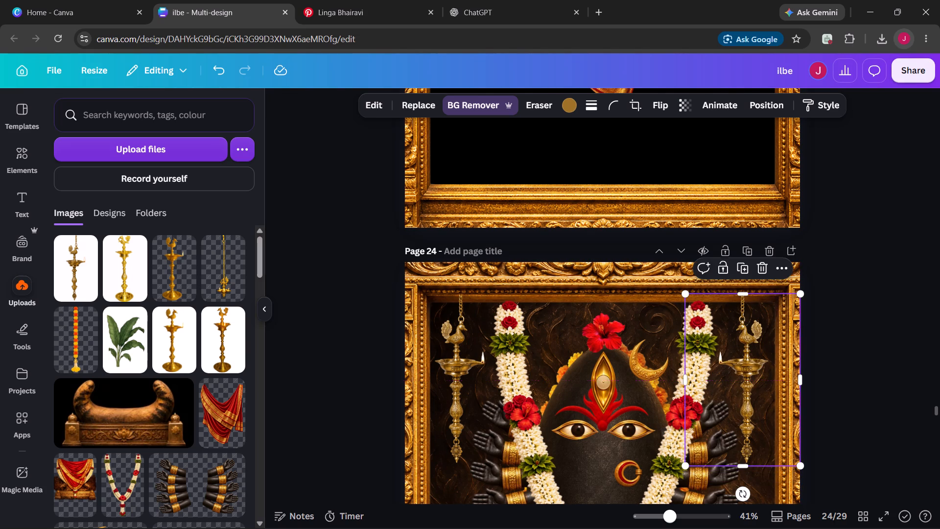
click(823, 367)
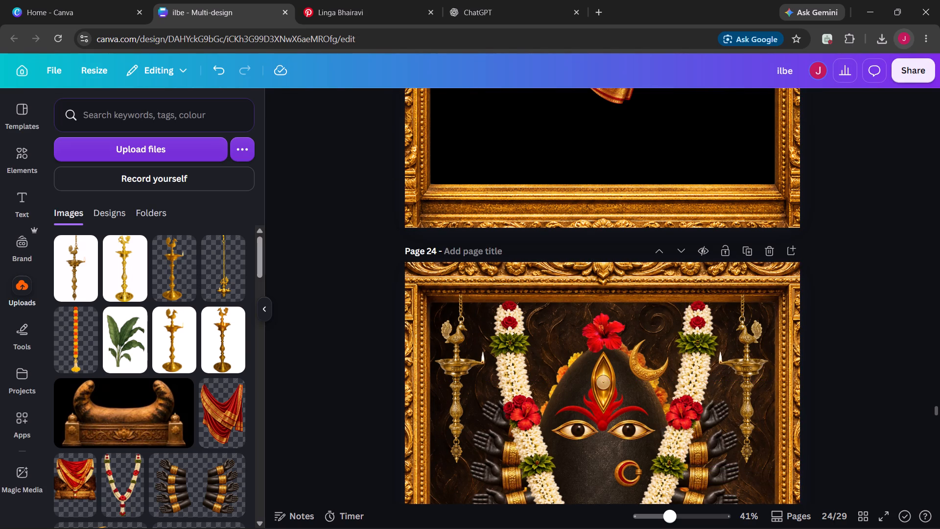
Nudge the mirrored upper-right hanging lamp slightly right toward the frame's inner edge.
scroll(823, 367, down, 1)
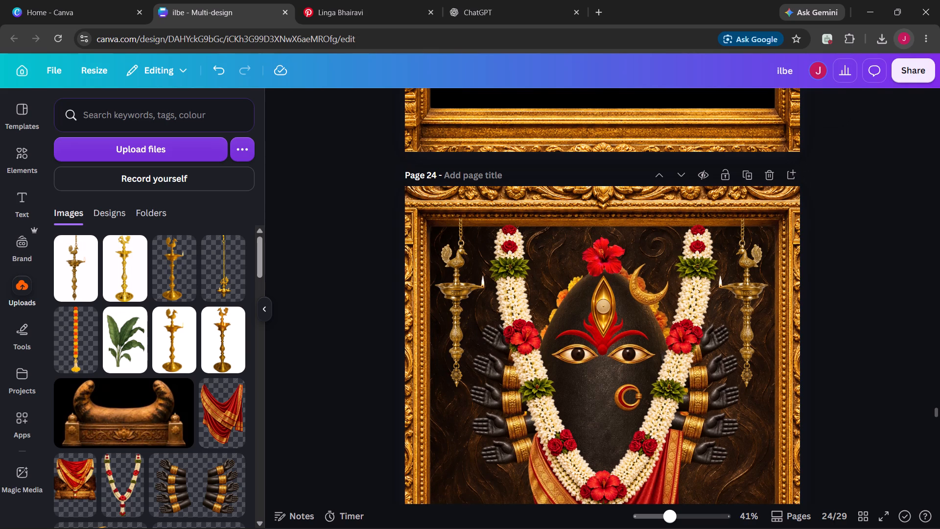
click(762, 339)
key(Right)
key(Right)
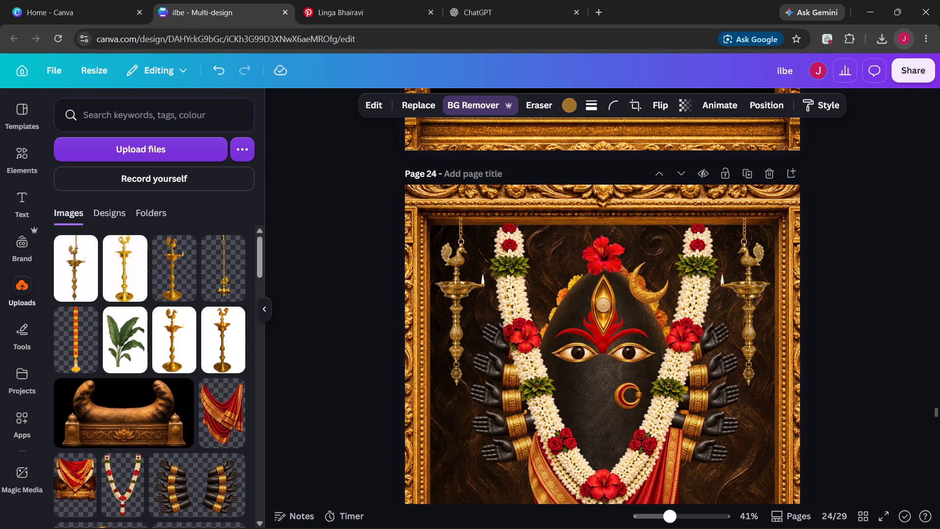
click(861, 344)
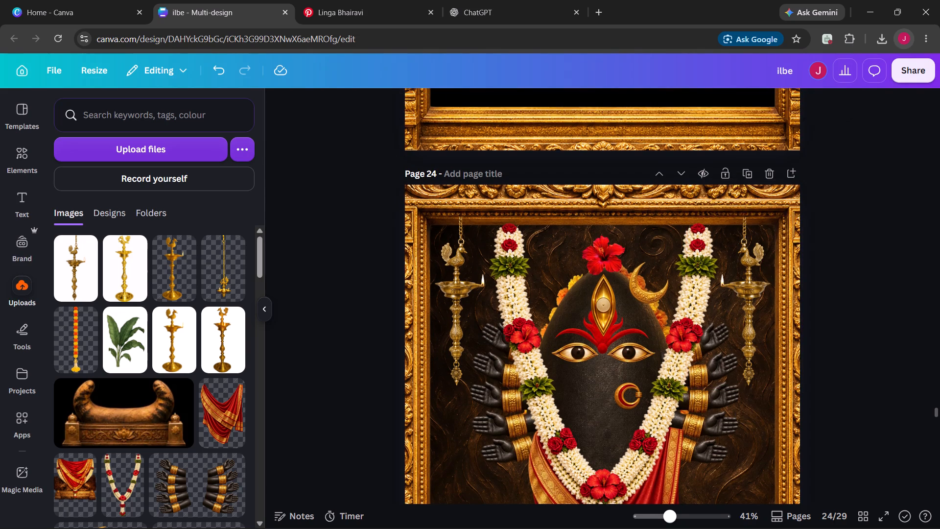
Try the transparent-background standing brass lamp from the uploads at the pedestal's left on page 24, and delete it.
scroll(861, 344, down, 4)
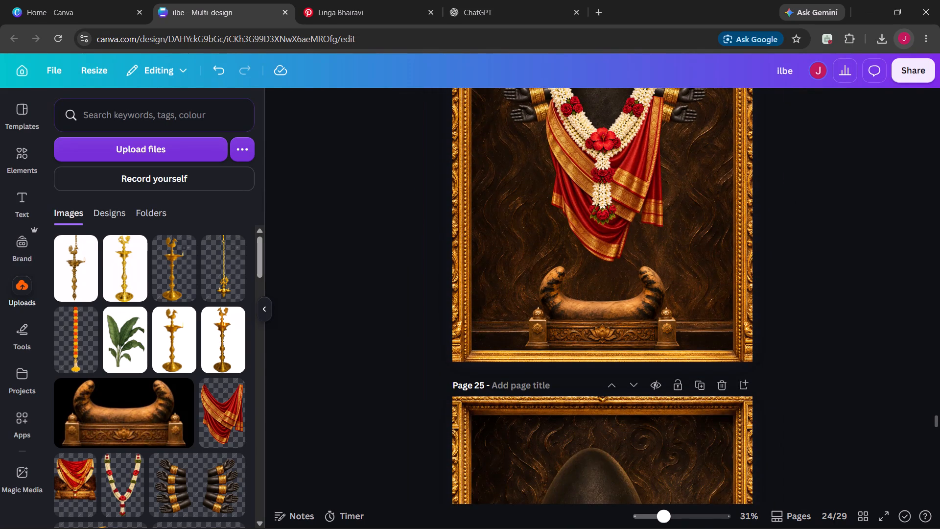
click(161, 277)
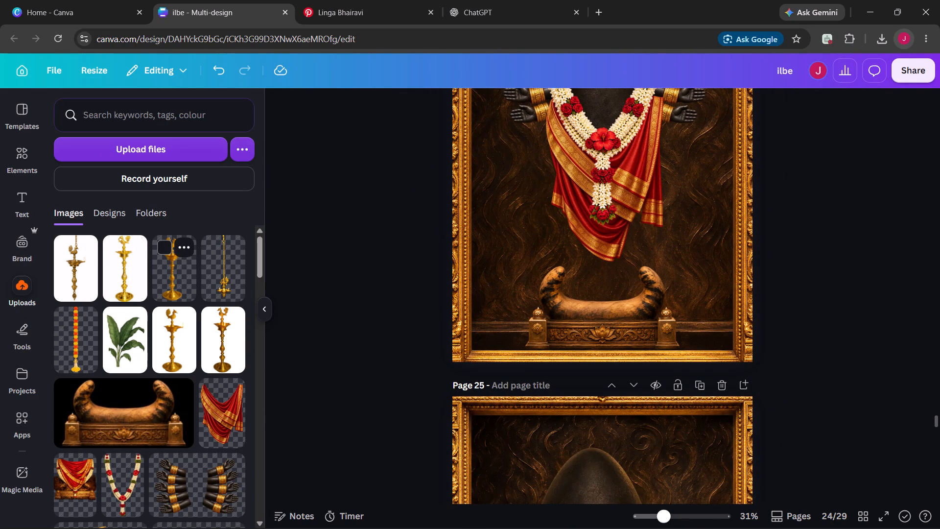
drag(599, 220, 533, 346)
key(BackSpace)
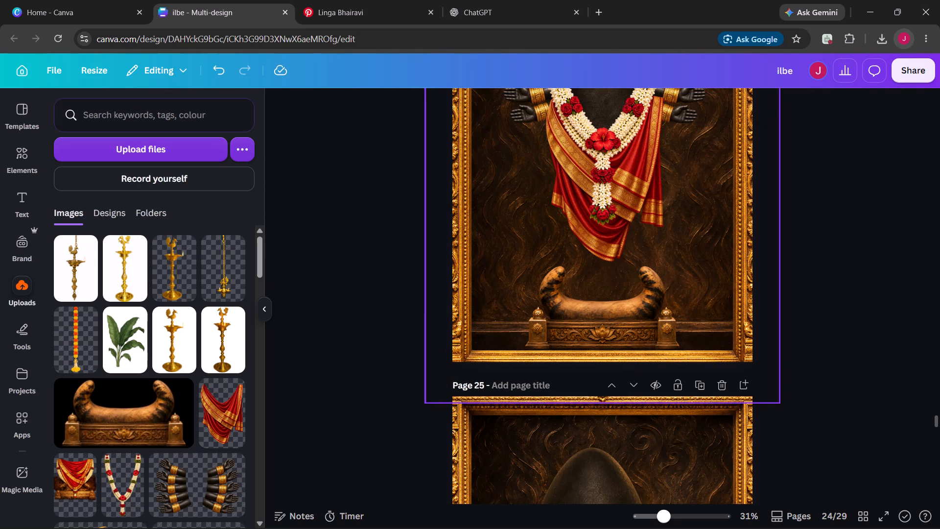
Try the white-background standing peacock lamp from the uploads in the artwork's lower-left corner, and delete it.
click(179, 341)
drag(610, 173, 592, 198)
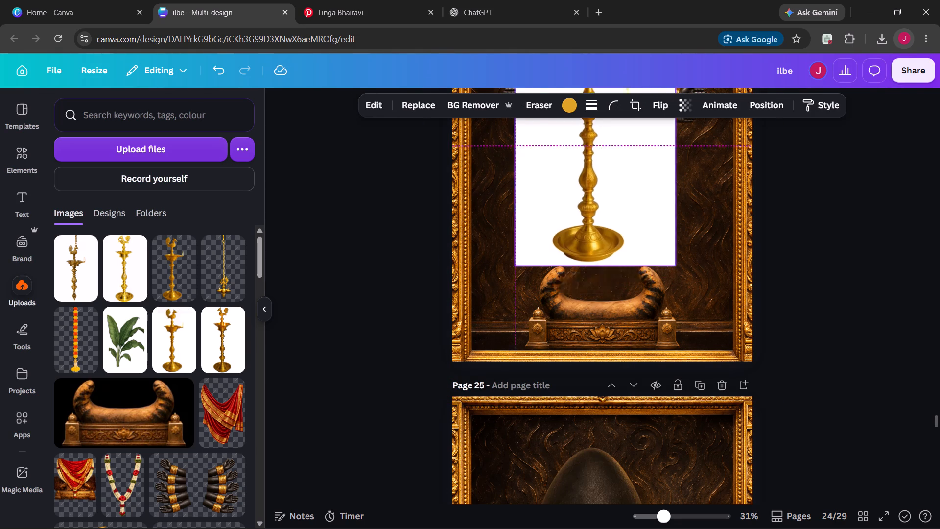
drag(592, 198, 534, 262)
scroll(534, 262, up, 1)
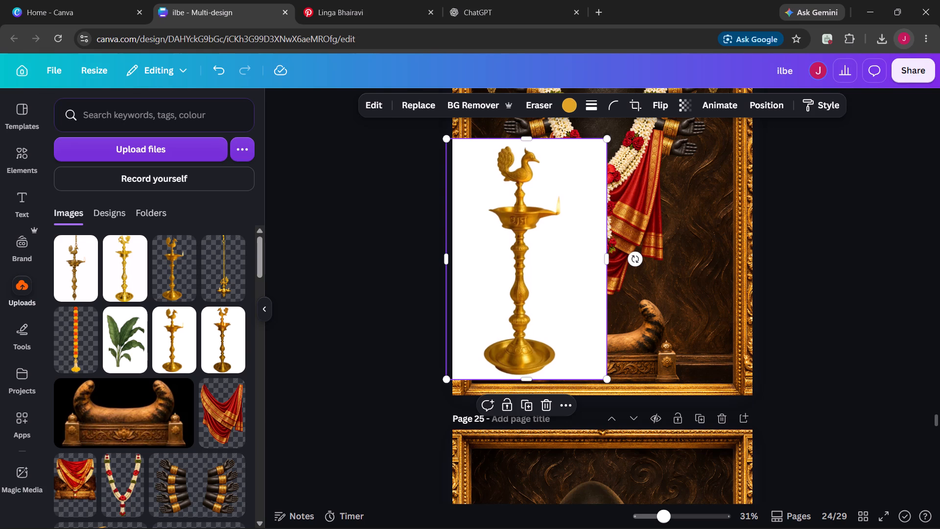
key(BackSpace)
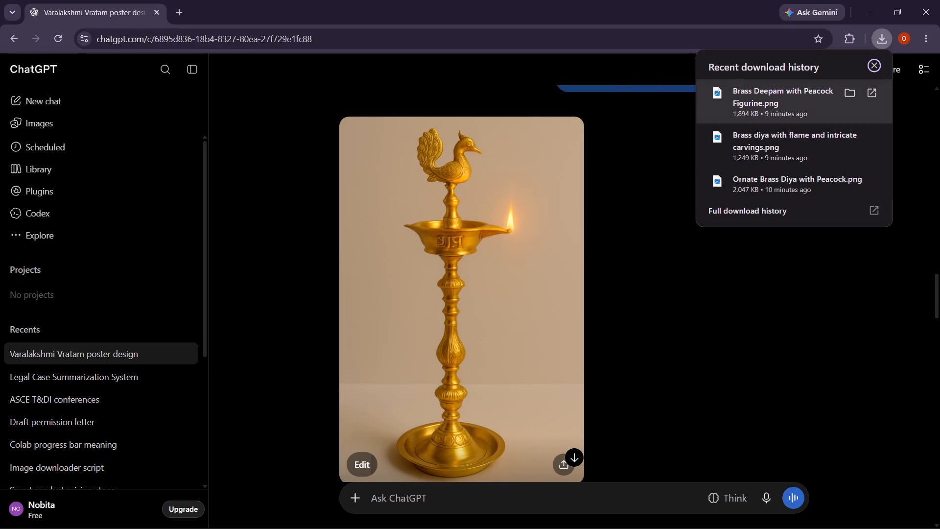
drag(798, 99, 711, 512)
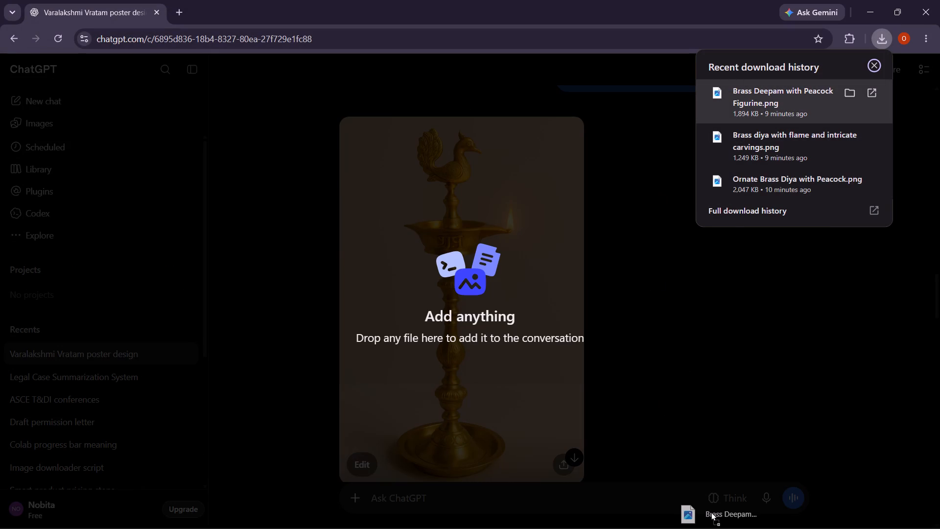
drag(711, 512, 662, 521)
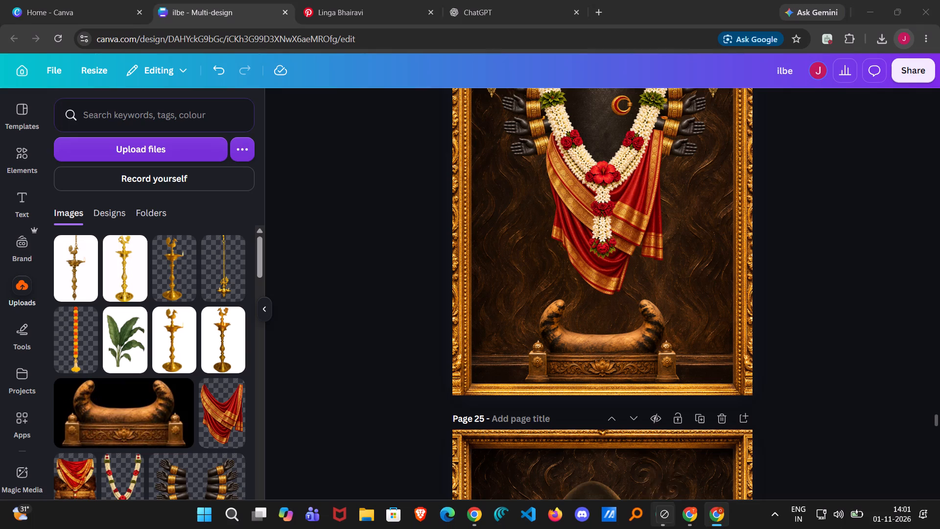
drag(662, 521, 616, 307)
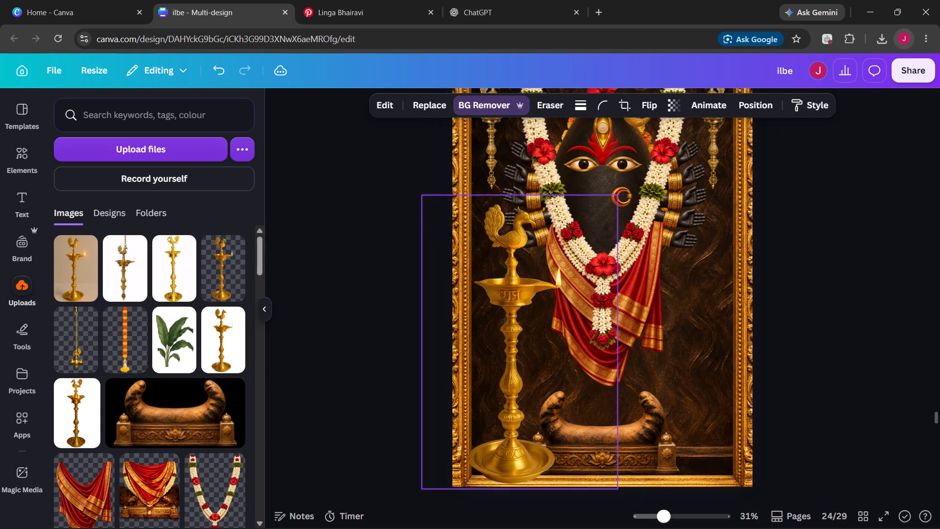
drag(571, 364, 571, 362)
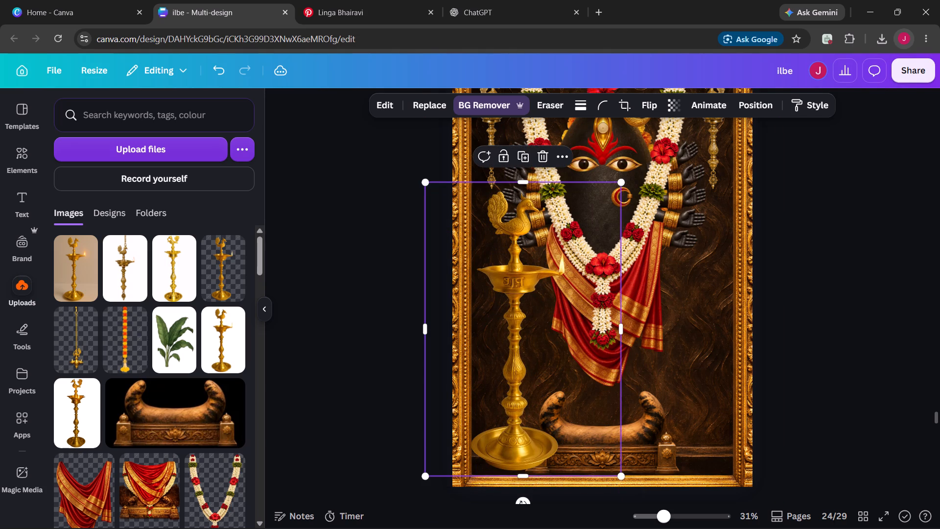
Scale the standing peacock lamp down to just under a third of the artwork's height, keeping it in the lower-left corner beside the pedestal.
drag(423, 181, 535, 268)
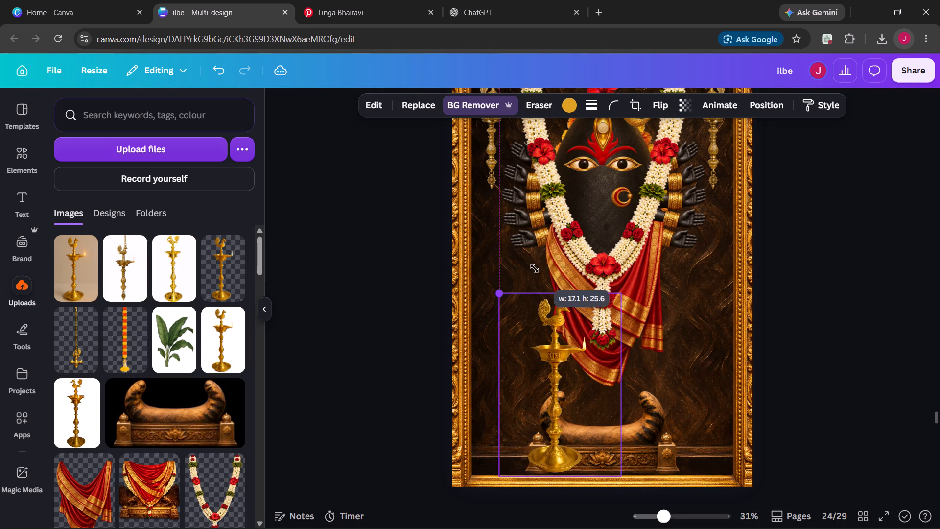
drag(535, 268, 540, 274)
drag(579, 393, 568, 393)
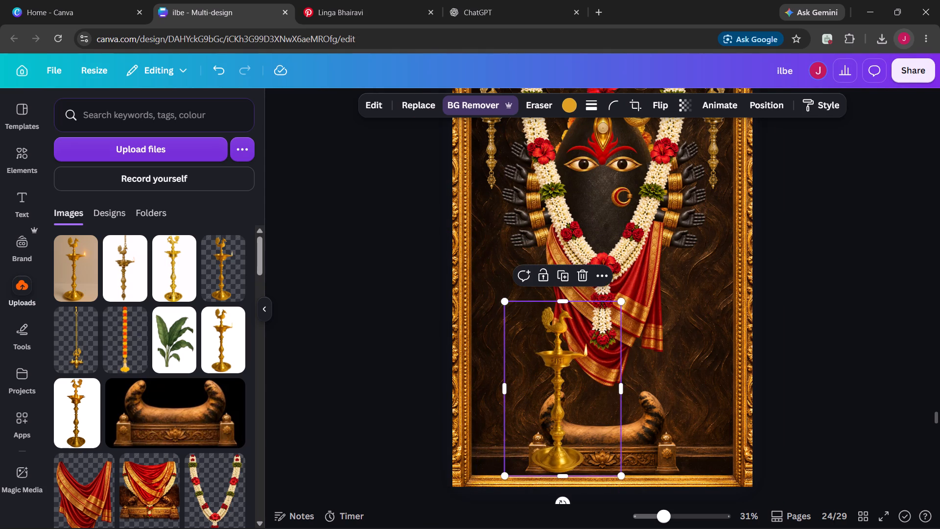
drag(568, 393, 521, 396)
drag(446, 306, 464, 319)
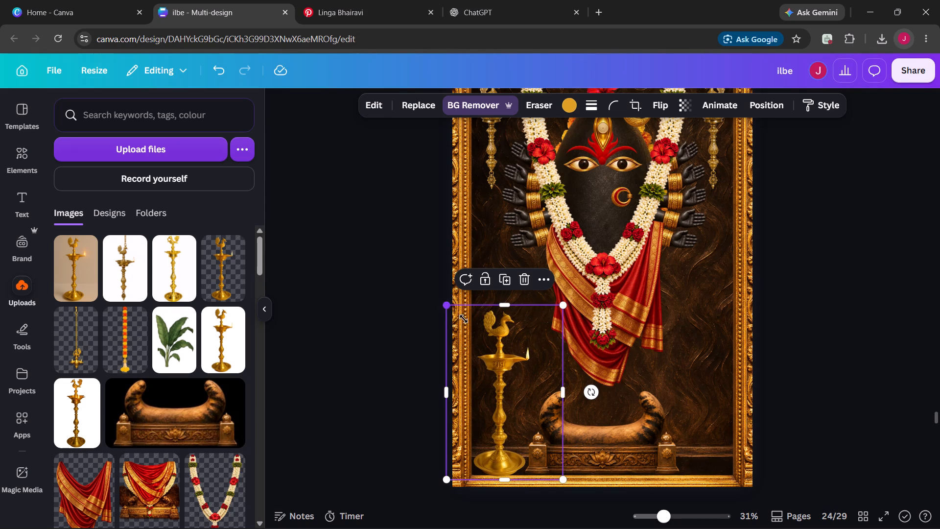
drag(464, 319, 469, 323)
drag(504, 392, 495, 390)
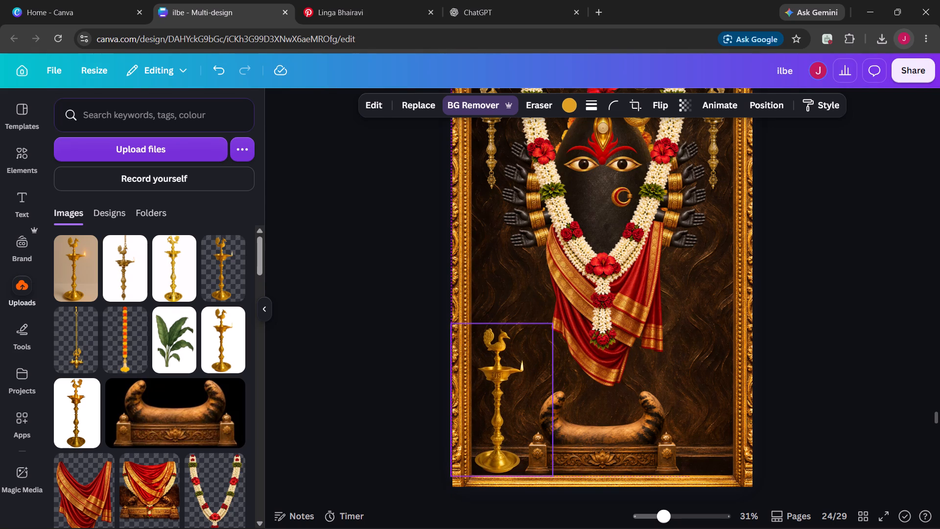
click(775, 380)
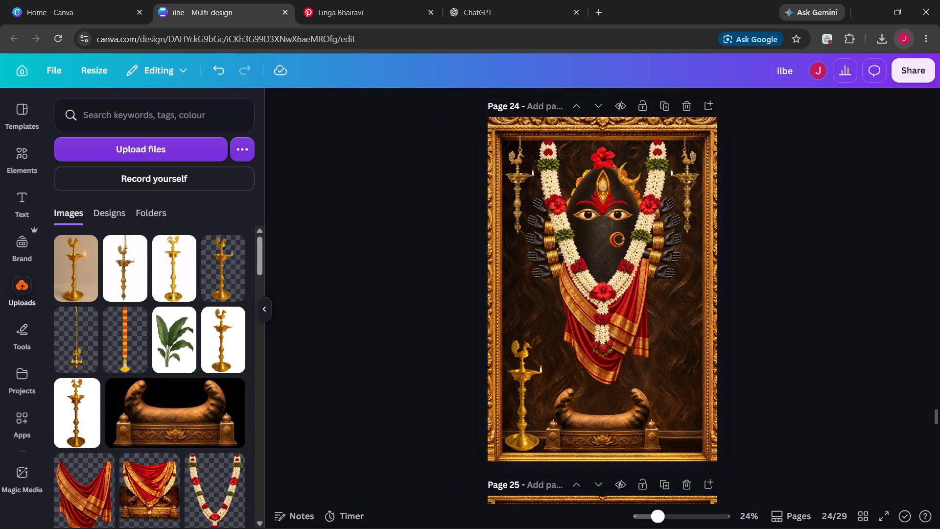
click(542, 411)
key(Down)
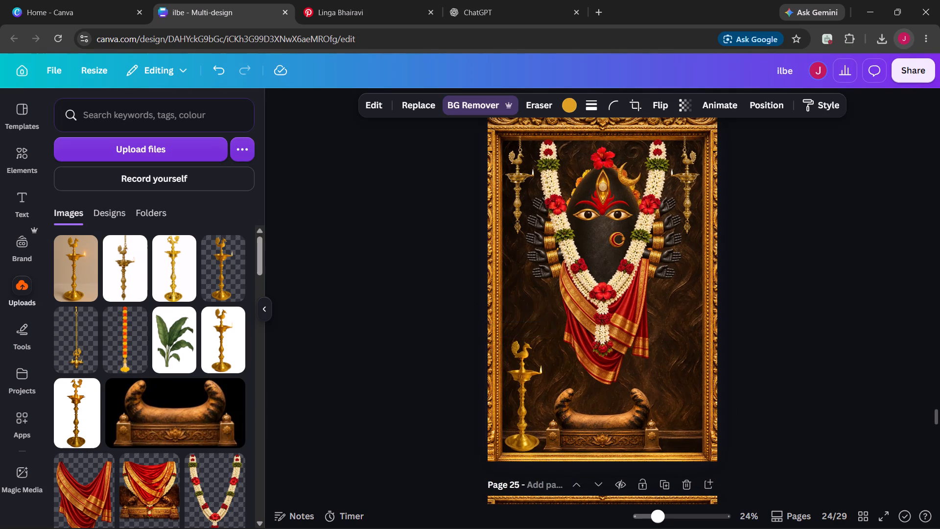
click(528, 378)
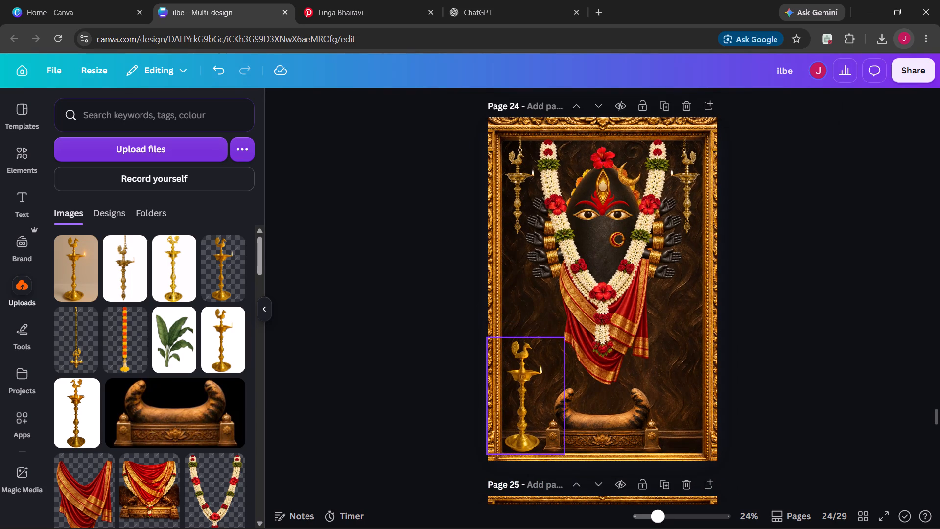
click(523, 371)
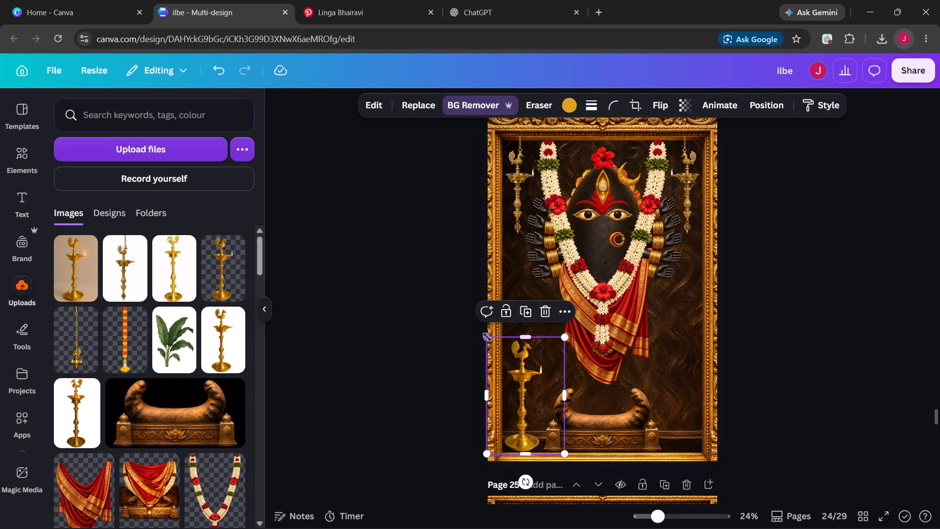
drag(487, 337, 499, 345)
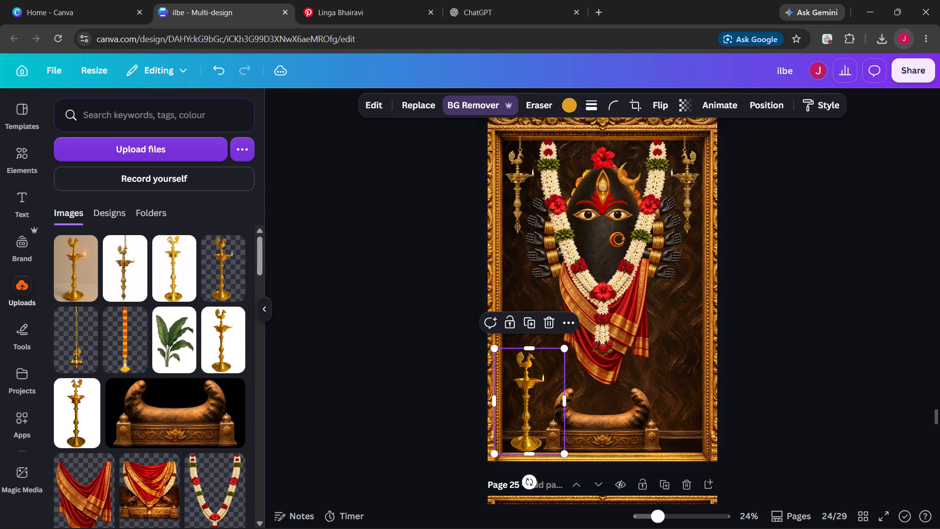
drag(528, 403, 523, 404)
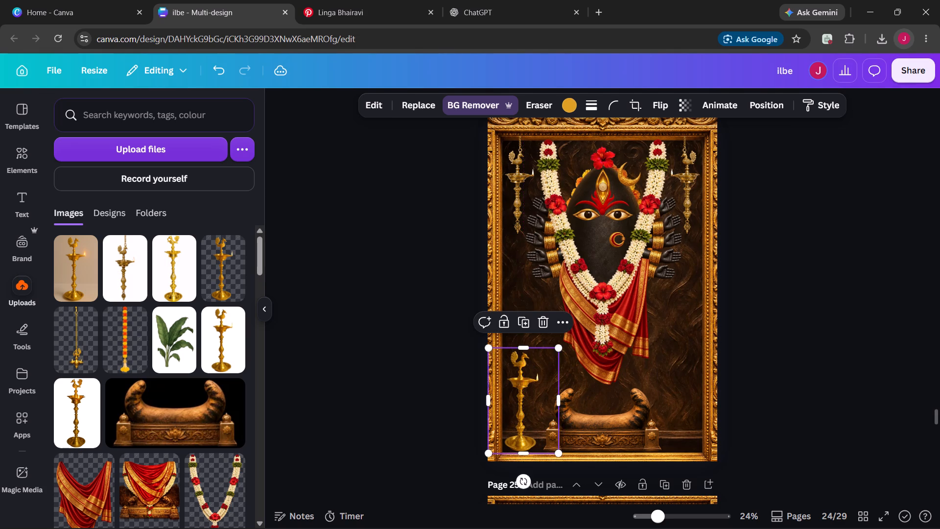
Duplicate the standing peacock lamp and flip the copy horizontally.
click(528, 319)
drag(520, 397, 558, 397)
click(660, 104)
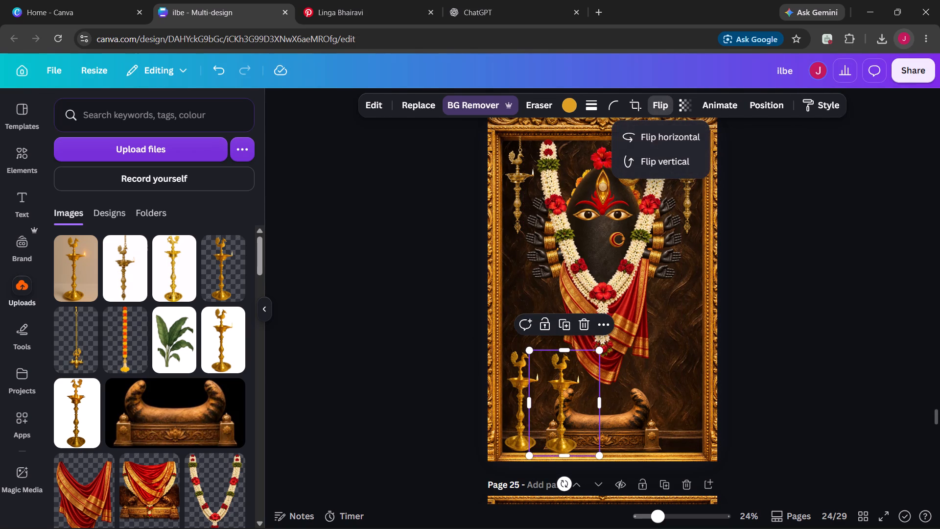
click(665, 132)
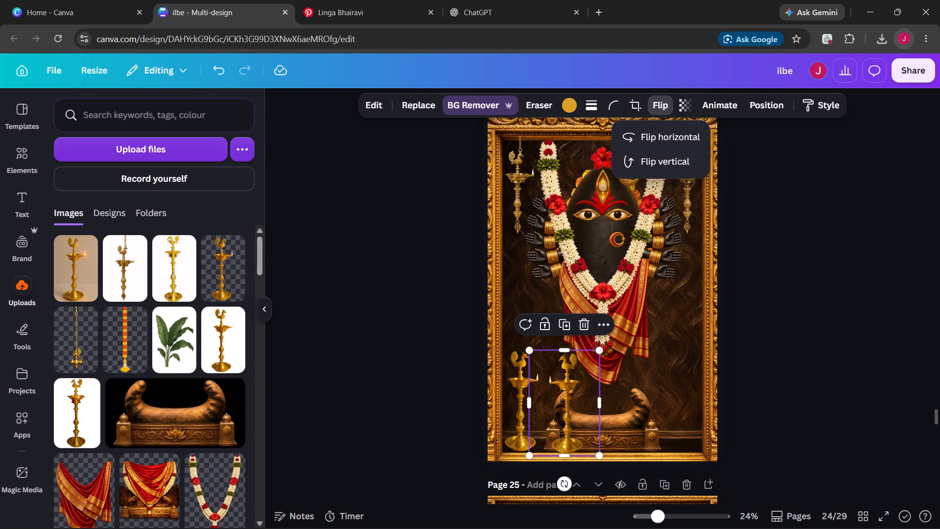
Place the flipped peacock lamp in the artwork's lower-right corner, level with the original and mirroring its distance from the pedestal.
drag(560, 406, 676, 404)
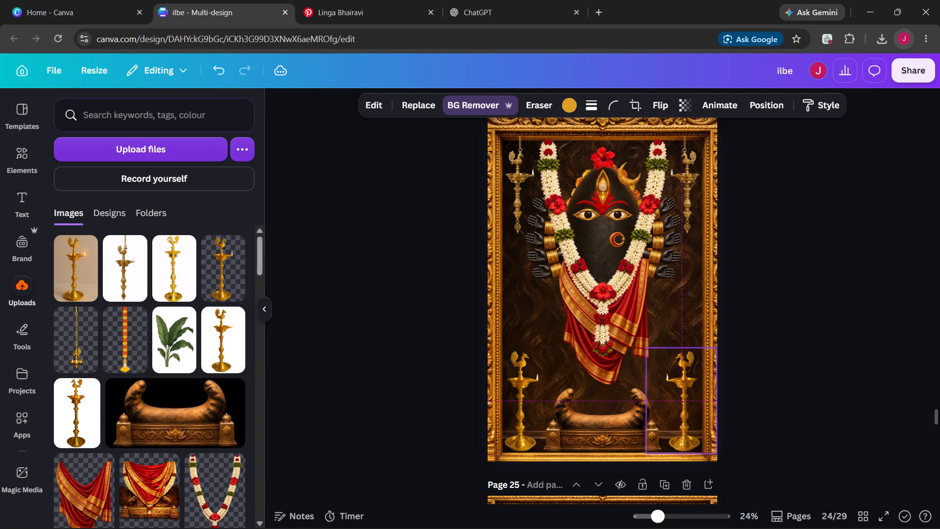
drag(676, 404, 675, 404)
drag(675, 404, 673, 404)
click(782, 401)
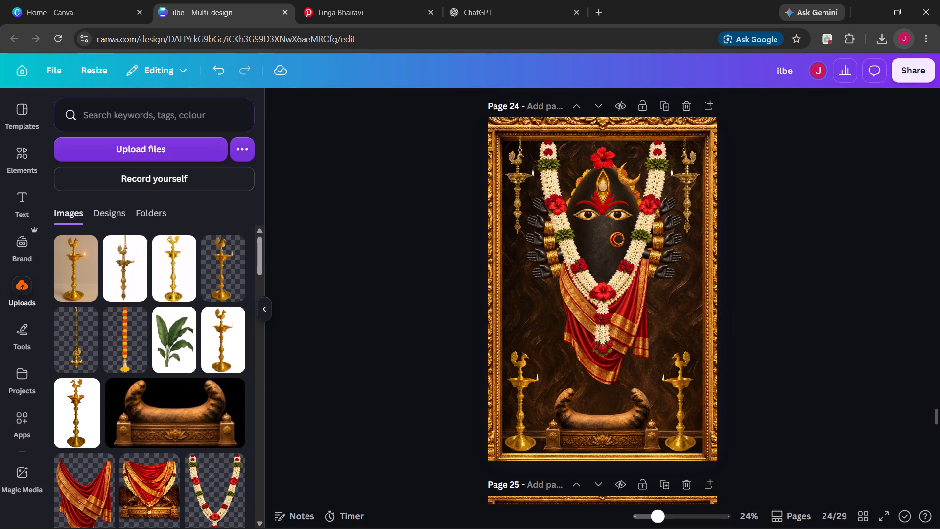
click(673, 415)
key(Right)
key(Right)
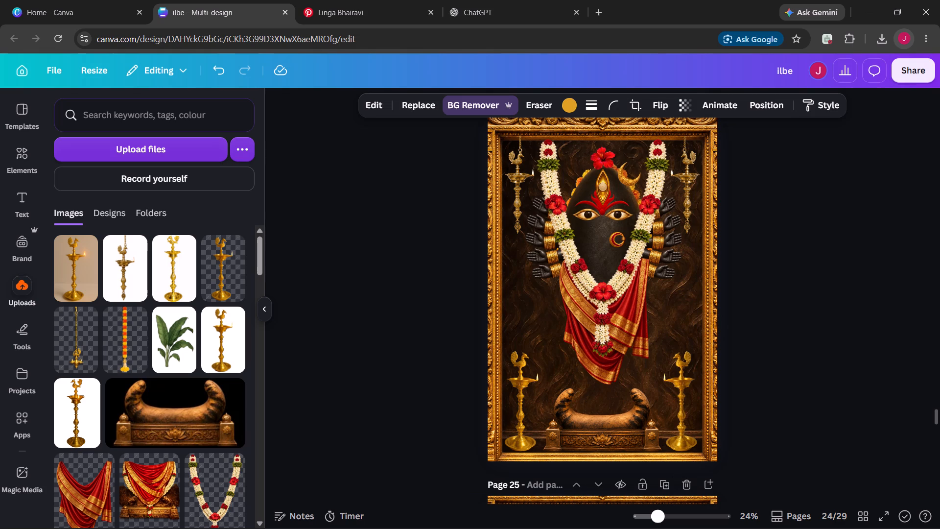
key(Right)
key(Right)
key(Right)
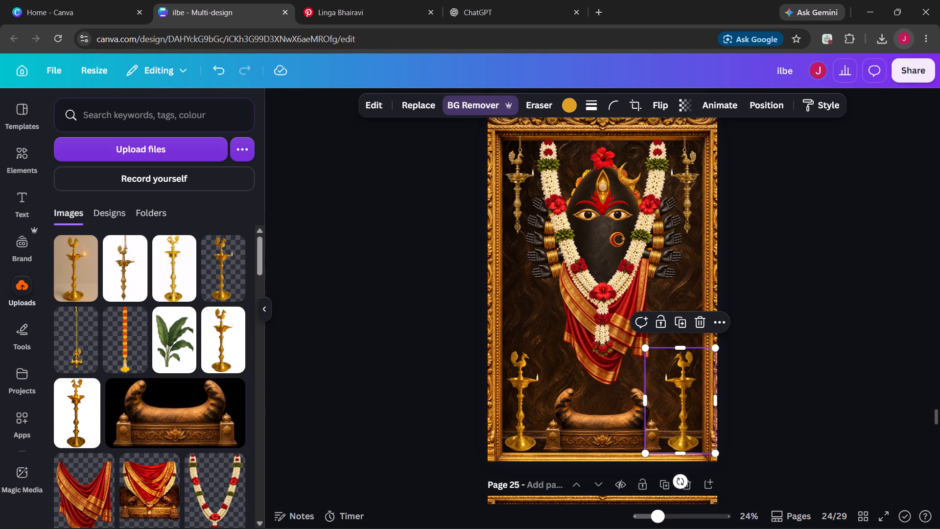
click(801, 389)
Add the orange-yellow marigold garland string from the uploads and hang it near the frame's upper-left inner edge, over the hanging lamp.
scroll(801, 389, up, 1)
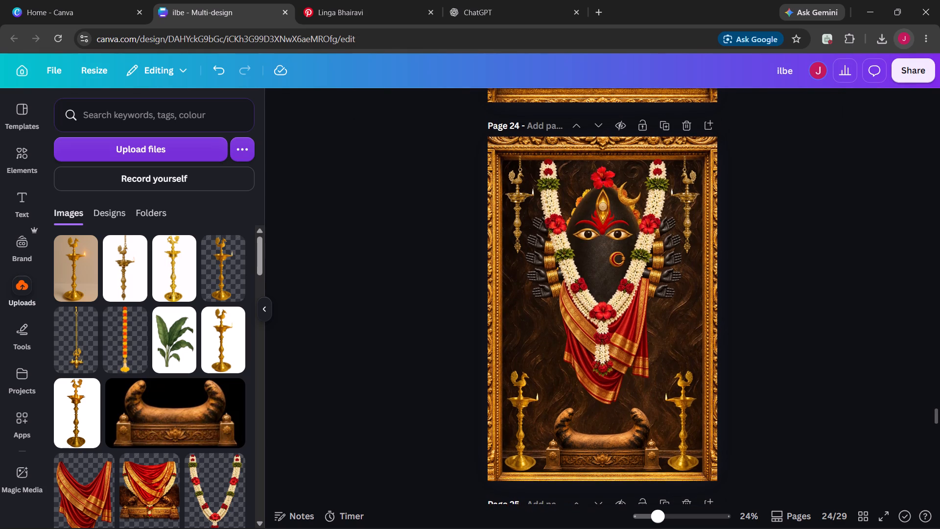
click(124, 355)
drag(593, 344, 507, 278)
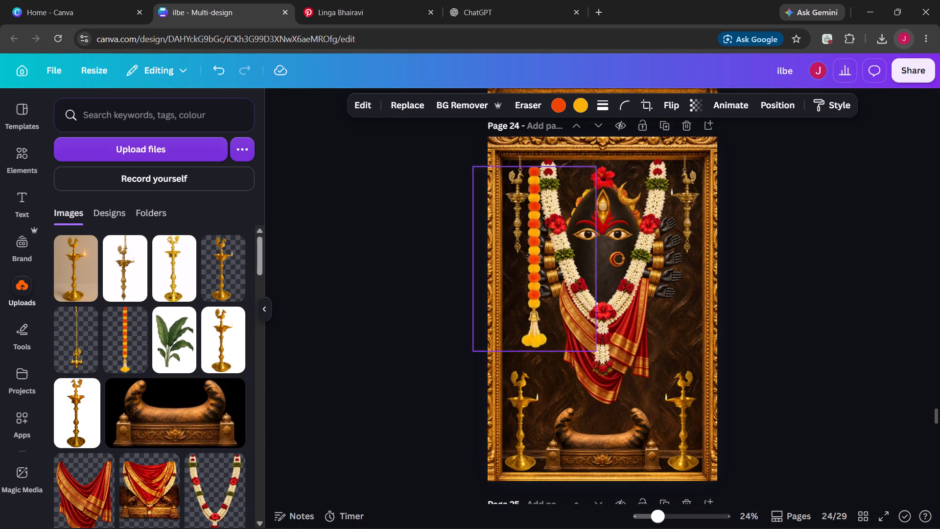
drag(507, 278, 502, 281)
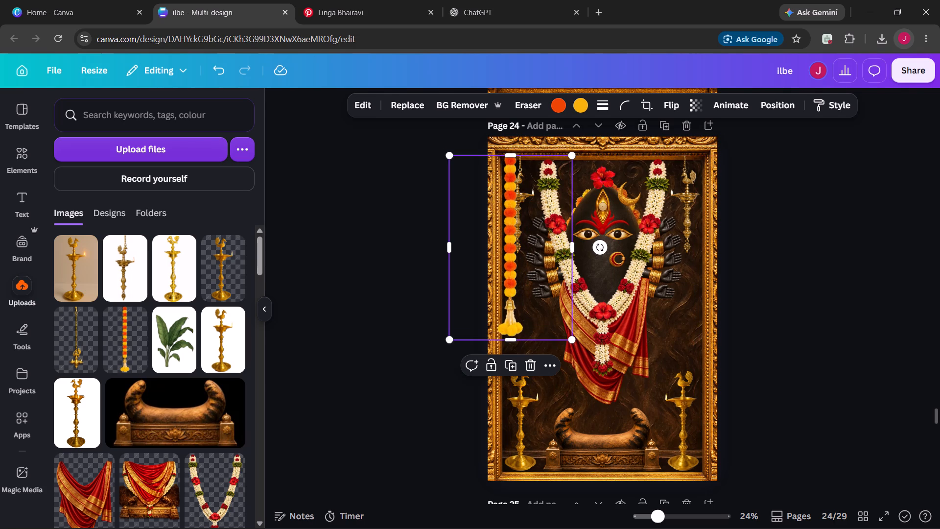
drag(502, 281, 508, 278)
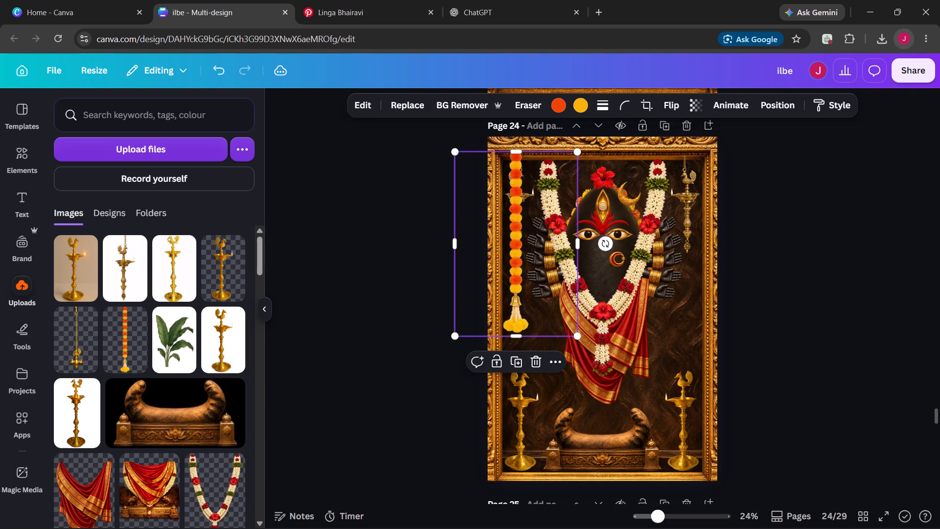
drag(508, 278, 511, 278)
drag(511, 278, 683, 290)
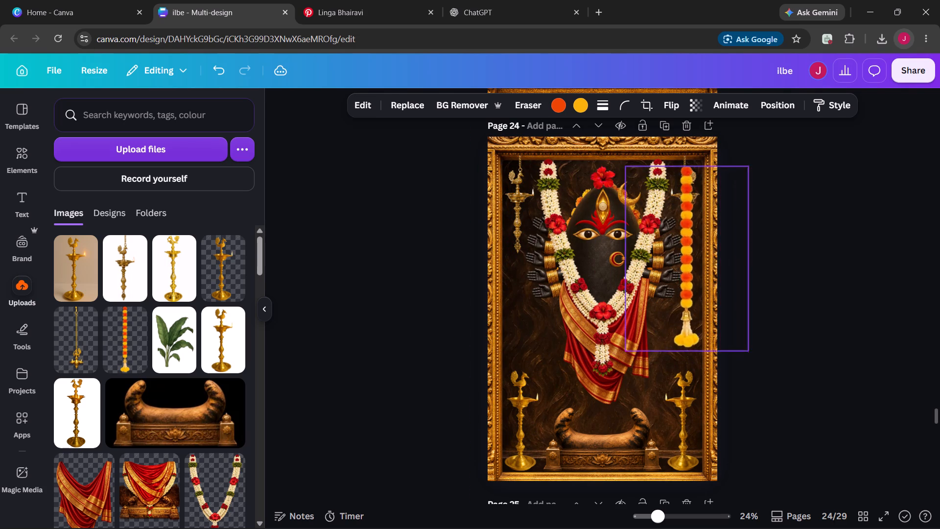
drag(683, 290, 692, 283)
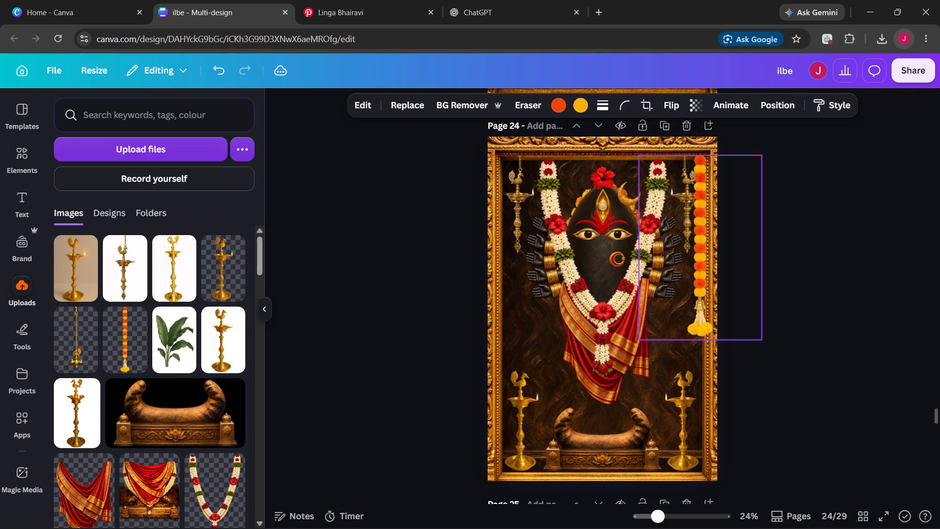
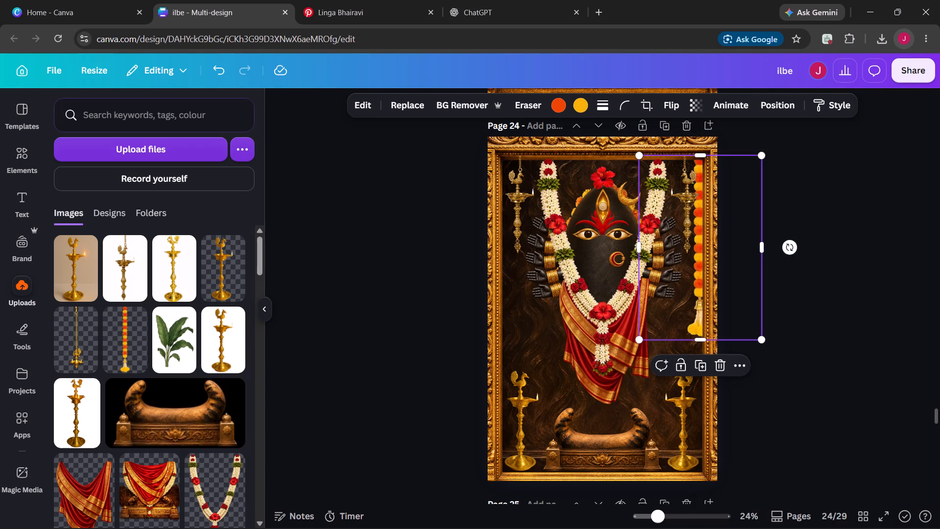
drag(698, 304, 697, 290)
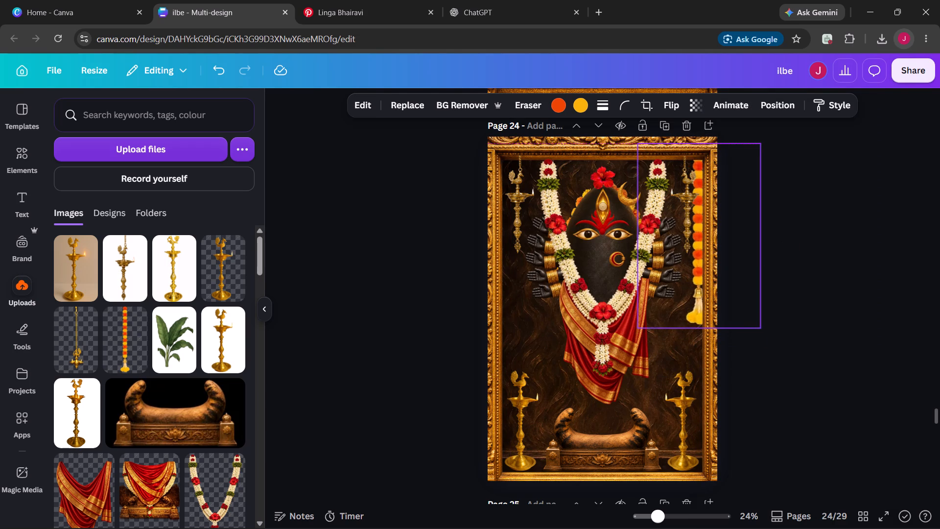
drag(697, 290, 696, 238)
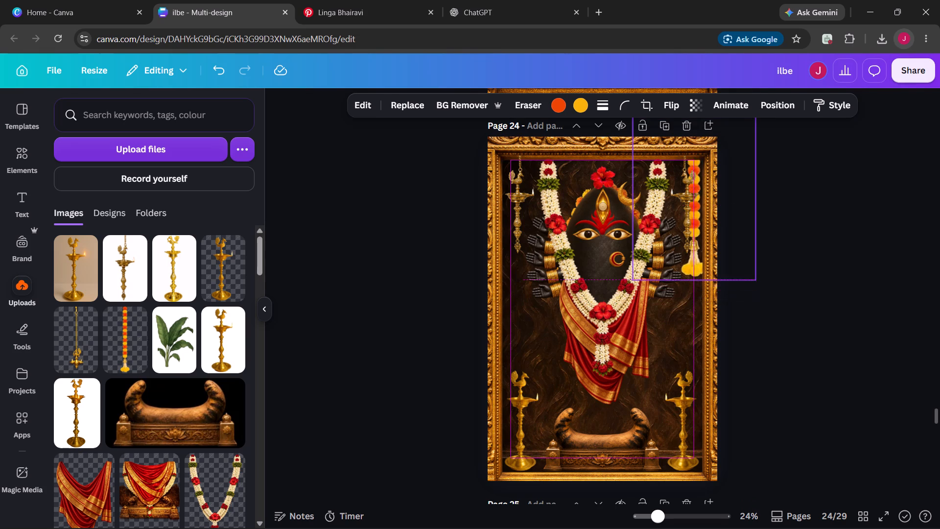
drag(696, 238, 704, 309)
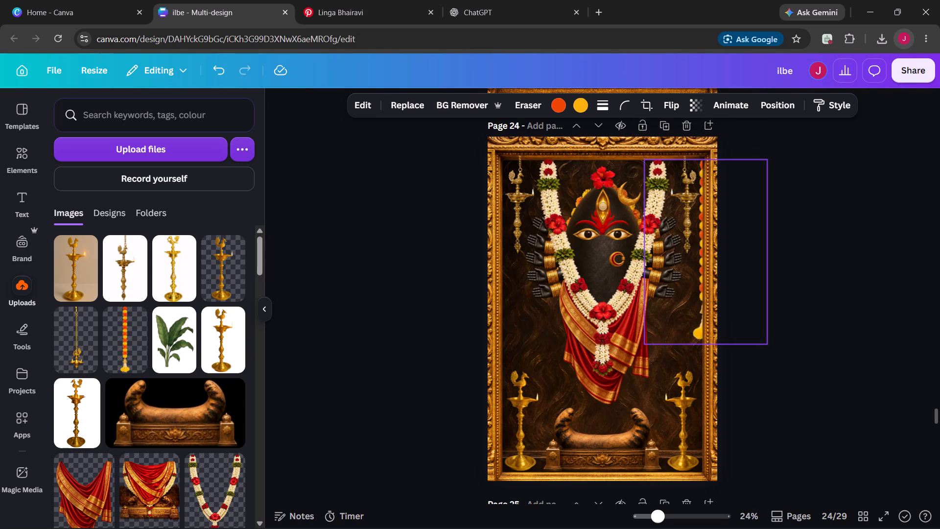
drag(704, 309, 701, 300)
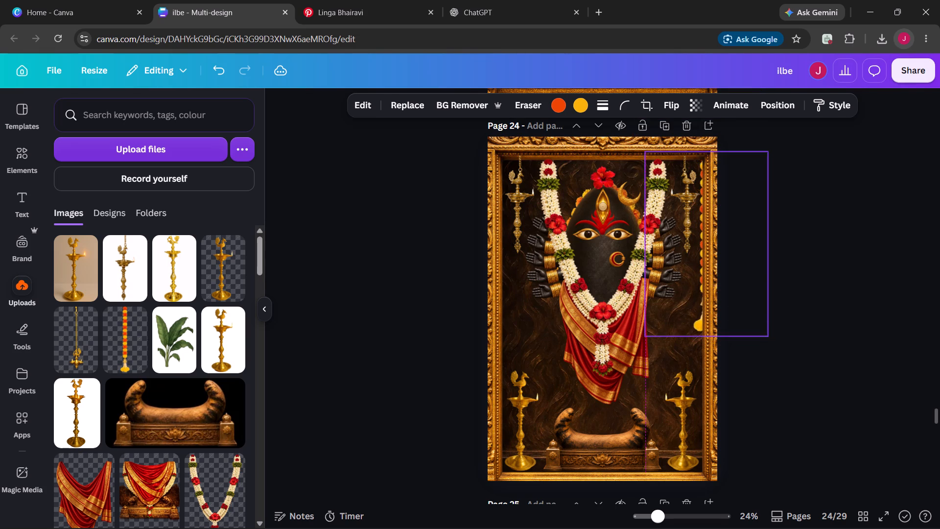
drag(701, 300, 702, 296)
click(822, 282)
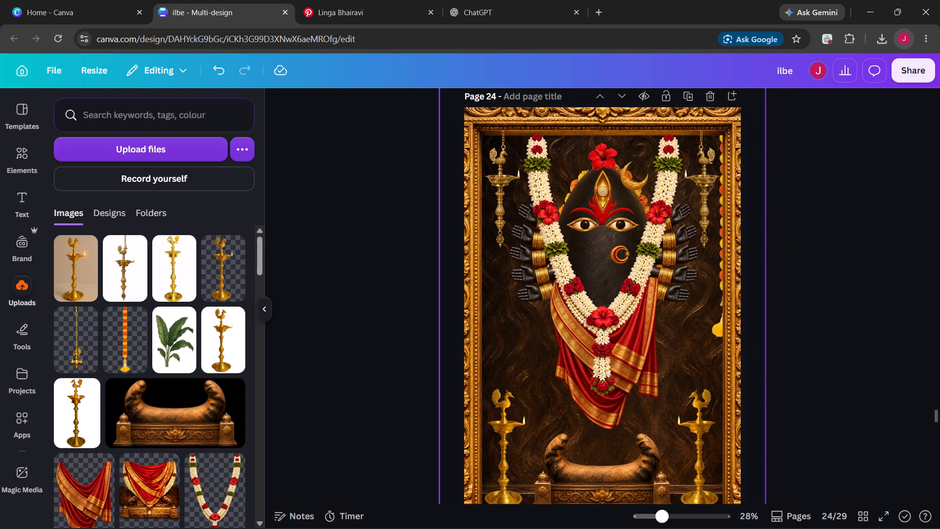
Undo the last two changes to the marigold garland on page 24.
key(ctrl+z)
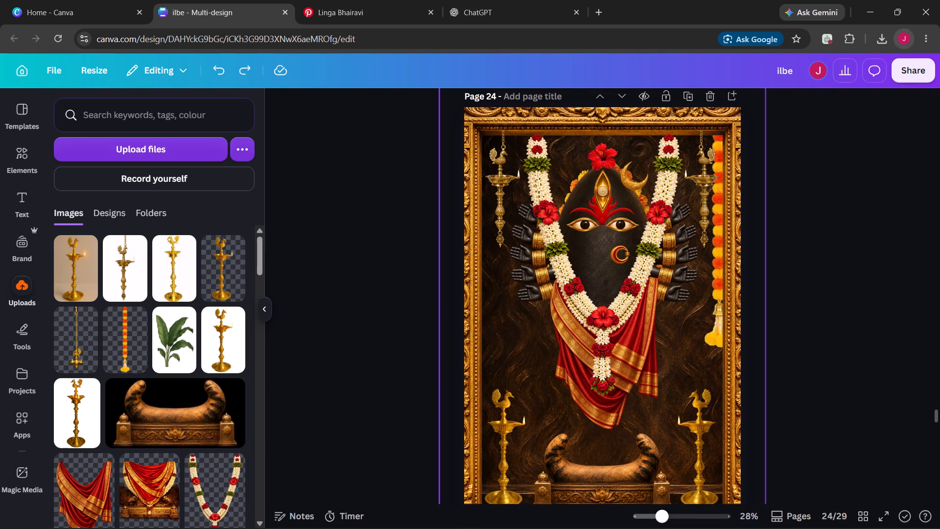
key(ctrl+z)
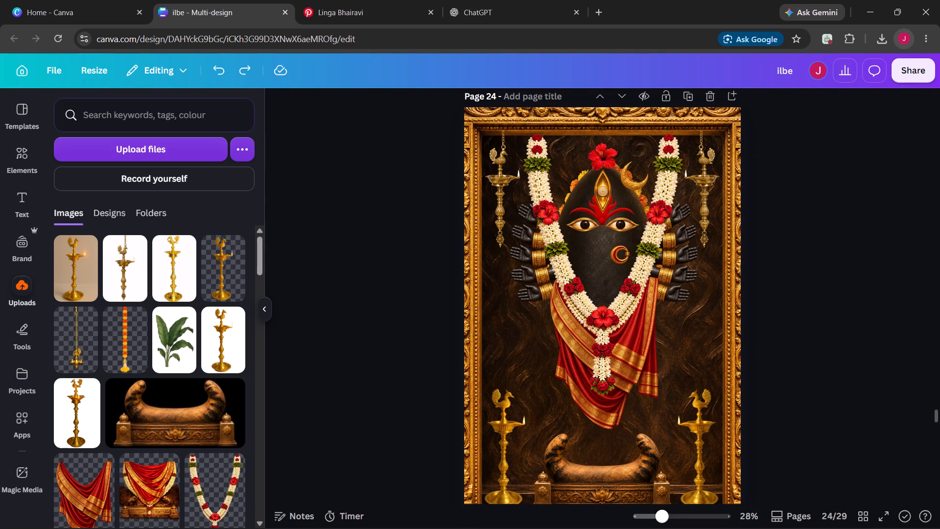
click(797, 306)
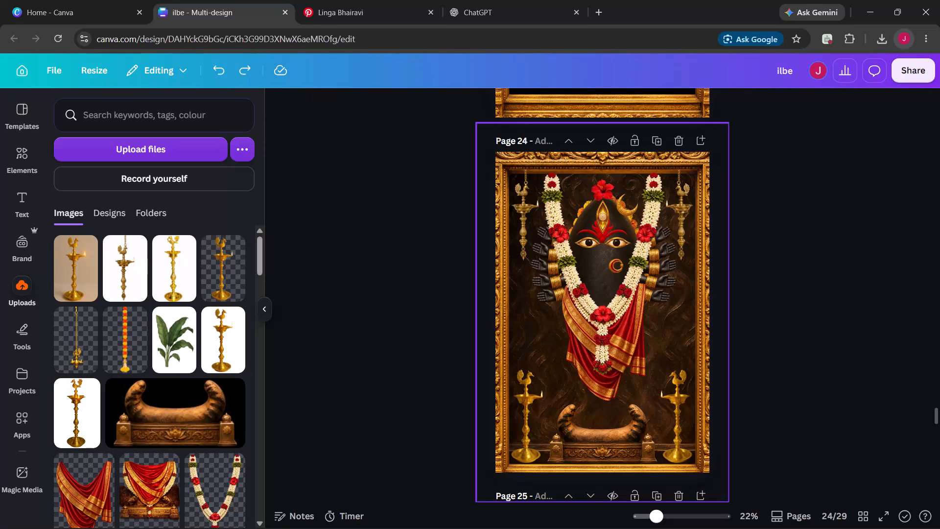
Examine the finished Linga Bhairavi composition on page 21 as a reference for page 24.
scroll(348, 395, up, 11)
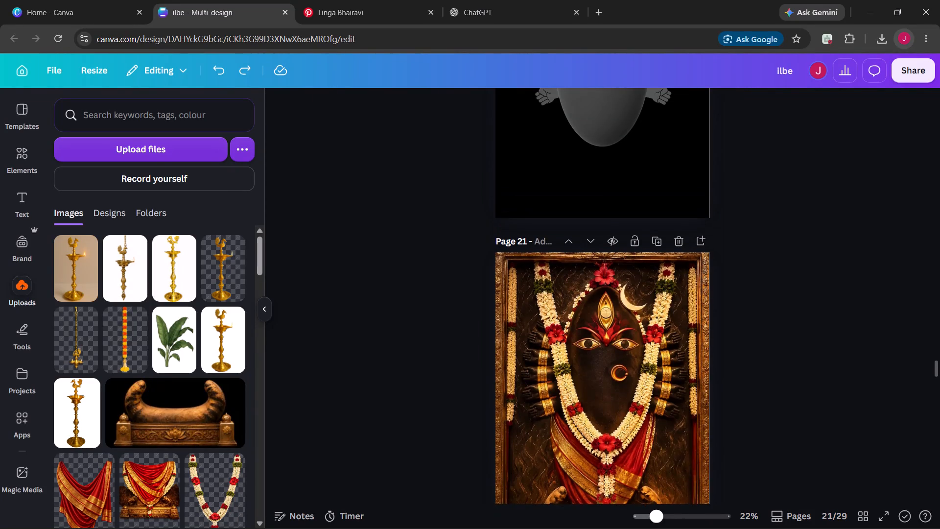
scroll(348, 395, down, 1)
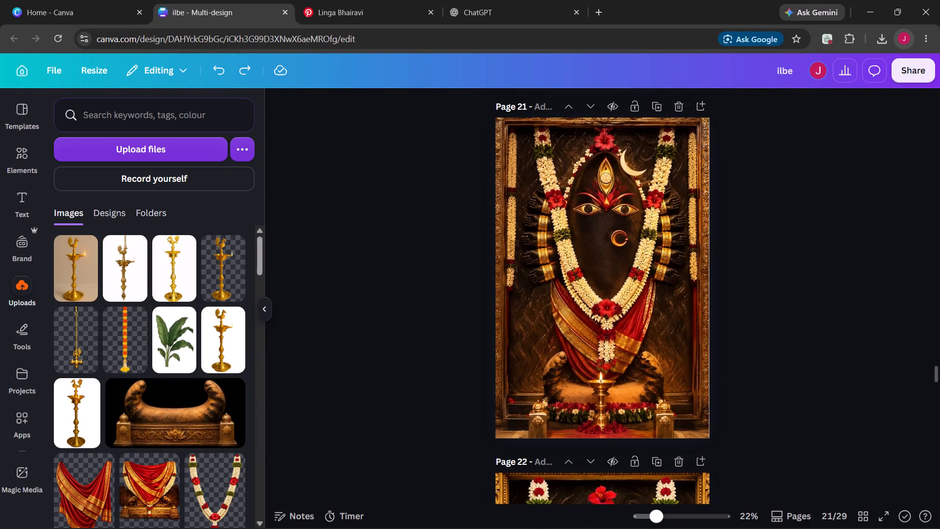
scroll(348, 395, down, 6)
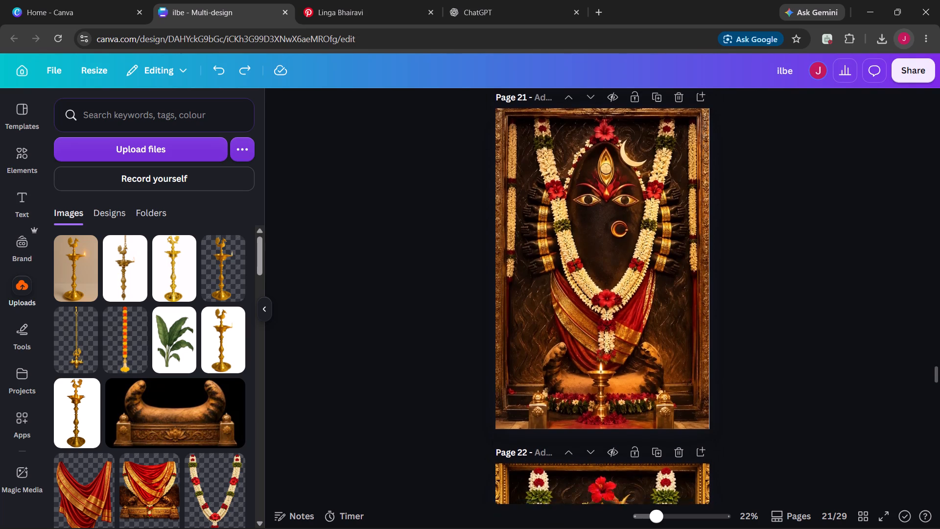
scroll(348, 395, down, 7)
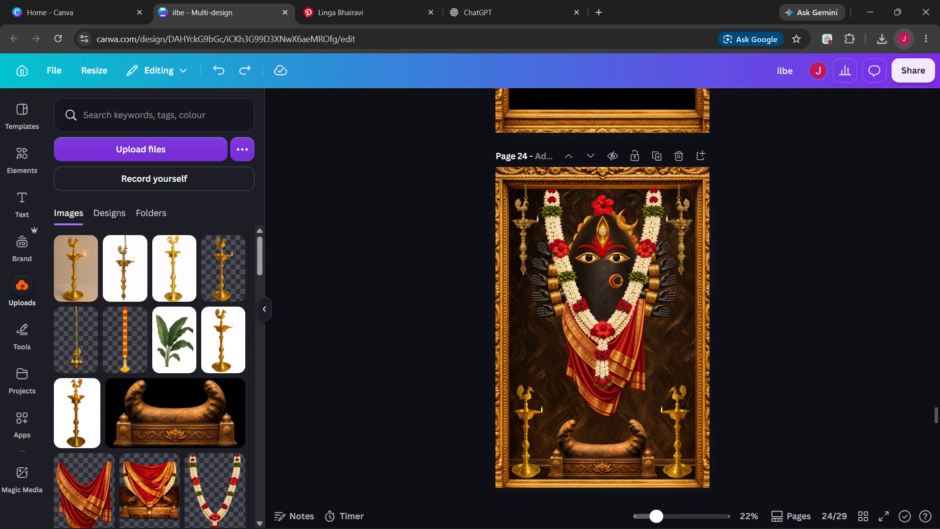
Delete both hanging peacock lamps from the upper corners of the page 24 artwork.
click(529, 211)
key(BackSpace)
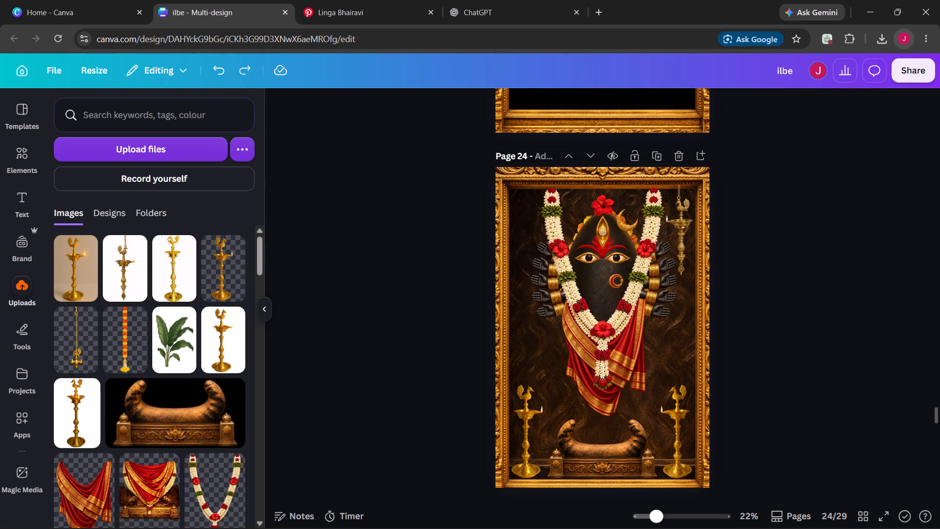
click(674, 222)
key(bracketright)
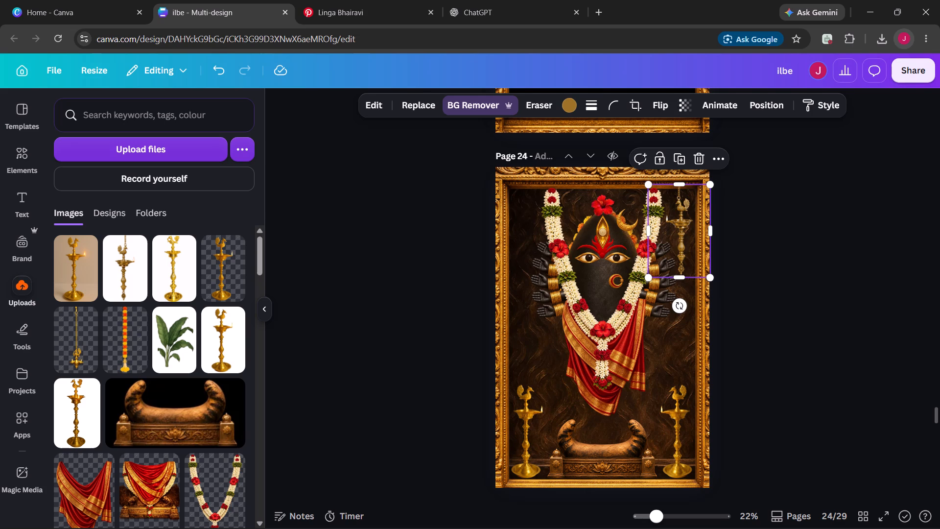
key(BackSpace)
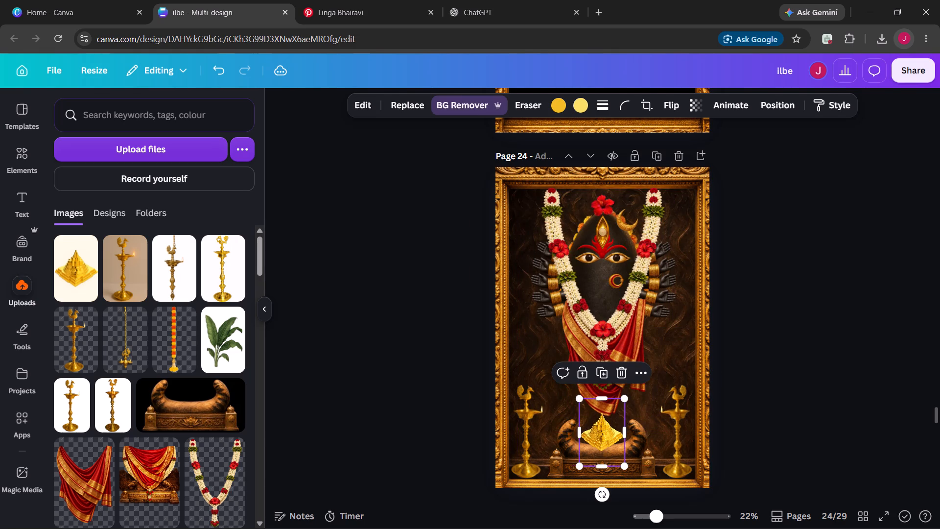
click(799, 436)
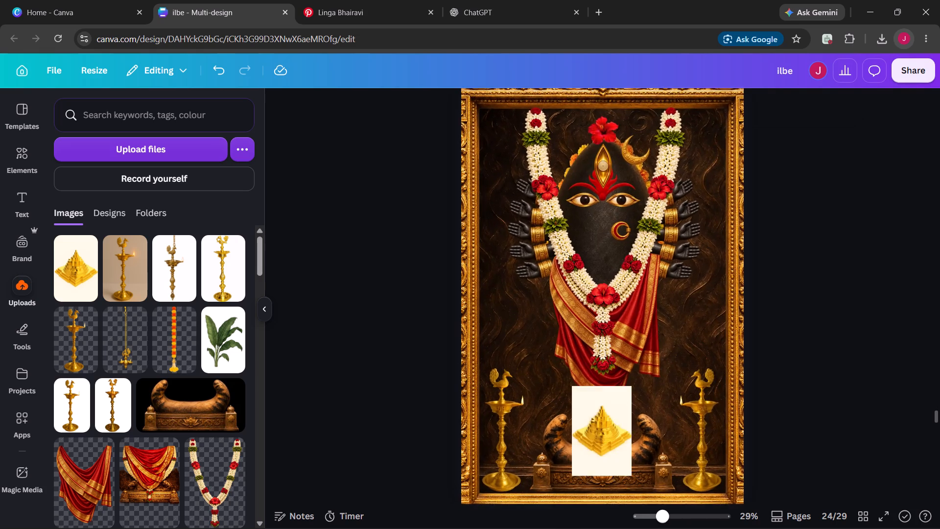
scroll(799, 436, down, 1)
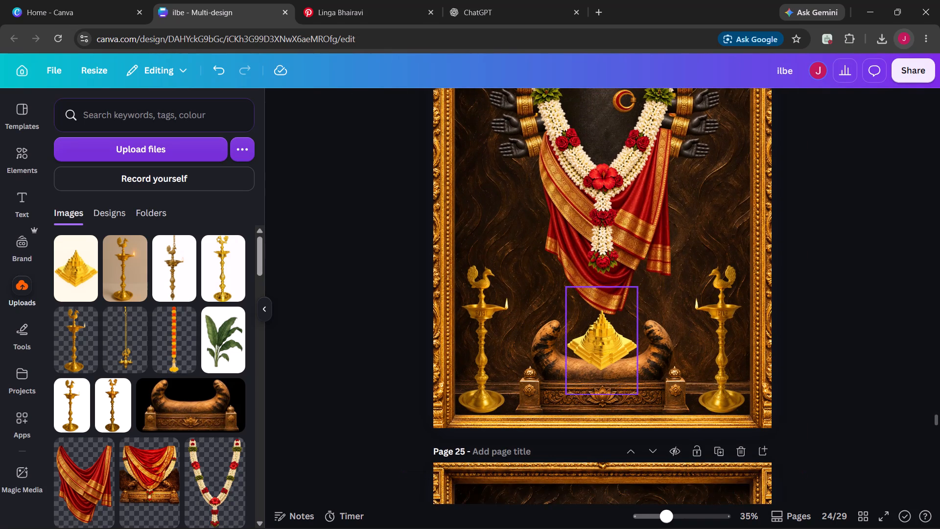
drag(611, 349, 614, 364)
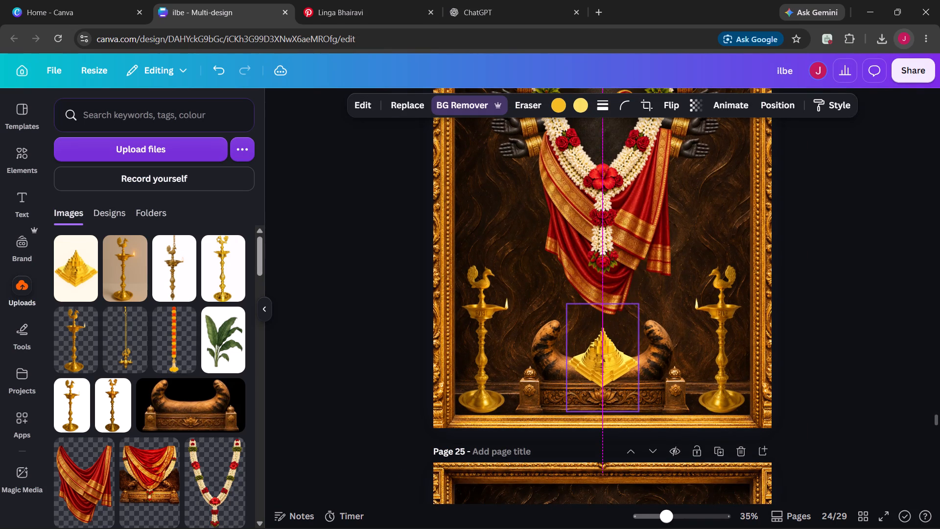
click(842, 336)
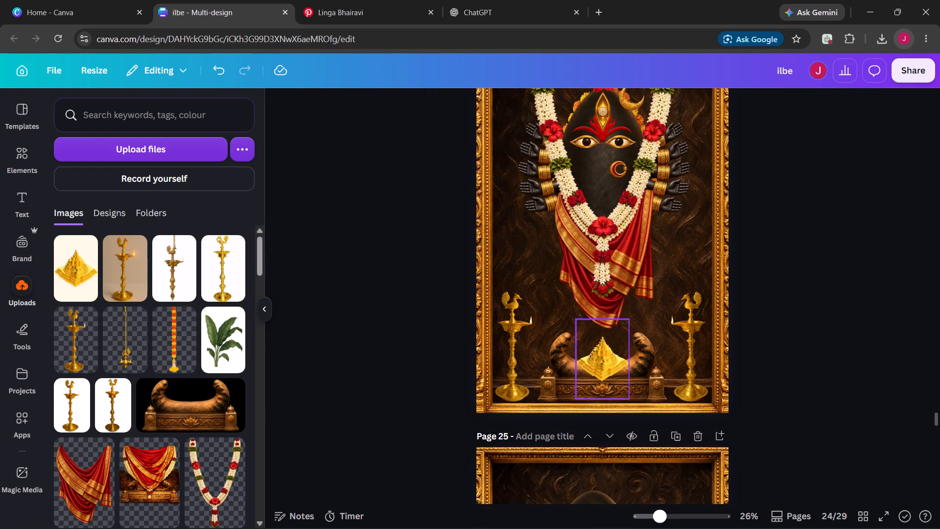
Delete the golden Sri Yantra pyramid from the pedestal in the page 24 artwork.
click(740, 379)
scroll(740, 379, up, 1)
scroll(740, 379, down, 1)
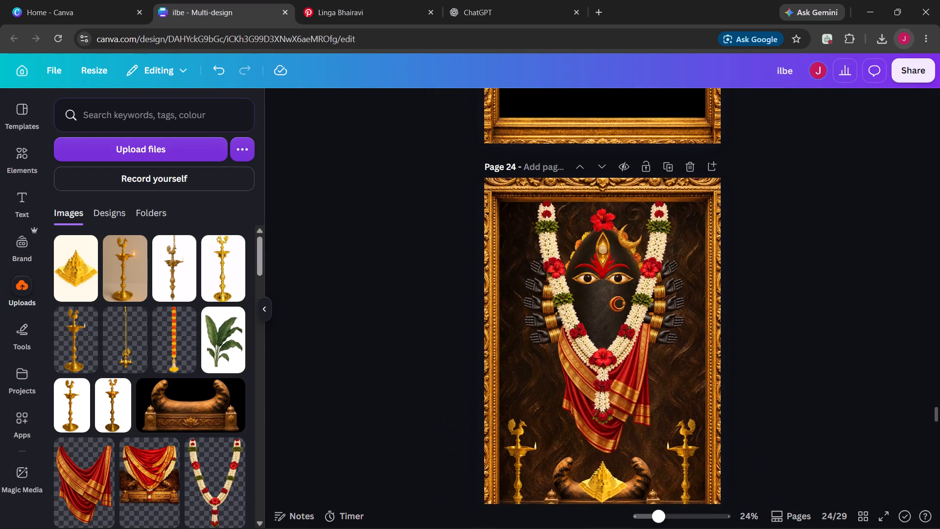
scroll(740, 379, down, 1)
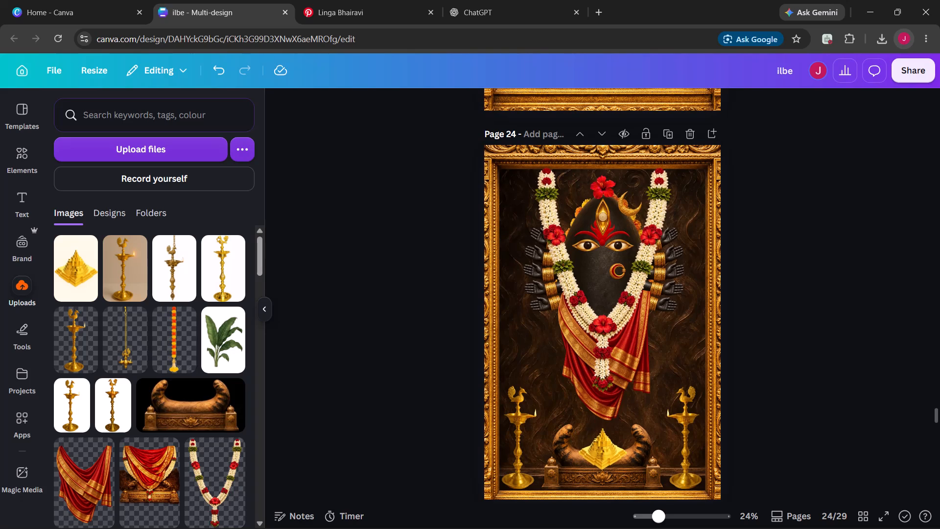
click(602, 442)
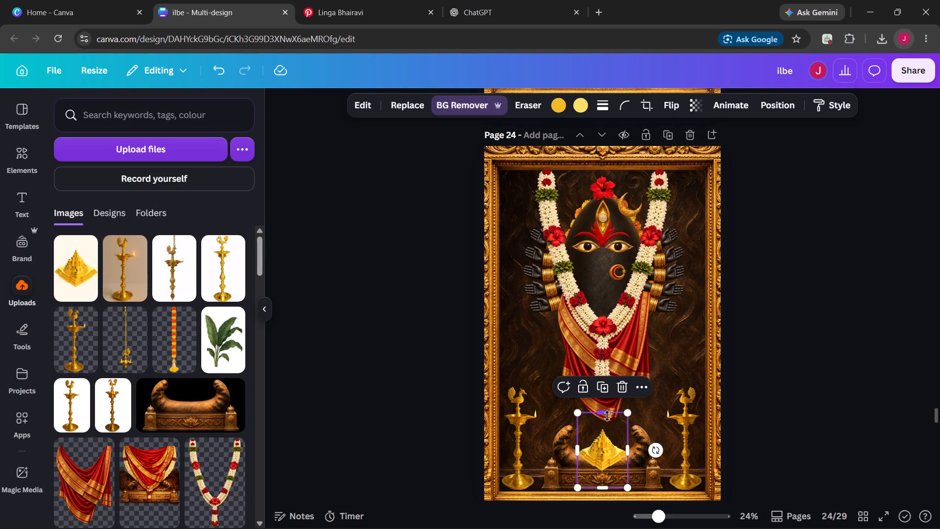
scroll(607, 416, down, 1)
click(608, 378)
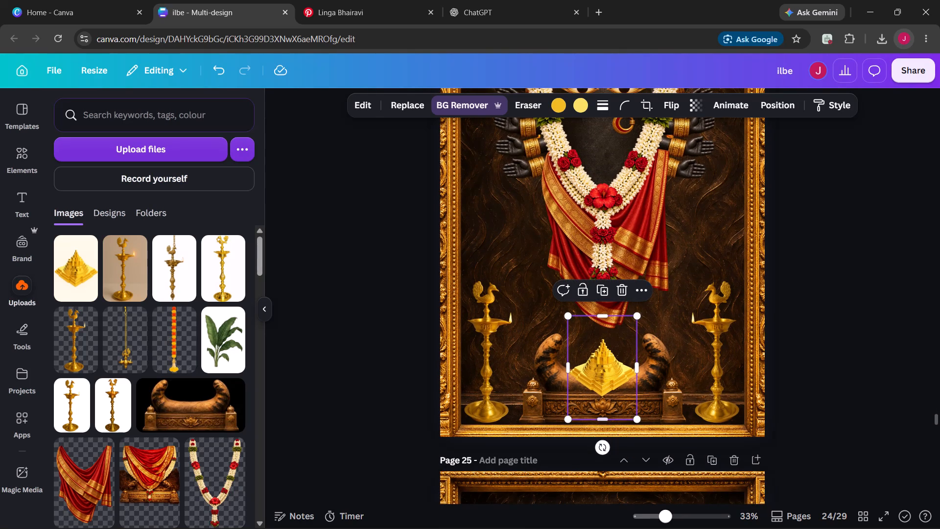
key(BackSpace)
click(608, 378)
key(BackSpace)
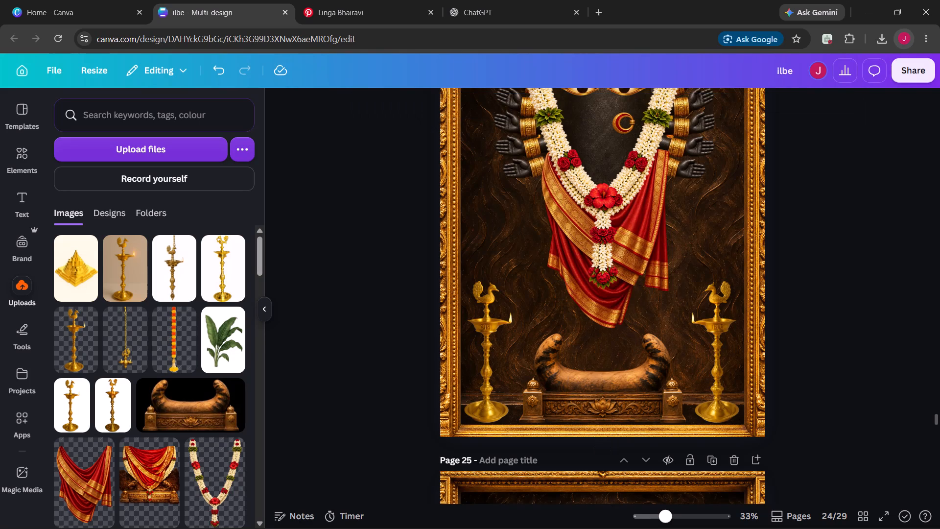
Compare the page 24 artwork with the Linga Bhairavi compositions on pages 21 and 22.
scroll(836, 375, up, 2)
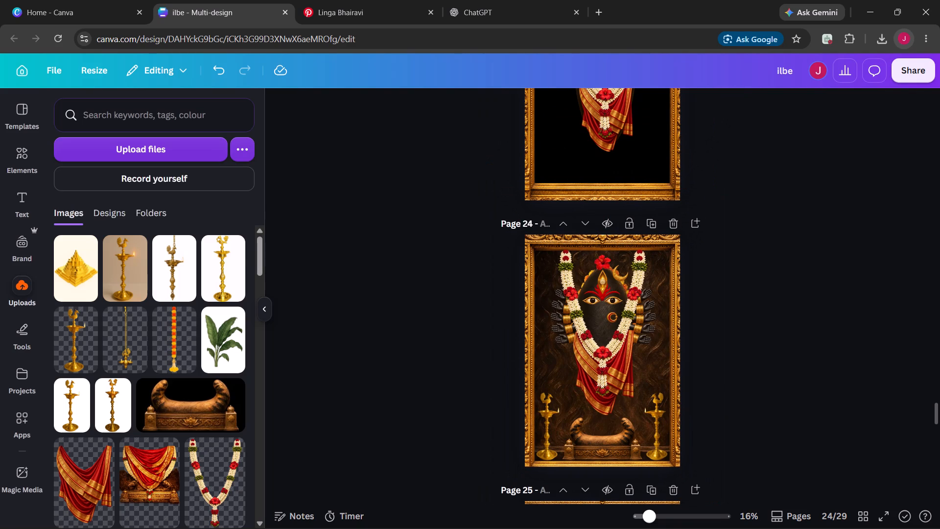
scroll(820, 370, up, 7)
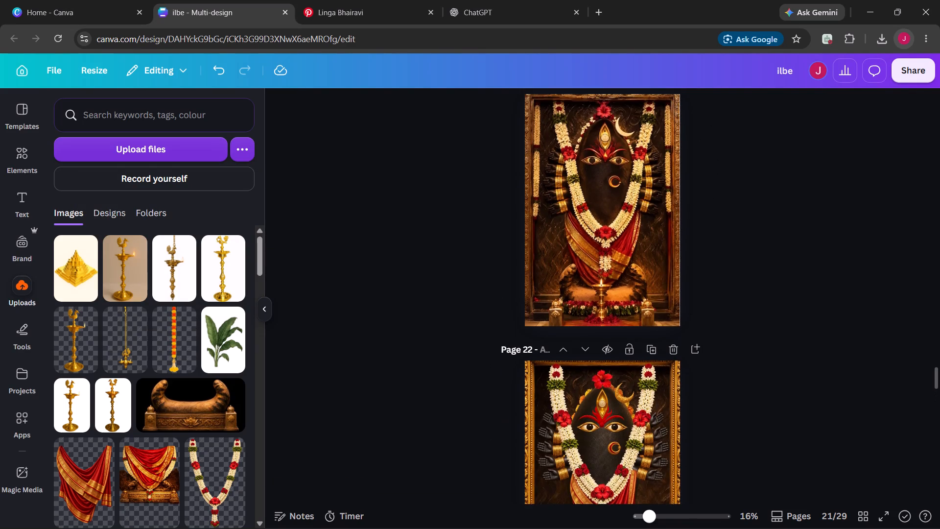
scroll(820, 370, up, 2)
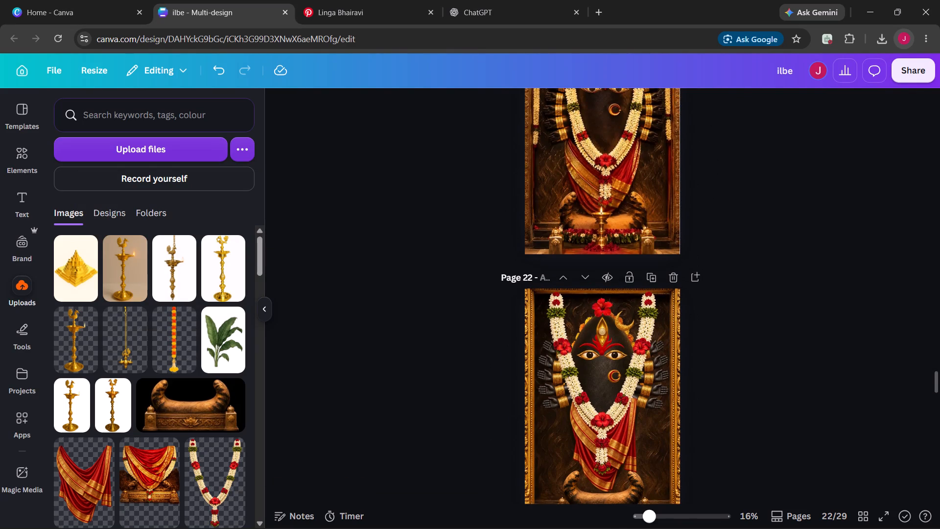
scroll(820, 370, up, 1)
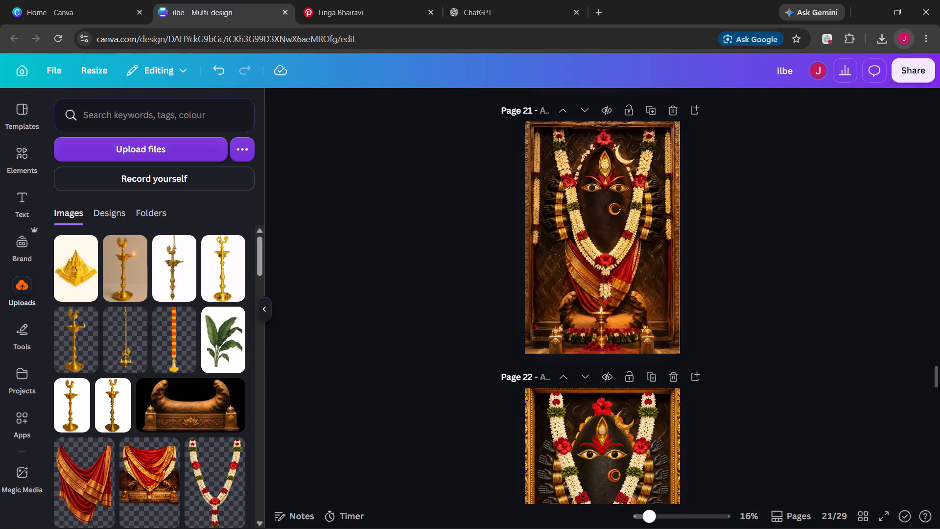
scroll(820, 370, down, 6)
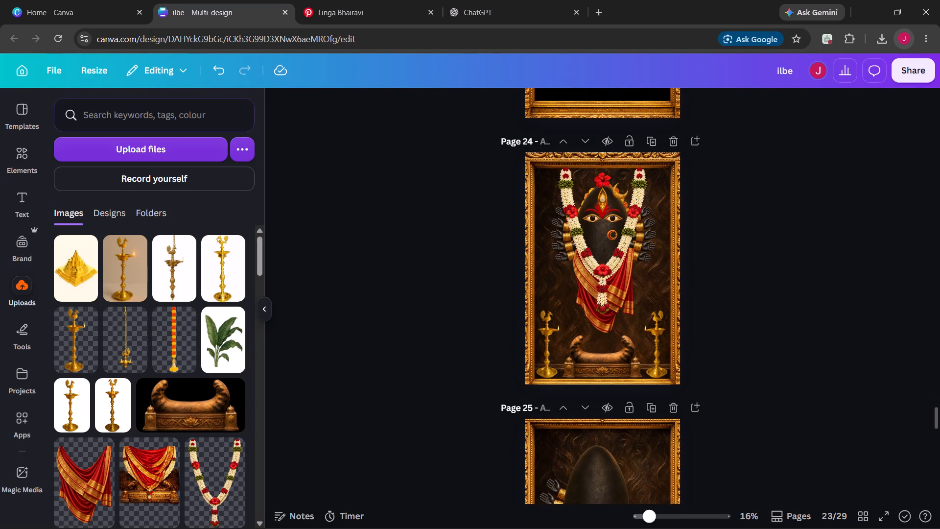
scroll(820, 370, down, 1)
scroll(820, 370, up, 6)
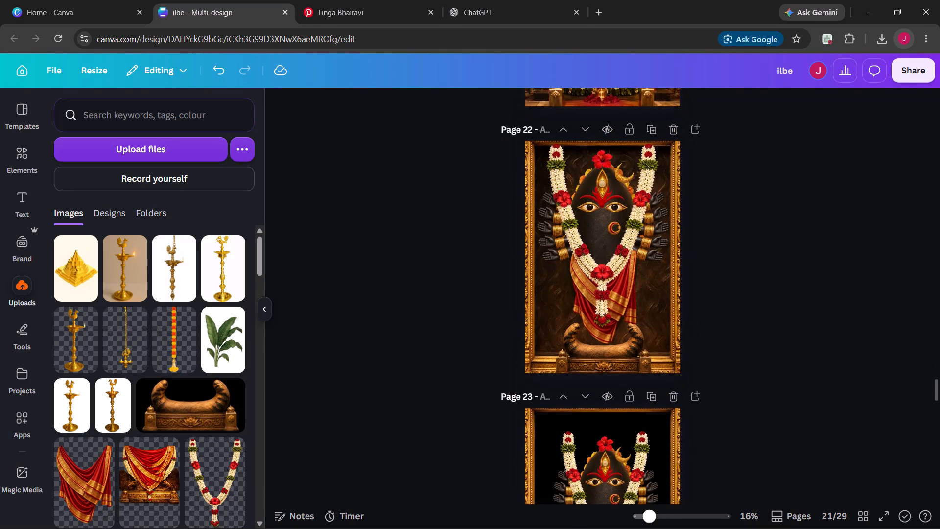
scroll(820, 370, up, 1)
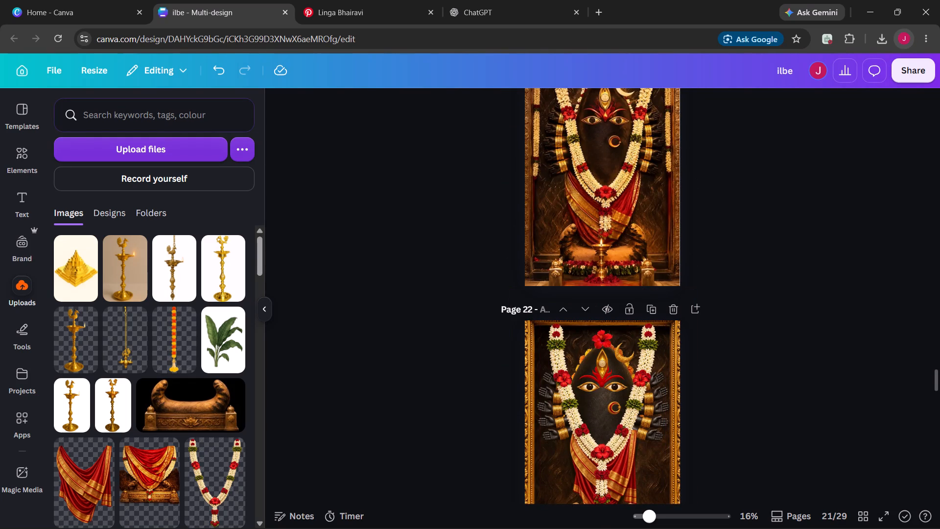
scroll(737, 328, down, 2)
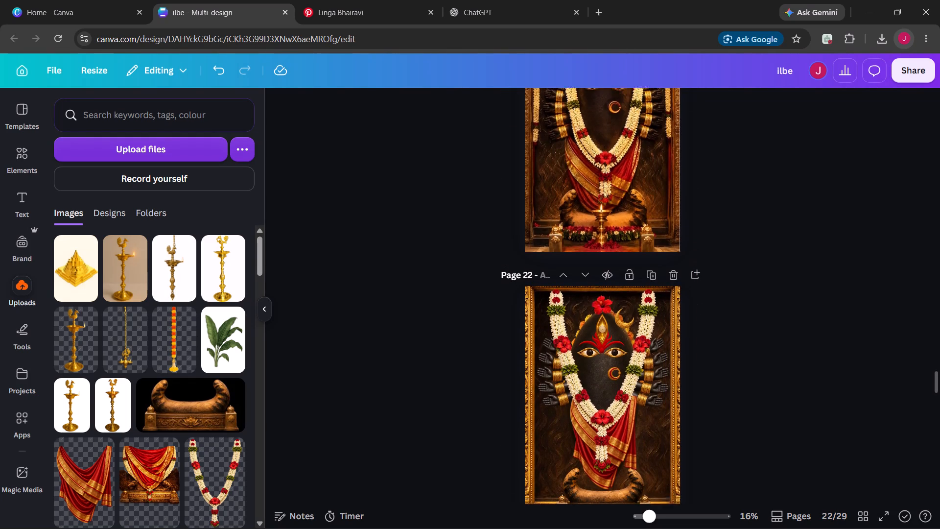
scroll(737, 328, down, 1)
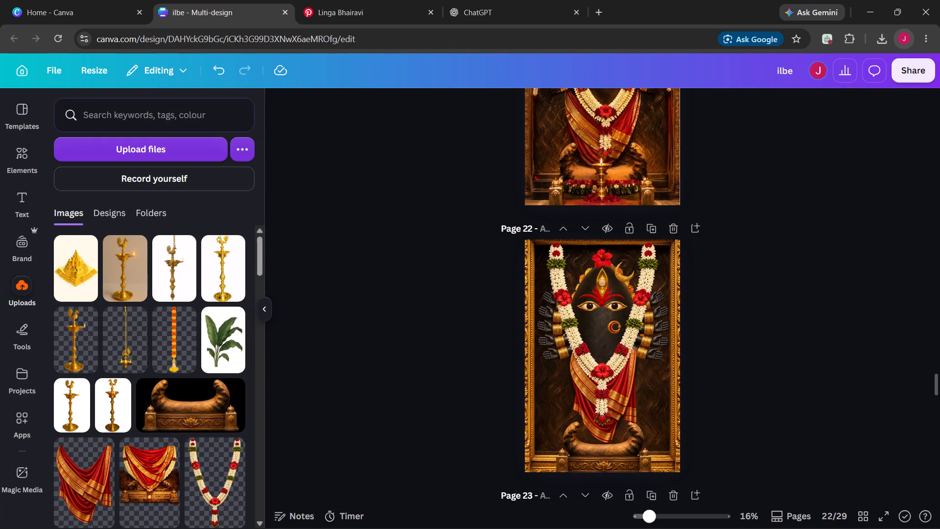
scroll(737, 328, up, 1)
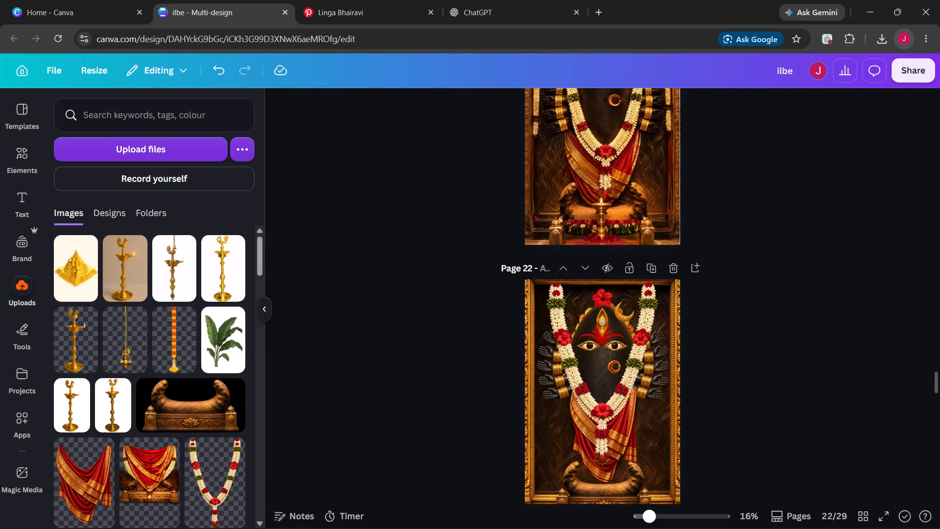
scroll(737, 328, up, 1)
Look through the uploaded images down to the oldest ones for another usable decorative element.
scroll(163, 362, down, 3)
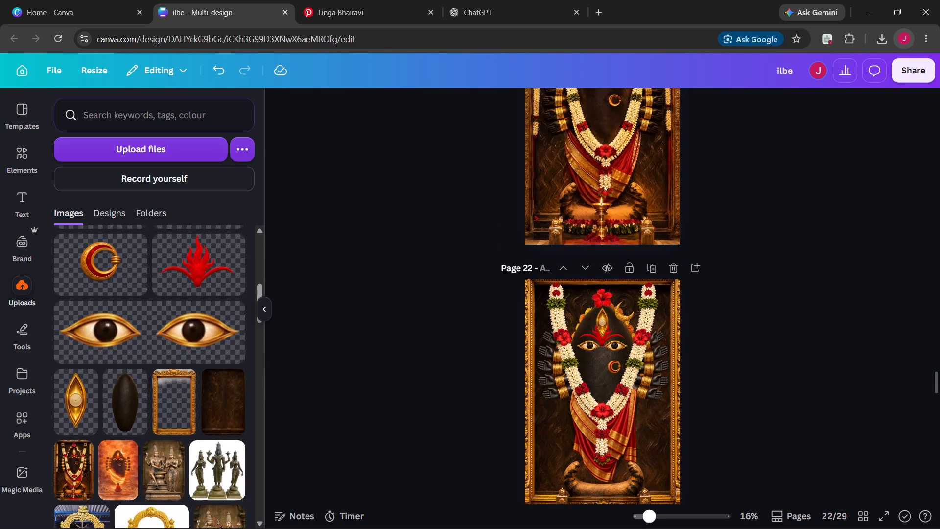
scroll(163, 362, down, 14)
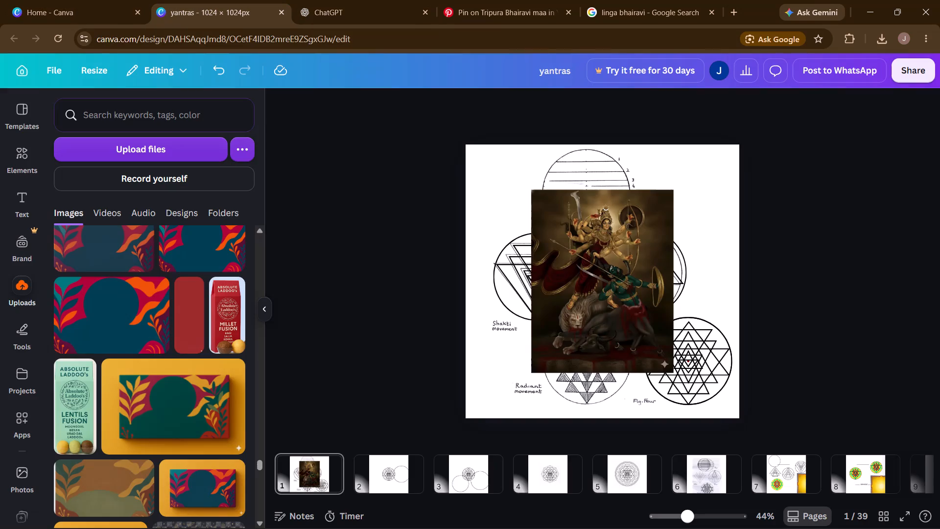
click(23, 73)
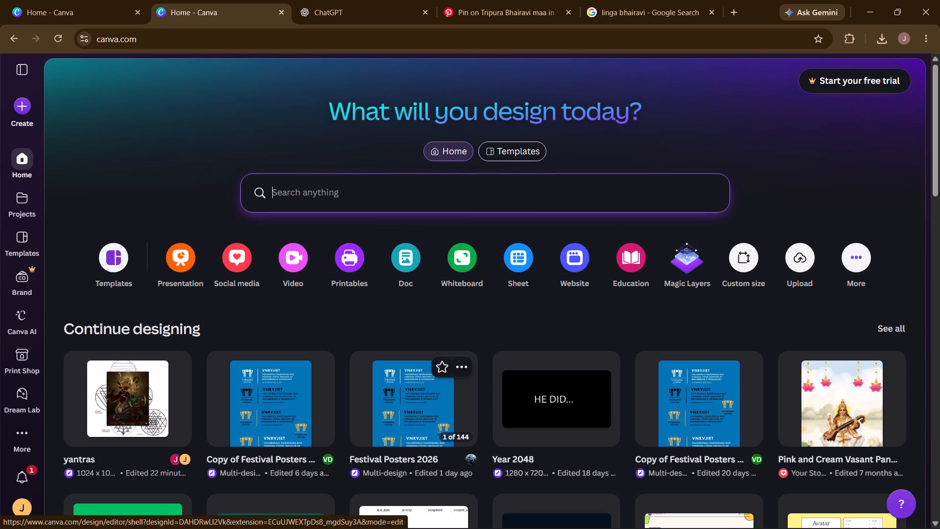
scroll(407, 351, down, 14)
scroll(407, 351, up, 3)
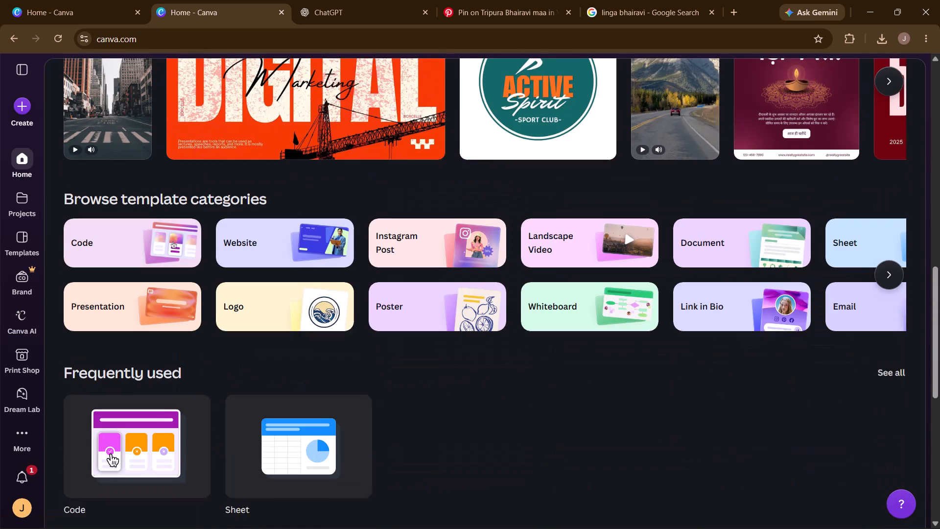
scroll(407, 351, up, 1)
scroll(535, 388, up, 5)
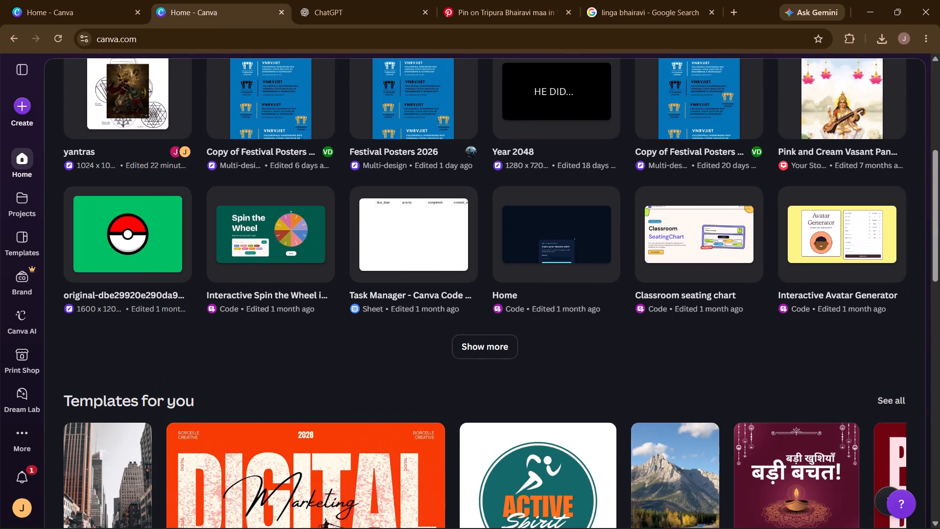
click(470, 354)
scroll(470, 354, down, 1)
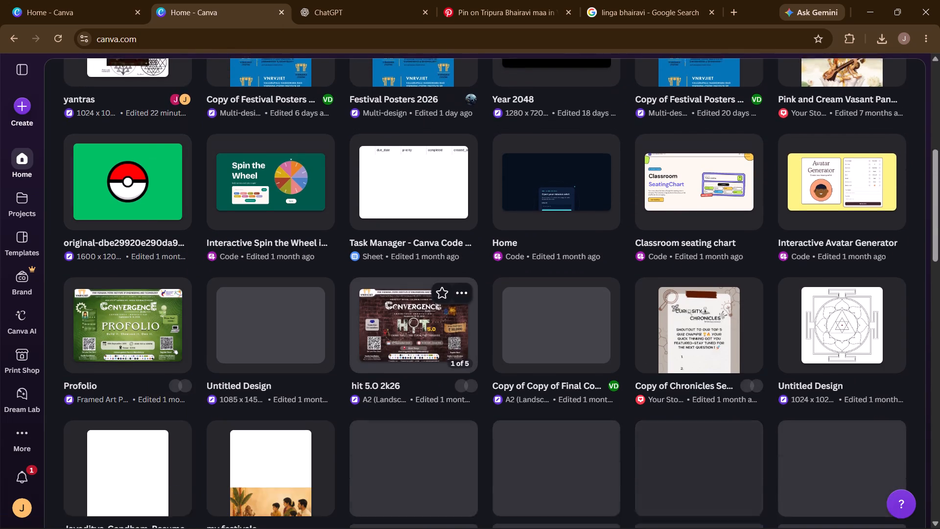
scroll(470, 354, down, 3)
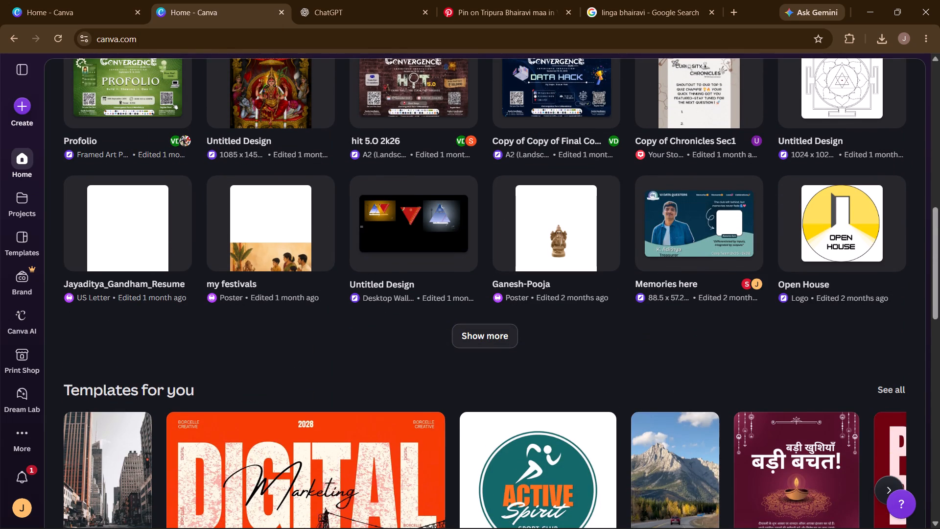
click(464, 339)
scroll(464, 339, down, 2)
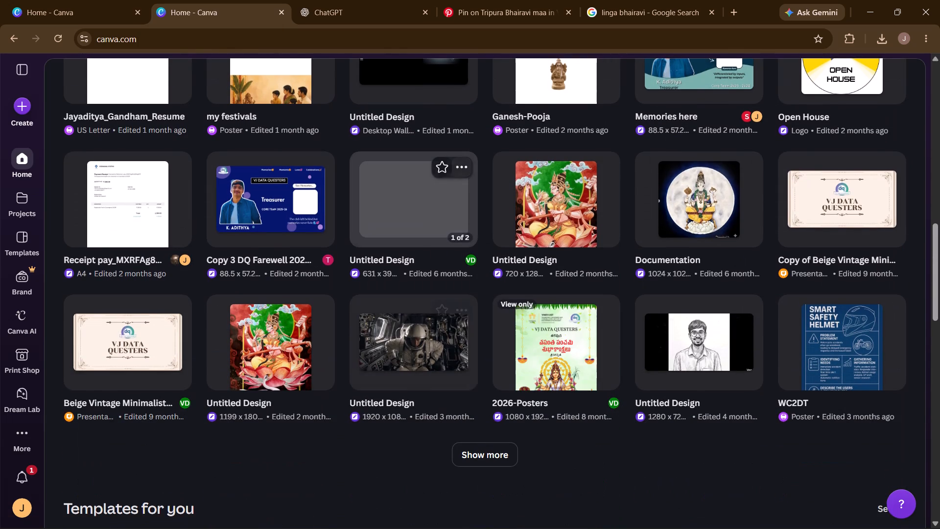
click(508, 444)
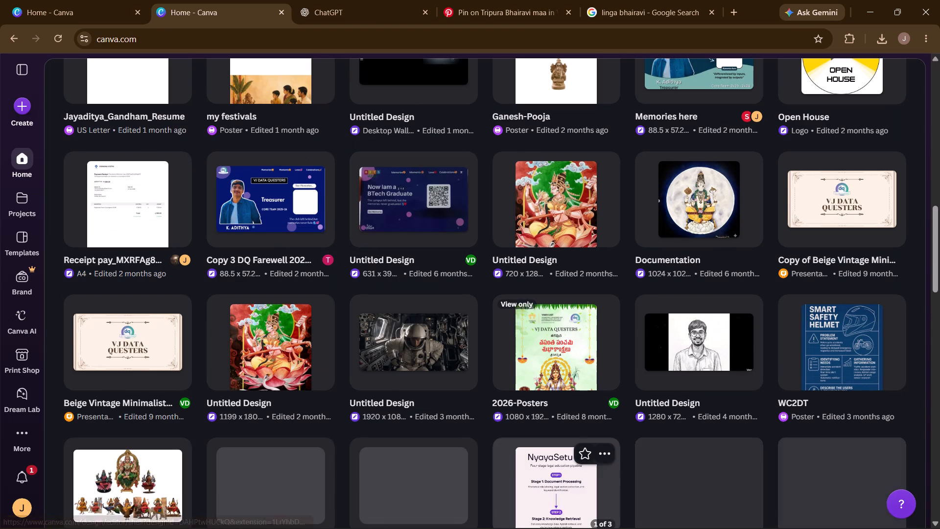
scroll(508, 444, down, 2)
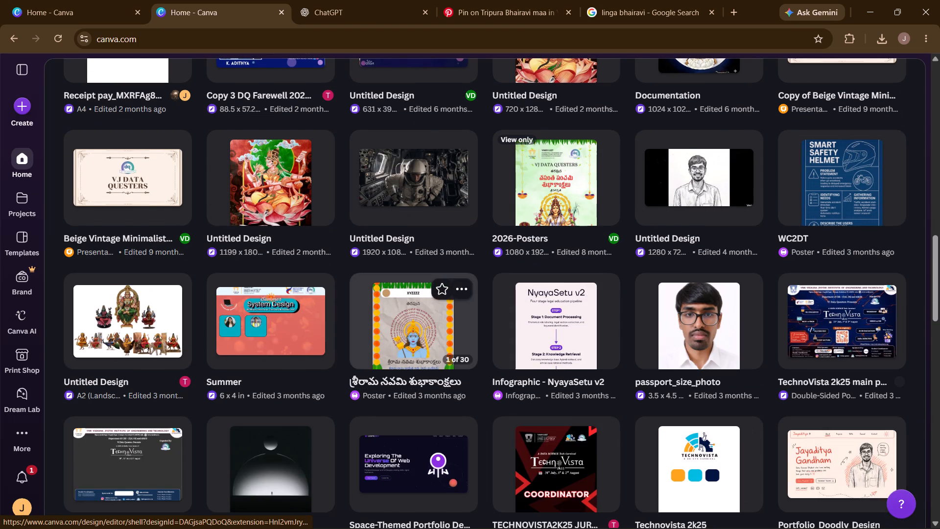
click(425, 341)
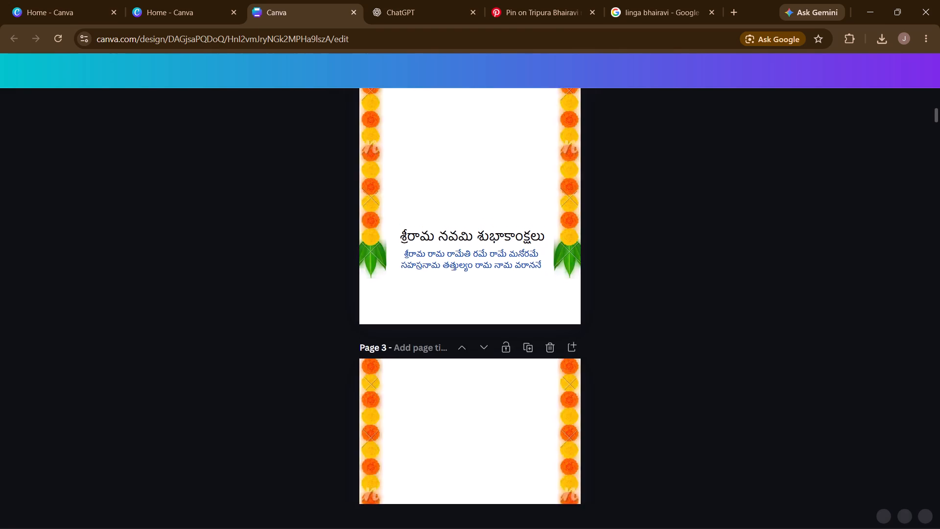
Browse the pages of the "శ్రీరామ నవమి శుభాకాంక్షలు" poster down to page 22 for a reusable decorative element.
scroll(728, 375, down, 2)
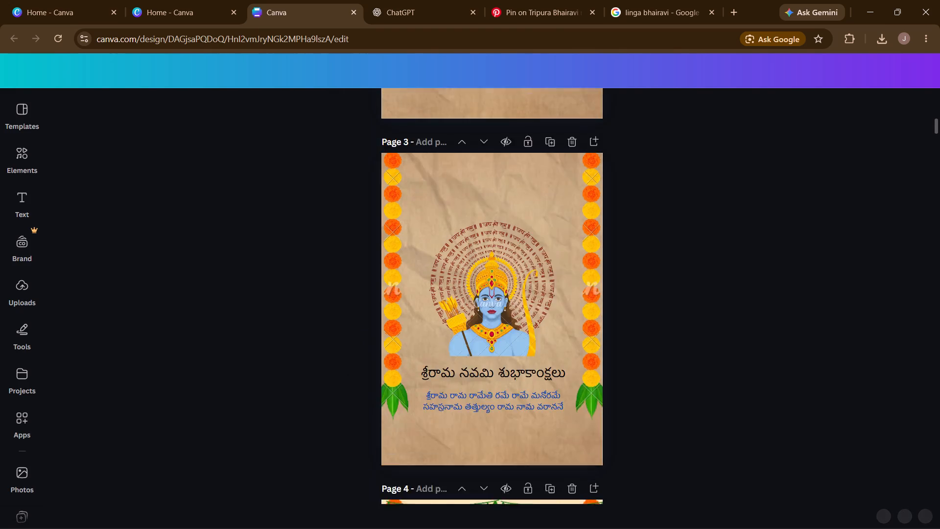
scroll(728, 375, down, 5)
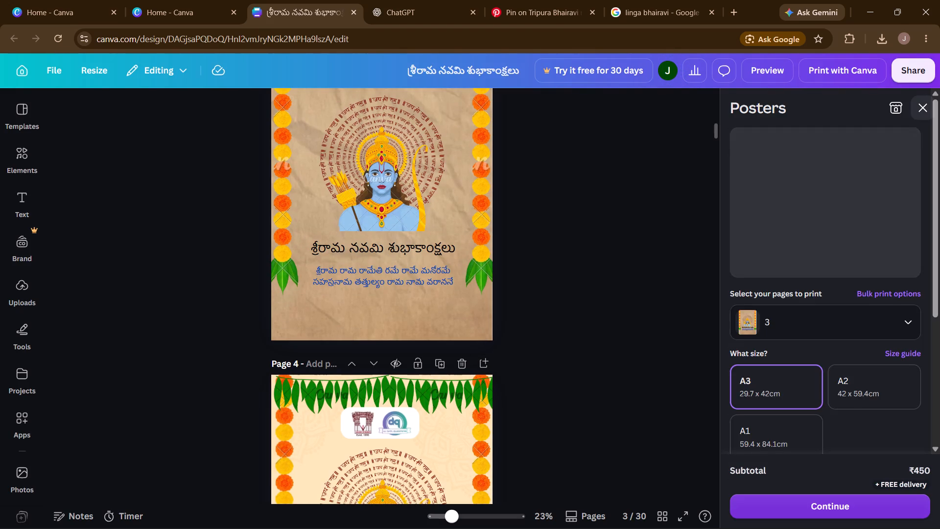
click(924, 113)
scroll(738, 215, down, 6)
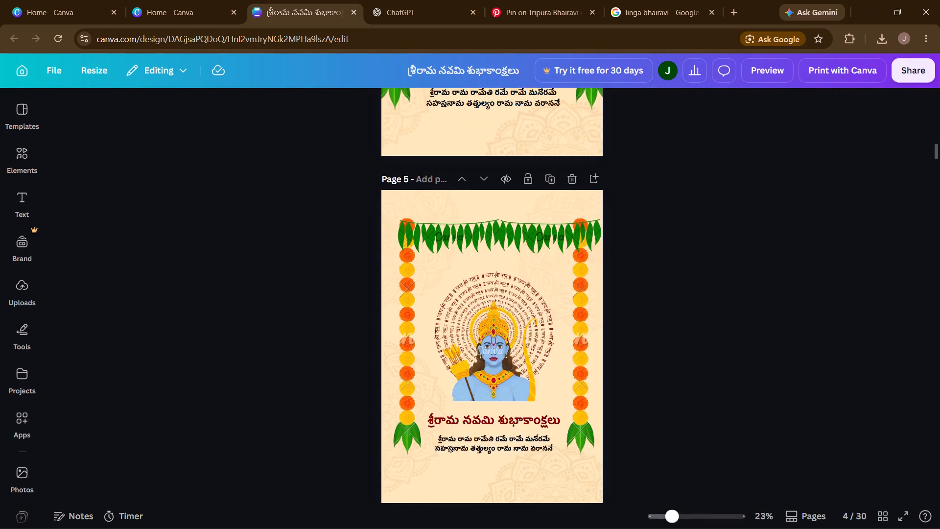
scroll(738, 215, down, 5)
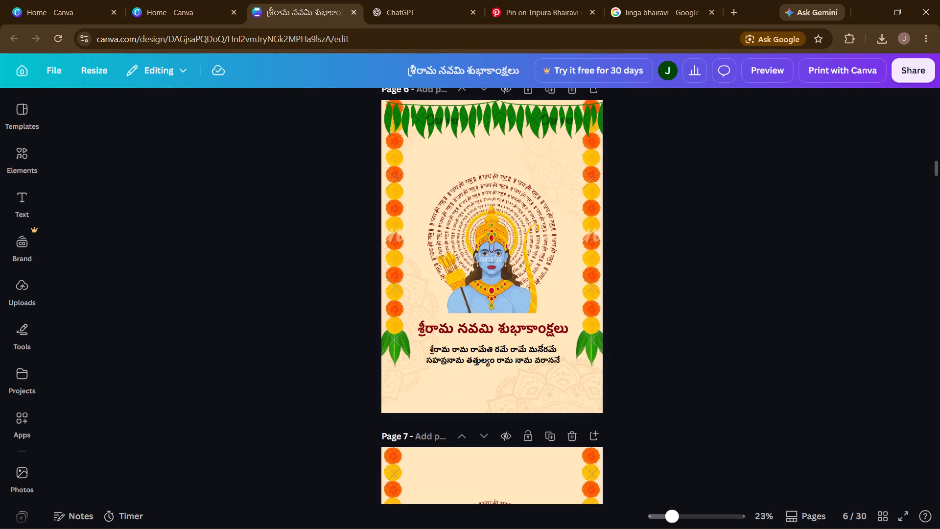
scroll(738, 215, down, 12)
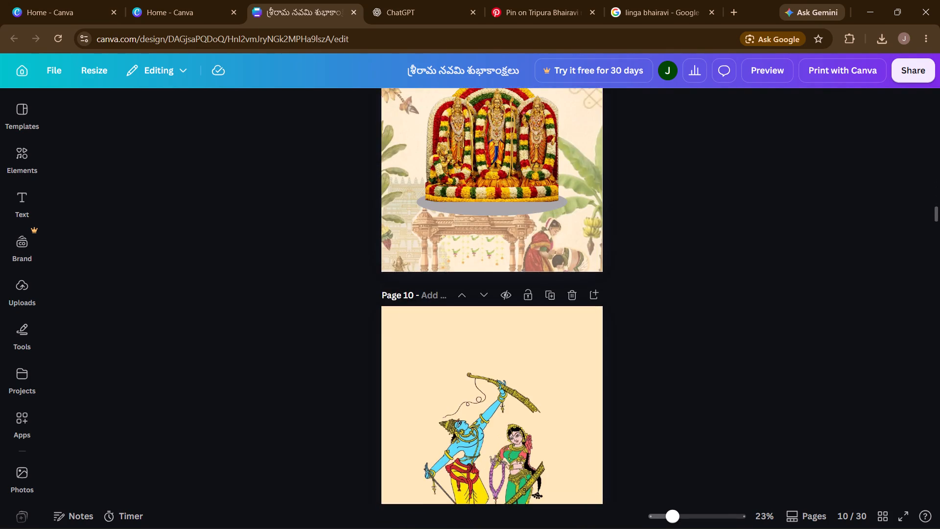
scroll(738, 215, down, 12)
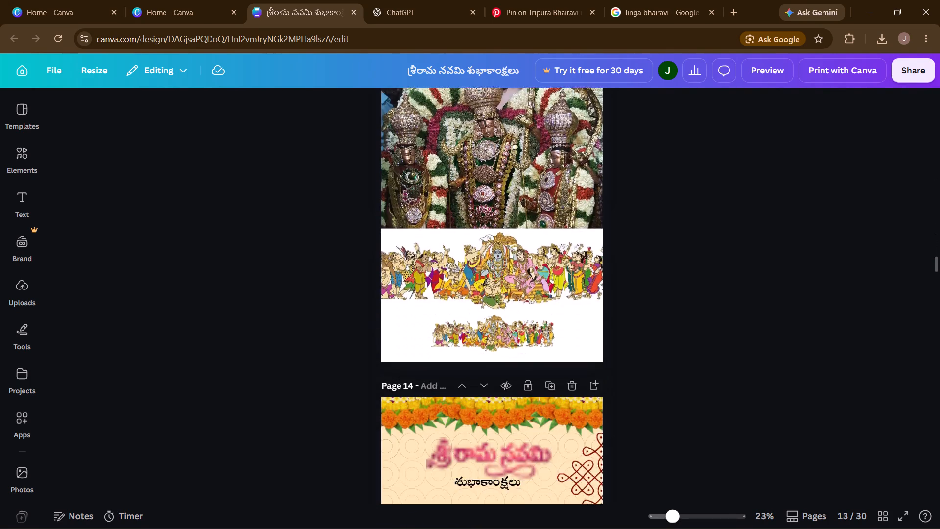
scroll(738, 215, down, 12)
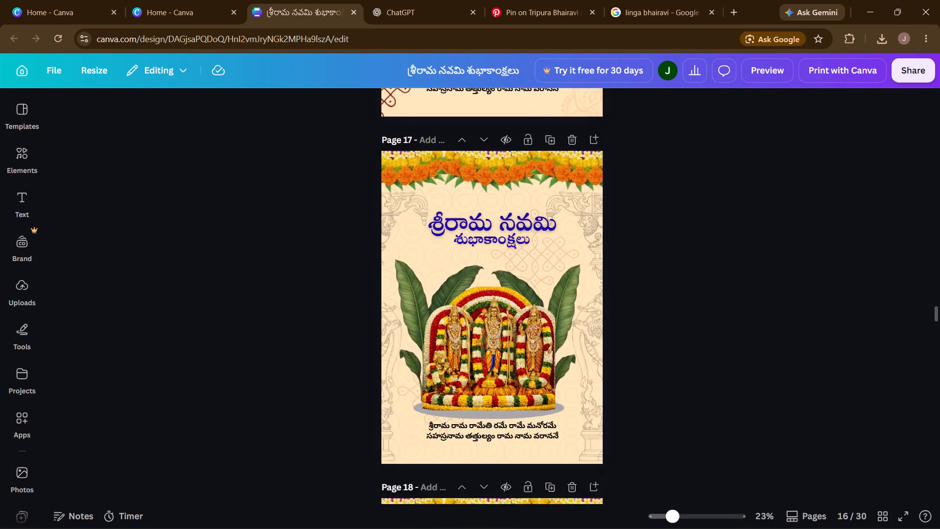
scroll(738, 215, down, 12)
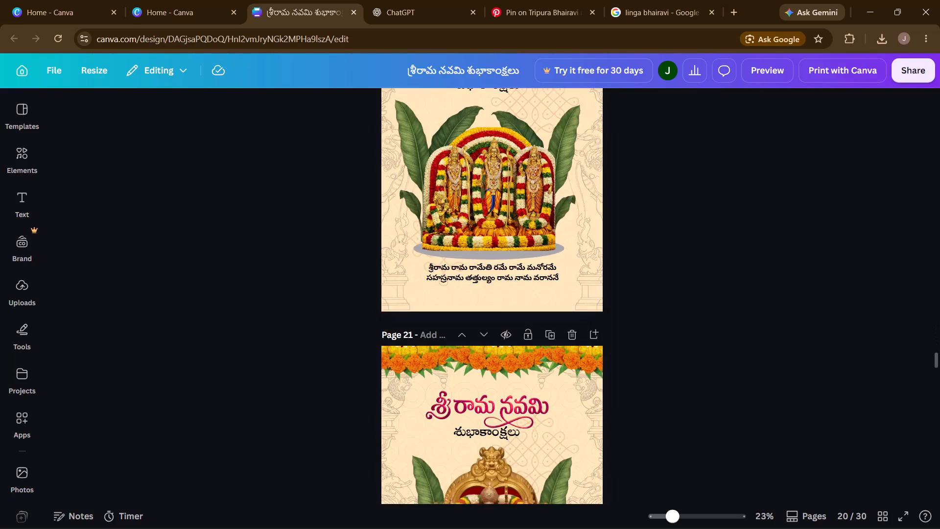
scroll(738, 215, down, 9)
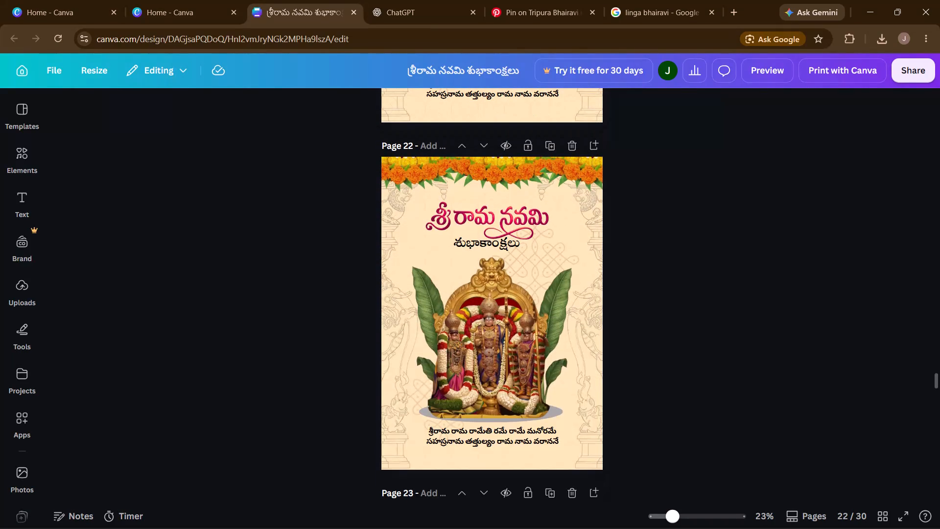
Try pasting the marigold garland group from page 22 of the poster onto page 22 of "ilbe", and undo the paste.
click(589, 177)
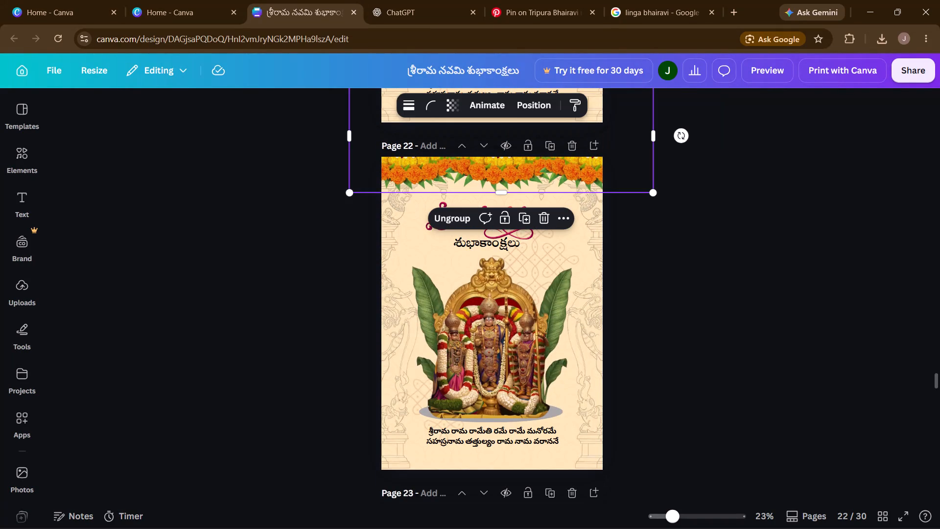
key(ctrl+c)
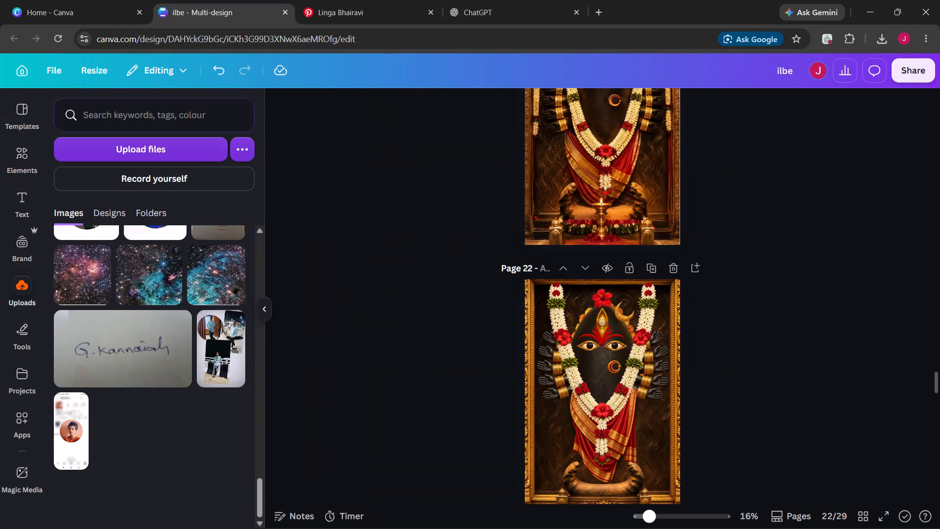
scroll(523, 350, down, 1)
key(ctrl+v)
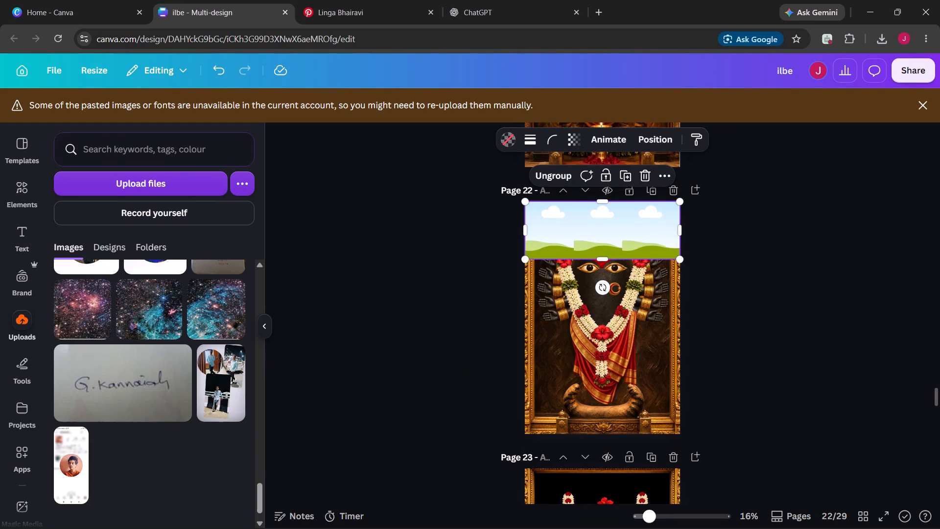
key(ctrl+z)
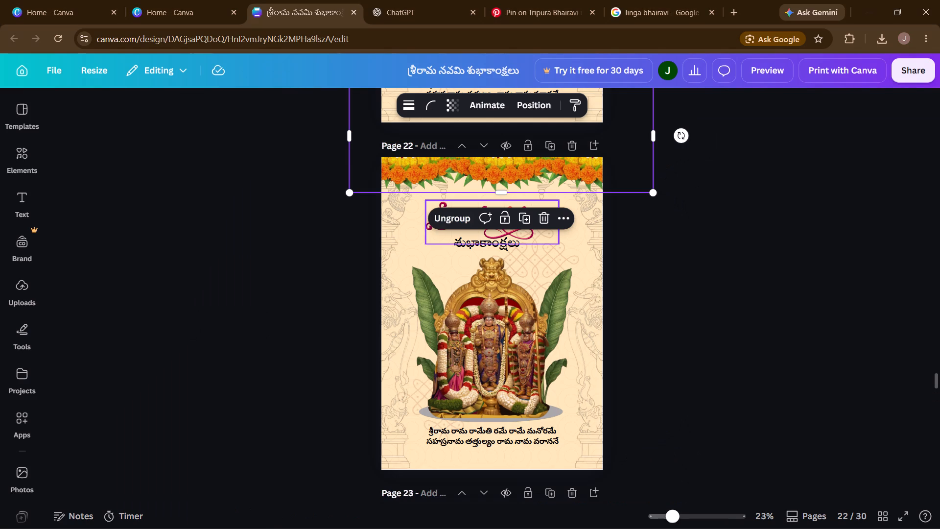
Ungroup the marigold garland at the top of the poster's page 22.
right_click(452, 177)
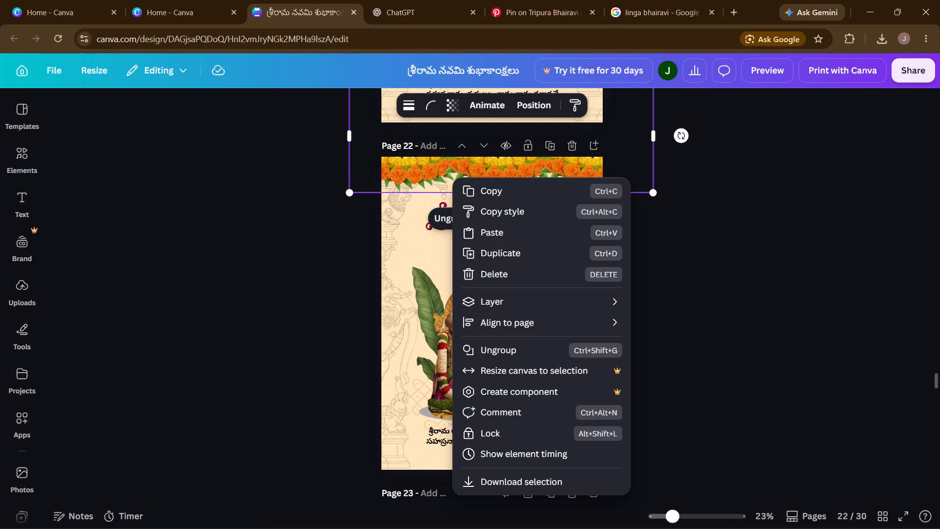
click(444, 223)
click(444, 223)
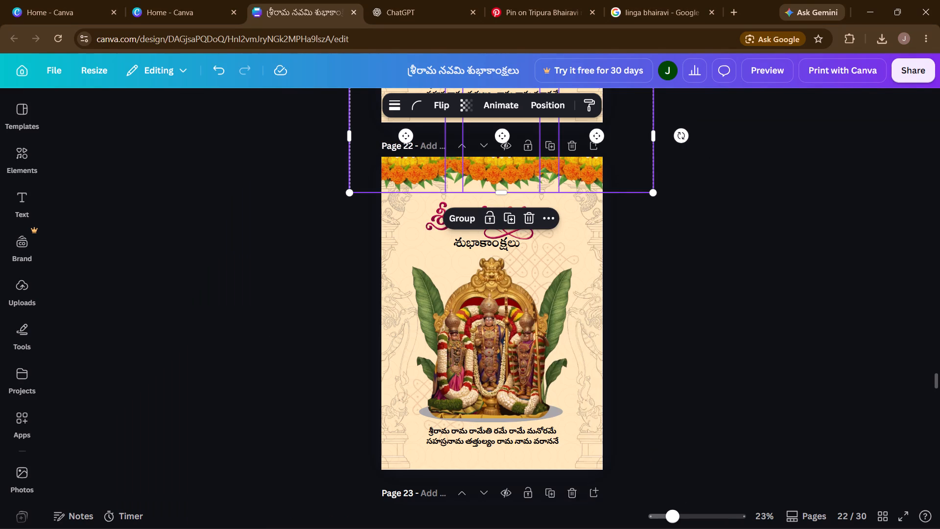
click(775, 292)
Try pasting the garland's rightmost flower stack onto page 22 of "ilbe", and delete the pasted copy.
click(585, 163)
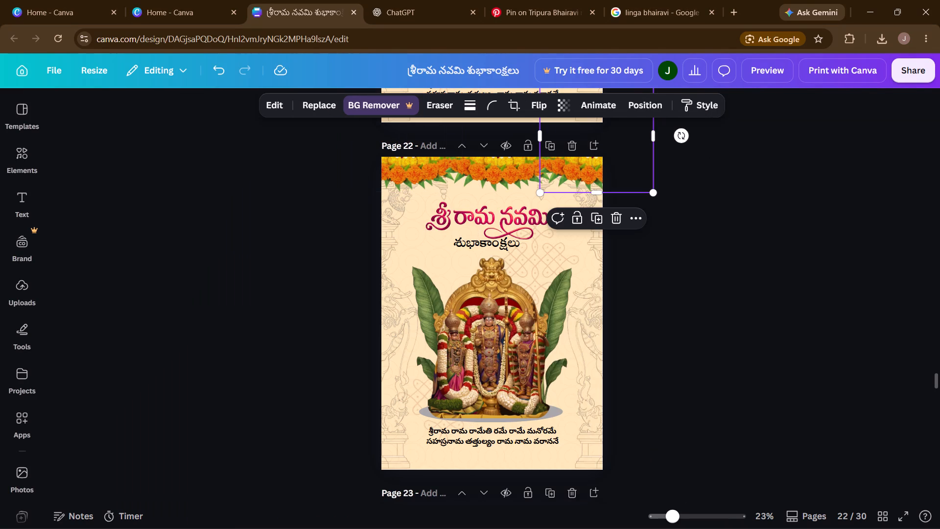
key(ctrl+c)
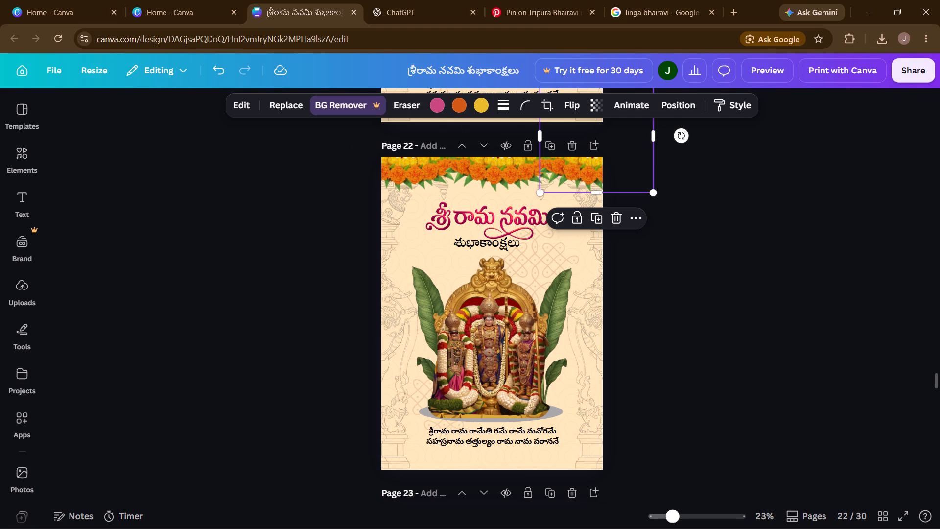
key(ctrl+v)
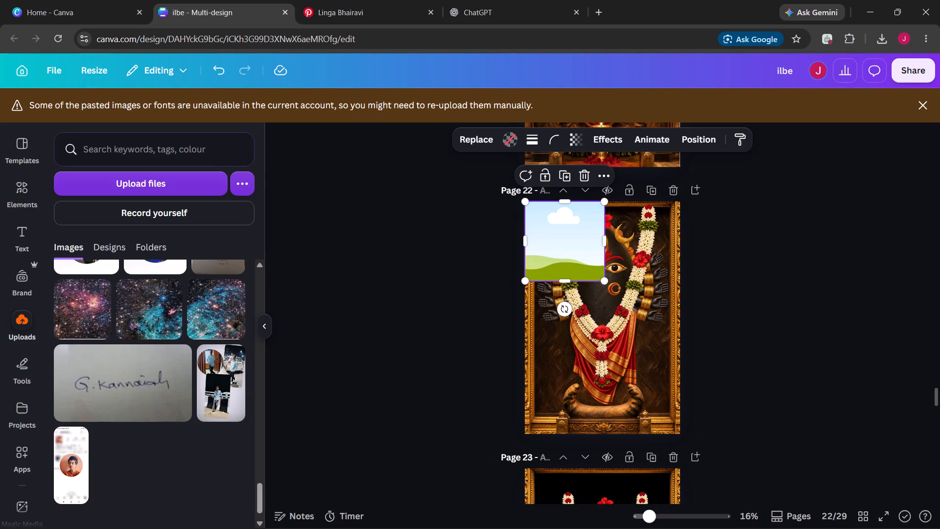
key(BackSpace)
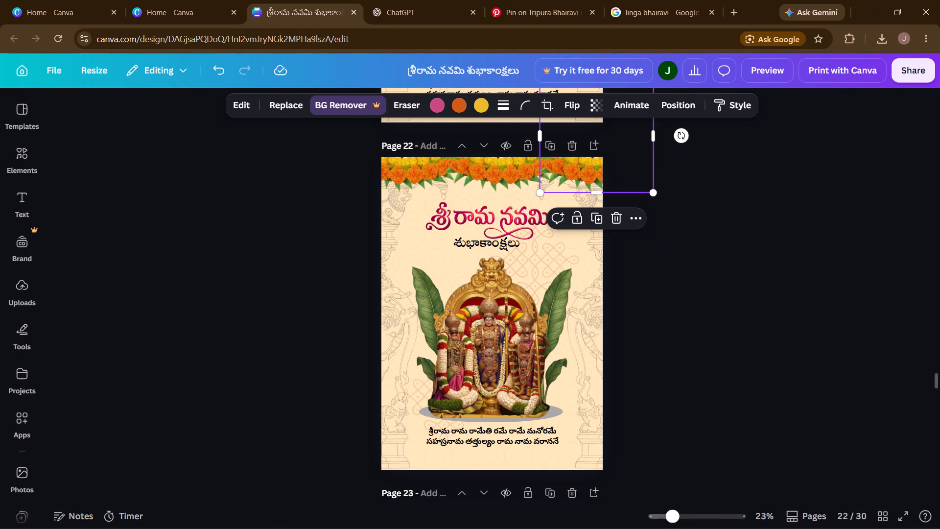
Download the poster garland's rightmost flower stack as a PNG and place that file on page 22 of "ilbe".
right_click(581, 167)
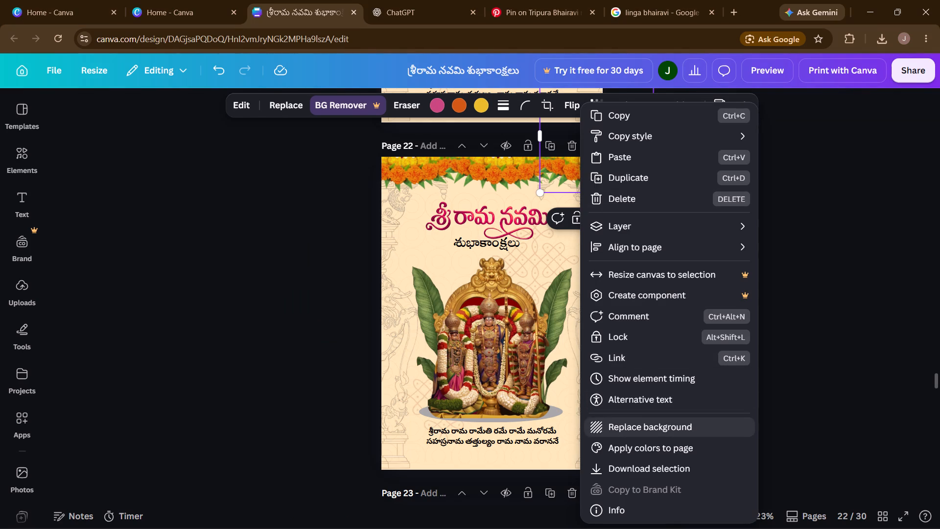
click(639, 471)
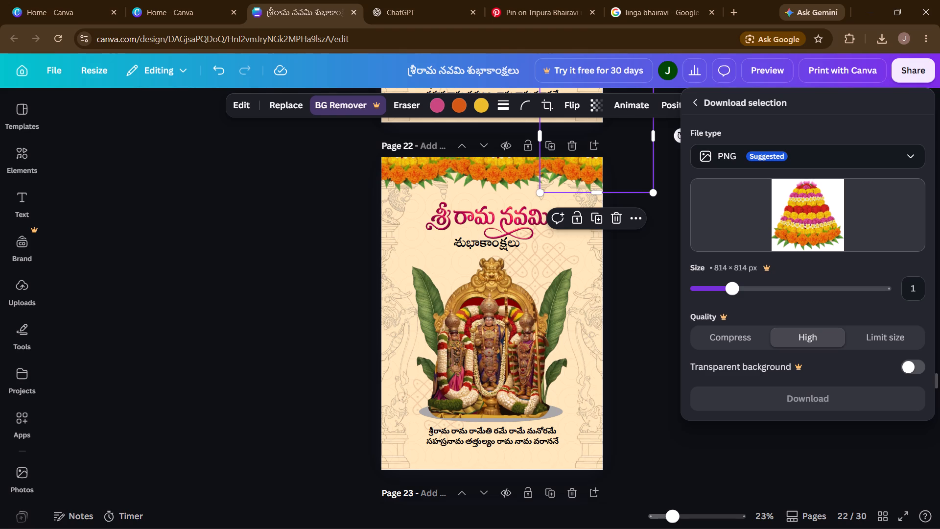
click(777, 399)
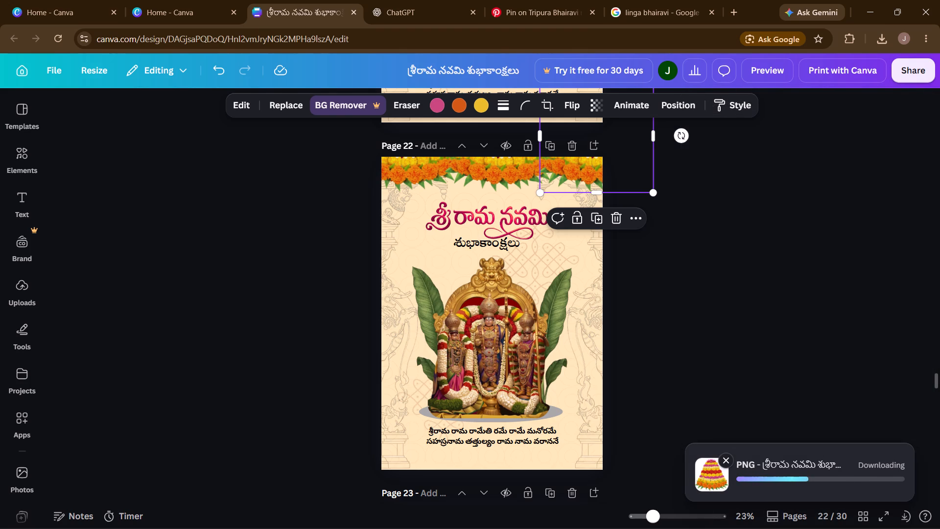
drag(791, 63, 620, 256)
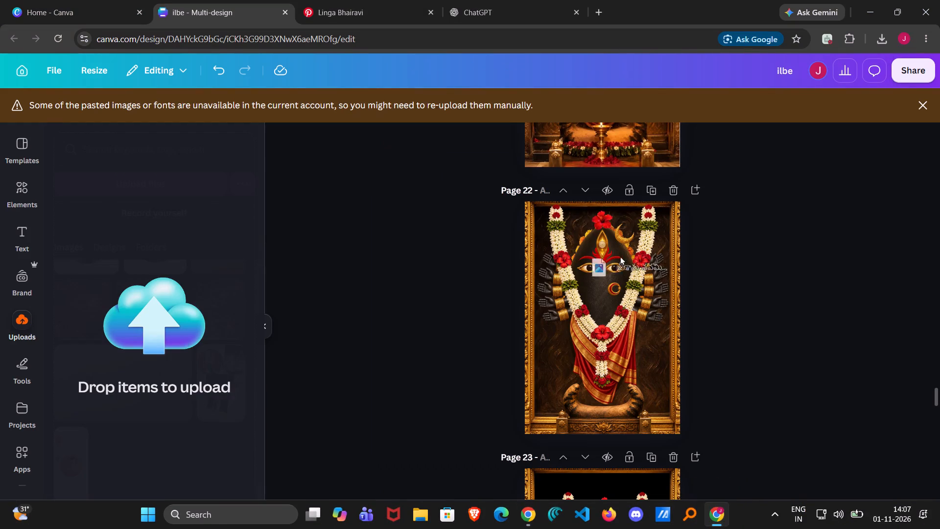
drag(620, 256, 619, 256)
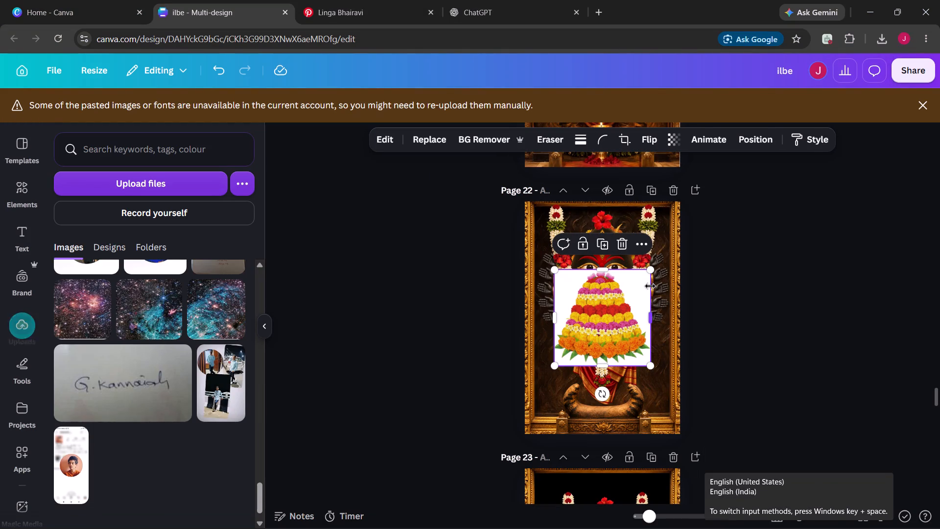
Remove the white background from the flower stack image.
click(507, 133)
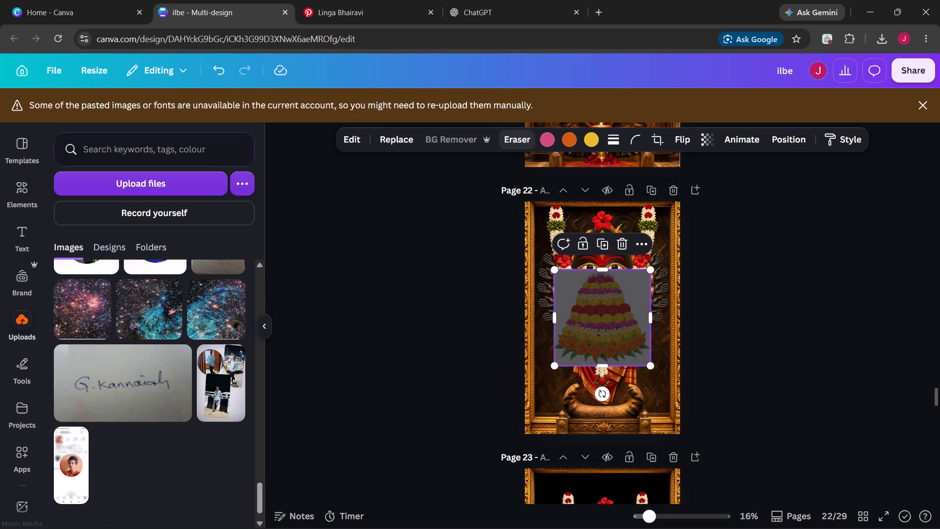
click(600, 328)
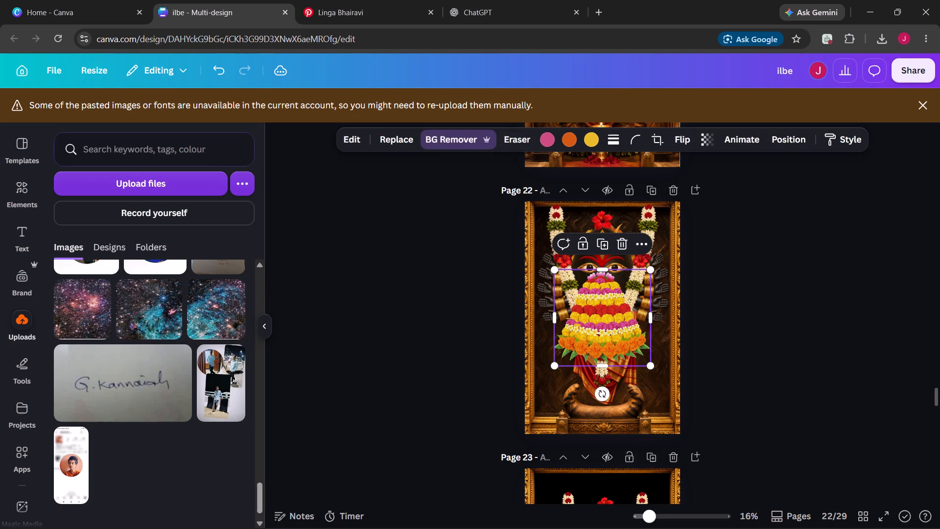
Move the flower stack to the foot of the deity on page 22, partly below the page edge, and centre it horizontally.
drag(614, 330, 611, 407)
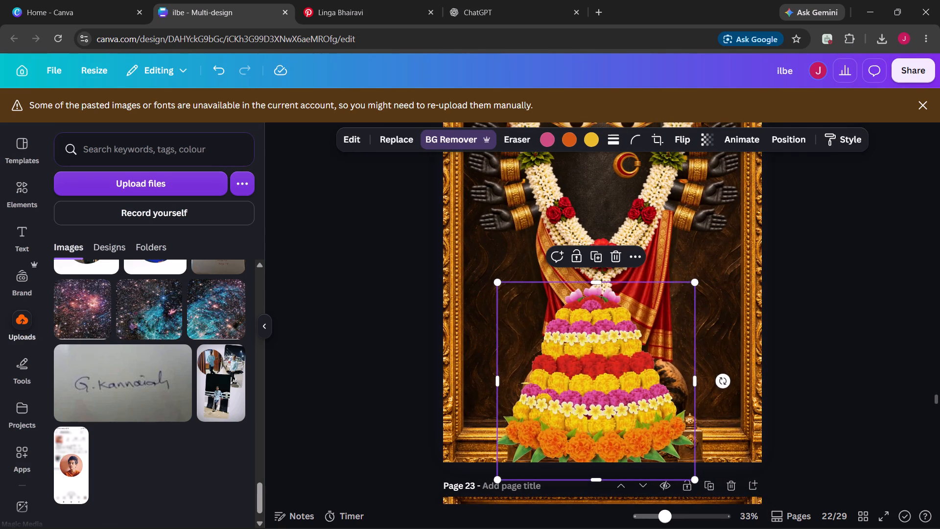
drag(603, 369, 617, 463)
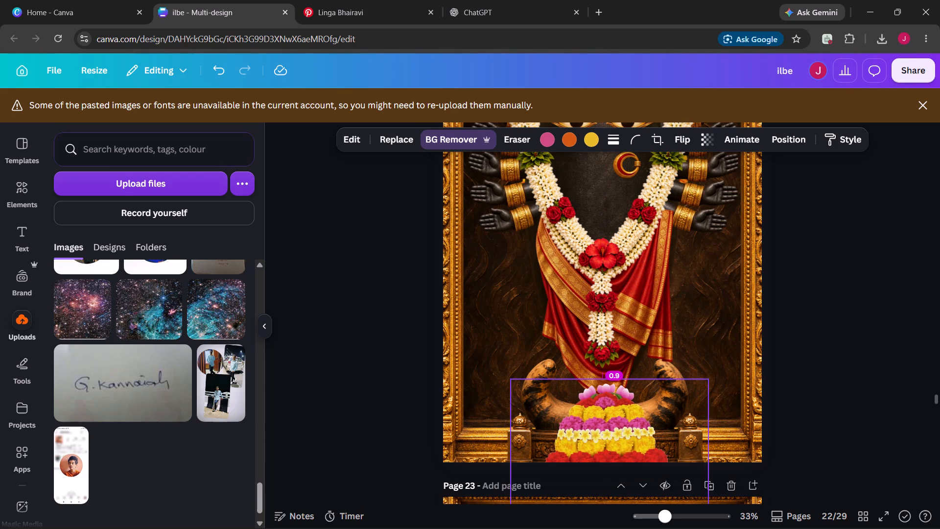
drag(617, 463, 617, 462)
click(840, 446)
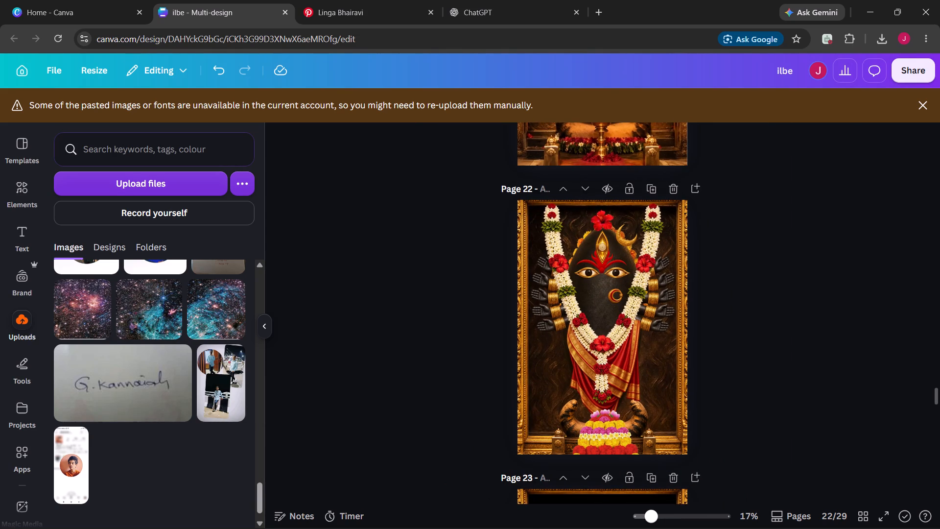
right_click(631, 447)
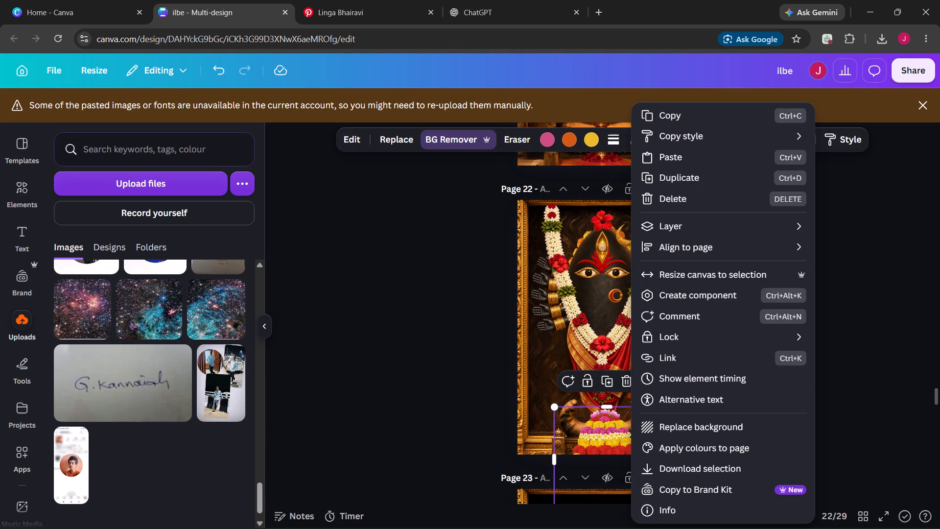
right_click(591, 429)
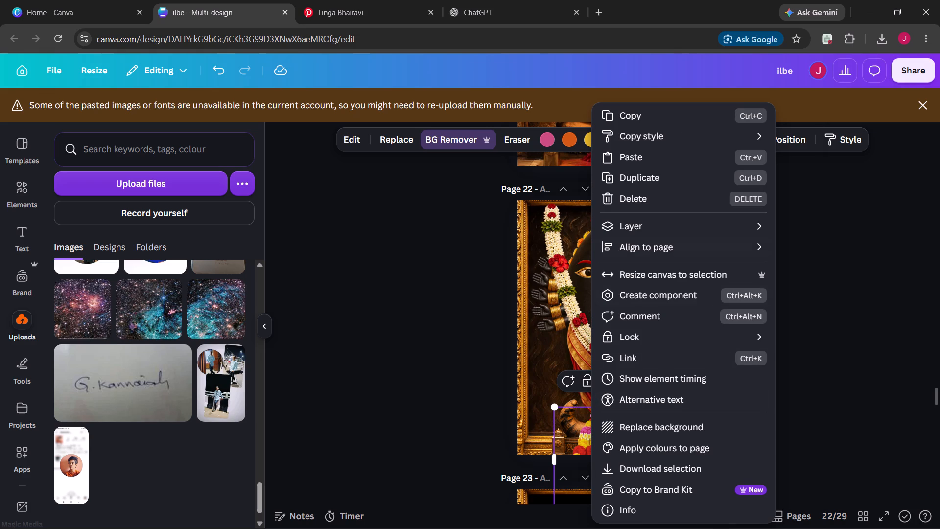
click(799, 272)
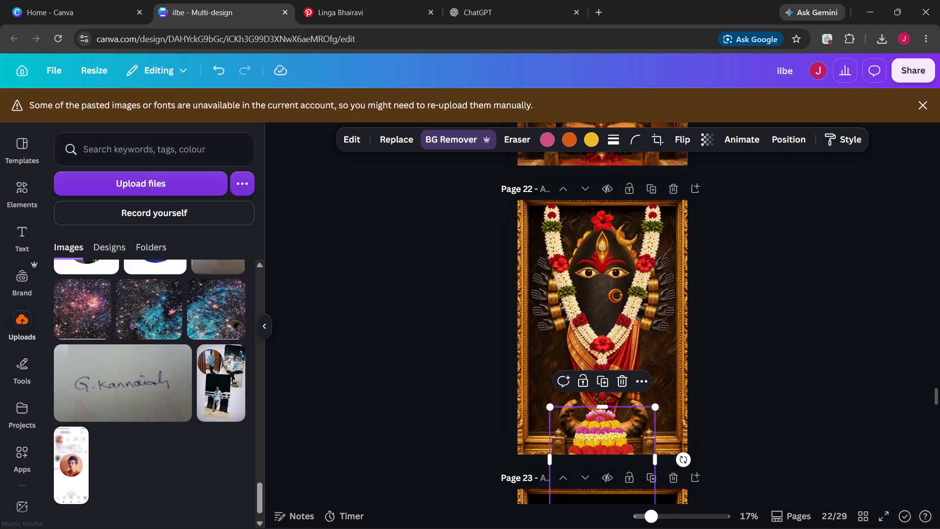
Crop the overhanging lower part of the flower stack to the bottom edge of page 22.
scroll(768, 339, down, 1)
drag(599, 437, 600, 434)
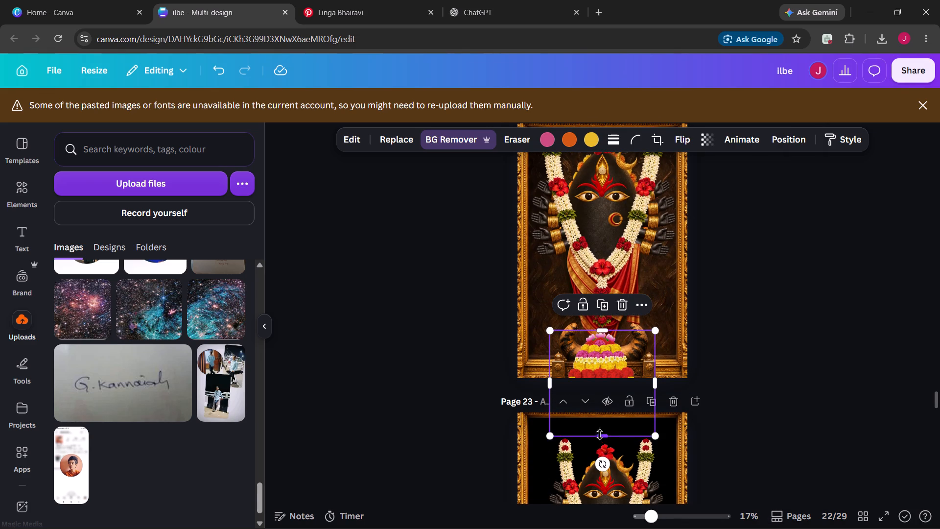
drag(600, 434, 604, 376)
drag(604, 376, 604, 378)
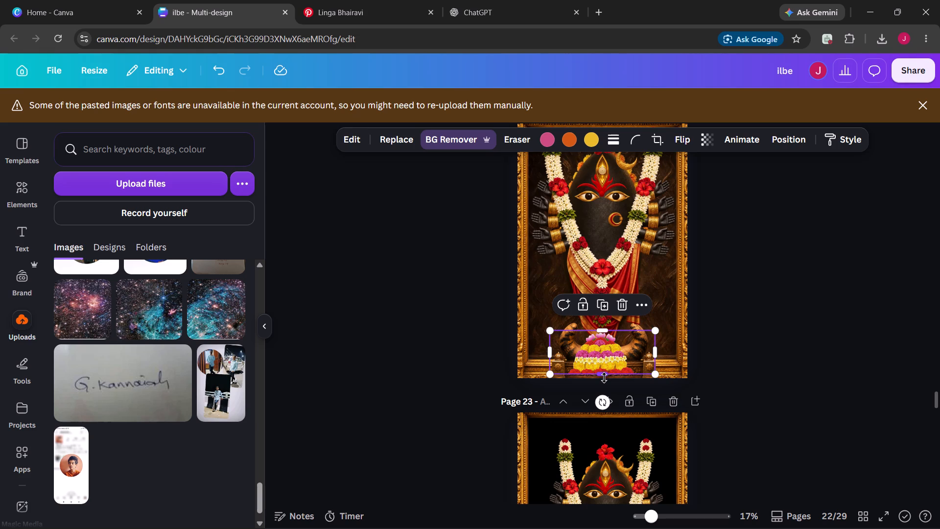
drag(604, 378, 604, 380)
click(737, 388)
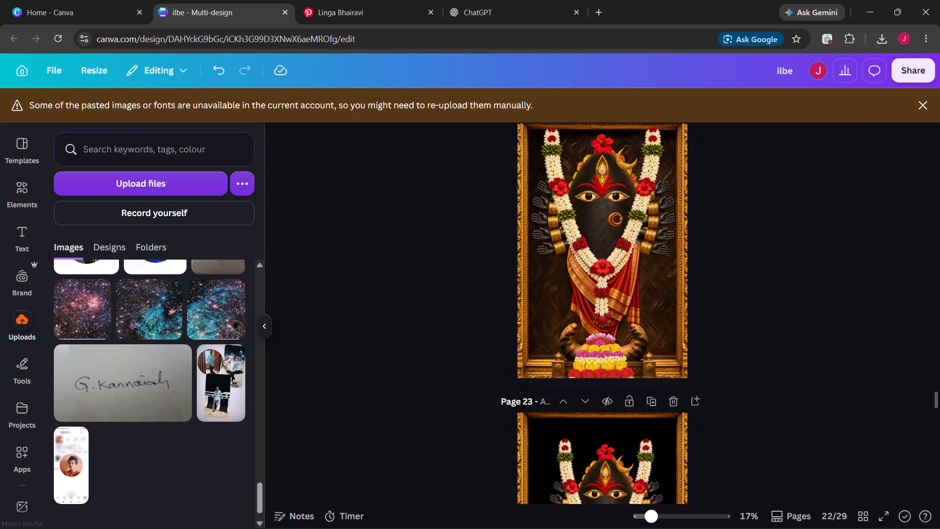
Shrink the flower stack on page 22 slightly and centre it again at the deity's feet along the bottom edge.
drag(616, 355, 620, 354)
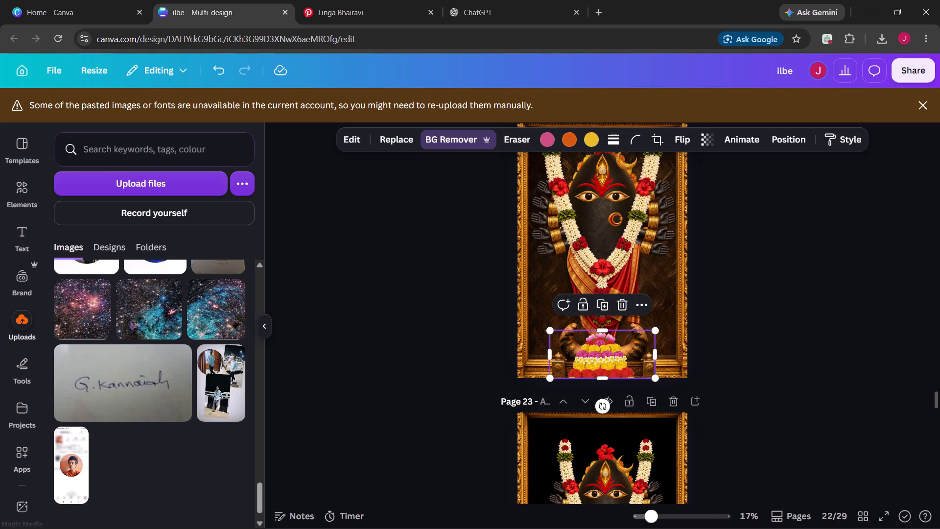
drag(620, 354, 621, 354)
click(705, 374)
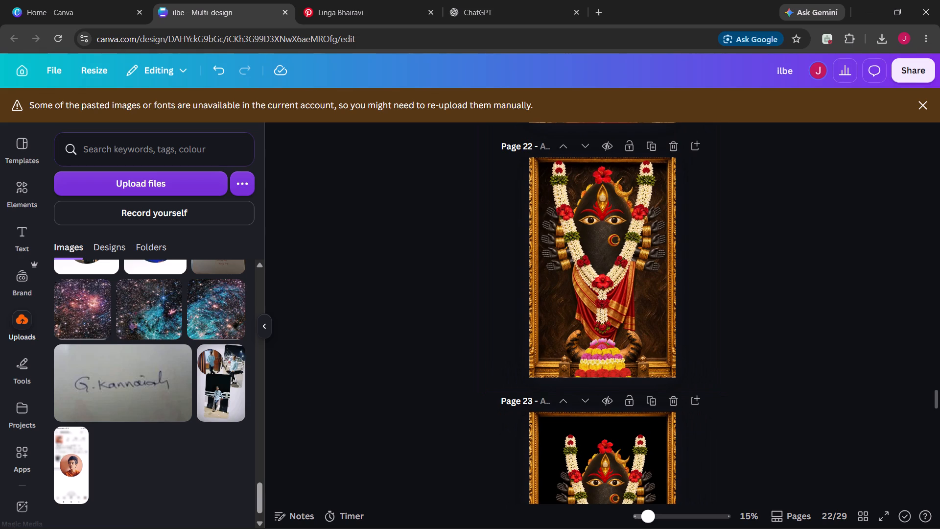
scroll(705, 374, up, 1)
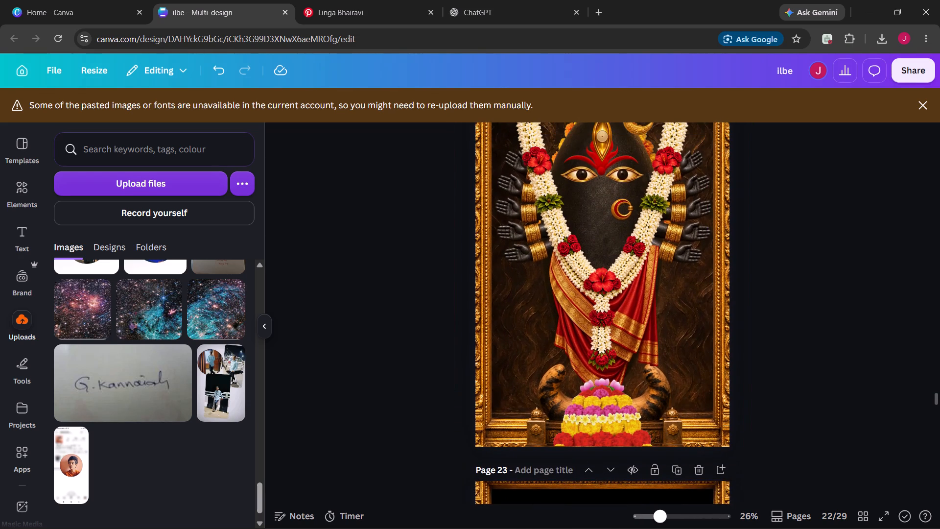
scroll(815, 416, up, 1)
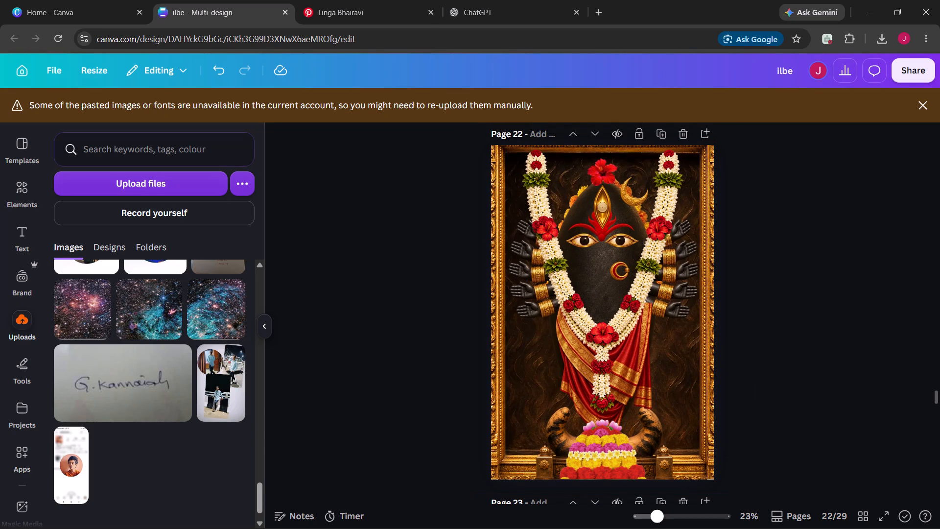
click(614, 451)
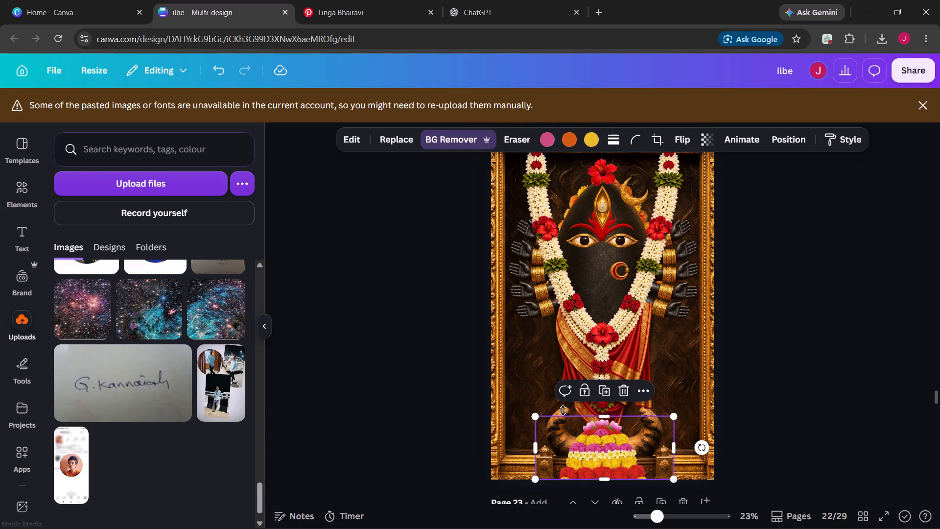
drag(535, 417, 548, 424)
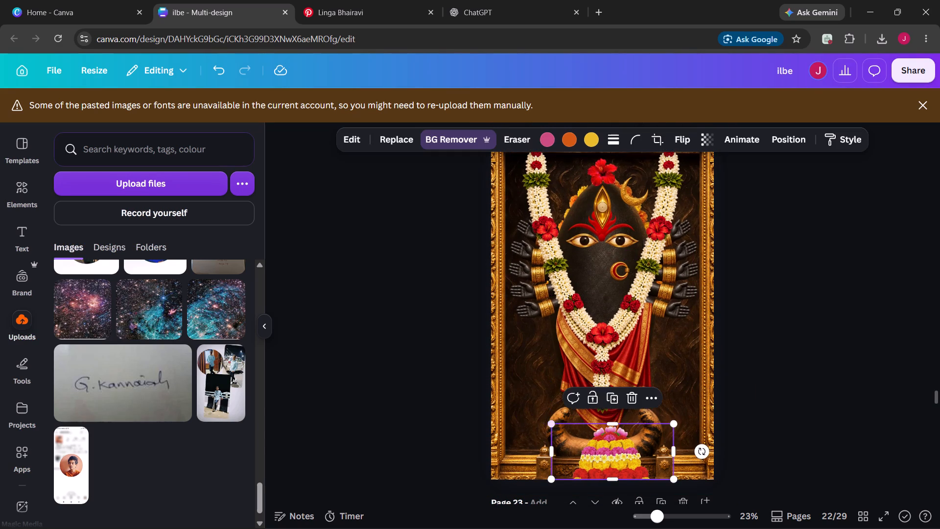
drag(618, 459, 609, 460)
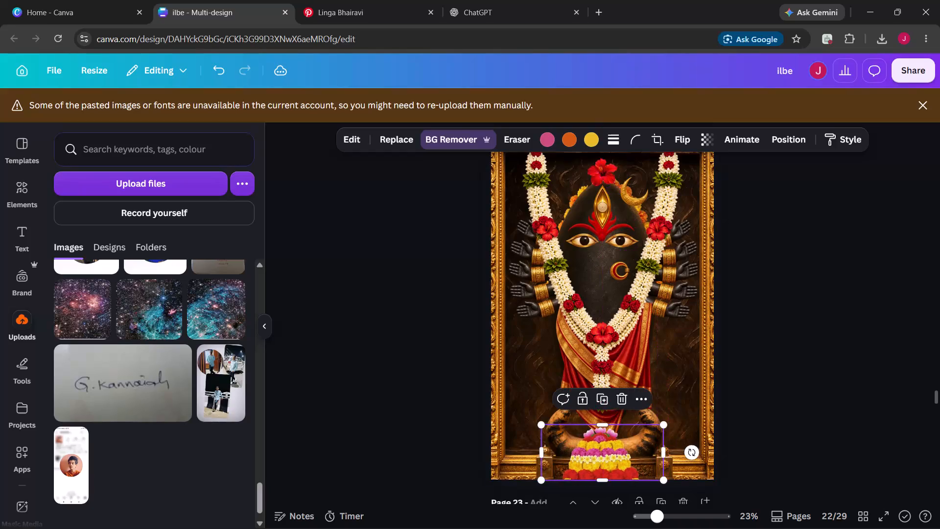
click(776, 457)
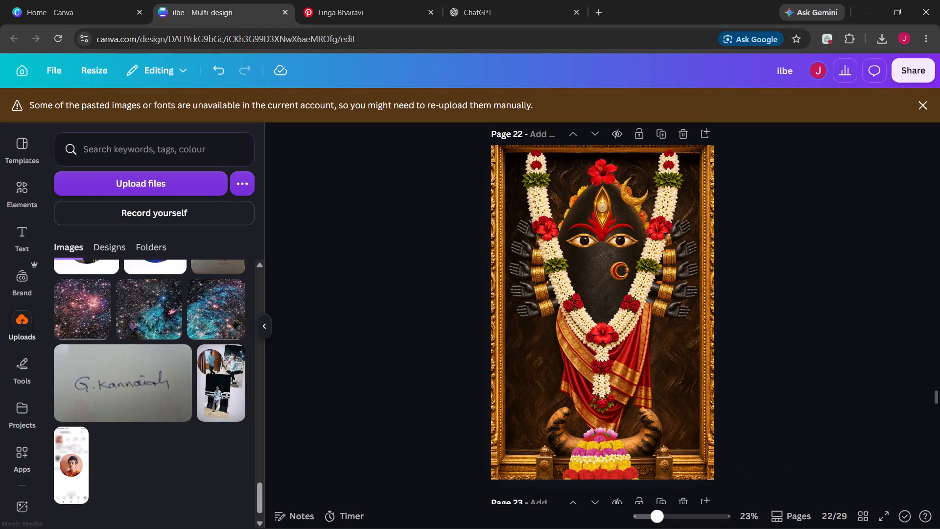
click(641, 457)
key(Right)
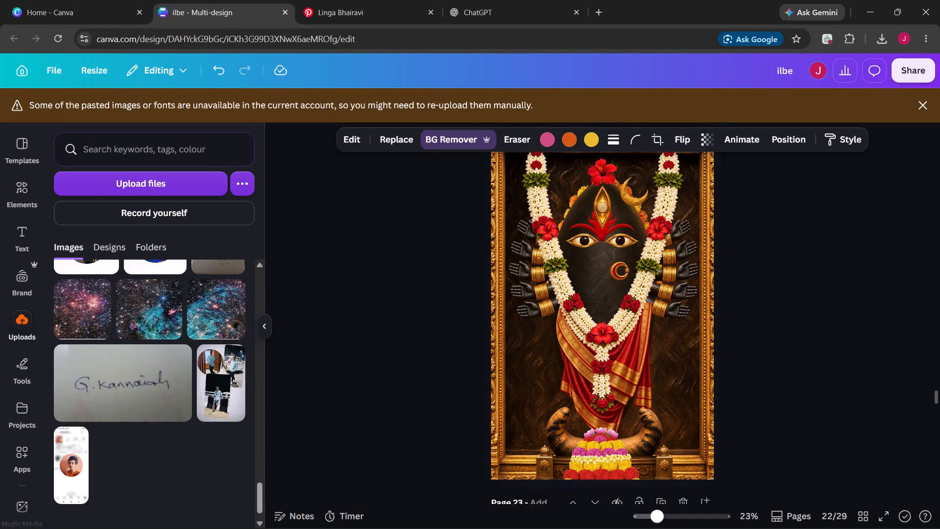
key(Right)
click(903, 418)
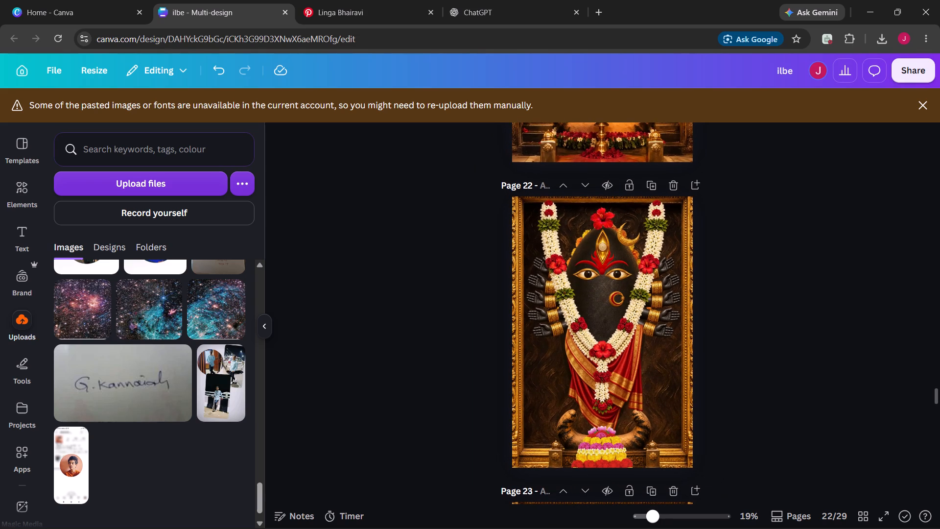
Copy the right-hand brass lamp from page 24 and place it on page 22, standing beside the deity's feet near the right frame edge.
scroll(903, 418, down, 1)
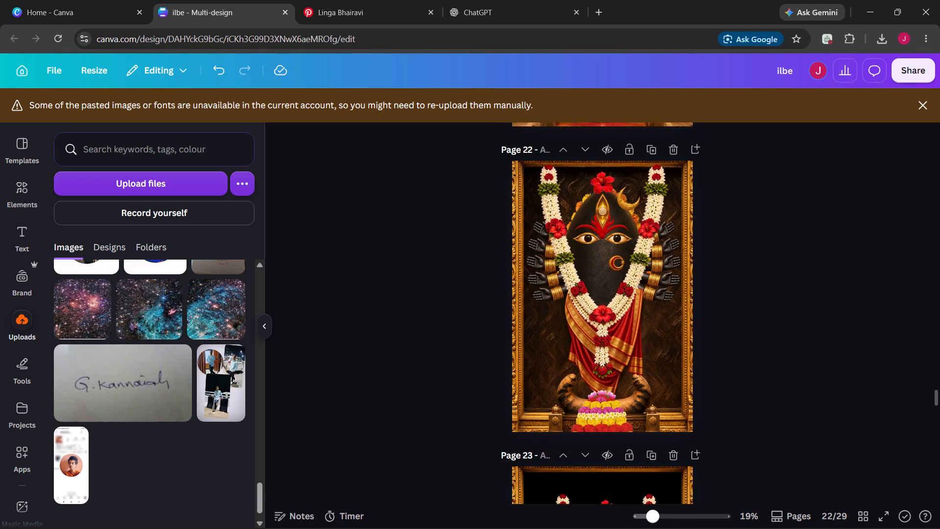
scroll(903, 418, down, 6)
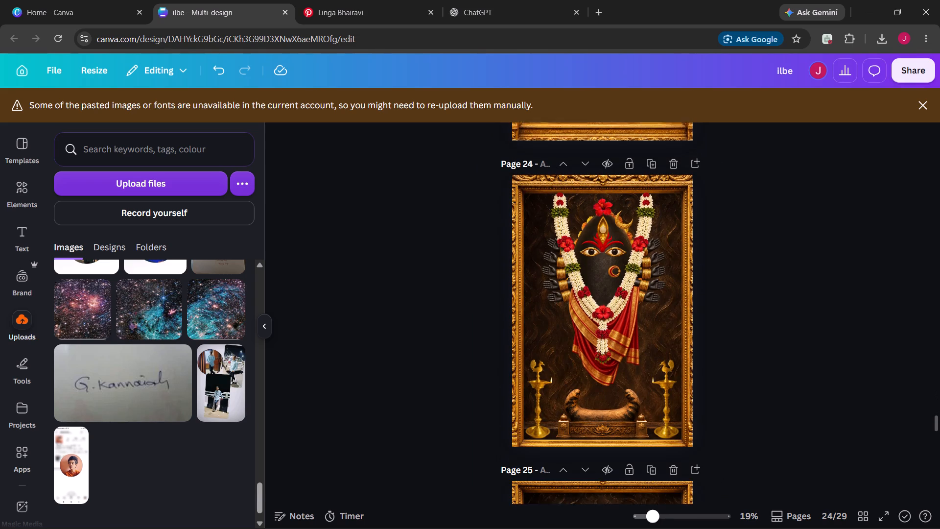
scroll(903, 418, down, 1)
click(673, 385)
key(ctrl+c)
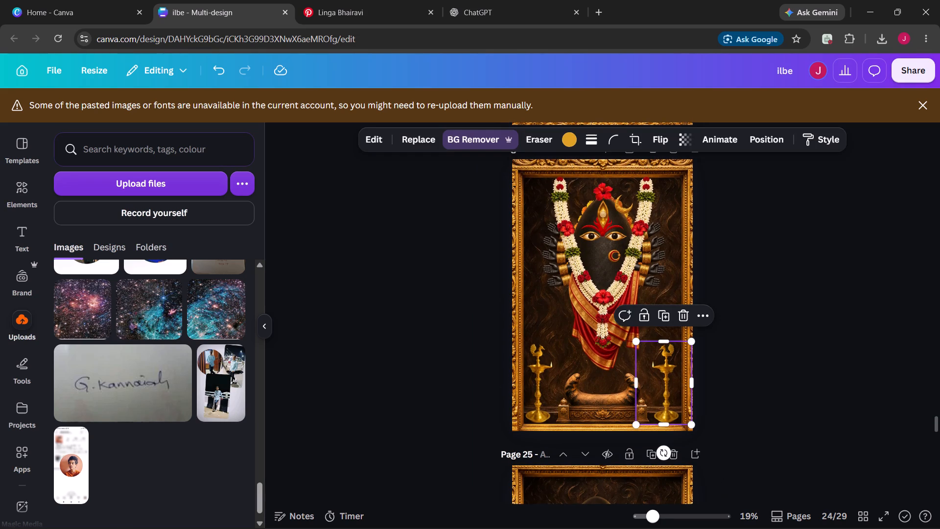
click(761, 370)
scroll(761, 370, up, 3)
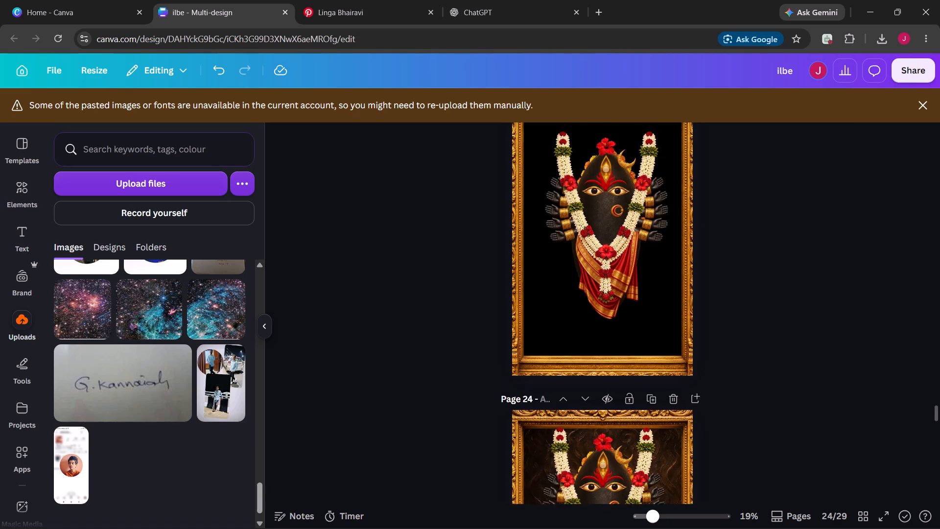
scroll(761, 370, up, 3)
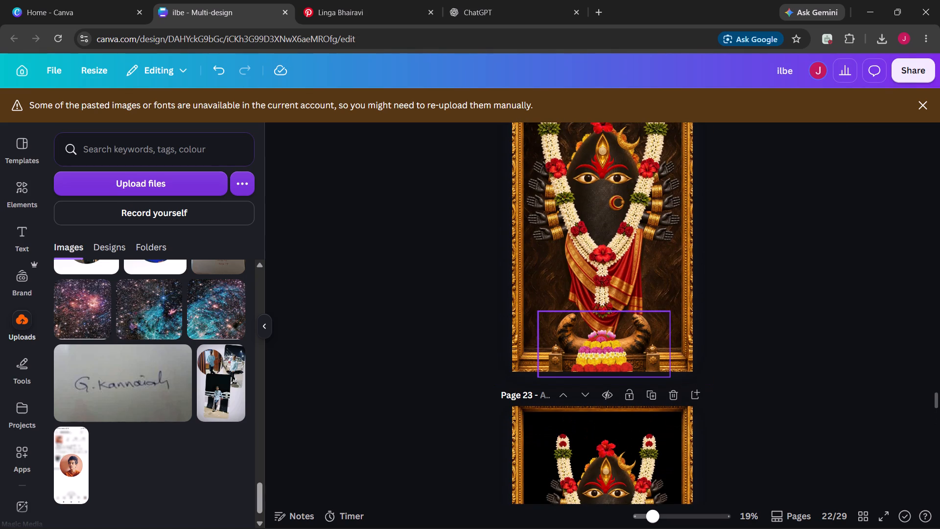
key(ctrl+v)
drag(668, 327, 668, 313)
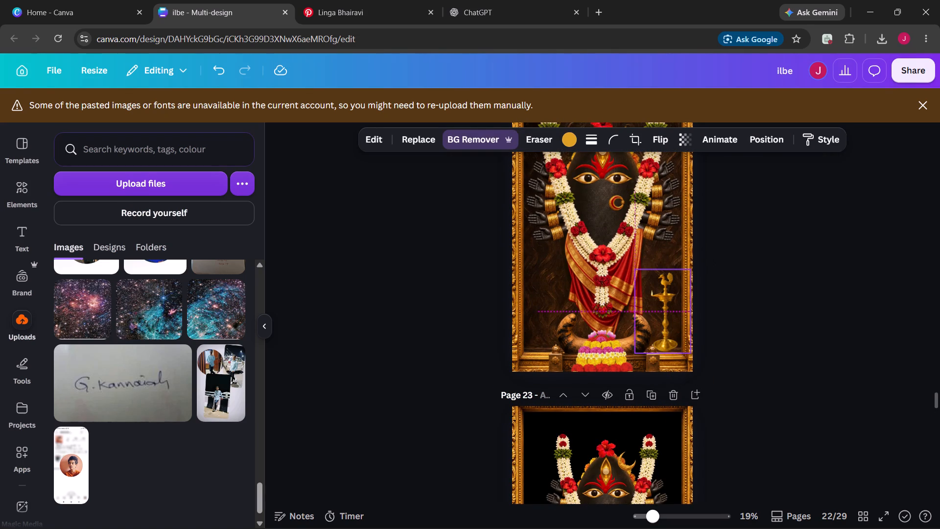
drag(668, 313, 672, 317)
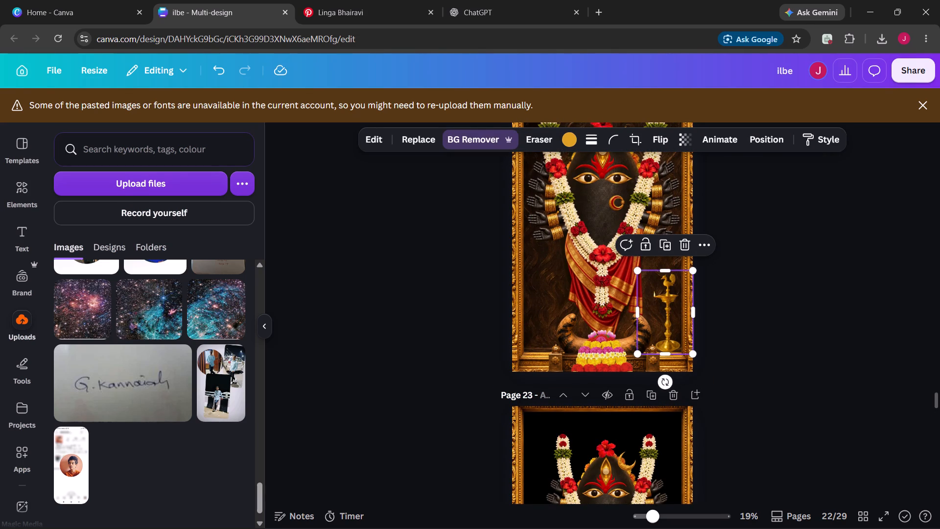
Duplicate the lamp on page 22, flip the copy horizontally and align it level with the first near the left frame edge.
click(662, 248)
drag(668, 309, 546, 288)
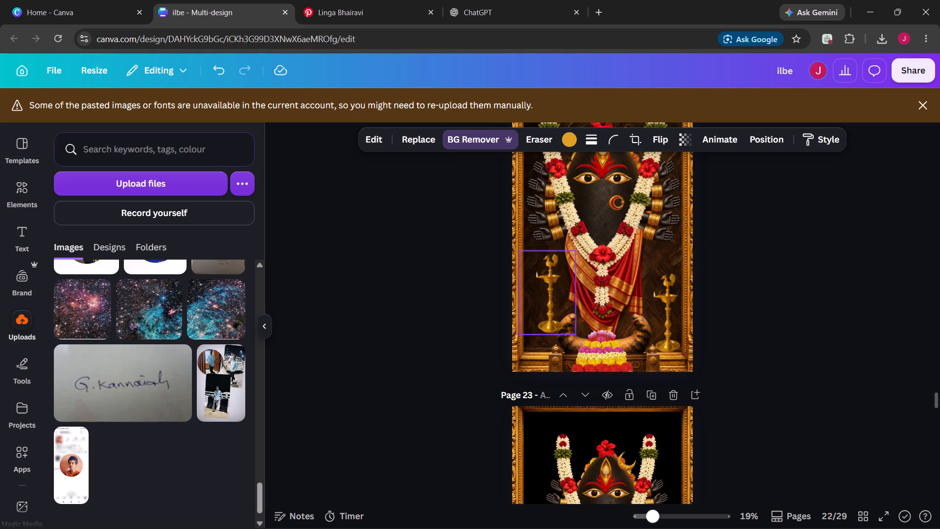
drag(546, 288, 539, 306)
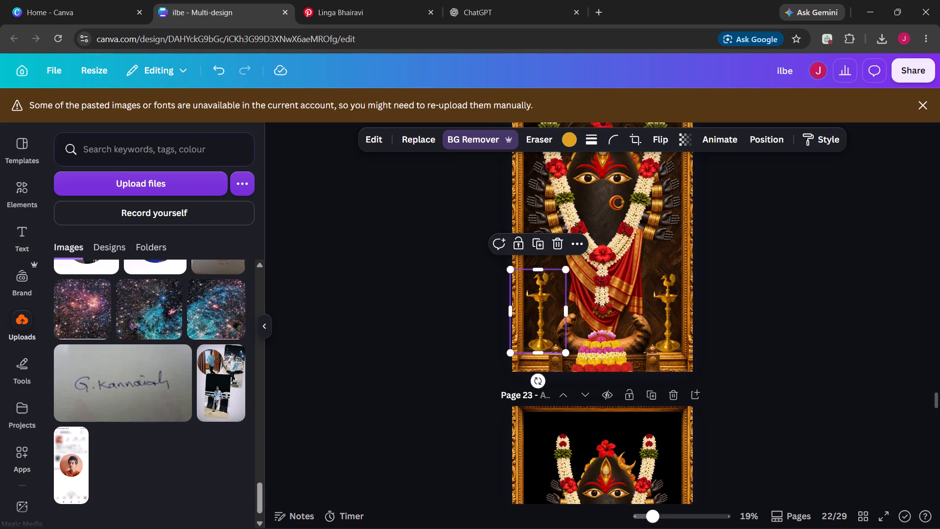
click(661, 145)
click(667, 166)
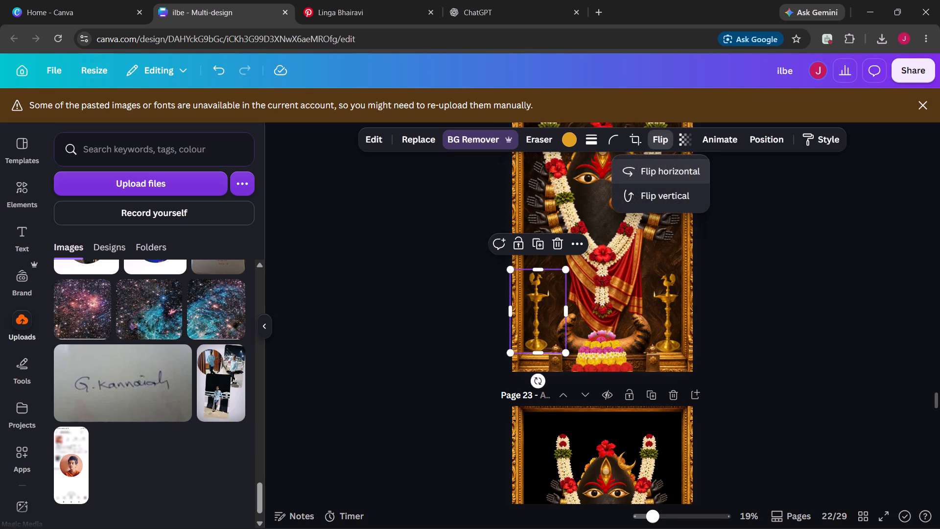
click(723, 265)
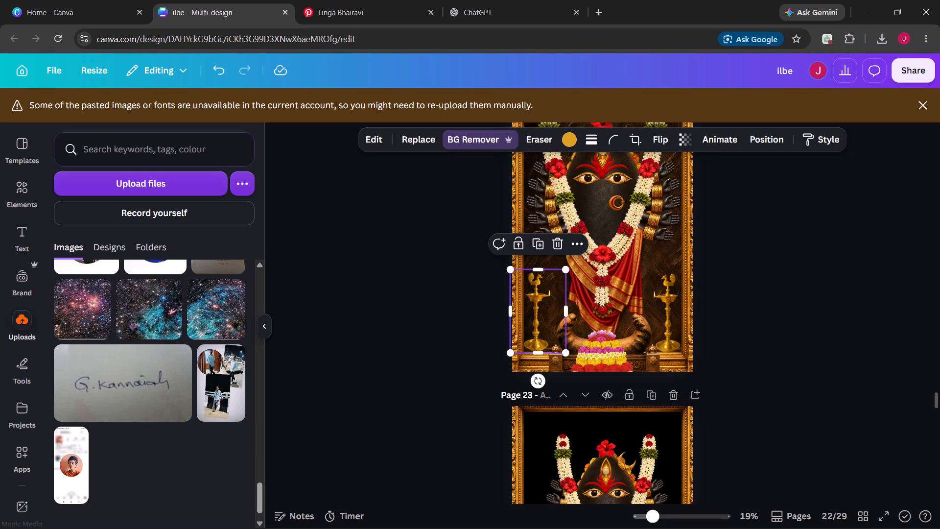
click(528, 314)
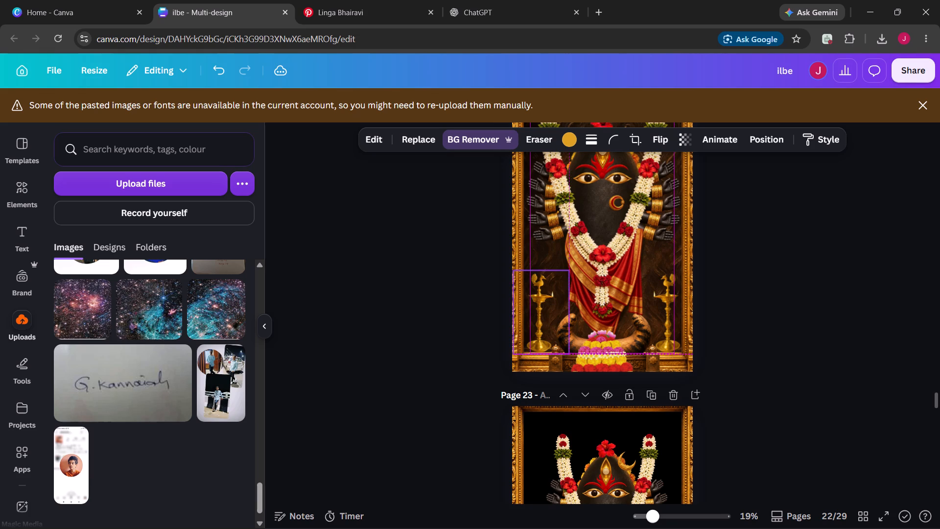
click(774, 337)
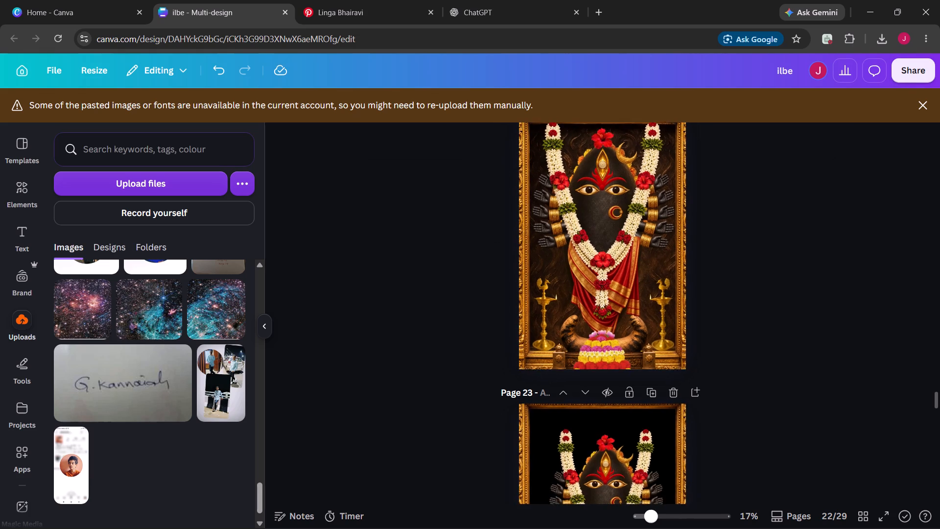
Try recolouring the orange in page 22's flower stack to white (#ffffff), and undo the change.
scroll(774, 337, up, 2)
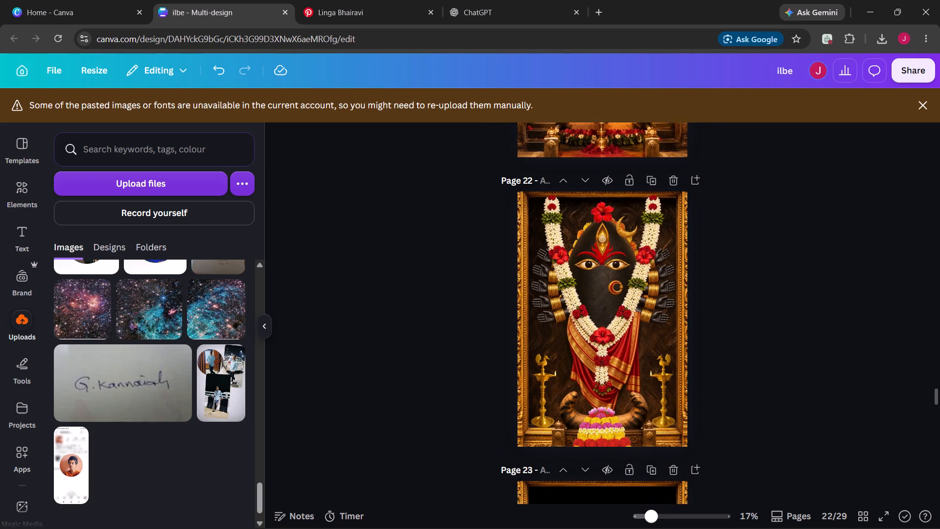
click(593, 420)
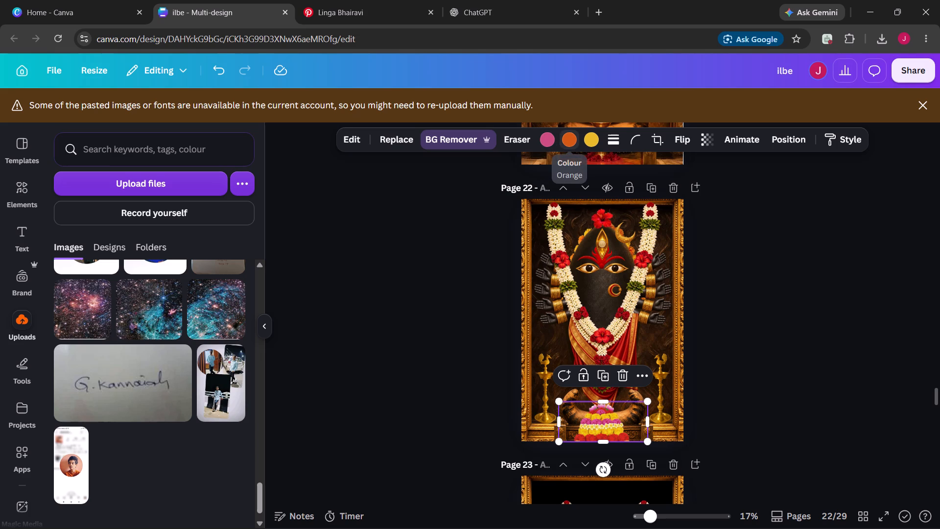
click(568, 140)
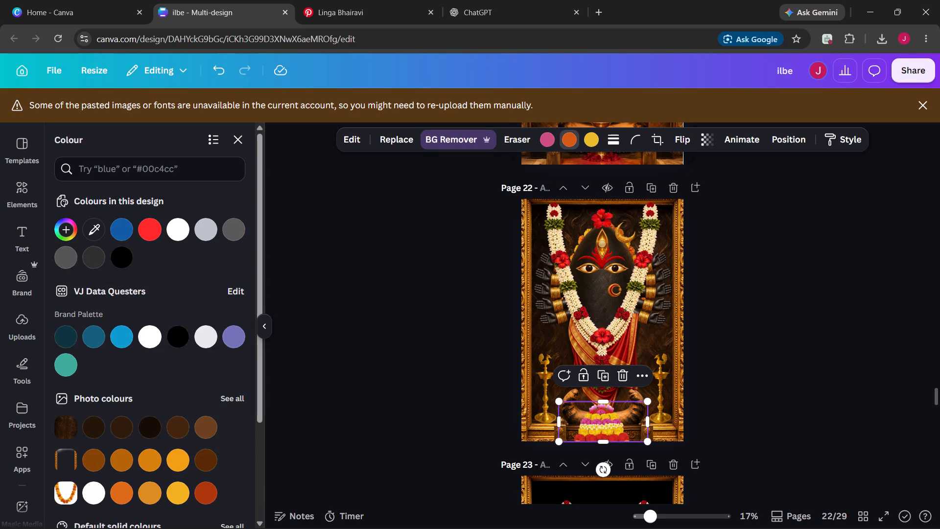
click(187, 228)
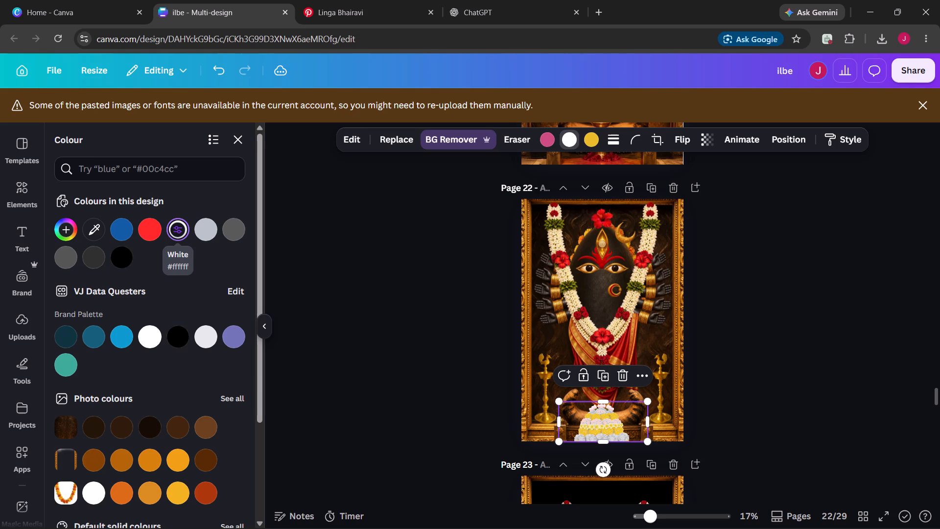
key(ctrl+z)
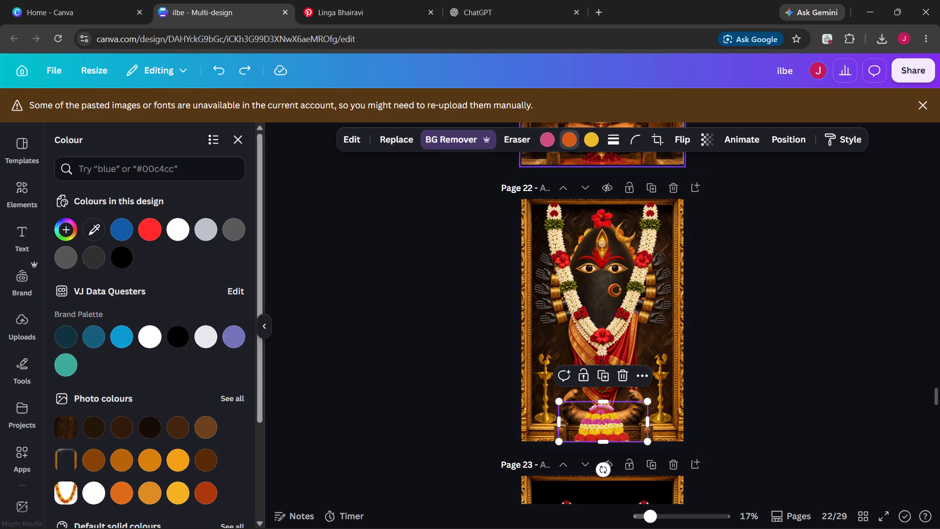
Recolour the yellow in page 22's flower stack to white from the default solid colours.
click(587, 141)
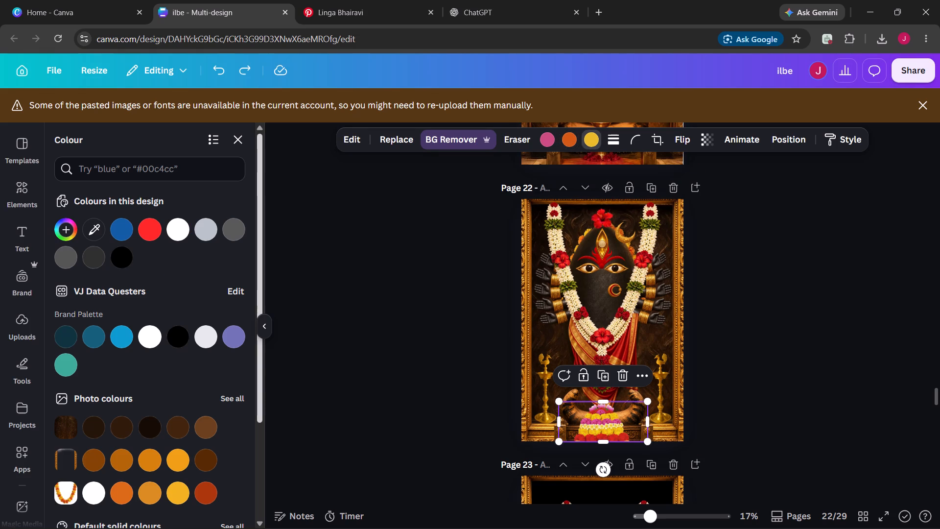
scroll(153, 405, down, 2)
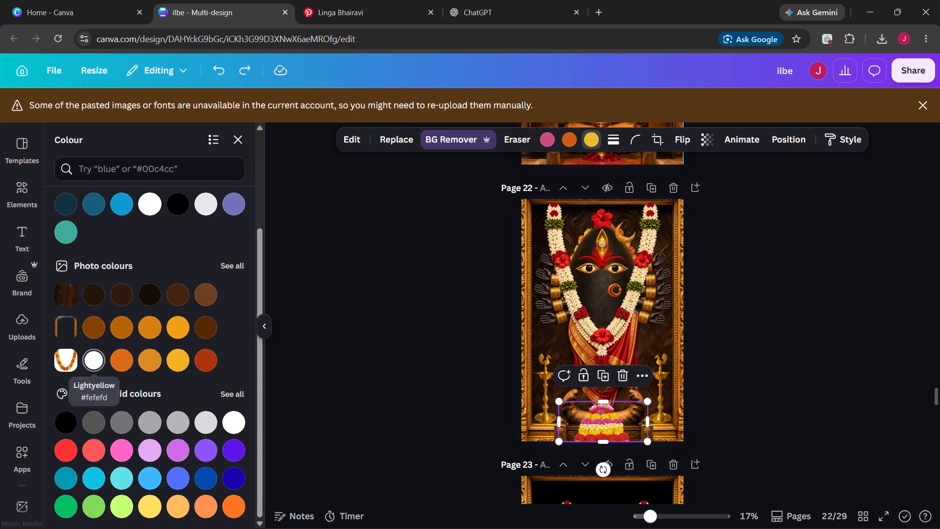
scroll(220, 335, down, 1)
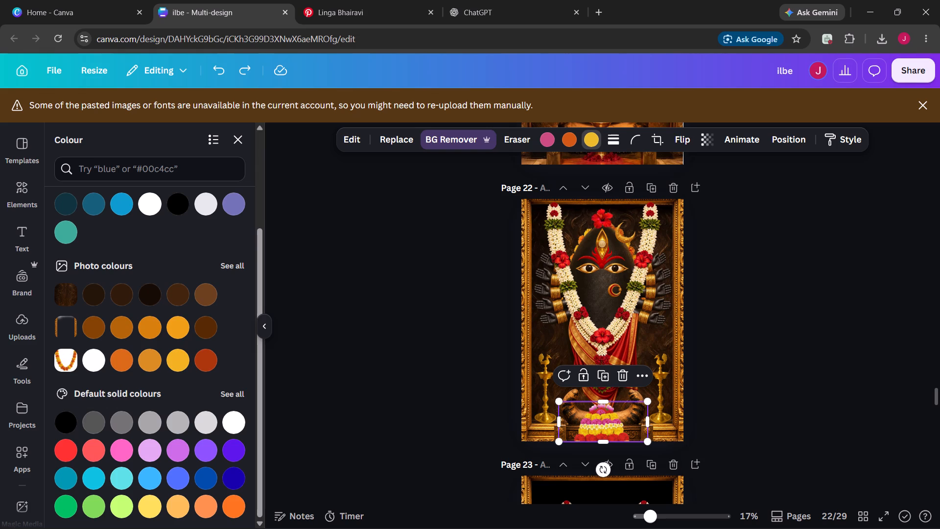
click(228, 420)
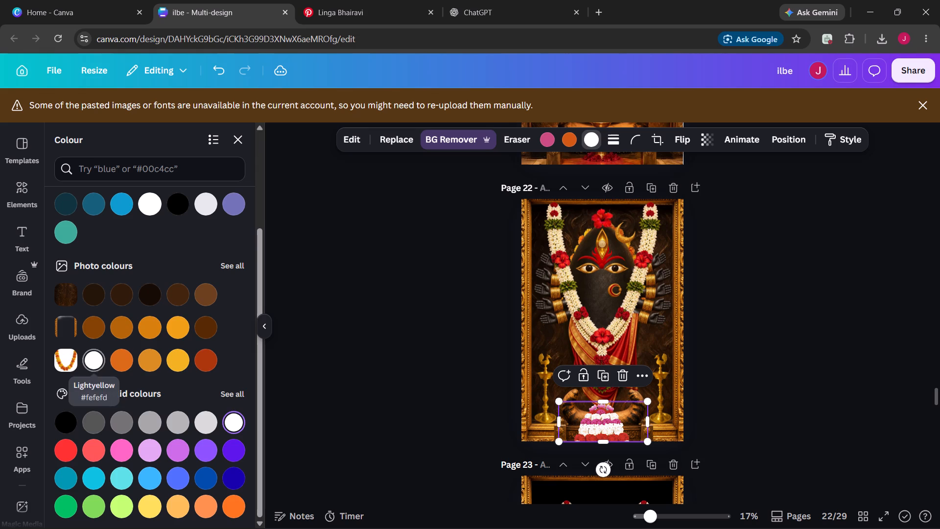
Dismiss the notice about unavailable pasted images and fonts.
click(920, 104)
click(929, 104)
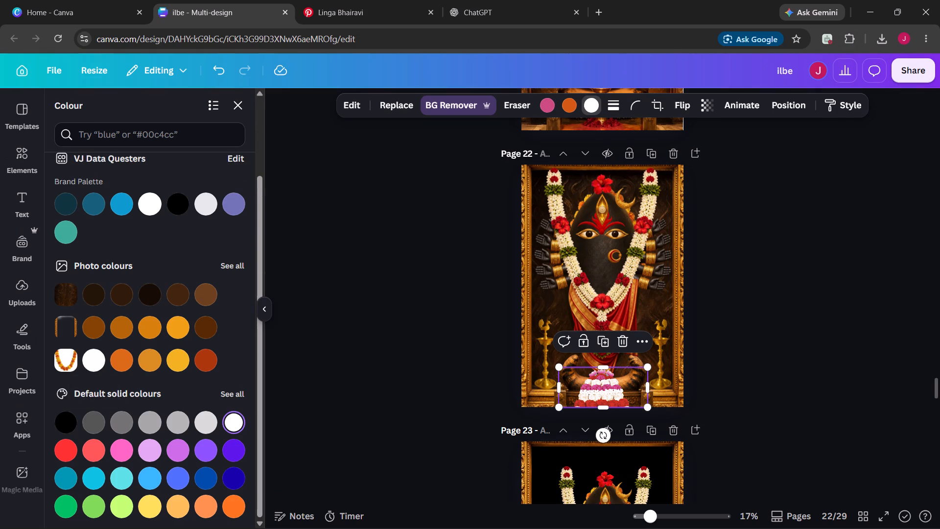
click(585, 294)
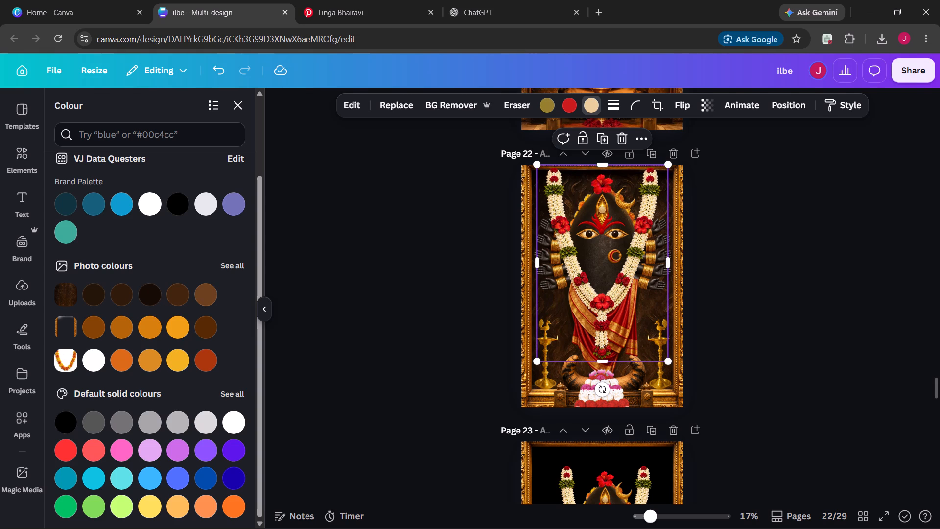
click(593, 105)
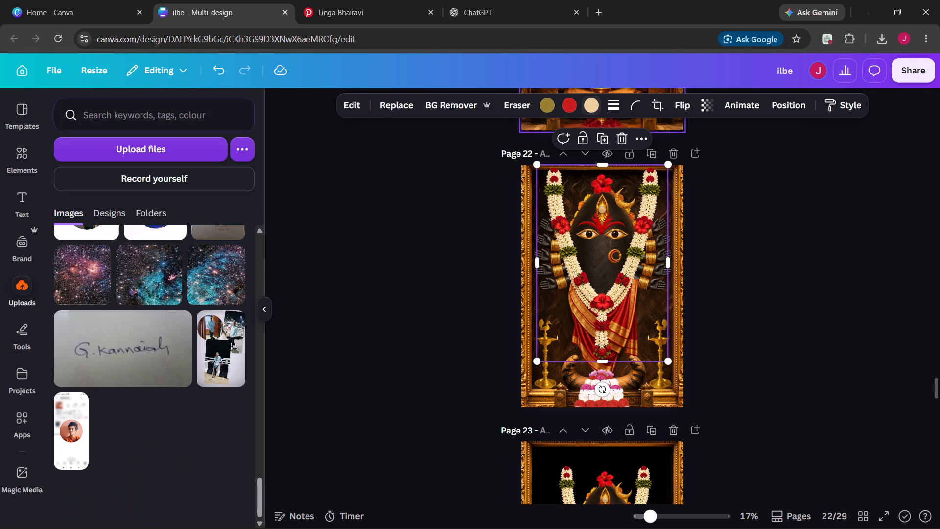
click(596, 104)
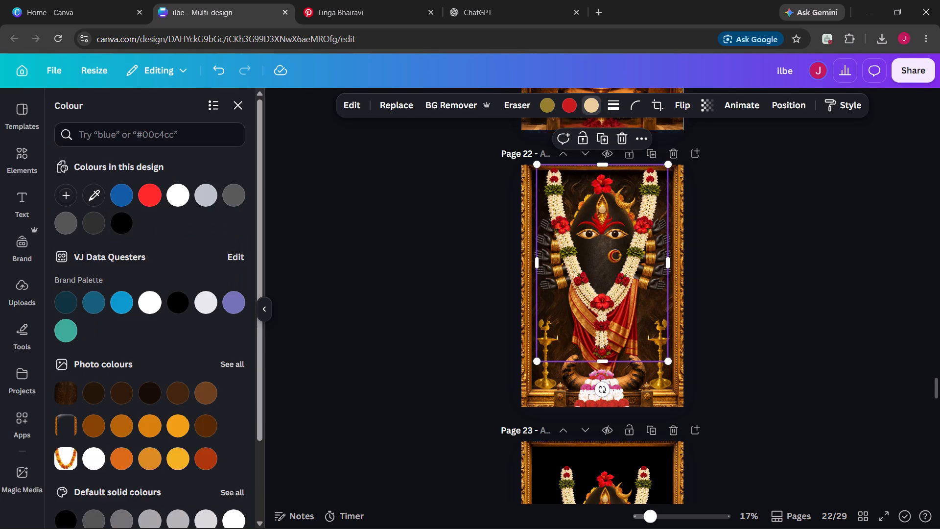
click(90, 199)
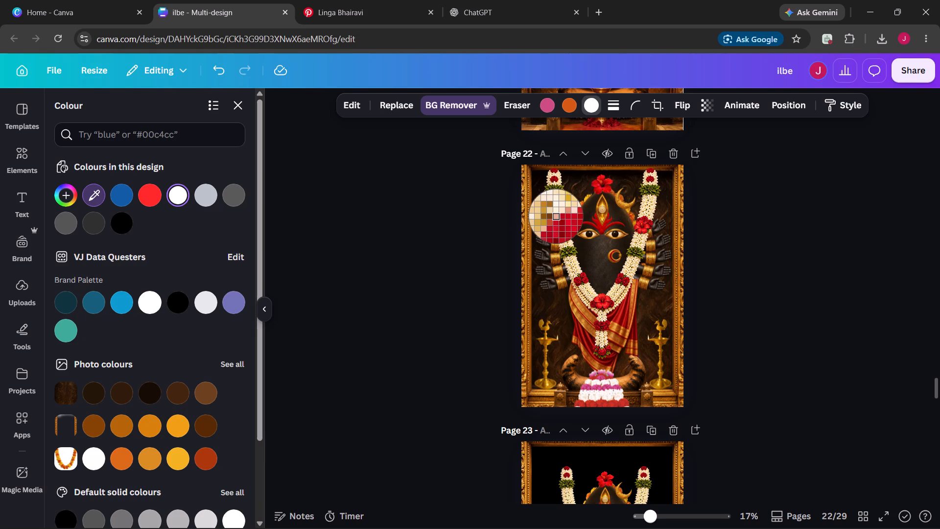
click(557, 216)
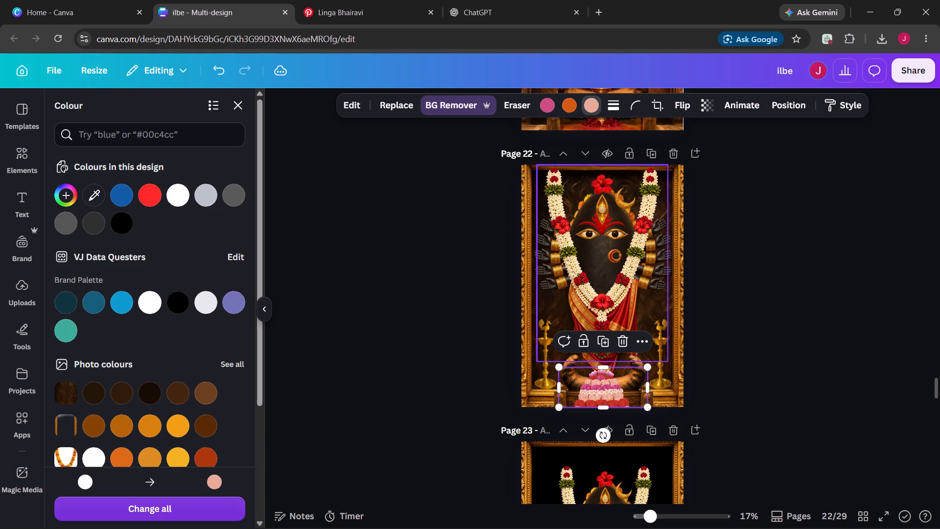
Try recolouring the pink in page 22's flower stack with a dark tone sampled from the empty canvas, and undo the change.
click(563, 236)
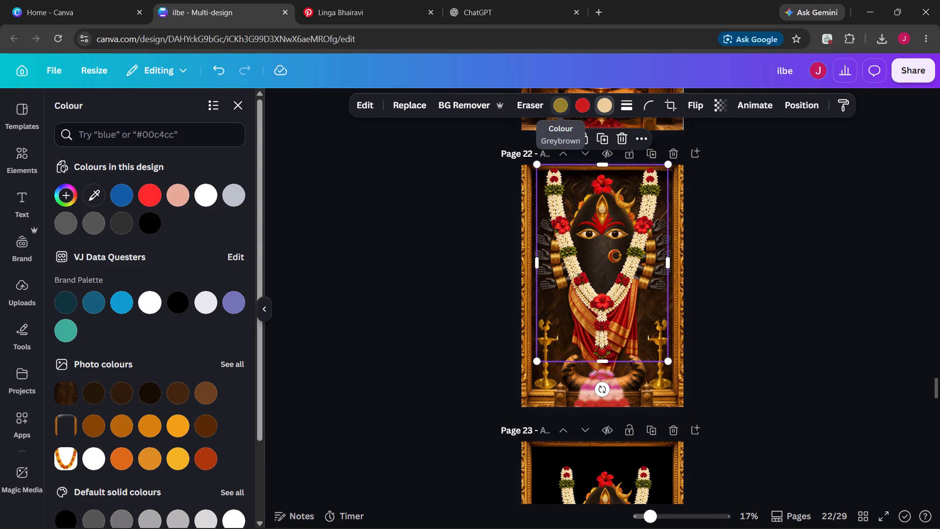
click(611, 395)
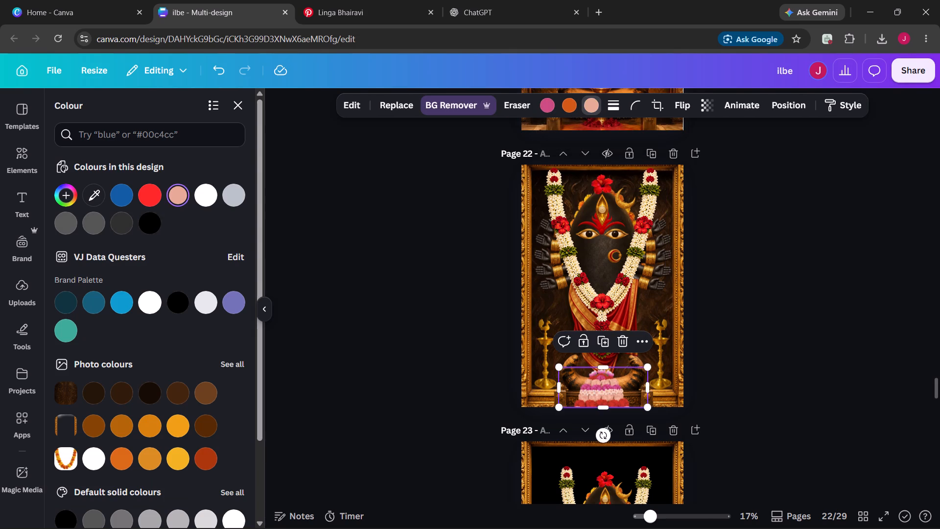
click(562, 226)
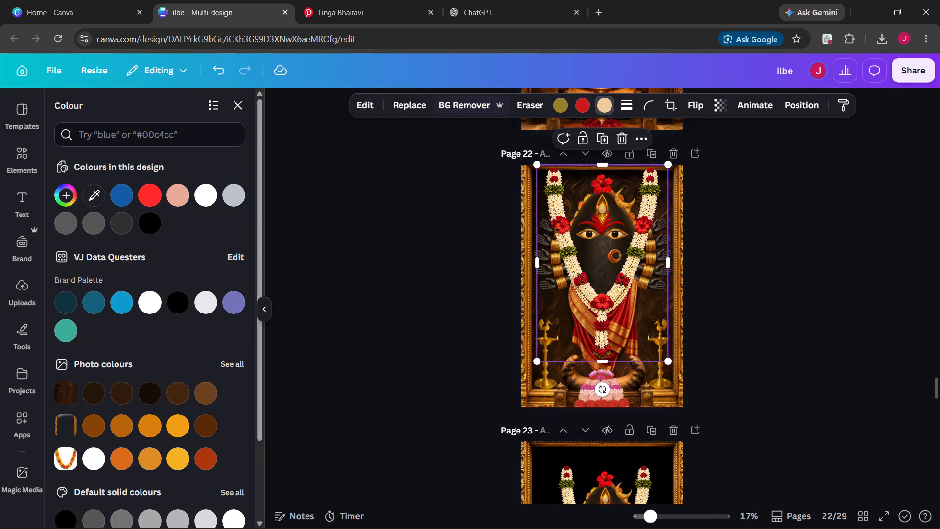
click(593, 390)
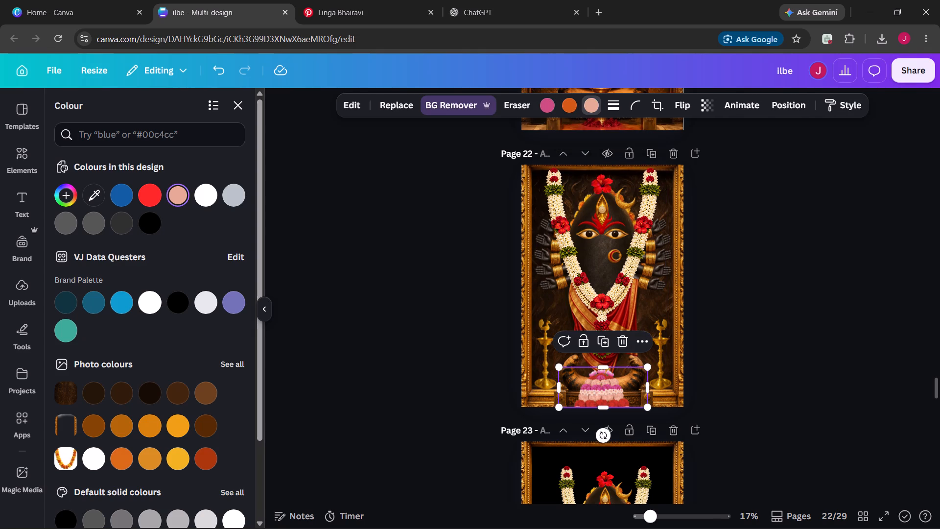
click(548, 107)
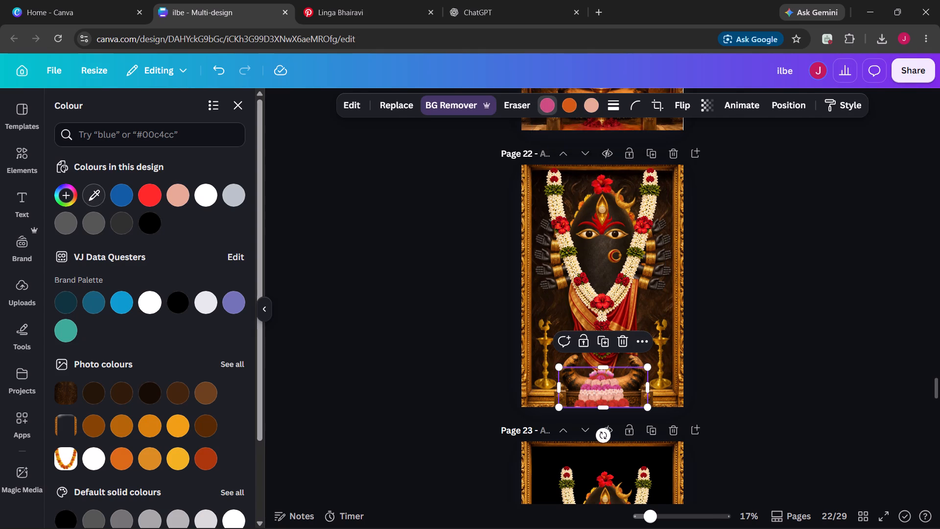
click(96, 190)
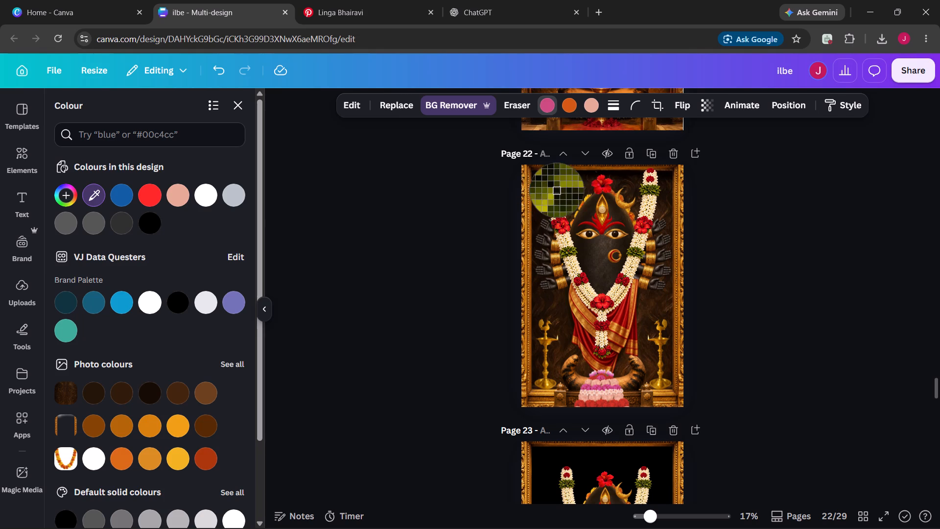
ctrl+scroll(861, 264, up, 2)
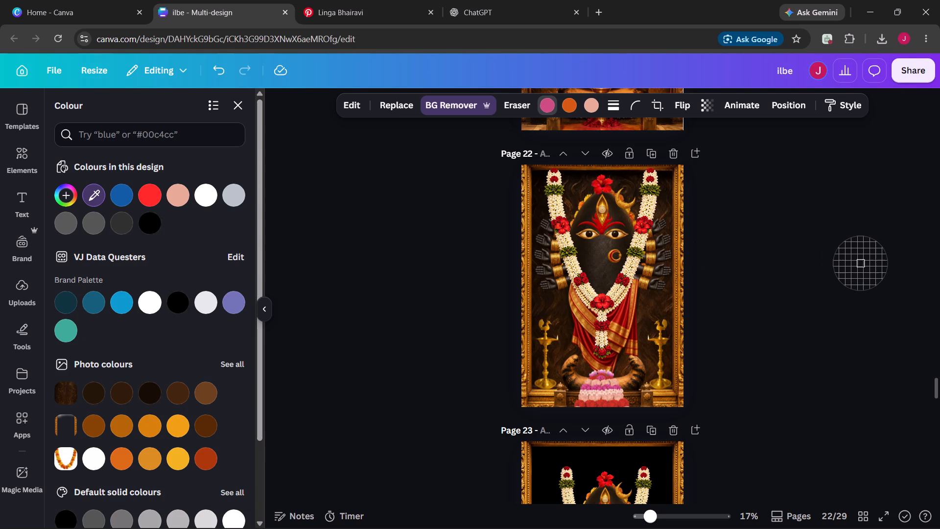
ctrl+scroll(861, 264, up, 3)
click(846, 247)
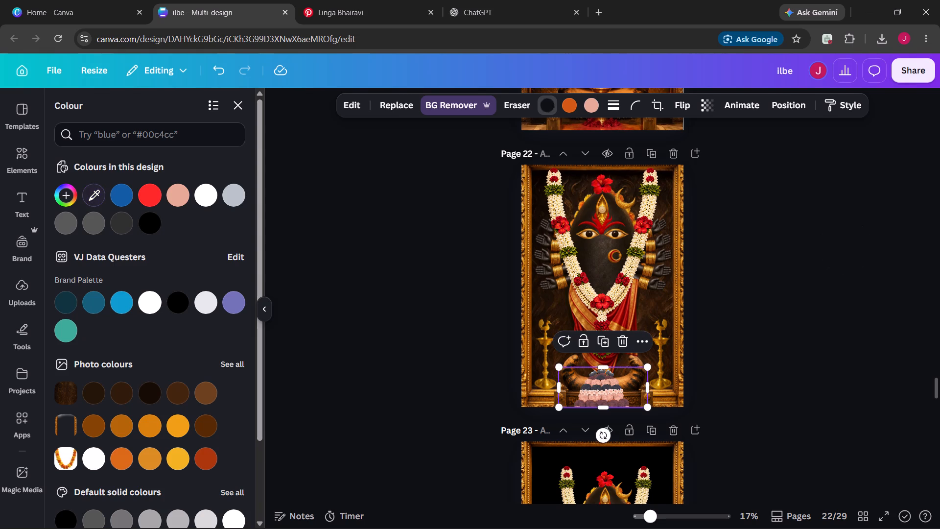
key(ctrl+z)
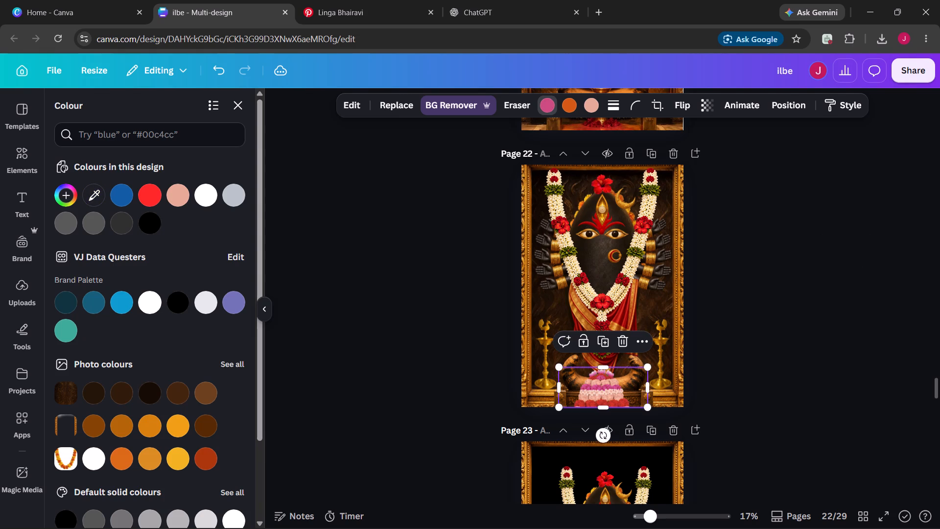
Undo the earlier changes on page 22 until the flower stack's original yellow is restored.
key(ctrl+z)
key(ctrl+z)
key(ctrl+z)
key(ctrl+z)
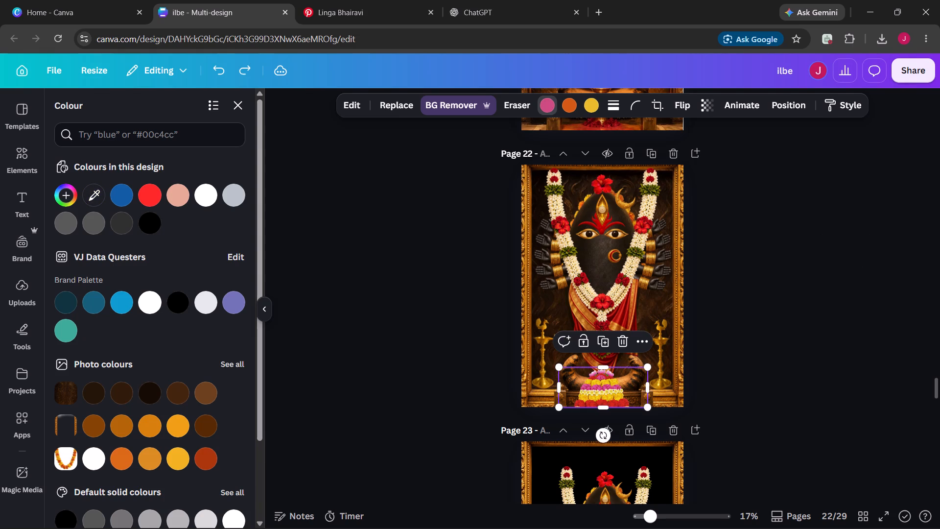
Nudge the lamp near page 22's left frame edge slightly to the right.
click(540, 356)
key(Right)
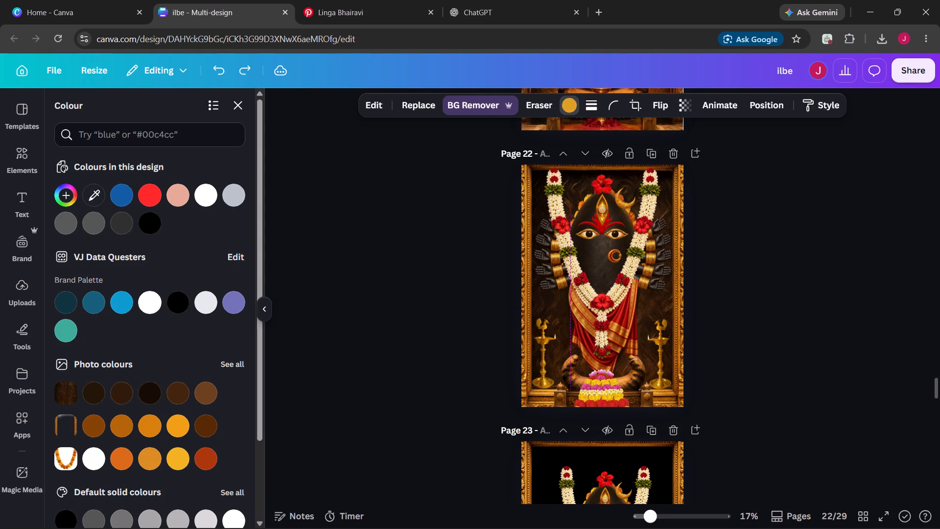
Duplicate the flower stack on page 22 and place the copy over the sari, beside the lamp near the right frame edge.
click(579, 398)
key(ctrl+c)
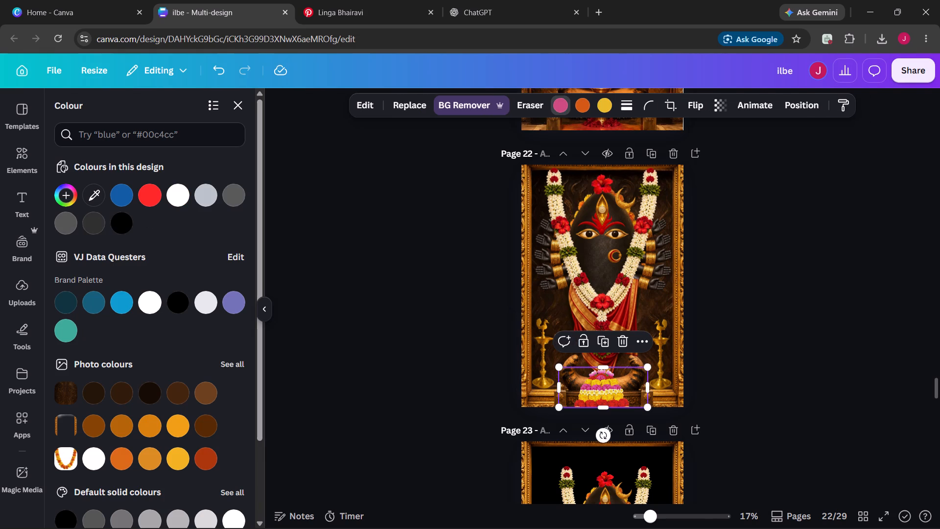
click(605, 396)
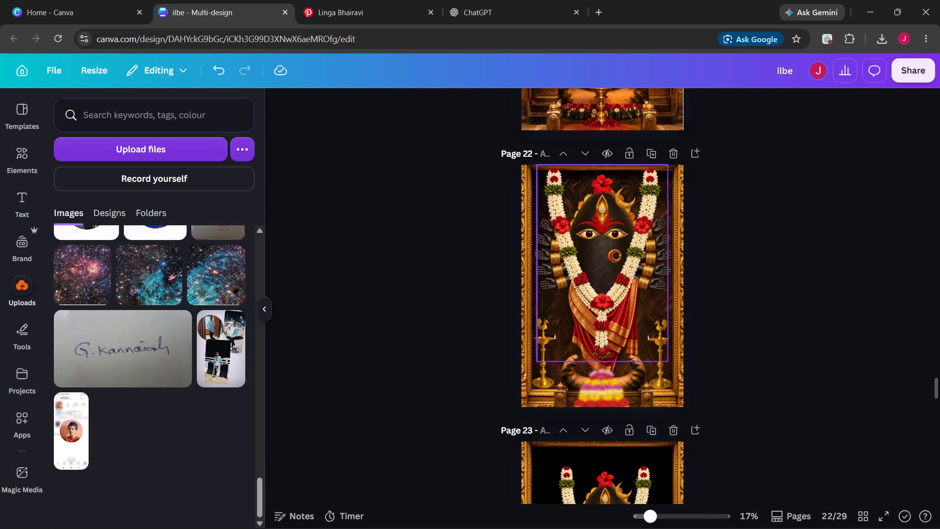
click(607, 384)
click(607, 348)
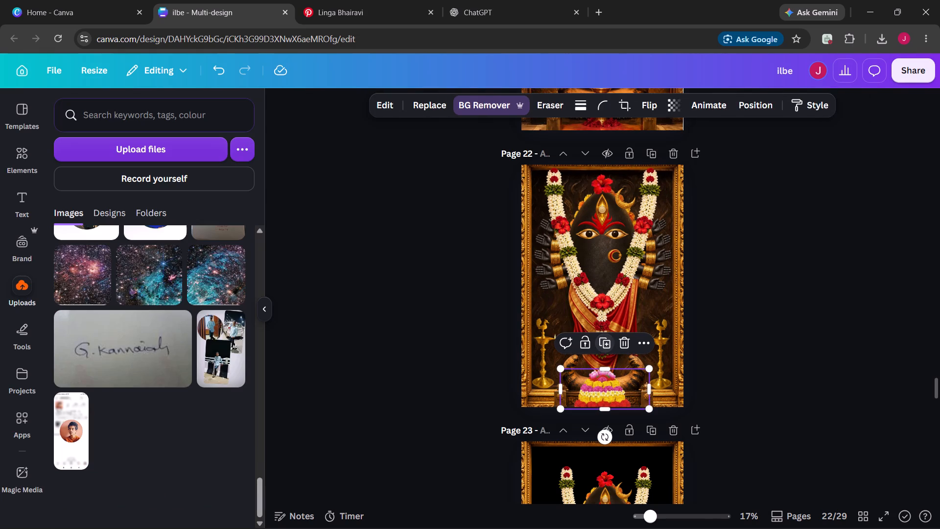
drag(612, 392, 645, 325)
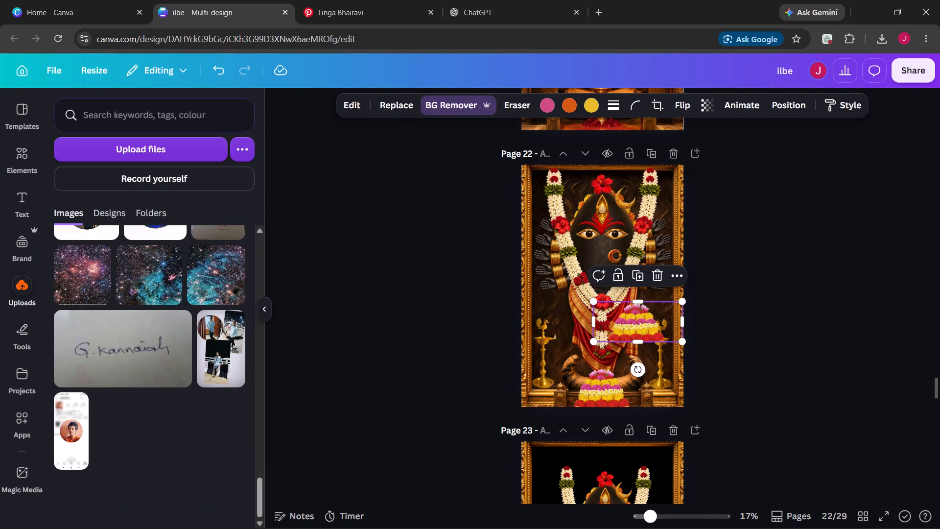
Recolour the pink in the duplicated flower stack to the garland's green #8c8408 from page 22's full photo colours.
click(554, 209)
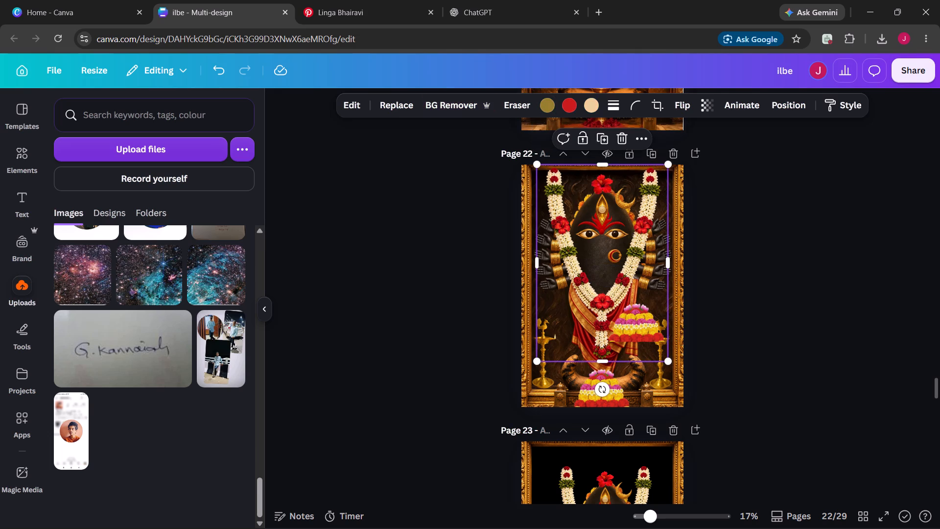
click(549, 101)
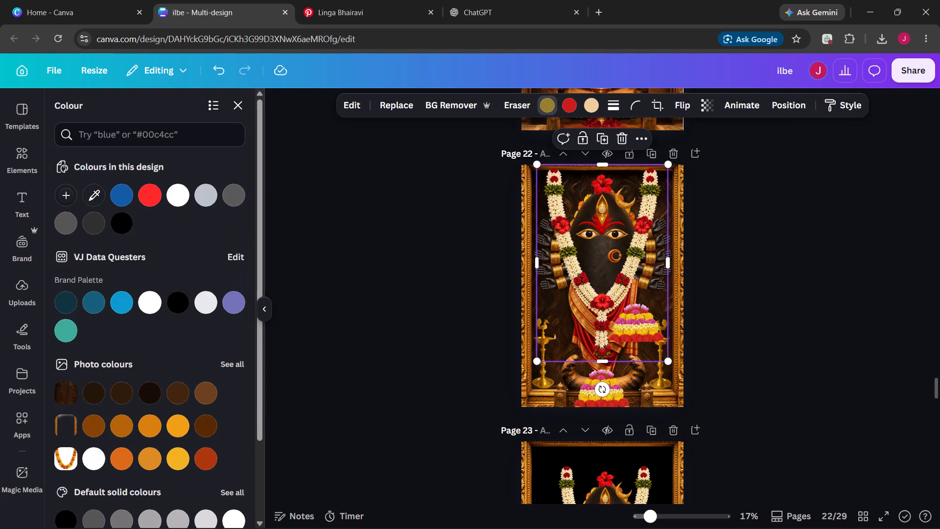
right_click(547, 102)
click(547, 102)
click(547, 102)
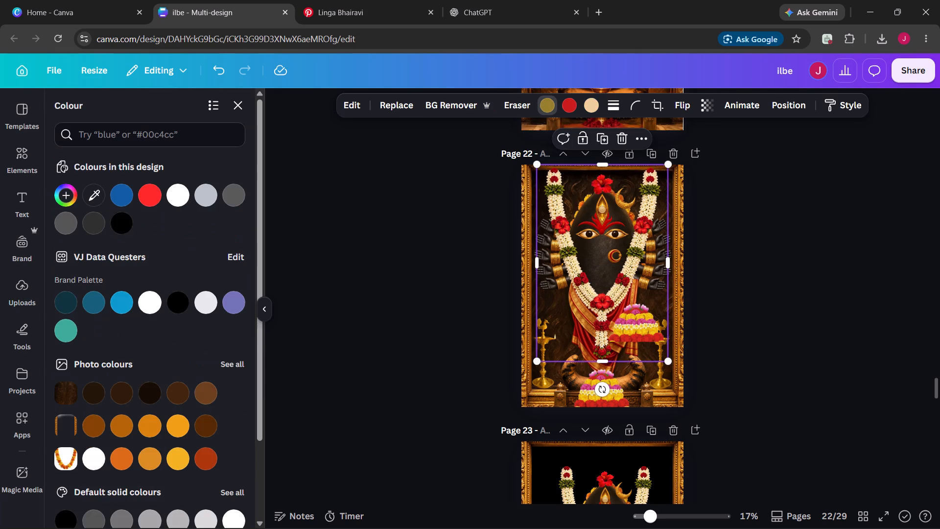
scroll(166, 253, down, 1)
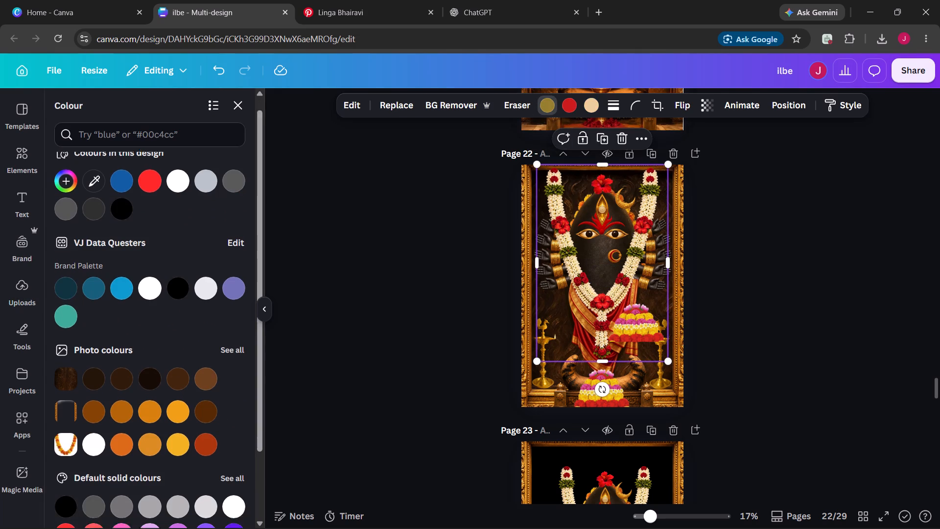
scroll(166, 253, down, 1)
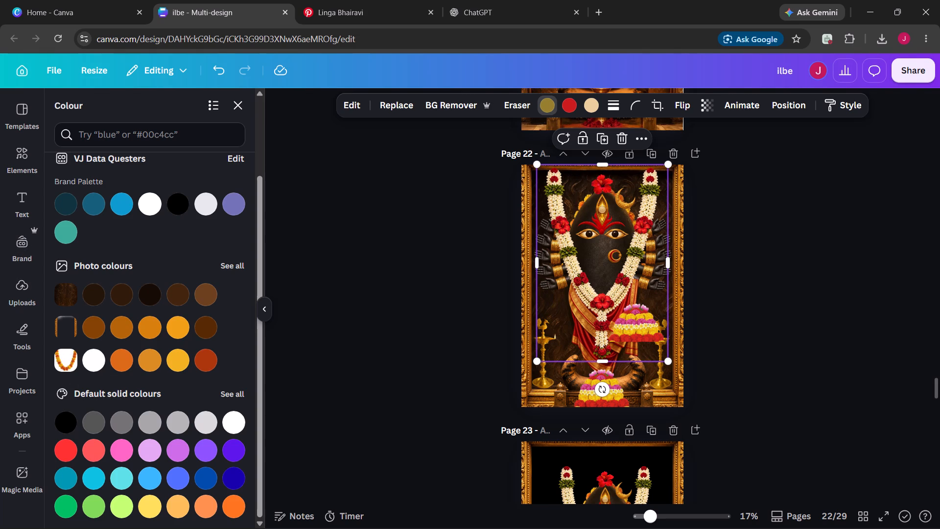
click(235, 265)
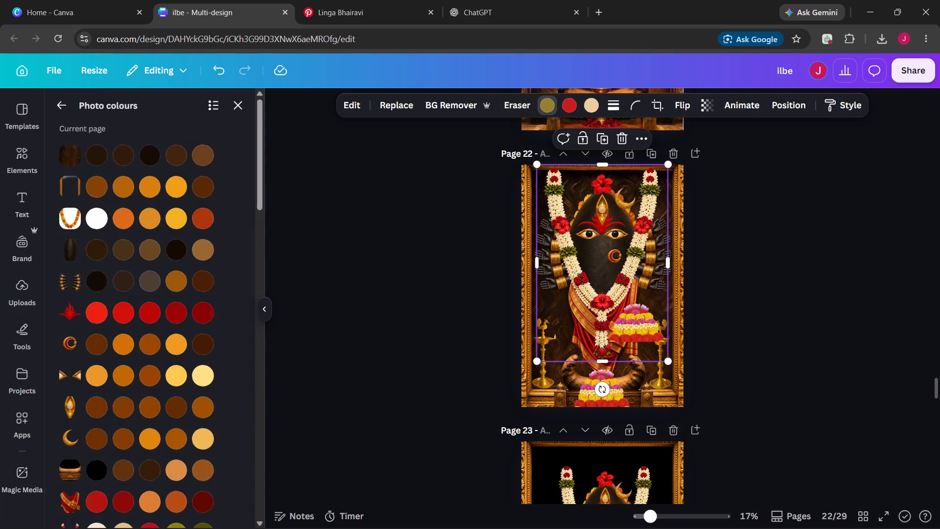
scroll(143, 329, down, 5)
scroll(143, 329, up, 1)
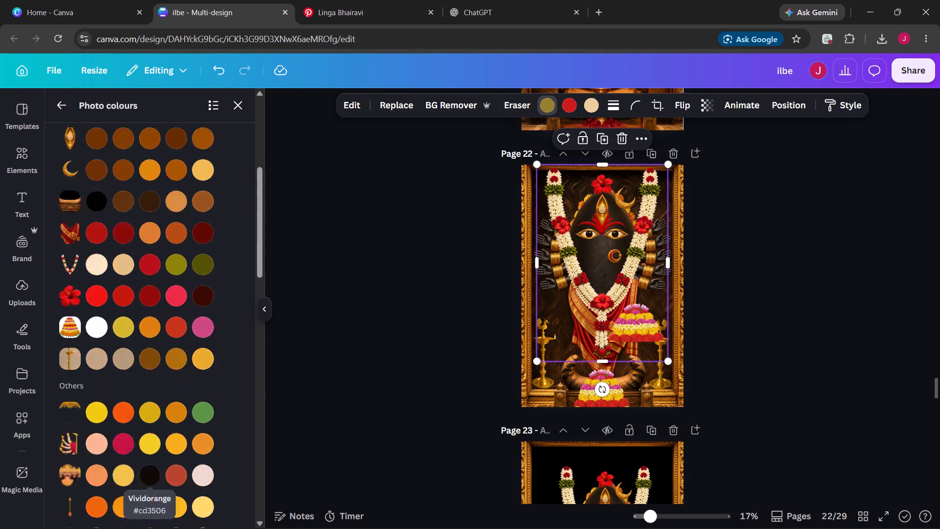
scroll(143, 329, up, 3)
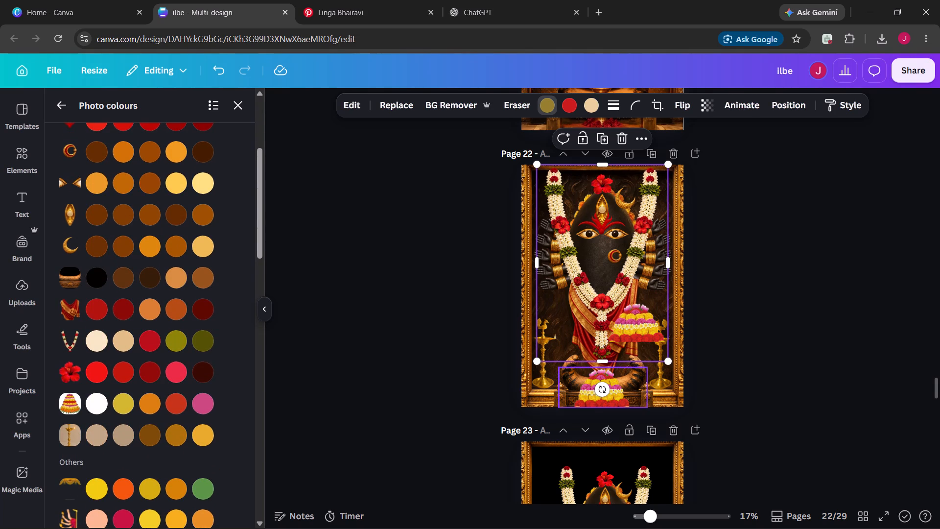
click(618, 392)
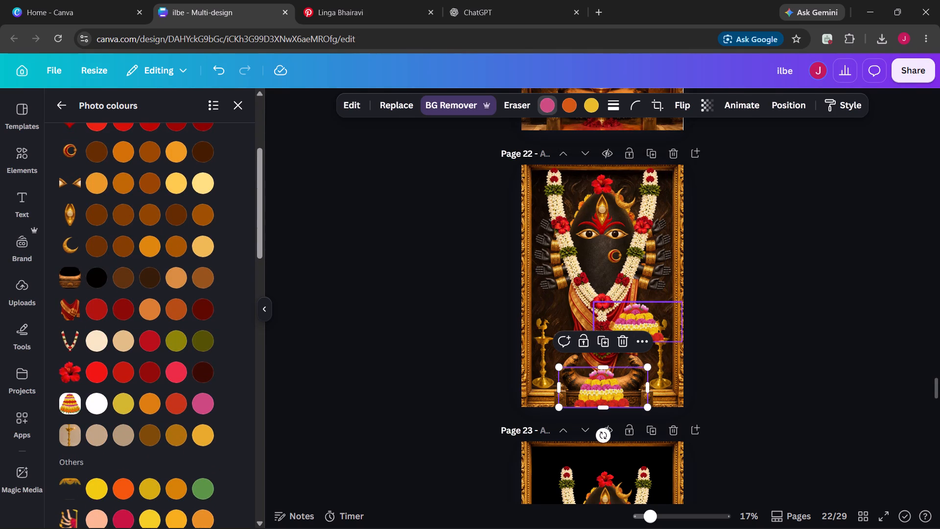
click(635, 322)
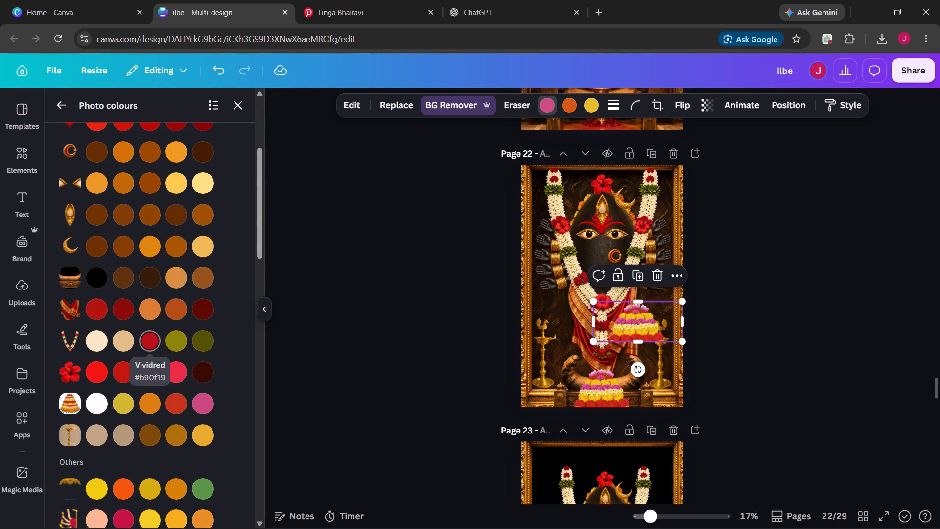
click(183, 340)
Recolour the orange in the duplicated flower stack to the garland's red #b90f19.
click(566, 110)
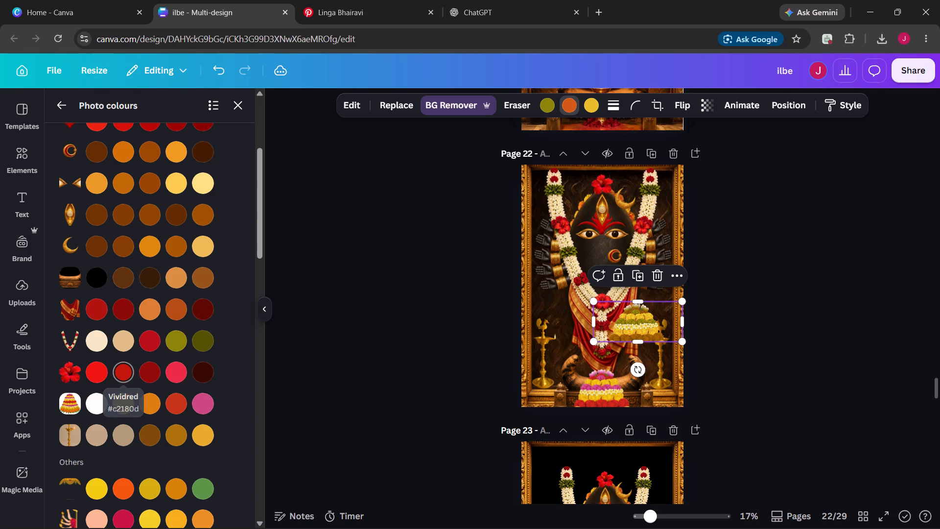
click(156, 338)
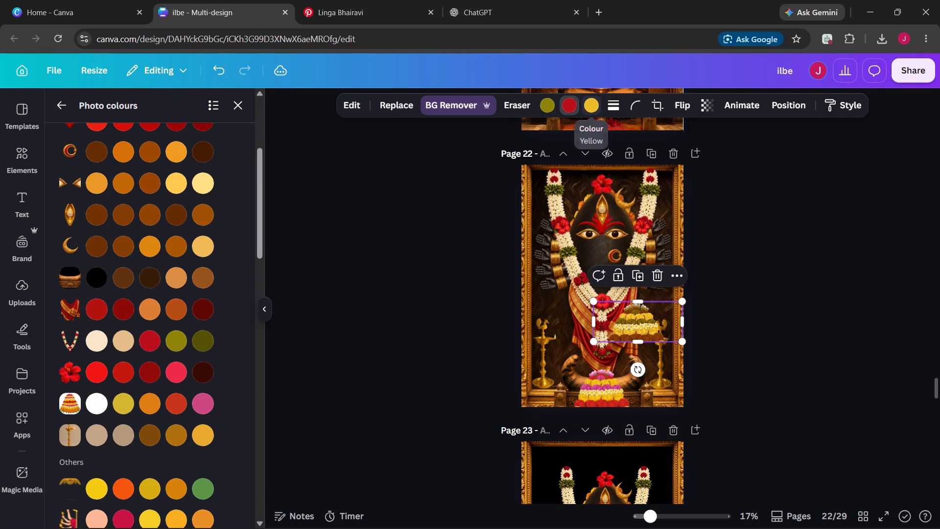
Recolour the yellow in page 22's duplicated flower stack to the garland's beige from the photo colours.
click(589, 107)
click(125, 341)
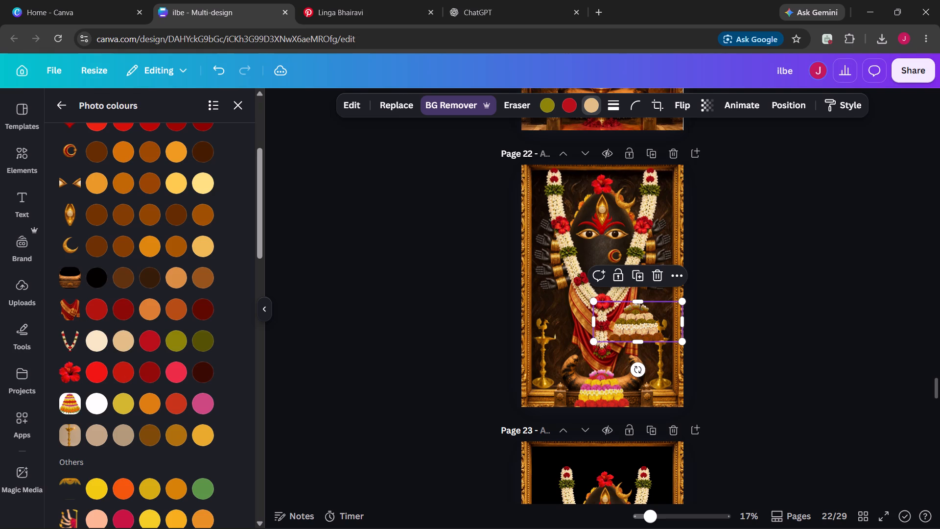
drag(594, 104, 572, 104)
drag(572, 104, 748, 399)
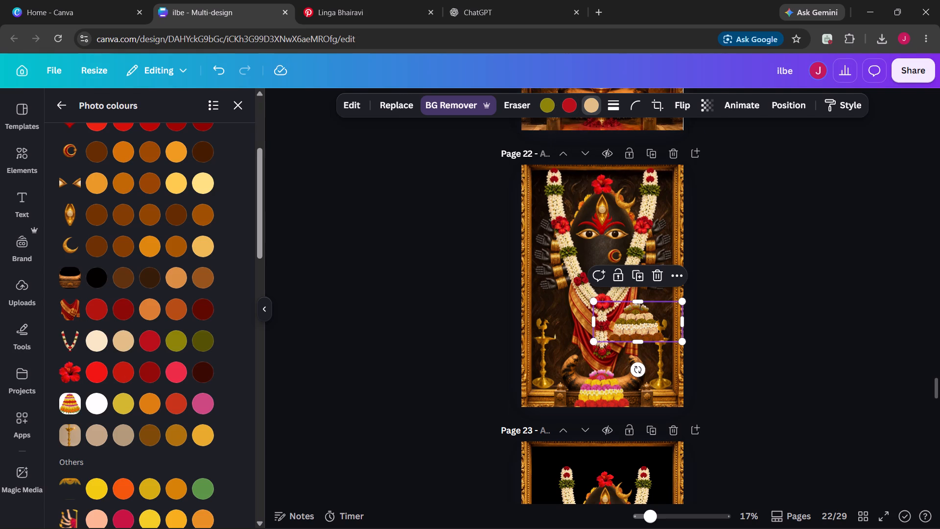
Delete the recoloured flower stack copy over the sari on page 22, keeping the original stack at the base.
click(748, 399)
key(BackSpace)
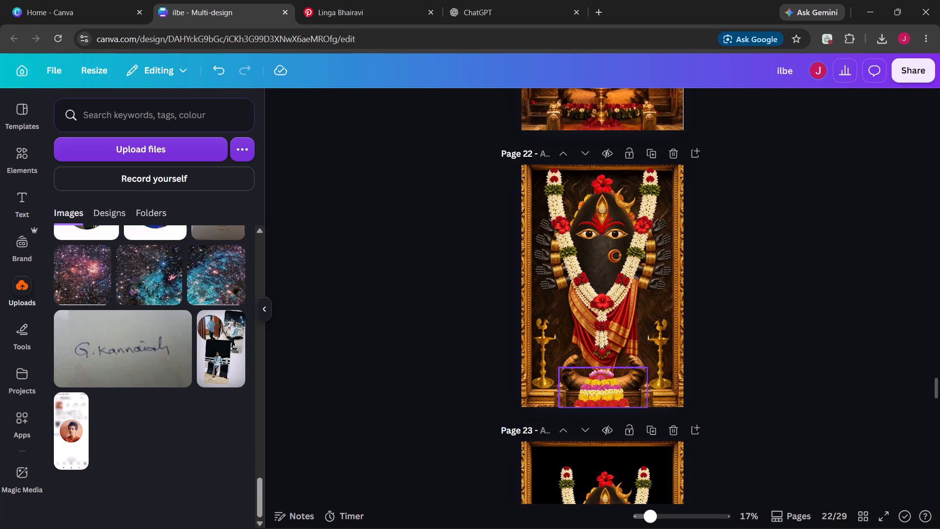
click(600, 400)
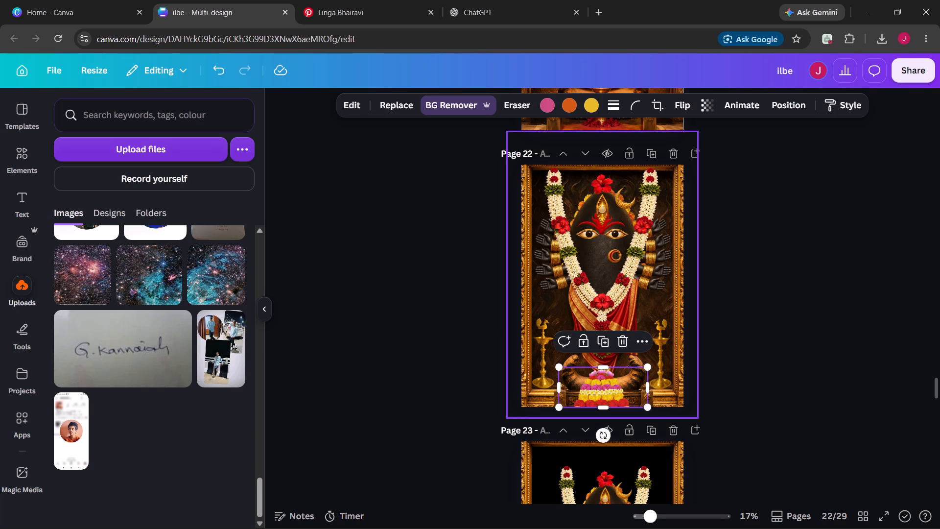
click(724, 396)
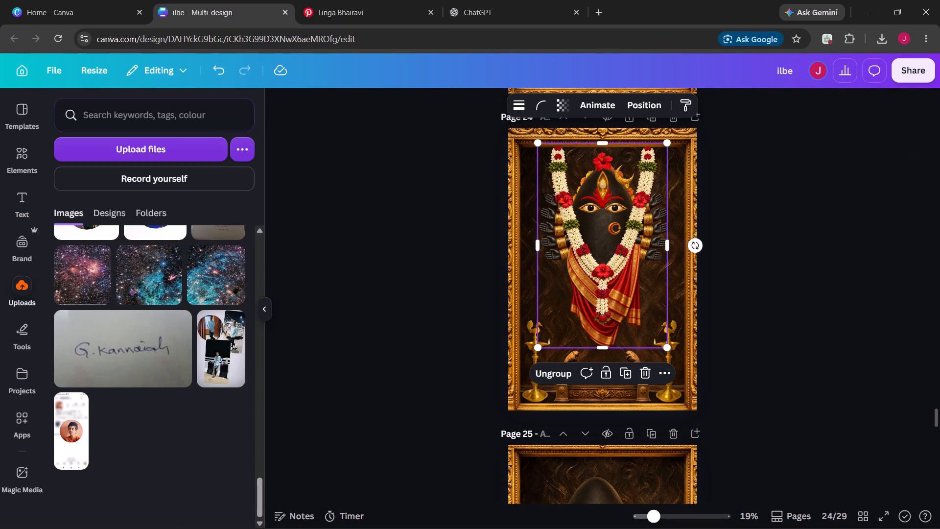
click(792, 304)
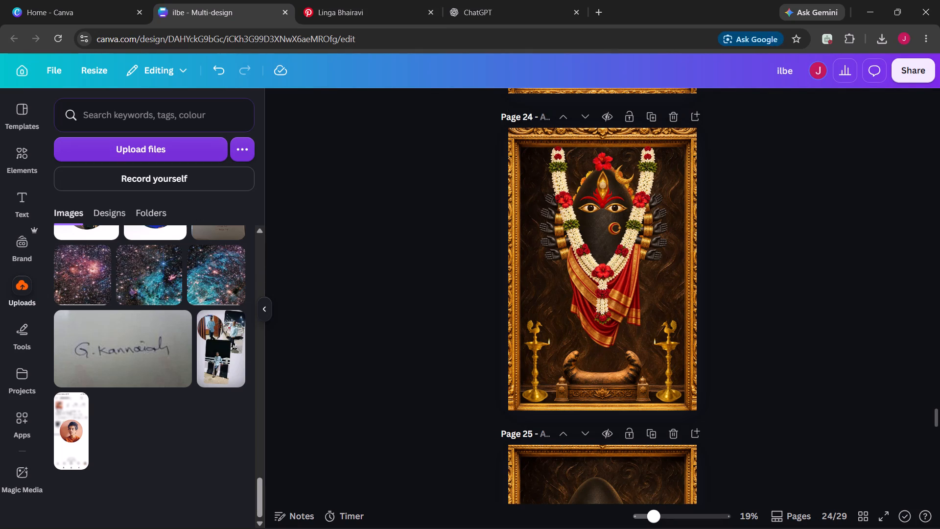
Duplicate page 22, the artwork with the brass lamps and the stacked flower offering.
scroll(792, 304, up, 7)
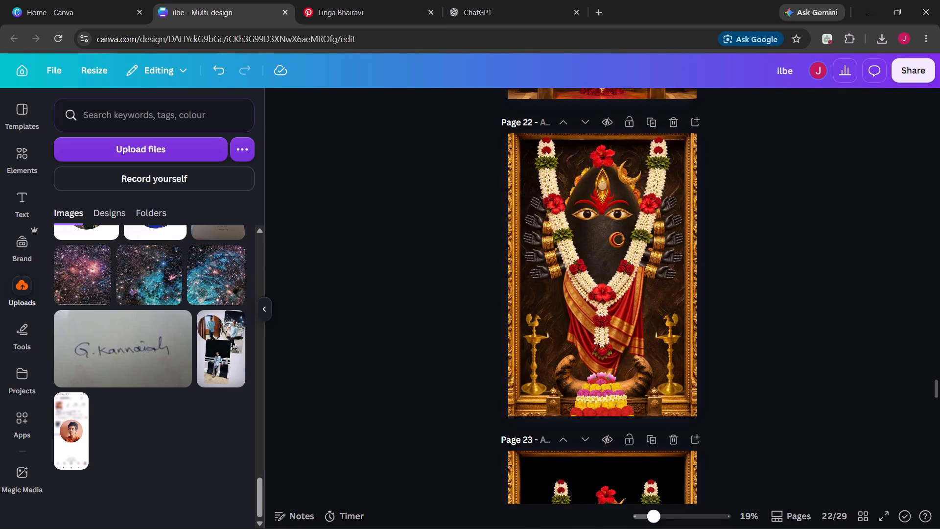
scroll(792, 304, up, 3)
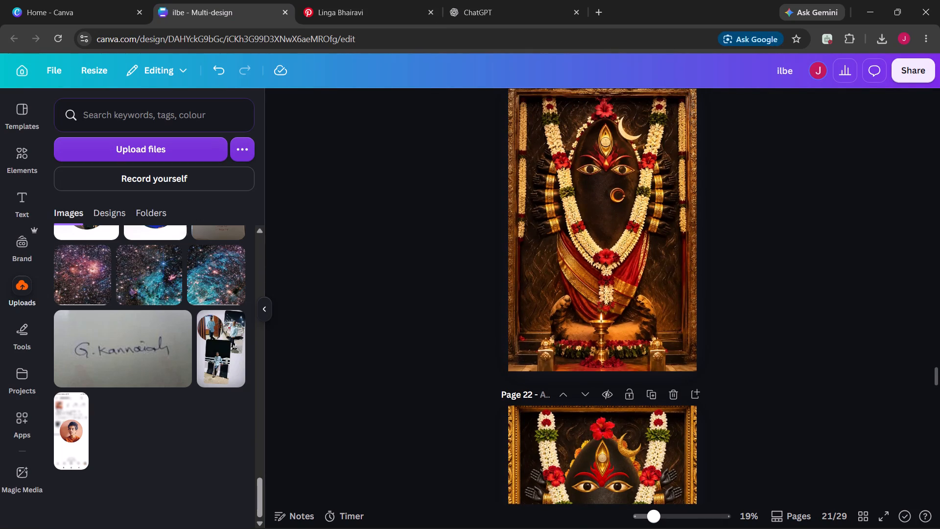
scroll(792, 304, down, 3)
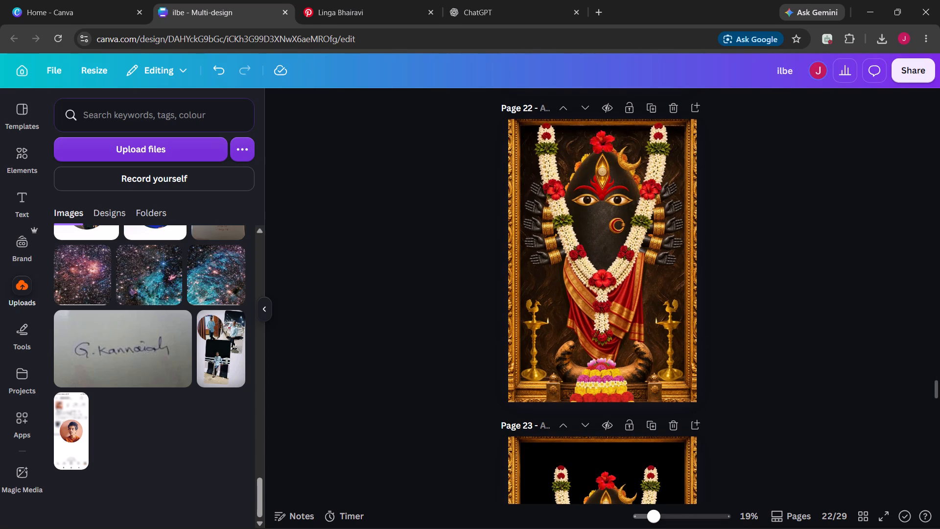
click(648, 107)
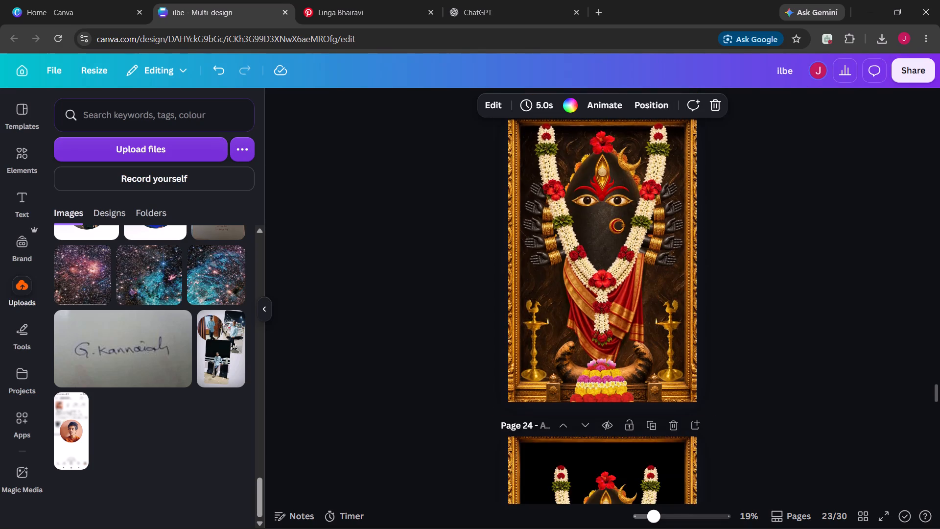
Find the golden crescent ornament among the layers of the duplicated page 23 and delete it.
click(620, 215)
right_click(621, 189)
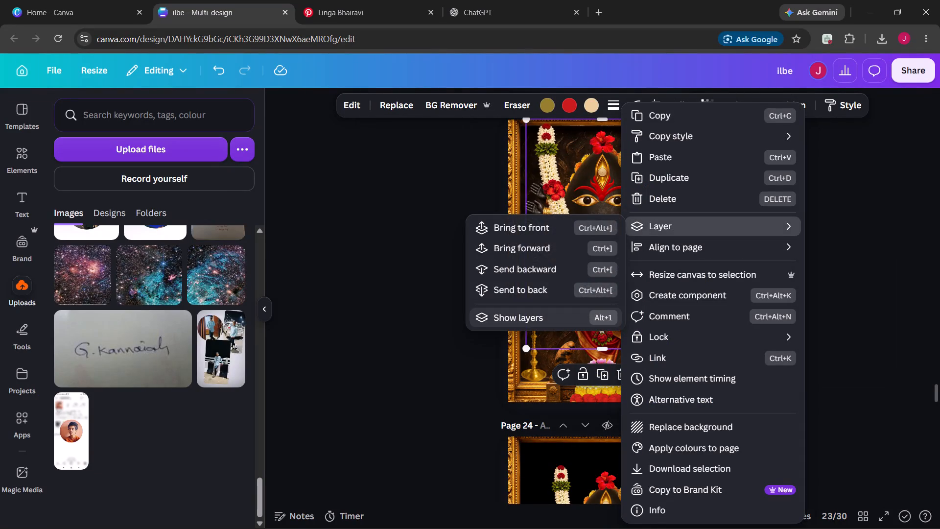
click(540, 318)
scroll(177, 383, down, 4)
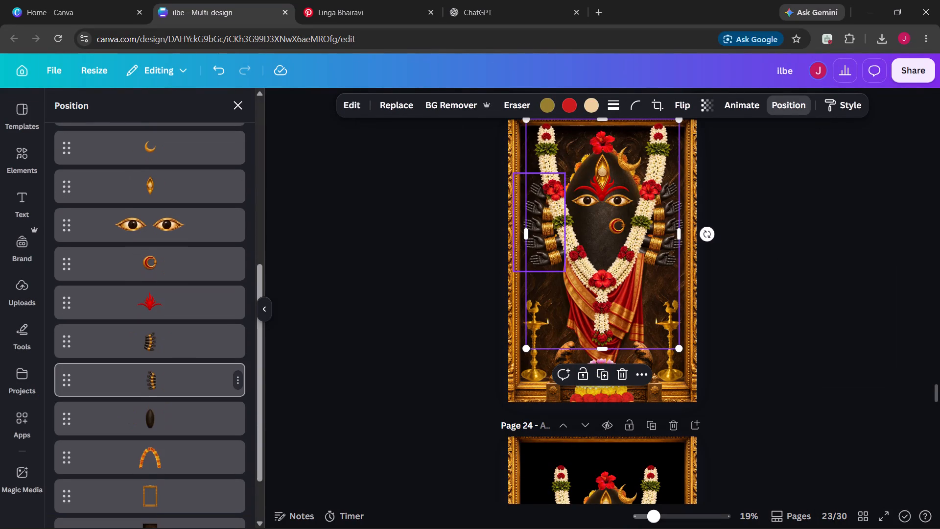
scroll(177, 383, up, 1)
click(180, 231)
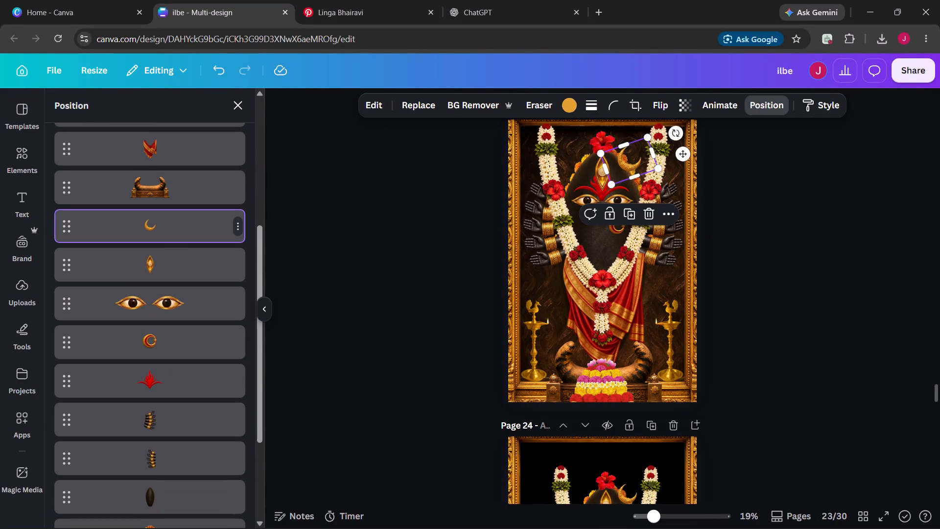
key(BackSpace)
Search the elements for "crescent moon" and add a plain black crescent graphic to page 23.
click(20, 158)
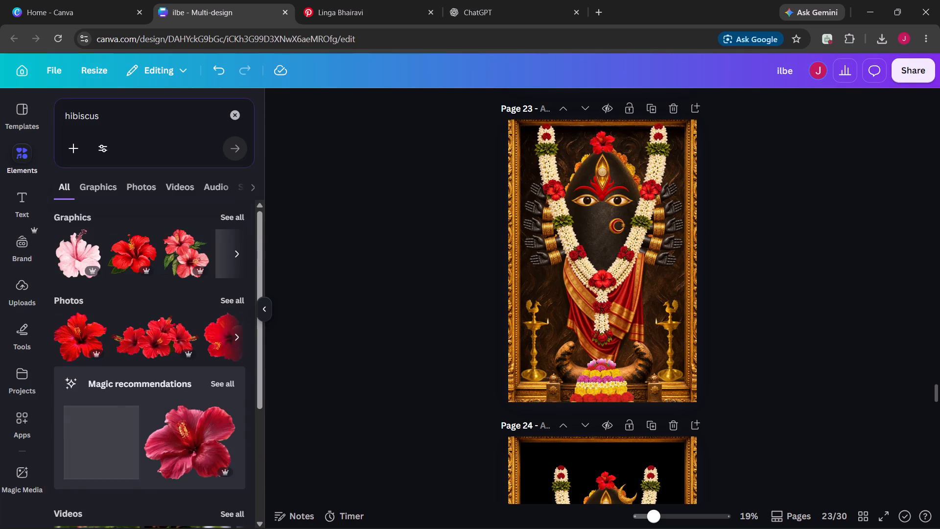
triple_click(137, 129)
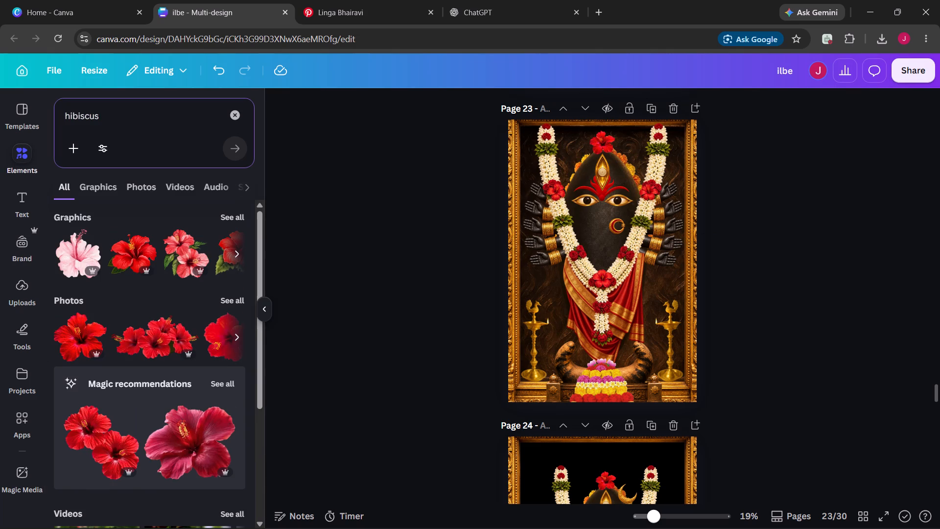
click(230, 119)
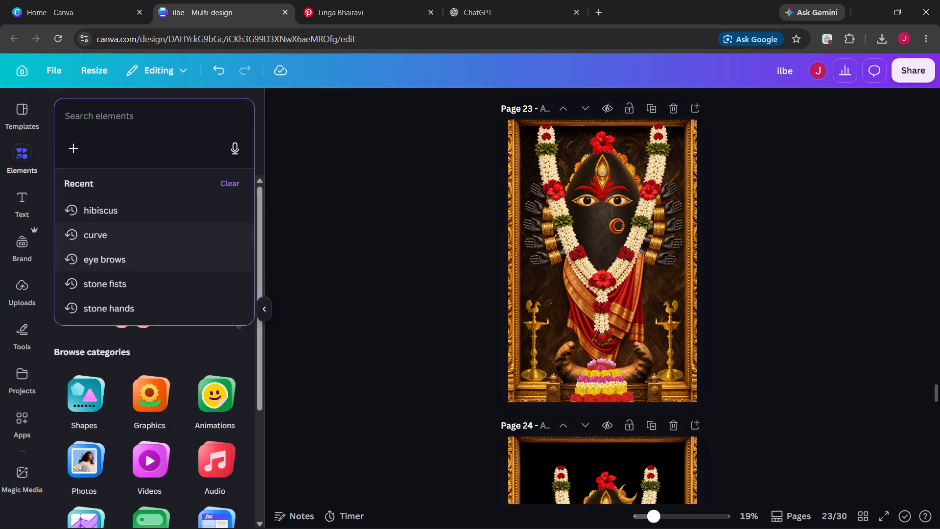
text(moo)
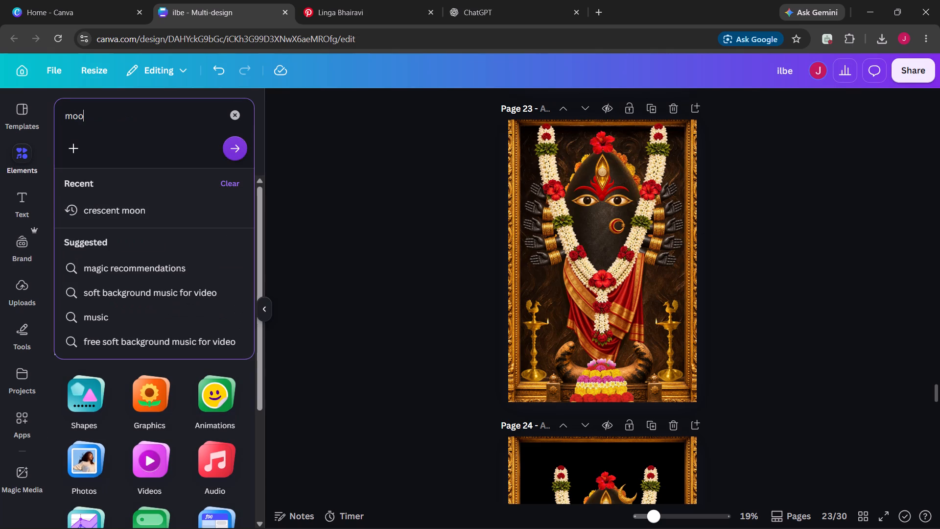
click(165, 217)
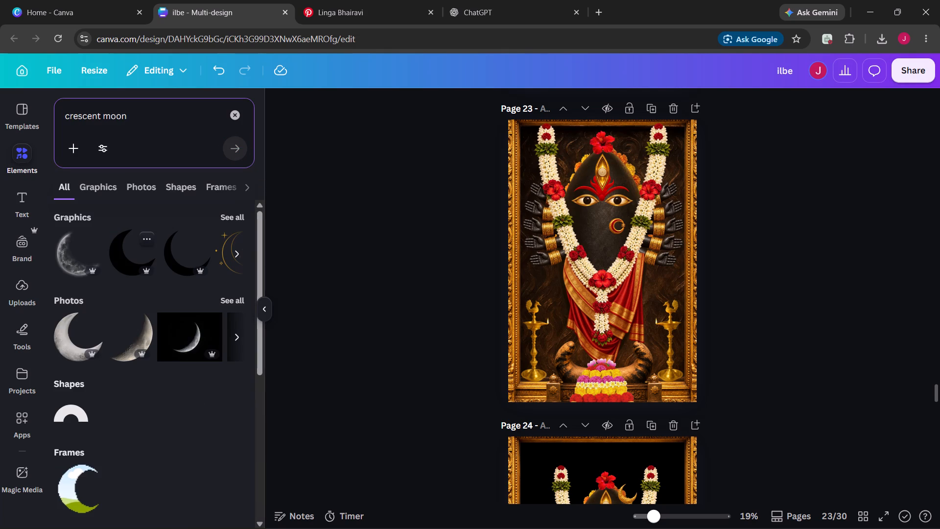
click(168, 252)
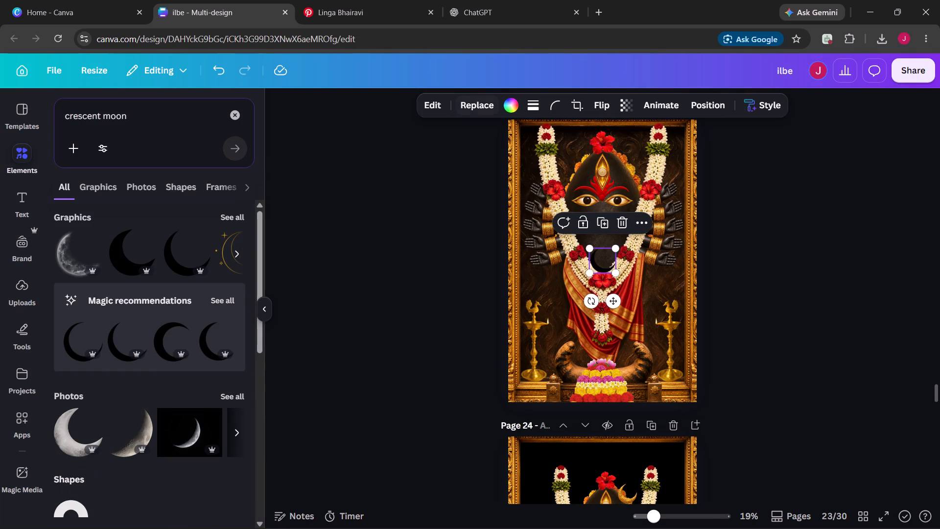
Colour the new crescent white and place it on the upper right of the deity's head, beside the third eye.
click(510, 108)
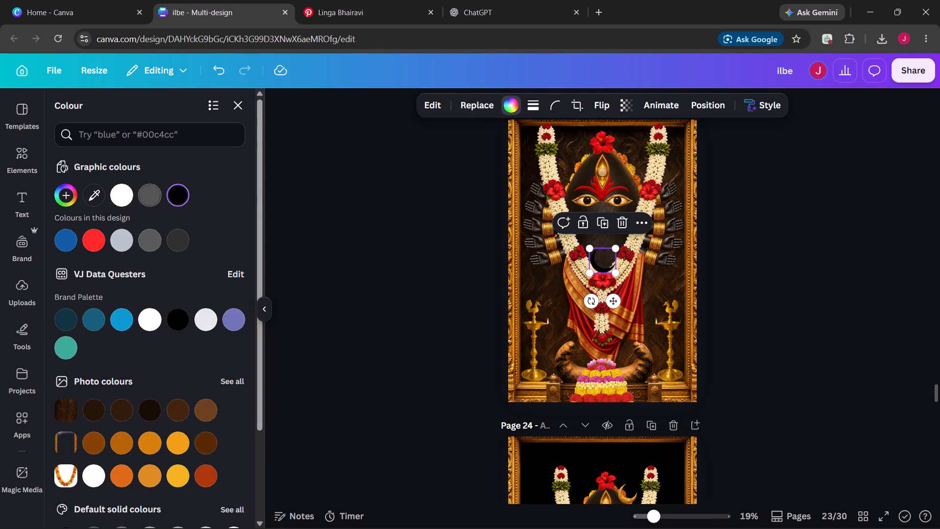
click(123, 197)
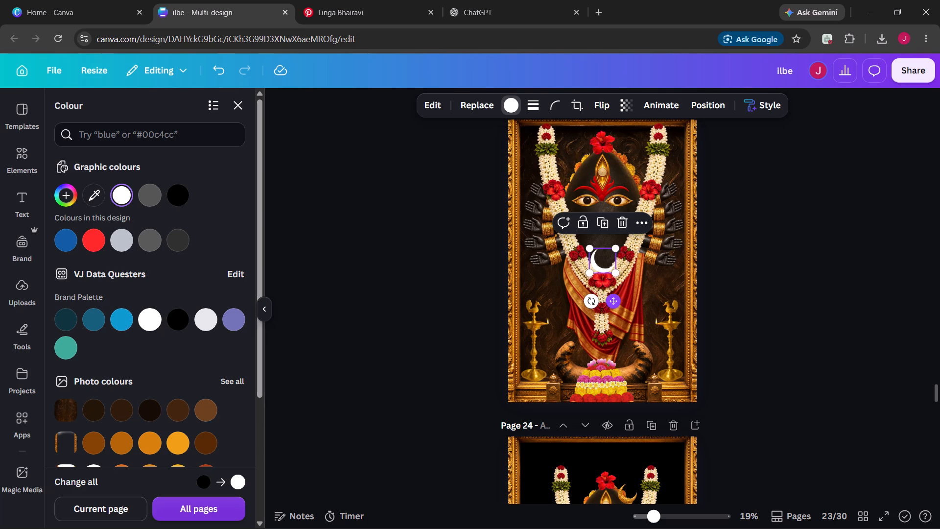
drag(615, 301, 642, 205)
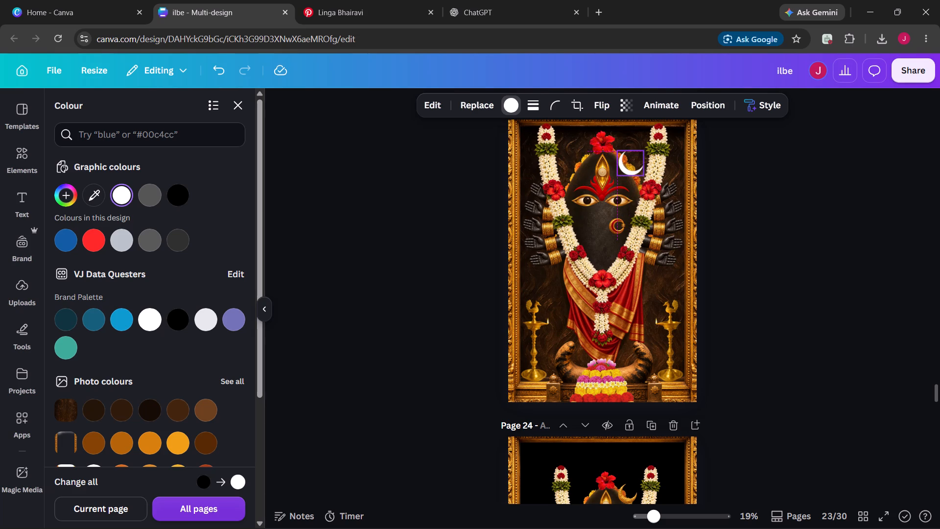
drag(642, 205, 641, 204)
click(779, 249)
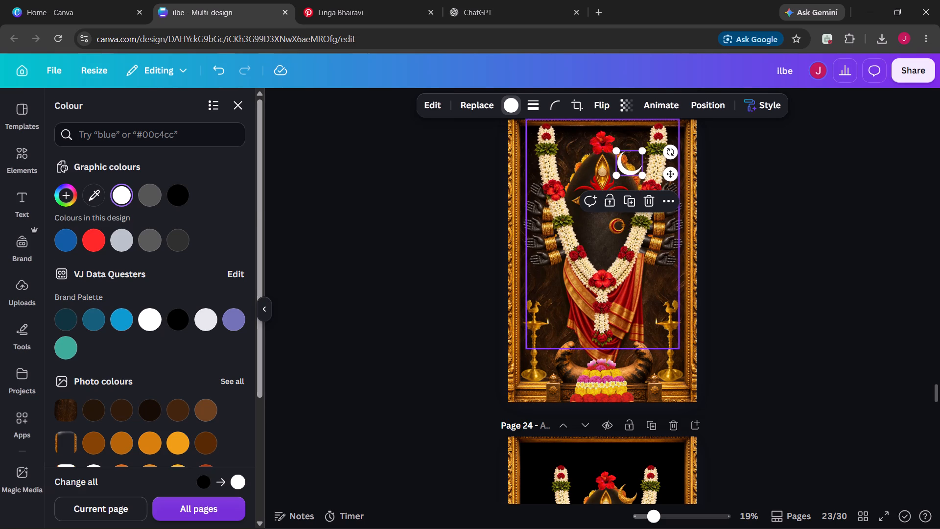
click(779, 249)
scroll(779, 249, up, 1)
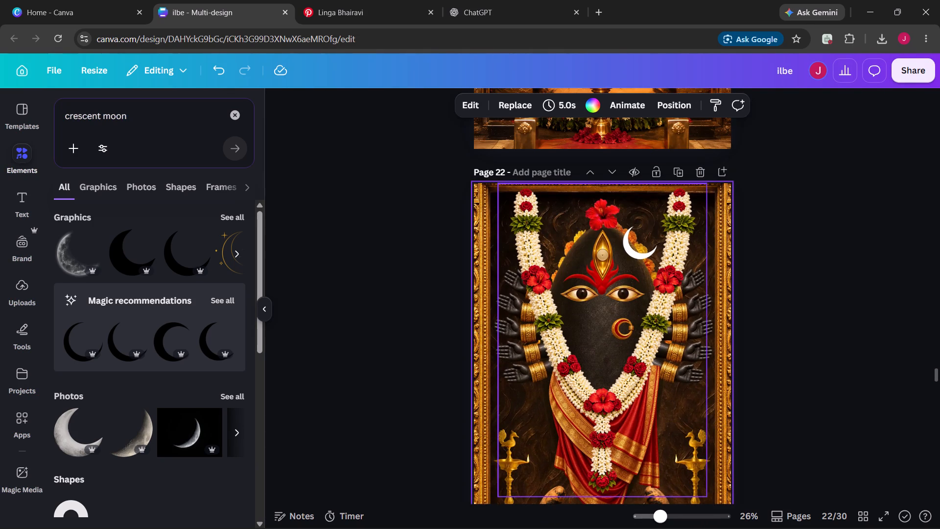
click(640, 240)
key(Right)
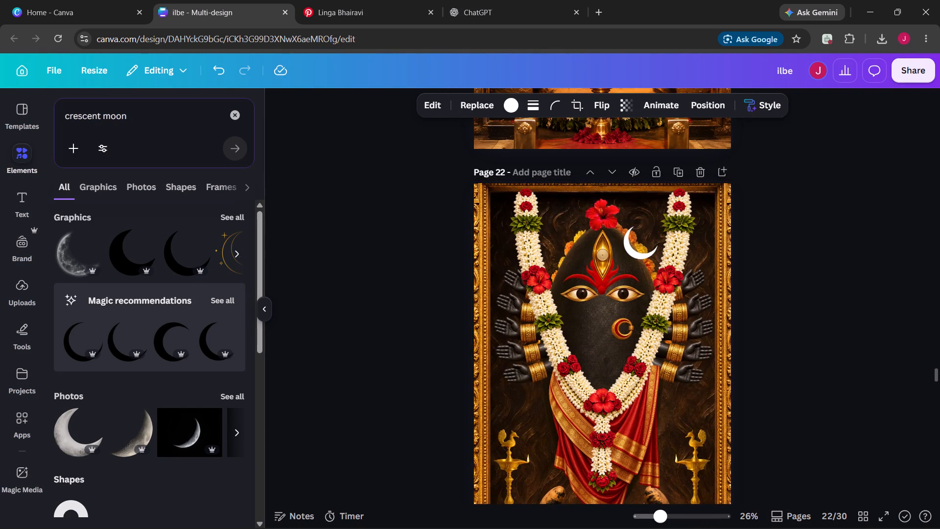
key(Up)
click(640, 240)
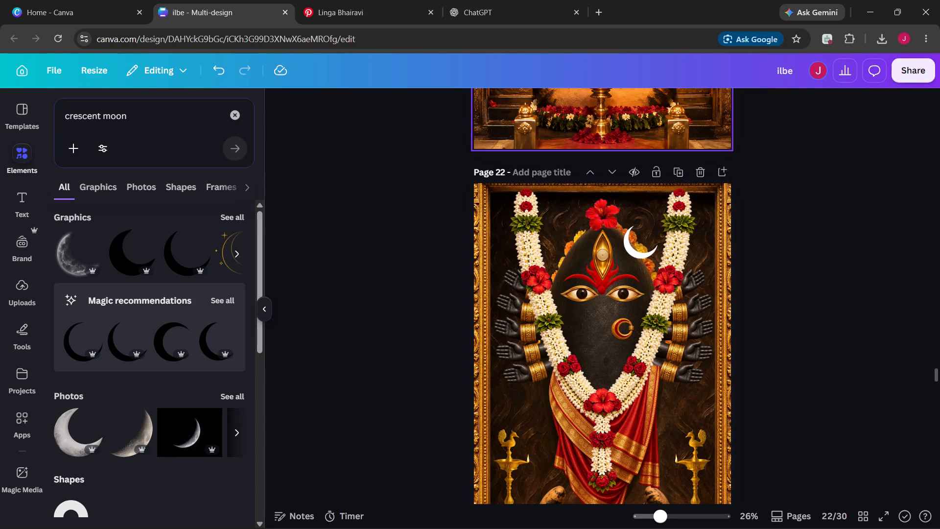
Recolour the crescent on page 22 with the light tan from the flower garland's photo colours.
click(641, 247)
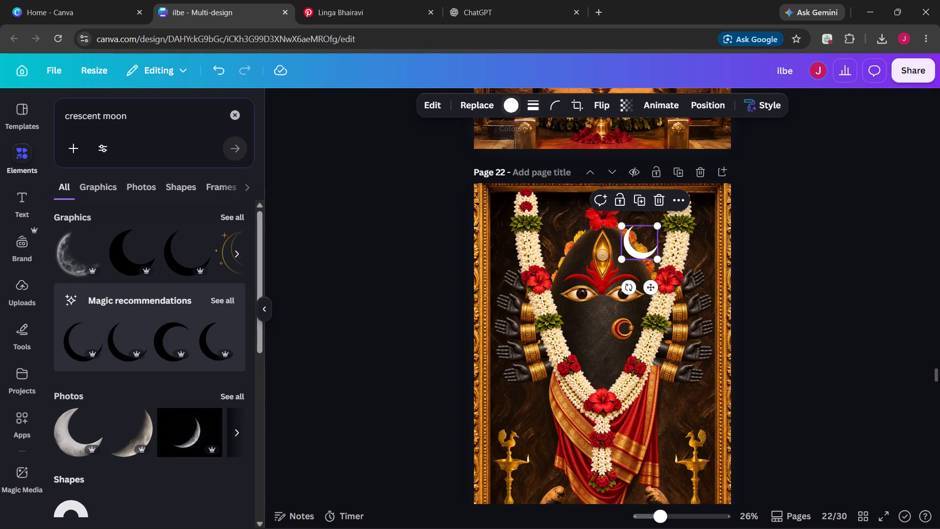
click(514, 105)
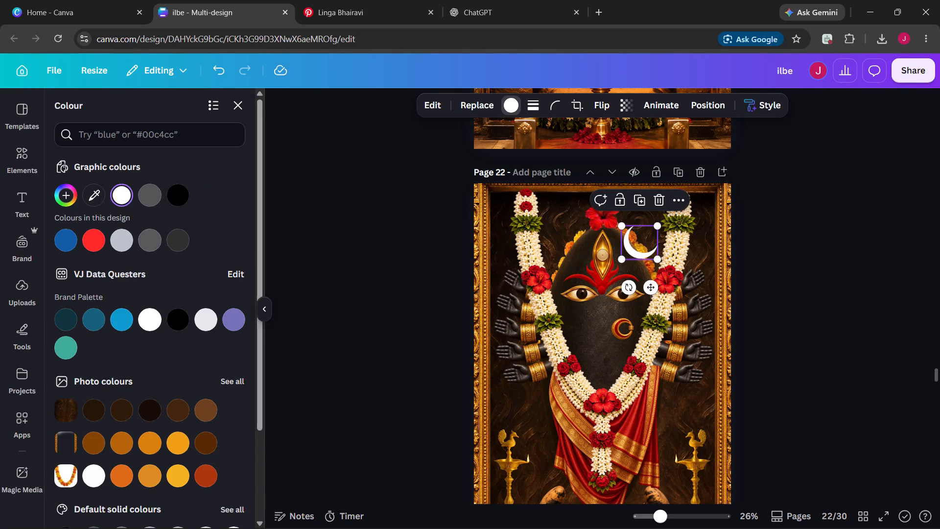
click(227, 381)
scroll(227, 381, down, 3)
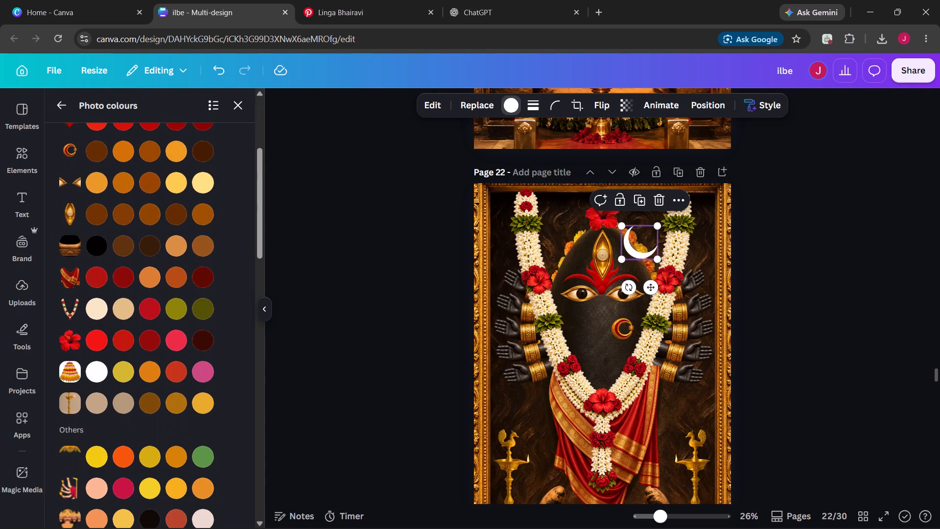
click(123, 313)
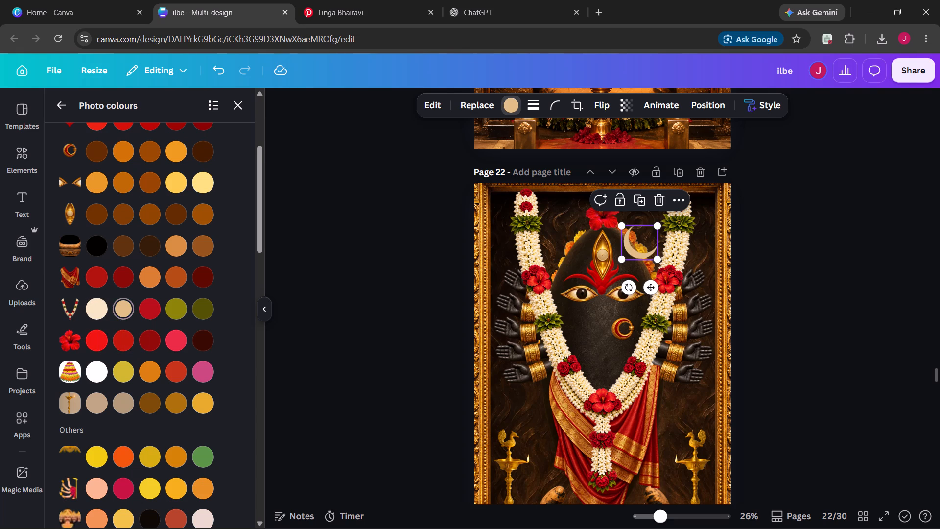
click(924, 388)
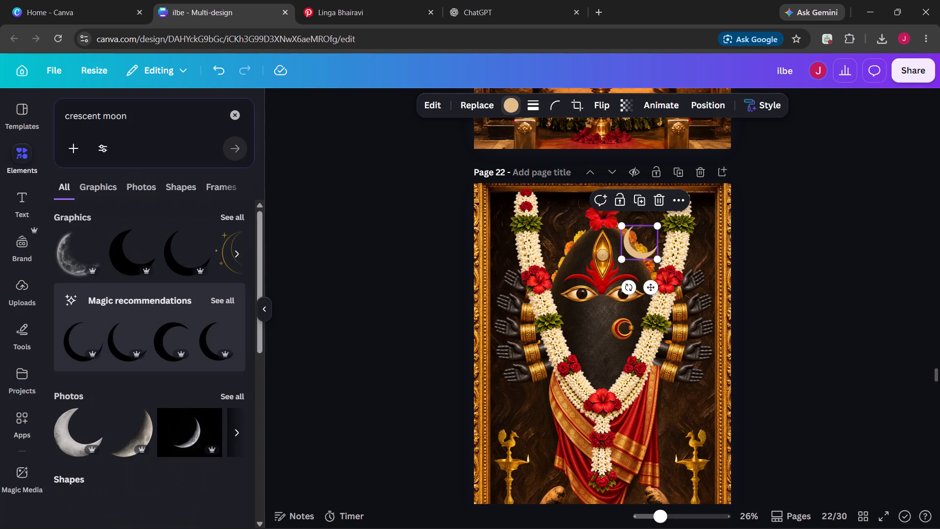
click(880, 366)
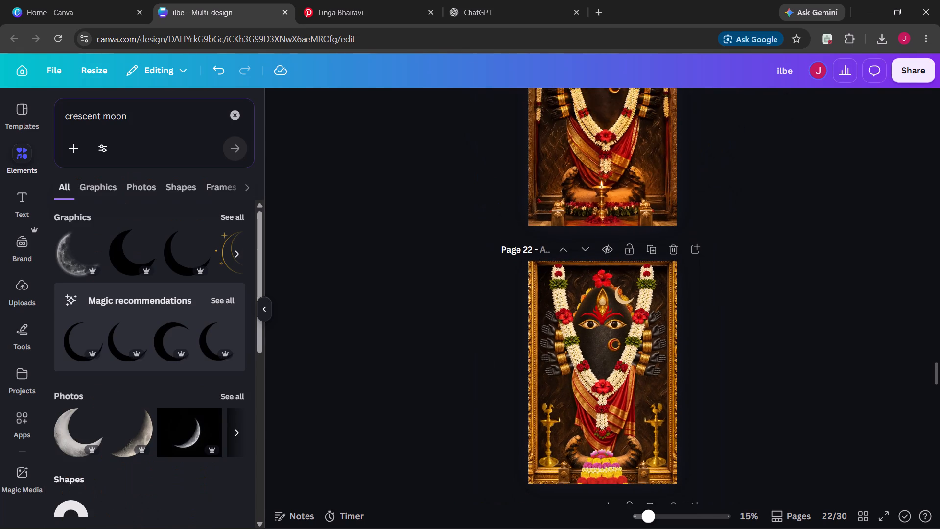
Look through the other artwork versions from page 22 down to page 27.
scroll(880, 366, down, 3)
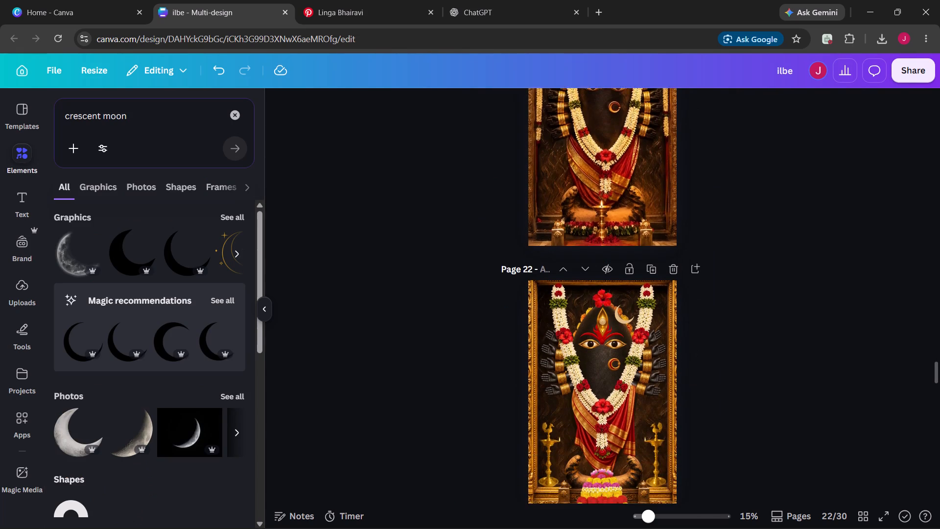
scroll(880, 366, down, 3)
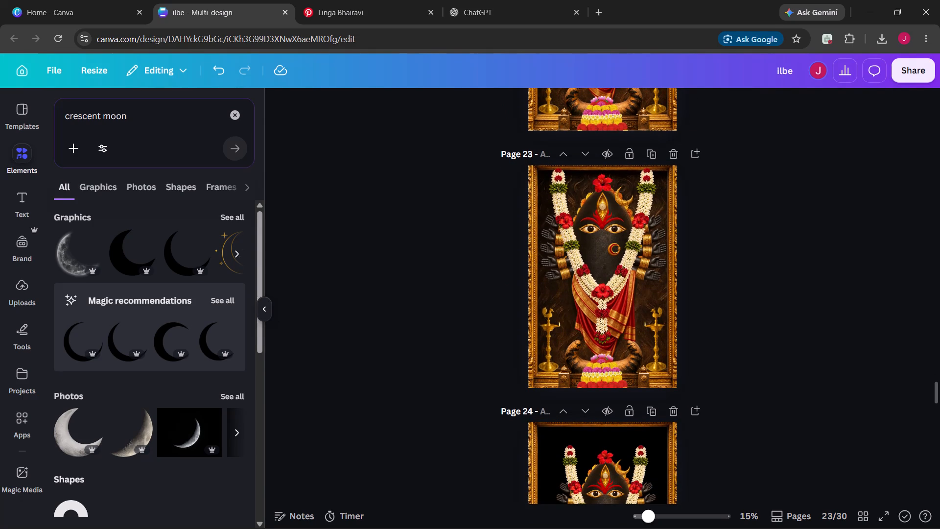
scroll(880, 366, down, 1)
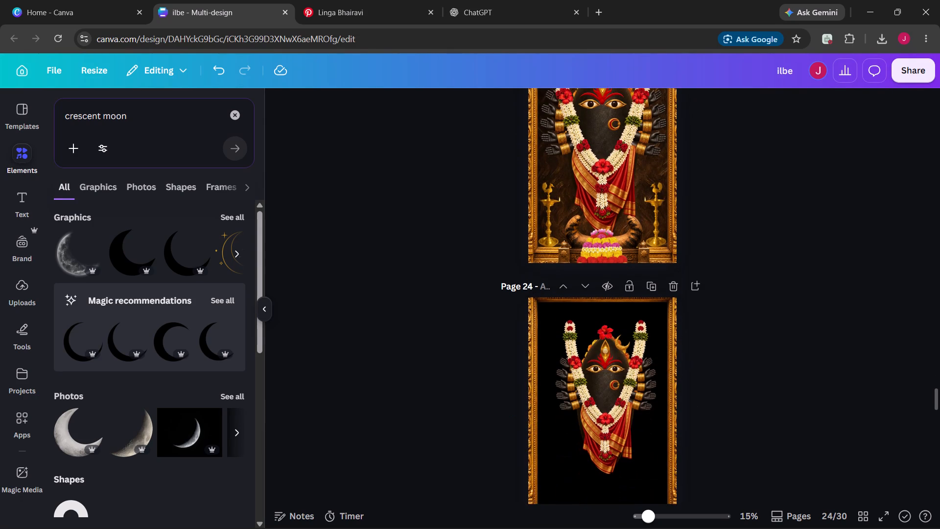
scroll(880, 366, down, 4)
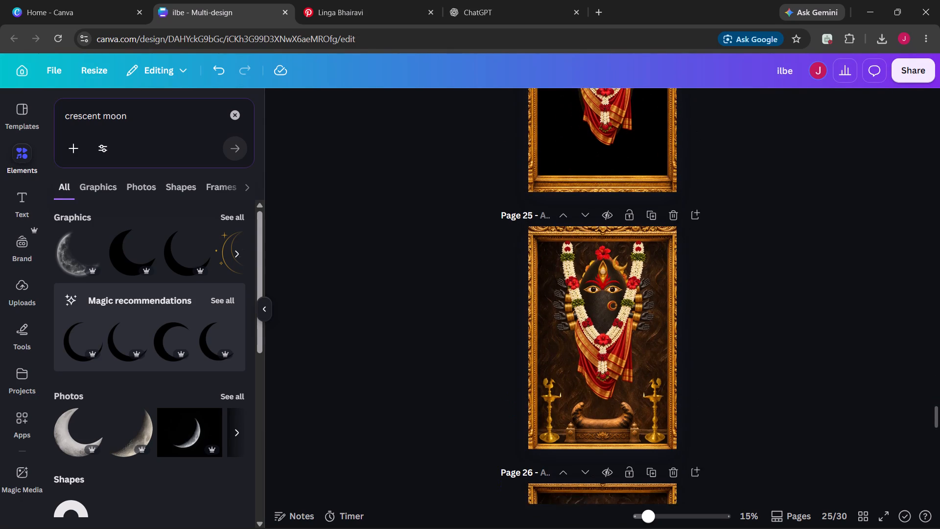
scroll(880, 366, down, 1)
scroll(793, 320, down, 1)
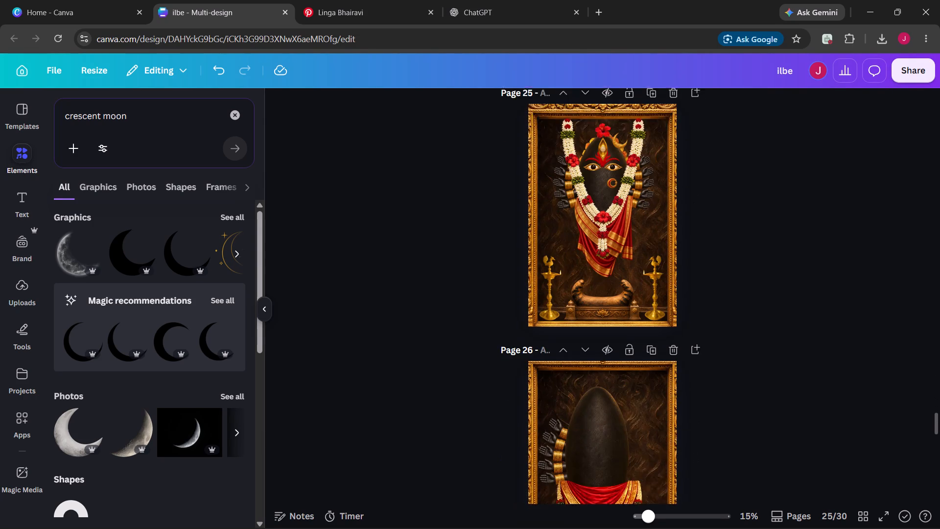
scroll(793, 320, down, 5)
scroll(793, 320, up, 2)
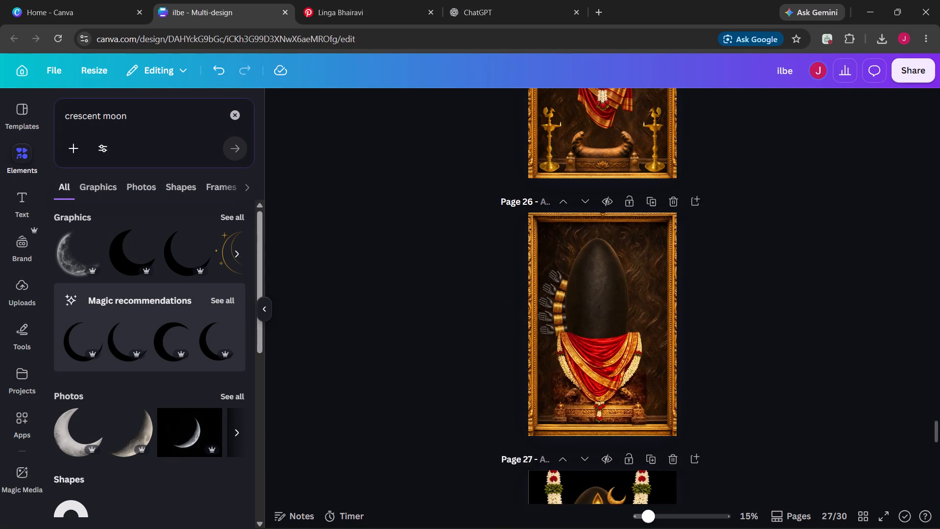
scroll(793, 320, up, 6)
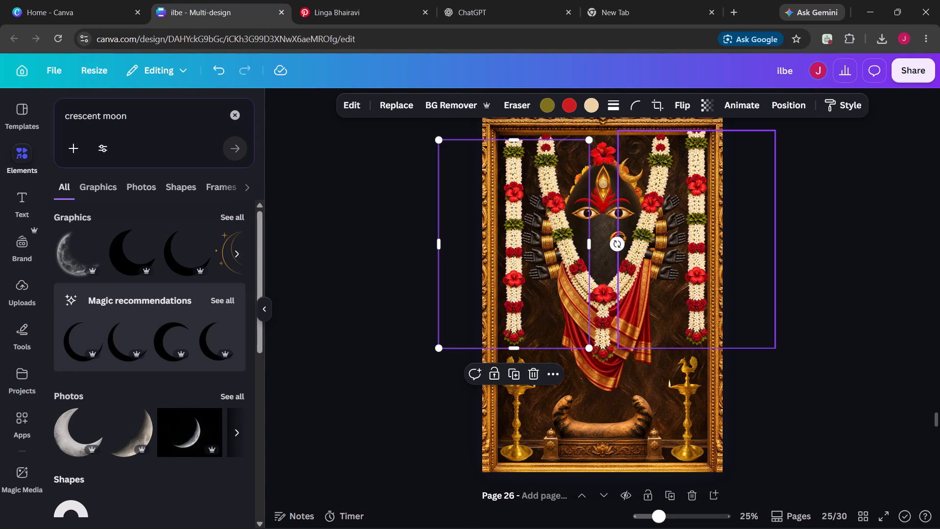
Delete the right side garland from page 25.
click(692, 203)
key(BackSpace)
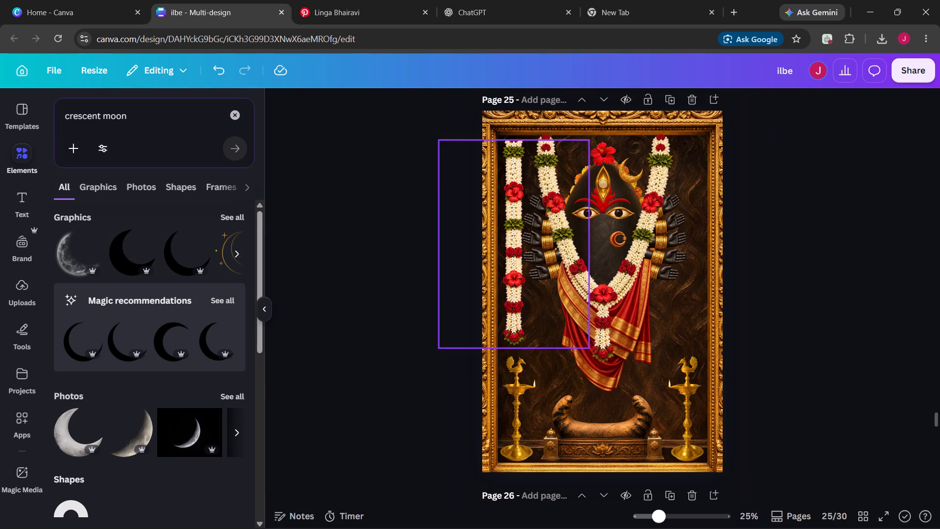
Move the resized left side garland slightly up and outward so it hangs from just below the frame's upper inner edge.
drag(512, 231, 510, 223)
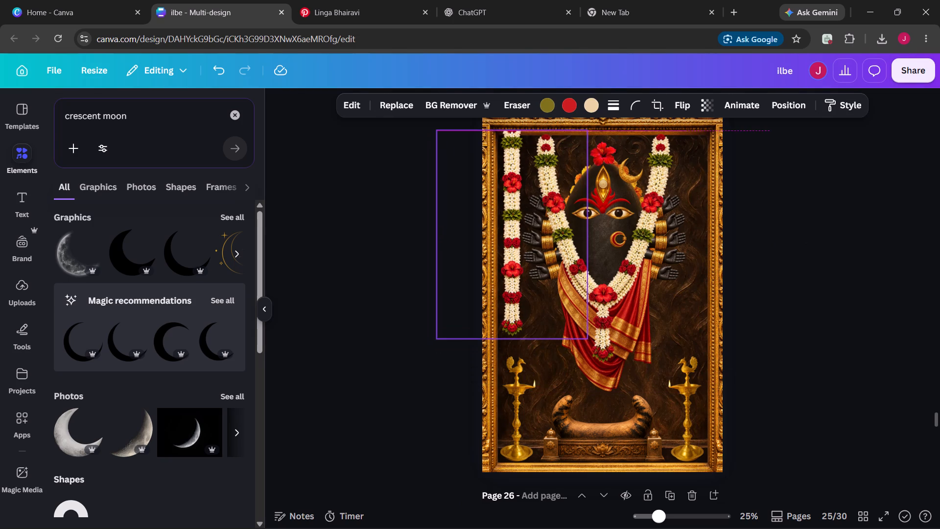
drag(510, 223, 510, 225)
click(806, 271)
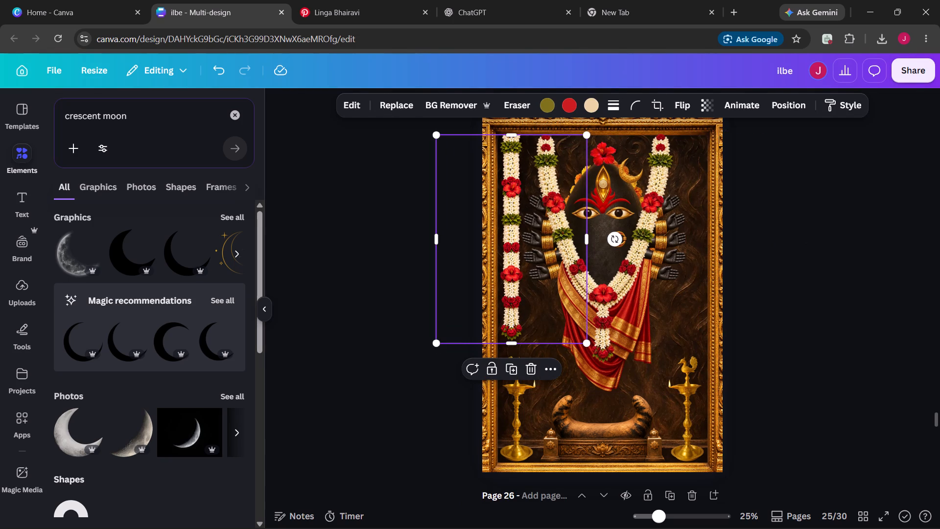
Scale the left side garland on page 25 down further and shift it slightly inward to hang just inside the frame's left inner edge.
click(541, 278)
drag(585, 341, 574, 326)
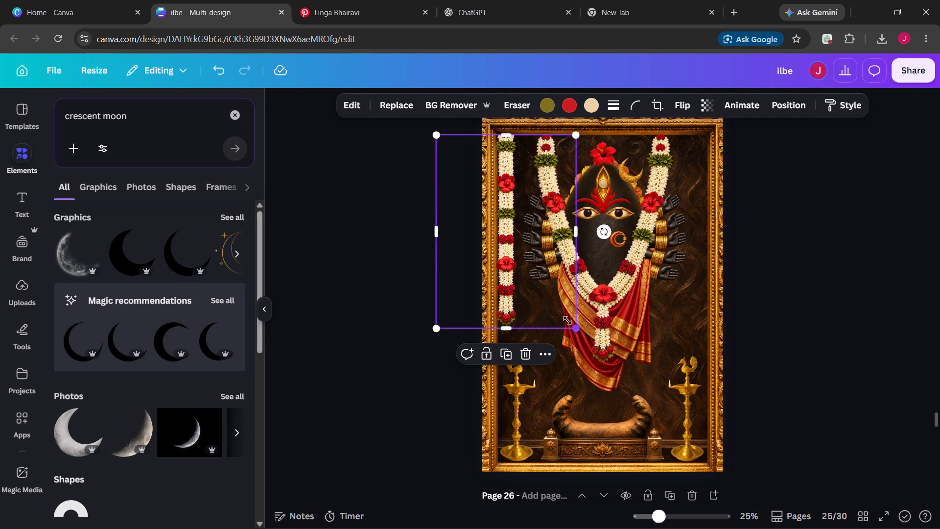
drag(491, 254, 497, 254)
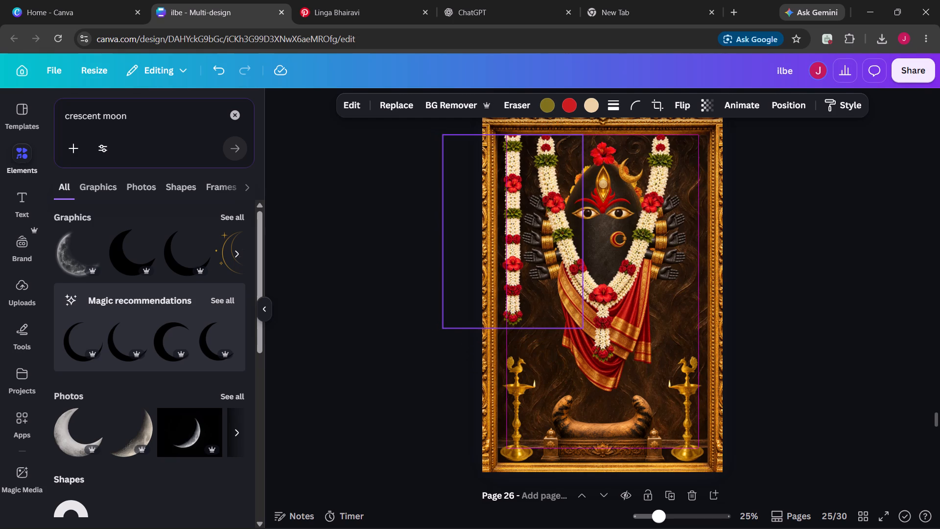
drag(497, 254, 495, 254)
click(845, 322)
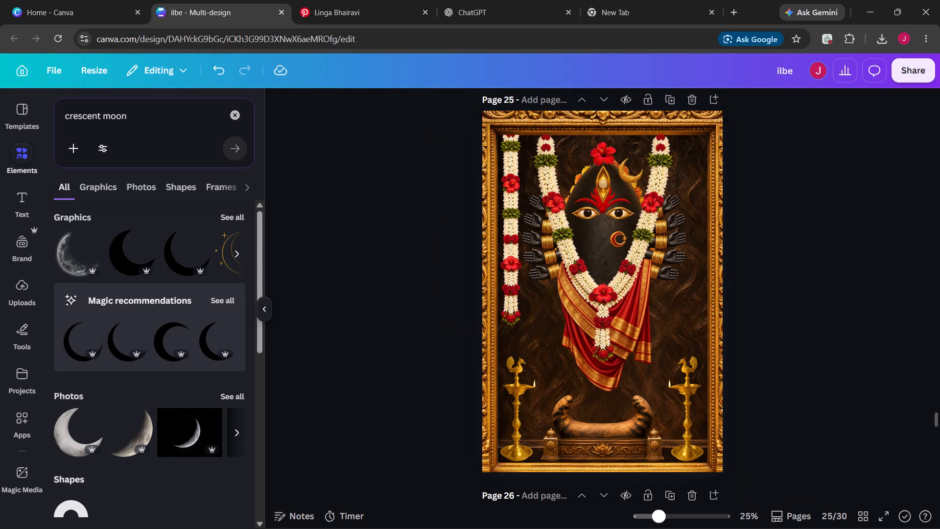
click(528, 238)
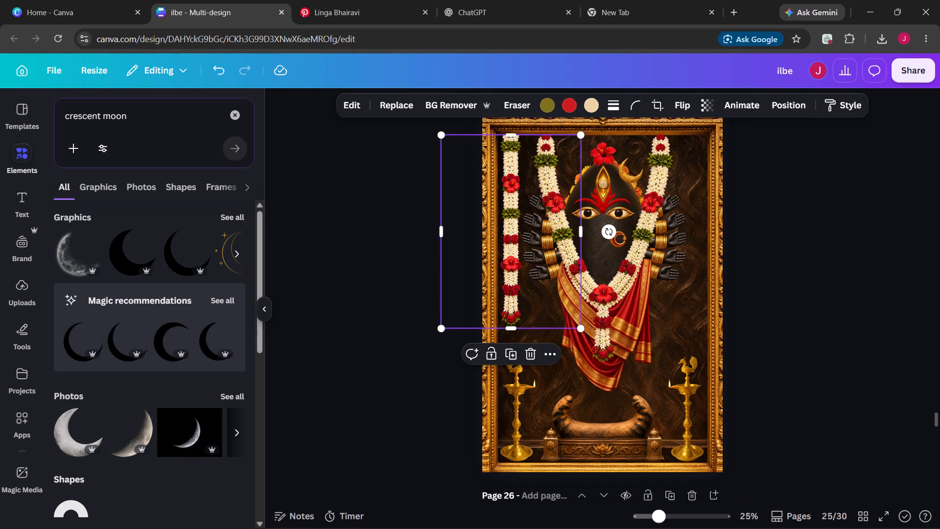
drag(580, 330, 564, 309)
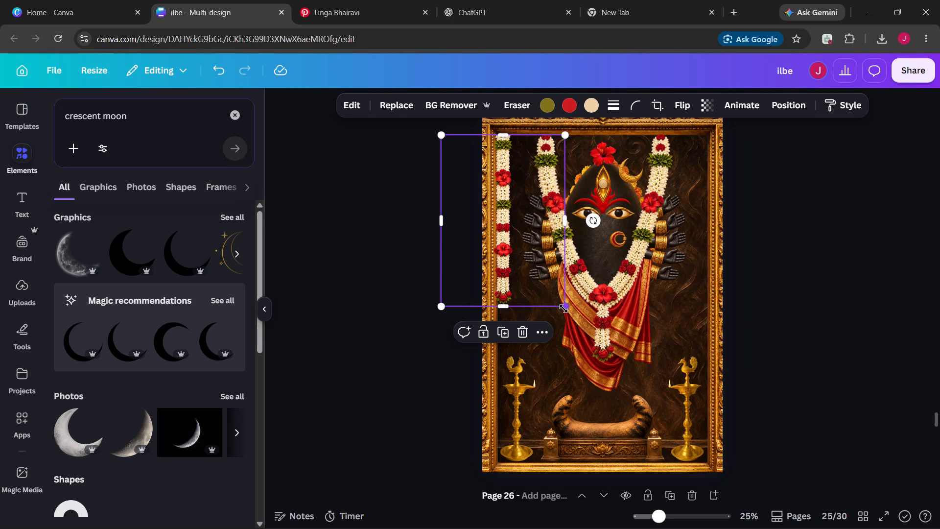
drag(491, 251, 499, 254)
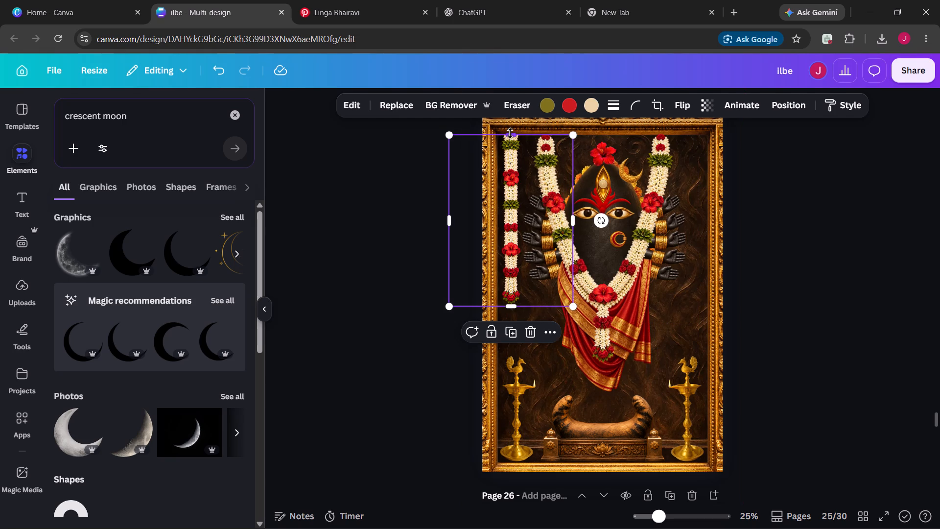
click(755, 271)
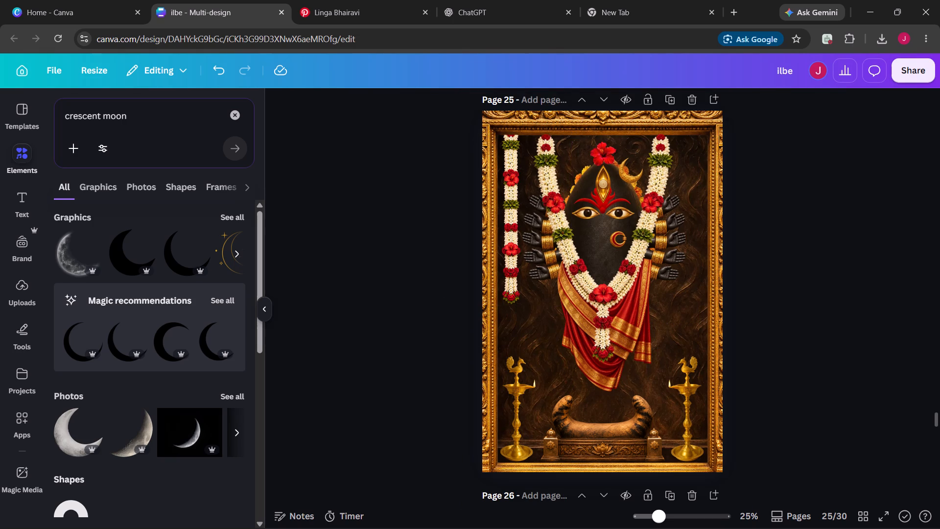
Duplicate the left side garland and place the copy at the same height along the frame's right inner edge.
click(534, 233)
click(513, 332)
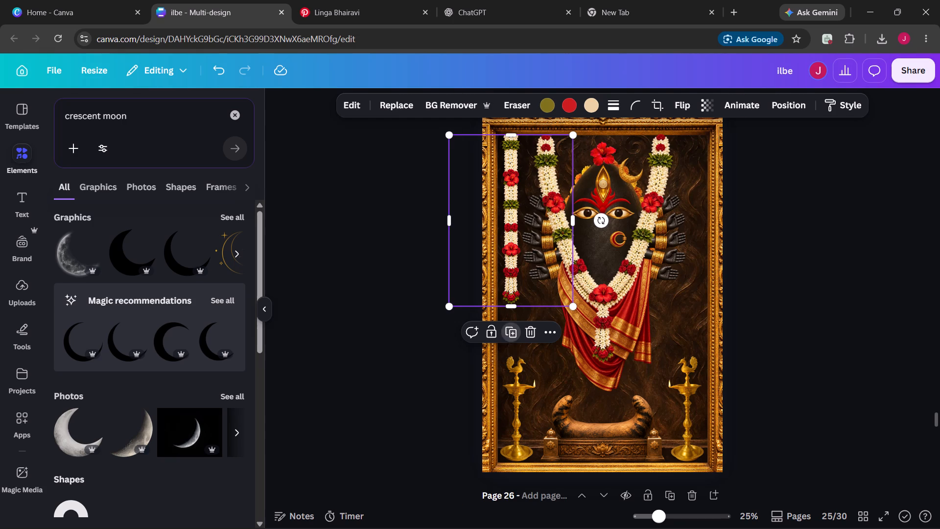
drag(515, 249, 540, 247)
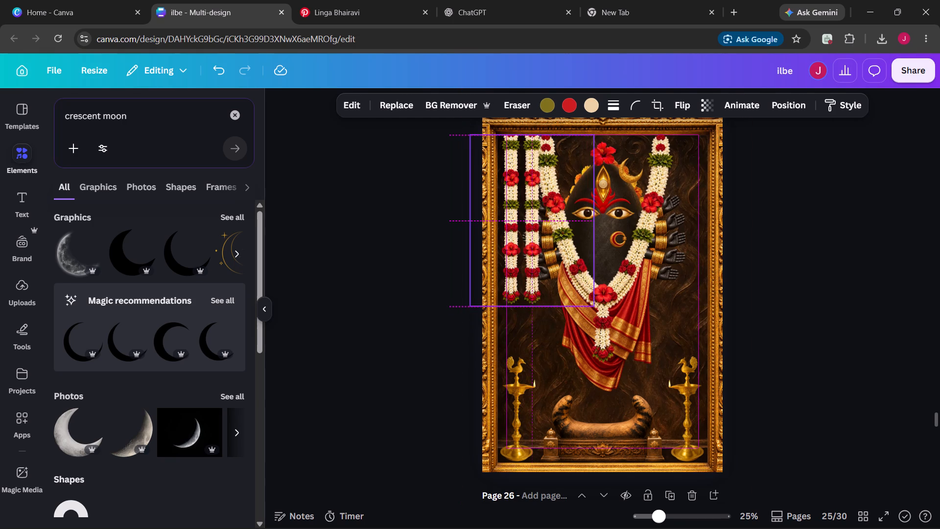
drag(540, 247, 662, 248)
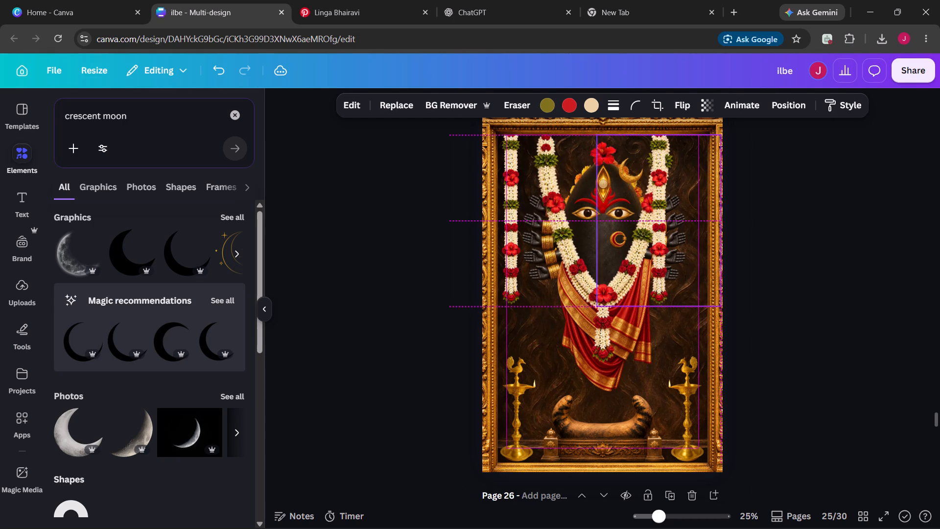
drag(662, 248, 695, 248)
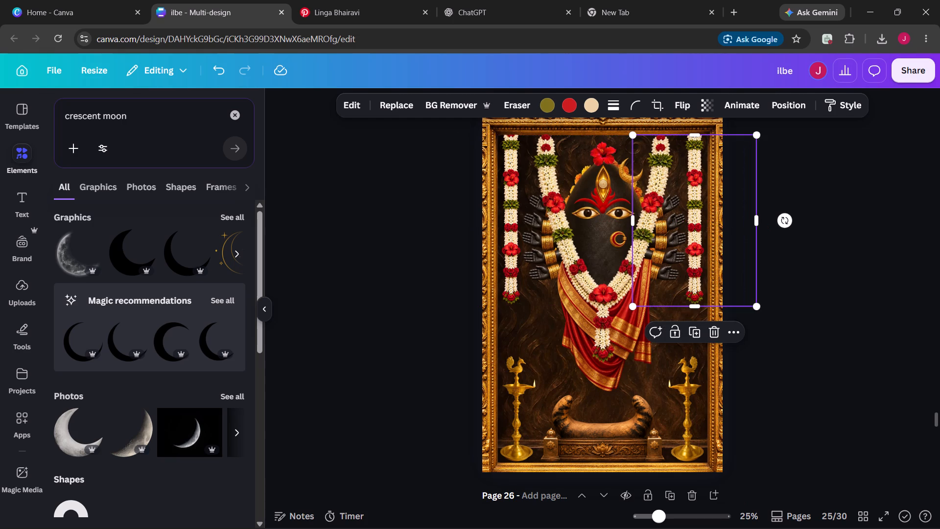
click(775, 300)
Set the right side garland's transparency to 90.
click(679, 260)
click(699, 112)
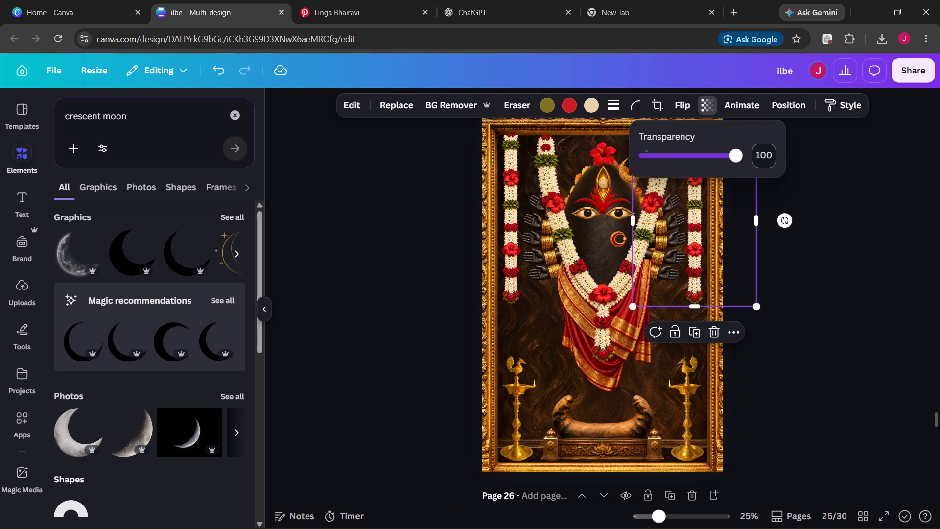
click(757, 156)
text(90)
key(Return)
click(817, 275)
click(817, 275)
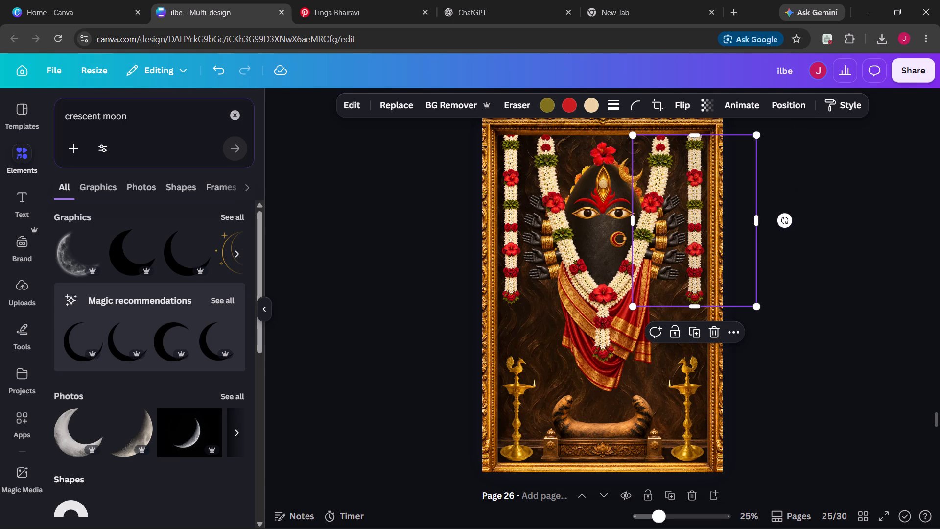
Set the left side garland's transparency to 90.
click(532, 242)
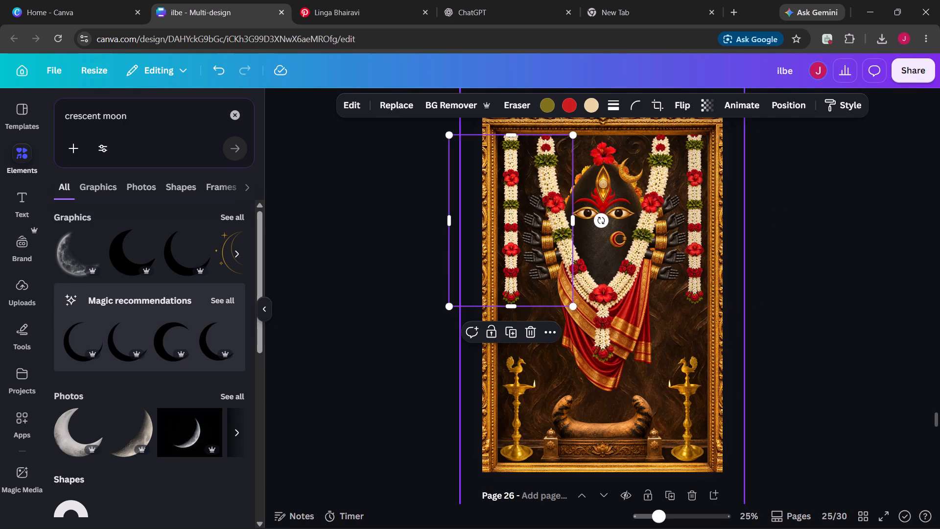
click(708, 108)
click(762, 153)
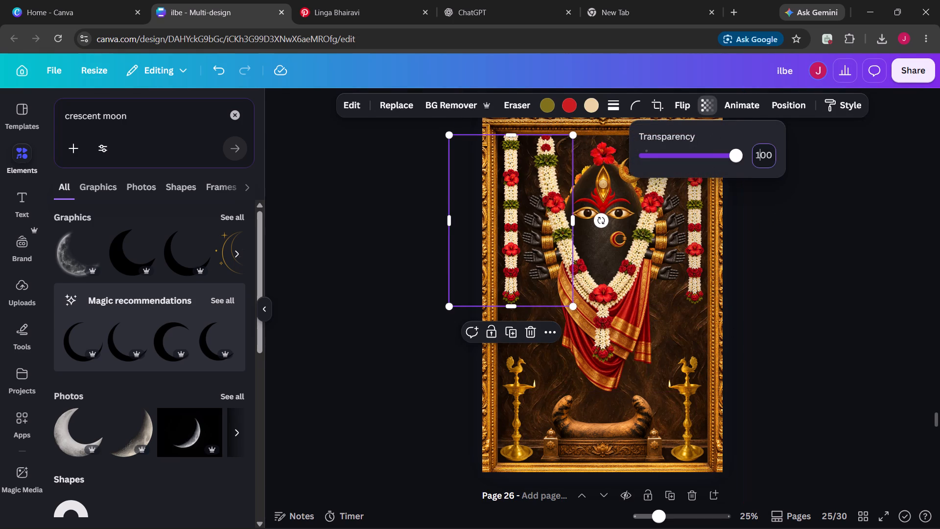
text(90)
key(Return)
click(772, 204)
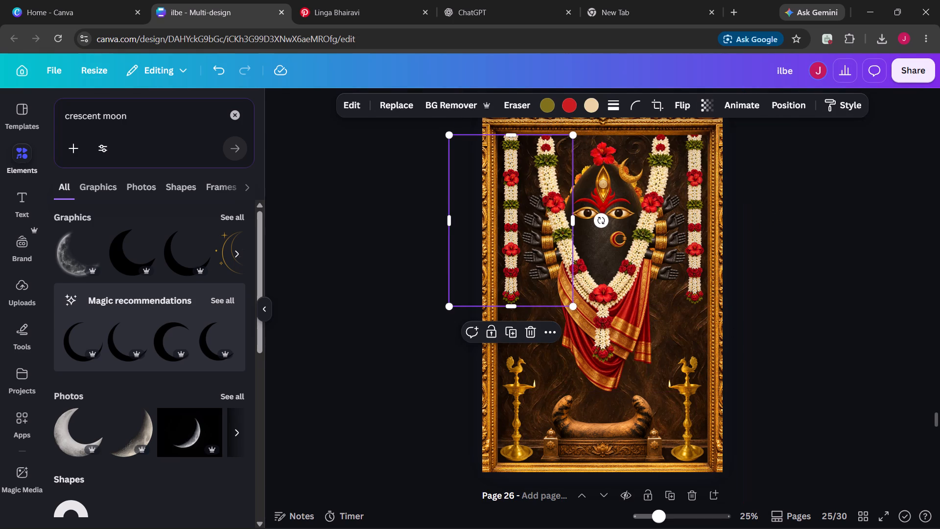
click(772, 204)
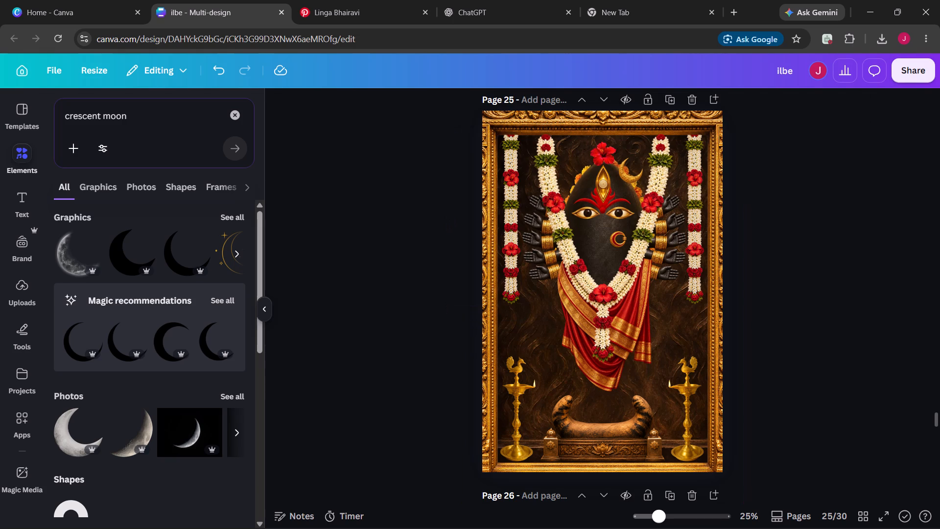
Nudge the carved pedestal at the bottom of page 25 down by three small increments.
click(587, 451)
key(Down)
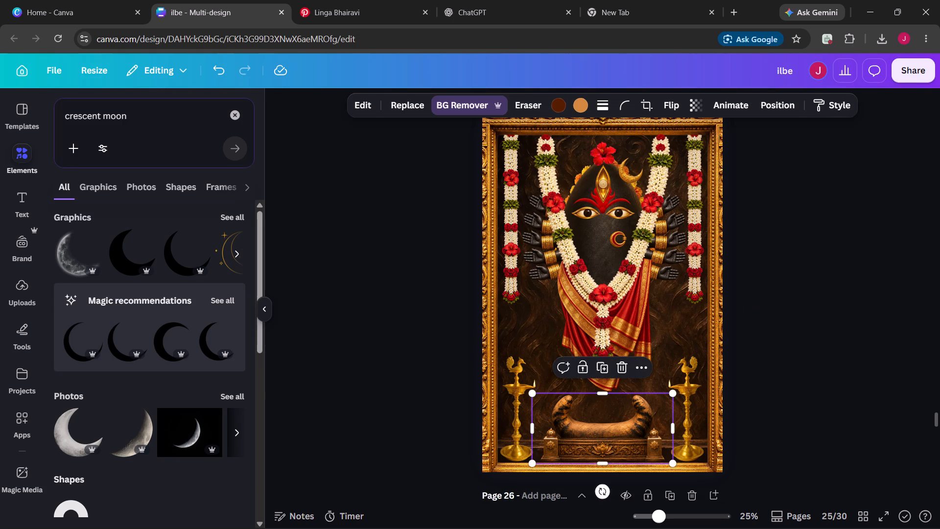
key(Down)
key(Down)
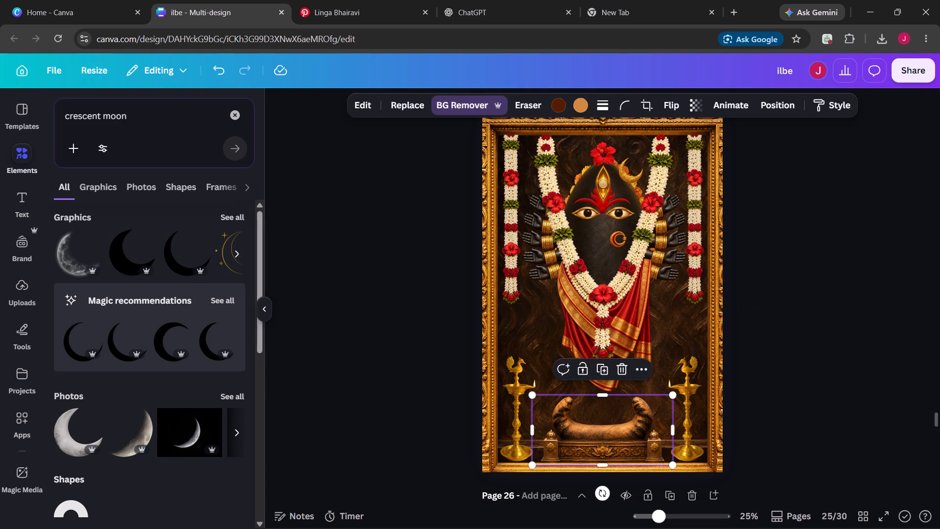
click(821, 438)
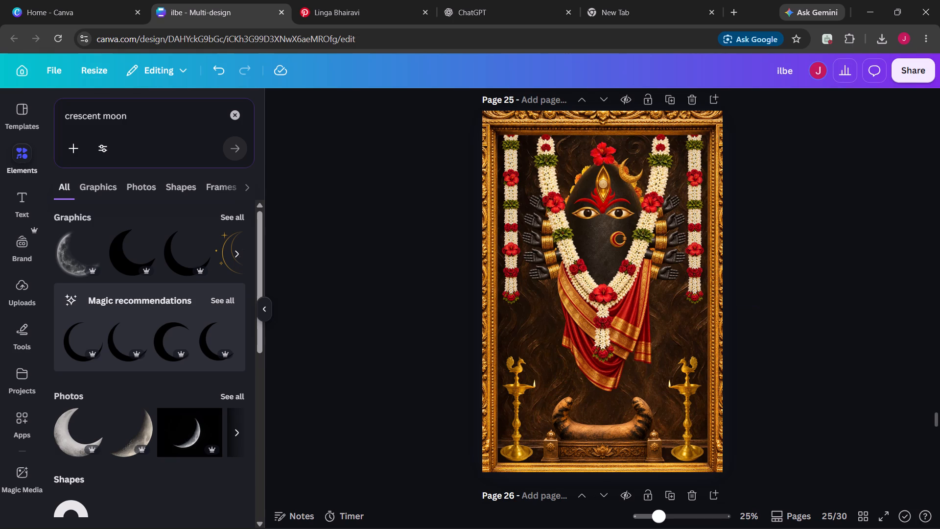
Show page 25's layers and delete the leftover garland hidden beneath the dark backdrop image.
right_click(590, 230)
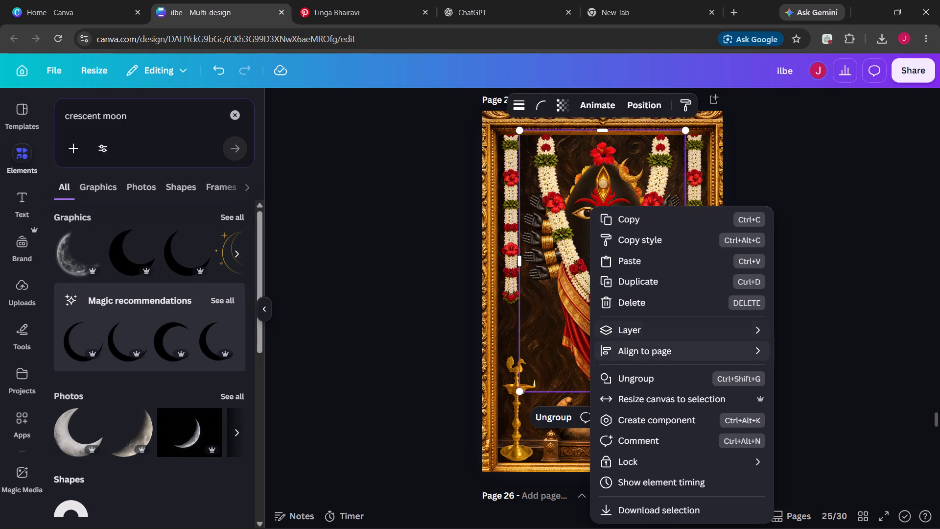
click(631, 331)
click(814, 424)
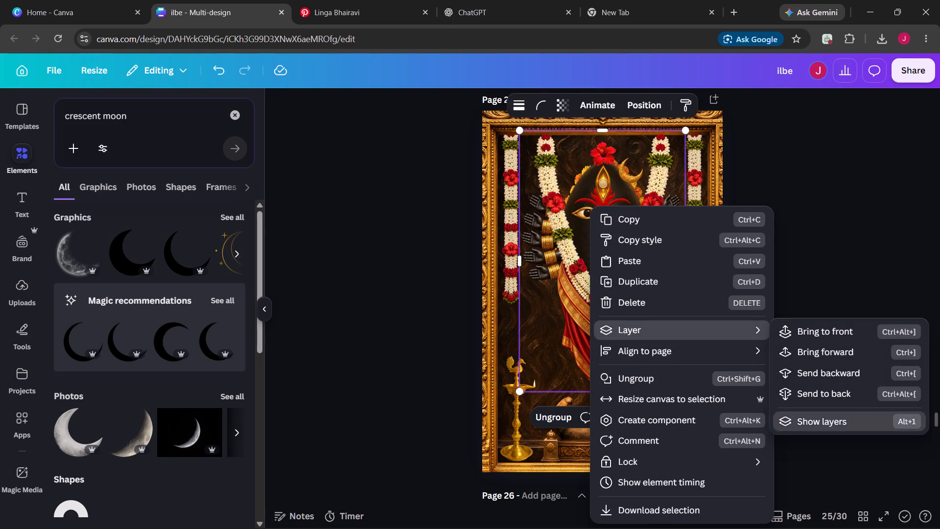
scroll(162, 400, down, 4)
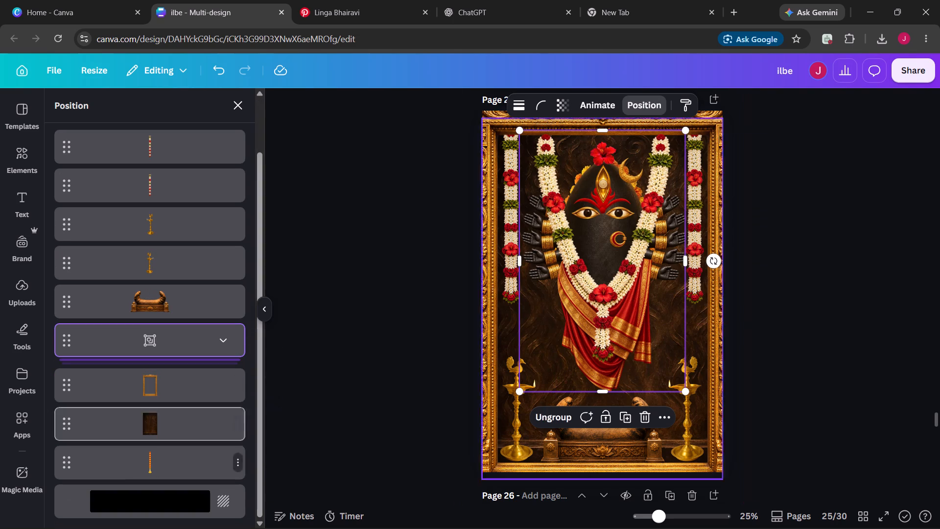
scroll(162, 315, up, 3)
scroll(160, 378, down, 4)
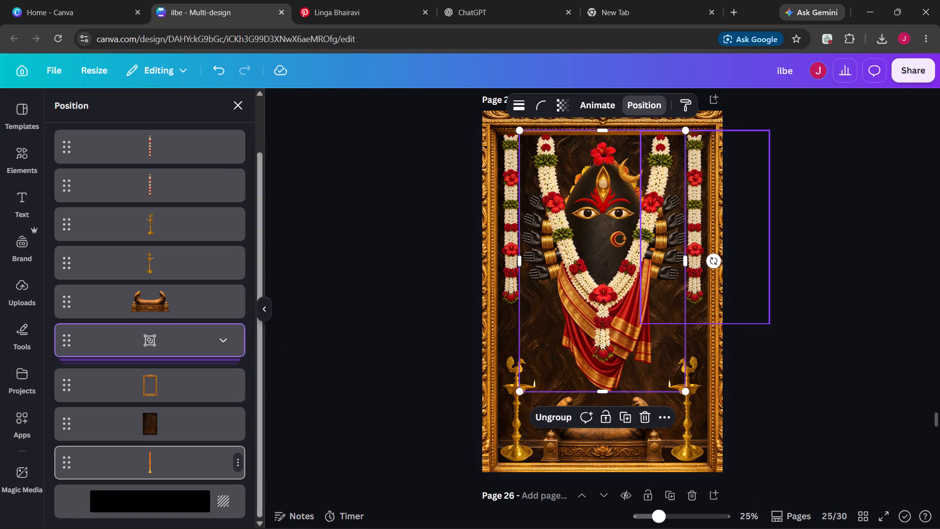
click(167, 468)
key(BackSpace)
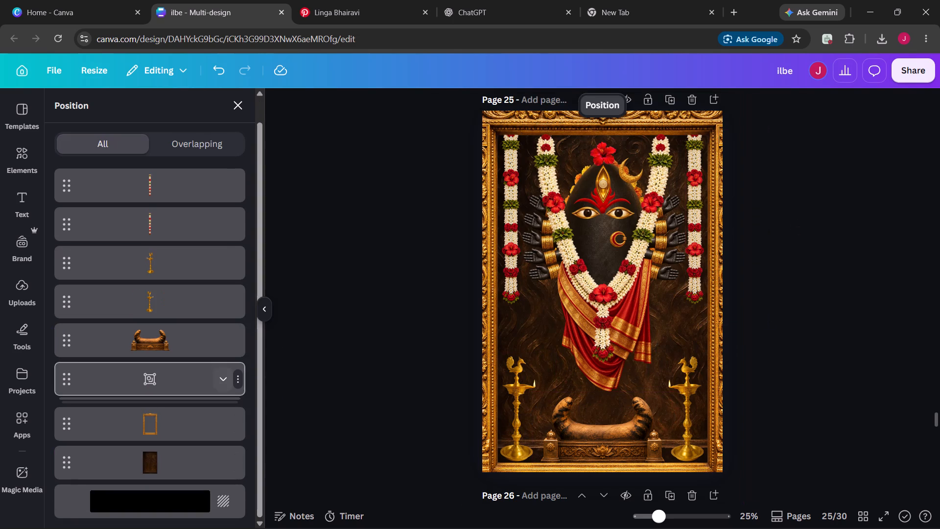
Within the deity group, enlarge the orange flower arch behind the head up and outward to about 18.9 by 18.9.
click(221, 381)
scroll(185, 431, down, 3)
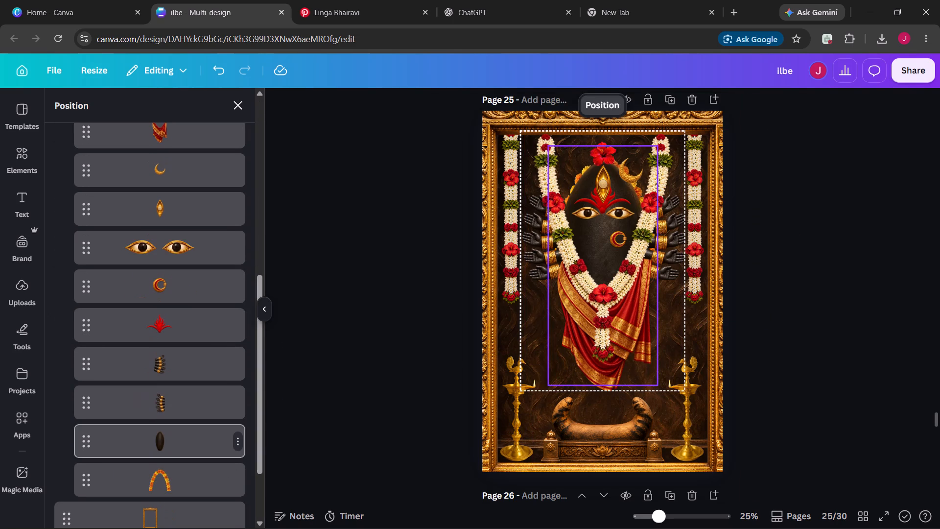
click(182, 480)
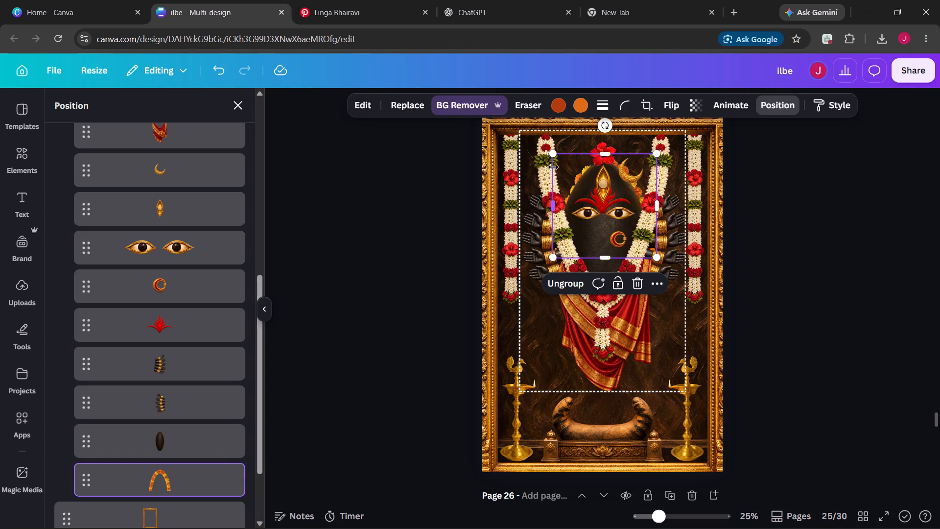
drag(552, 156, 546, 151)
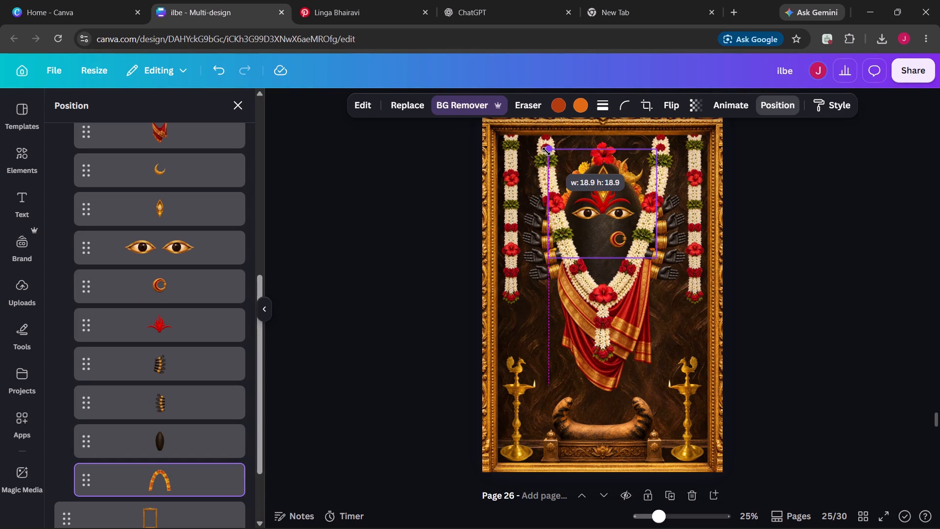
drag(546, 151, 547, 153)
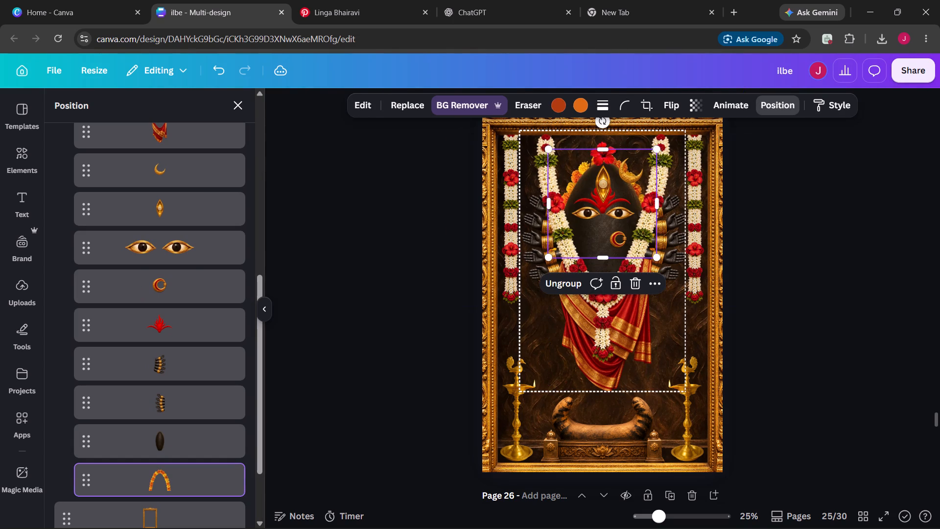
click(869, 293)
click(869, 293)
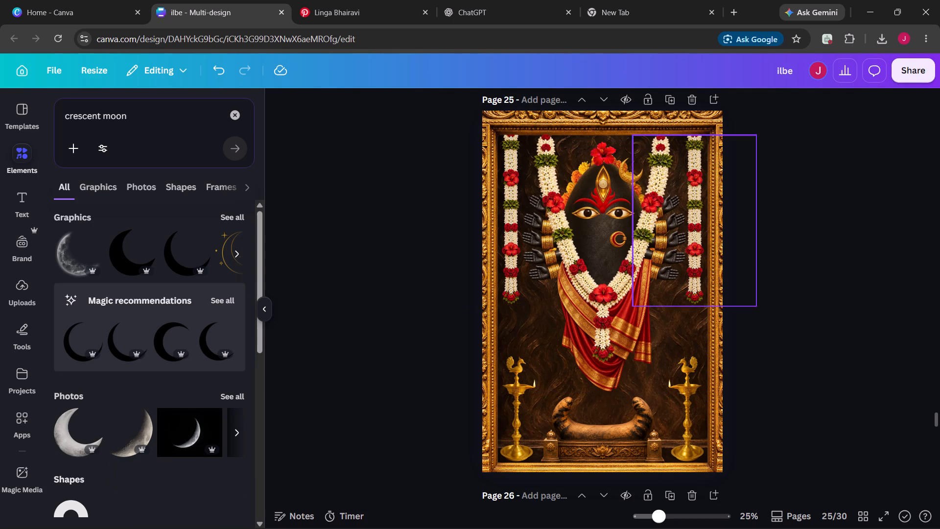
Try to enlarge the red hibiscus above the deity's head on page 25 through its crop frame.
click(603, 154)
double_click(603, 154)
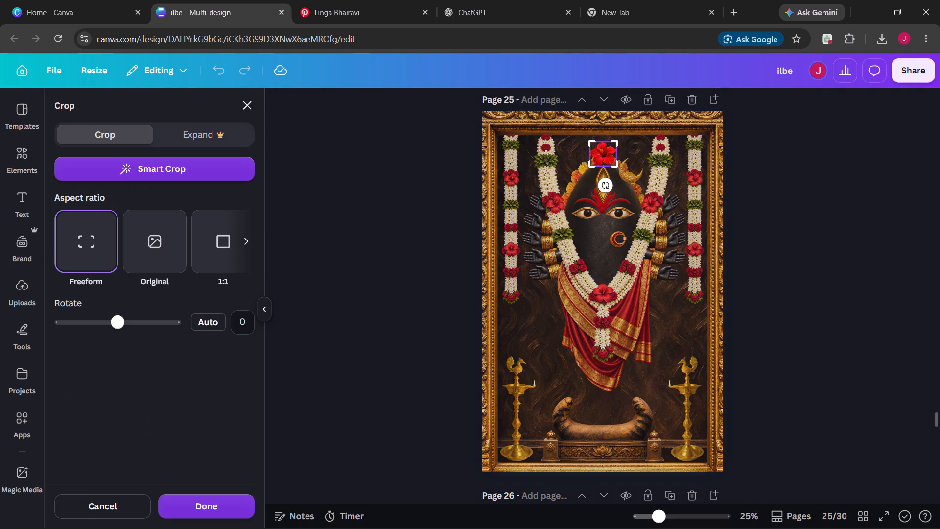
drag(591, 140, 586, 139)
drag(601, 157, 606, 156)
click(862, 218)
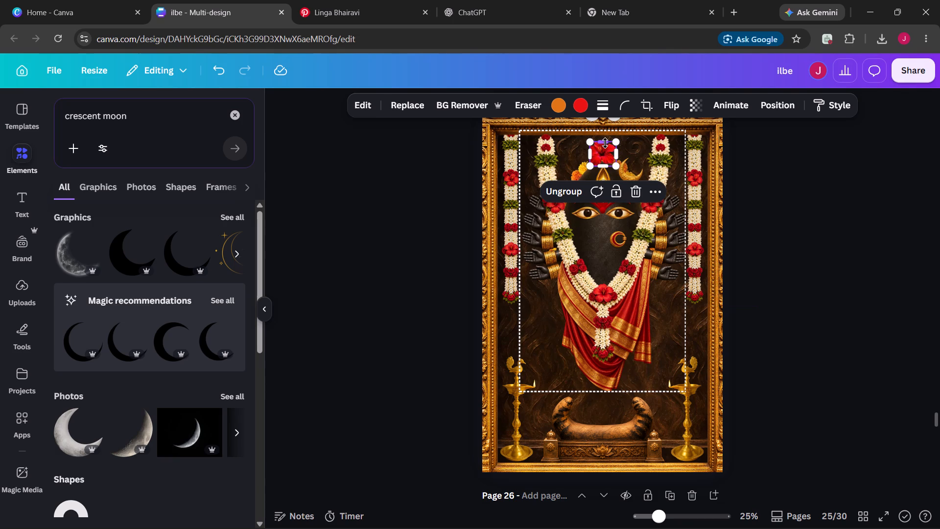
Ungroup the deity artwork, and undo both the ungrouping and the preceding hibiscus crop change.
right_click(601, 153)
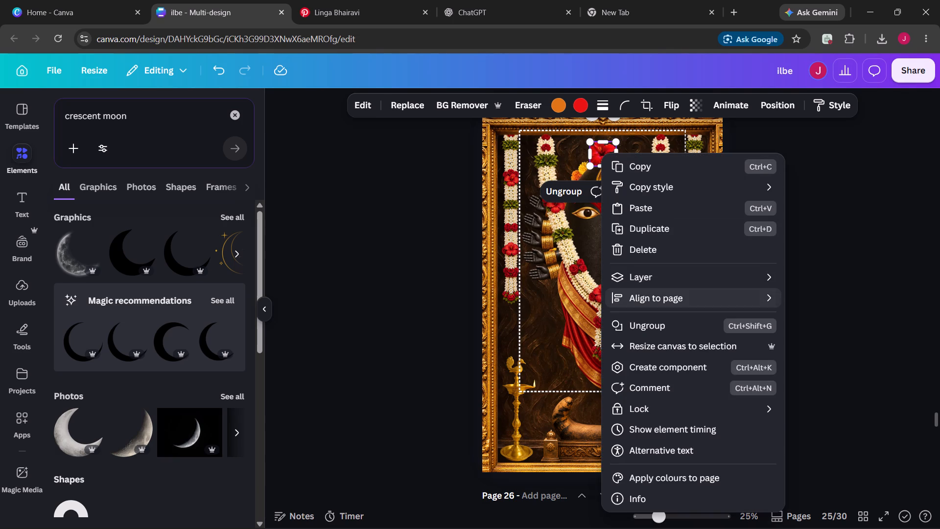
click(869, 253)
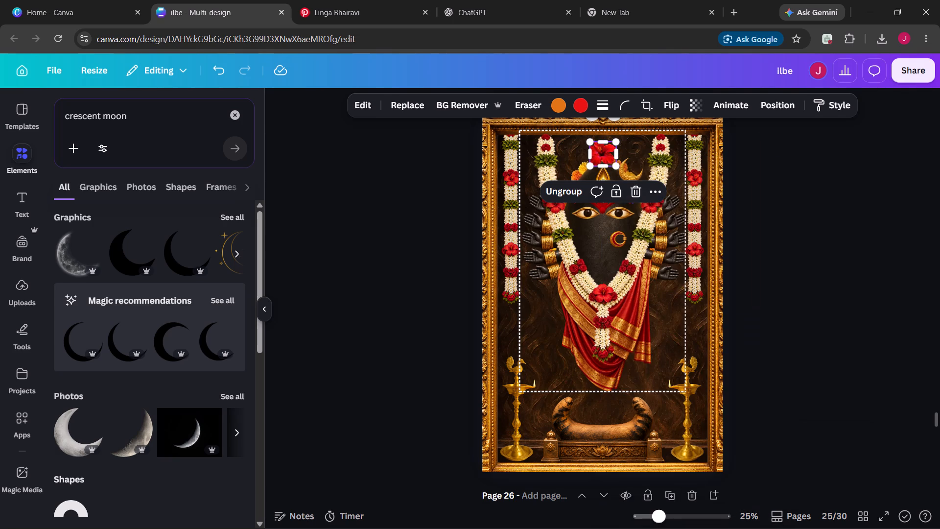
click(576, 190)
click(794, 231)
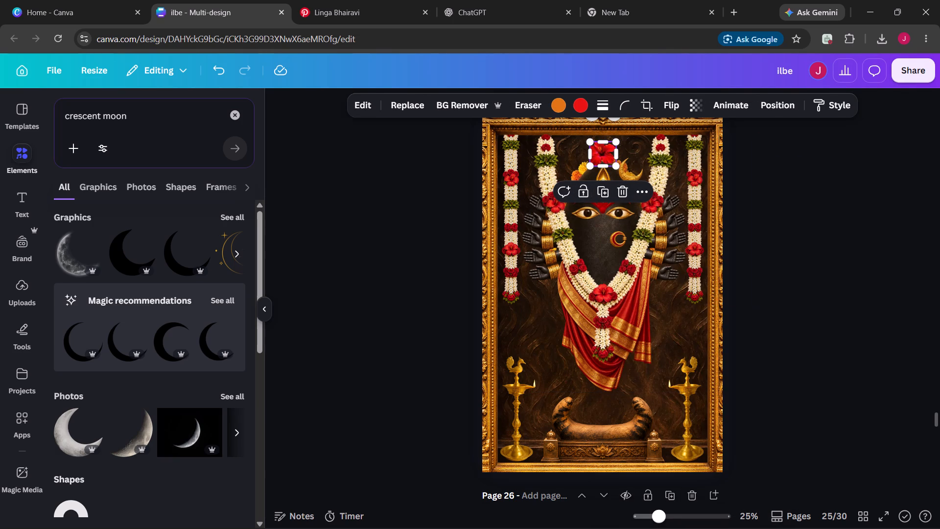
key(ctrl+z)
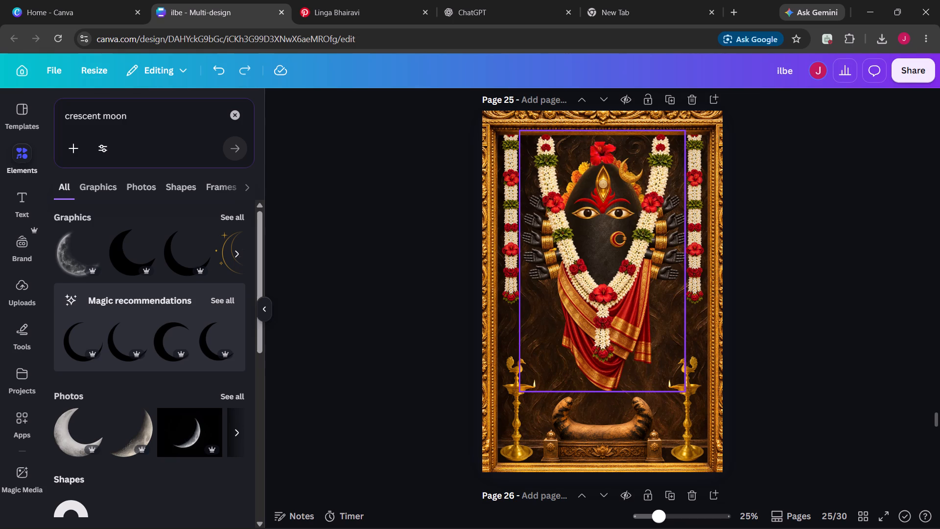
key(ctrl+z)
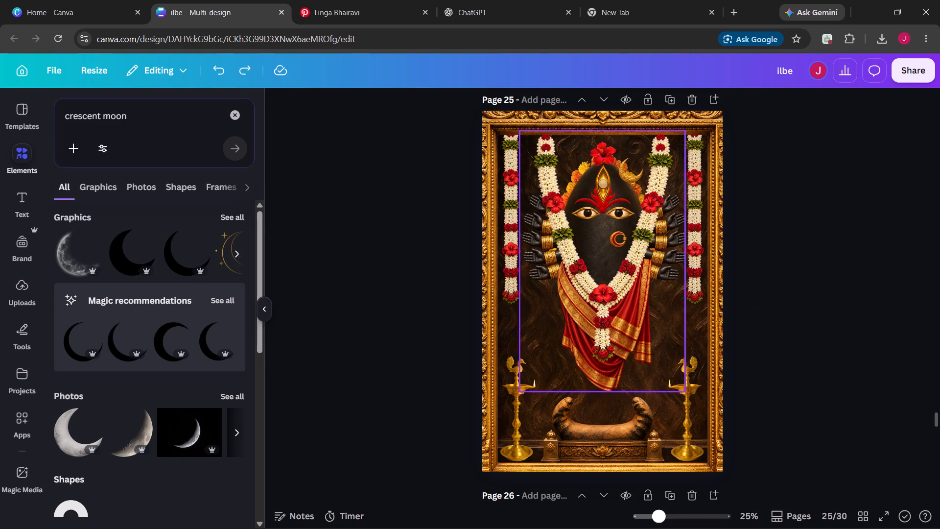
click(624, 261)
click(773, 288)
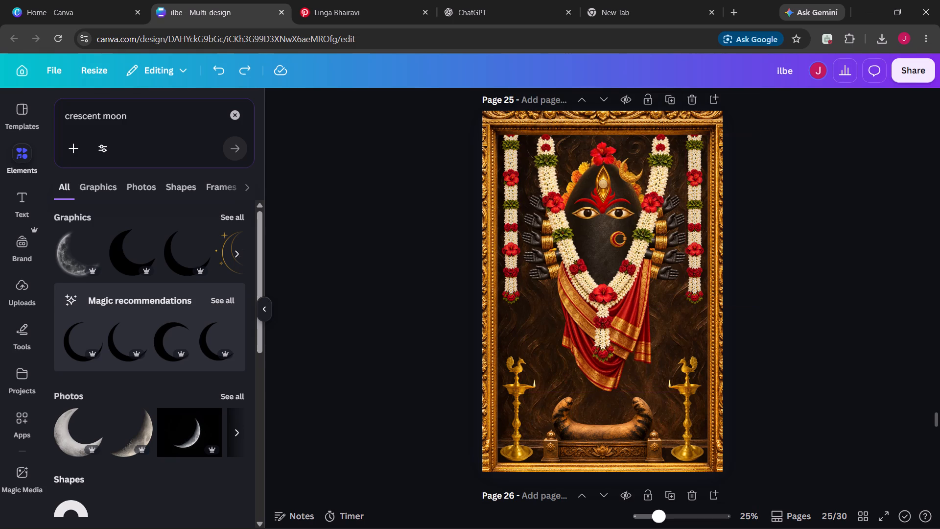
Within the deity group's layers, enlarge the top red hibiscus to about 5.5 by 5.1 and recentre it above the head.
click(631, 216)
right_click(631, 216)
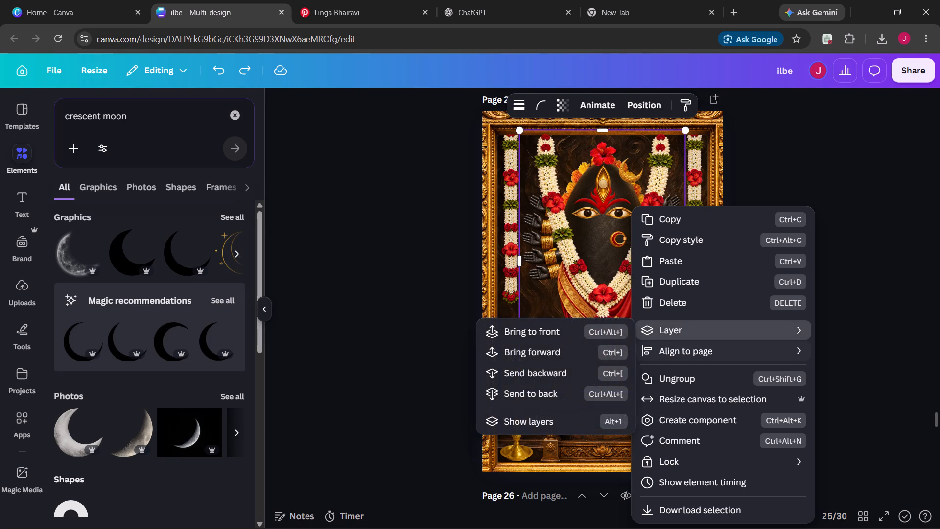
click(533, 427)
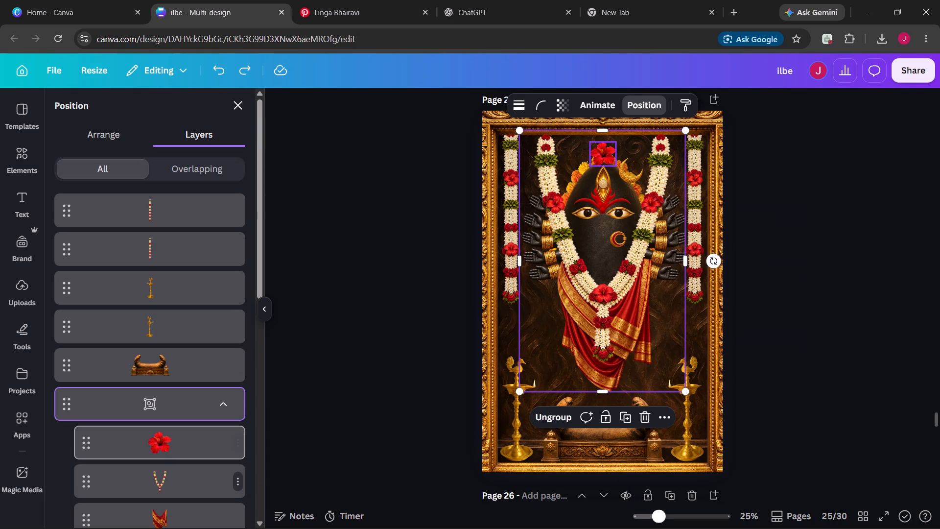
click(169, 444)
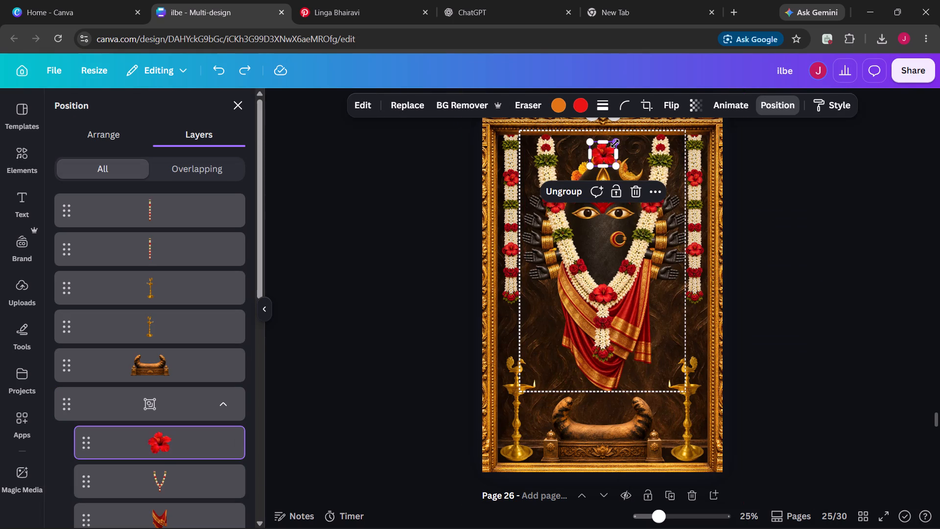
drag(615, 144, 622, 141)
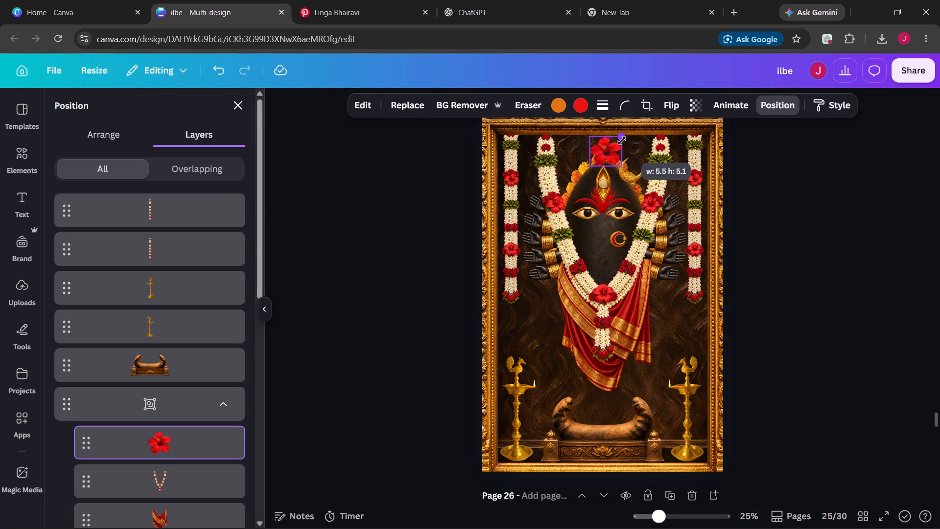
drag(622, 141, 622, 141)
click(607, 156)
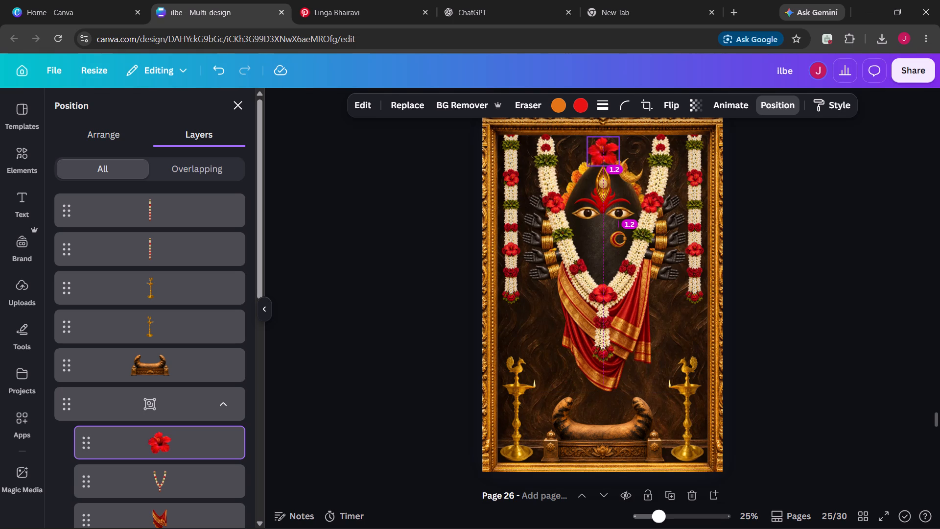
click(789, 256)
click(789, 256)
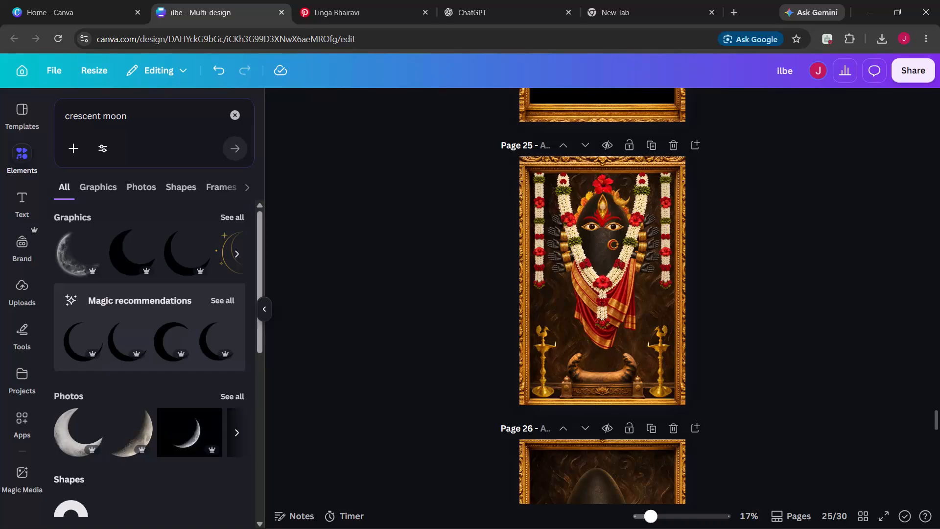
Copy the tiered flower mound from the bottom of page 23 onto page 25, in front of the carved pedestal.
scroll(789, 256, up, 3)
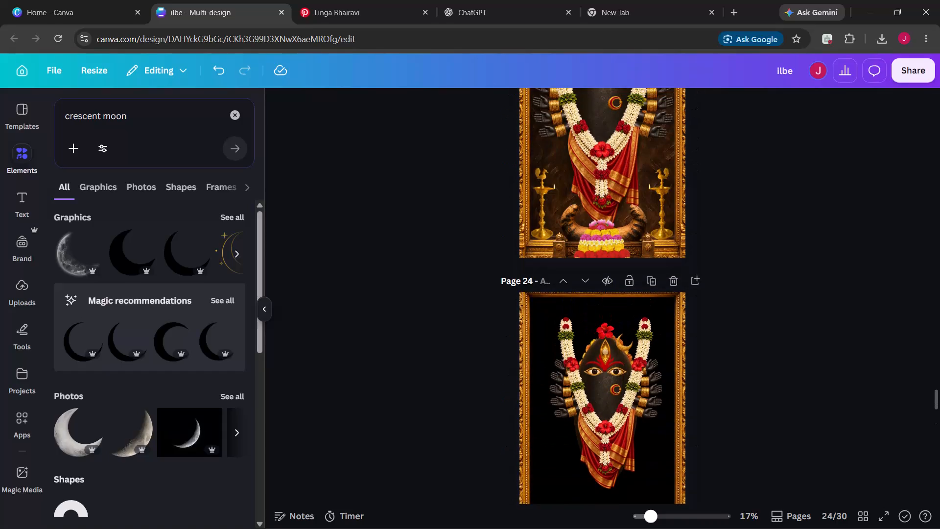
scroll(789, 256, up, 2)
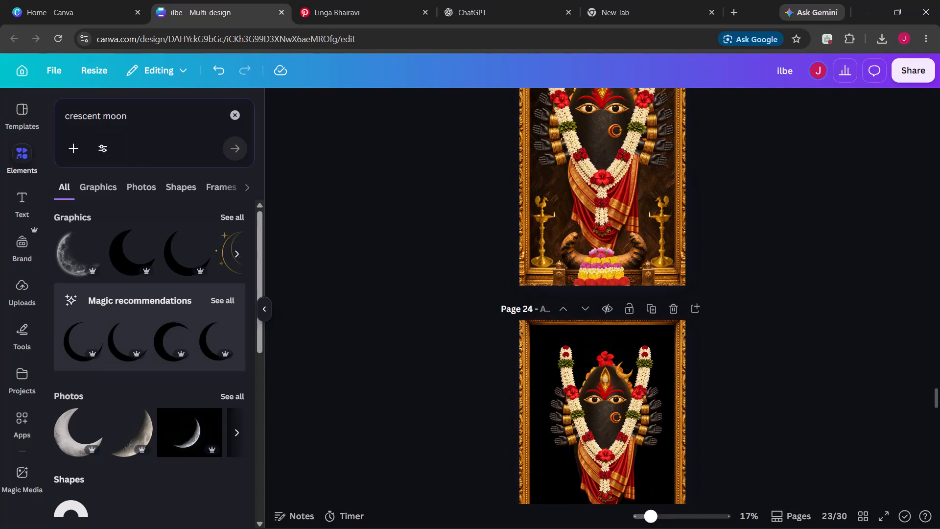
click(616, 264)
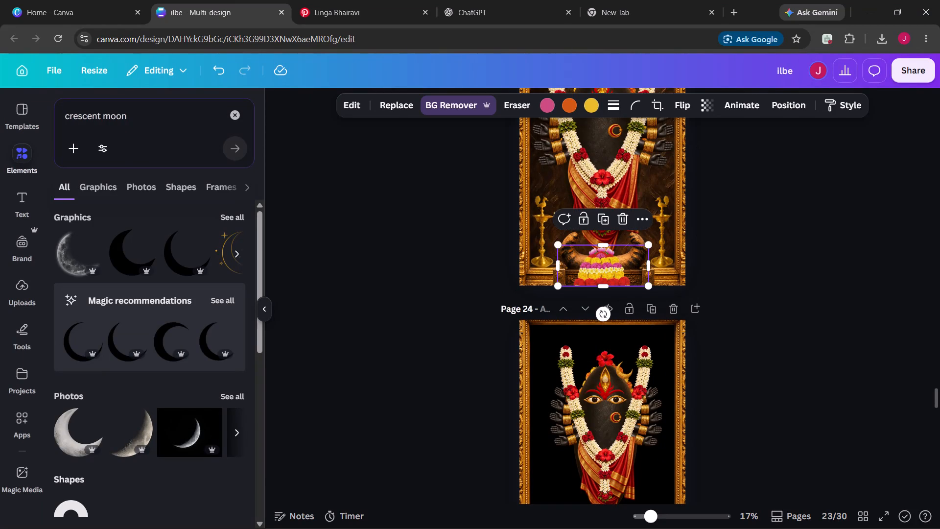
scroll(717, 295, down, 3)
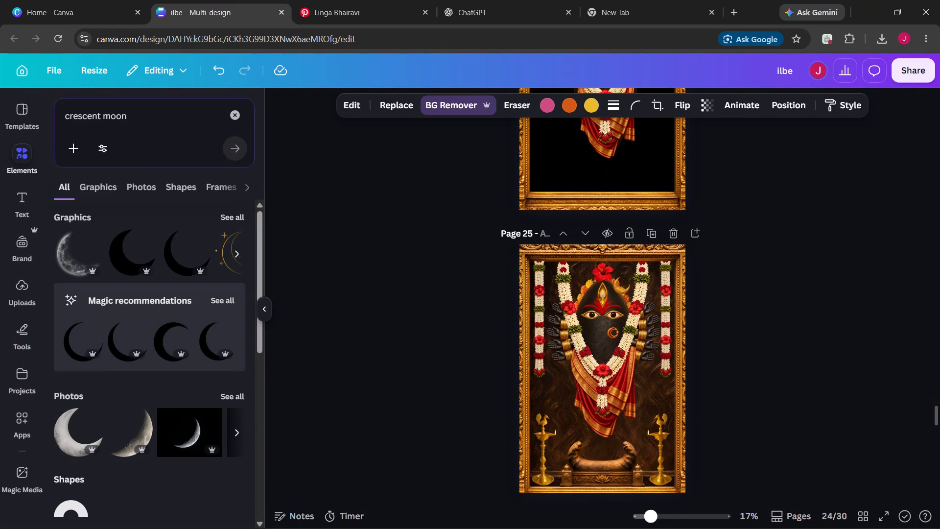
scroll(717, 295, down, 1)
key(ctrl+c)
scroll(717, 295, down, 2)
click(602, 323)
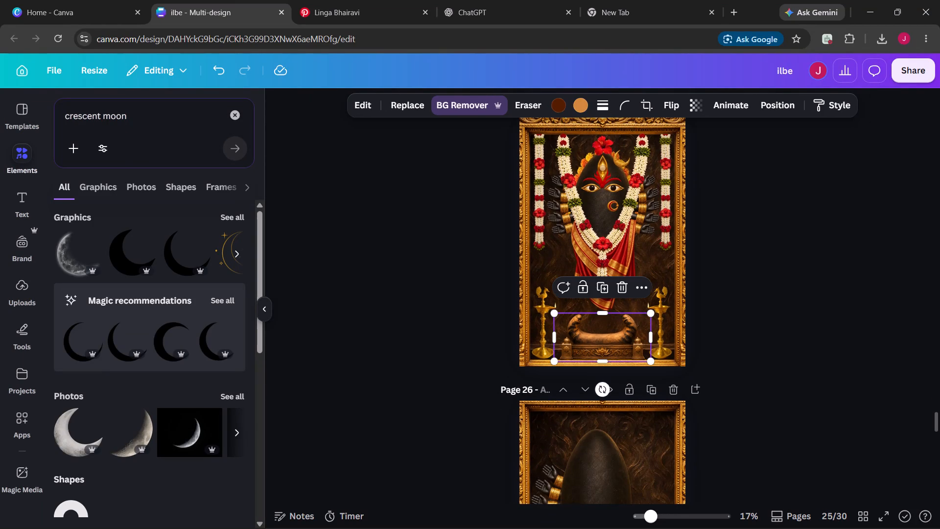
key(ctrl+v)
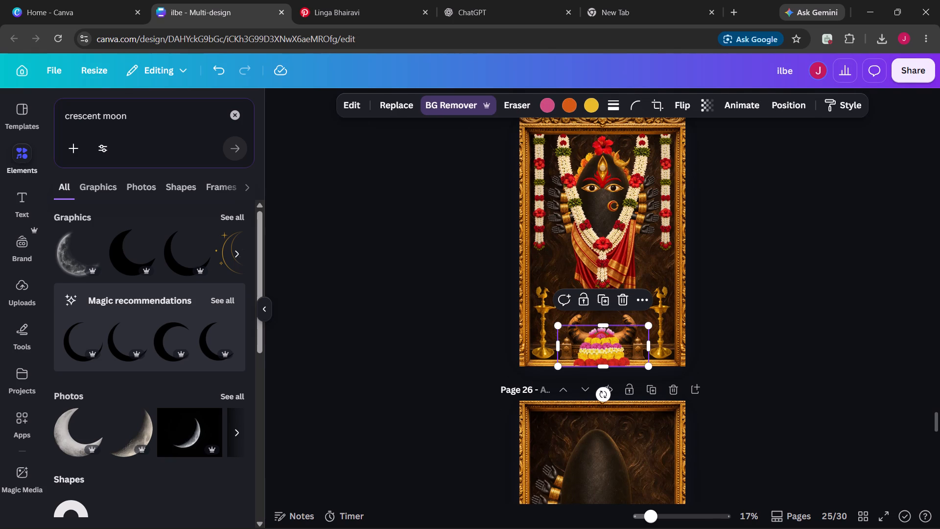
click(719, 369)
Recolour the pink flowers in page 25's flower mound with the design's red.
click(593, 348)
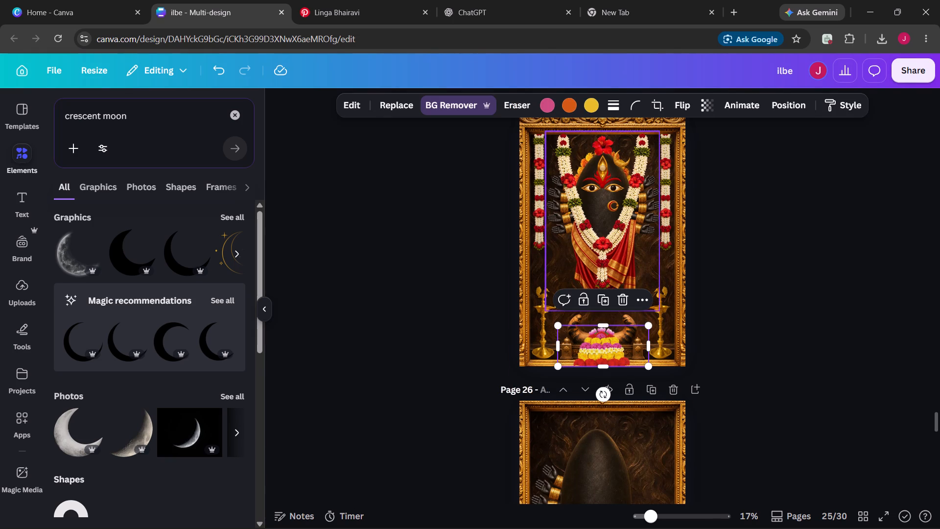
click(552, 109)
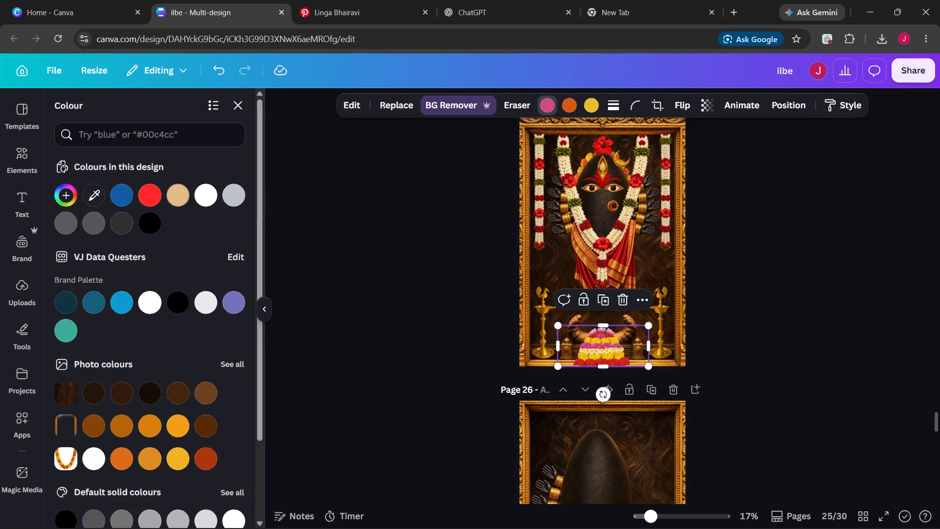
click(145, 187)
click(417, 284)
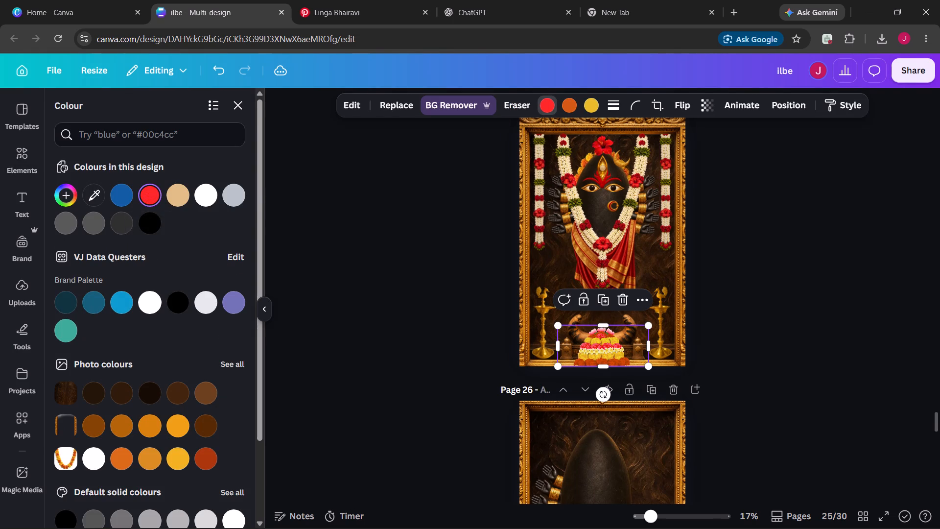
click(417, 284)
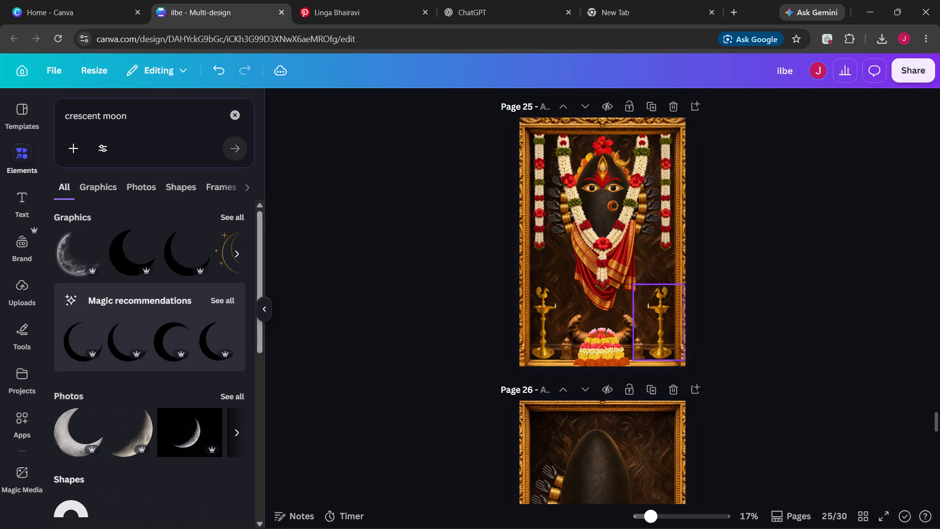
Move page 25's flower mound up onto the carved pedestal and nudge it left by four small increments.
click(600, 362)
click(775, 335)
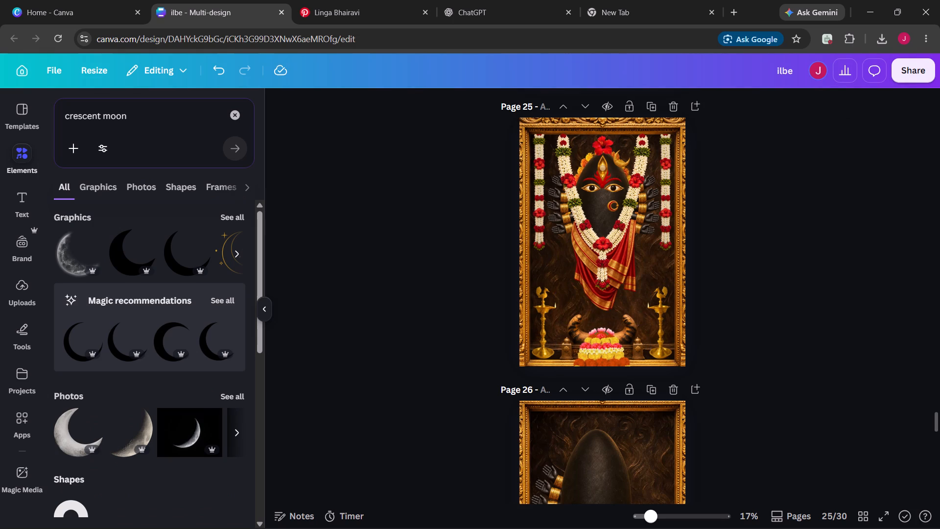
drag(608, 352, 609, 350)
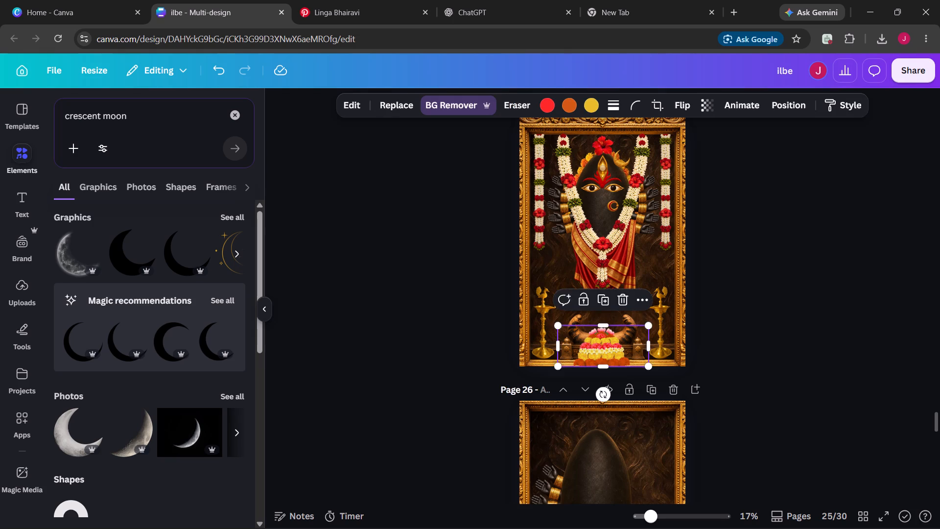
drag(609, 350, 610, 344)
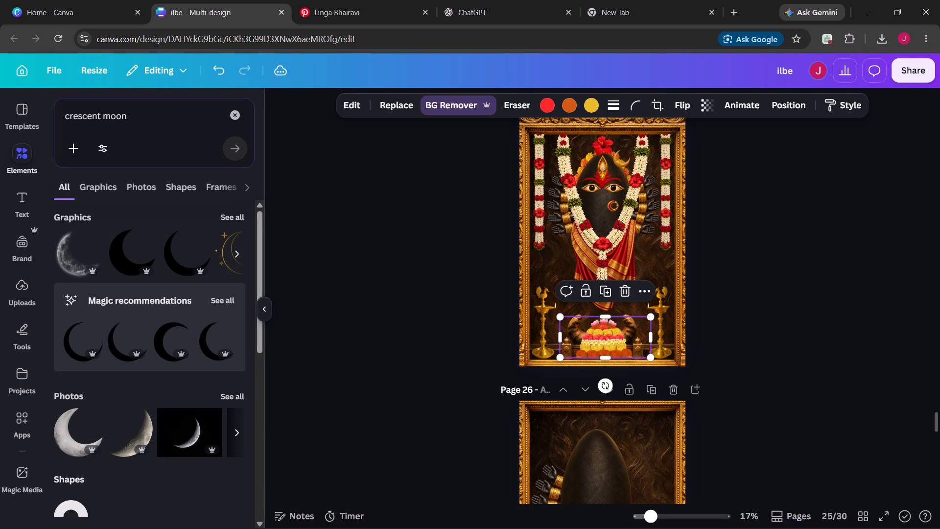
click(602, 353)
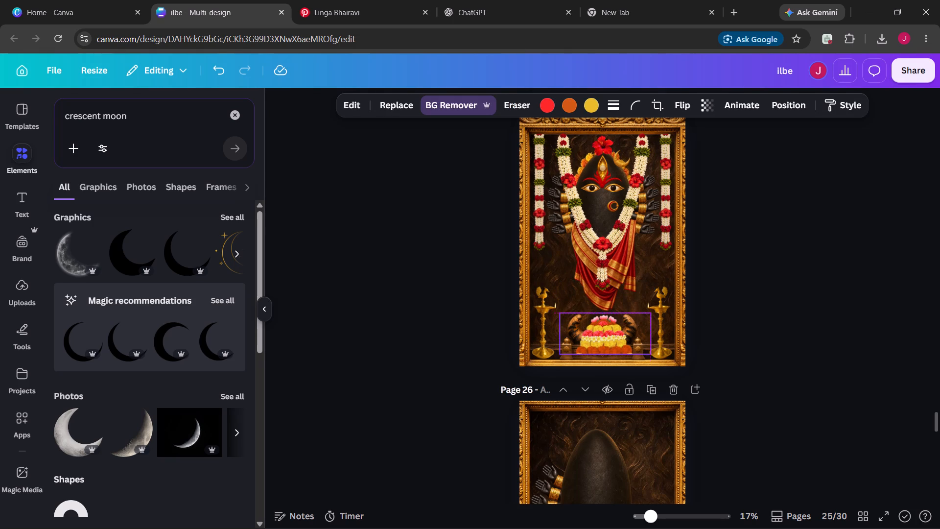
click(746, 367)
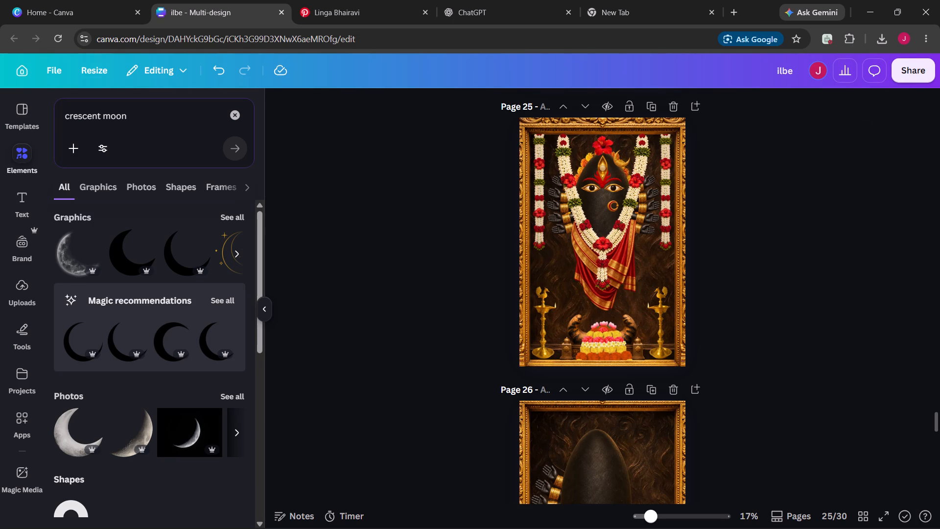
click(621, 346)
key(Left)
key(Left)
key(Left)
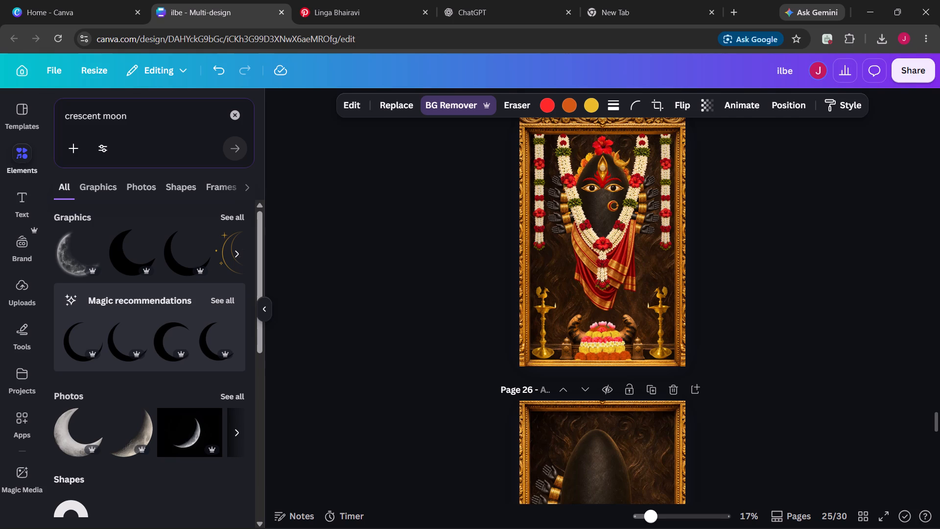
key(Left)
click(749, 353)
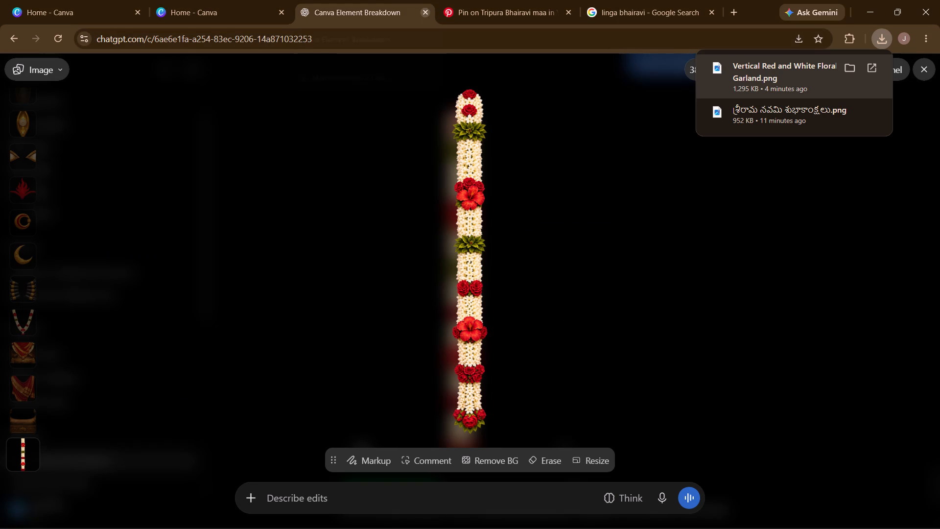
Close the ChatGPT garland image tab and open the Pinterest pin of the yellow Linga Bhairavi with the white-and-red garland.
click(423, 13)
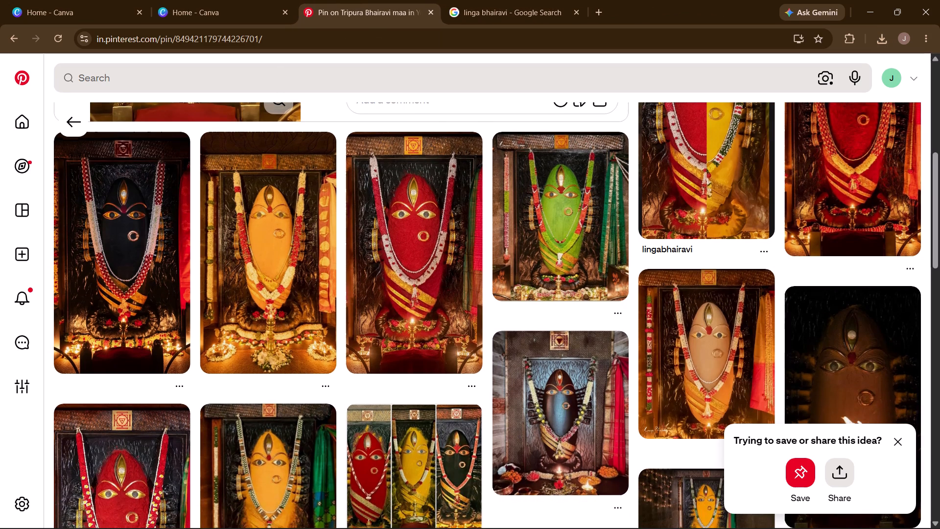
click(278, 221)
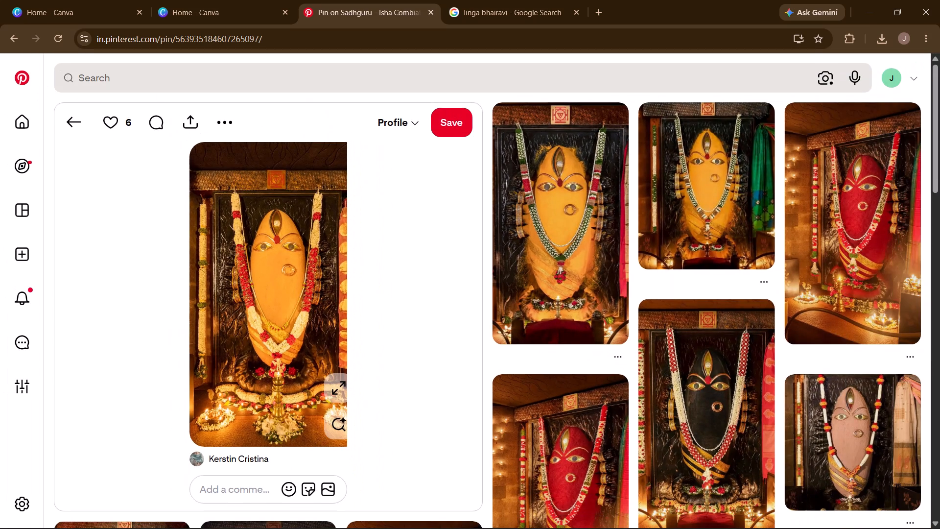
Examine the related Linga Bhairavi pins on Pinterest for how the garlands and lamps are arranged around the red deity.
scroll(498, 352, down, 3)
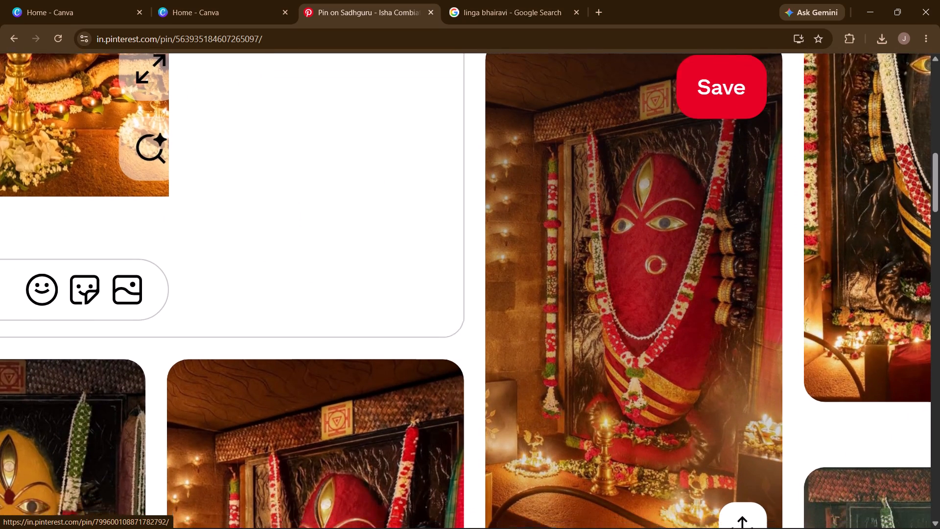
scroll(498, 352, down, 1)
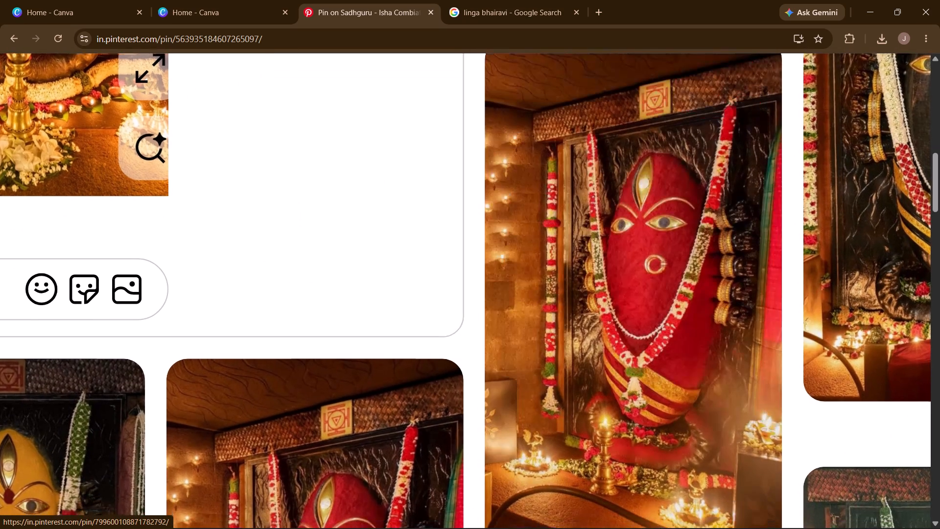
scroll(427, 330, down, 5)
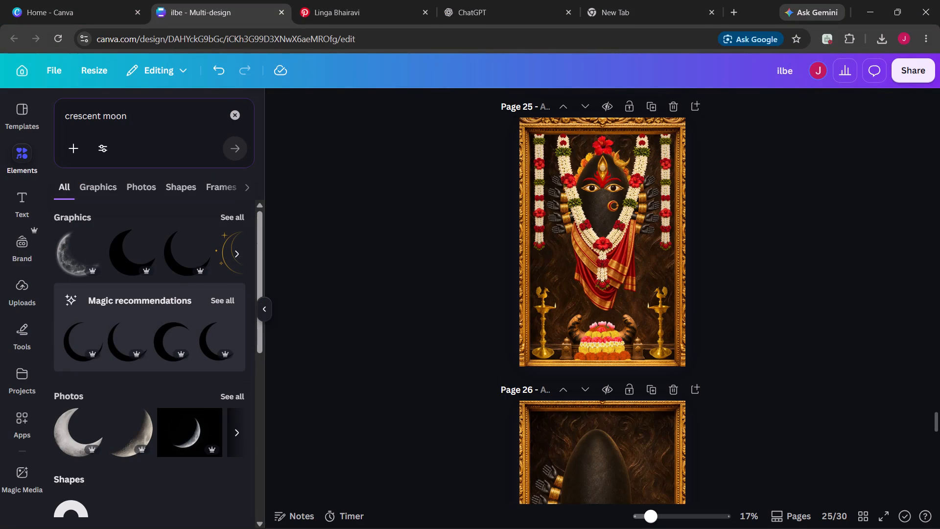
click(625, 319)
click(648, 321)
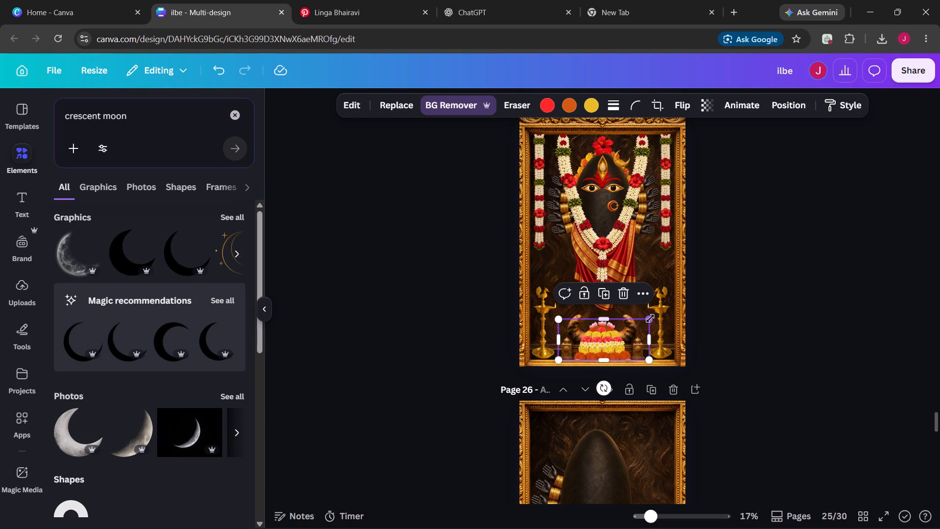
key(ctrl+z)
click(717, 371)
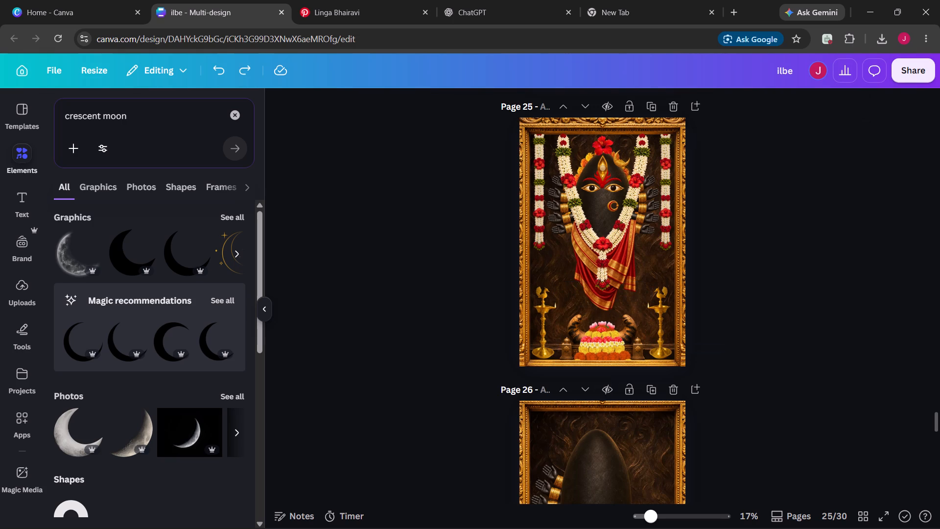
Recolour the pink flowers in page 23's flower mound with the design's Cherry red.
scroll(717, 371, up, 7)
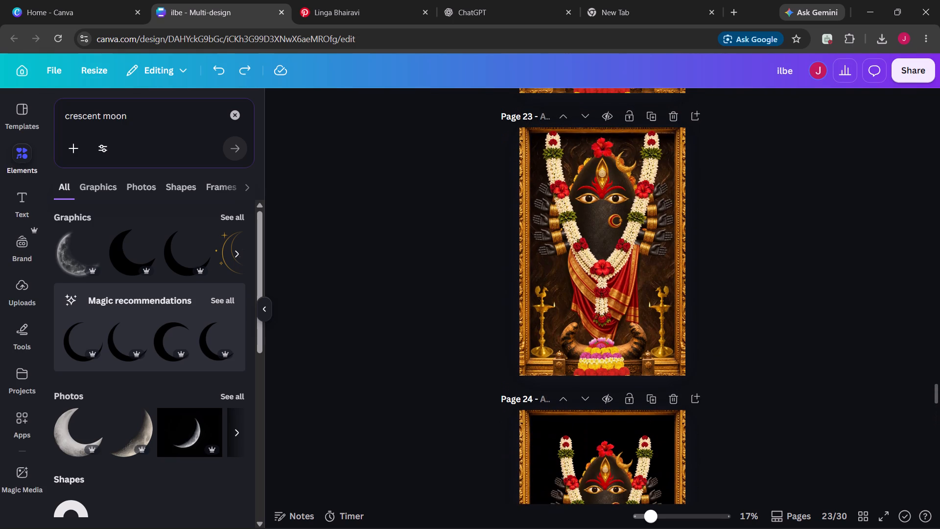
click(617, 353)
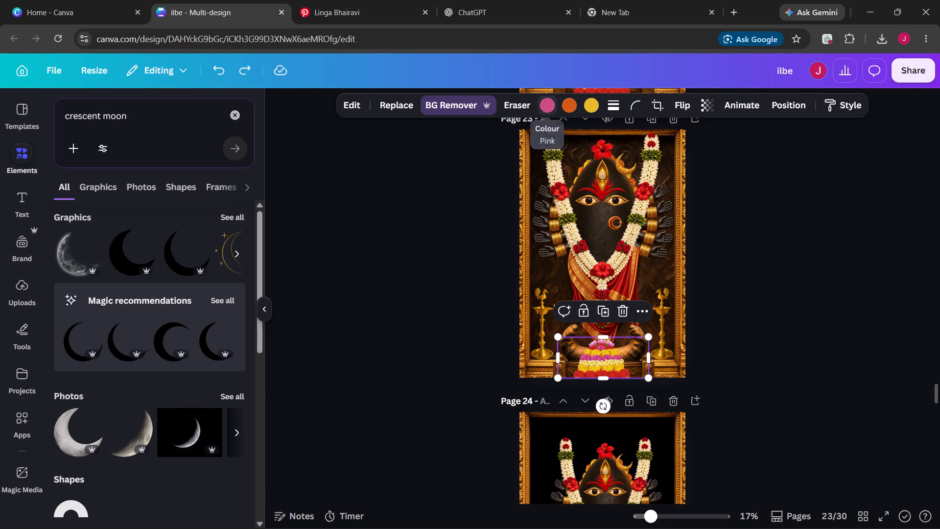
click(544, 110)
click(156, 193)
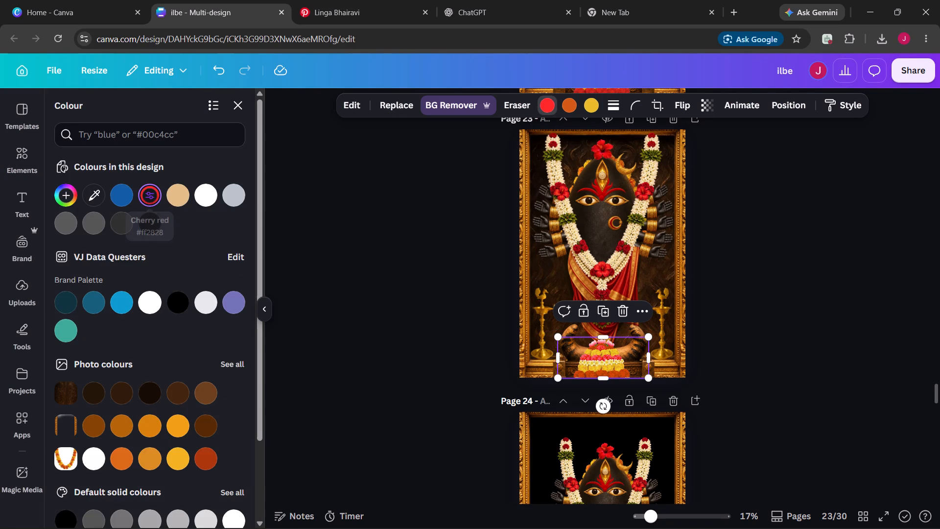
click(391, 300)
click(391, 300)
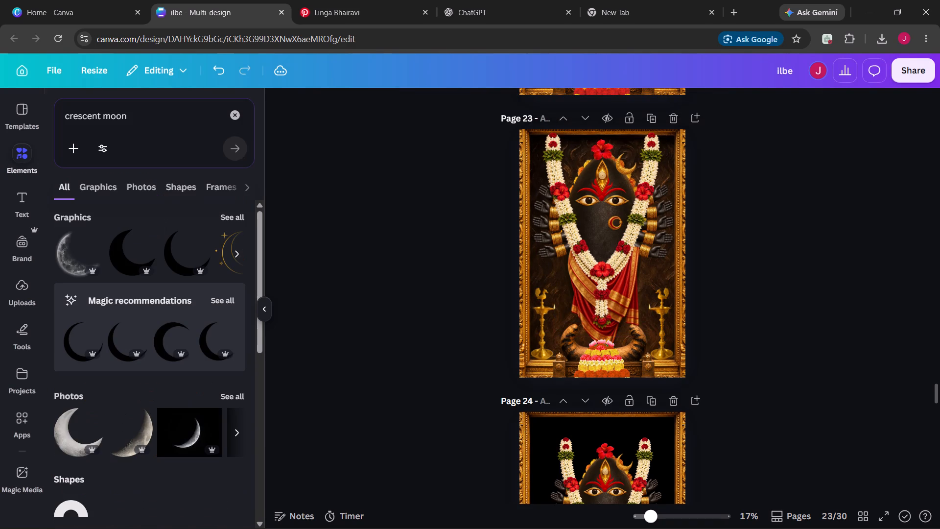
Move page 23's flower mound slightly down on the pedestal and align it to the page centre.
click(621, 376)
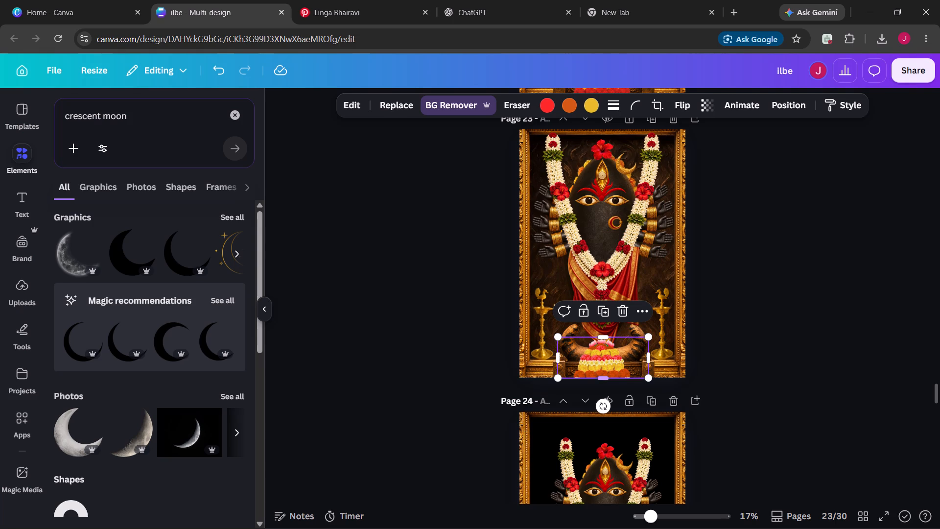
drag(604, 361, 605, 366)
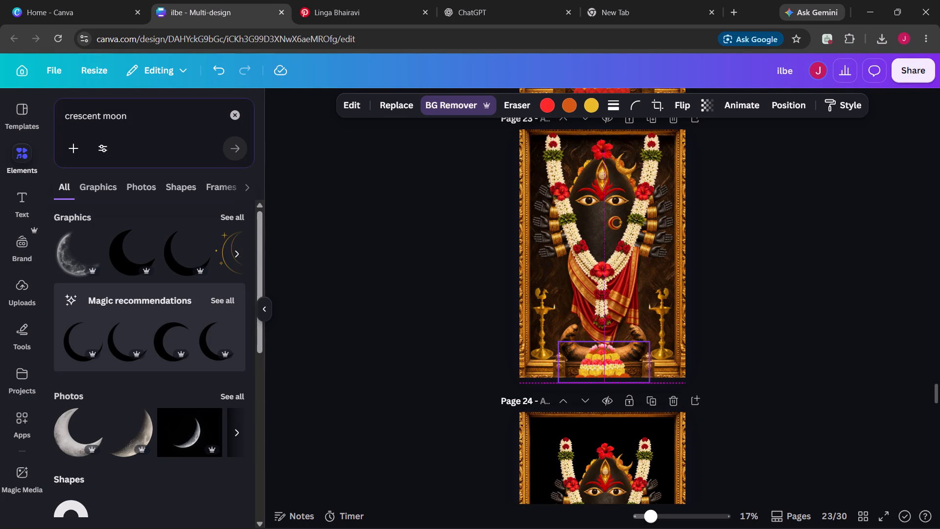
drag(605, 366, 604, 366)
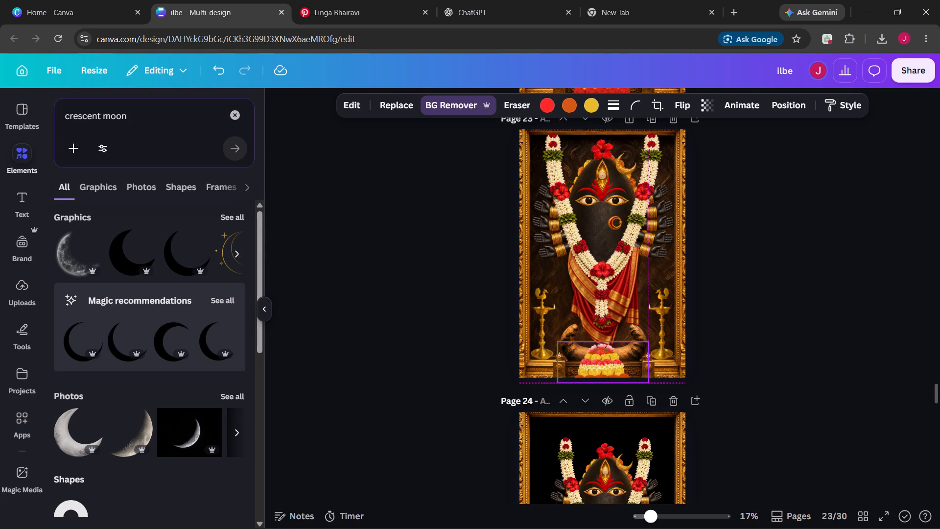
drag(604, 366, 606, 366)
click(606, 366)
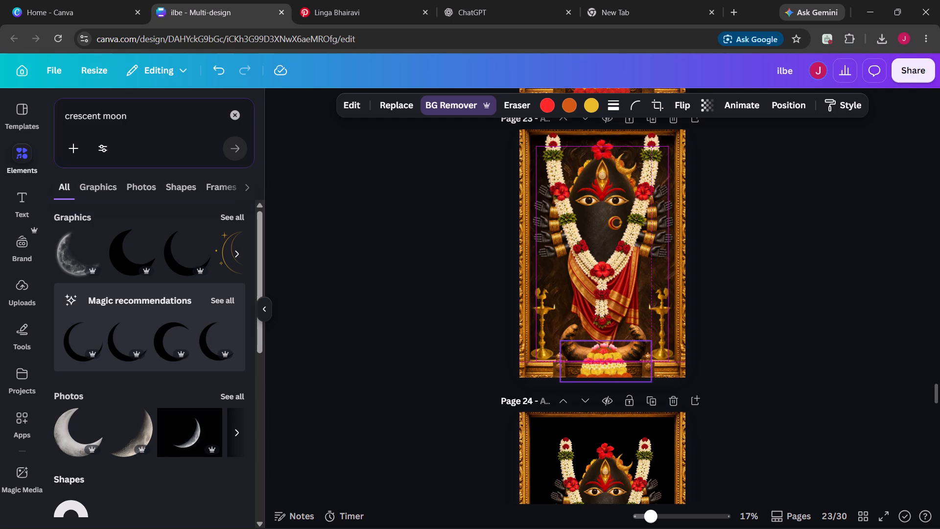
right_click(607, 364)
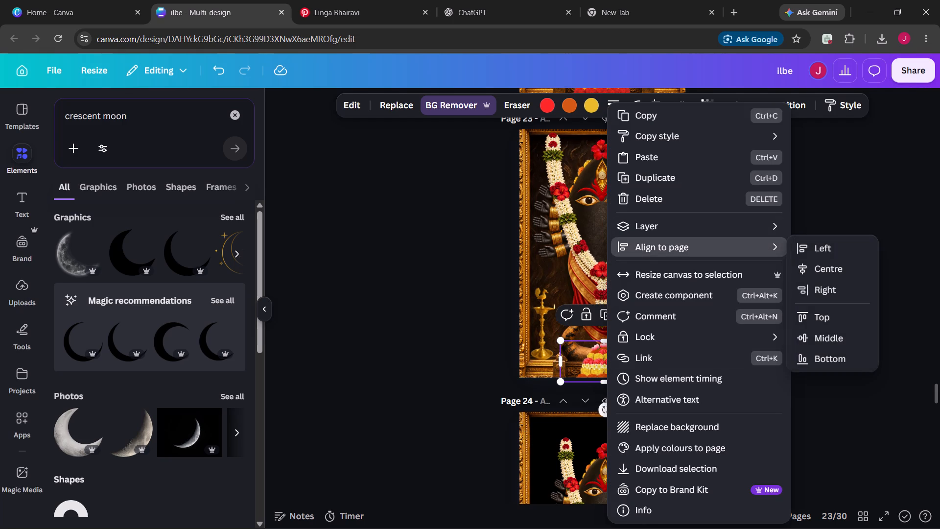
click(828, 275)
click(828, 275)
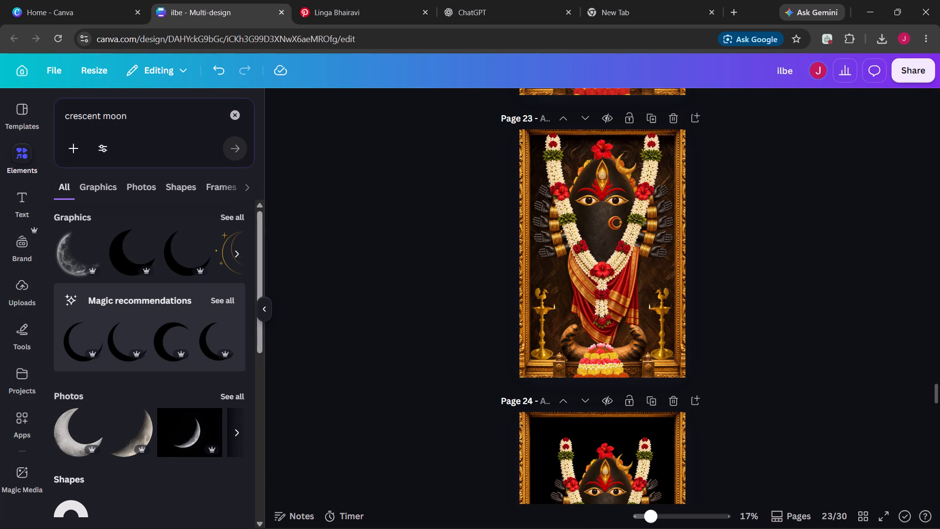
Copy the hanging garland strand beside the left edge of page 25's frame.
scroll(354, 327, down, 5)
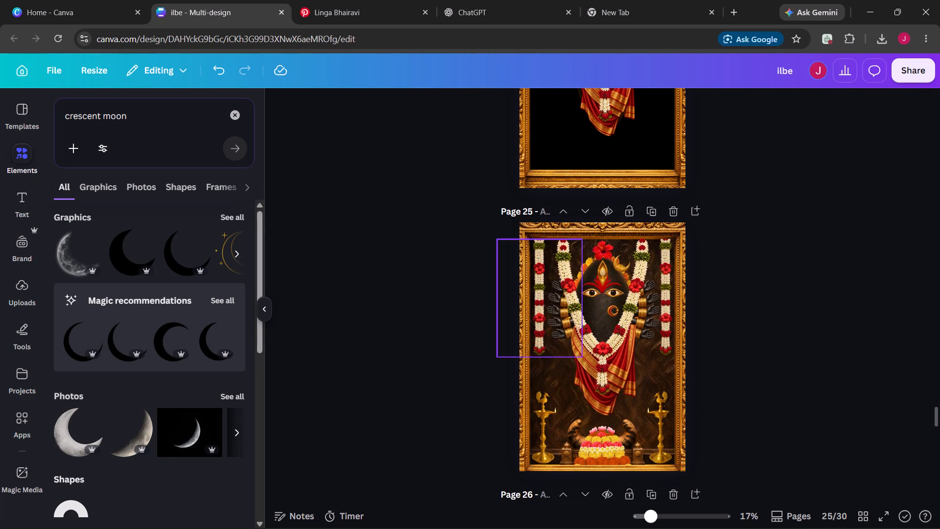
click(529, 338)
key(ctrl+c)
Duplicate page 23, the framed shrine with the recoloured flower mound.
scroll(529, 338, up, 5)
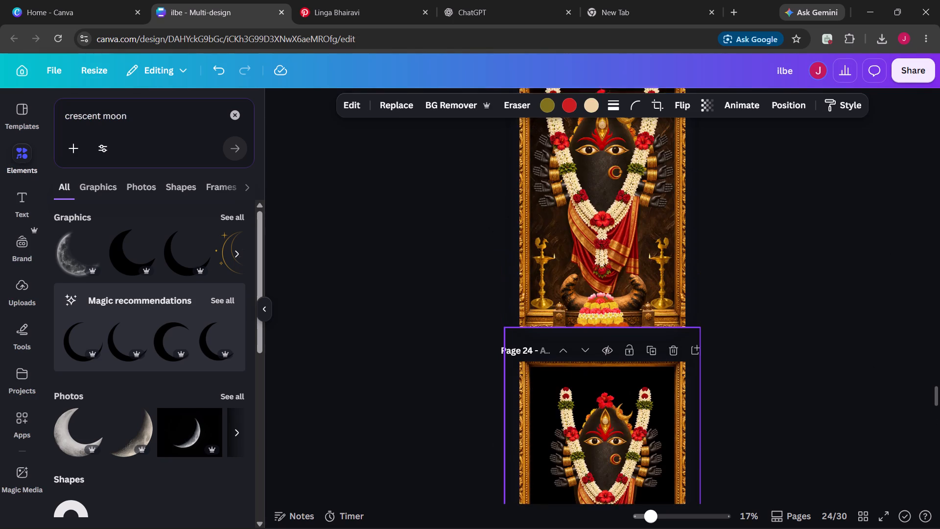
scroll(529, 338, up, 1)
scroll(614, 284, up, 1)
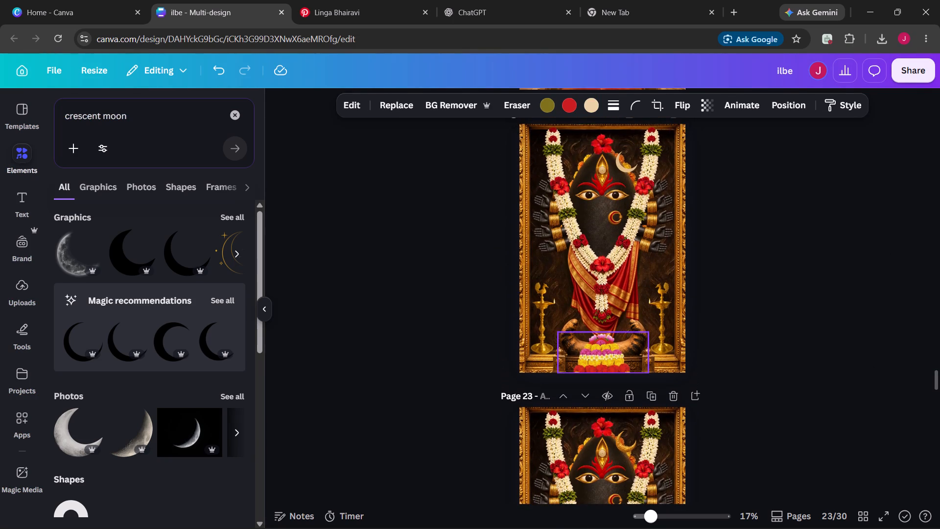
scroll(614, 284, up, 2)
click(651, 331)
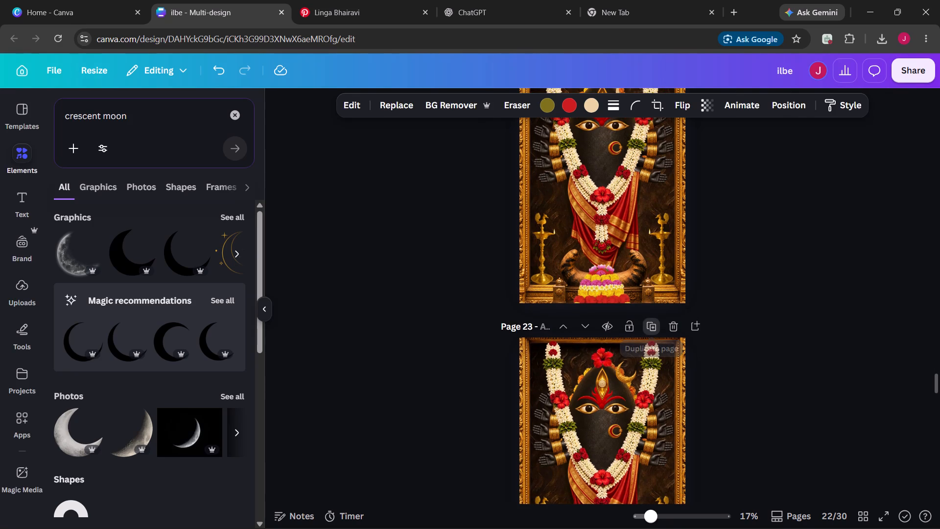
Paste the hanging garland onto the new page 24 and place it along the frame's left inner edge, near the top.
scroll(572, 385, down, 2)
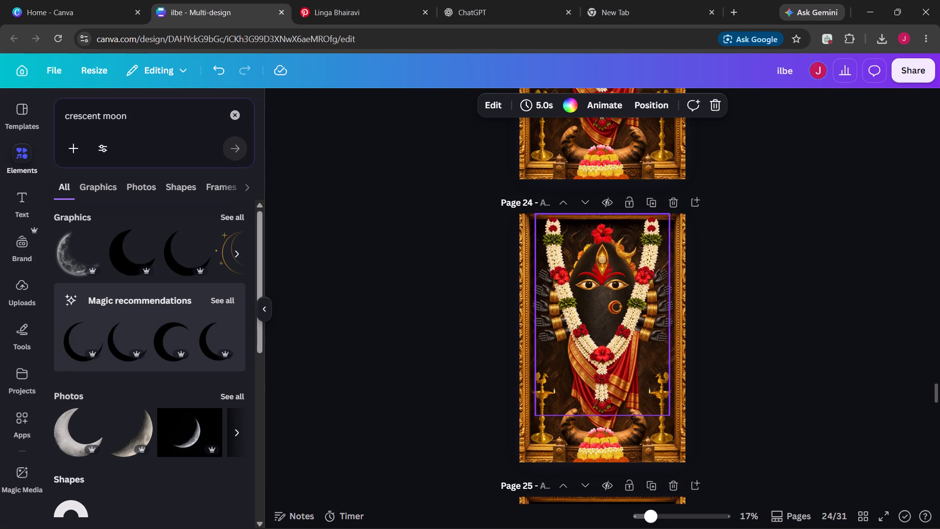
key(ctrl+v)
drag(541, 314, 539, 301)
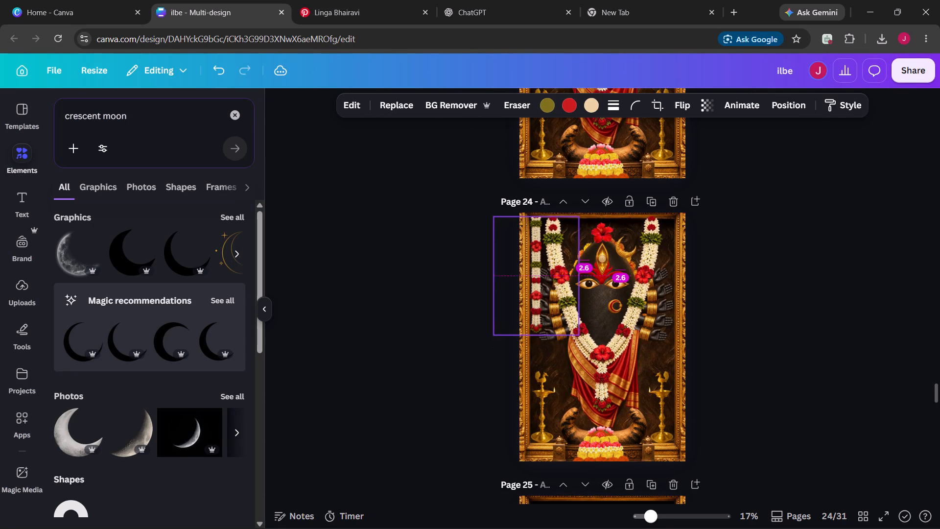
drag(539, 301, 539, 305)
click(791, 330)
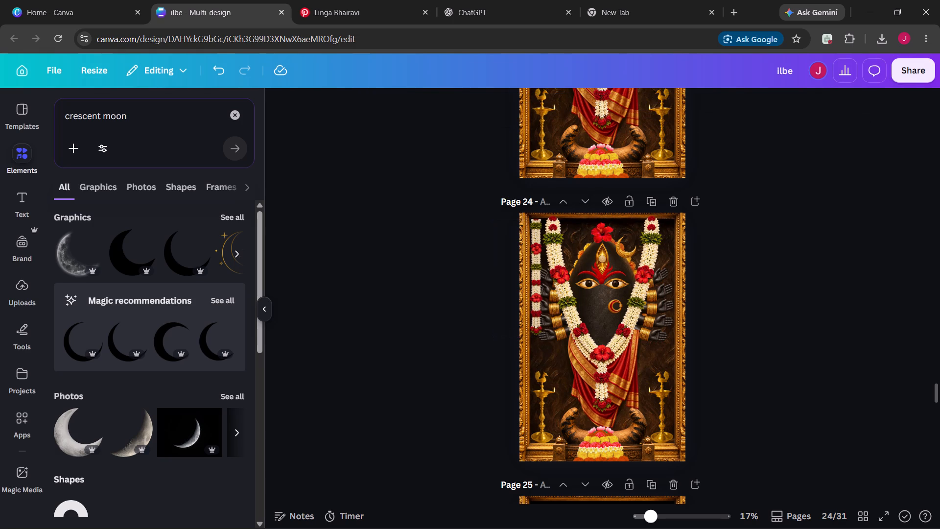
Duplicate page 24's hanging garland and place the copy along the frame's right inner edge, roughly level with the first.
click(538, 283)
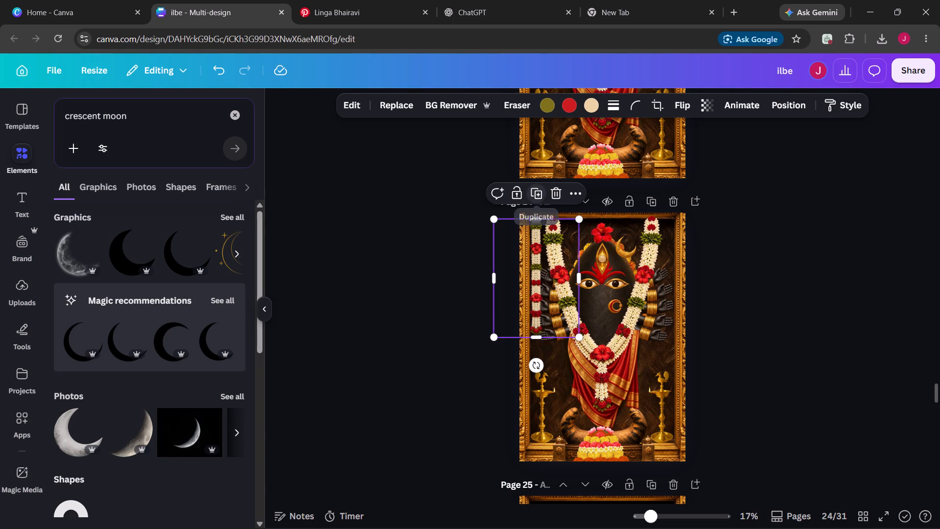
click(538, 199)
drag(550, 292, 685, 291)
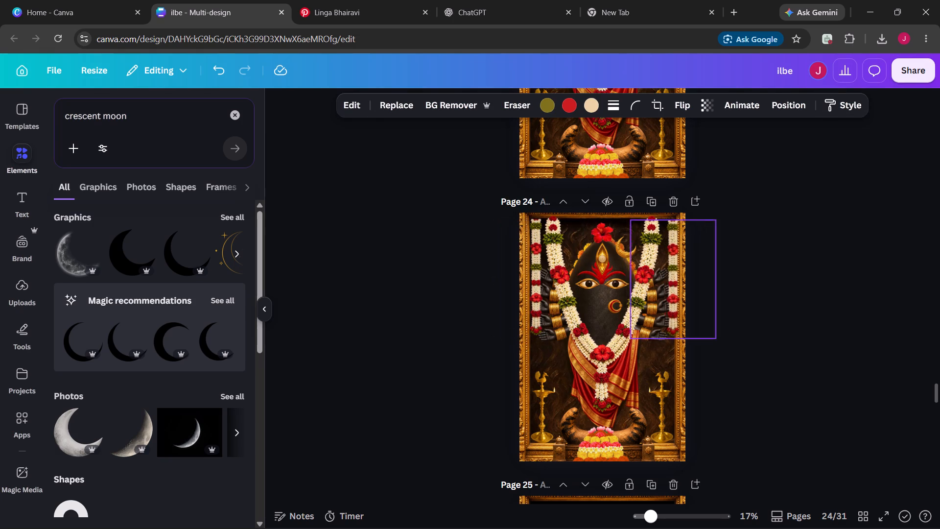
drag(685, 291, 684, 291)
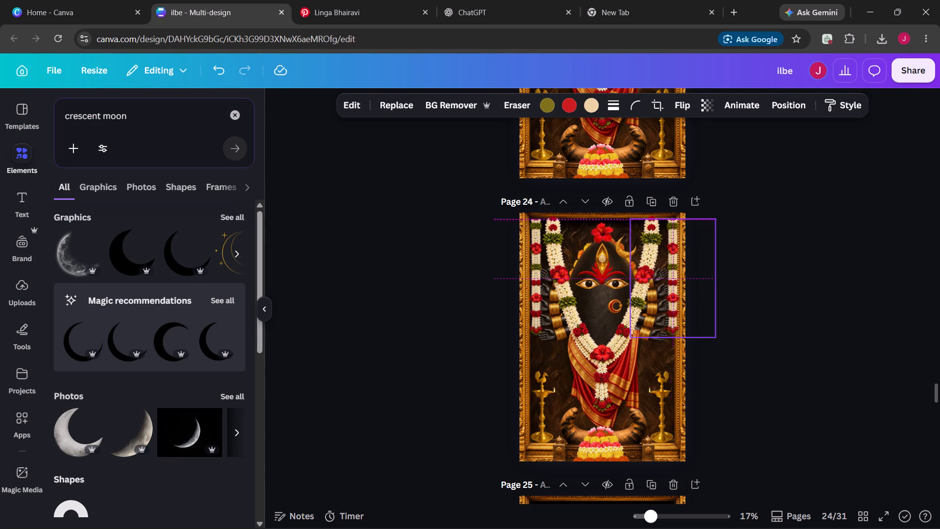
drag(684, 291, 683, 291)
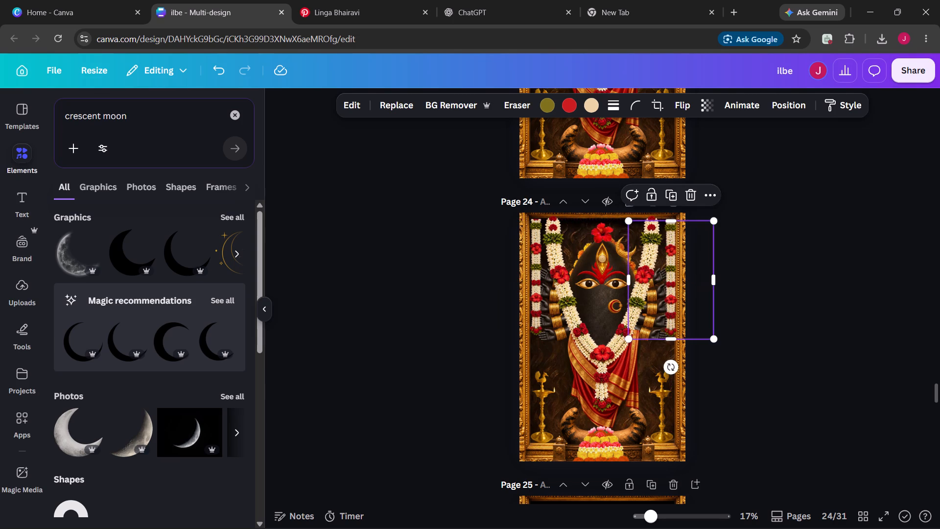
click(731, 313)
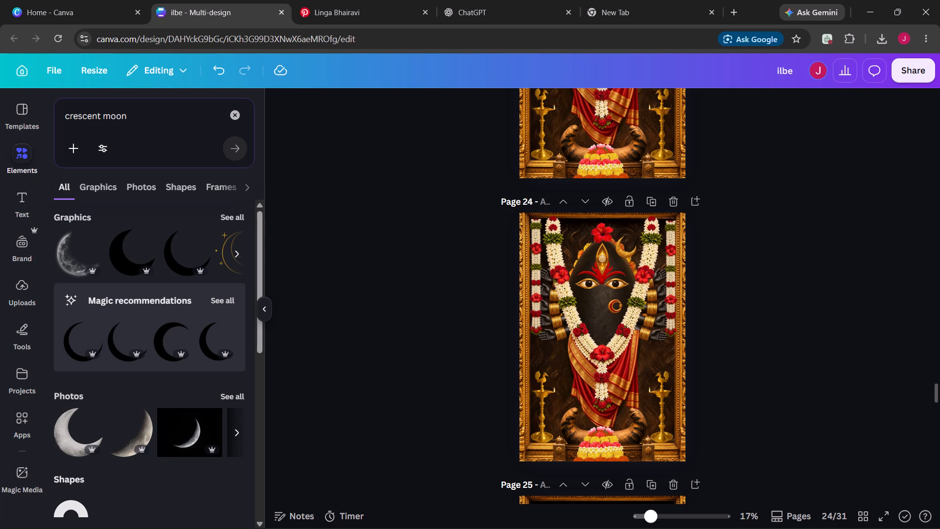
Duplicate page 26, the framed shrine with the two hanging side garlands.
scroll(731, 313, down, 5)
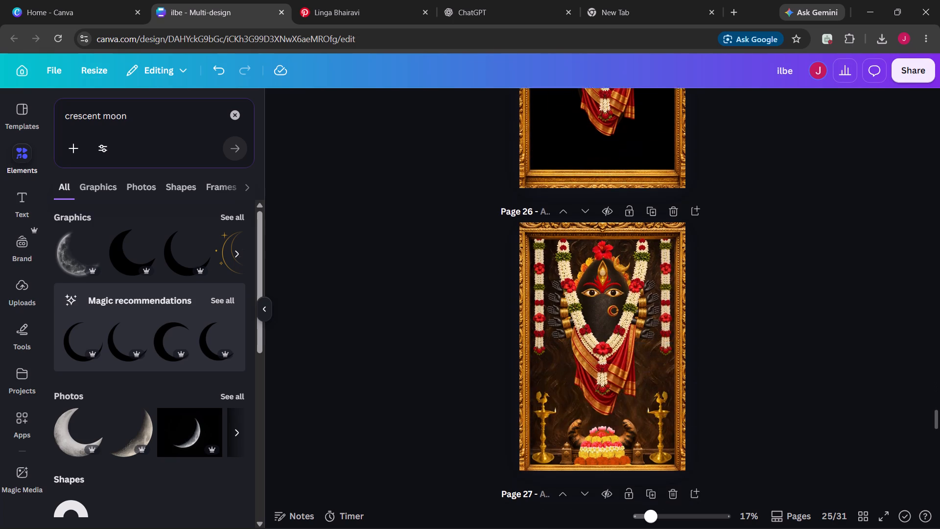
scroll(731, 313, down, 7)
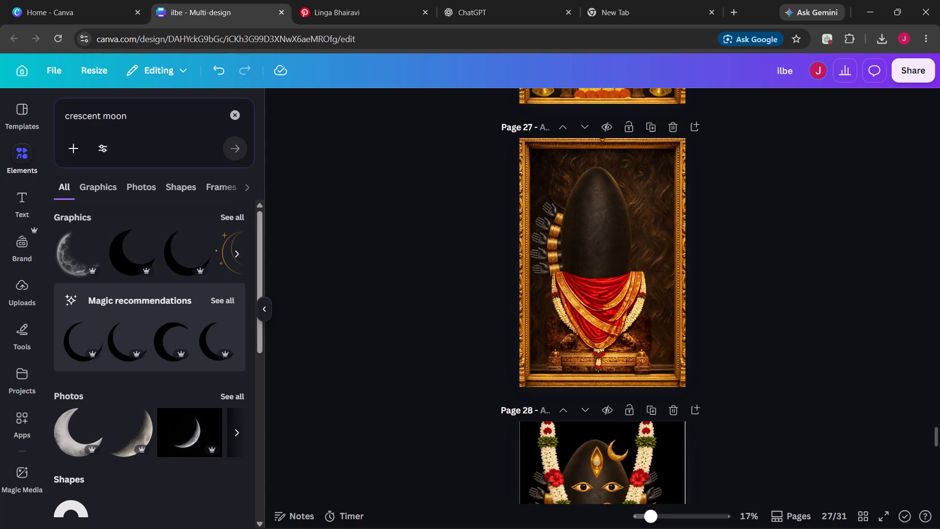
scroll(731, 313, down, 5)
scroll(731, 313, up, 8)
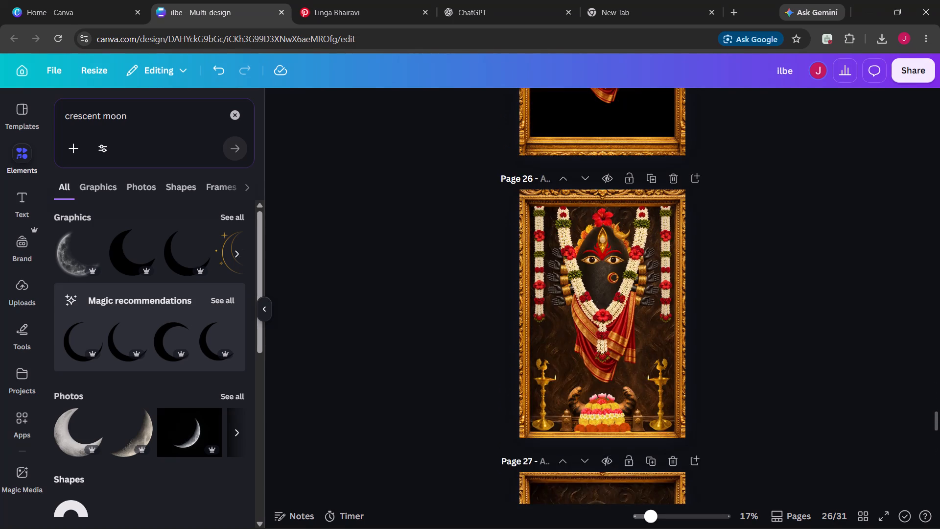
scroll(731, 313, up, 4)
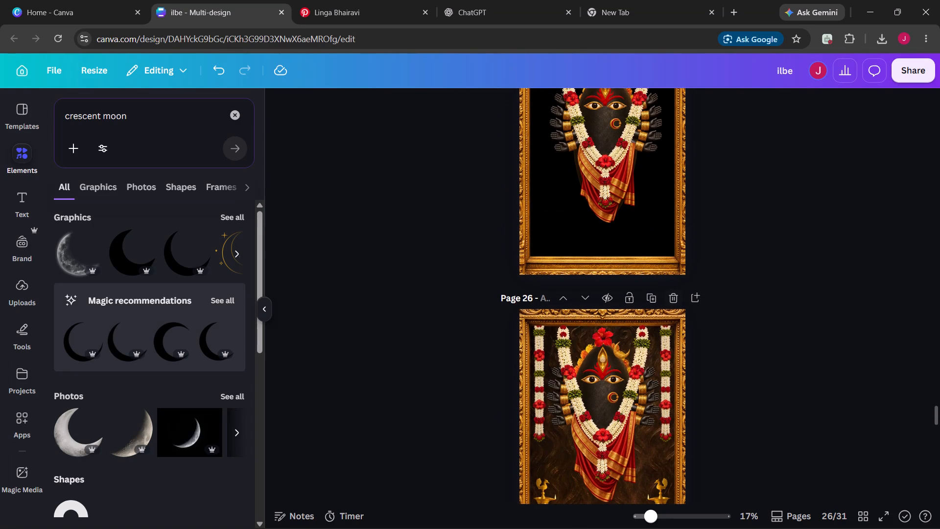
click(650, 297)
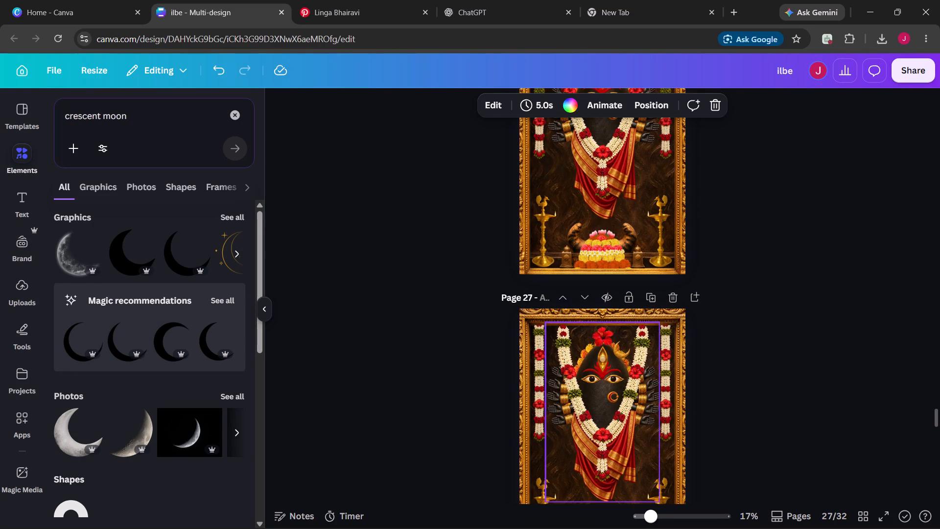
Separate the V-shaped flower garland from the grouped deity artwork on page 27, keeping the other elements grouped.
click(610, 384)
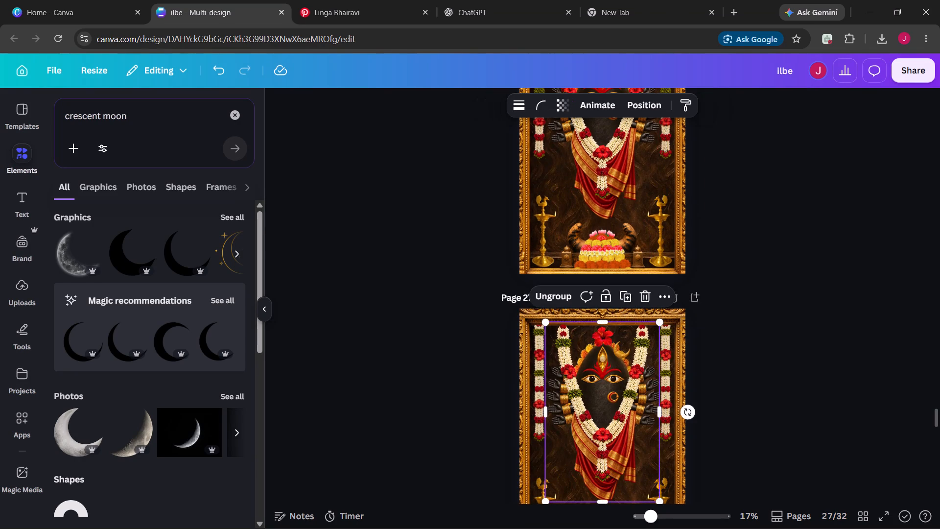
right_click(610, 384)
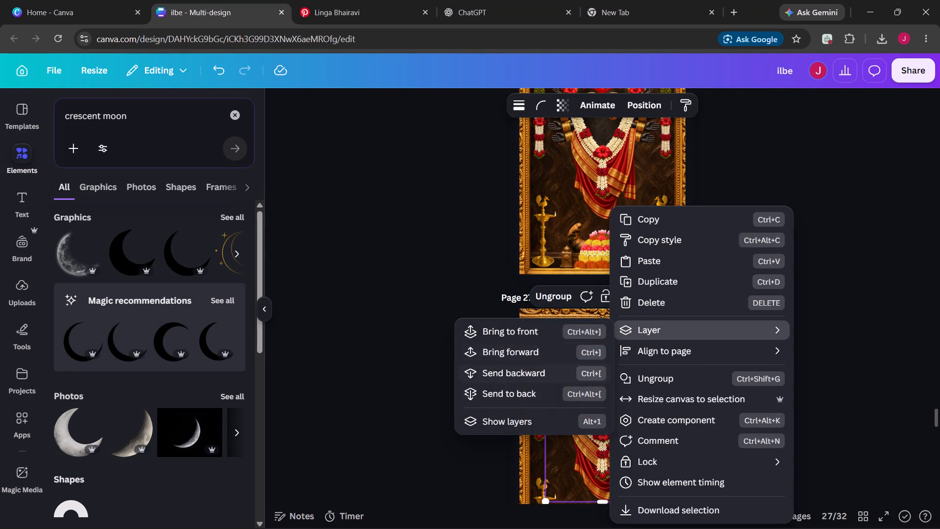
click(526, 418)
scroll(171, 322, down, 2)
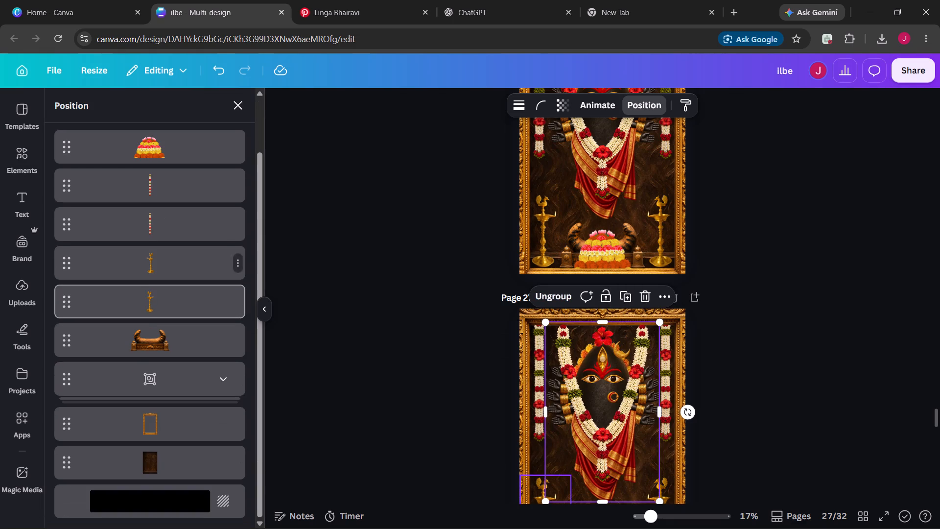
scroll(171, 322, down, 2)
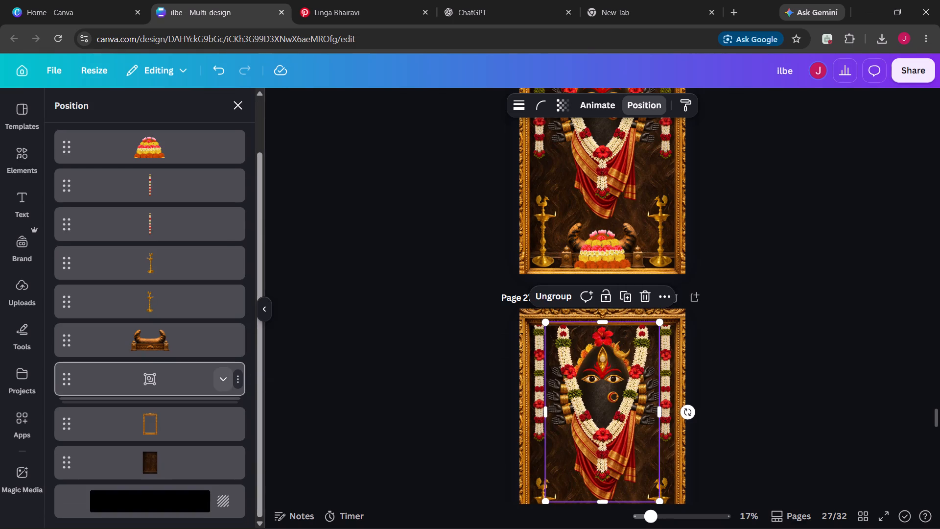
click(221, 383)
scroll(221, 383, down, 3)
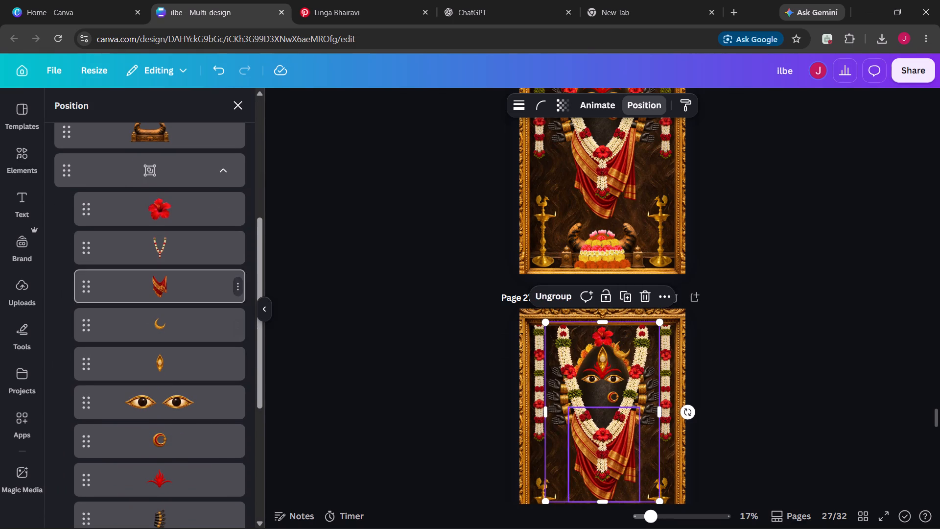
click(205, 250)
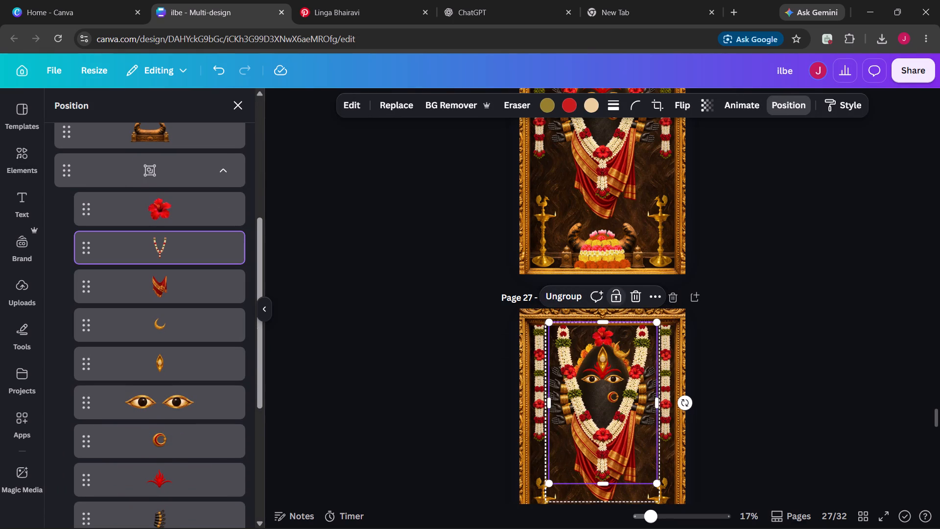
click(577, 295)
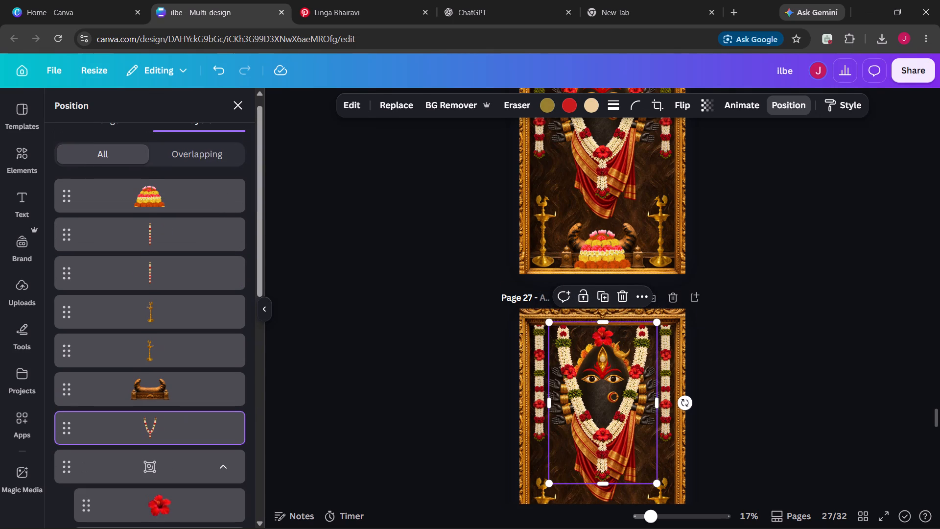
click(751, 382)
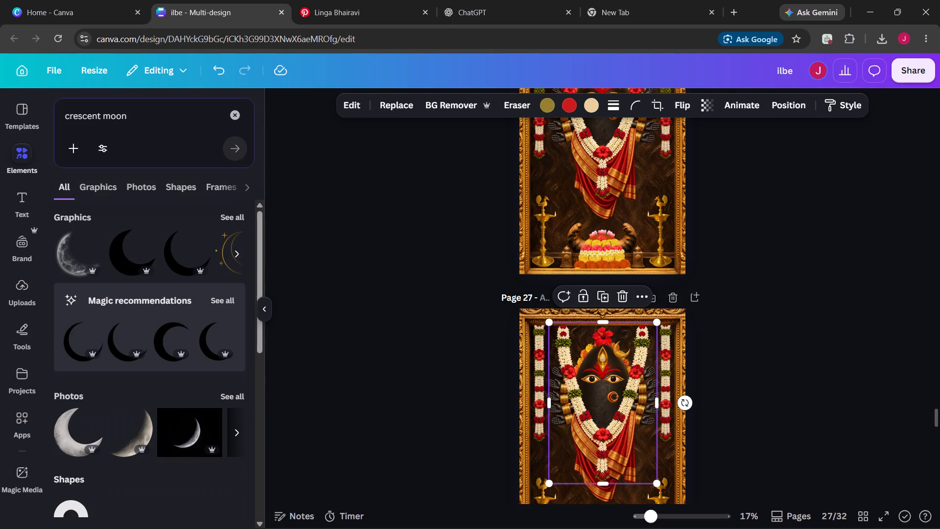
Duplicate page 27's V-shaped garland and crop the hanging tassel off the copy's lower end.
right_click(612, 392)
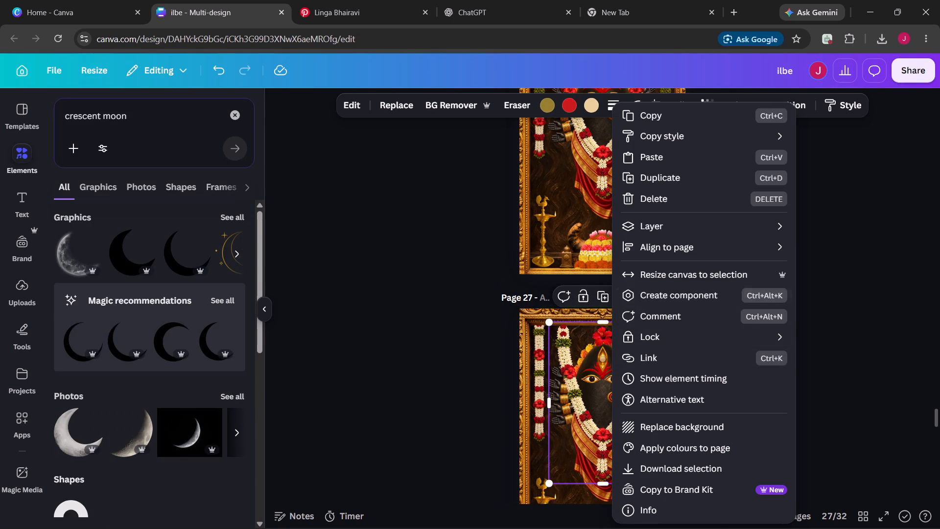
click(605, 298)
click(605, 298)
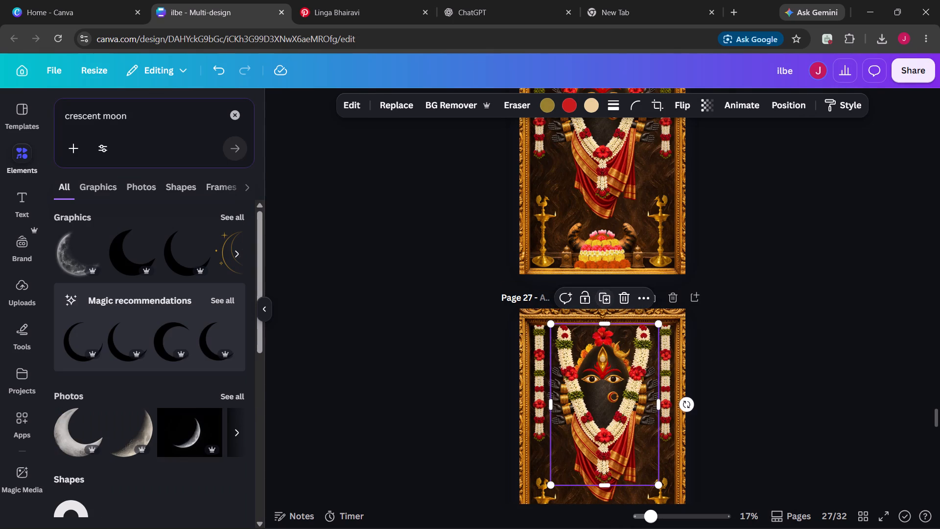
scroll(738, 361, down, 1)
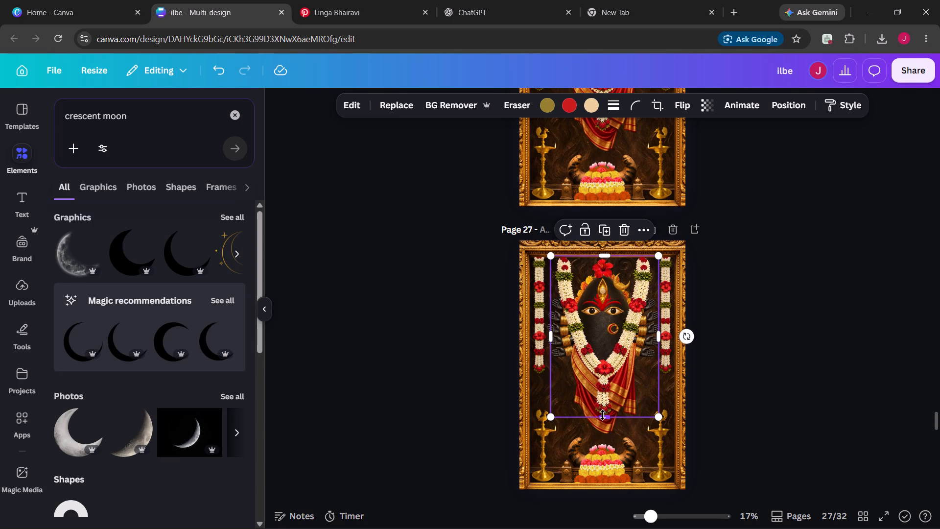
drag(603, 415, 603, 379)
right_click(605, 340)
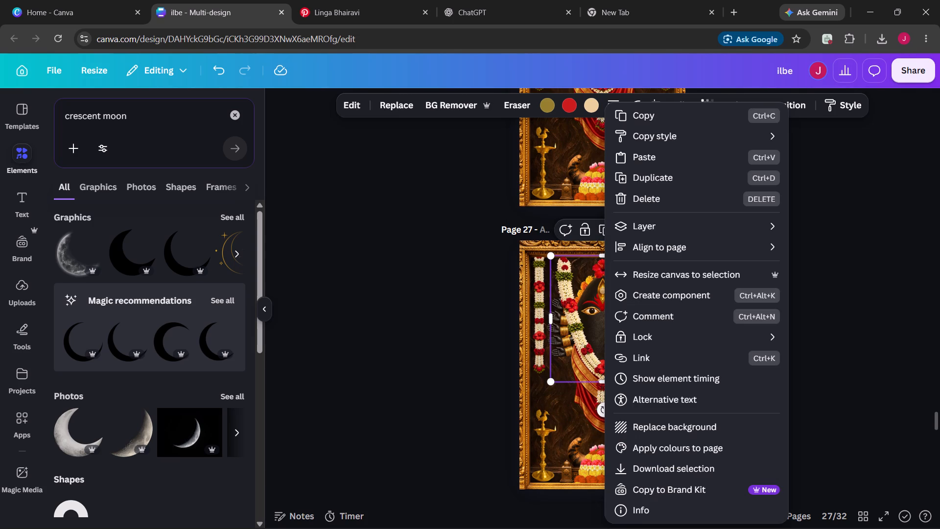
click(819, 320)
Rotate the cropped garland copy 180° and position it as an inverted V over the deity's head.
drag(603, 409, 739, 338)
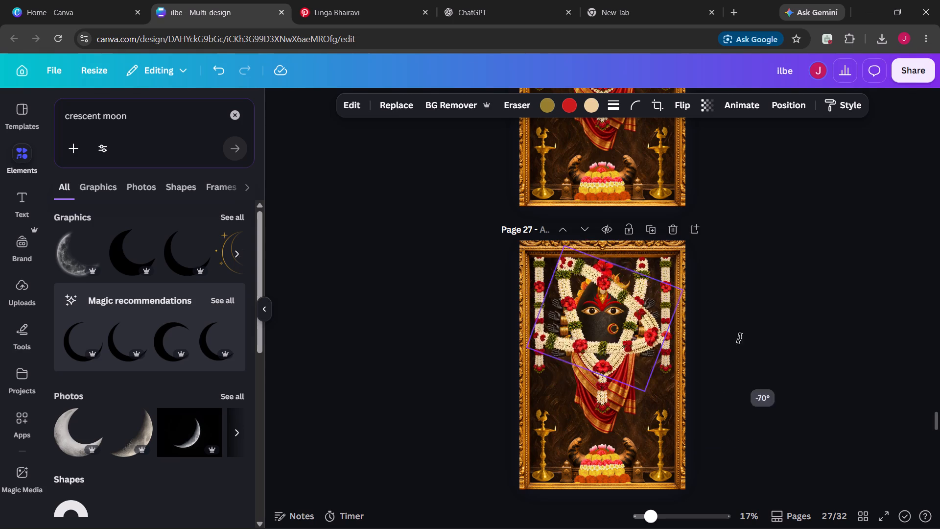
drag(739, 338, 606, 182)
drag(603, 338, 605, 382)
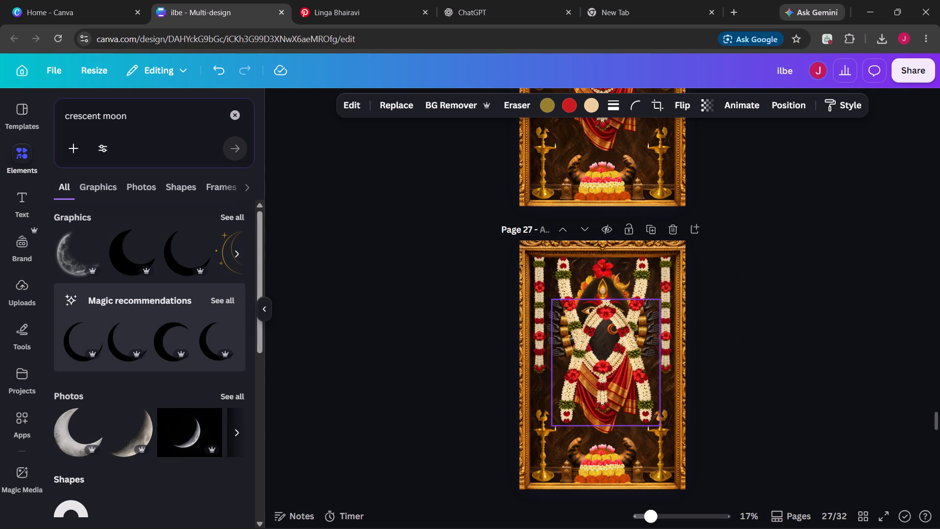
drag(605, 382, 600, 347)
Crop the lower ends of the inverted garland to about half its height, leaving a short arch around the head.
drag(599, 388, 599, 386)
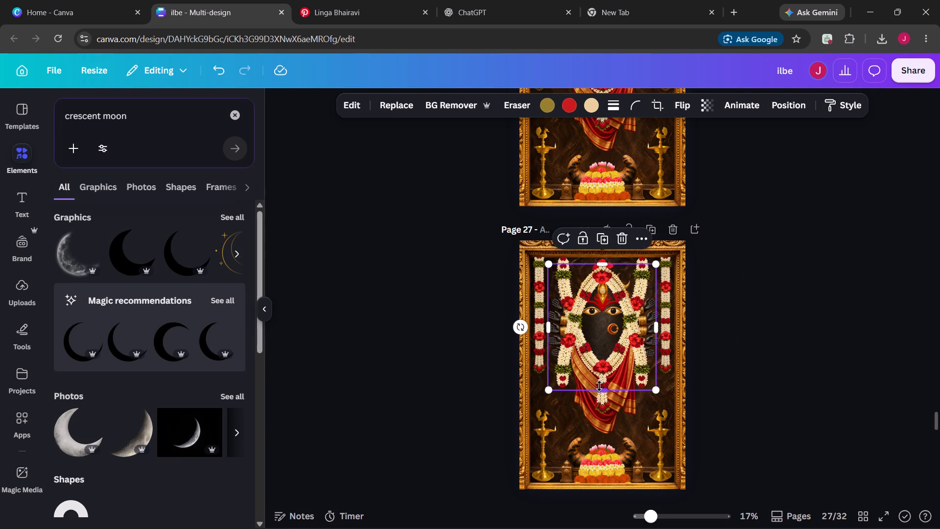
drag(599, 386, 600, 326)
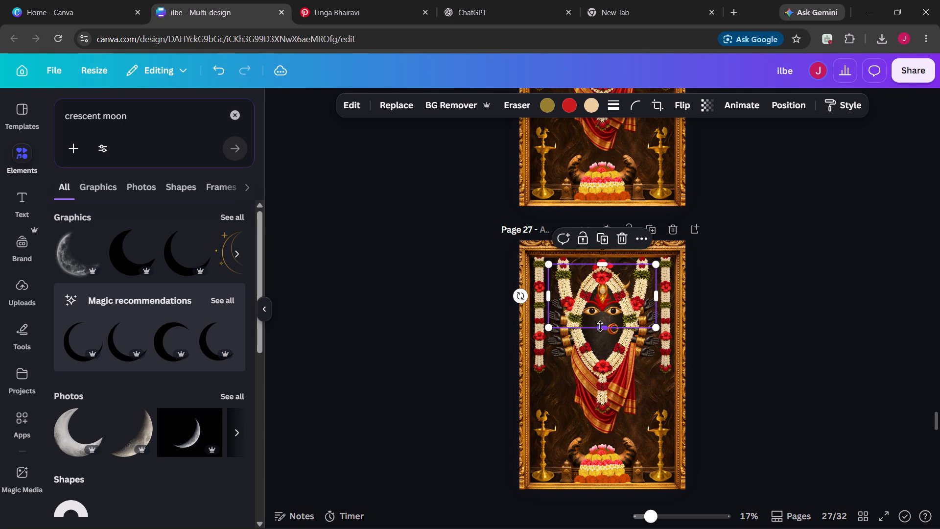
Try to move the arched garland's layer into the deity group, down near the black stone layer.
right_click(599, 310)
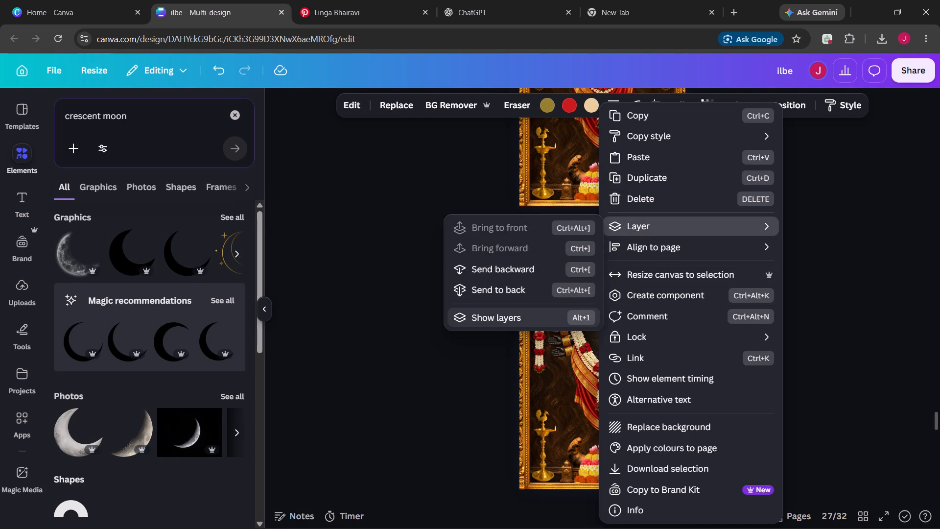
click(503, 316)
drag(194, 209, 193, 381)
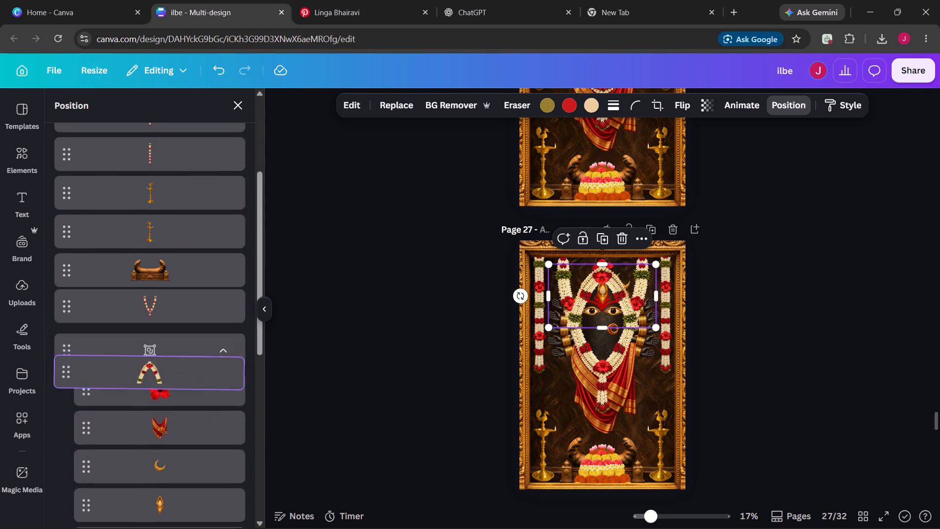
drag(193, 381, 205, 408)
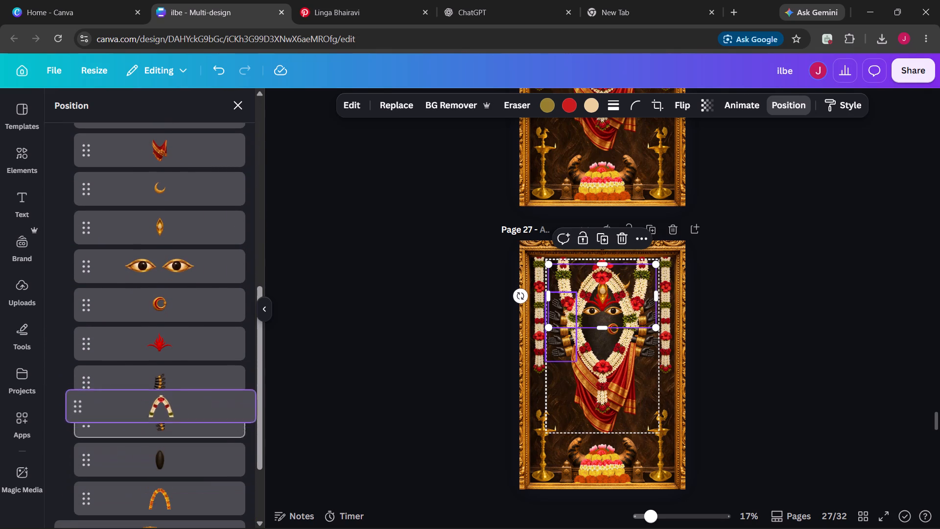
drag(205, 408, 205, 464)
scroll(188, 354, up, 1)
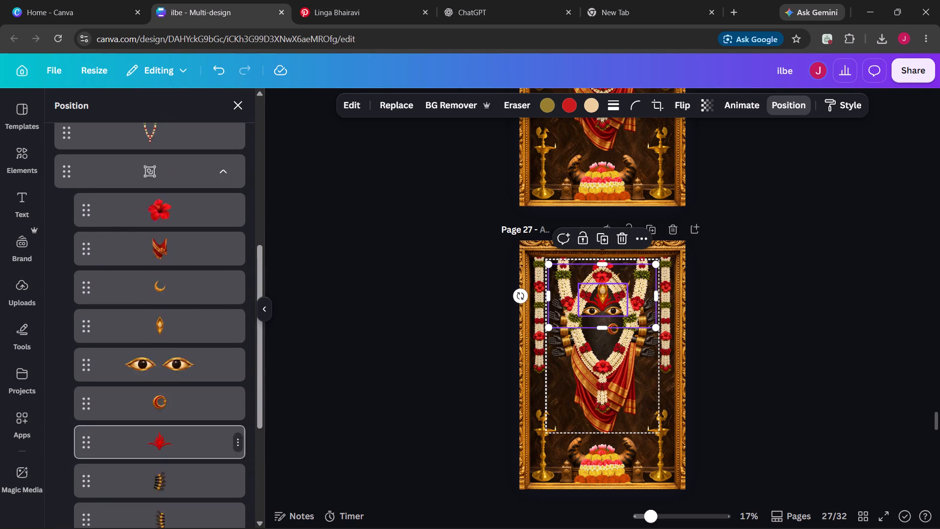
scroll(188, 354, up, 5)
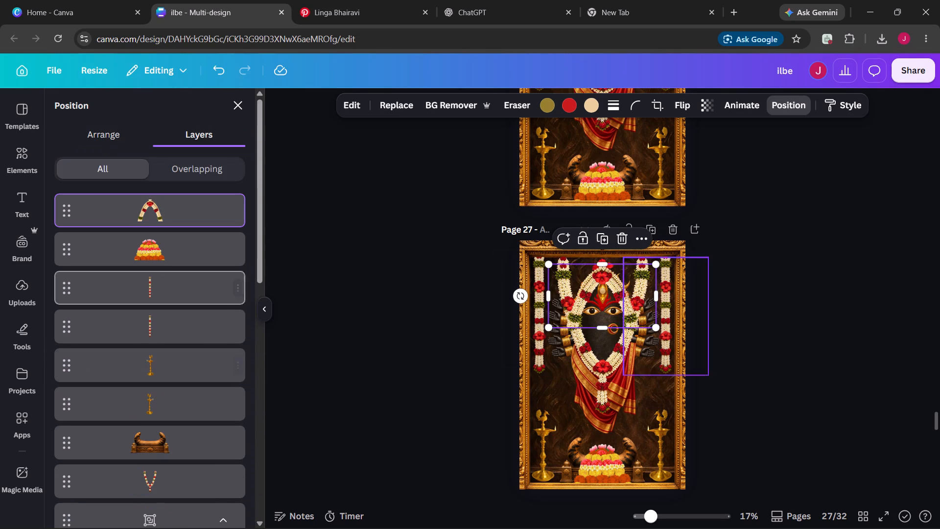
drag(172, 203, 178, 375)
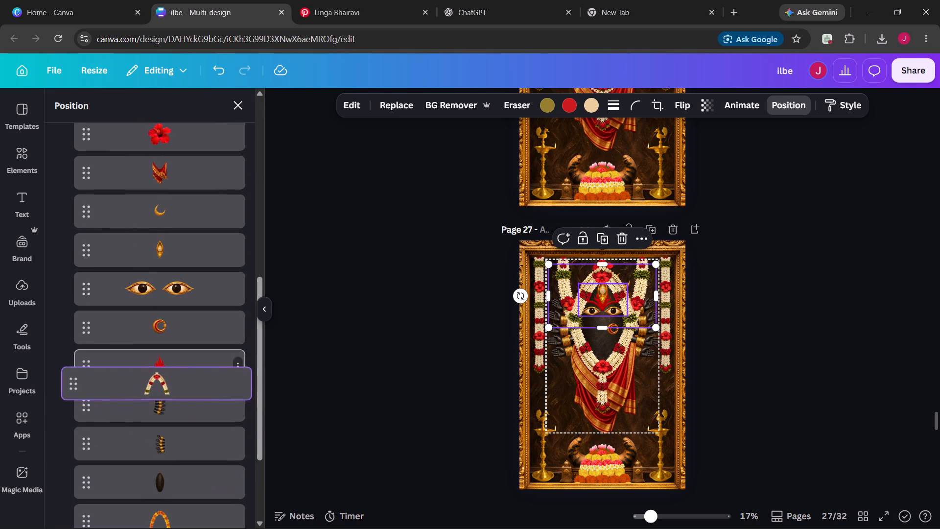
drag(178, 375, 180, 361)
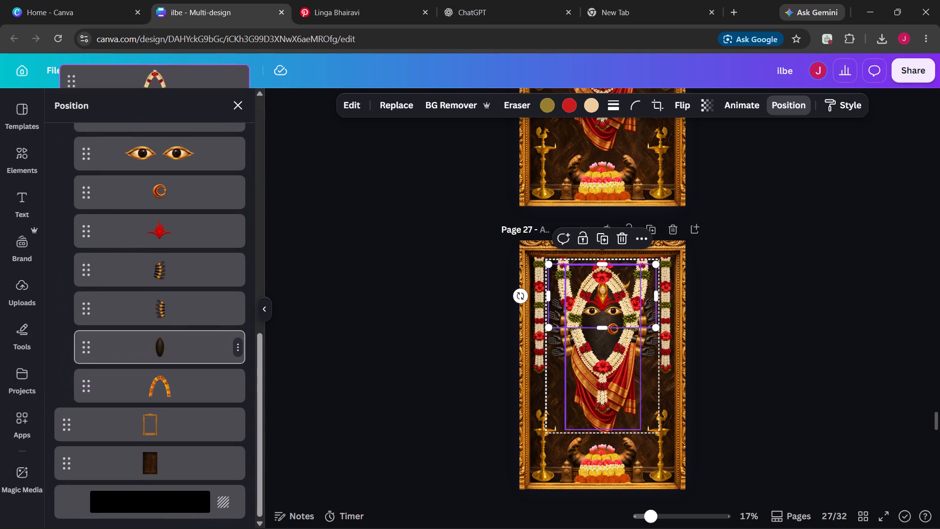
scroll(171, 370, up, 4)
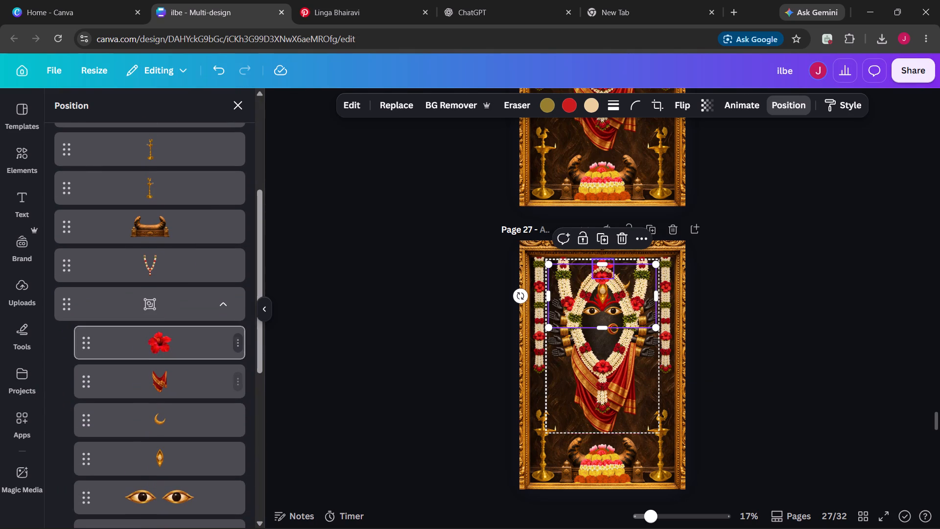
Ungroup the deity artwork on page 27 into separate layers.
click(235, 304)
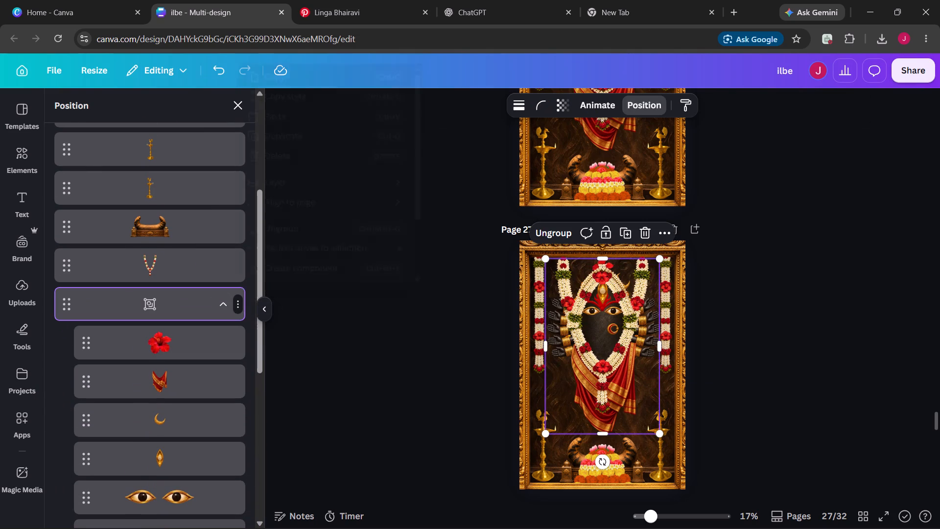
click(269, 223)
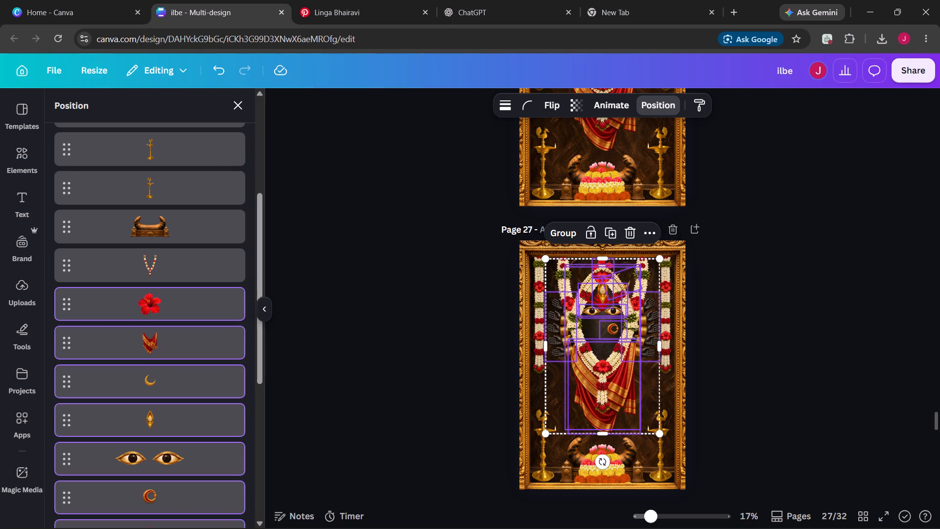
Move the arched garland's layer directly below the black stone and above the orange flower arch.
scroll(154, 224, up, 3)
click(153, 211)
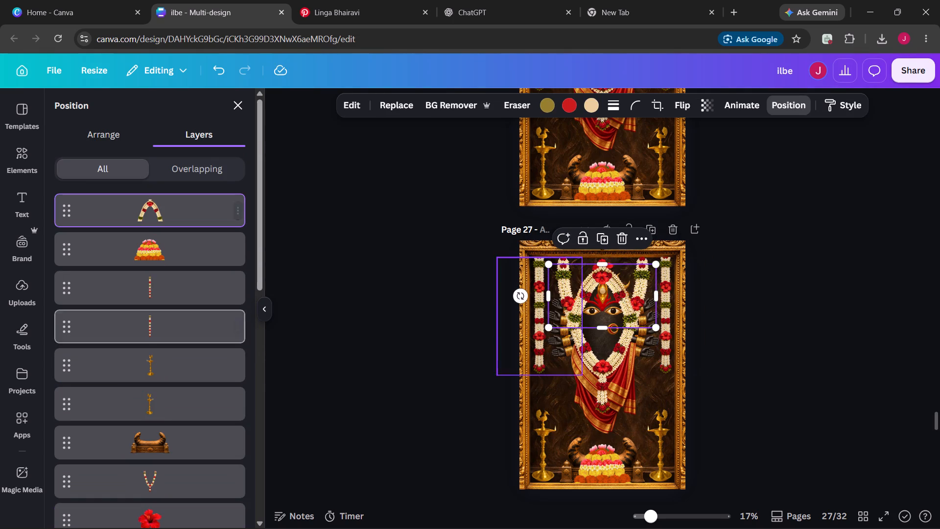
click(177, 206)
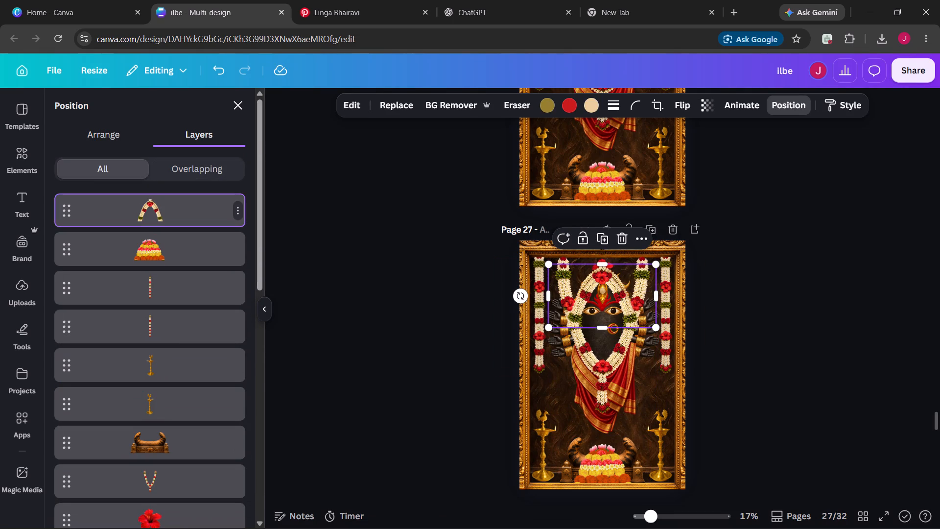
drag(143, 200, 132, 390)
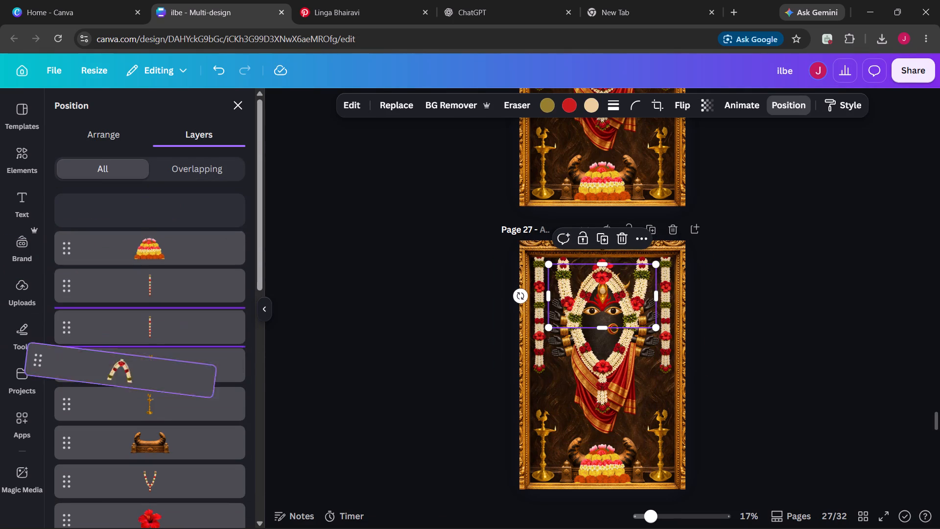
drag(132, 390, 164, 425)
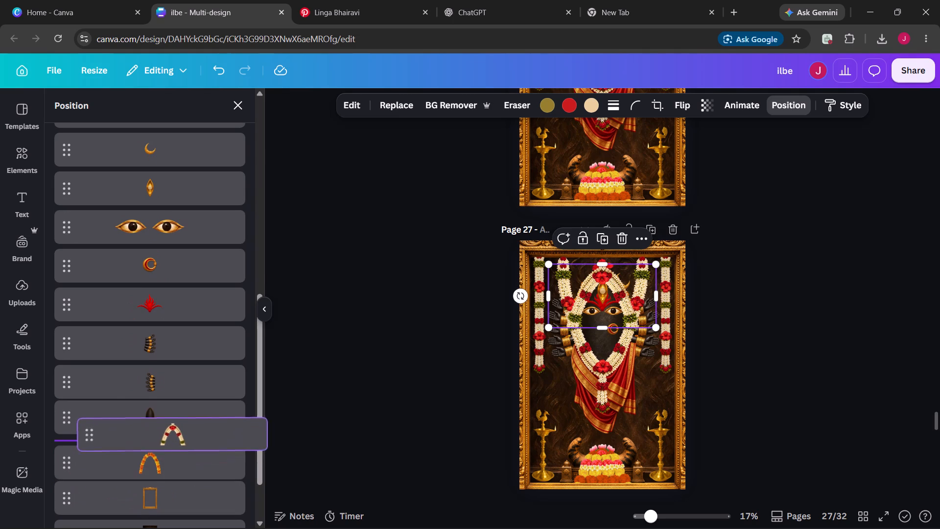
drag(164, 425, 162, 428)
Delete the orange flower arch behind the deity's head on page 27.
click(196, 458)
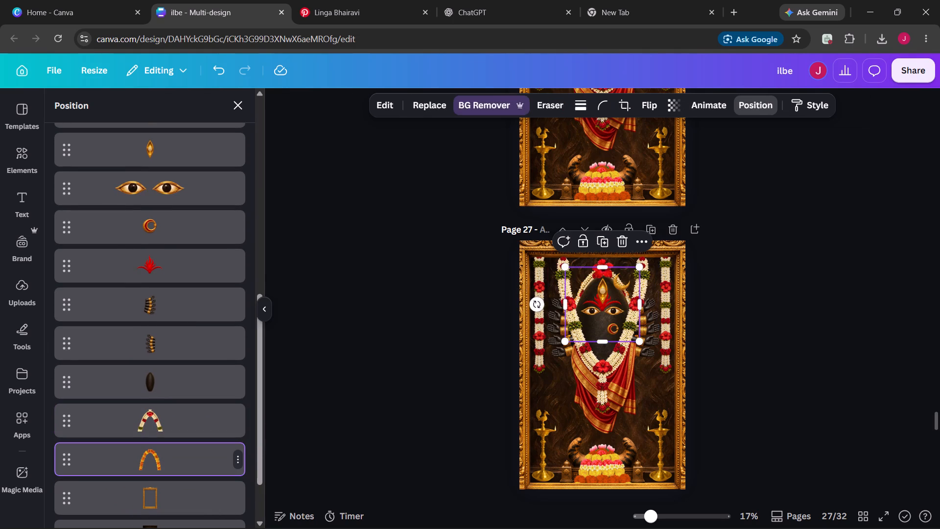
key(BackSpace)
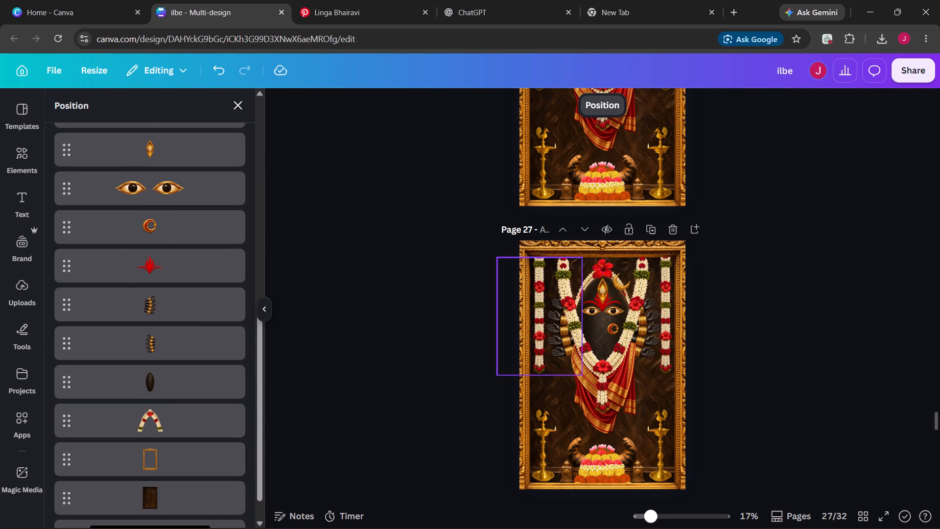
click(152, 408)
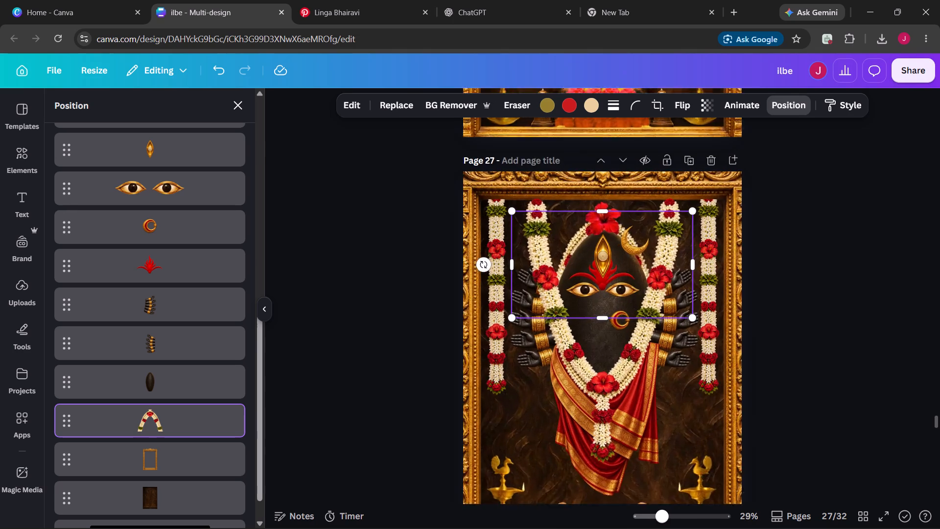
drag(602, 258, 602, 269)
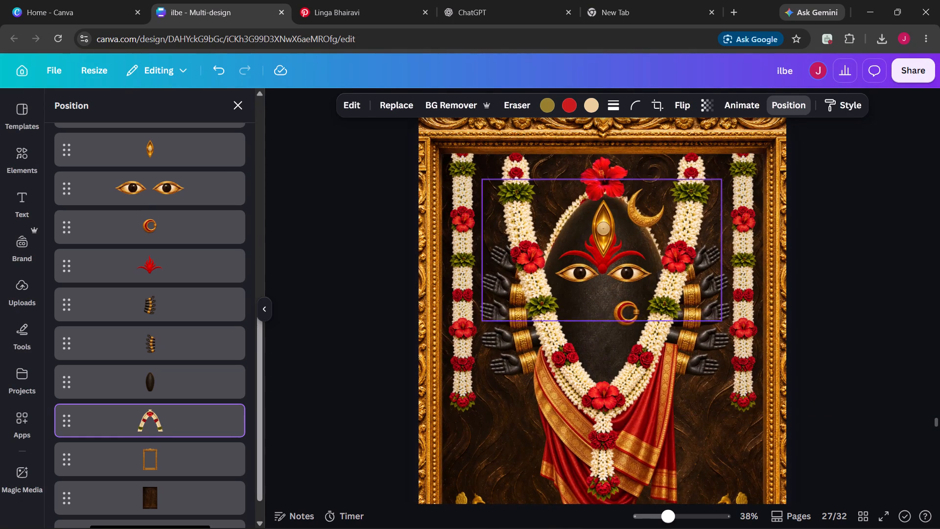
drag(602, 269, 602, 265)
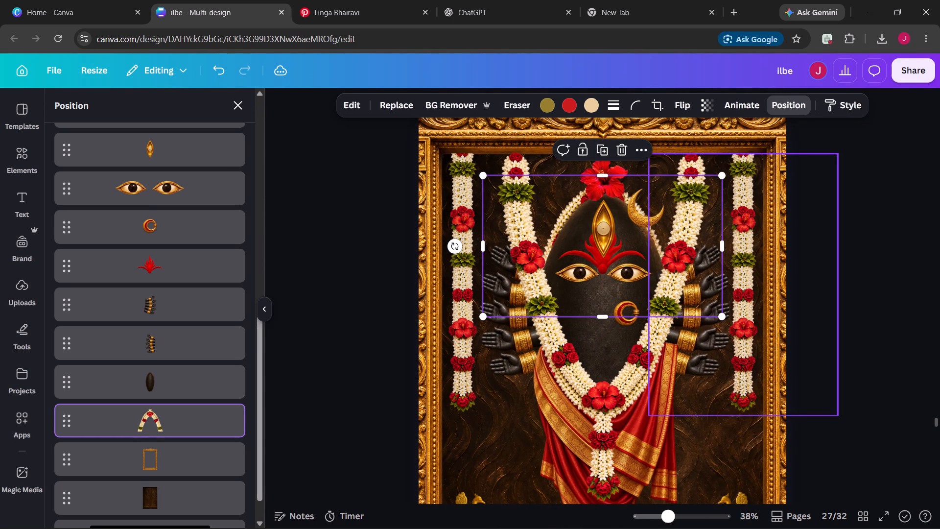
drag(722, 249, 727, 248)
drag(481, 246, 475, 246)
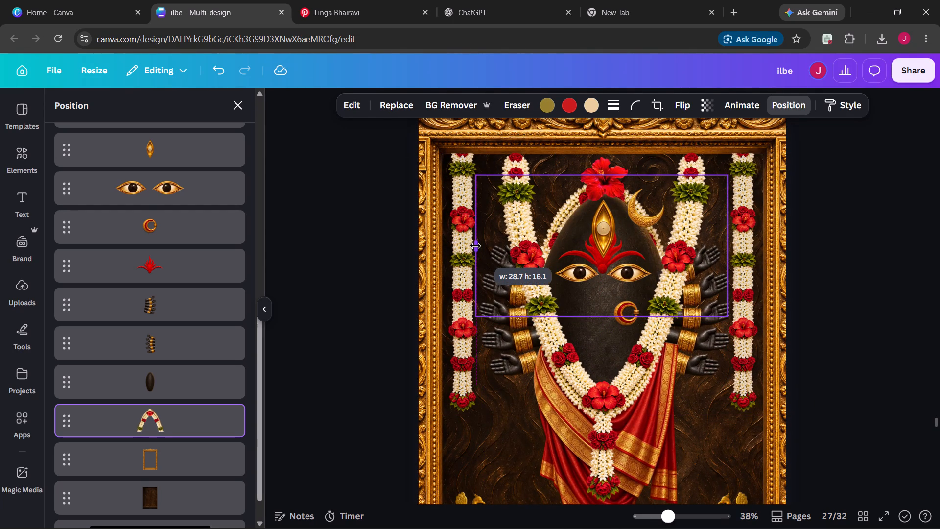
drag(475, 246, 476, 246)
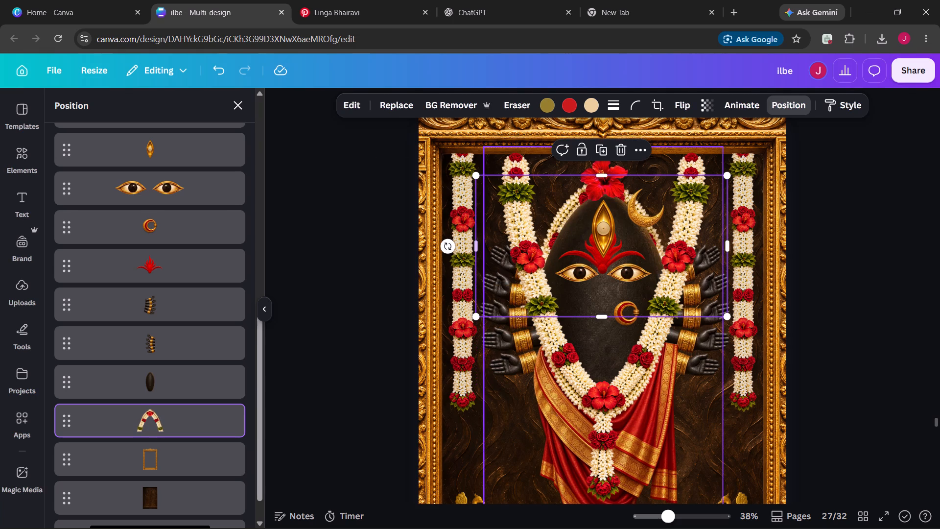
click(603, 286)
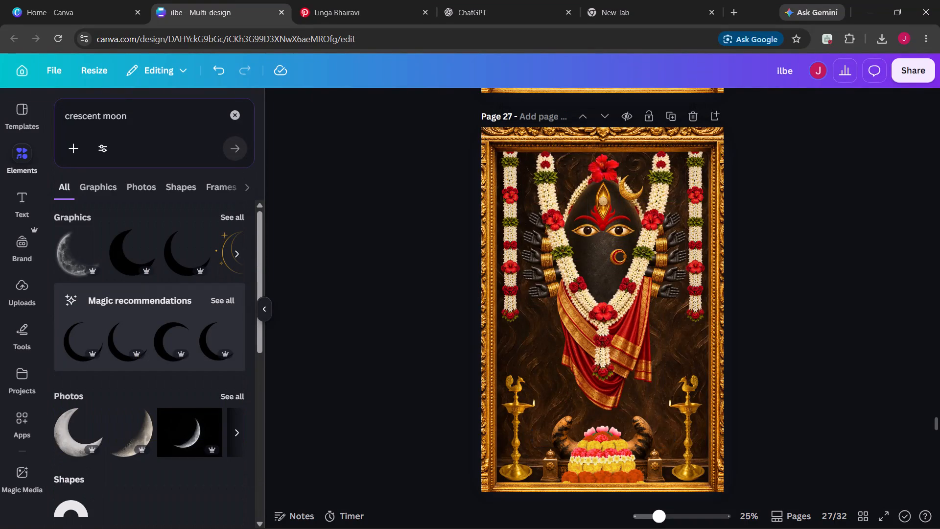
Search the elements for "diya" and add the glowing brown clay lamp graphic to page 27.
scroll(826, 426, up, 1)
scroll(826, 426, down, 1)
scroll(826, 426, up, 1)
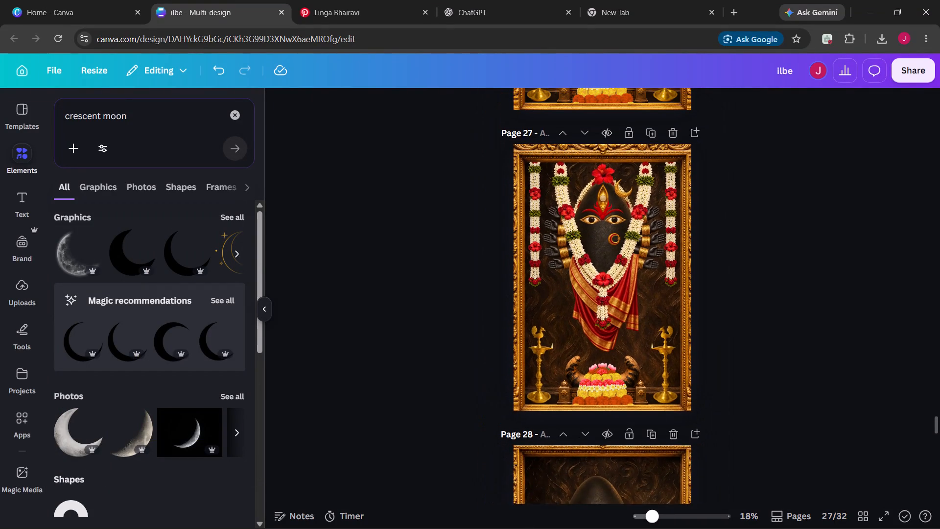
scroll(826, 426, up, 1)
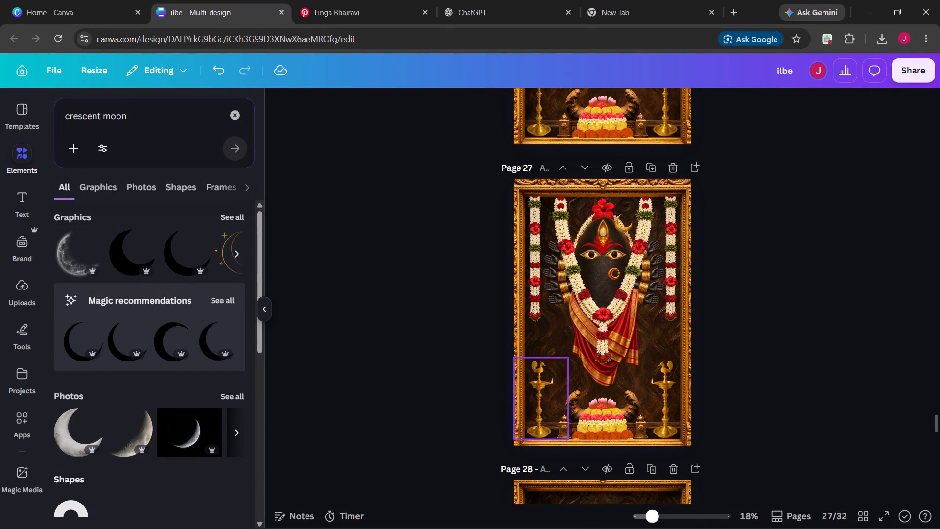
triple_click(147, 115)
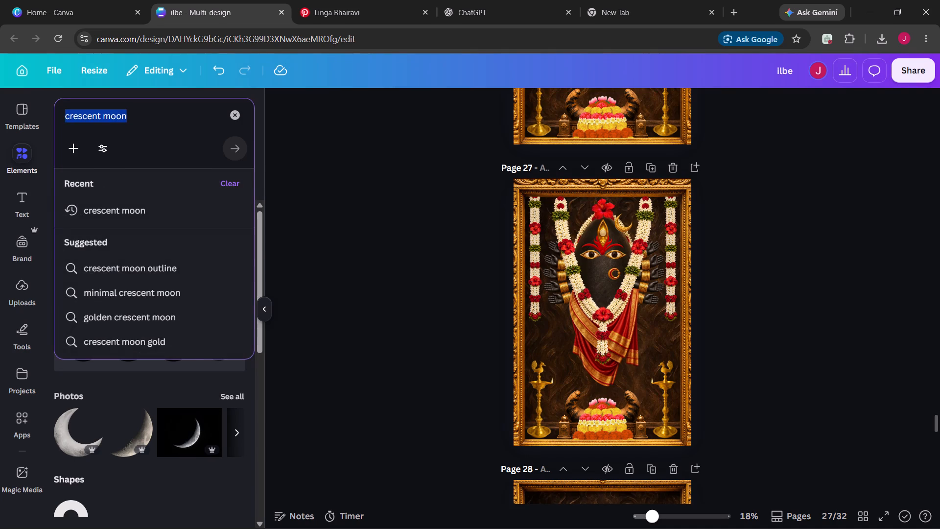
key(BackSpace)
text(diya)
key(Return)
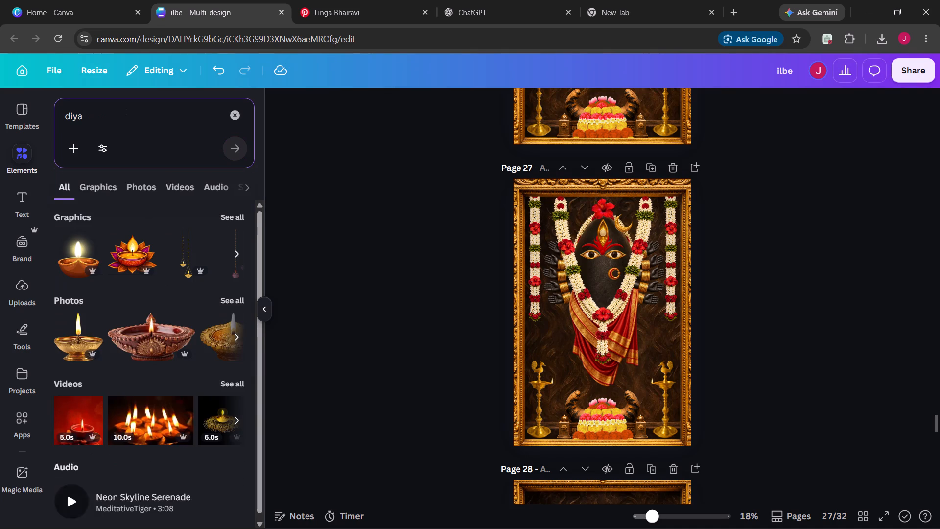
click(80, 250)
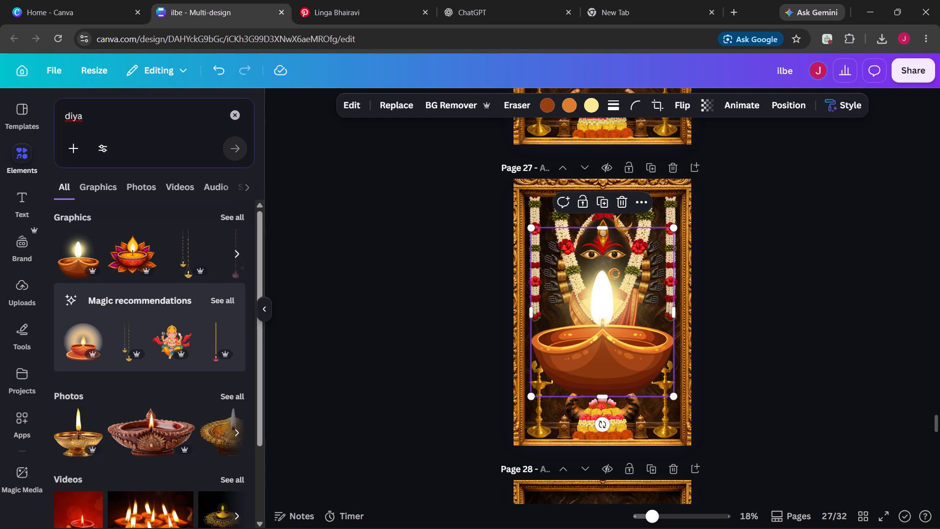
Add the golden footed diya from the full set of diya photos and move it to page 27's upper right corner.
click(230, 398)
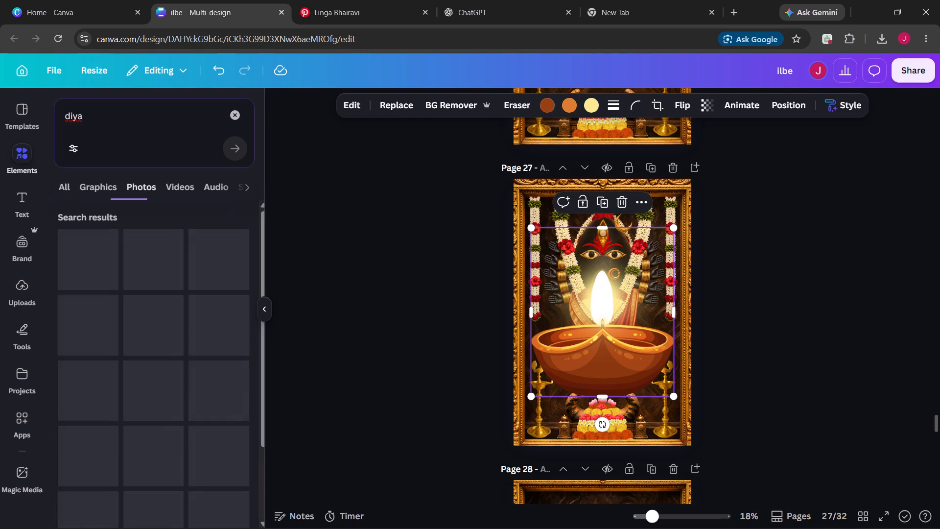
scroll(163, 412, down, 2)
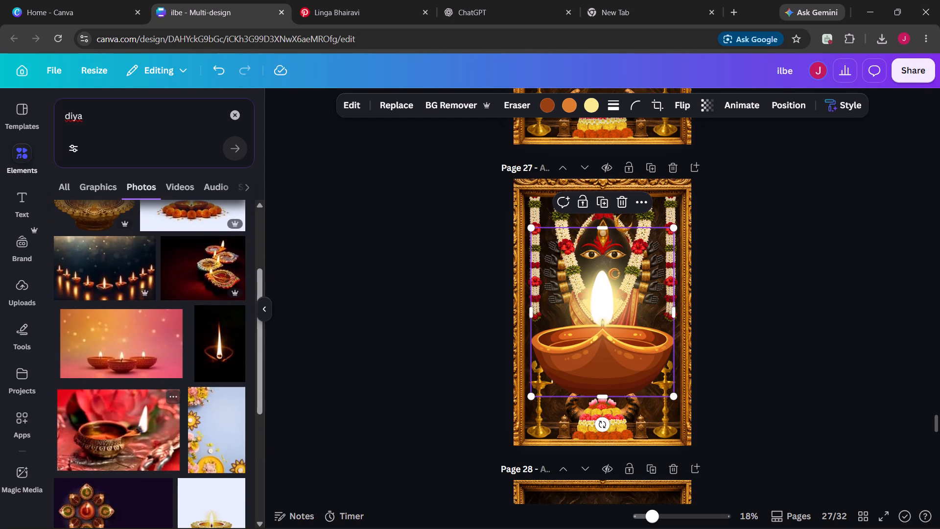
scroll(163, 412, up, 3)
click(79, 272)
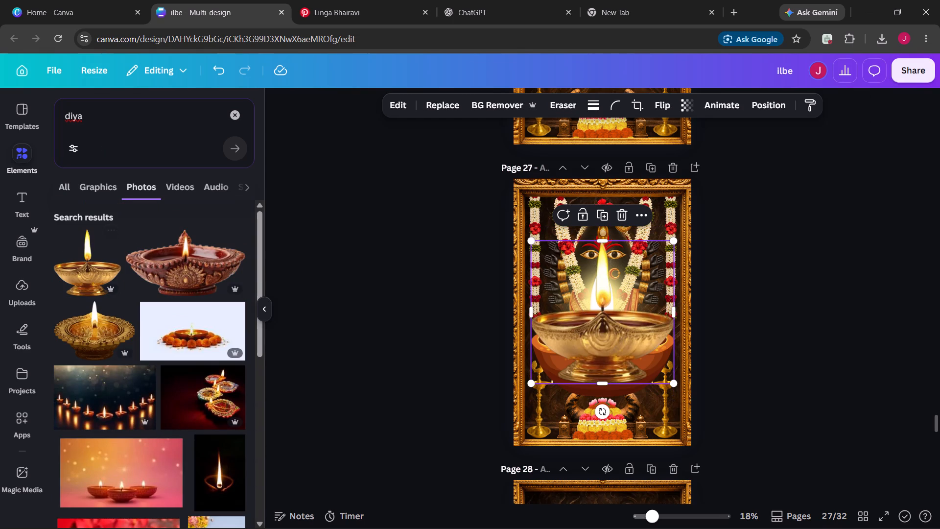
drag(655, 337, 680, 264)
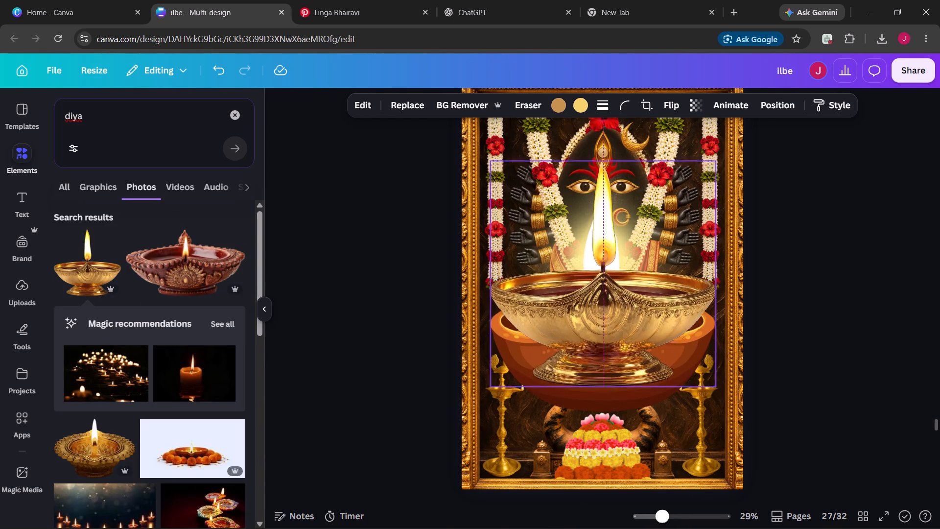
drag(680, 264, 811, 172)
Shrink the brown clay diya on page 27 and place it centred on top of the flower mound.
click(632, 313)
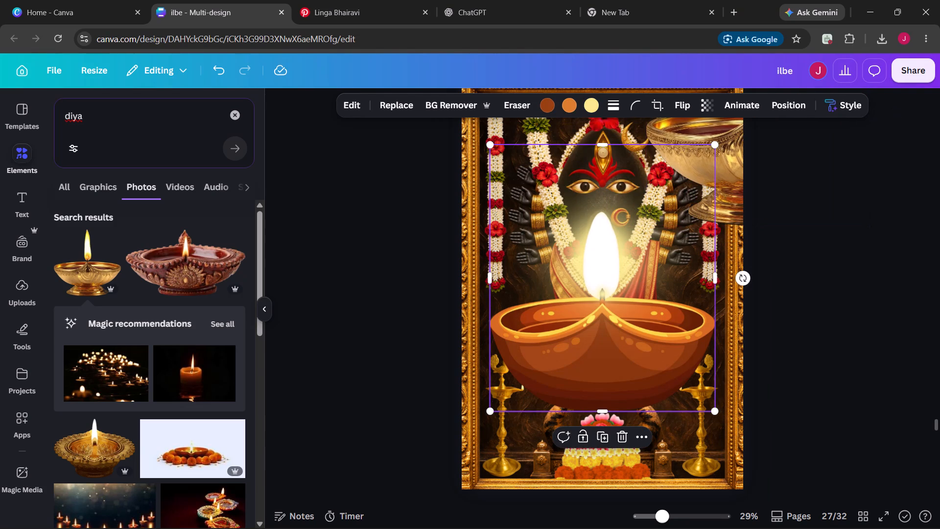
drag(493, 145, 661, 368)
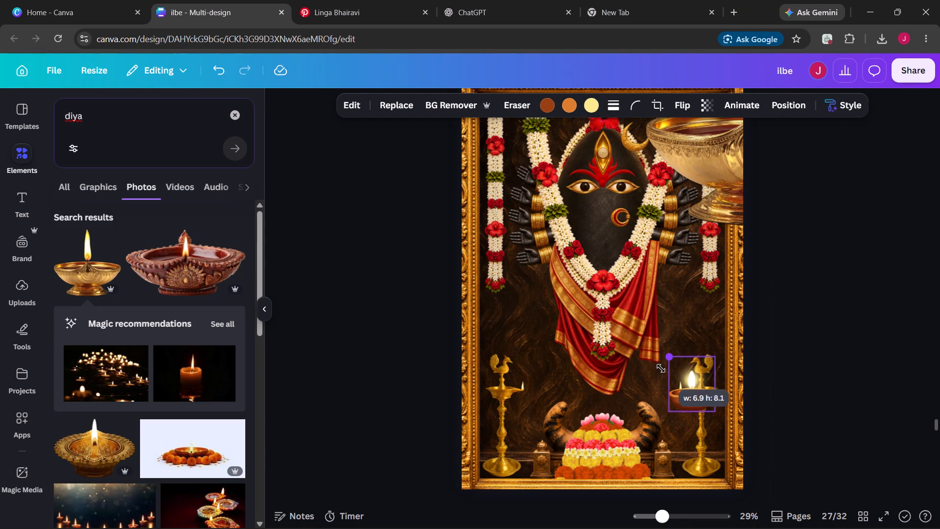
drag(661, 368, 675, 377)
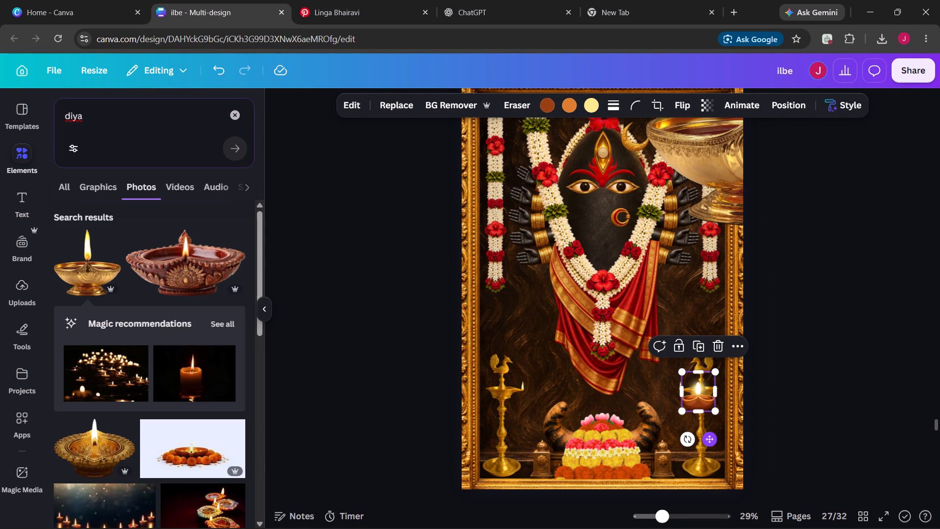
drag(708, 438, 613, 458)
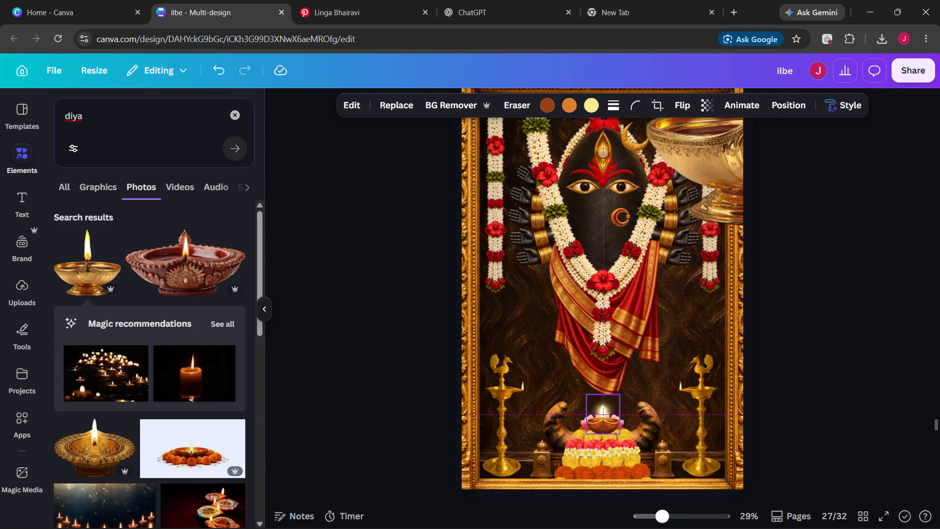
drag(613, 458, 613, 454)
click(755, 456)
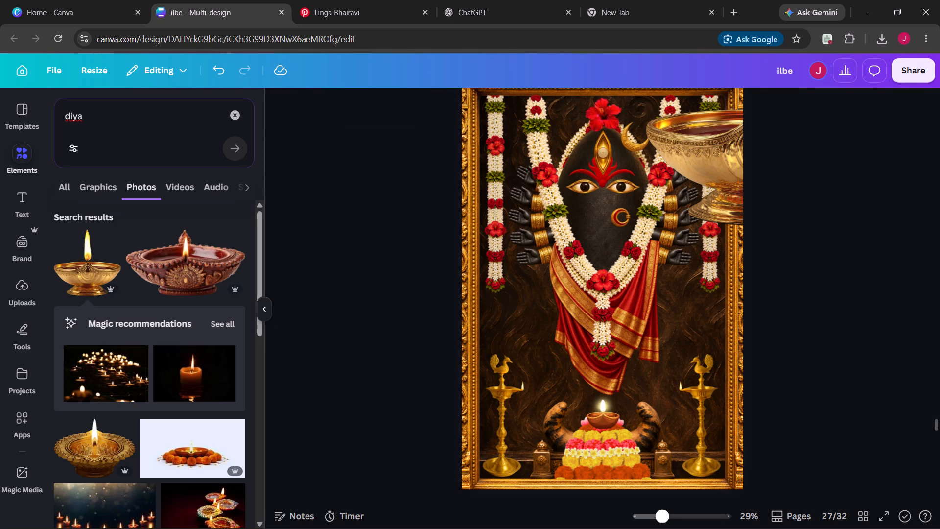
Delete the brown clay diya from page 27.
click(617, 429)
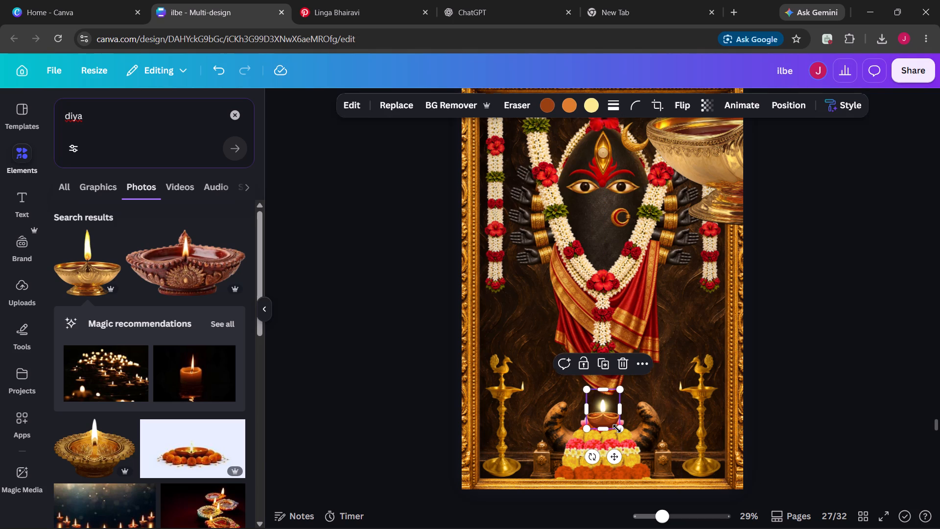
drag(607, 418, 645, 393)
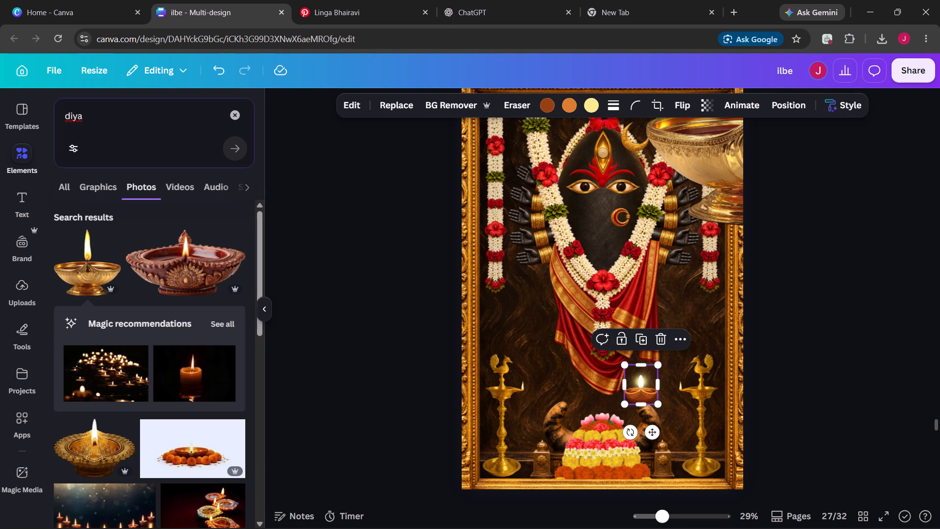
key(BackSpace)
Shrink the golden footed diya to about 5.1 wide and place it on top of page 27's flower mound.
click(603, 466)
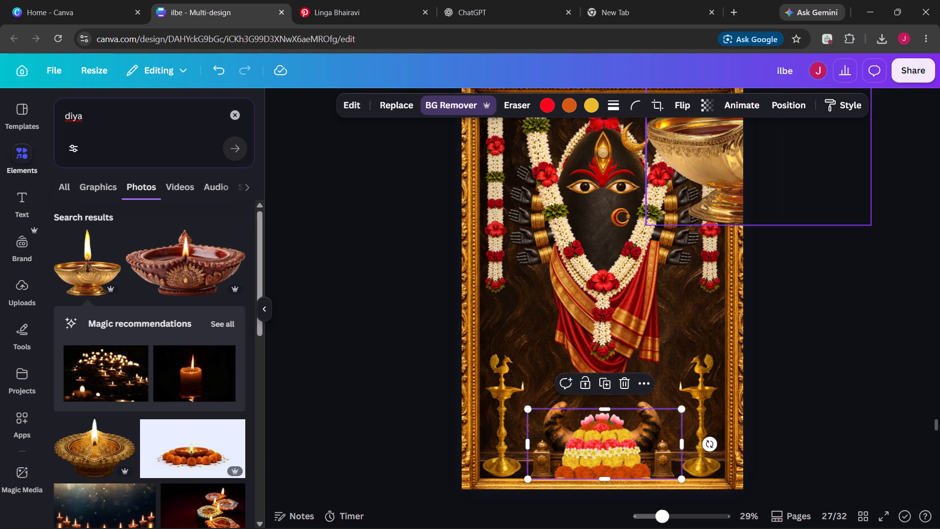
drag(717, 167, 558, 412)
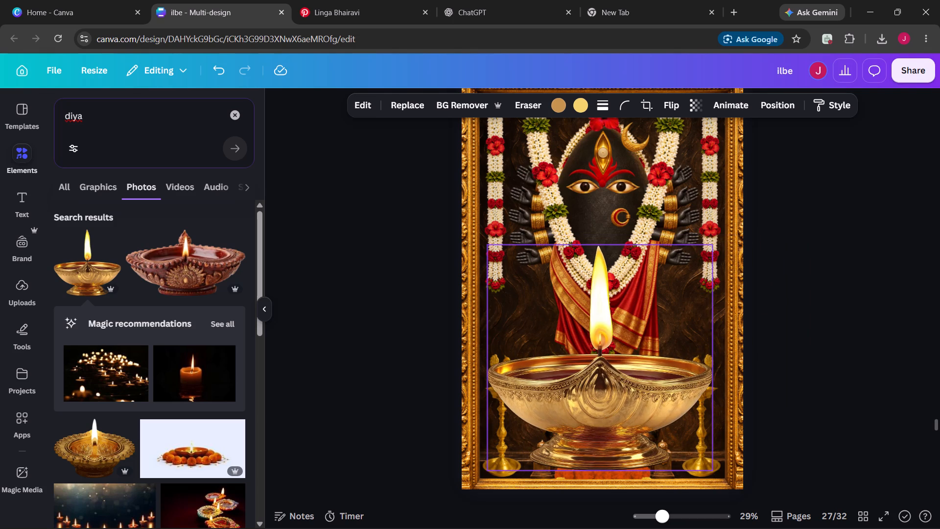
drag(487, 246, 700, 414)
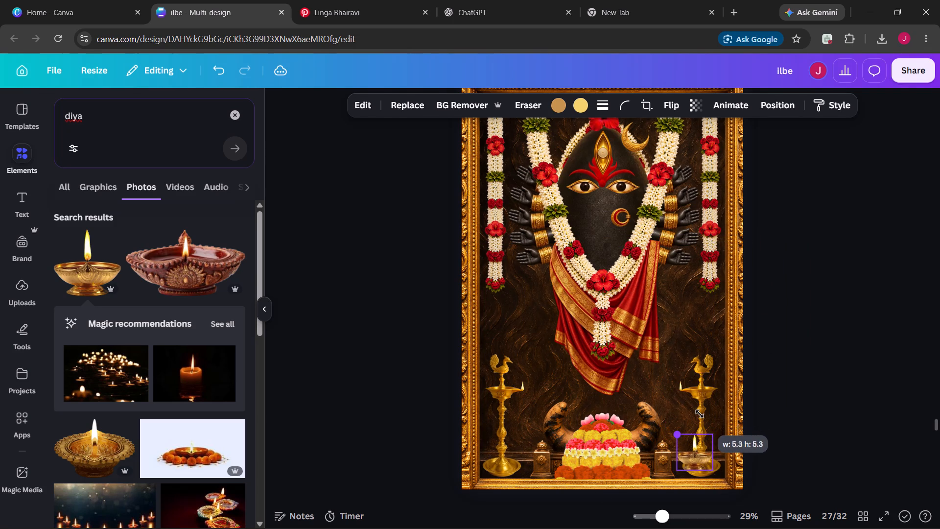
drag(700, 414, 700, 414)
drag(710, 498, 646, 466)
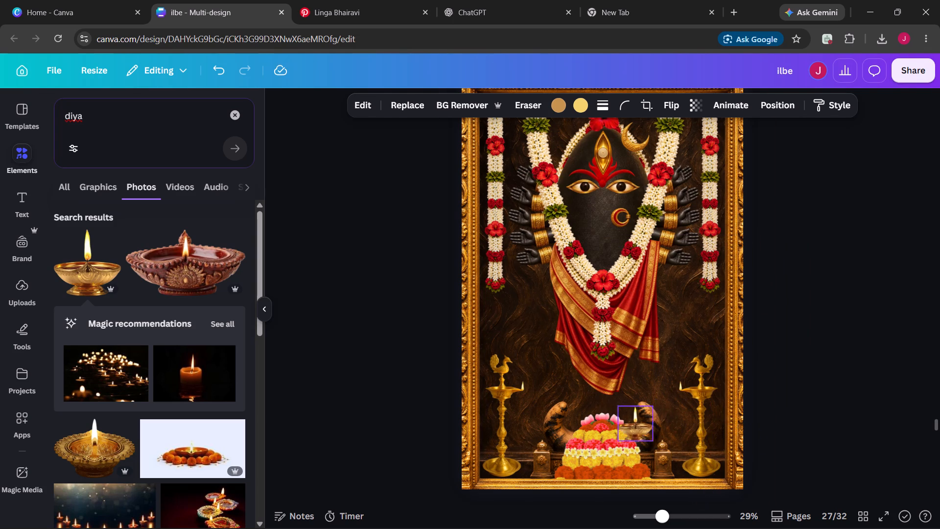
drag(646, 466, 616, 462)
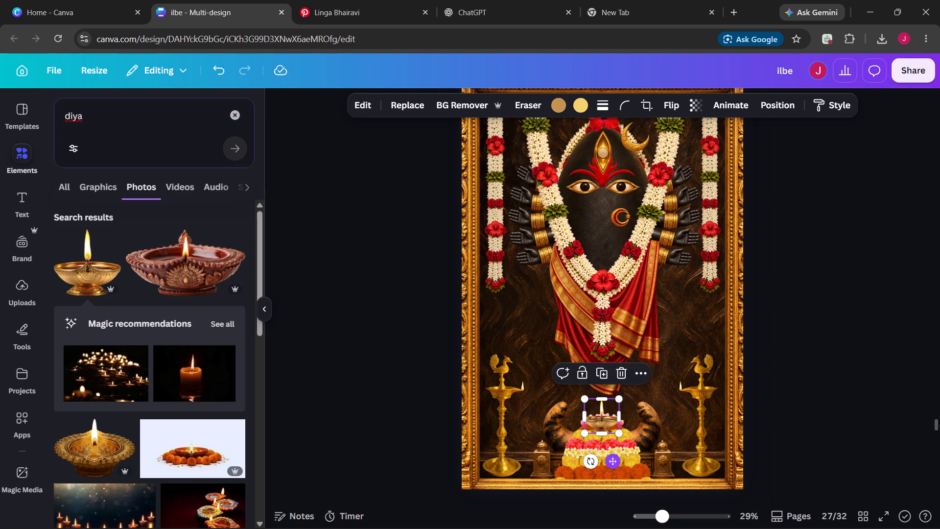
click(778, 455)
Clear the "diya" search from the elements library.
scroll(778, 455, down, 1)
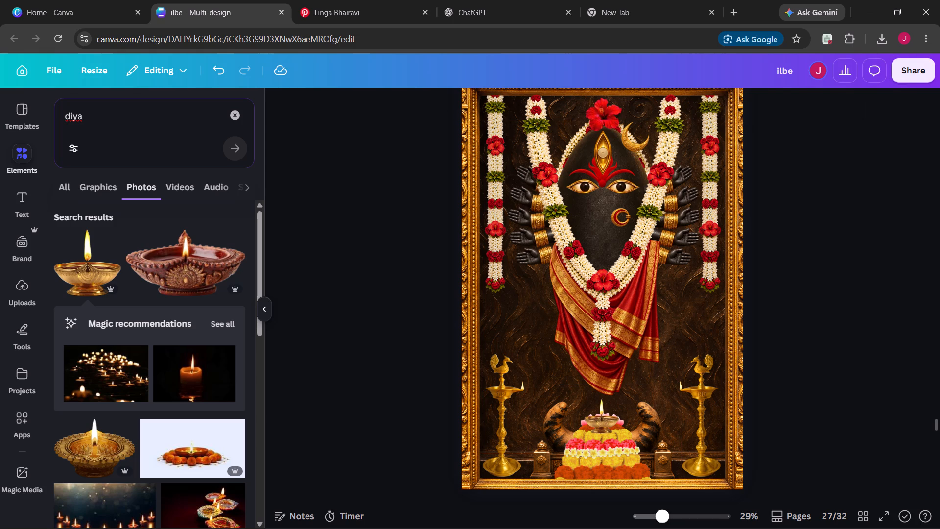
scroll(778, 455, down, 1)
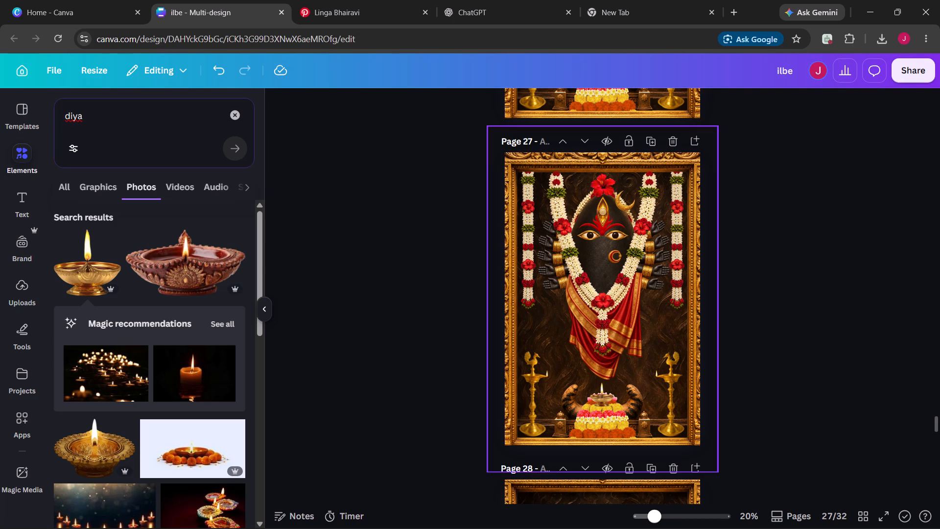
click(235, 120)
click(344, 212)
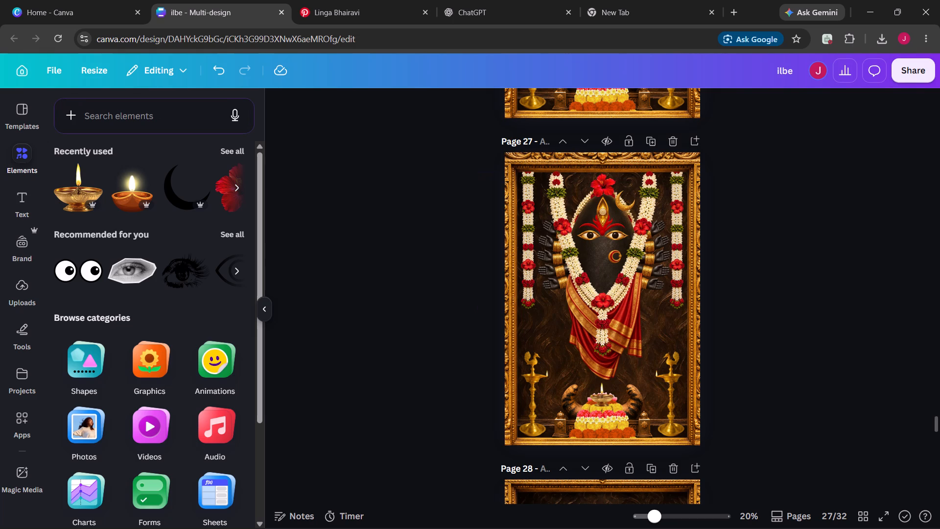
click(904, 76)
click(726, 340)
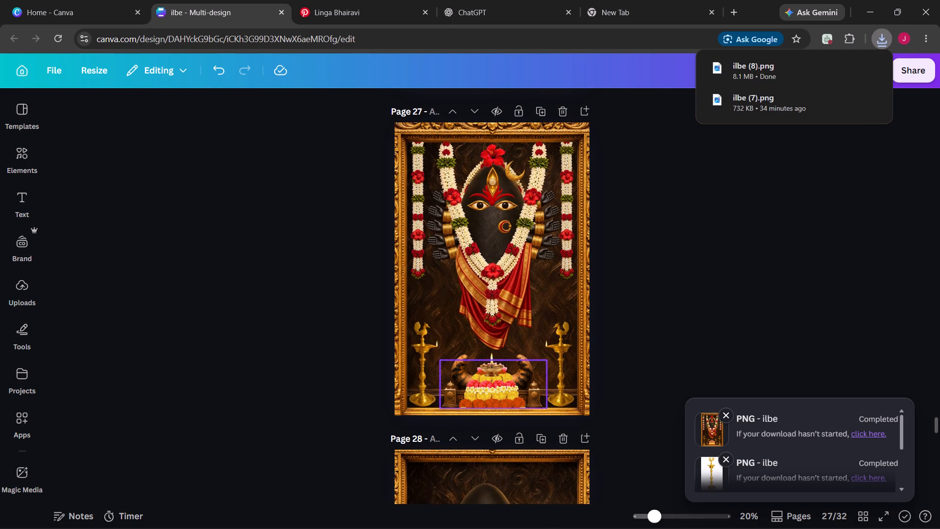
click(508, 401)
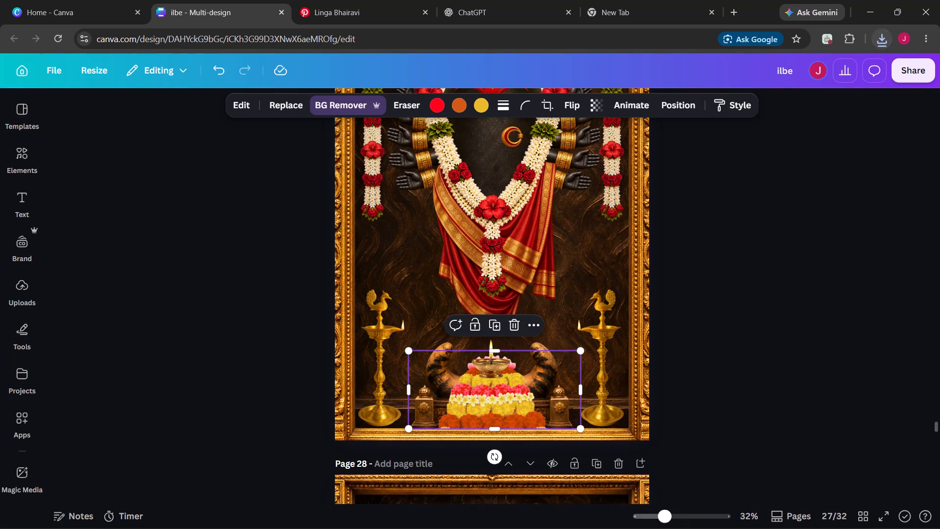
drag(497, 352, 497, 378)
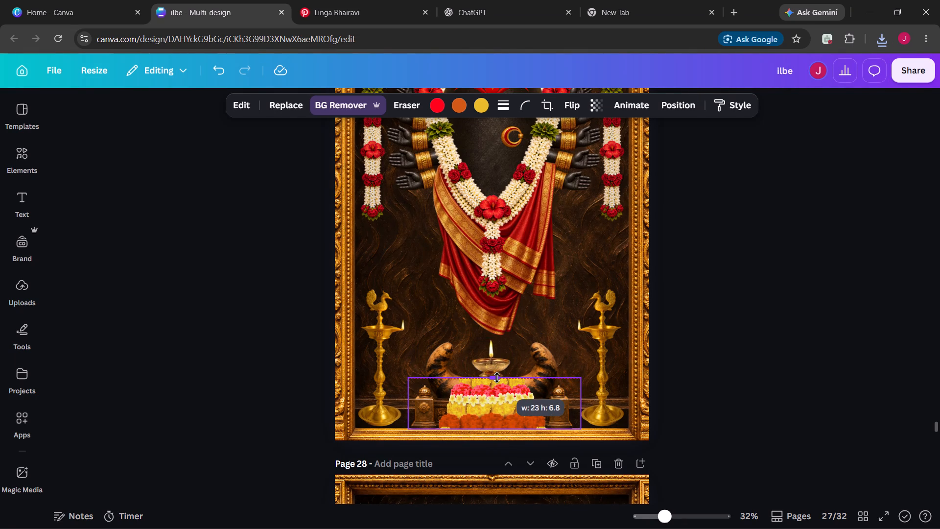
drag(497, 378, 497, 372)
Centre the golden diya over the flower mound and crop off its foot, leaving it about 5.1 by 4.4.
click(499, 363)
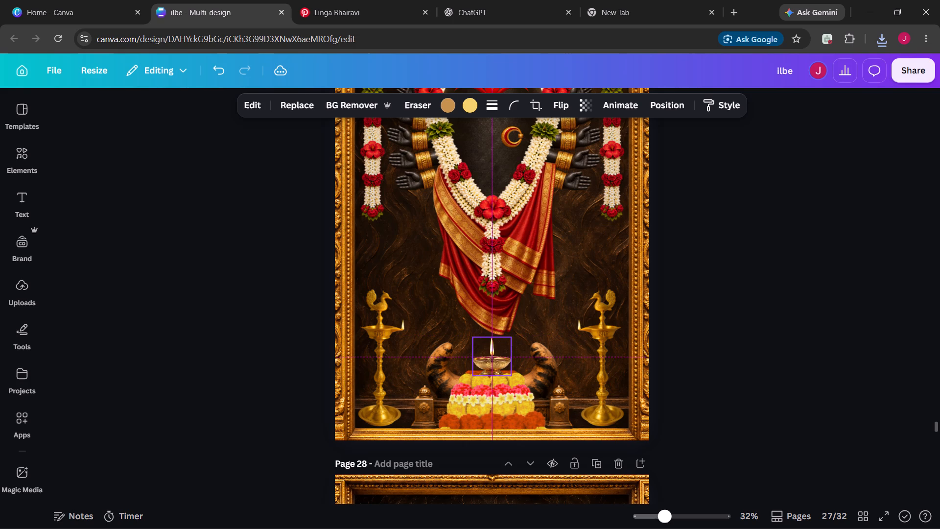
click(511, 388)
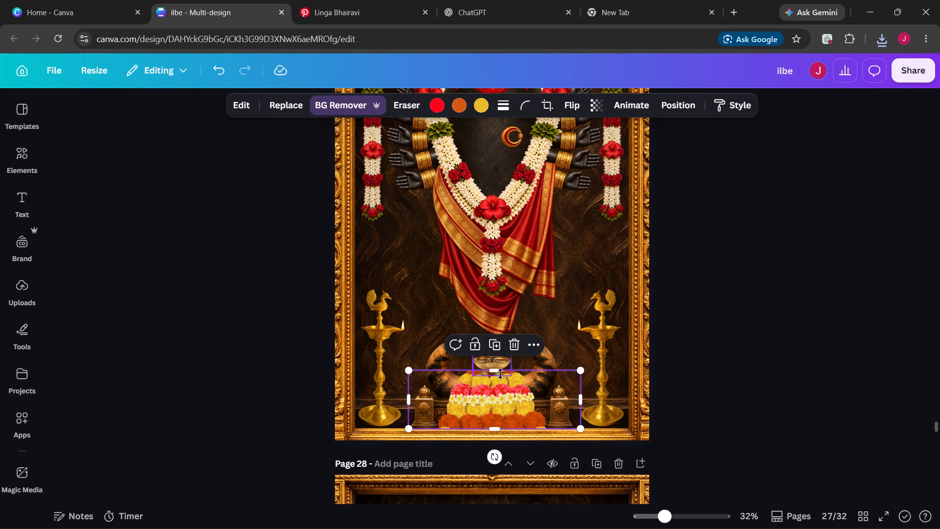
click(498, 370)
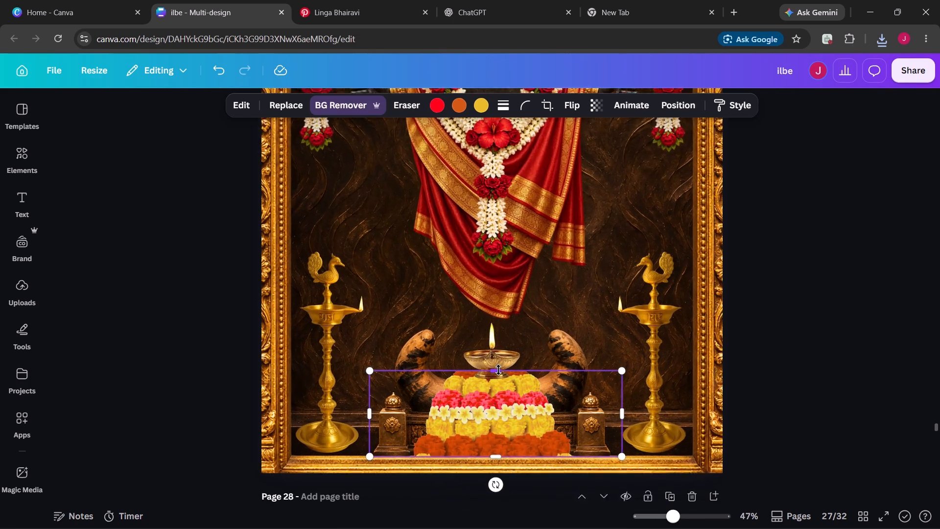
click(493, 353)
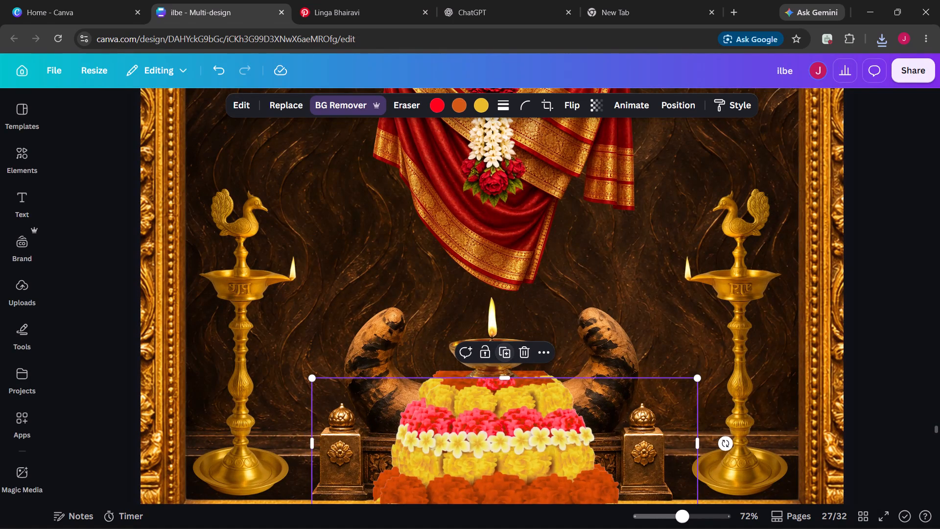
click(649, 346)
click(502, 349)
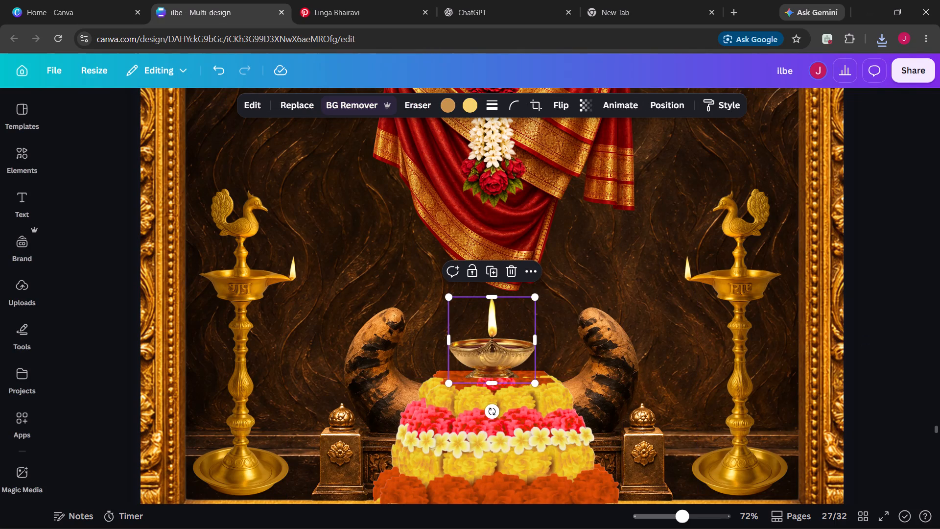
drag(495, 382, 495, 371)
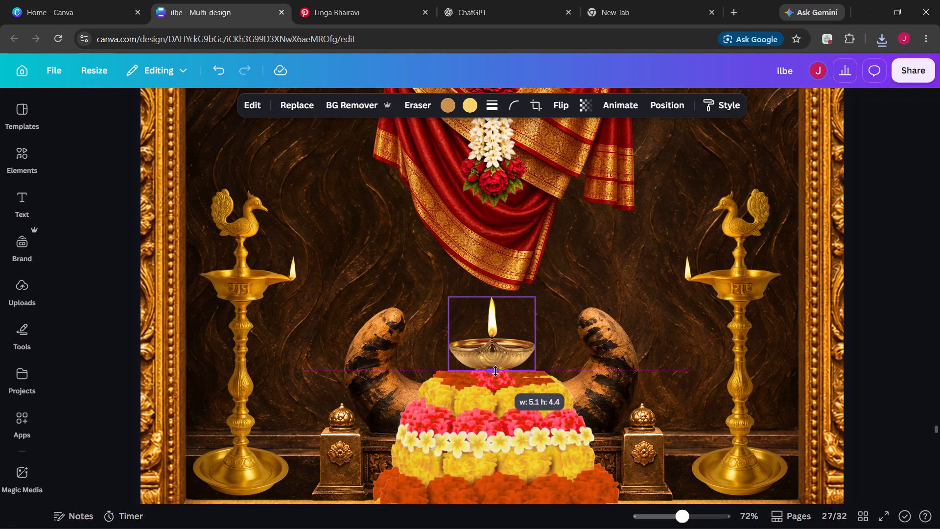
drag(495, 371, 495, 370)
Uncrop the top of page 27's flower mound image slightly so it reaches the base of the diya.
click(528, 402)
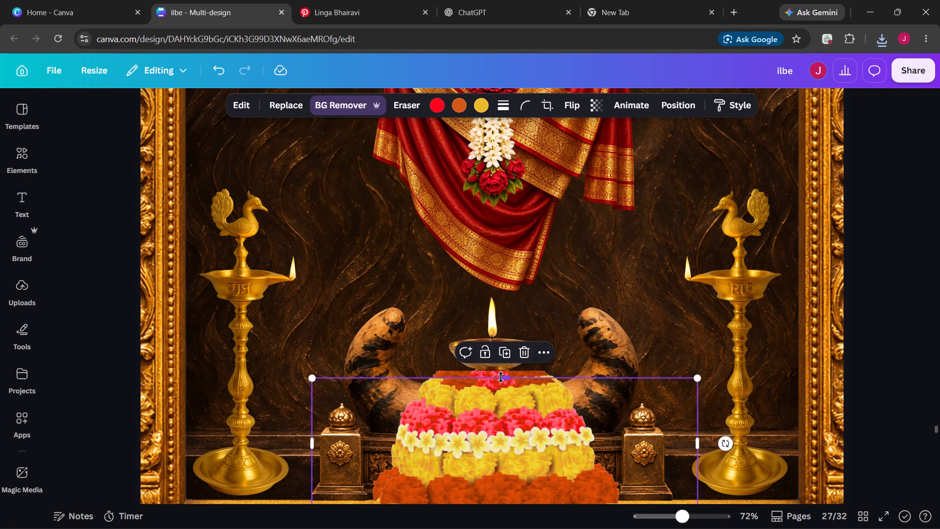
drag(501, 377, 500, 366)
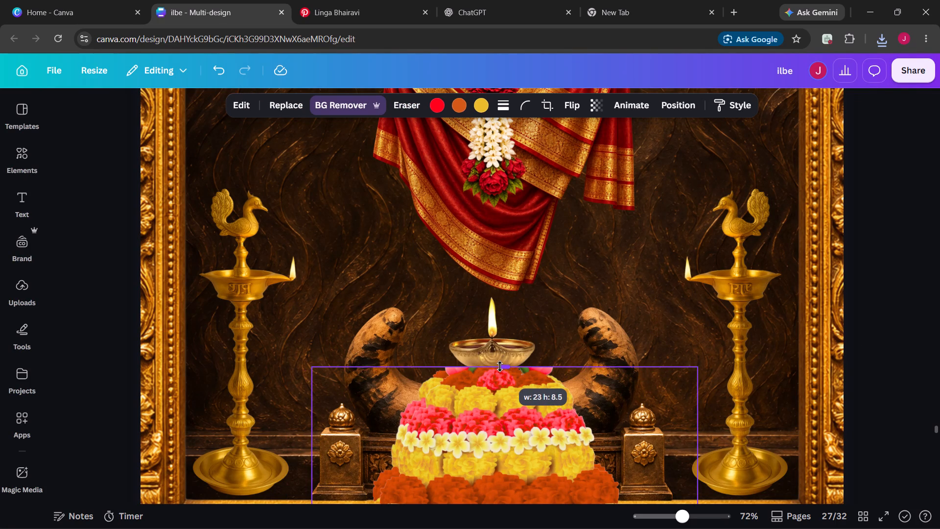
drag(500, 366, 499, 367)
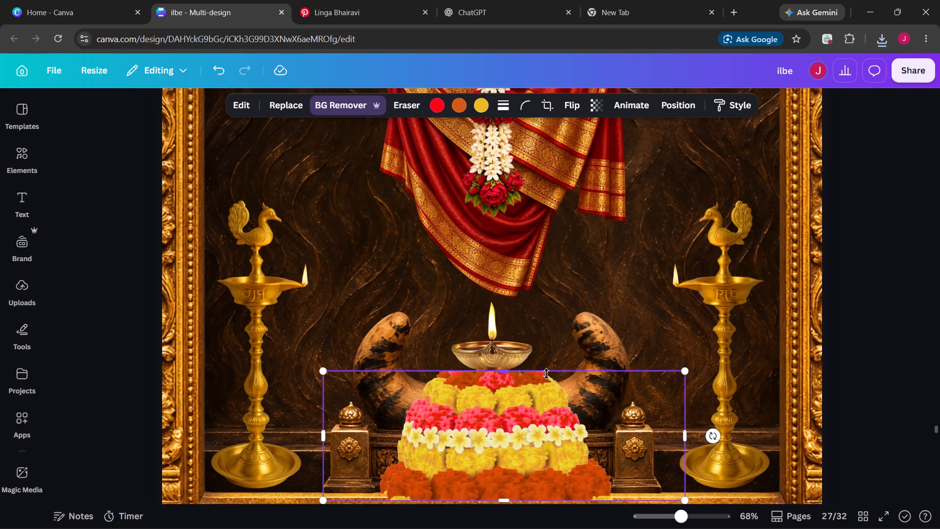
click(822, 379)
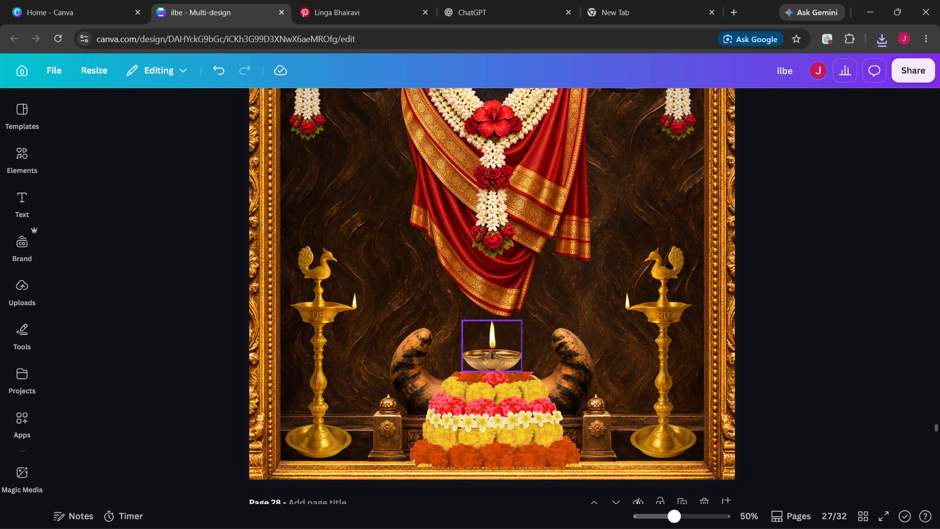
Shrink the golden diya on page 27 and shift it back over the centre of the flower mound.
click(487, 336)
drag(466, 320, 474, 326)
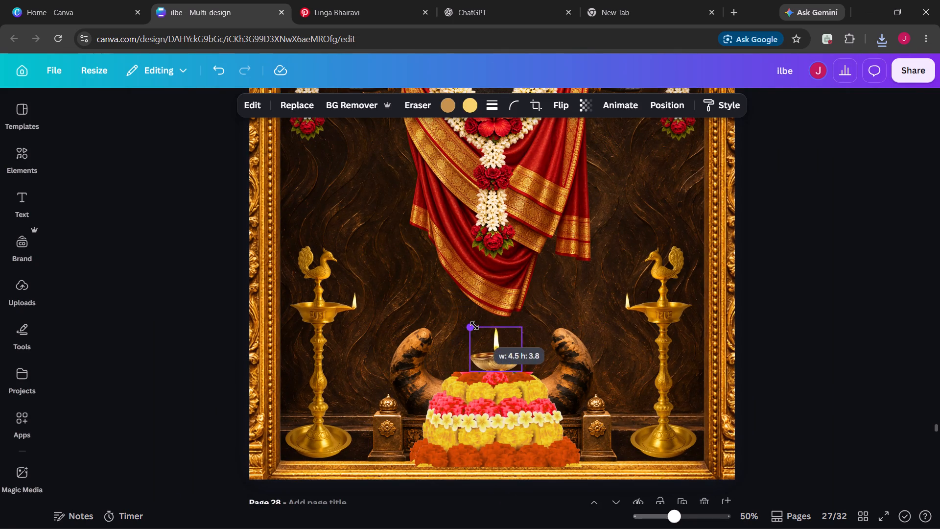
drag(474, 326, 478, 328)
drag(498, 348, 494, 348)
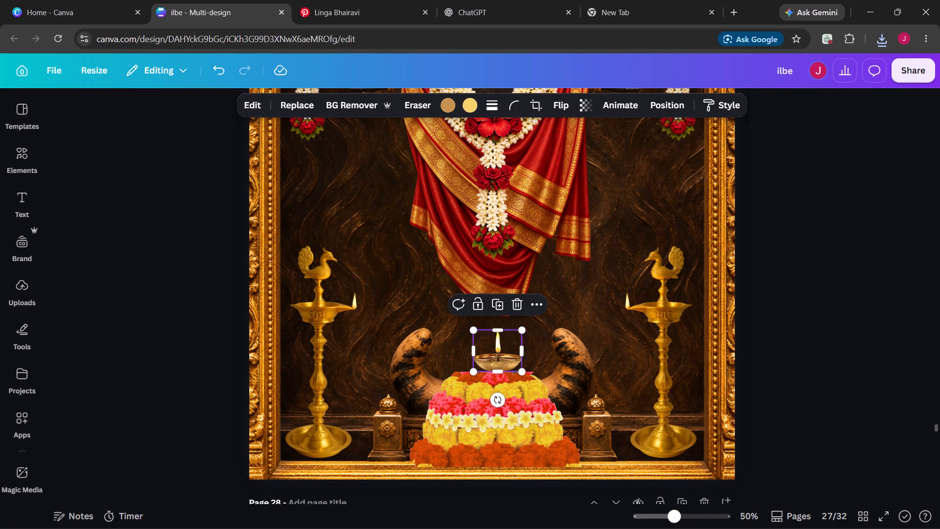
drag(494, 348, 493, 348)
Extend the flower mound image's upper crop edge to a height of about 8.7, bringing back part of the pink lotus flowers.
click(522, 404)
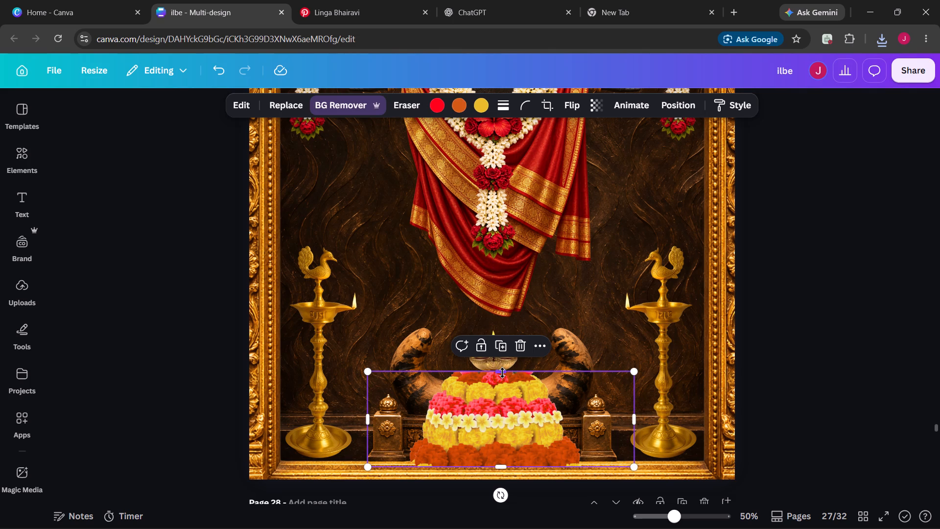
drag(502, 373, 502, 367)
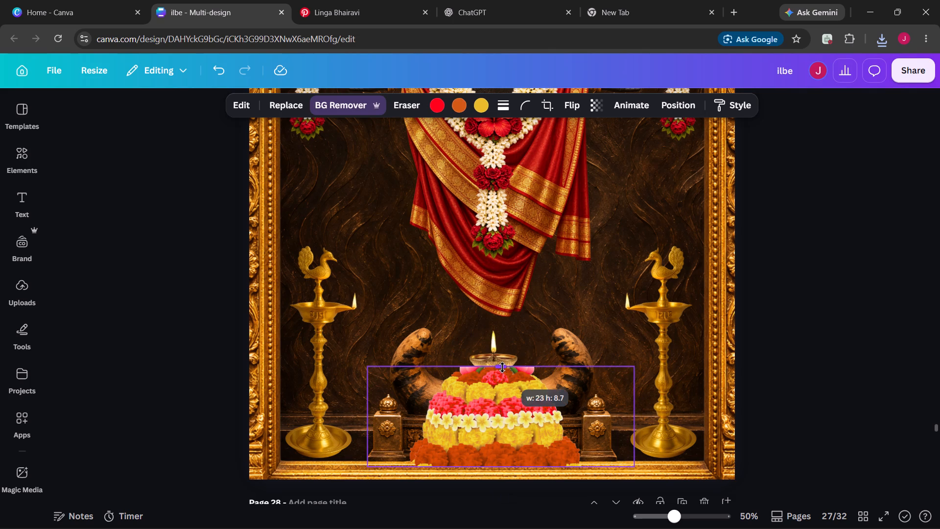
drag(502, 367, 502, 368)
click(790, 386)
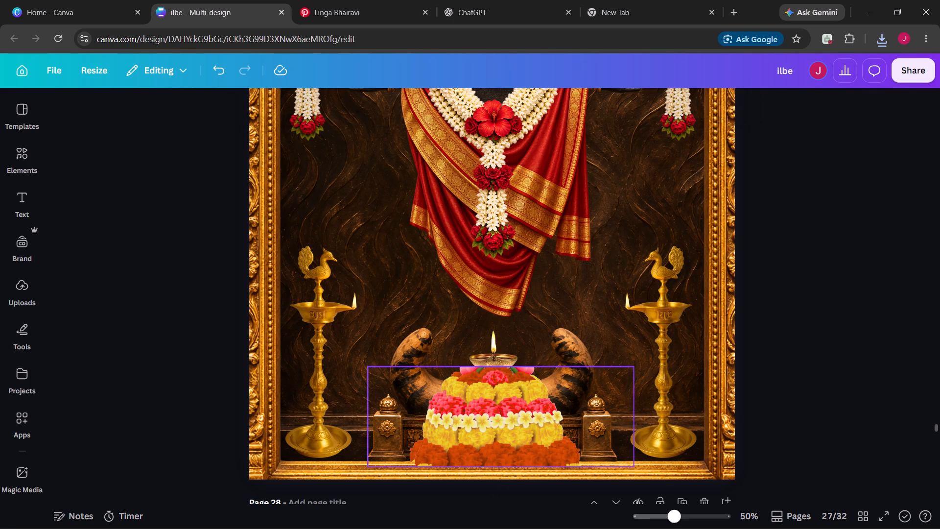
Set the flower mound image's corner rounding to the maximum.
click(531, 406)
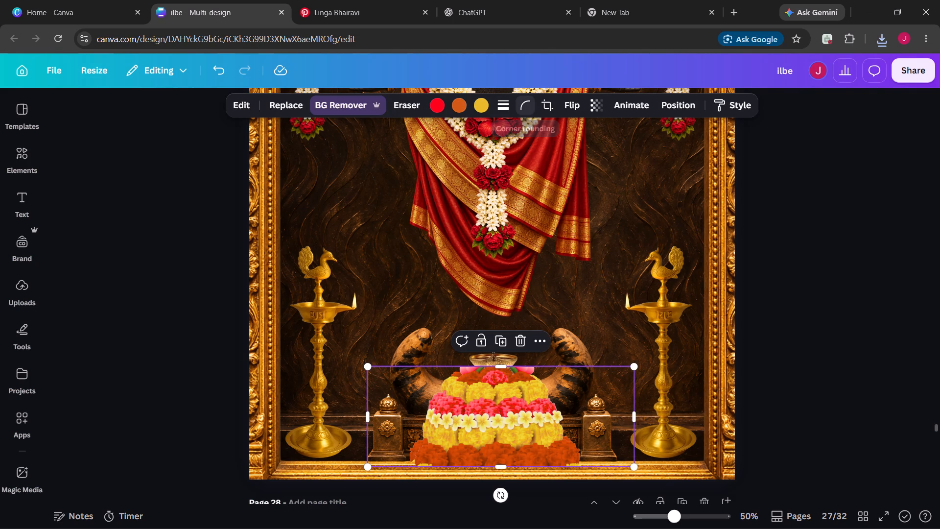
click(523, 103)
drag(466, 152, 535, 152)
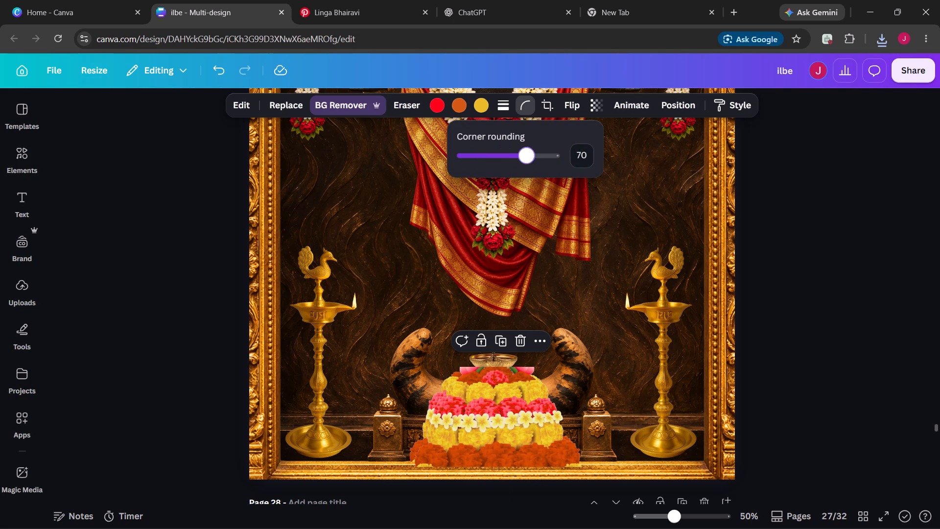
drag(535, 152, 656, 164)
click(805, 308)
click(805, 308)
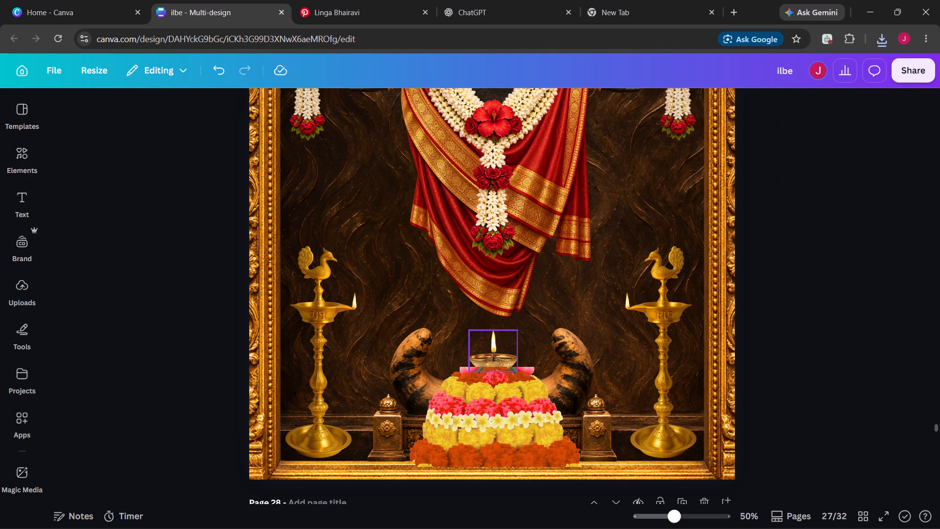
Uncrop the flower mound image's top edge further to bring back more of the pink lotus flowers beneath the diya.
click(504, 395)
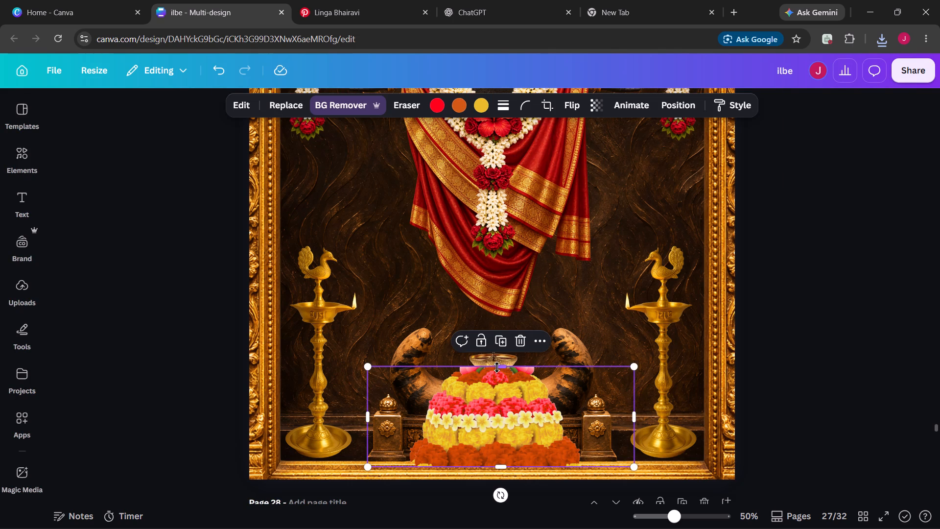
drag(497, 367, 497, 362)
click(777, 392)
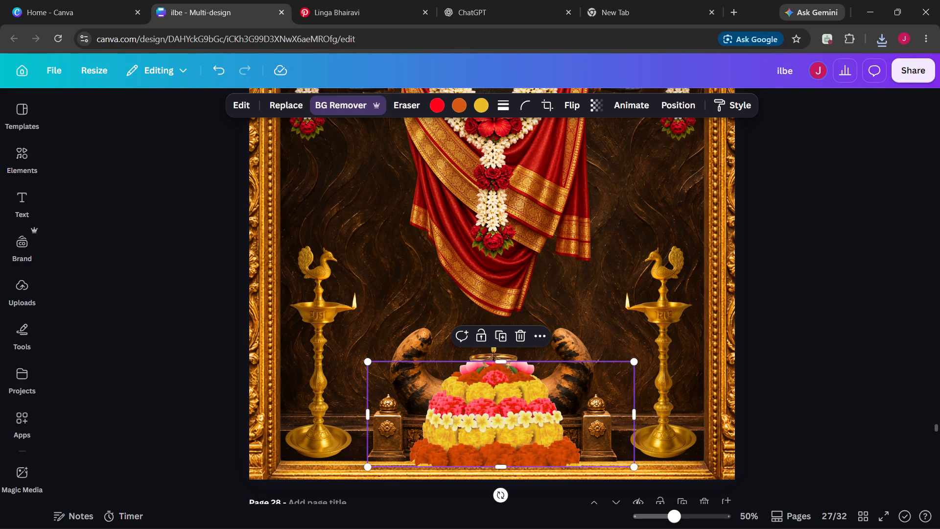
click(496, 353)
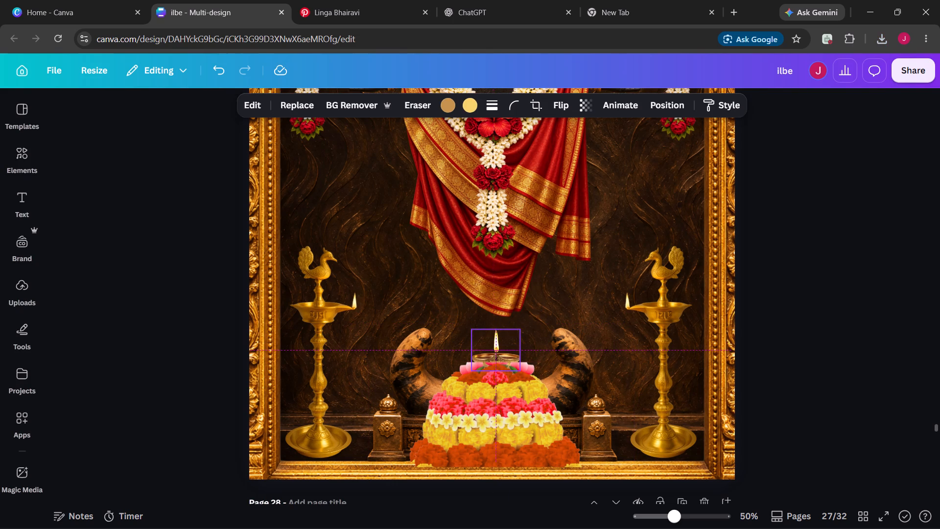
click(741, 362)
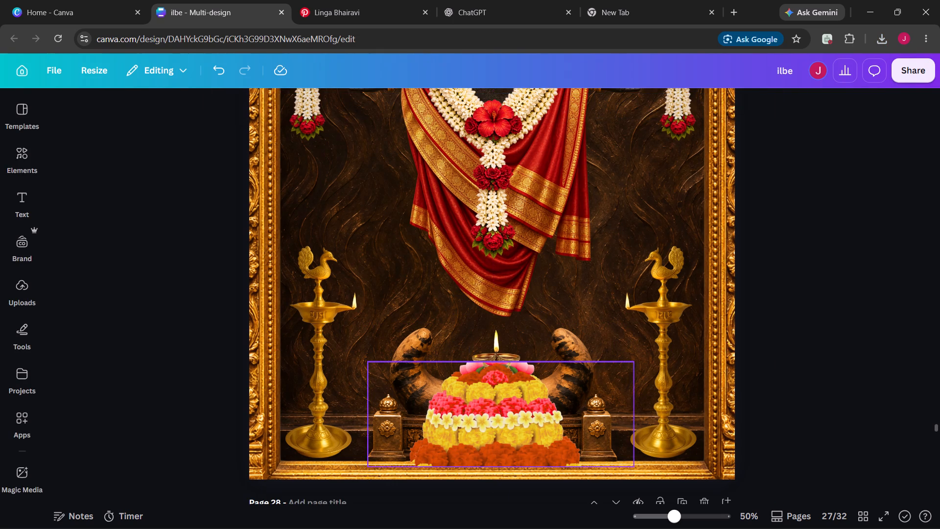
click(495, 349)
right_click(495, 349)
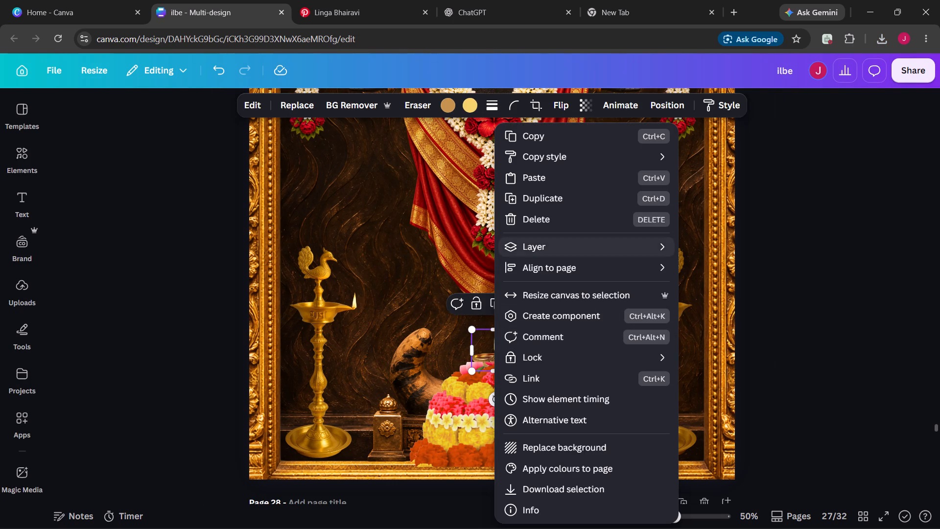
click(719, 282)
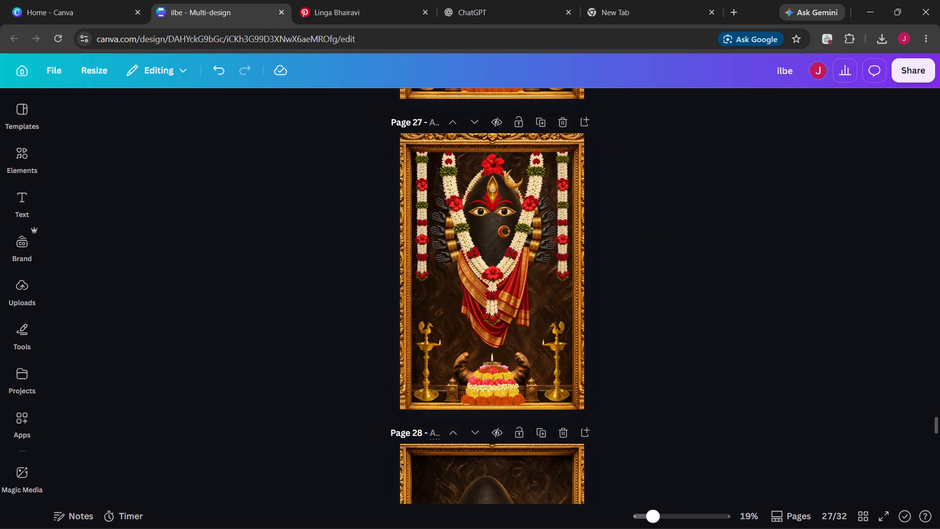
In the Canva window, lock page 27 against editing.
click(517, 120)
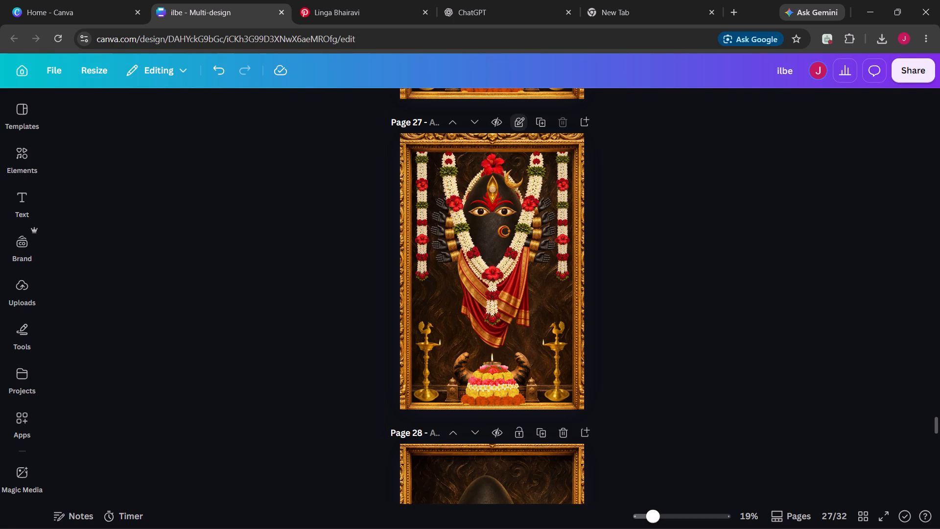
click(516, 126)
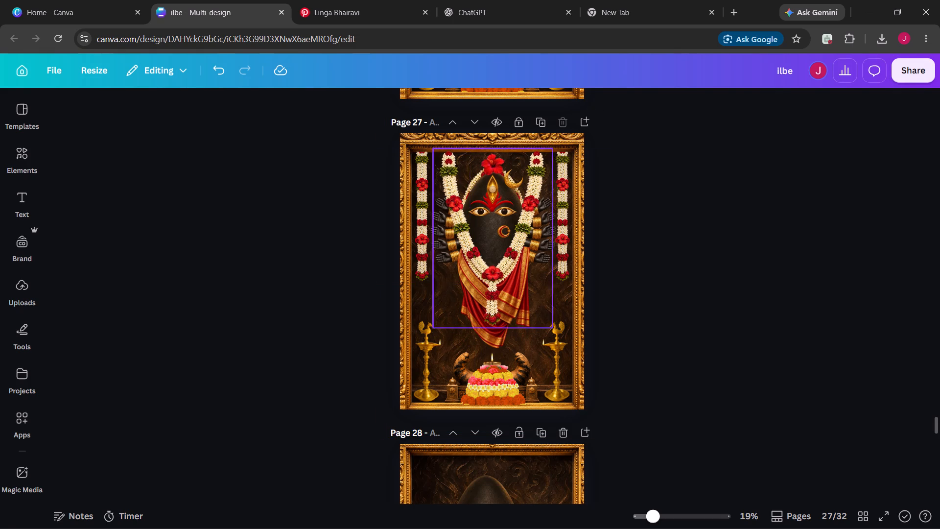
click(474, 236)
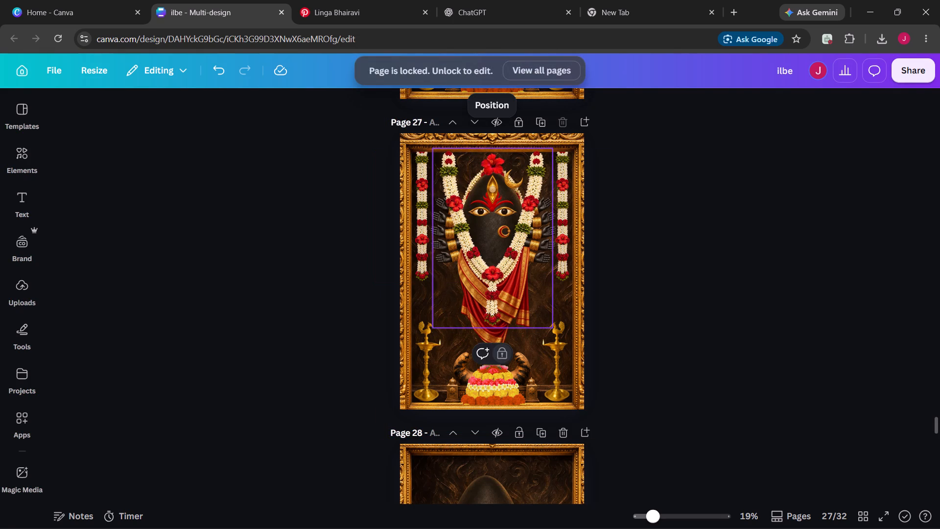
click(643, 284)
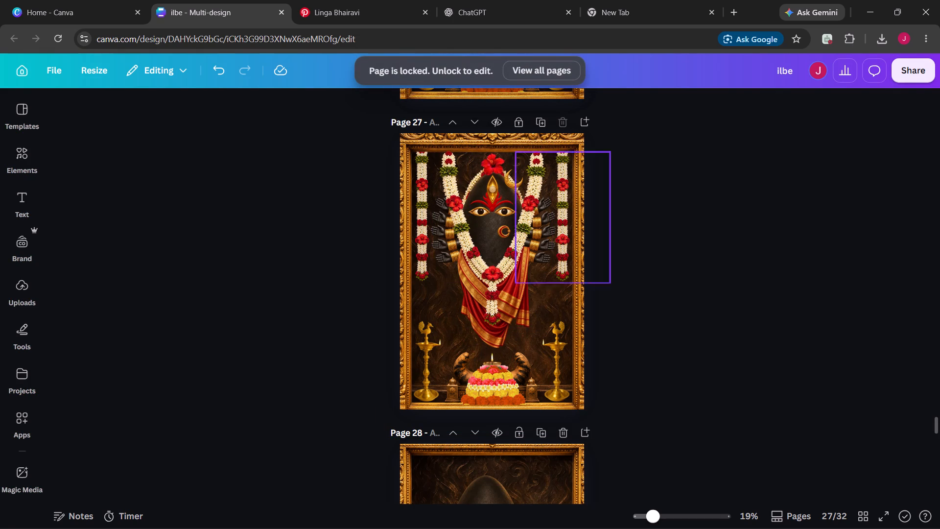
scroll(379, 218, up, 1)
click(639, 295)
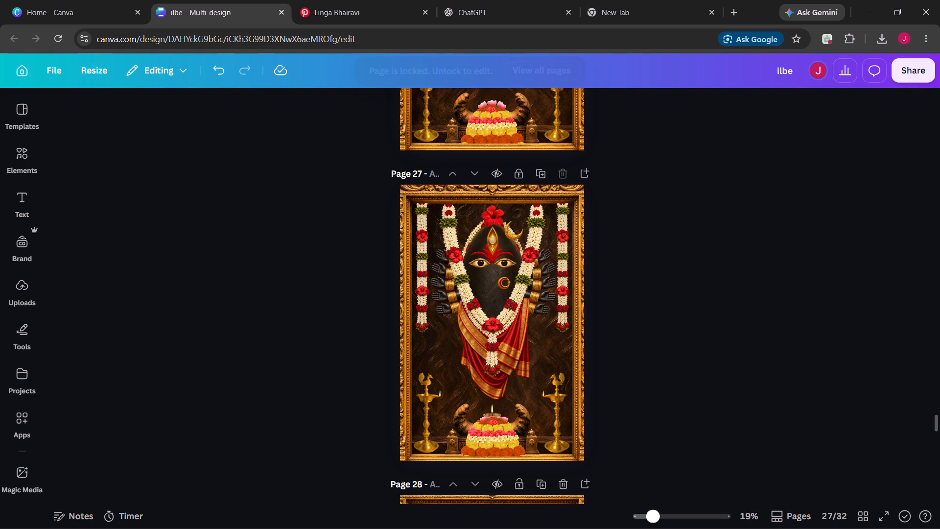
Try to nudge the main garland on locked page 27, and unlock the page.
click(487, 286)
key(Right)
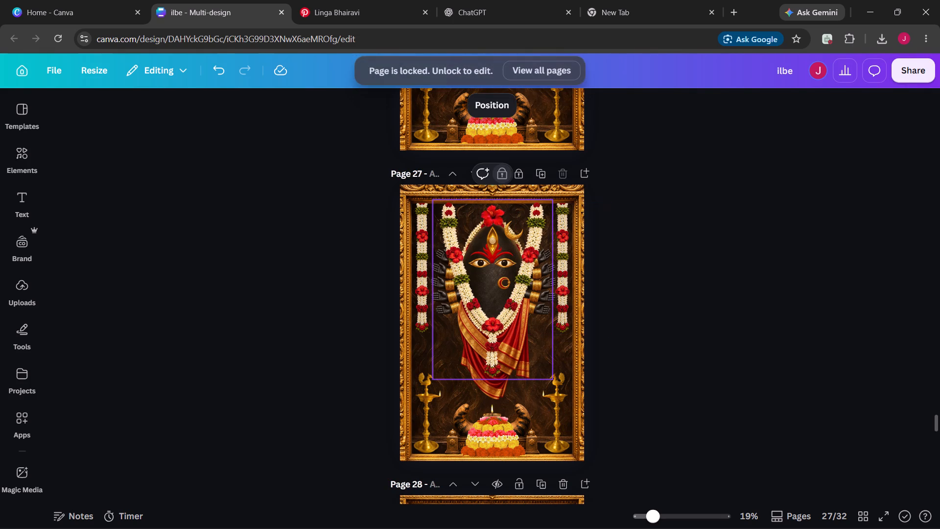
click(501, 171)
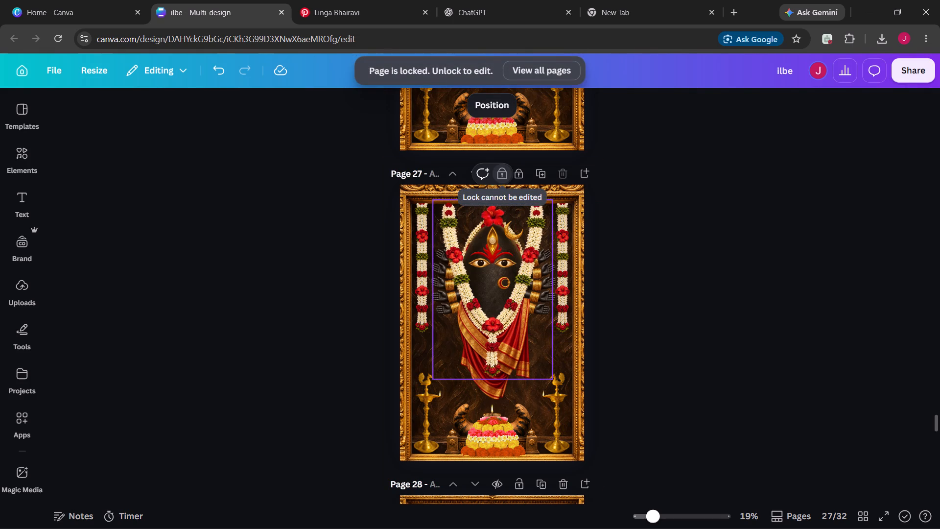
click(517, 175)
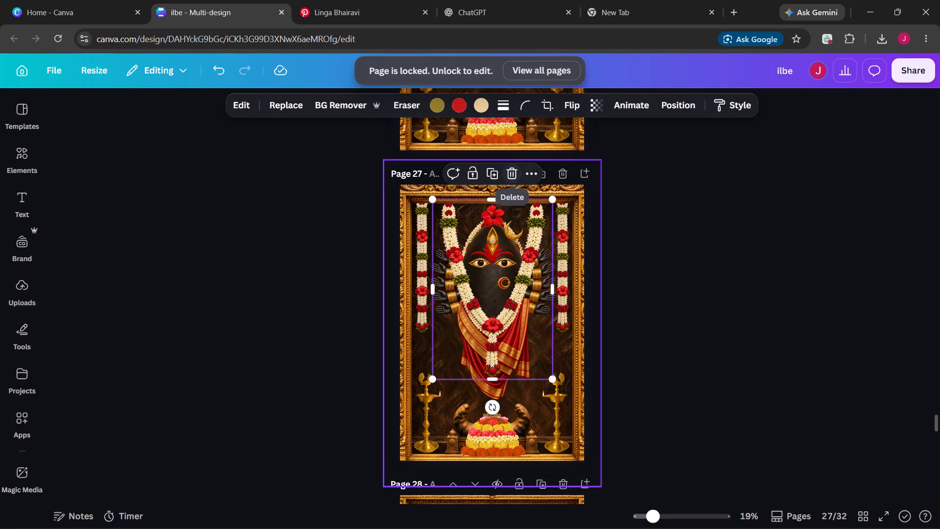
Nudge the main garland on page 27 two small increments to the right.
click(637, 273)
click(502, 289)
key(Right)
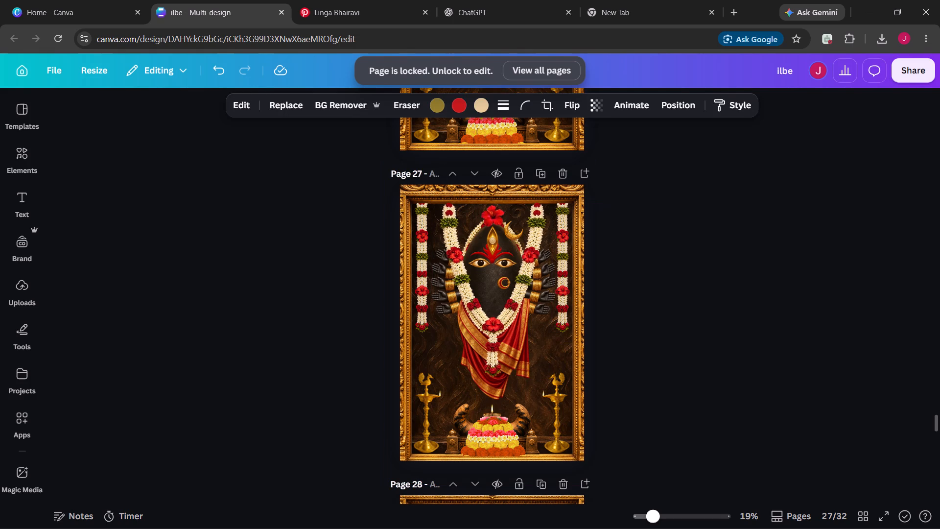
key(Right)
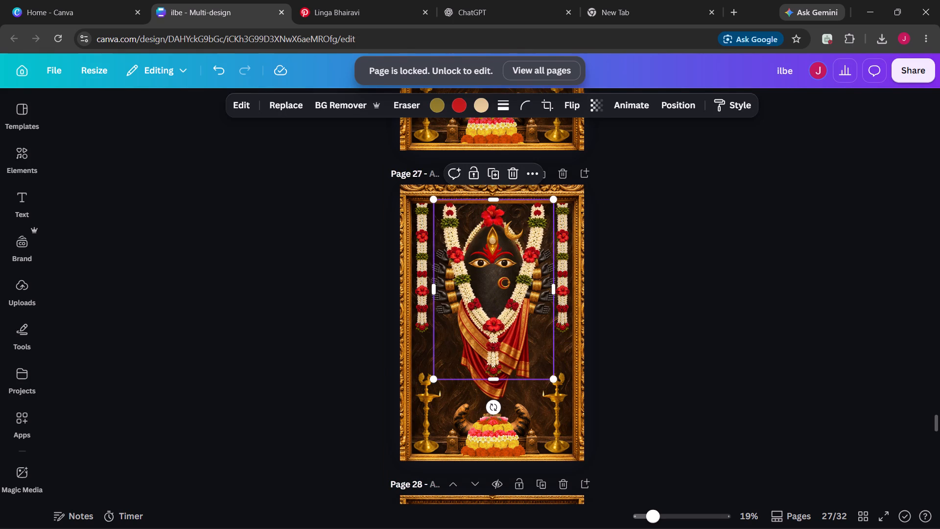
click(621, 352)
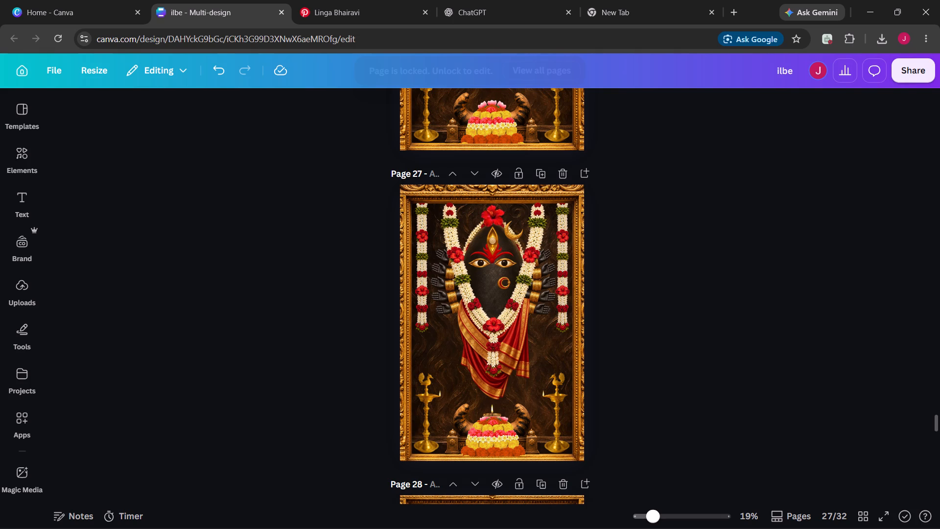
scroll(621, 352, up, 4)
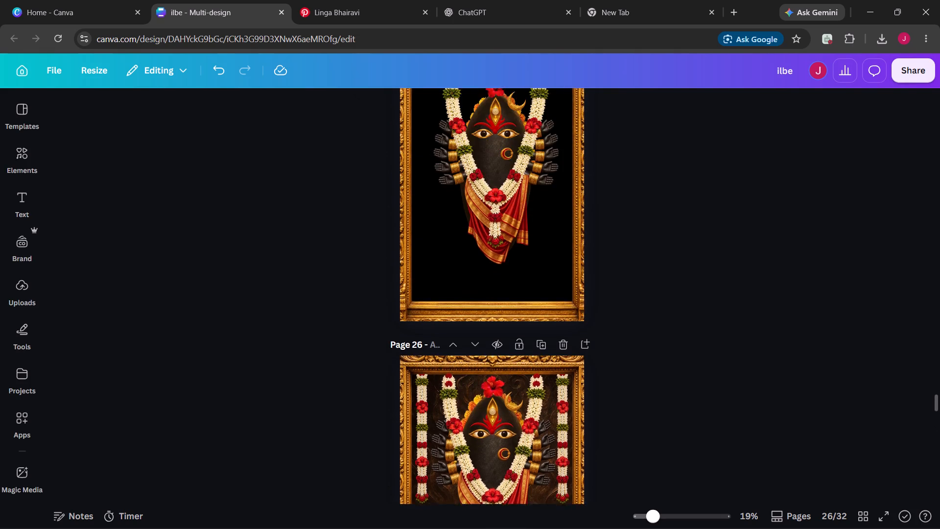
scroll(621, 352, up, 7)
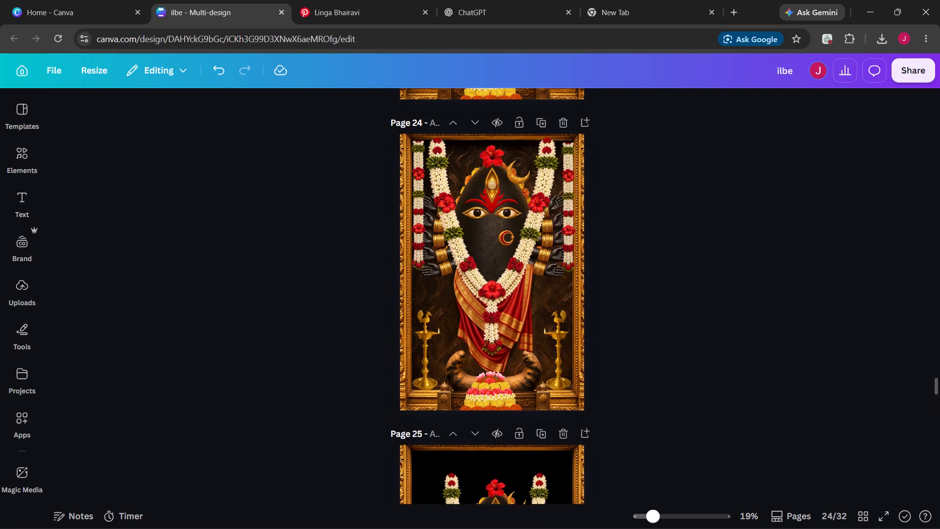
scroll(621, 352, up, 5)
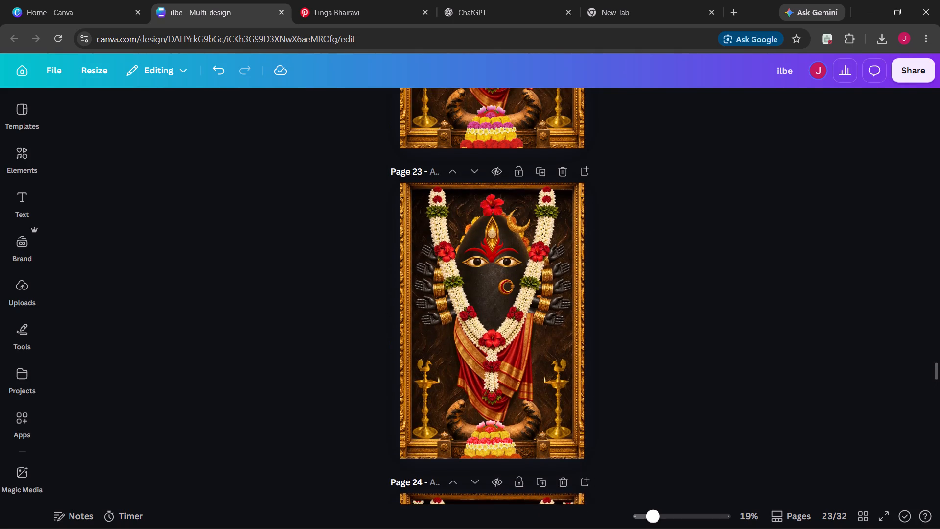
scroll(621, 352, up, 6)
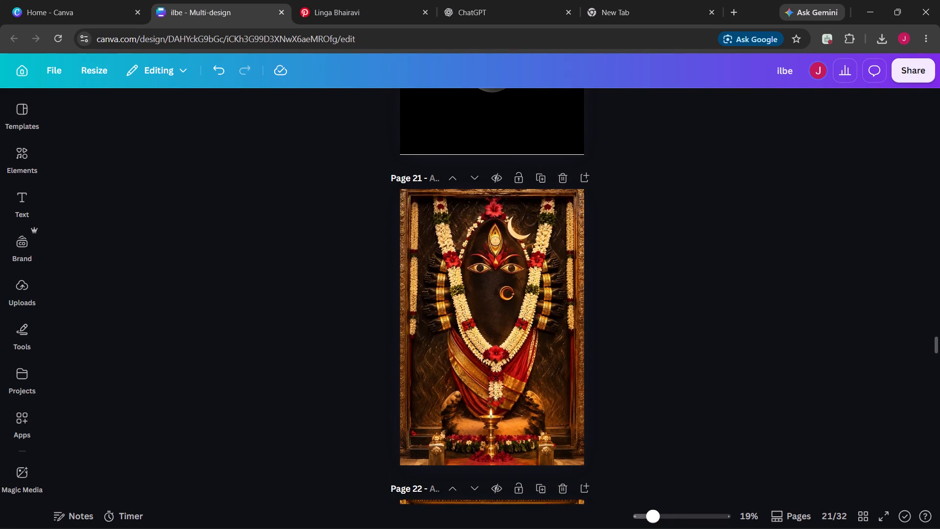
scroll(621, 352, up, 1)
scroll(621, 352, down, 2)
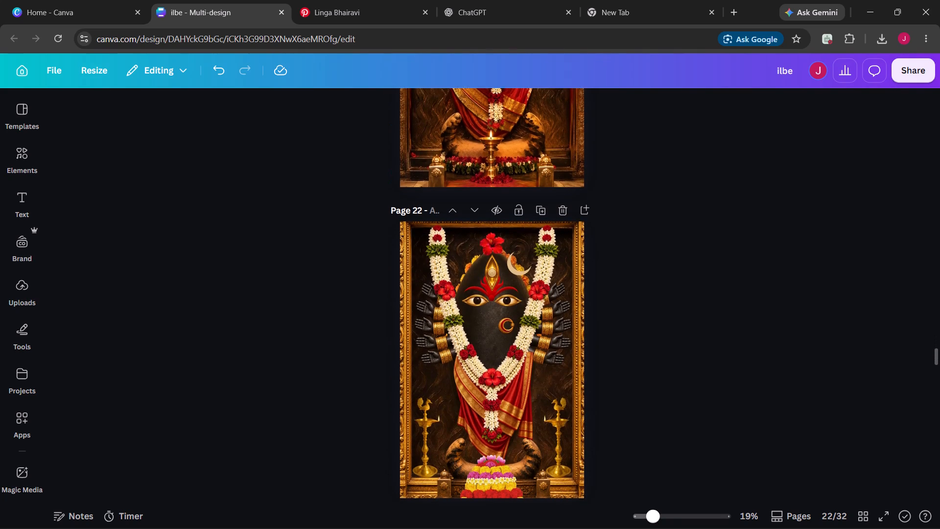
scroll(621, 352, down, 1)
right_click(621, 352)
ctrl+scroll(621, 352, down, 2)
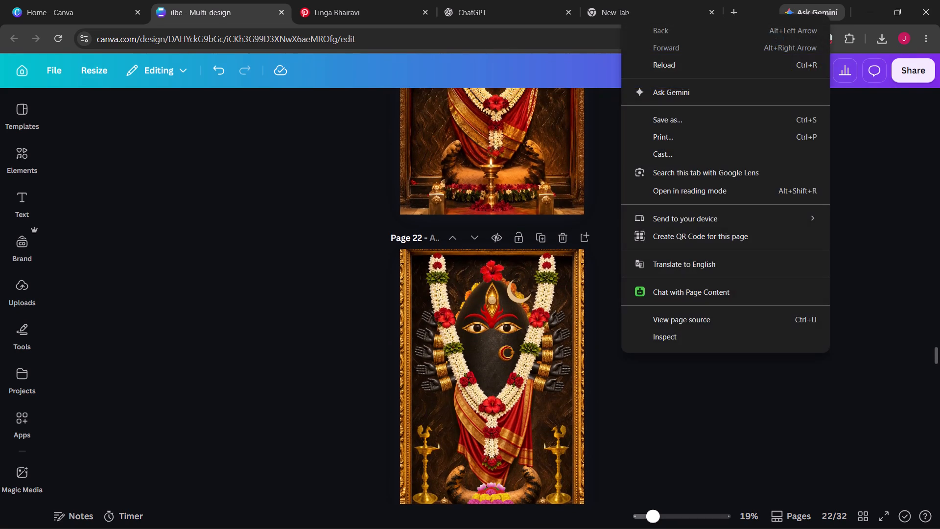
click(621, 352)
scroll(621, 352, up, 2)
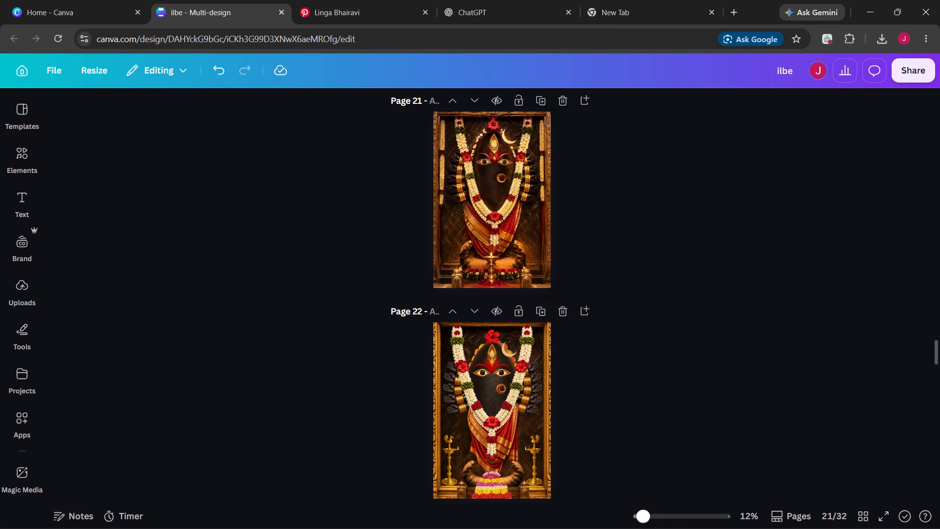
scroll(621, 352, down, 1)
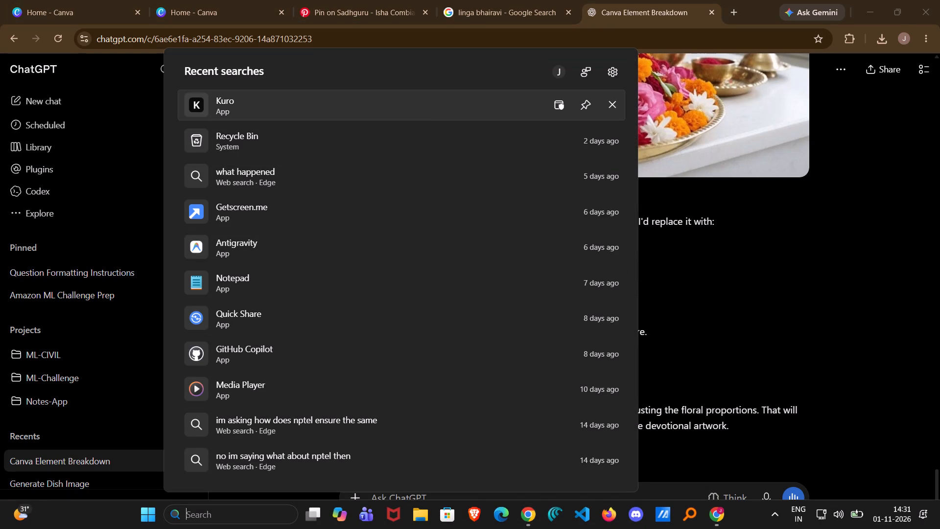
click(350, 109)
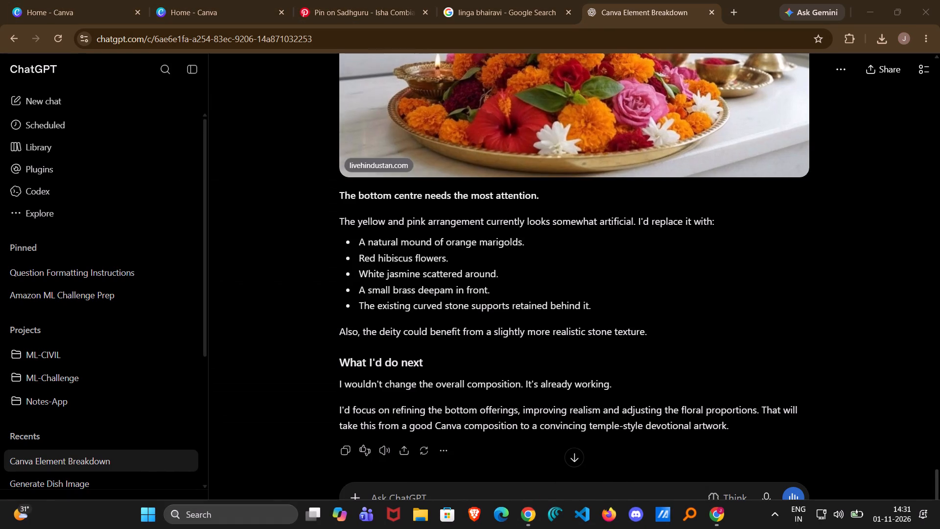